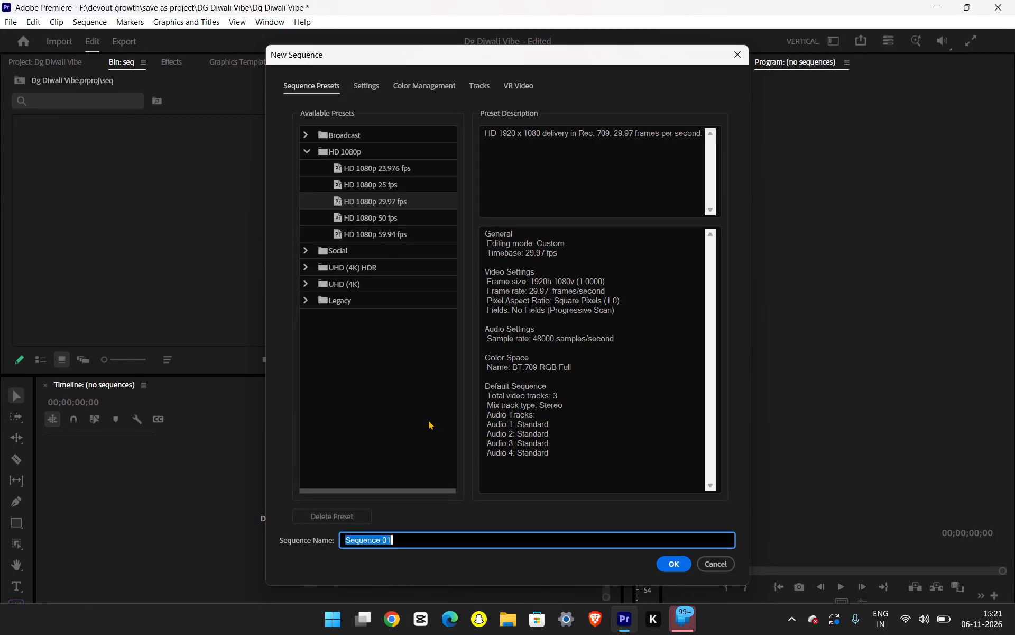
Create the new sequence with the name "dg diwali vibe" and a frame size of 1080 horizontal by 1920 vertical.
{"action": "type", "text": "dg"}
{"action": "key", "text": "space"}
{"action": "type", "text": "diwali vibe"}
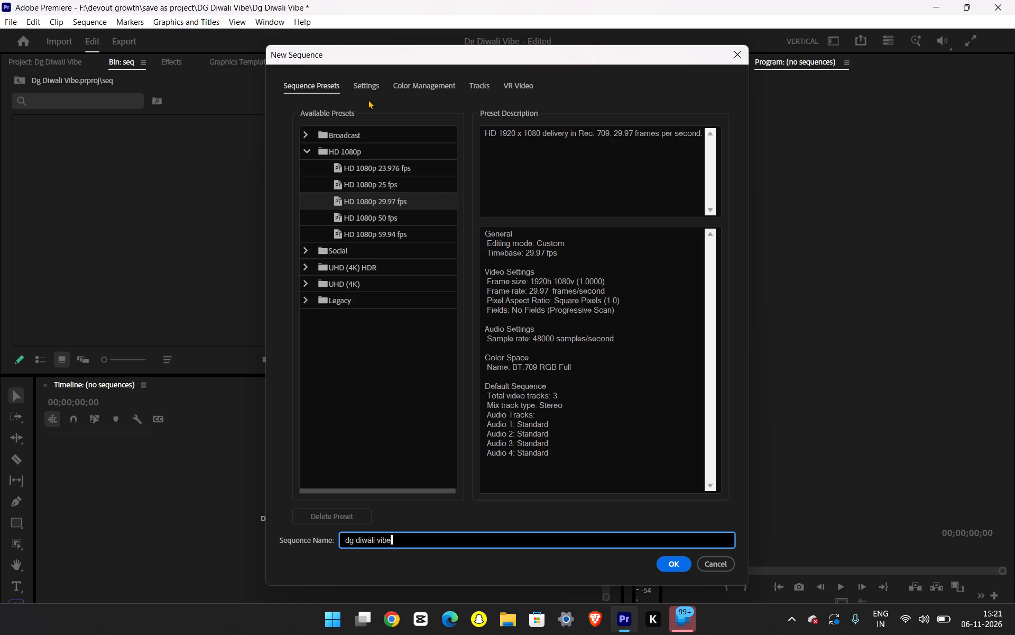
{"action": "left_click", "coordinate": [368, 85]}
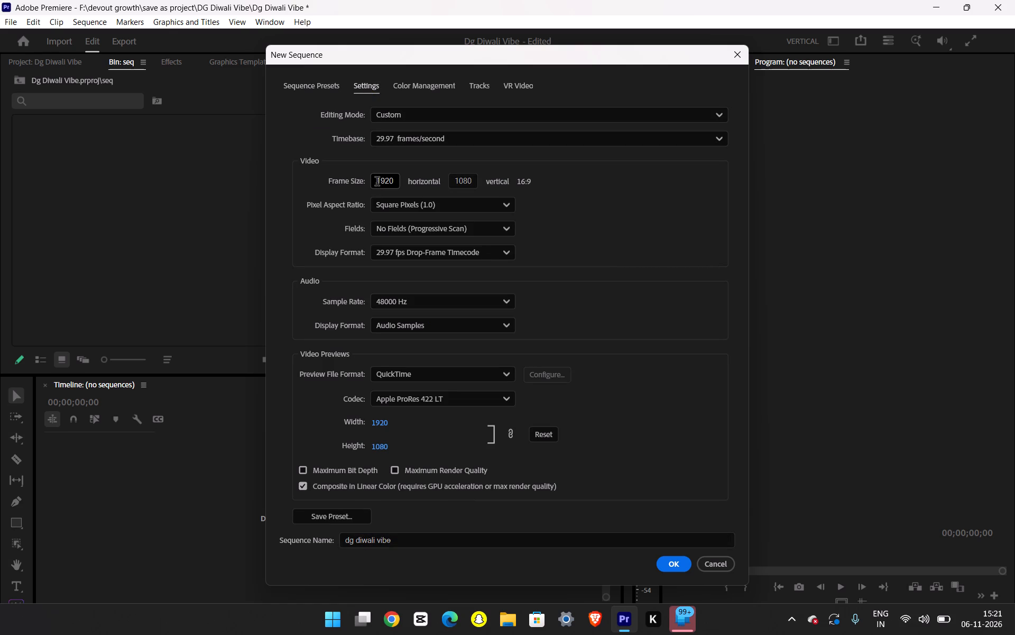
{"action": "left_click_drag", "start_coordinate": [377, 183], "coordinate": [432, 183]}
{"action": "type", "text": "1080"}
{"action": "left_click_drag", "start_coordinate": [456, 180], "coordinate": [511, 180]}
{"action": "type", "text": "1920"}
{"action": "left_click", "coordinate": [566, 223]}
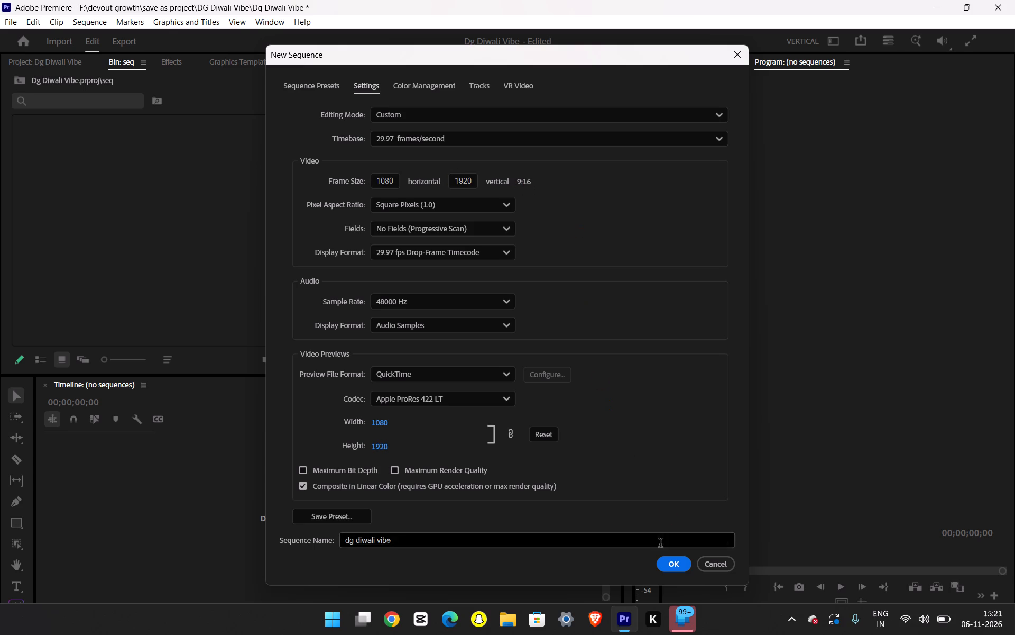
{"action": "left_click", "coordinate": [665, 560]}
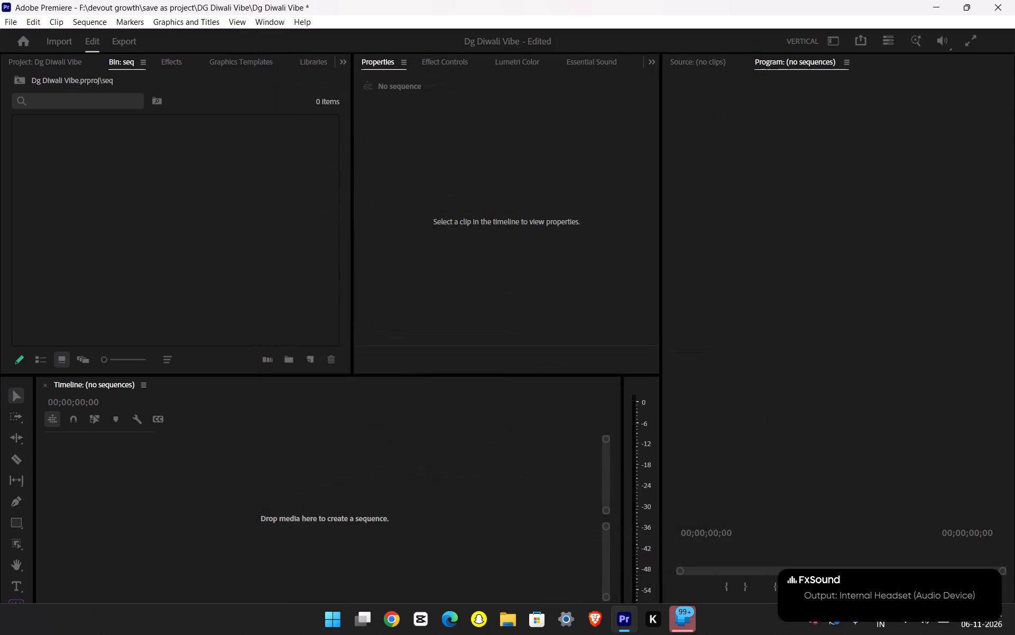
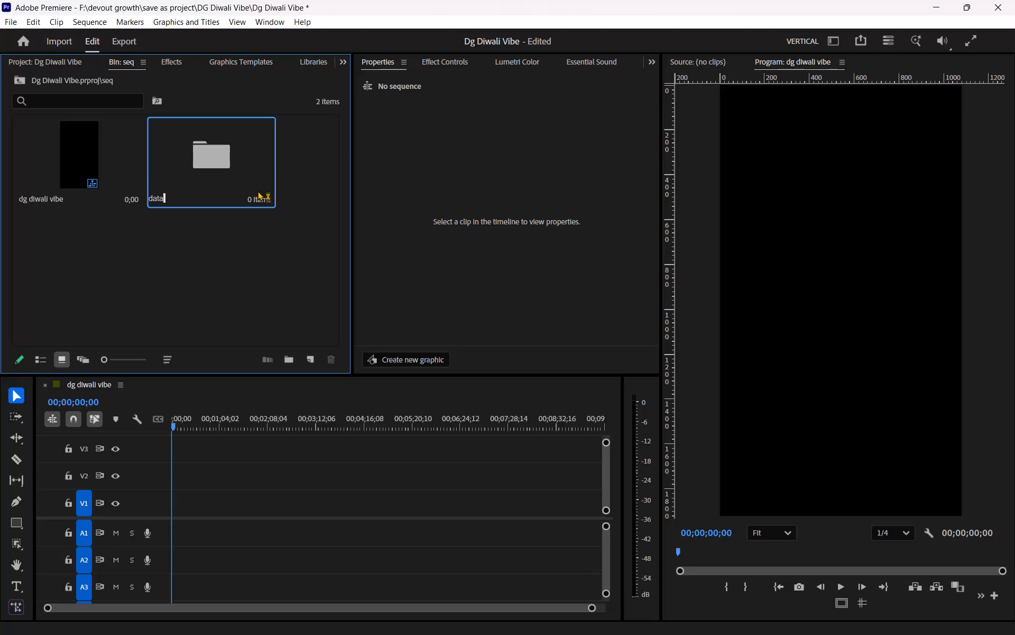
Create a new bin named "video" inside the data bin.
{"action": "left_click", "coordinate": [237, 250]}
{"action": "double_click", "coordinate": [196, 175]}
{"action": "right_click", "coordinate": [196, 175]}
{"action": "left_click", "coordinate": [222, 200]}
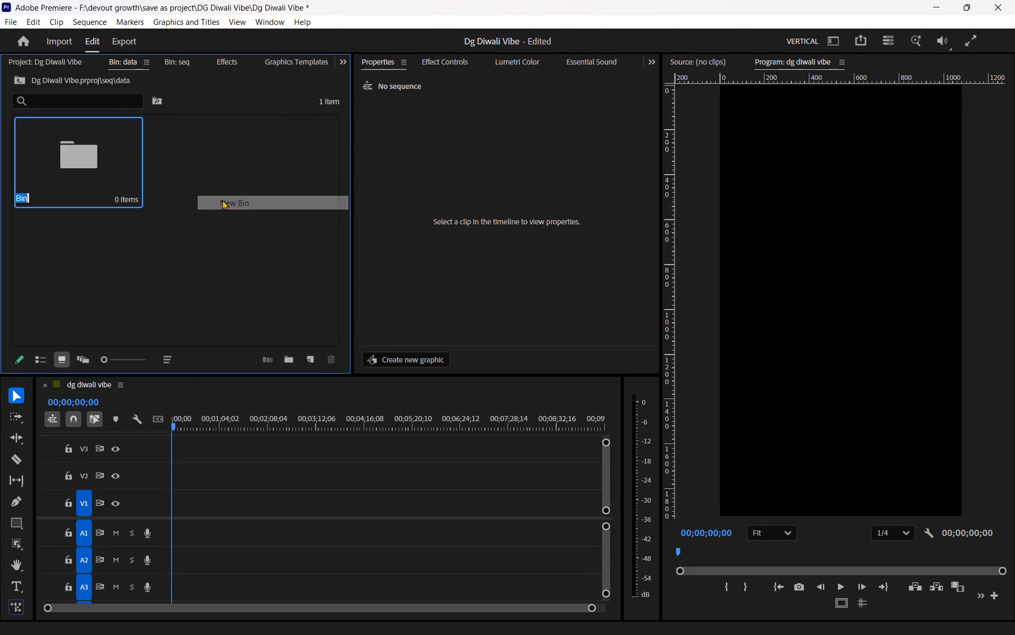
{"action": "type", "text": "video"}
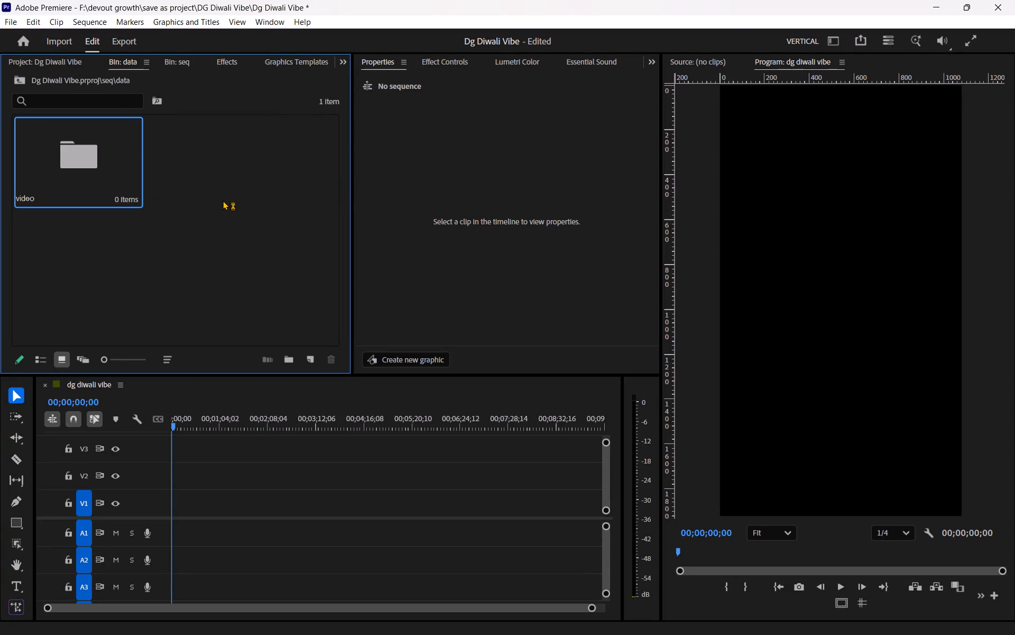
{"action": "left_click", "coordinate": [223, 200]}
Import clips IMG_2871 and IMG_2882 through IMG_2975 from the F: drive's dg diwali folder into the video bin, and save the project.
{"action": "double_click", "coordinate": [103, 164]}
{"action": "double_click", "coordinate": [119, 168]}
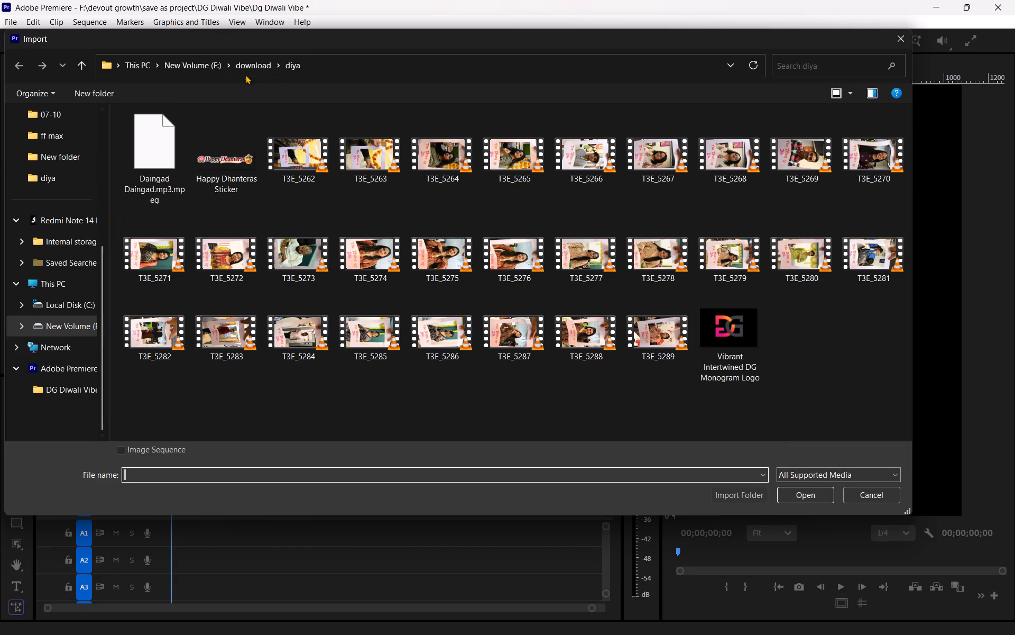
{"action": "left_click", "coordinate": [247, 69]}
{"action": "left_click", "coordinate": [188, 67]}
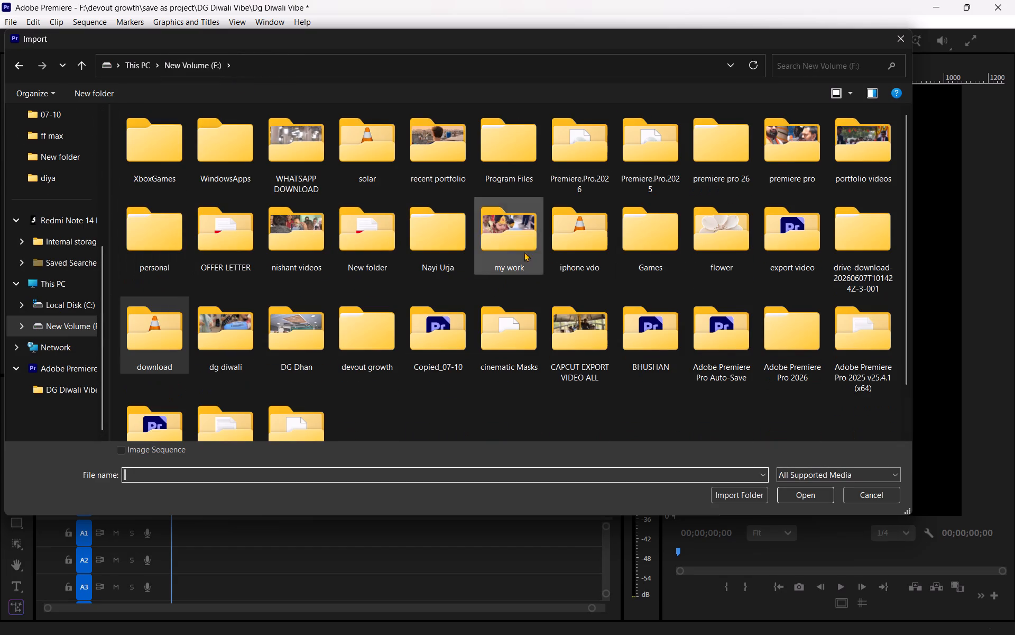
{"action": "double_click", "coordinate": [202, 320]}
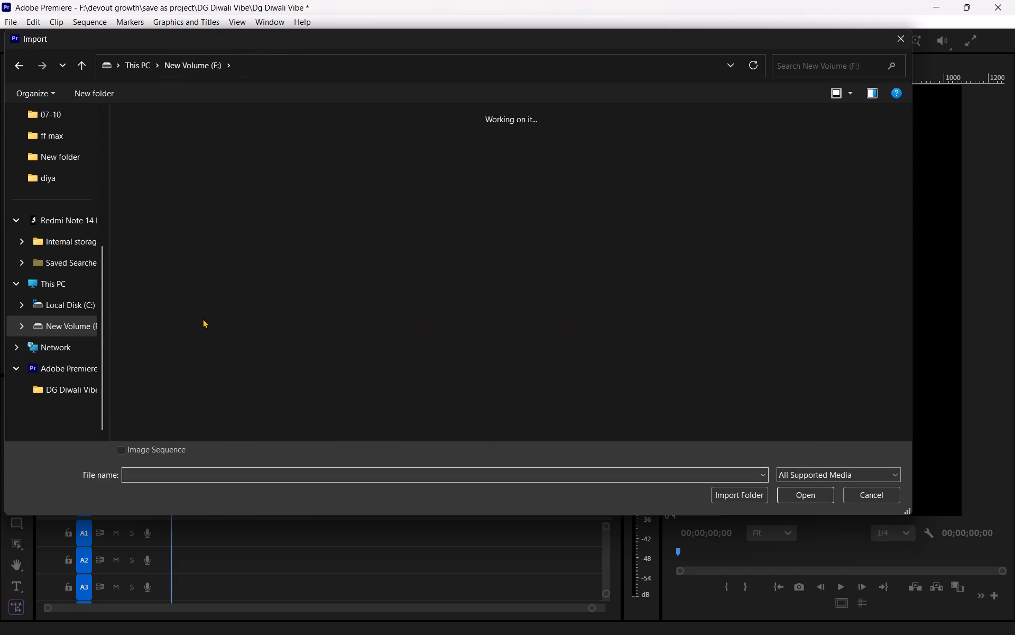
{"action": "left_click", "coordinate": [856, 301]}
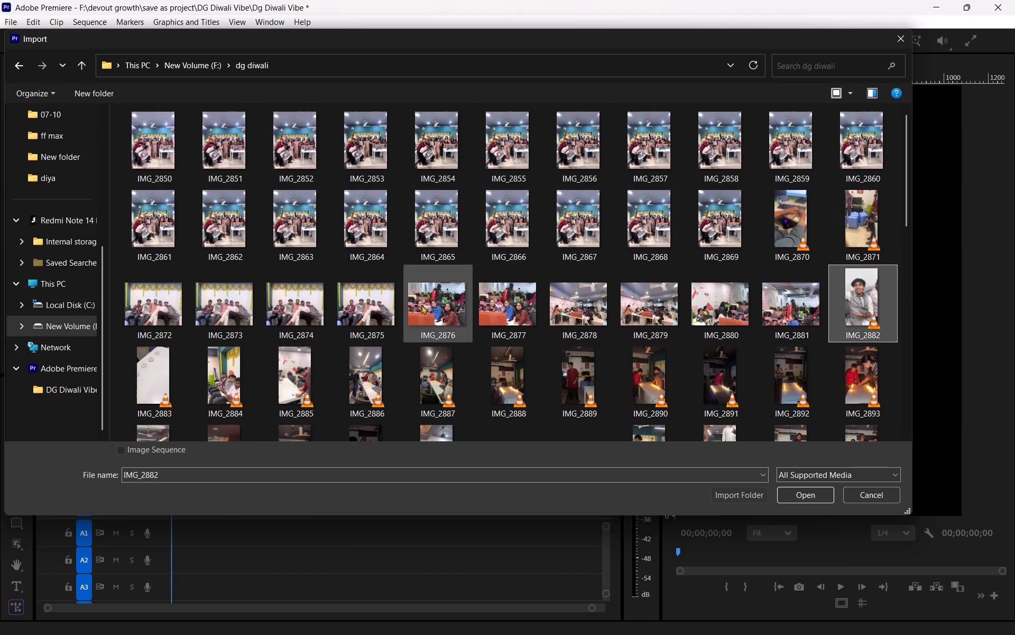
{"action": "scroll", "coordinate": [421, 305], "scroll_direction": "down", "scroll_amount": 1}
{"action": "scroll", "coordinate": [422, 302], "scroll_direction": "up", "scroll_amount": 1}
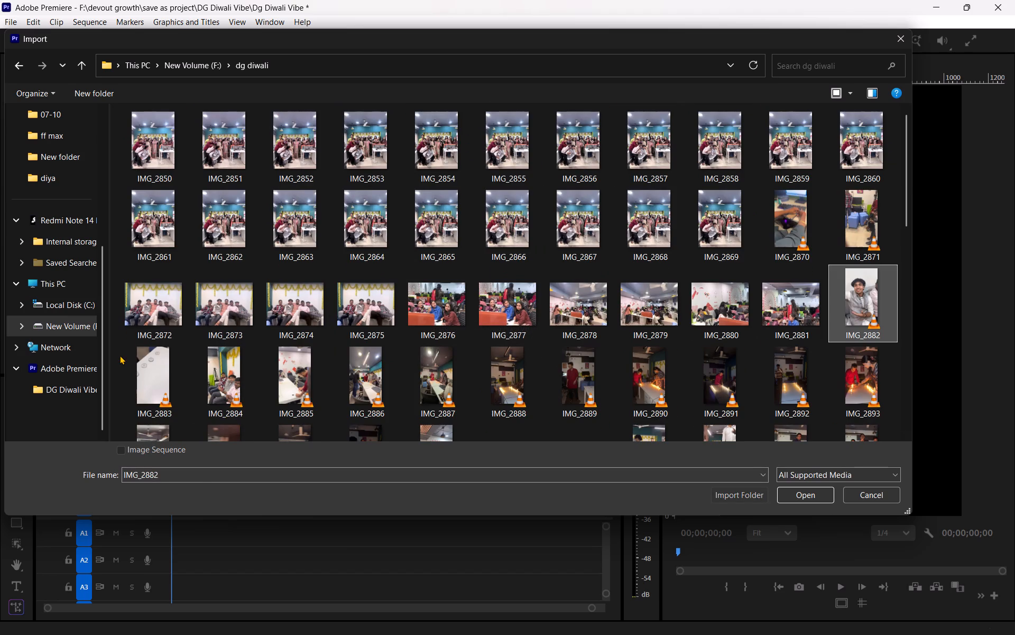
{"action": "left_click_drag", "start_coordinate": [113, 351], "coordinate": [882, 437], "text": "ctrl"}
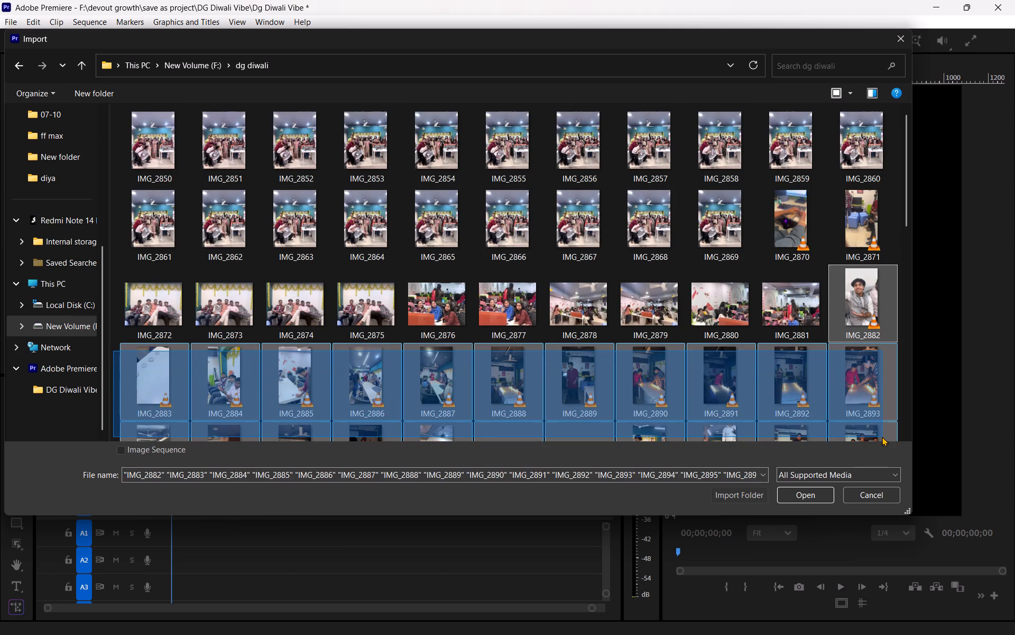
{"action": "left_click_drag", "start_coordinate": [882, 437], "coordinate": [878, 563], "text": "ctrl"}
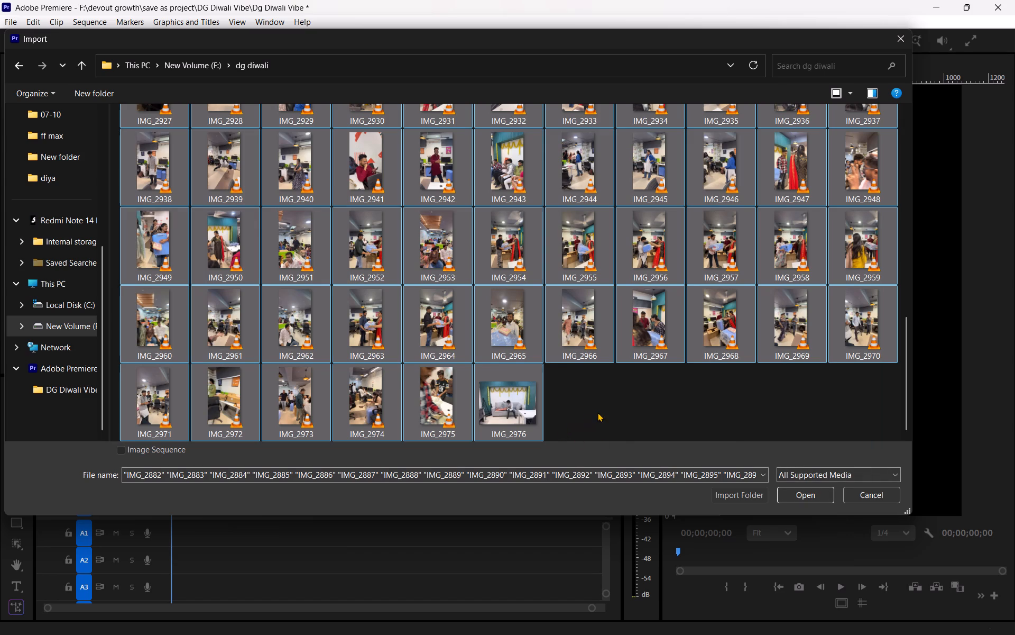
{"action": "left_click", "coordinate": [525, 404], "text": "ctrl"}
{"action": "scroll", "coordinate": [668, 374], "scroll_direction": "up", "scroll_amount": 3}
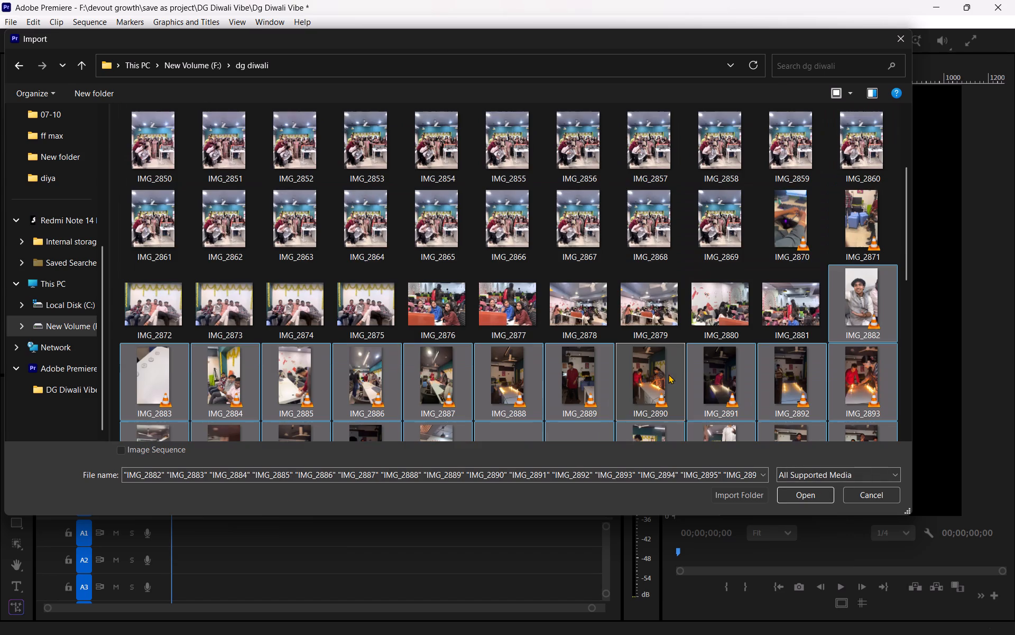
{"action": "left_click", "coordinate": [869, 221], "text": "ctrl"}
{"action": "left_click", "coordinate": [818, 496]}
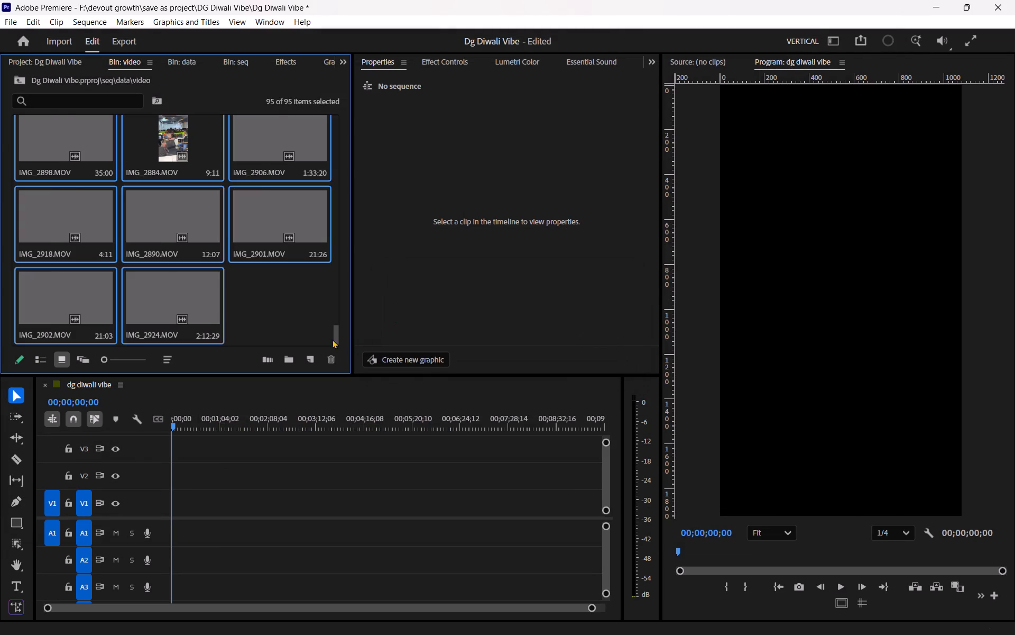
{"action": "left_click", "coordinate": [278, 313]}
{"action": "key", "text": "ctrl+s"}
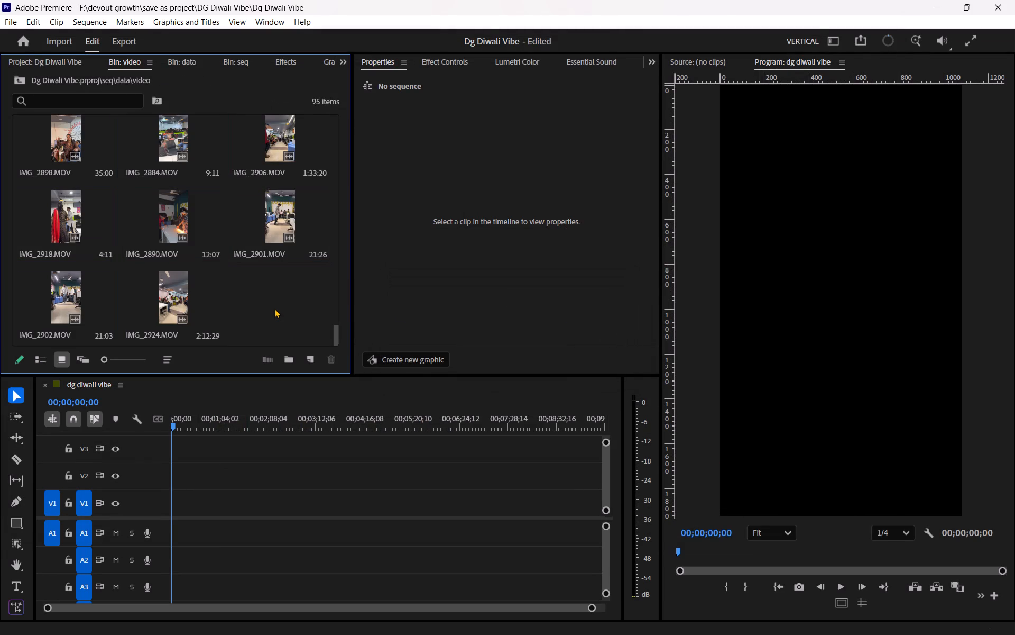
Import the "Jhoom Barabar Jhoom Full Song" audio from the F: drive's download folder into the data bin, and save the project.
{"action": "left_click", "coordinate": [19, 81]}
{"action": "double_click", "coordinate": [240, 157]}
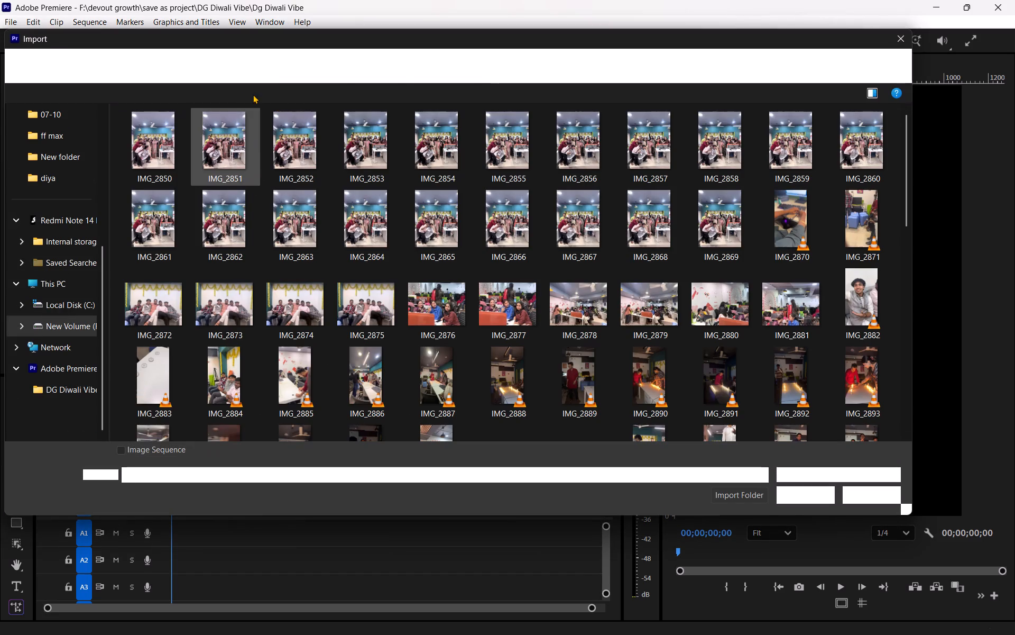
{"action": "left_click", "coordinate": [205, 61]}
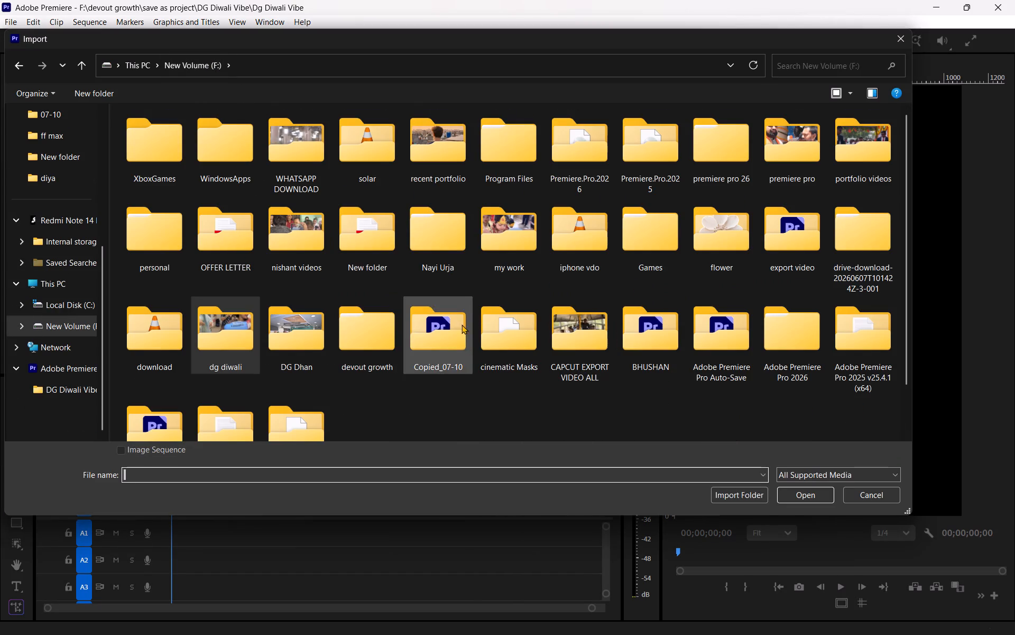
{"action": "double_click", "coordinate": [131, 320]}
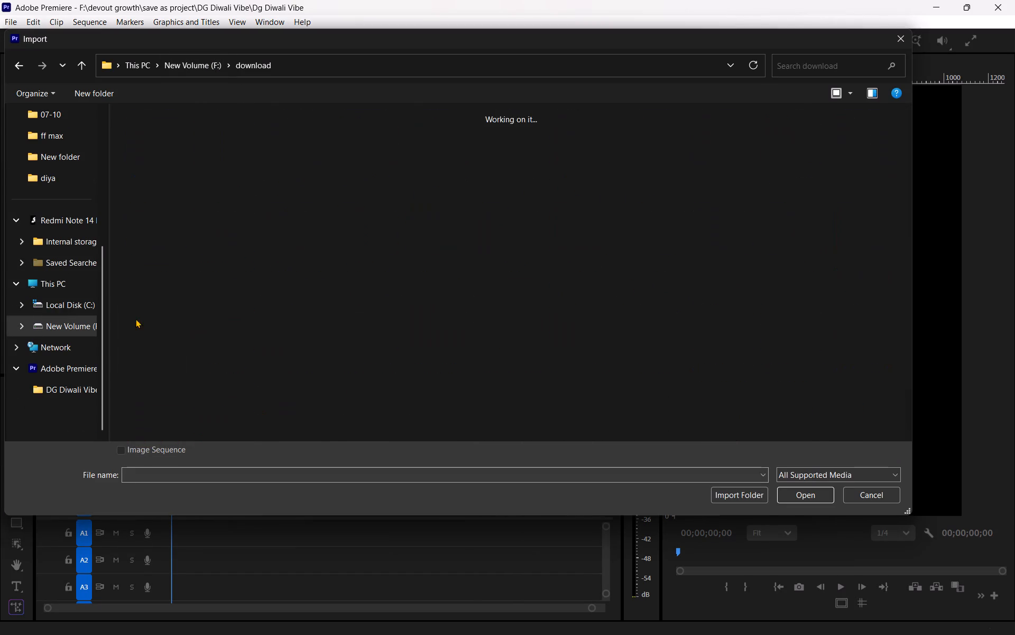
{"action": "scroll", "coordinate": [351, 309], "scroll_direction": "down", "scroll_amount": 3}
{"action": "double_click", "coordinate": [296, 354]}
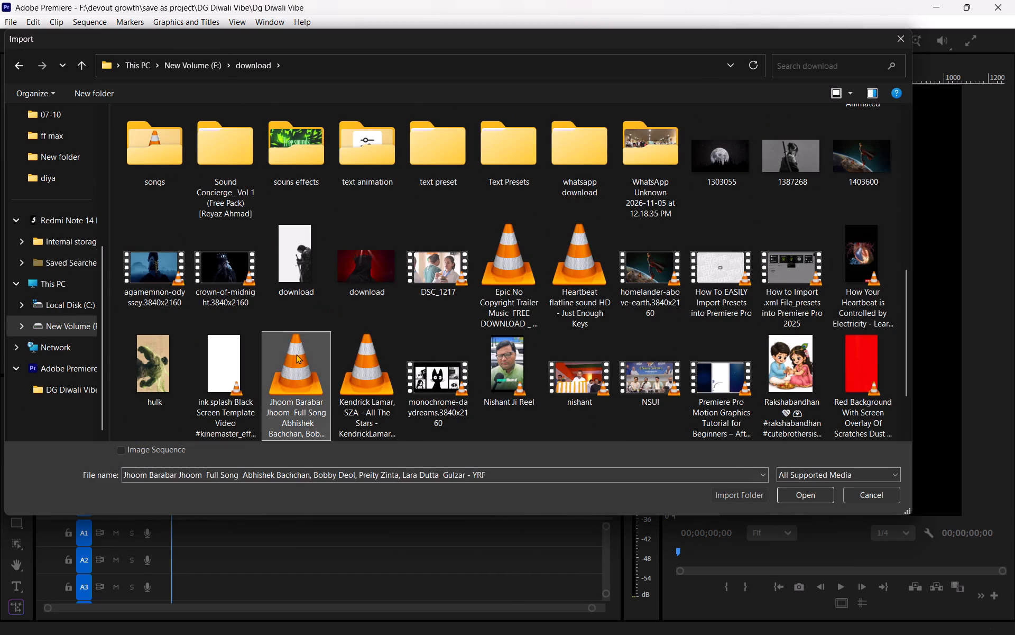
{"action": "key", "text": "ctrl+s"}
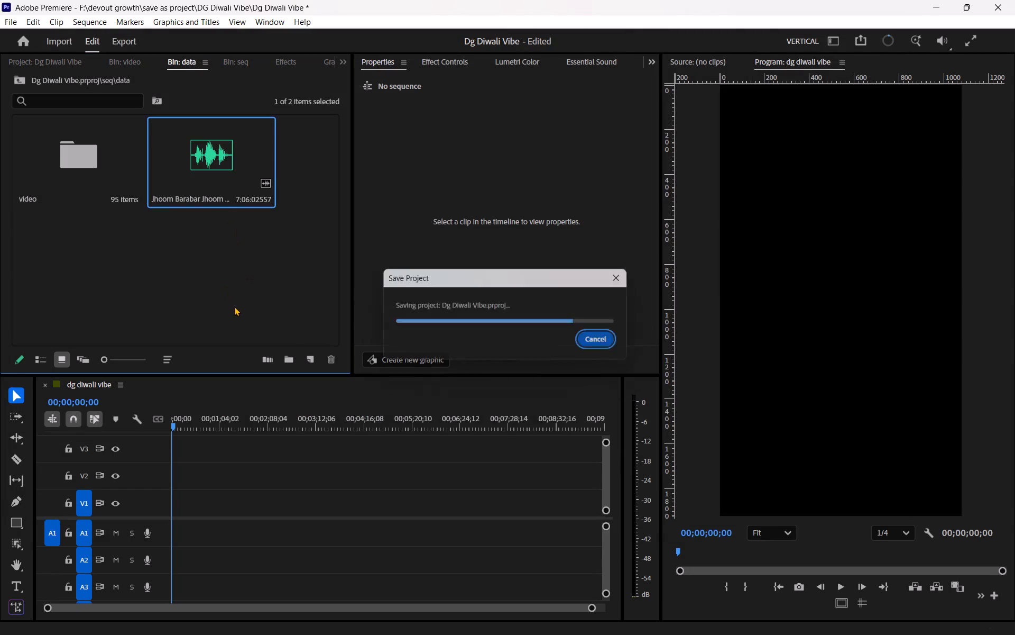
Open the Jhoom Barabar Jhoom song in the Source Monitor and mark an In point at about 00;01;16.
{"action": "left_click", "coordinate": [229, 259]}
{"action": "double_click", "coordinate": [222, 143]}
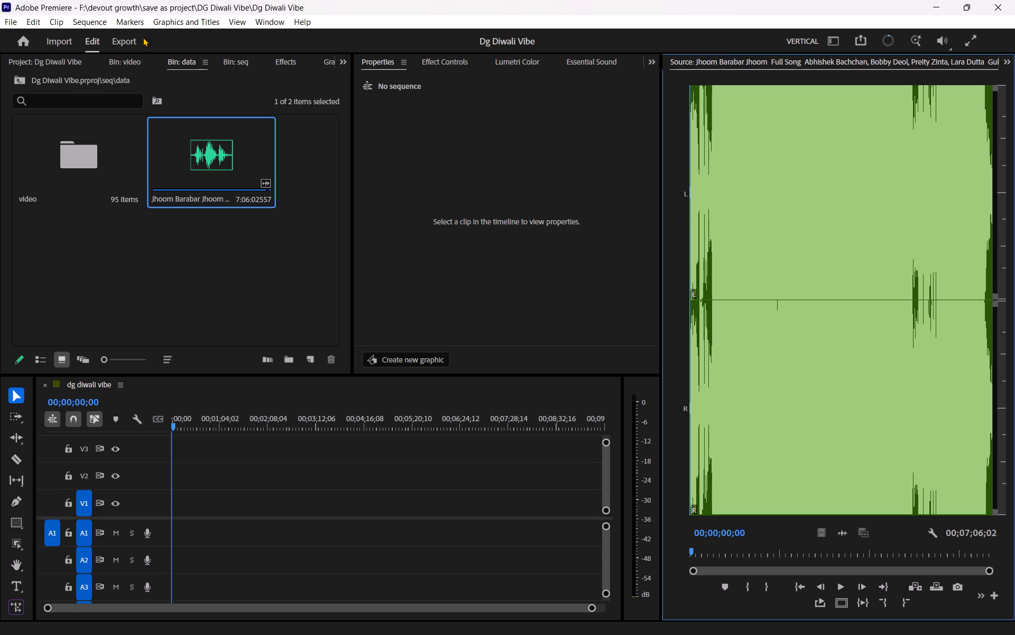
{"action": "left_click", "coordinate": [742, 548]}
{"action": "key", "text": "space"}
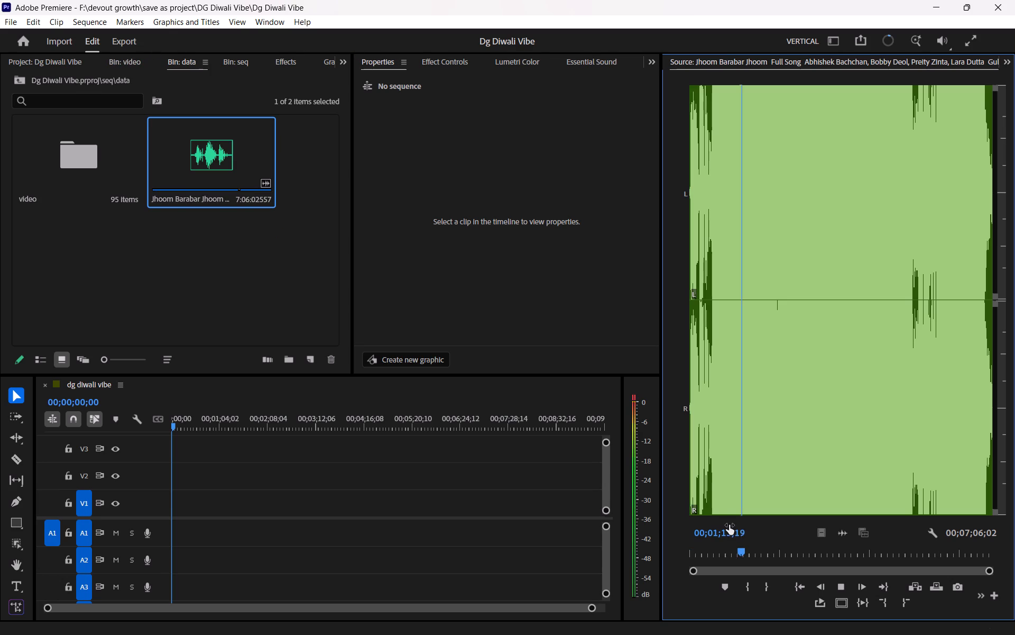
{"action": "key", "text": "space"}
{"action": "left_click", "coordinate": [751, 583]}
Listen to the song around the two-minute mark and set its Out point at 00;02;02;08.
{"action": "key", "text": "space"}
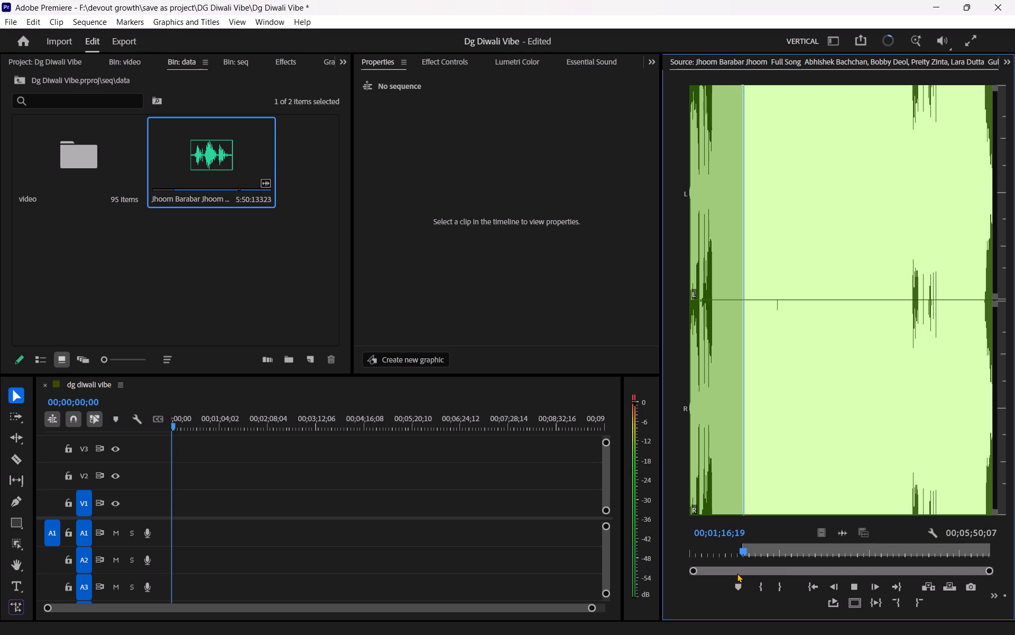
{"action": "left_click", "coordinate": [774, 551]}
{"action": "left_click", "coordinate": [781, 551]}
{"action": "left_click_drag", "start_coordinate": [781, 551], "coordinate": [779, 551]}
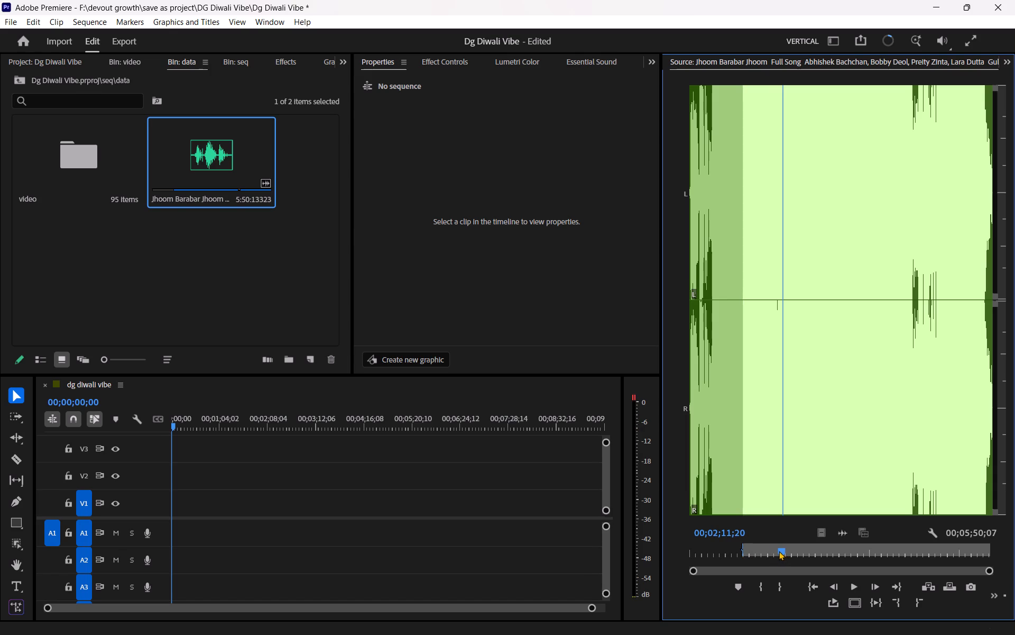
{"action": "left_click_drag", "start_coordinate": [779, 551], "coordinate": [774, 551]}
{"action": "left_click", "coordinate": [773, 550]}
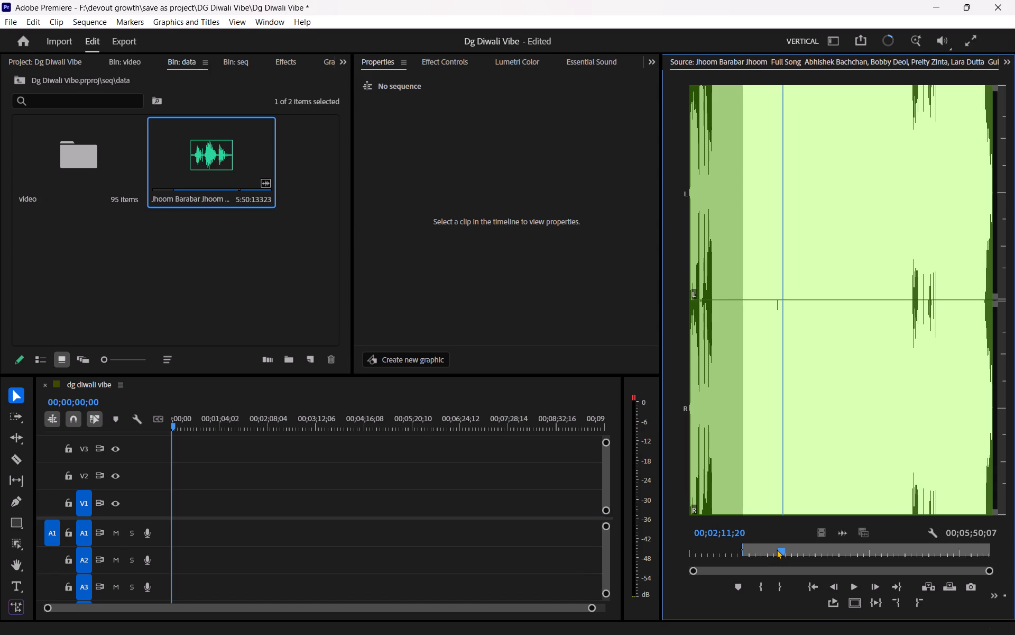
{"action": "left_click", "coordinate": [780, 550]}
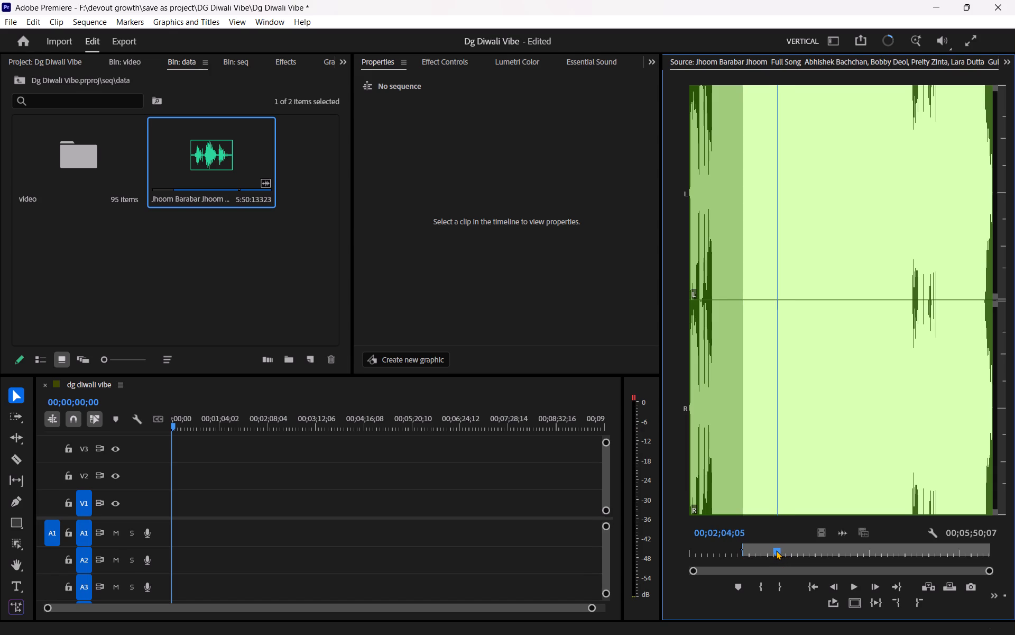
{"action": "left_click", "coordinate": [776, 550]}
{"action": "key", "text": "space"}
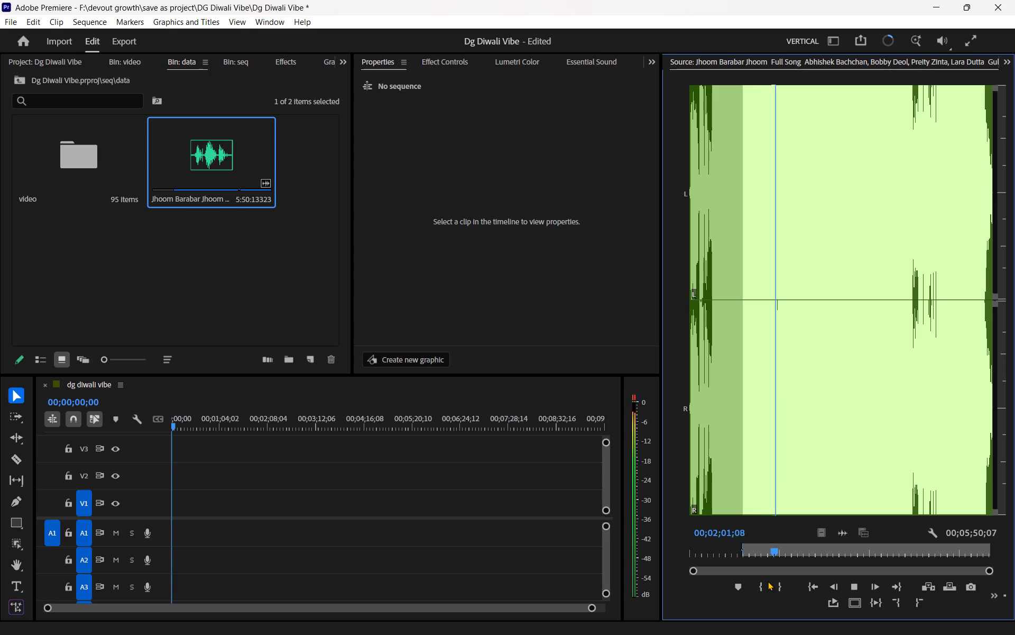
{"action": "key", "text": "space"}
{"action": "left_click", "coordinate": [784, 587]}
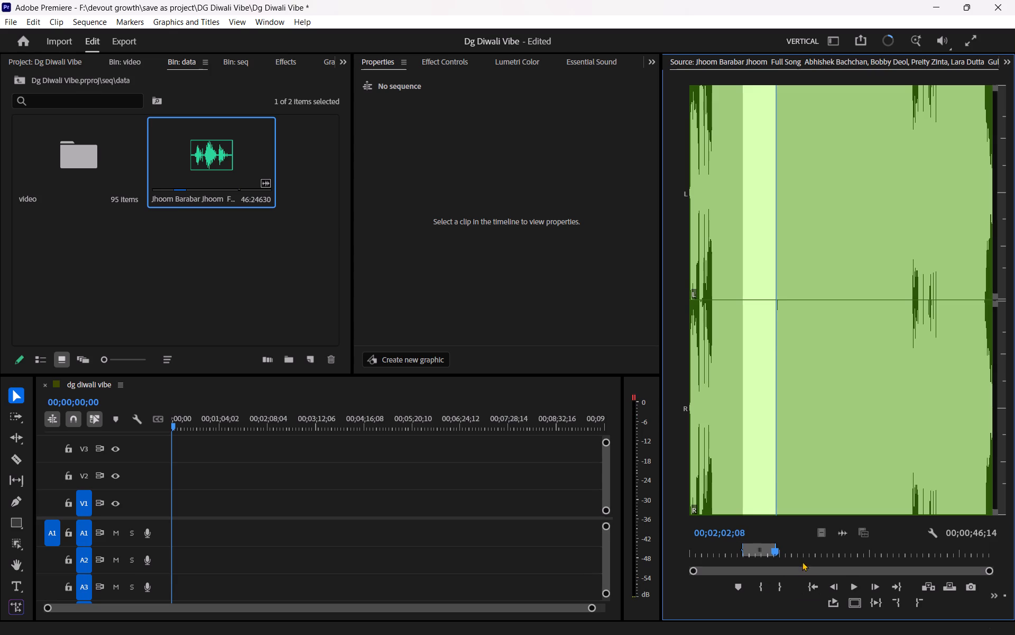
Place the marked song section on track A1 at the start of the dg diwali vibe sequence, and save the project.
{"action": "left_click_drag", "start_coordinate": [841, 537], "coordinate": [167, 532]}
{"action": "left_click_drag", "start_coordinate": [193, 421], "coordinate": [186, 421]}
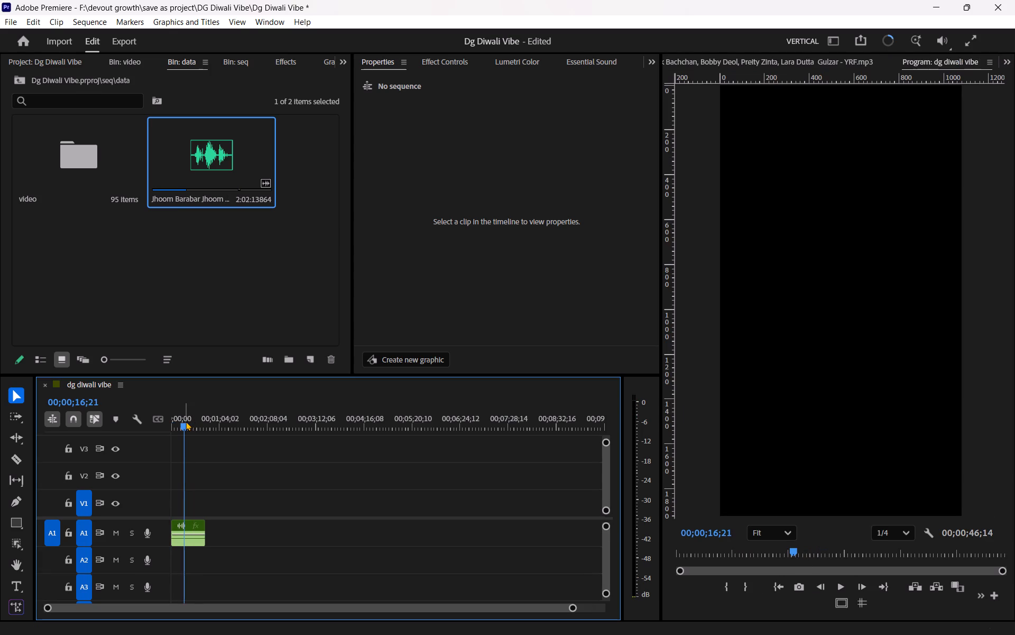
{"action": "key", "text": "ctrl+s"}
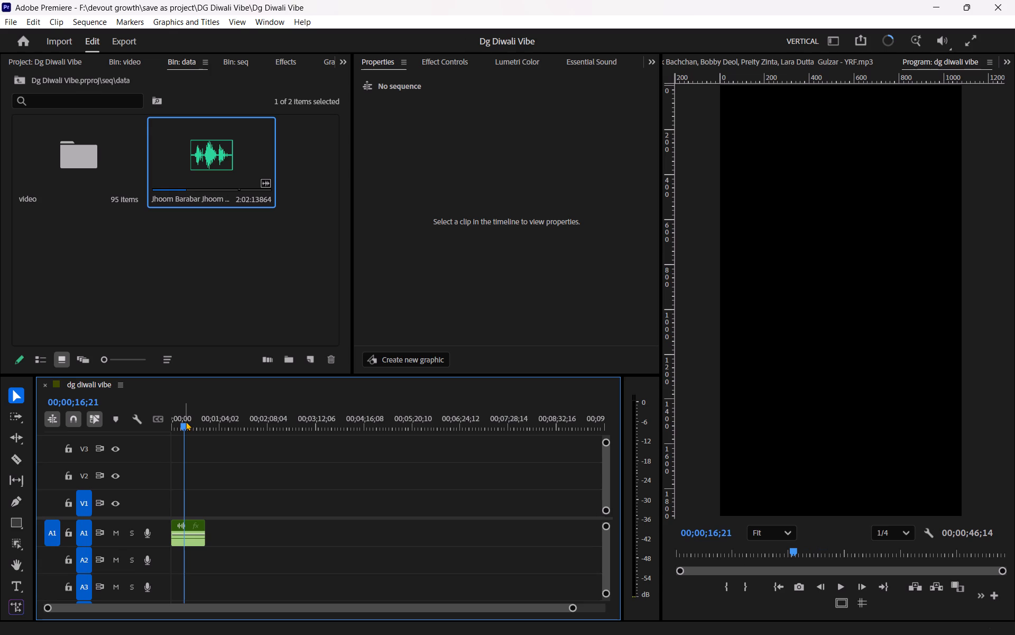
{"action": "key", "text": "equal"}
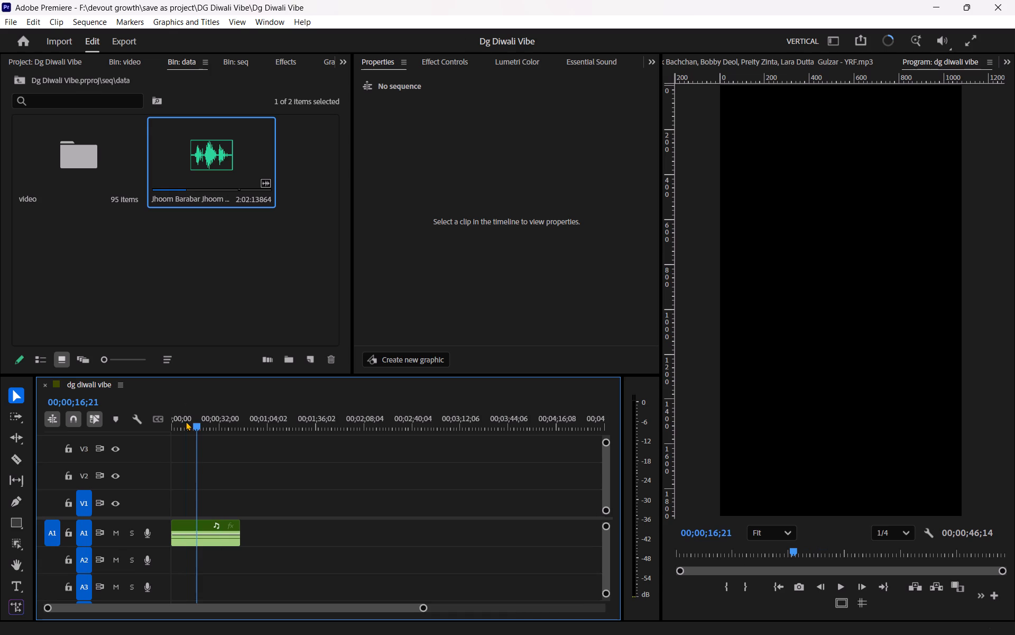
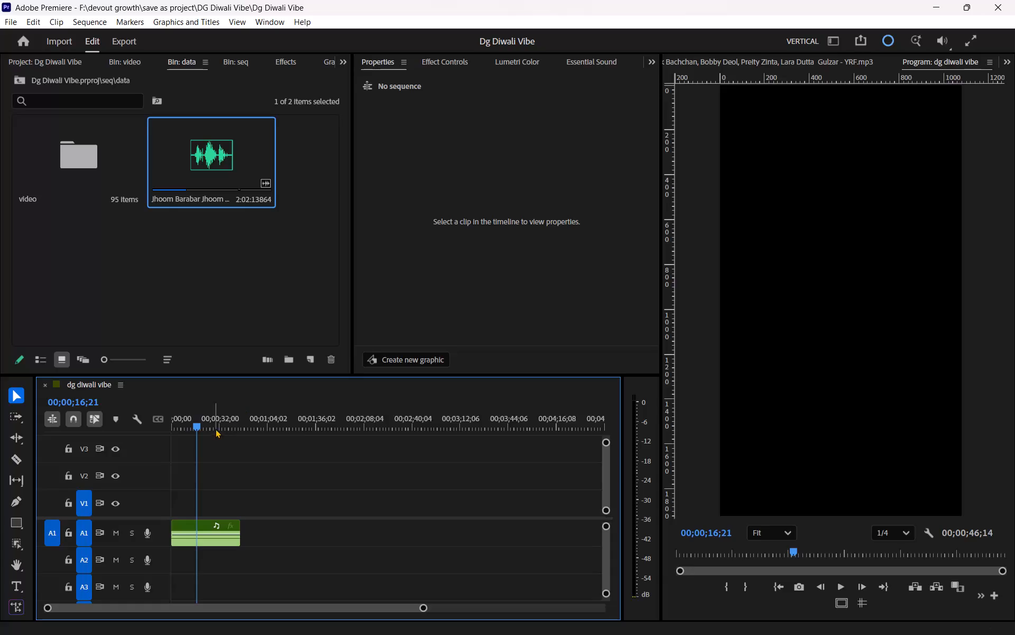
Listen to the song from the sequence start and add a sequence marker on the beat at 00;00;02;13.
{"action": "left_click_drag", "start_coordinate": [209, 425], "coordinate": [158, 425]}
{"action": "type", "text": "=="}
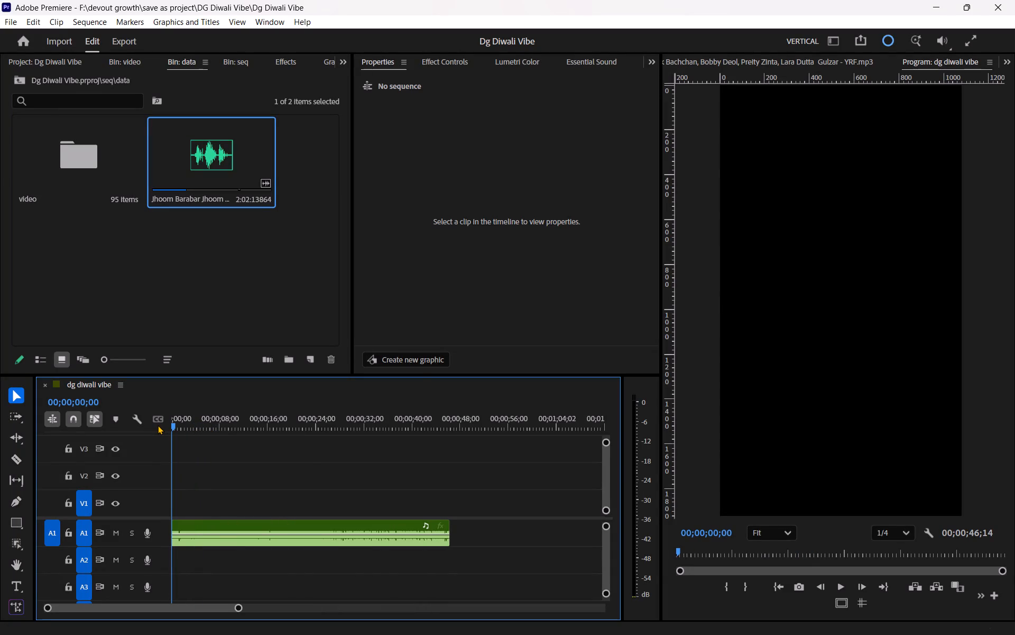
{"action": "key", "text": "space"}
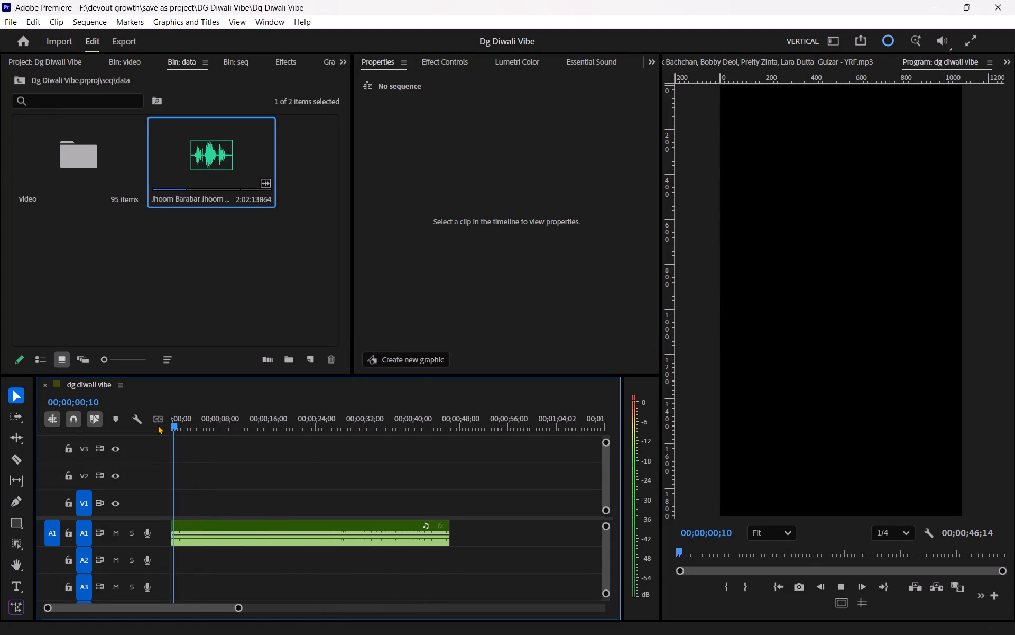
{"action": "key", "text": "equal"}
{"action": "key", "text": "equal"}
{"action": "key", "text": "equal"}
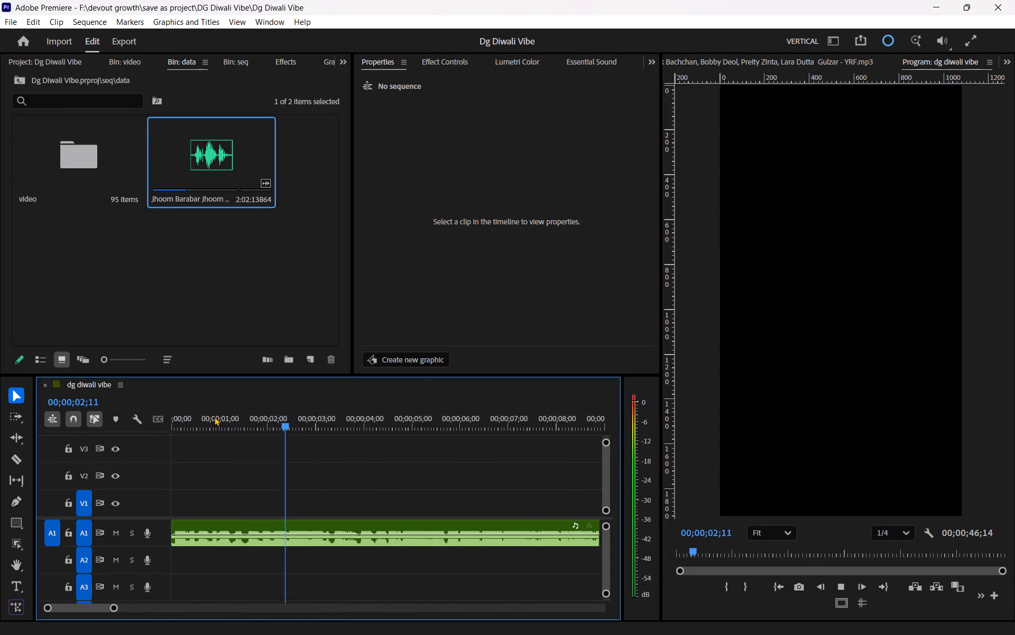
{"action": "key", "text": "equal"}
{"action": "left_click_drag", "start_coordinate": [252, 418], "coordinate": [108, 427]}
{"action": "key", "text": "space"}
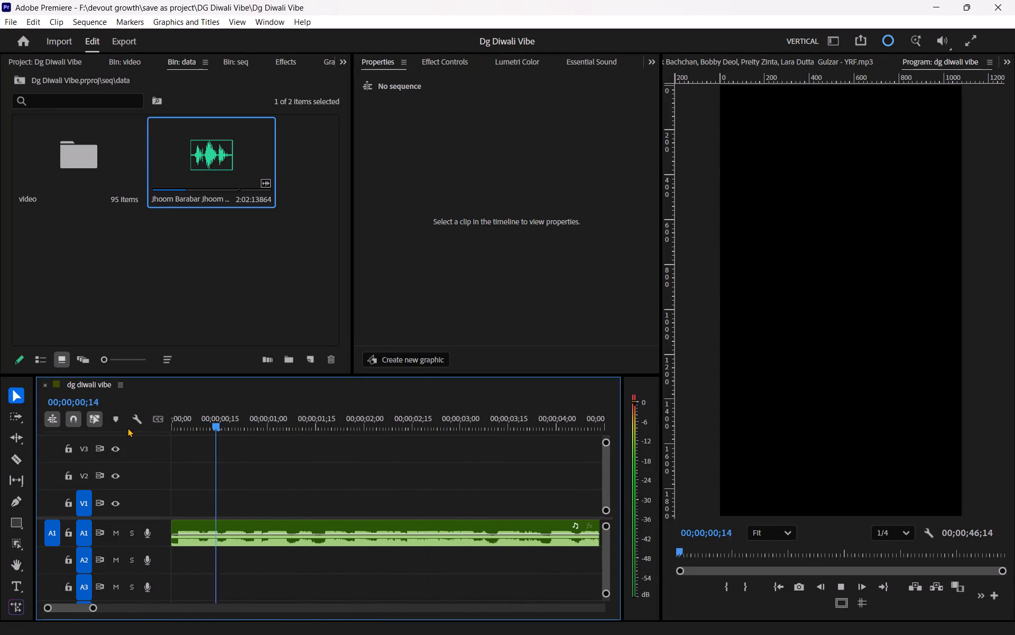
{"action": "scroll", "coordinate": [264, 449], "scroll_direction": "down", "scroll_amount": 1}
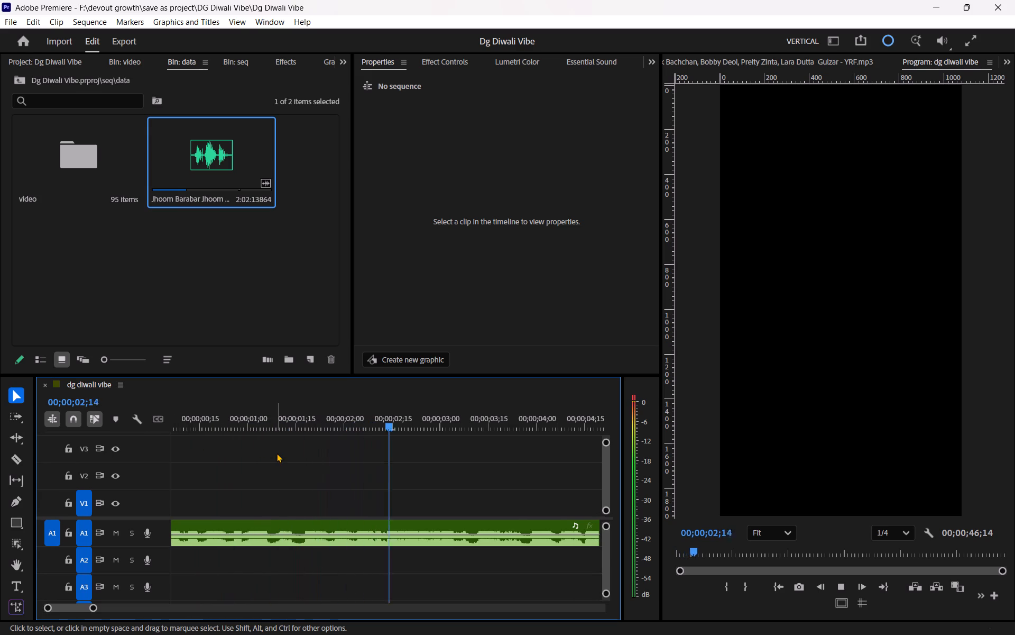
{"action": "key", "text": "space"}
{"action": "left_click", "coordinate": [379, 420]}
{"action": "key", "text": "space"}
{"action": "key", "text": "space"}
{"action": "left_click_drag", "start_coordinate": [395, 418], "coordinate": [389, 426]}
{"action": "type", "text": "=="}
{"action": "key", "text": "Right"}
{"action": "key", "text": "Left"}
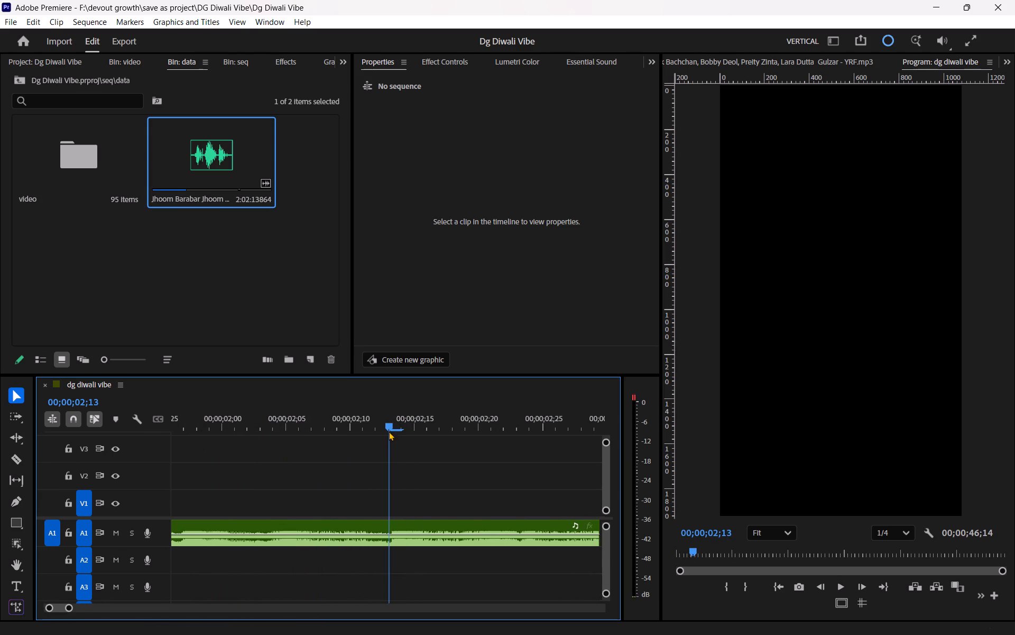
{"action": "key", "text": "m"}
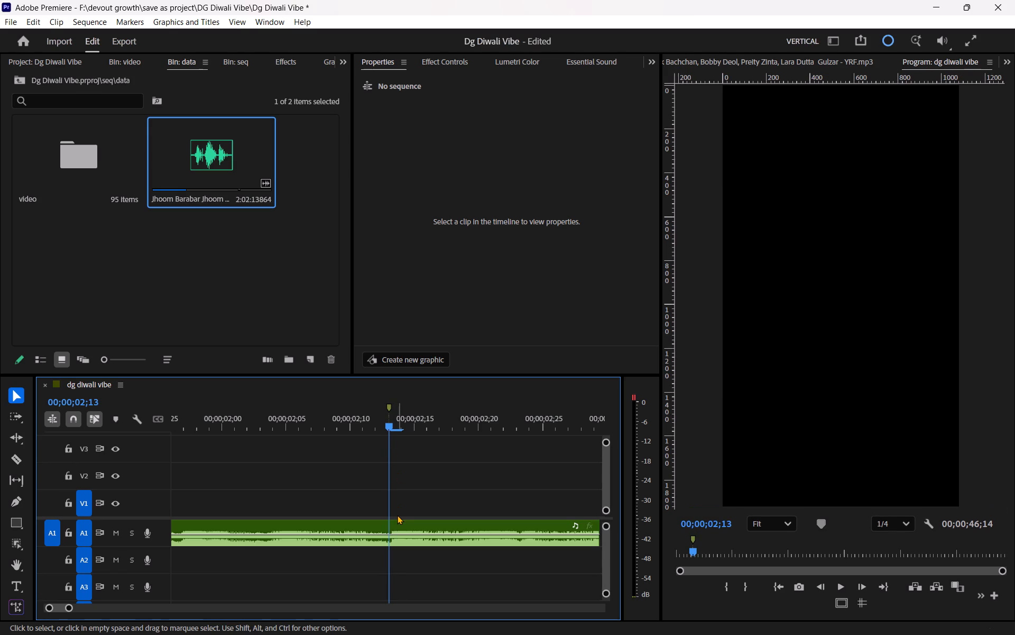
Listen repeatedly to the song passage between about 00;00;02;07 and 00;00;04;10 to locate the next beat.
{"action": "left_click_drag", "start_coordinate": [357, 423], "coordinate": [313, 423]}
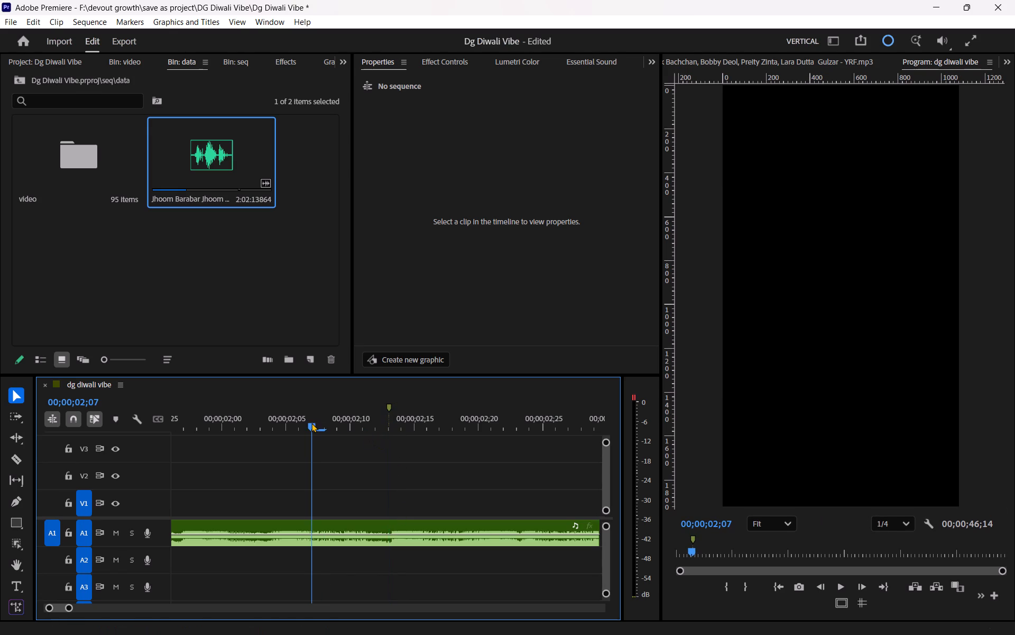
{"action": "key", "text": "space"}
{"action": "scroll", "coordinate": [317, 435], "scroll_direction": "down", "scroll_amount": 15}
{"action": "key", "text": "space"}
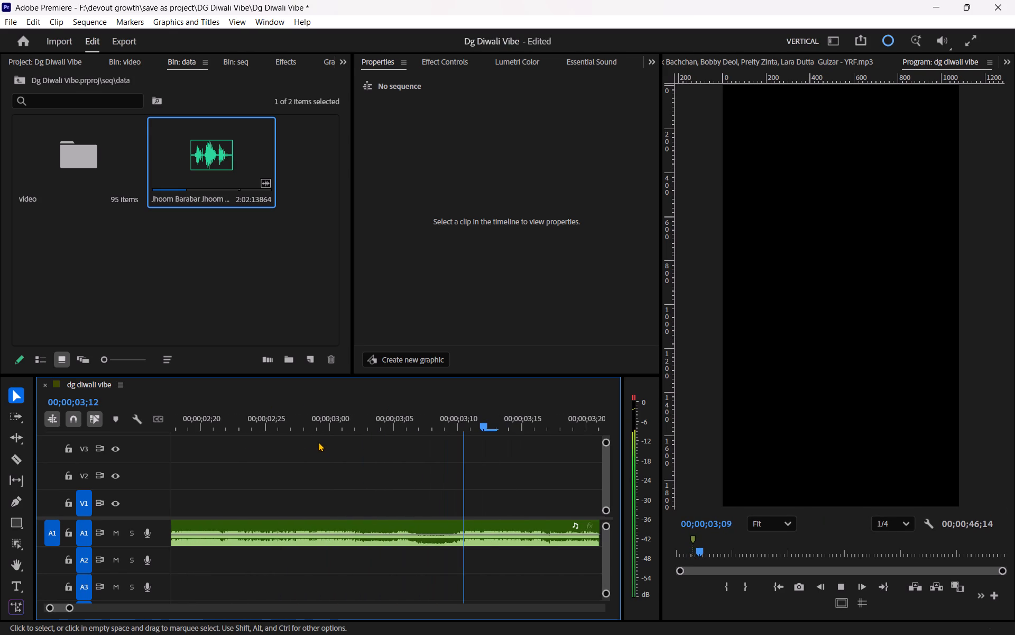
{"action": "type", "text": "--"}
{"action": "key", "text": "space"}
{"action": "scroll", "coordinate": [356, 457], "scroll_direction": "down", "scroll_amount": 4}
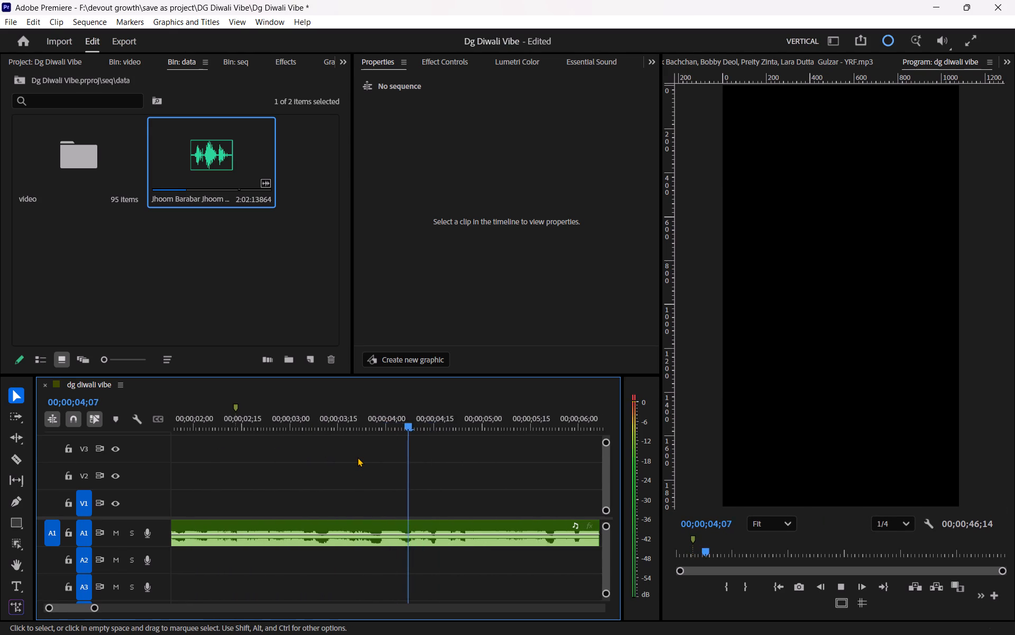
{"action": "key", "text": "space"}
{"action": "left_click_drag", "start_coordinate": [414, 422], "coordinate": [349, 434]}
{"action": "key", "text": "space"}
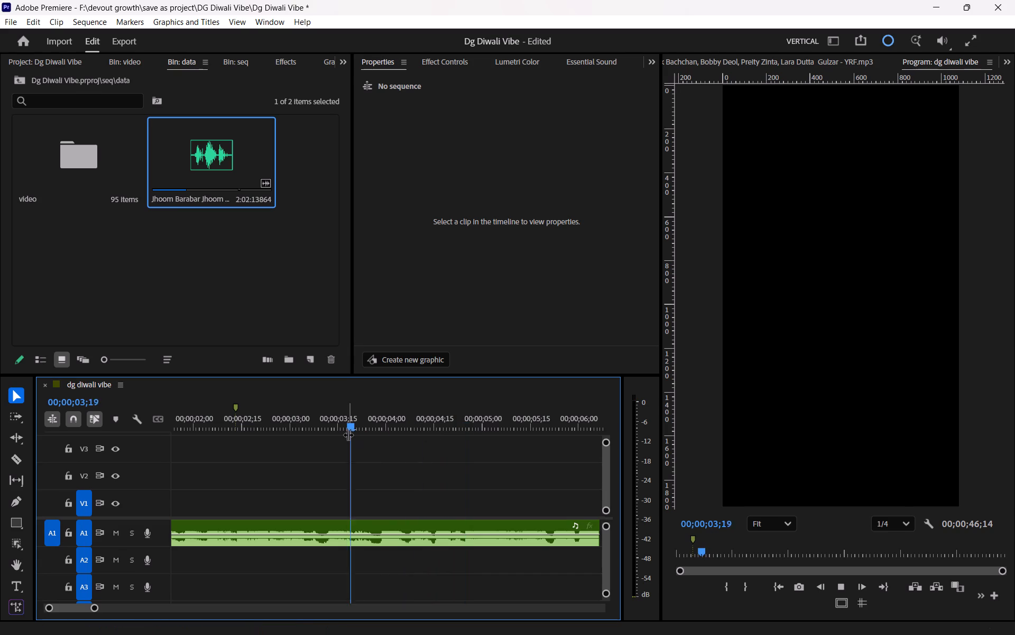
{"action": "key", "text": "space"}
{"action": "left_click_drag", "start_coordinate": [428, 420], "coordinate": [374, 433]}
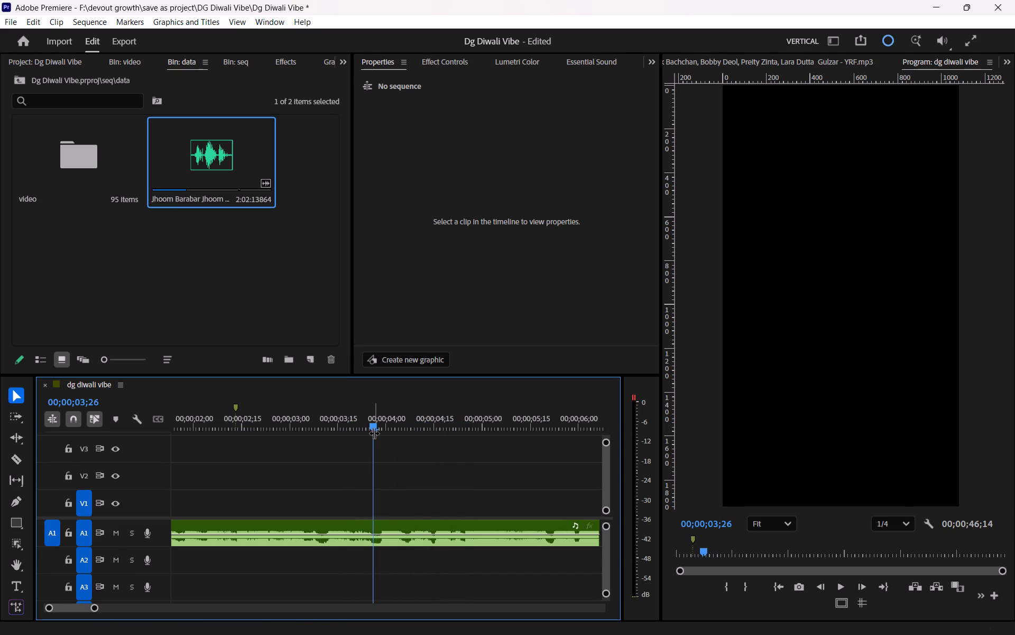
{"action": "key", "text": "space"}
{"action": "key", "text": "space"}
{"action": "left_click_drag", "start_coordinate": [440, 425], "coordinate": [419, 427]}
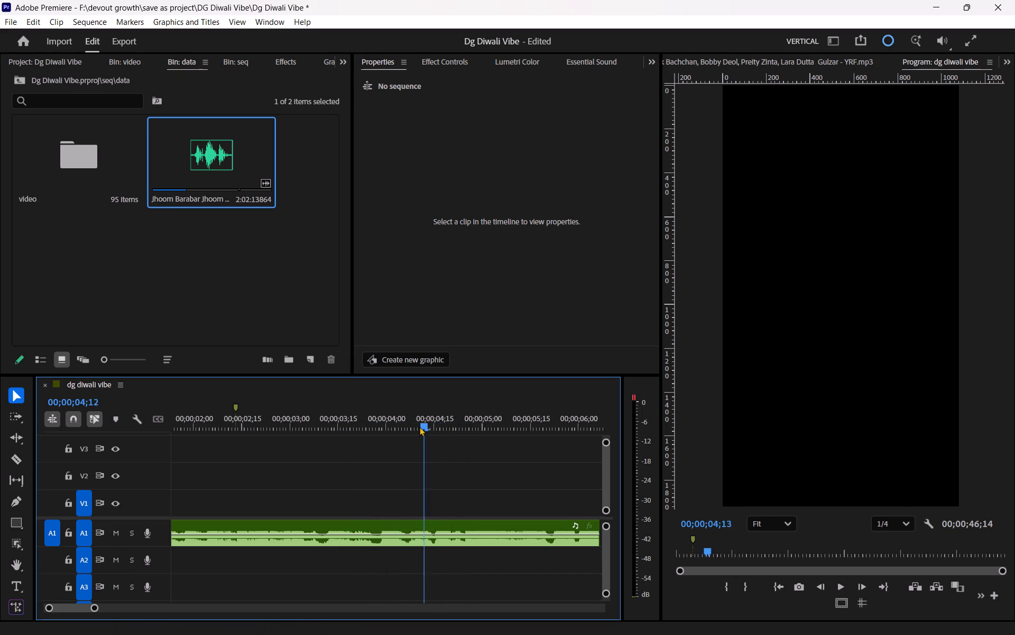
{"action": "left_click_drag", "start_coordinate": [419, 427], "coordinate": [393, 434]}
{"action": "key", "text": "space"}
{"action": "key", "text": "space"}
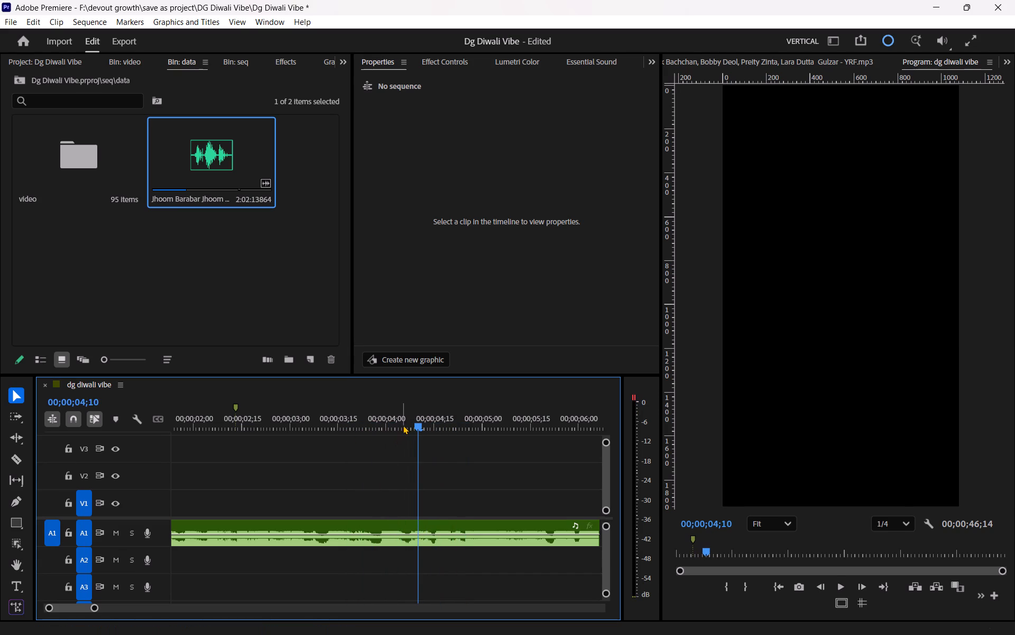
{"action": "left_click_drag", "start_coordinate": [404, 422], "coordinate": [343, 432]}
{"action": "key", "text": "space"}
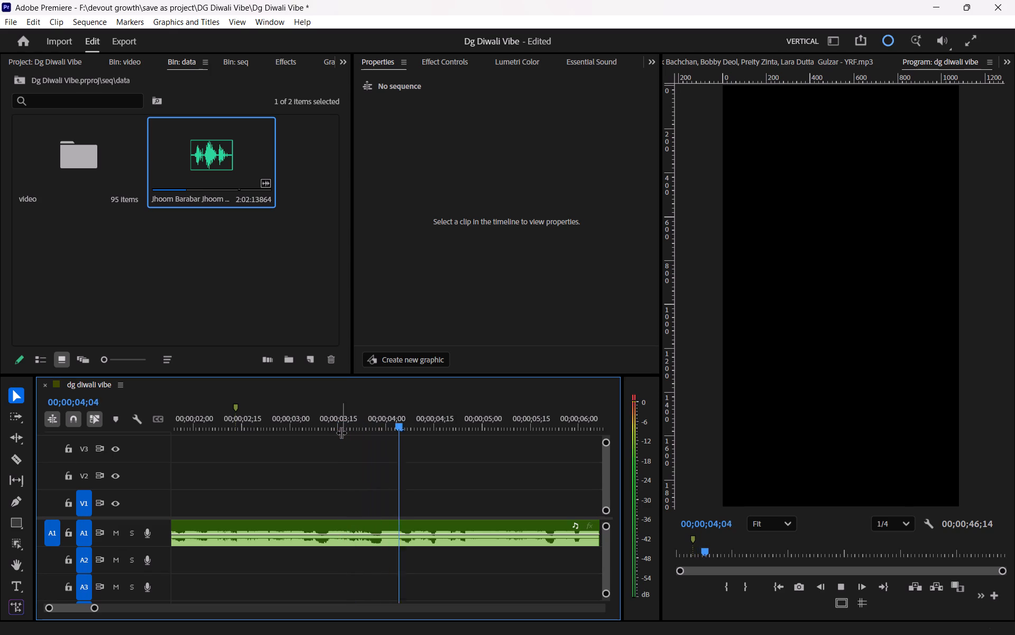
{"action": "key", "text": "space"}
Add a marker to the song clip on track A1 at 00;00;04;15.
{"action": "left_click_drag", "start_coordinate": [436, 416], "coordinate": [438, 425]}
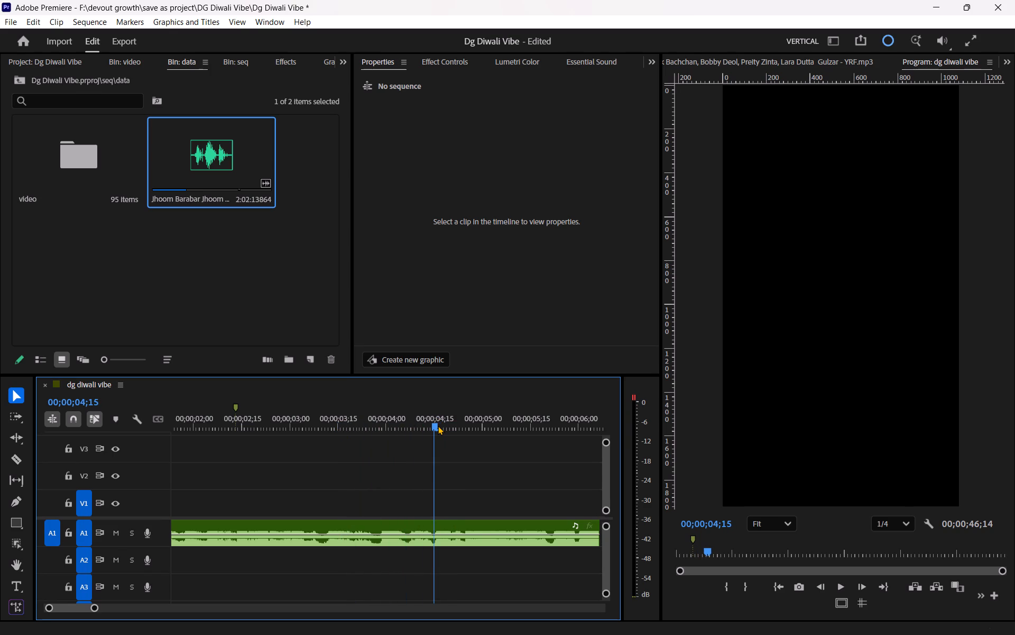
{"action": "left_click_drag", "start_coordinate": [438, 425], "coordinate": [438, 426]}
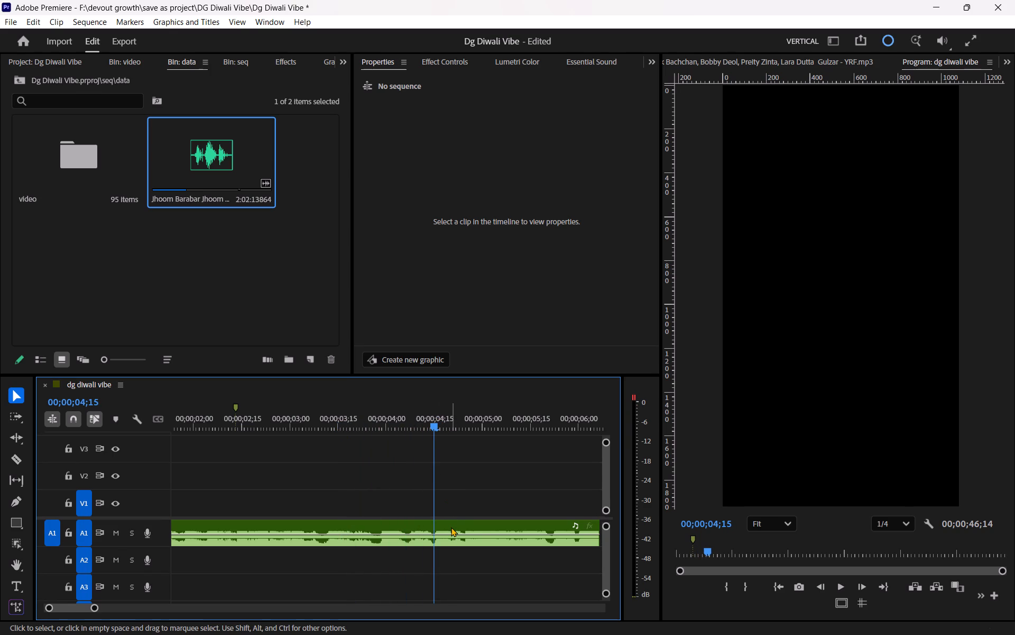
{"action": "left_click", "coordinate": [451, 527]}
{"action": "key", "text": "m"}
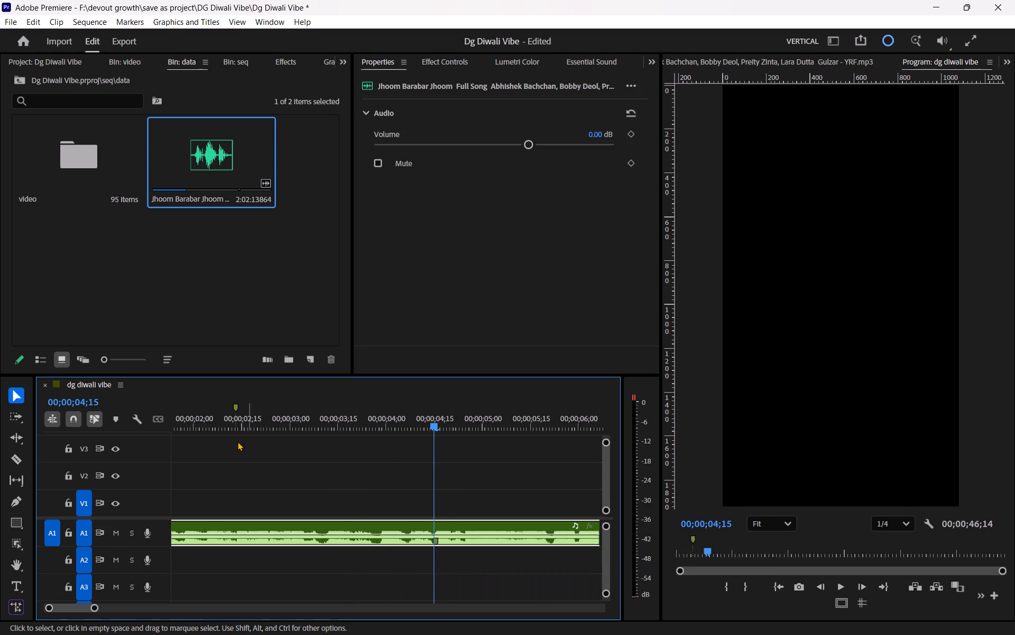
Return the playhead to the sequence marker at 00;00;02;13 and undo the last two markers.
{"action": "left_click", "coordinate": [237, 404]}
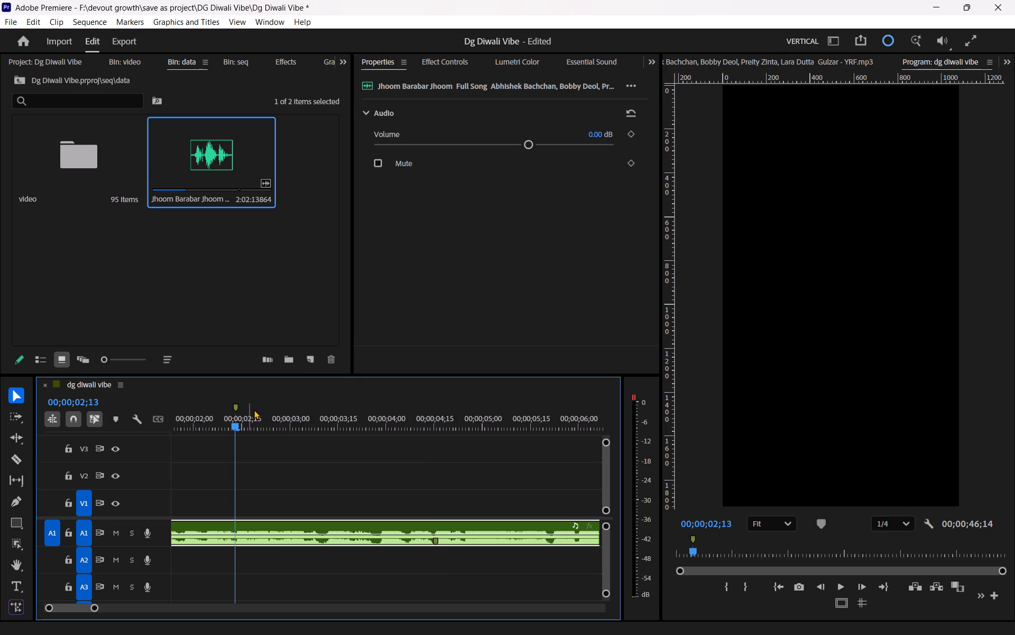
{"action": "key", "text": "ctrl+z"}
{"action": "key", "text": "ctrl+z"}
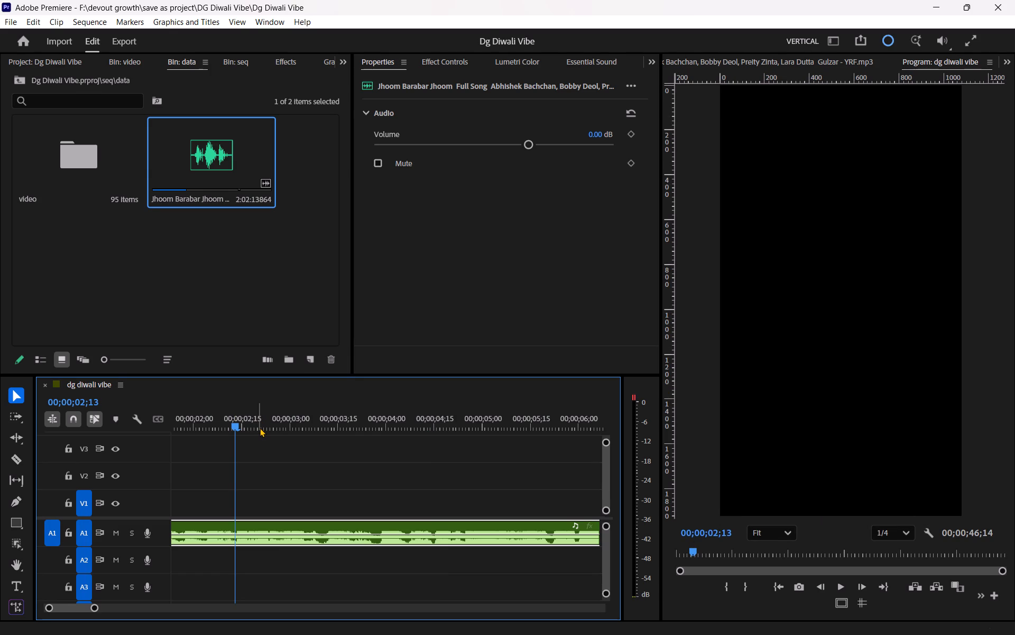
Add a marker on the song clip itself on track A1 at 00;00;02;13.
{"action": "key", "text": "equal"}
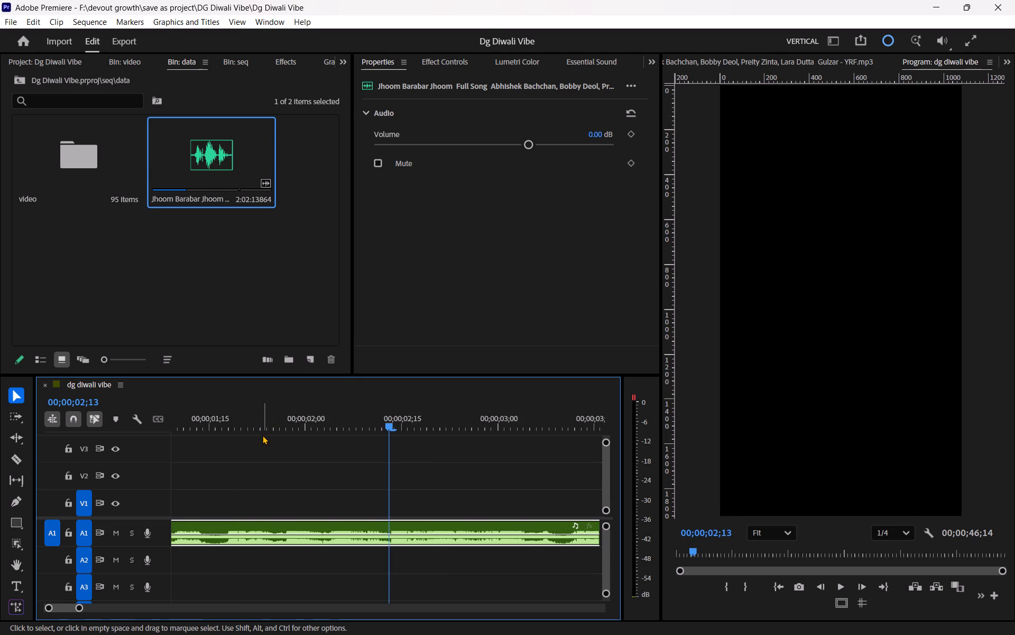
{"action": "key", "text": "minus"}
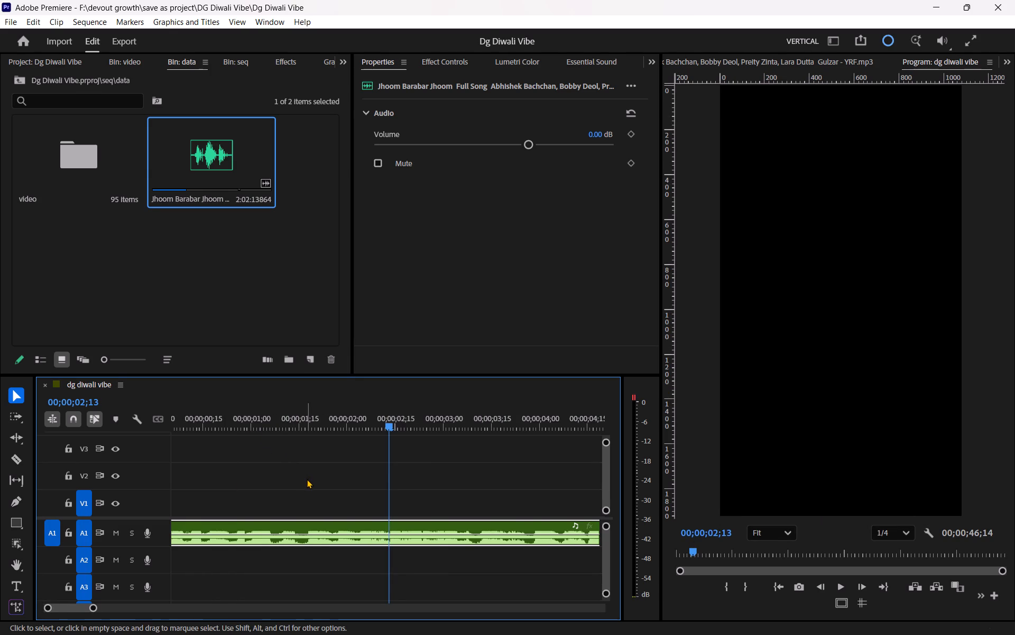
{"action": "key", "text": "m"}
Listen through the song's following beats and add a clip marker on the A1 song clip at 00;00;04;15.
{"action": "left_click_drag", "start_coordinate": [360, 425], "coordinate": [344, 425]}
{"action": "key", "text": "space"}
{"action": "scroll", "coordinate": [345, 448], "scroll_direction": "down", "scroll_amount": 5}
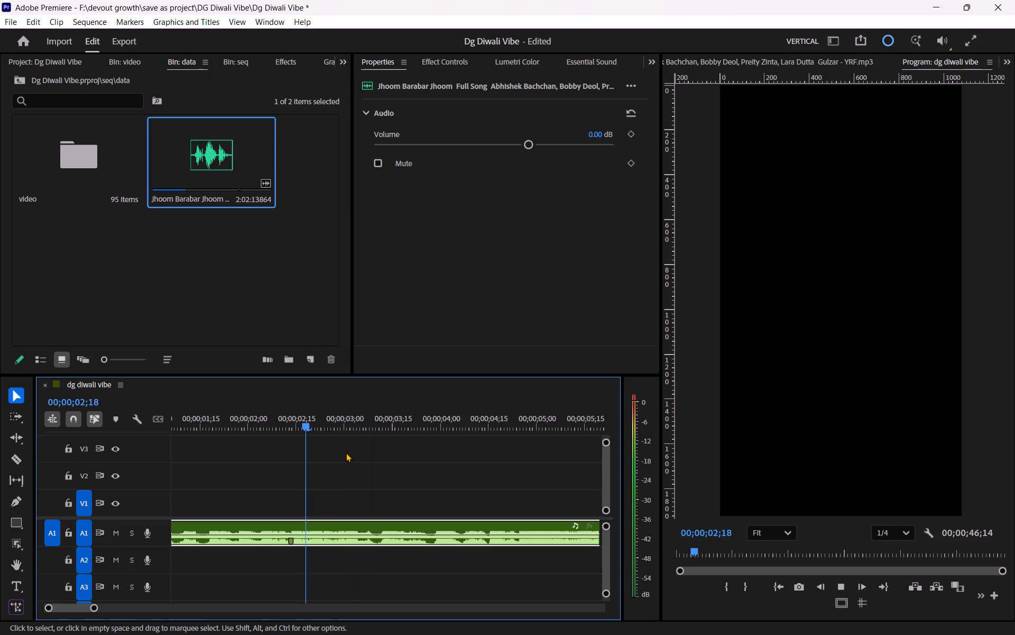
{"action": "key", "text": "space"}
{"action": "left_click_drag", "start_coordinate": [256, 410], "coordinate": [205, 427]}
{"action": "key", "text": "space"}
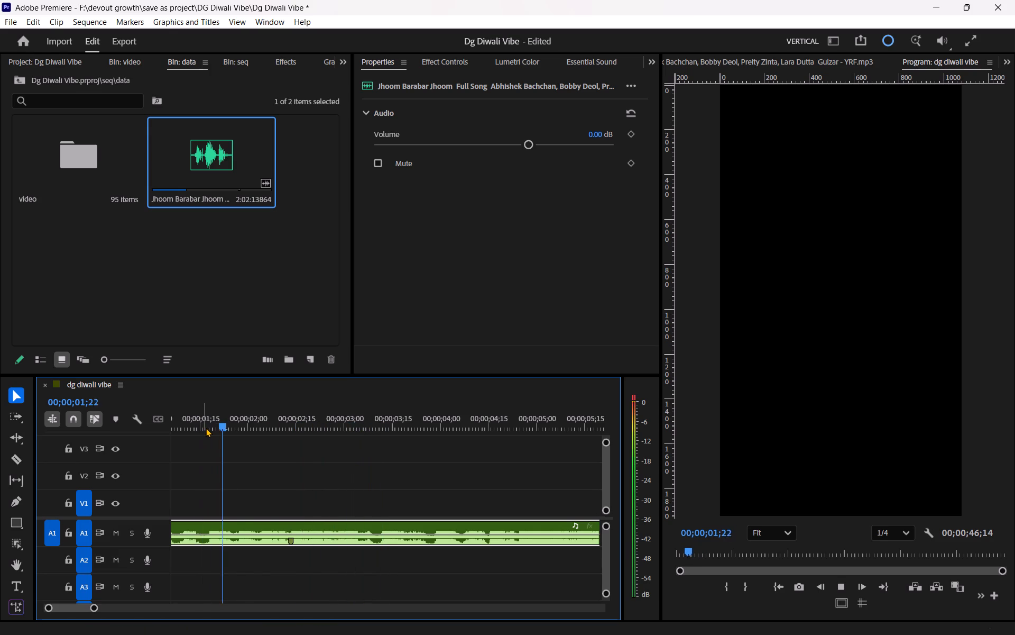
{"action": "scroll", "coordinate": [339, 460], "scroll_direction": "down", "scroll_amount": 5}
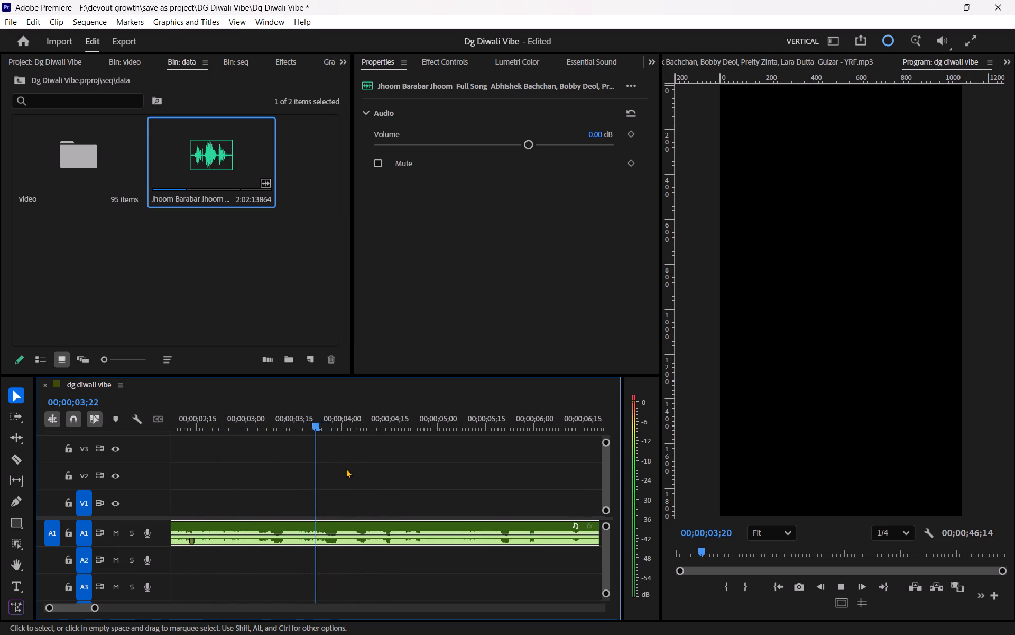
{"action": "key", "text": "space"}
{"action": "left_click", "coordinate": [391, 424]}
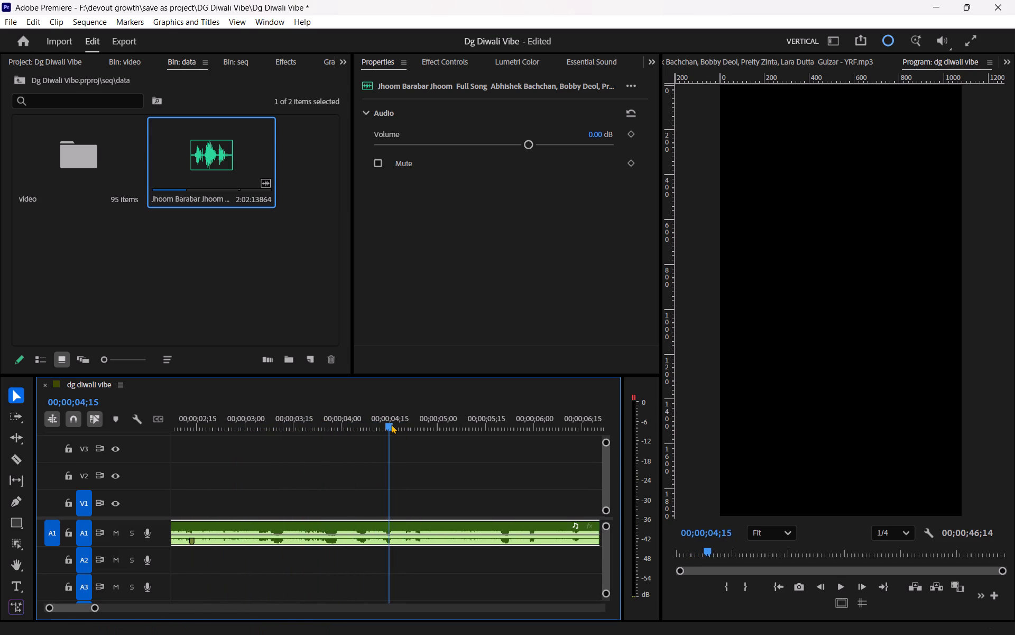
{"action": "key", "text": "m"}
Listen to the song past 00;00;04;15 to find the next beat, and add a clip marker at 00;00;06;00.
{"action": "key", "text": "space"}
{"action": "scroll", "coordinate": [417, 507], "scroll_direction": "down", "scroll_amount": 9}
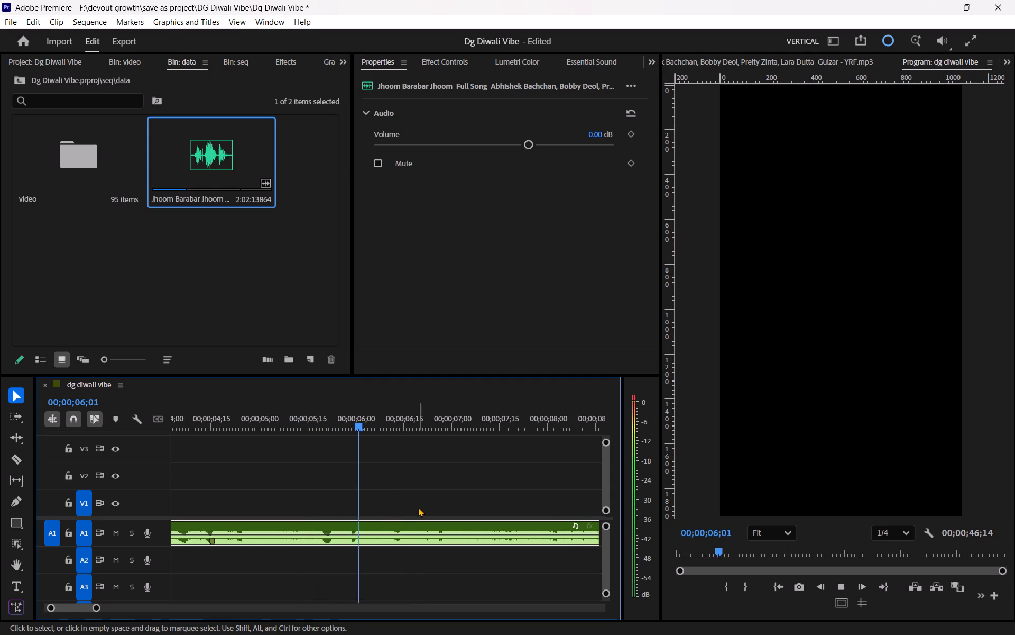
{"action": "scroll", "coordinate": [430, 493], "scroll_direction": "down", "scroll_amount": 3}
{"action": "key", "text": "space"}
{"action": "scroll", "coordinate": [310, 451], "scroll_direction": "up", "scroll_amount": 4}
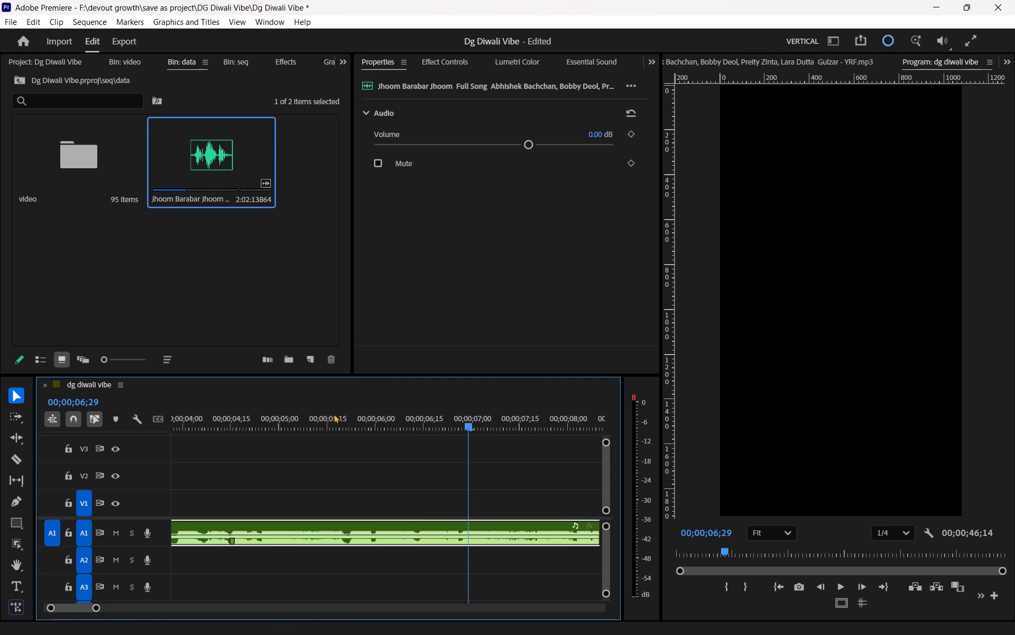
{"action": "left_click", "coordinate": [334, 414]}
{"action": "key", "text": "space"}
{"action": "left_click", "coordinate": [334, 414]}
{"action": "key", "text": "space"}
{"action": "left_click_drag", "start_coordinate": [333, 414], "coordinate": [307, 416]}
{"action": "key", "text": "space"}
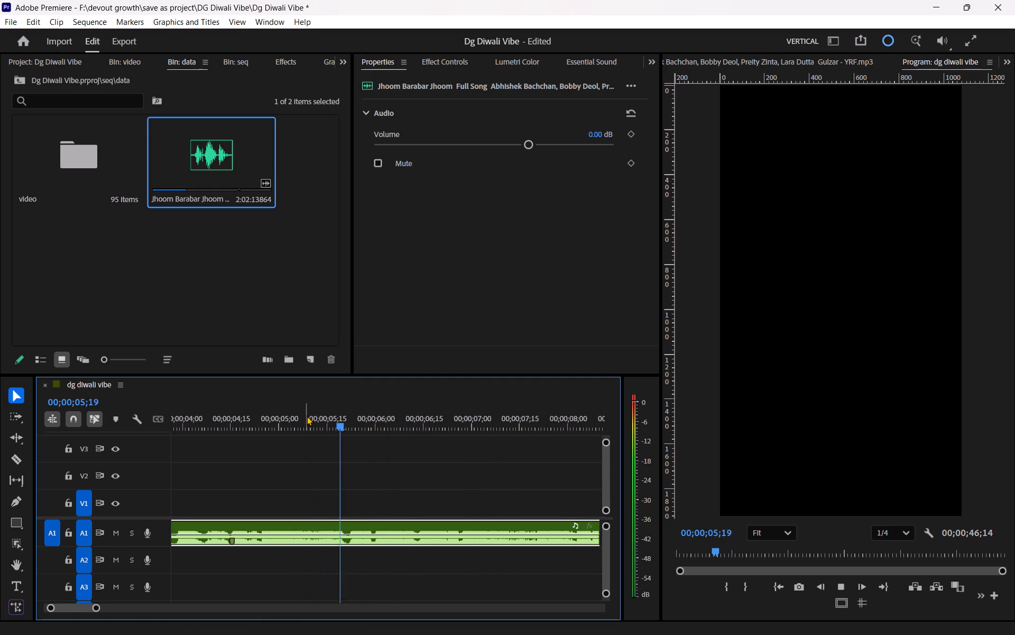
{"action": "key", "text": "space"}
{"action": "key", "text": "space"}
{"action": "key", "text": "space"}
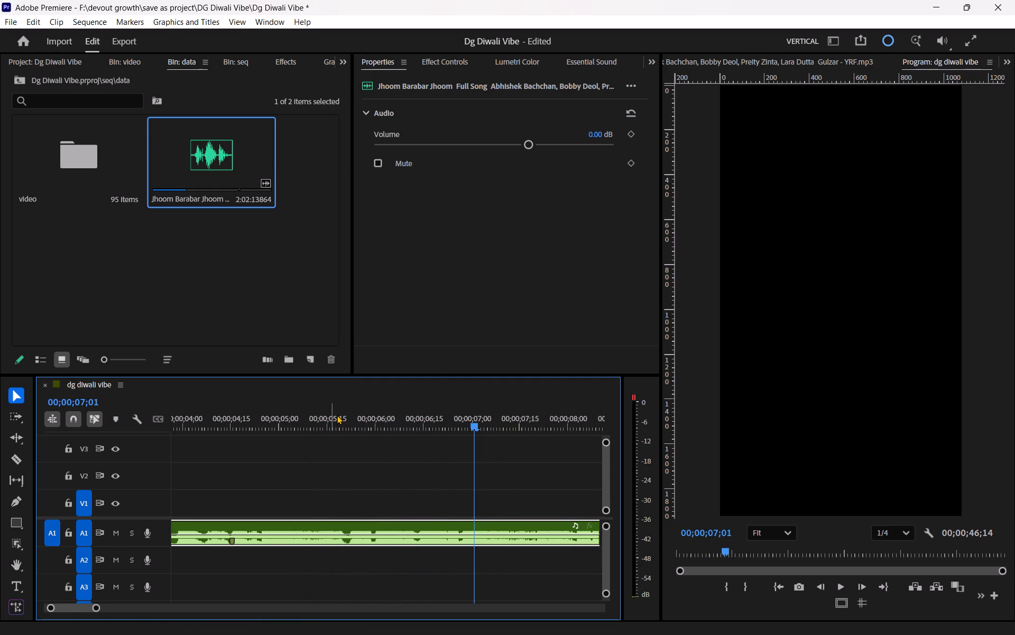
{"action": "left_click_drag", "start_coordinate": [370, 411], "coordinate": [377, 425]}
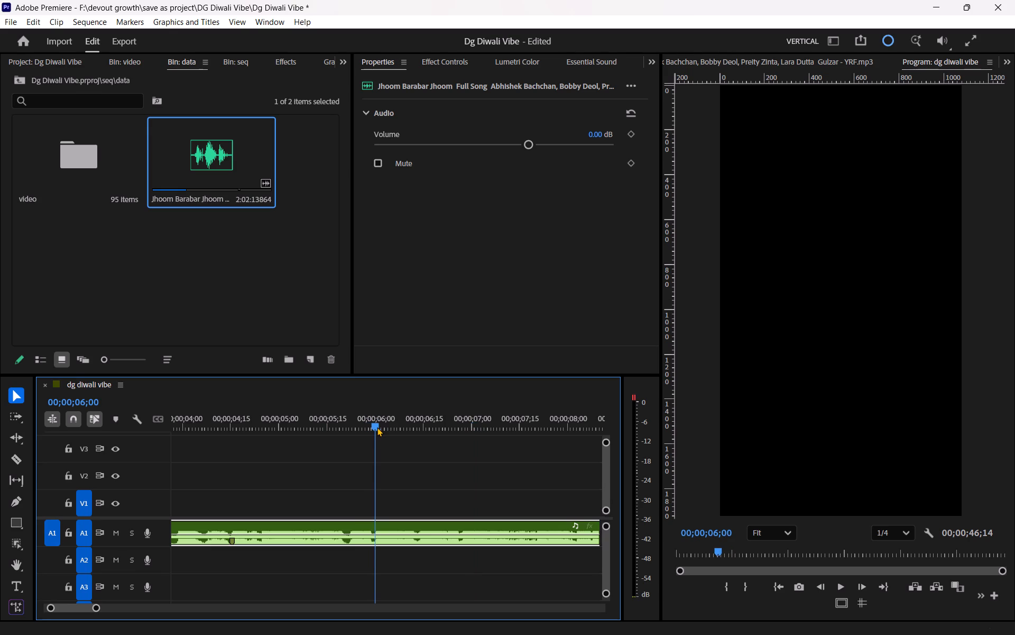
{"action": "key", "text": "m"}
Listen to the song past 00;00;06;00 and add a clip marker on the A1 song clip at the beat at 00;00;06;13.
{"action": "key", "text": "space"}
{"action": "key", "text": "space"}
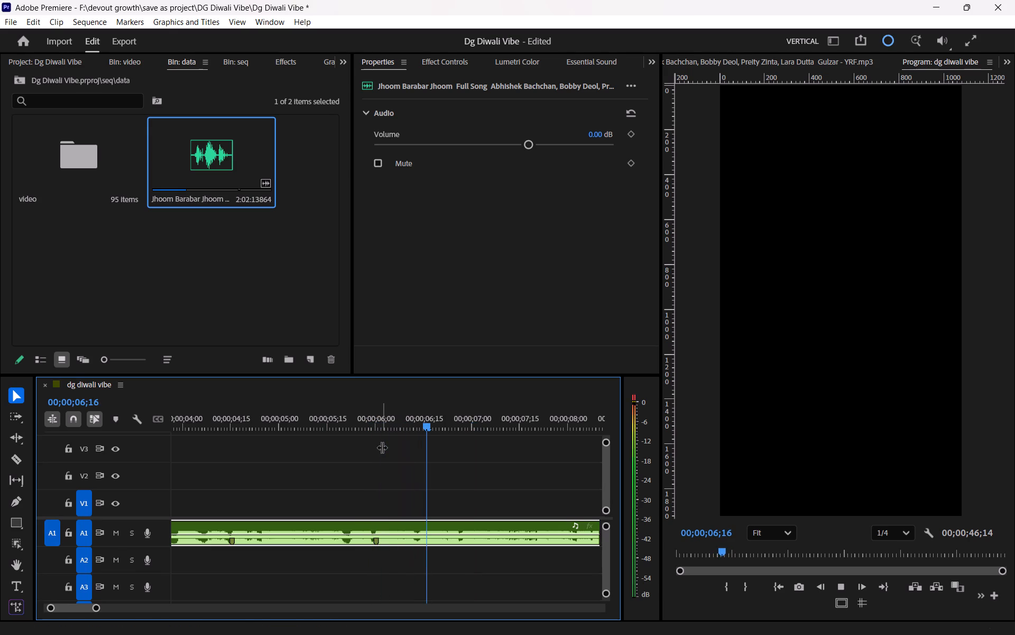
{"action": "key", "text": "Left"}
{"action": "key", "text": "Left"}
{"action": "key", "text": "Left"}
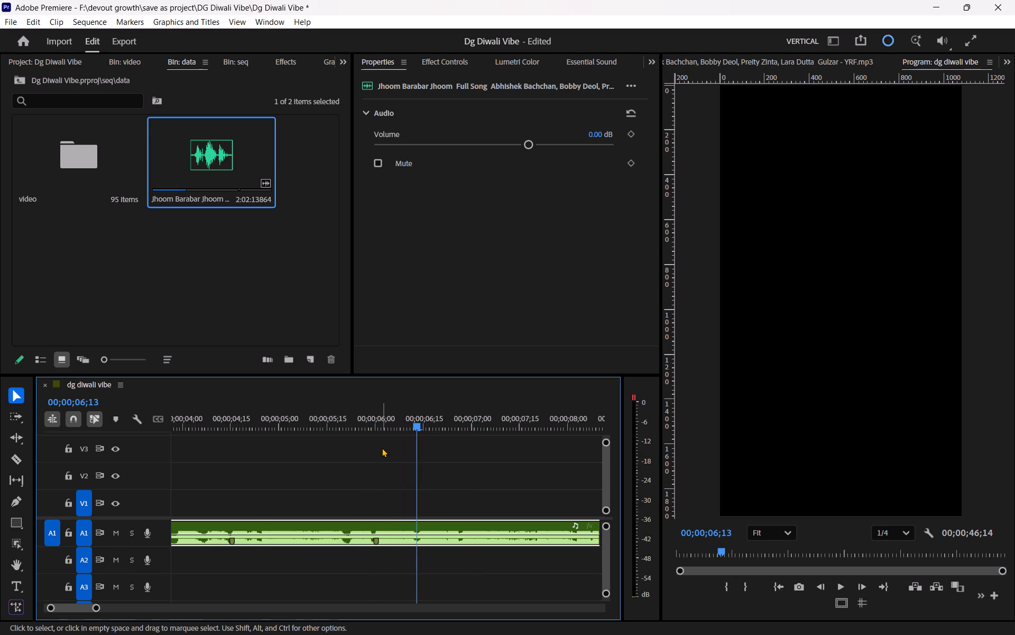
{"action": "key", "text": "equal"}
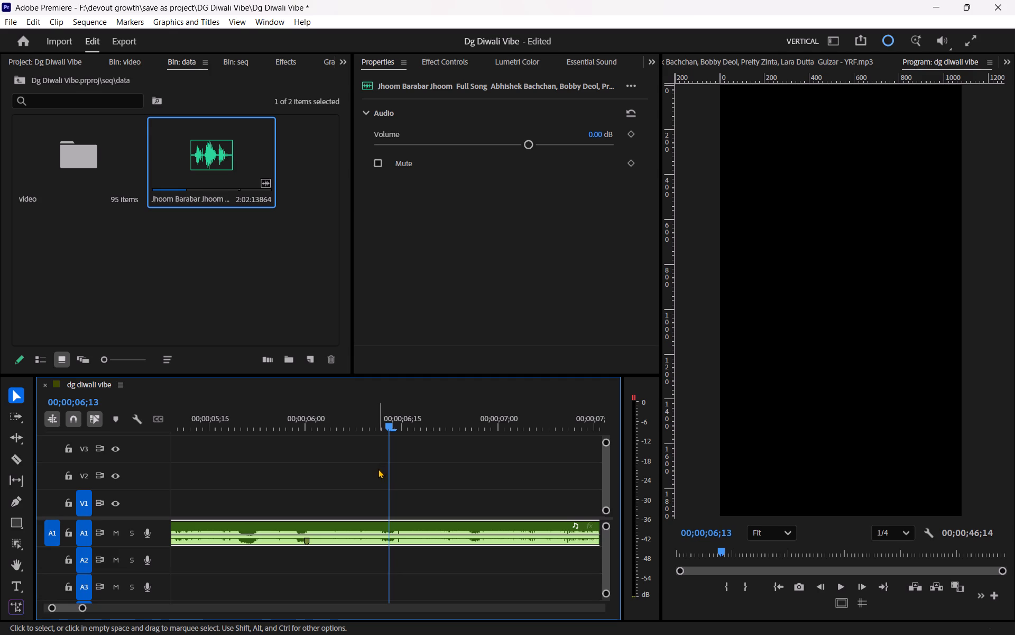
{"action": "key", "text": "m"}
Play on to the next beat and add a clip marker on the A1 song clip at 00;00;06;27.
{"action": "key", "text": "space"}
{"action": "key", "text": "space"}
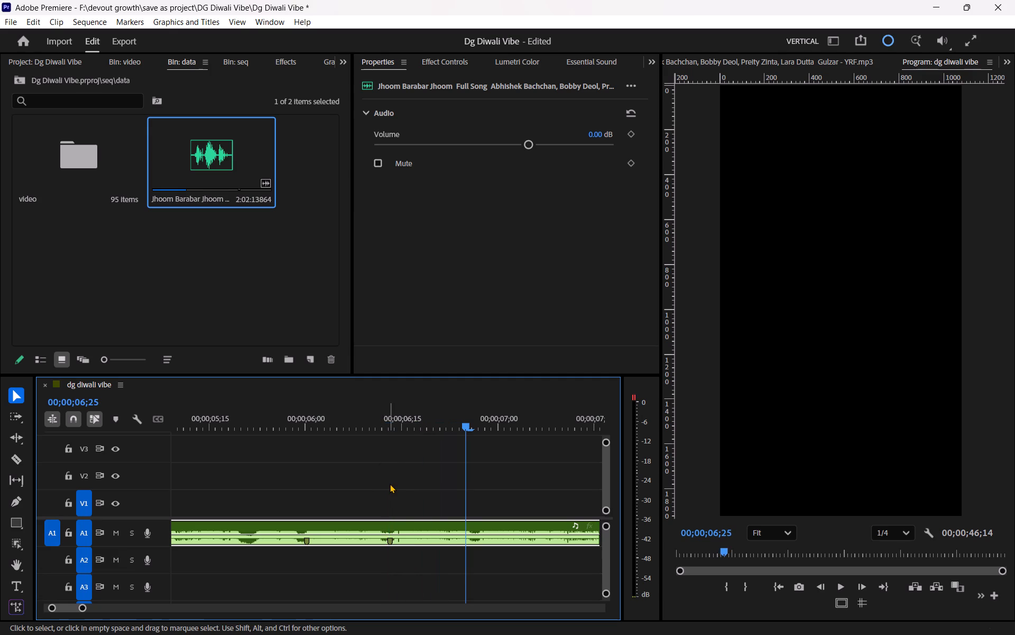
{"action": "key", "text": "Right"}
{"action": "key", "text": "Right"}
{"action": "key", "text": "m"}
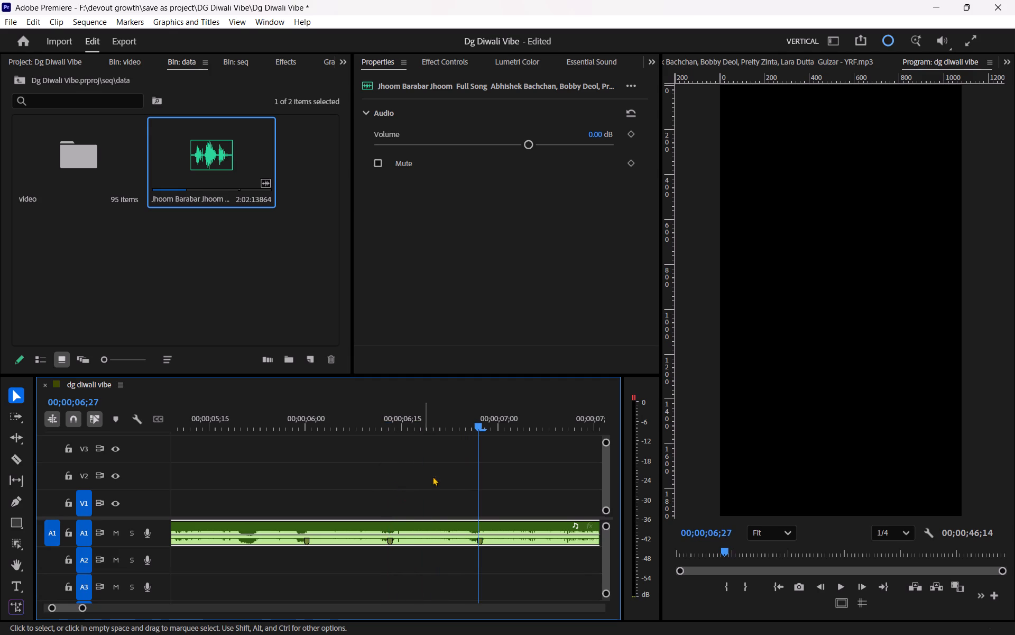
Replay the passage around 00;00;07;00 to locate the next beat, and add a clip marker on the song at 00;00;07;06.
{"action": "left_click_drag", "start_coordinate": [408, 412], "coordinate": [285, 438]}
{"action": "key", "text": "space"}
{"action": "scroll", "coordinate": [301, 440], "scroll_direction": "down", "scroll_amount": 5}
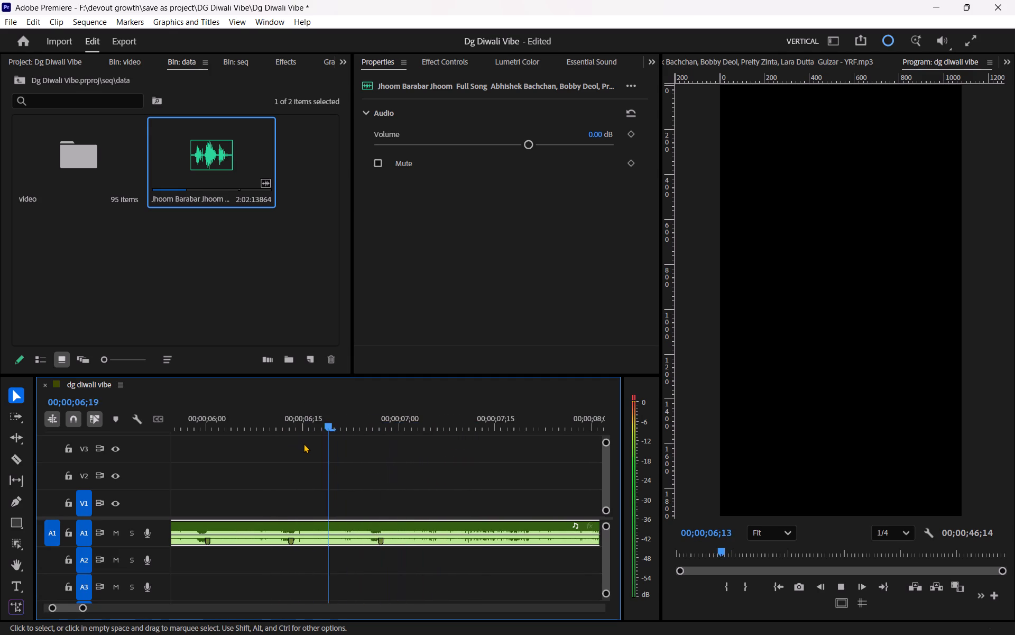
{"action": "scroll", "coordinate": [316, 449], "scroll_direction": "down", "scroll_amount": 5}
{"action": "key", "text": "space"}
{"action": "left_click_drag", "start_coordinate": [347, 410], "coordinate": [295, 427]}
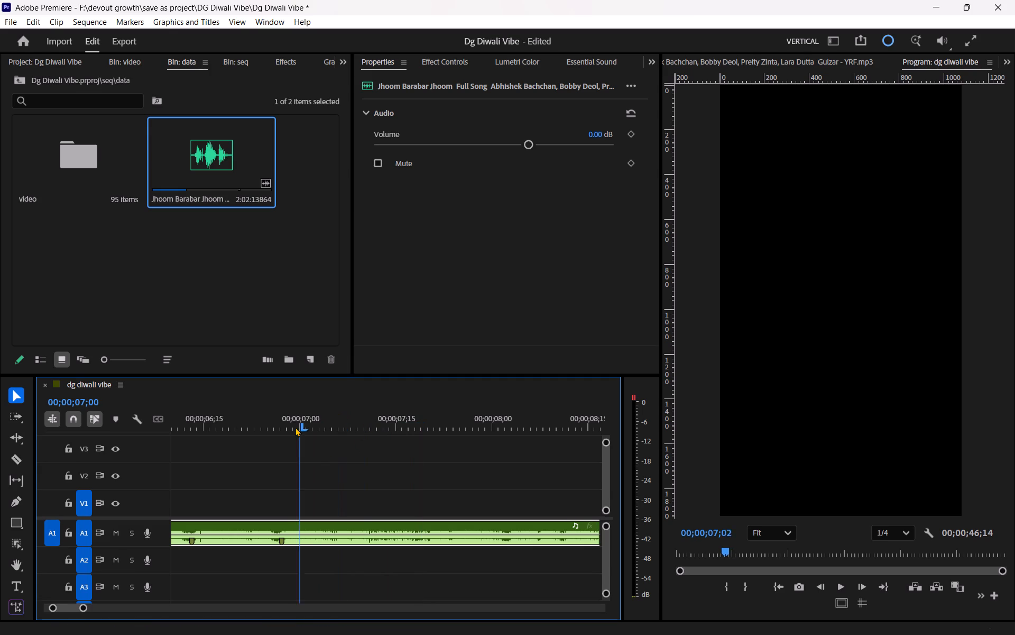
{"action": "left_click_drag", "start_coordinate": [295, 427], "coordinate": [288, 429]}
{"action": "key", "text": "space"}
{"action": "key", "text": "space"}
{"action": "left_click_drag", "start_coordinate": [340, 425], "coordinate": [232, 450]}
{"action": "key", "text": "space"}
{"action": "key", "text": "space"}
{"action": "left_click", "coordinate": [337, 423]}
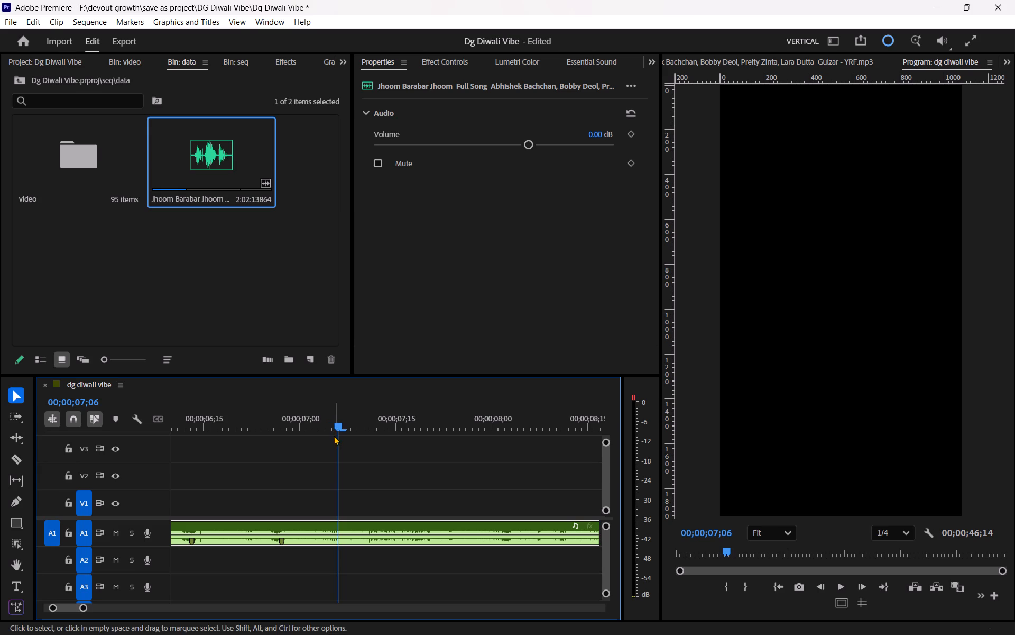
{"action": "key", "text": "m"}
Listen to the song past 00;00;07;06 and add a clip marker at the next main beat, at about 00;00;08;11.
{"action": "left_click_drag", "start_coordinate": [304, 416], "coordinate": [236, 434]}
{"action": "key", "text": "space"}
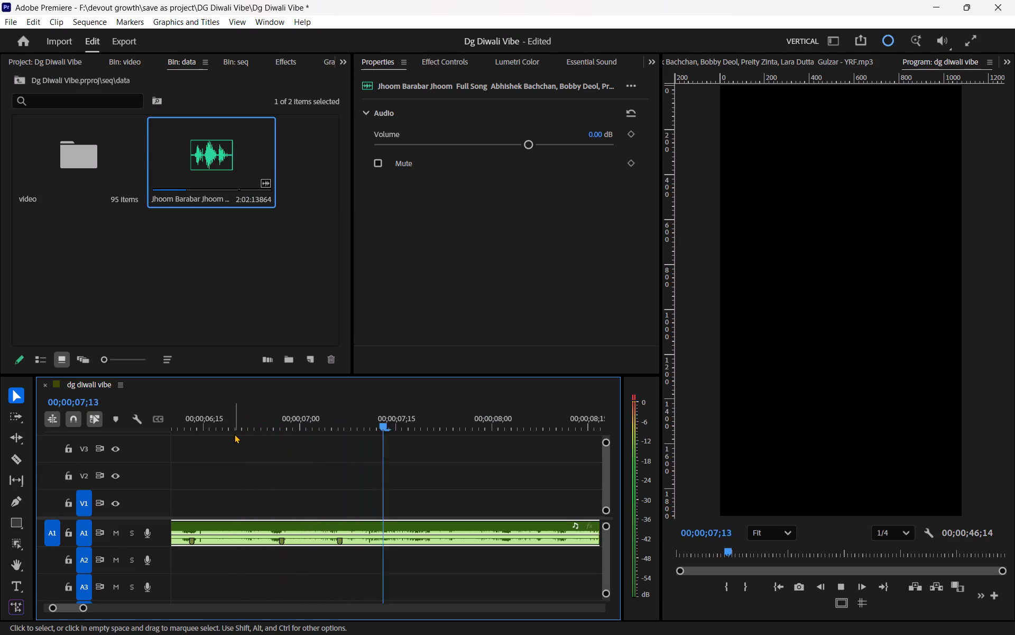
{"action": "scroll", "coordinate": [262, 446], "scroll_direction": "down", "scroll_amount": 10}
{"action": "key", "text": "space"}
{"action": "left_click_drag", "start_coordinate": [341, 418], "coordinate": [259, 439]}
{"action": "key", "text": "space"}
{"action": "key", "text": "space"}
{"action": "left_click_drag", "start_coordinate": [375, 421], "coordinate": [362, 430]}
{"action": "key", "text": "m"}
Listen to the passage around 00;00;09;00 and add a clip marker on the A1 song clip at 00;00;09;17.
{"action": "scroll", "coordinate": [371, 464], "scroll_direction": "down", "scroll_amount": 6}
{"action": "key", "text": "space"}
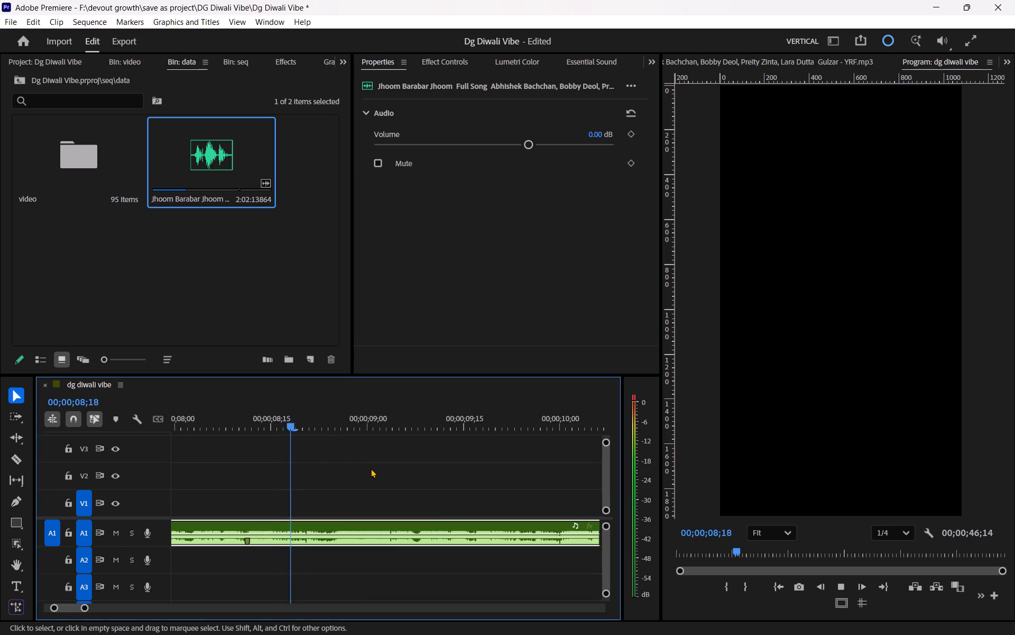
{"action": "scroll", "coordinate": [371, 468], "scroll_direction": "down", "scroll_amount": 4}
{"action": "key", "text": "space"}
{"action": "left_click_drag", "start_coordinate": [384, 422], "coordinate": [309, 438]}
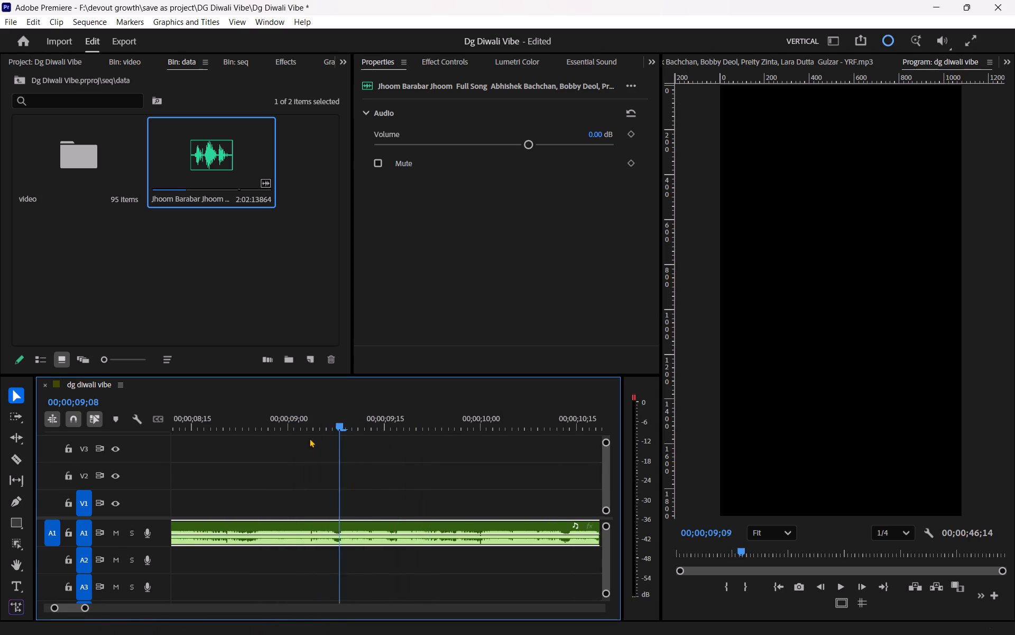
{"action": "left_click_drag", "start_coordinate": [309, 438], "coordinate": [270, 453]}
{"action": "key", "text": "space"}
{"action": "key", "text": "space"}
{"action": "left_click_drag", "start_coordinate": [394, 424], "coordinate": [398, 437]}
{"action": "key", "text": "Right"}
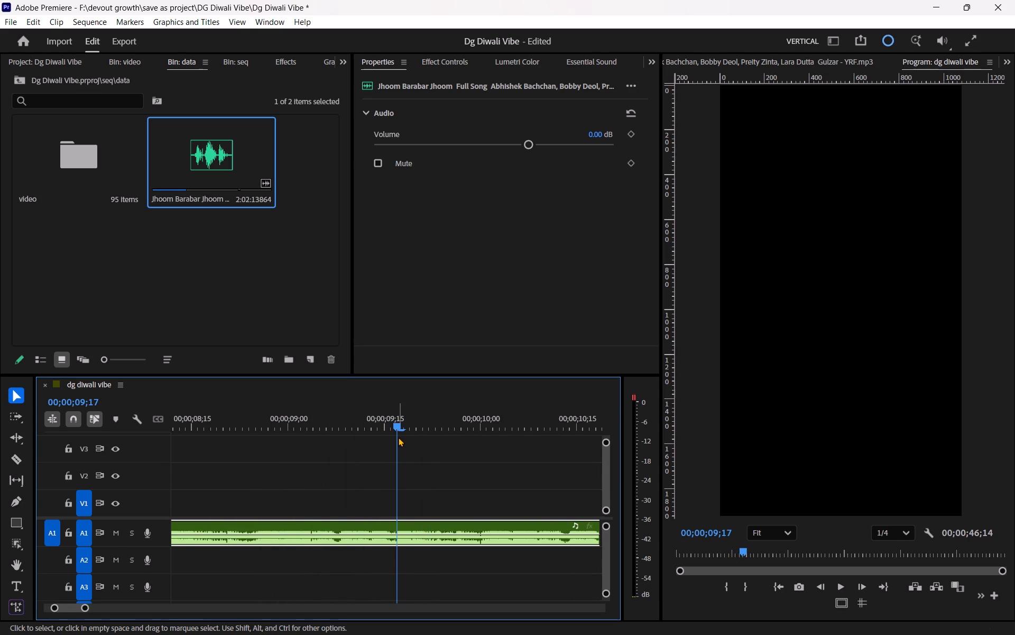
{"action": "key", "text": "m"}
Replay the song between 00;00;09;28 and 00;00;10;26 to pin down the beat, and add a clip marker at 00;00;10;22.
{"action": "key", "text": "space"}
{"action": "scroll", "coordinate": [393, 485], "scroll_direction": "down", "scroll_amount": 6}
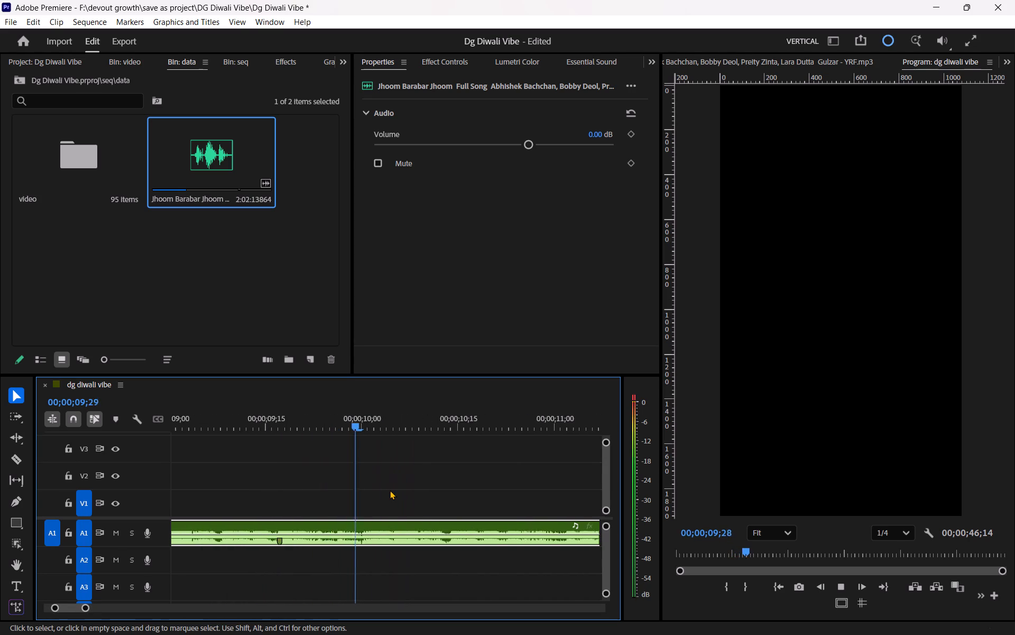
{"action": "scroll", "coordinate": [390, 490], "scroll_direction": "down", "scroll_amount": 4}
{"action": "key", "text": "space"}
{"action": "left_click_drag", "start_coordinate": [409, 412], "coordinate": [265, 452]}
{"action": "key", "text": "space"}
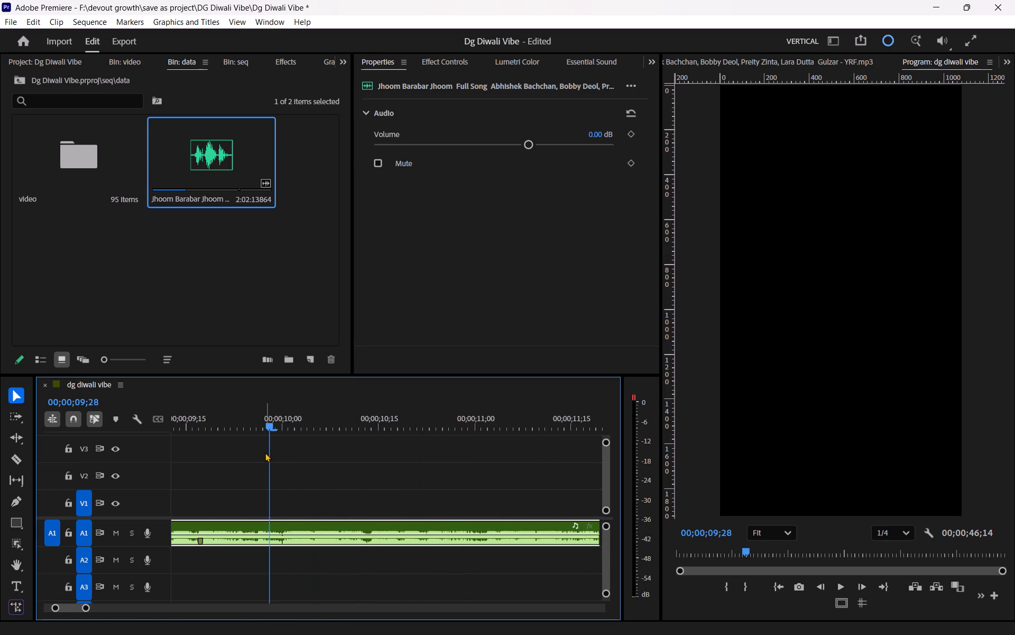
{"action": "key", "text": "space"}
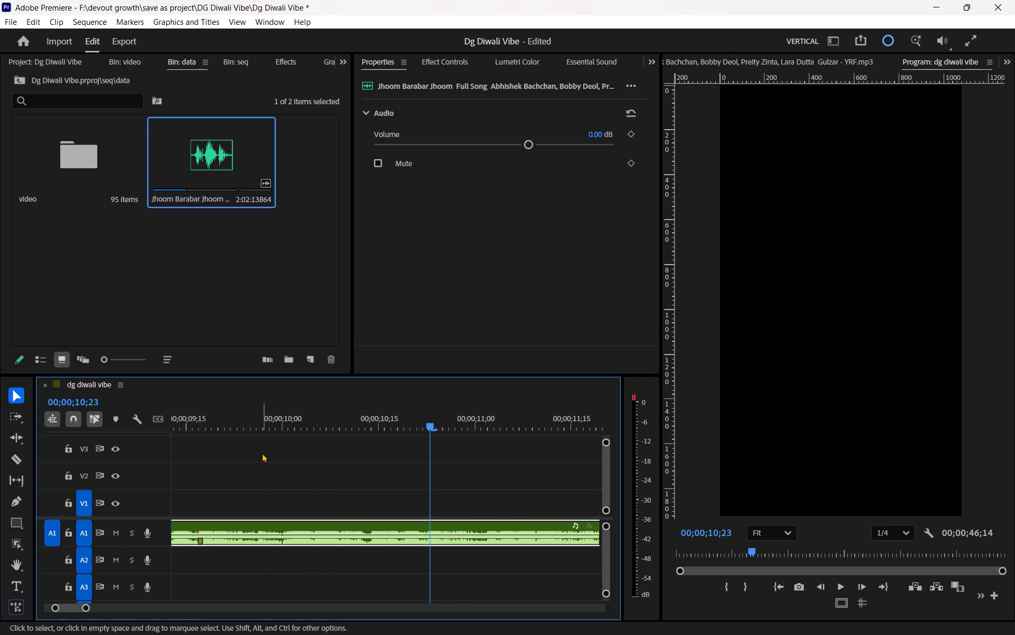
{"action": "left_click", "coordinate": [385, 420]}
{"action": "key", "text": "space"}
{"action": "key", "text": "space"}
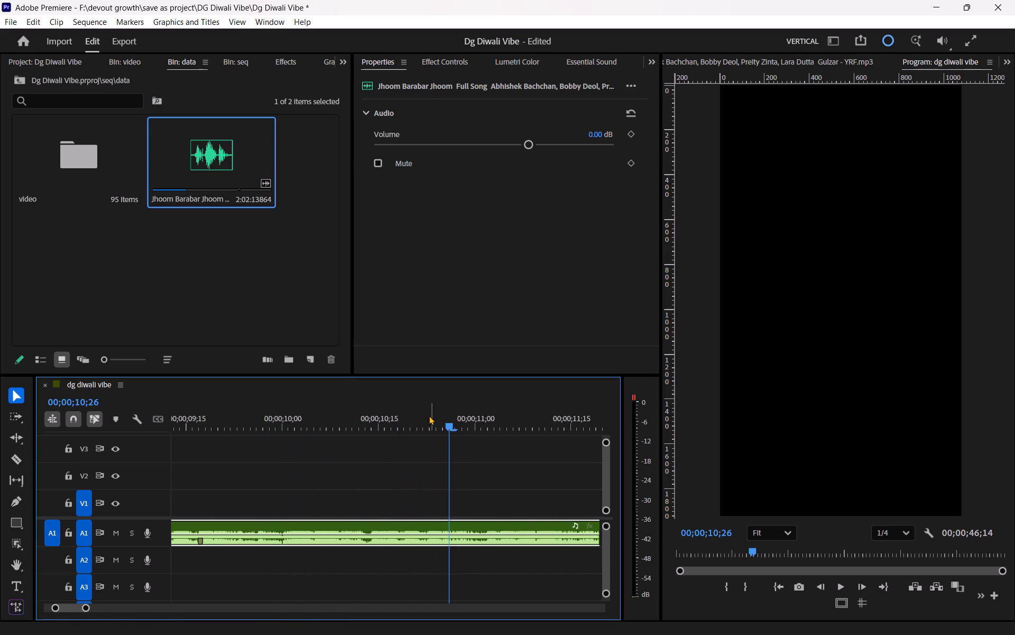
{"action": "left_click_drag", "start_coordinate": [428, 415], "coordinate": [370, 438]}
{"action": "key", "text": "space"}
{"action": "key", "text": "space"}
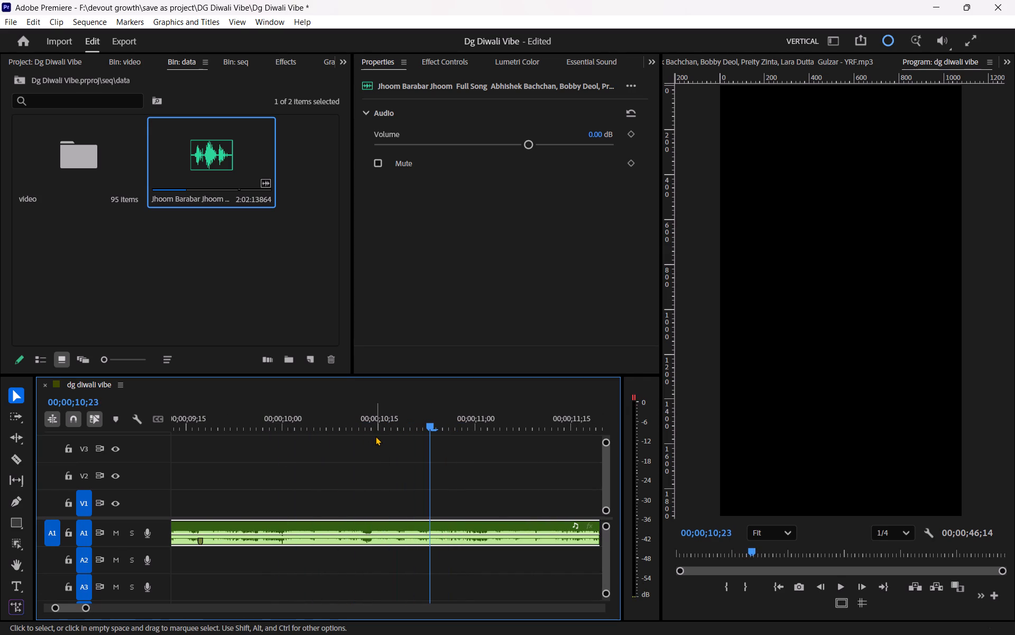
{"action": "key", "text": "Left"}
{"action": "key", "text": "m"}
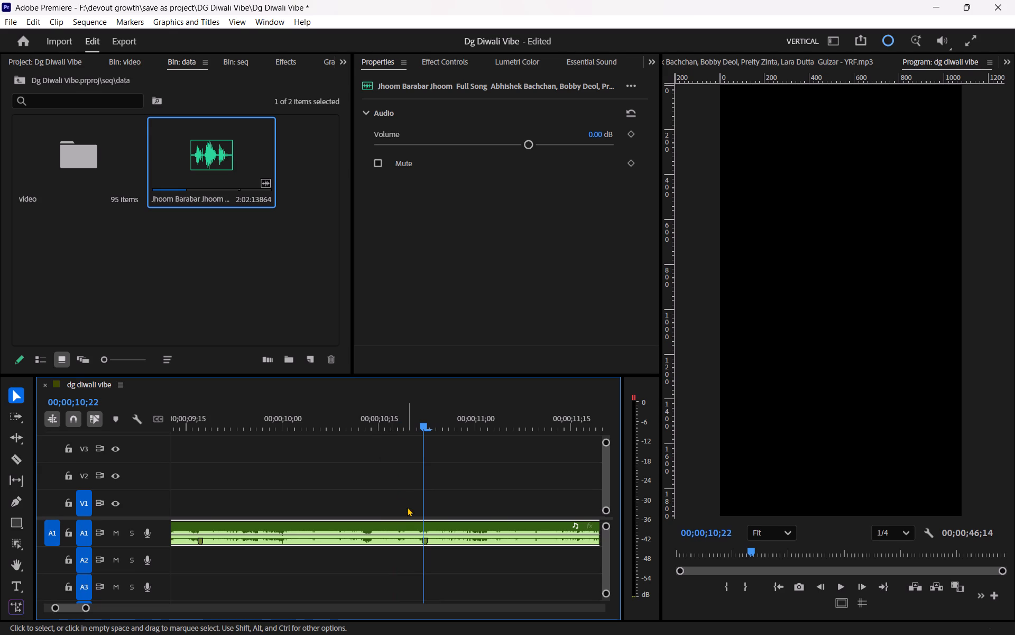
Play the song on to the next beat and add a clip marker on the A1 song clip at 00;00;11;28.
{"action": "scroll", "coordinate": [407, 507], "scroll_direction": "down", "scroll_amount": 4}
{"action": "key", "text": "space"}
{"action": "scroll", "coordinate": [404, 510], "scroll_direction": "down", "scroll_amount": 10}
{"action": "key", "text": "space"}
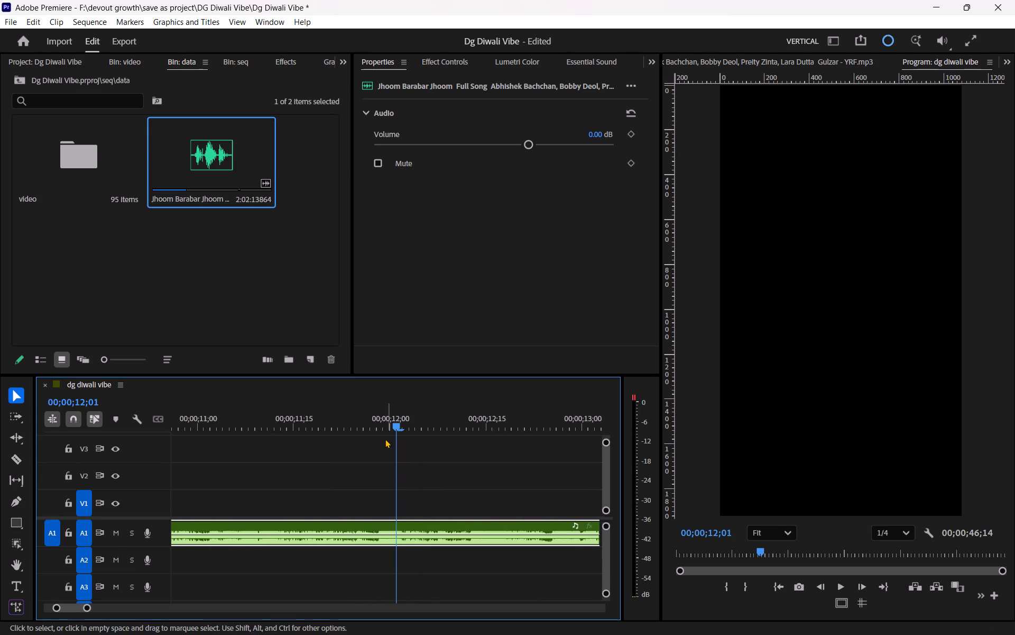
{"action": "left_click", "coordinate": [377, 423]}
{"action": "key", "text": "m"}
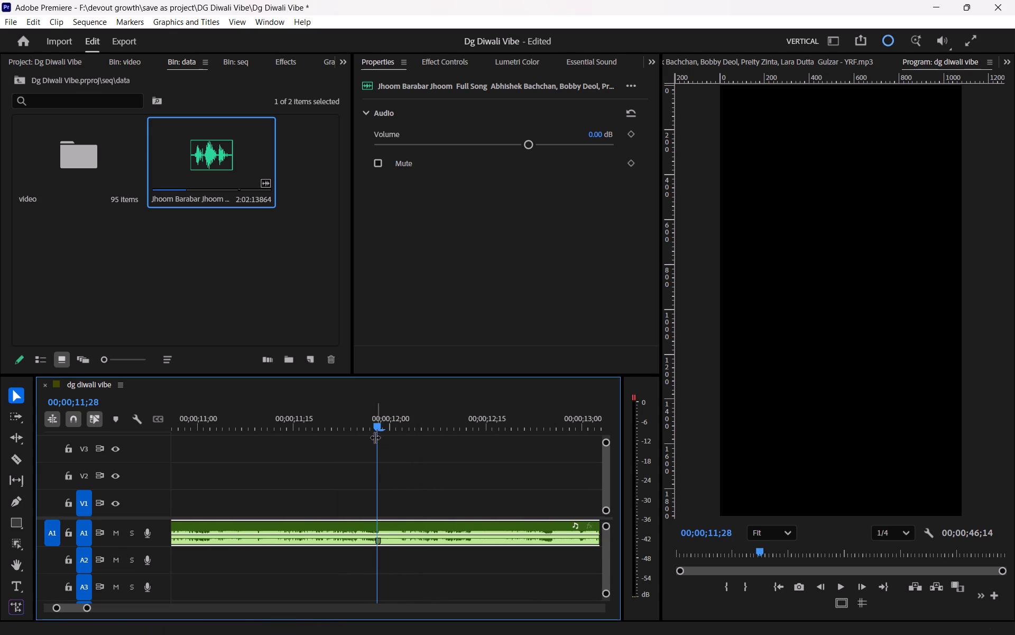
Play the song past 00;00;11;28 and add a clip marker on the A1 song clip at 00;00;13;04.
{"action": "key", "text": "space"}
{"action": "scroll", "coordinate": [374, 446], "scroll_direction": "down", "scroll_amount": 10}
{"action": "key", "text": "space"}
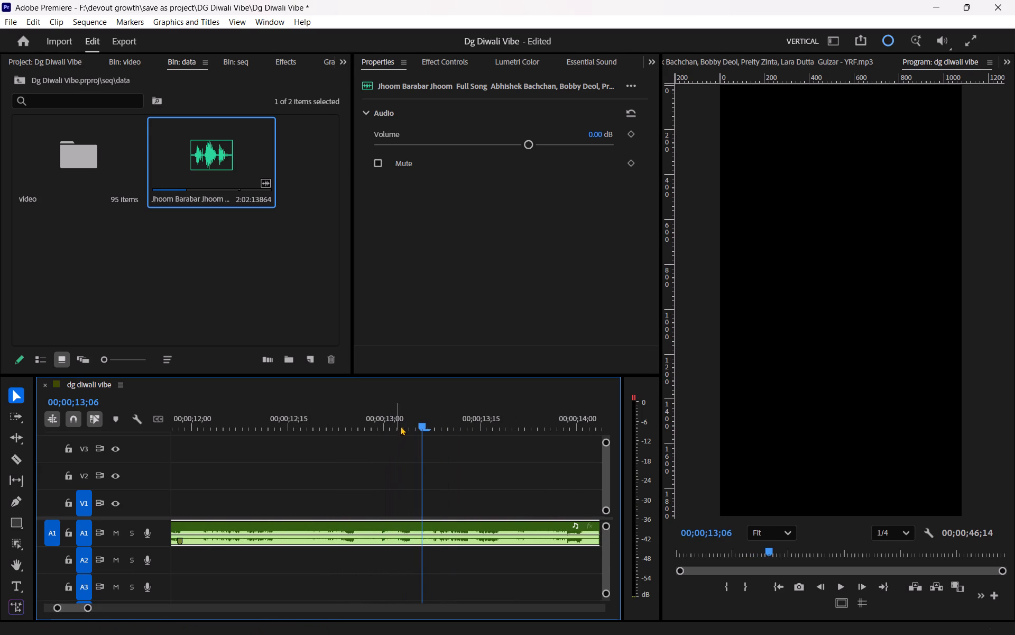
{"action": "left_click_drag", "start_coordinate": [404, 421], "coordinate": [409, 425]}
{"action": "key", "text": "m"}
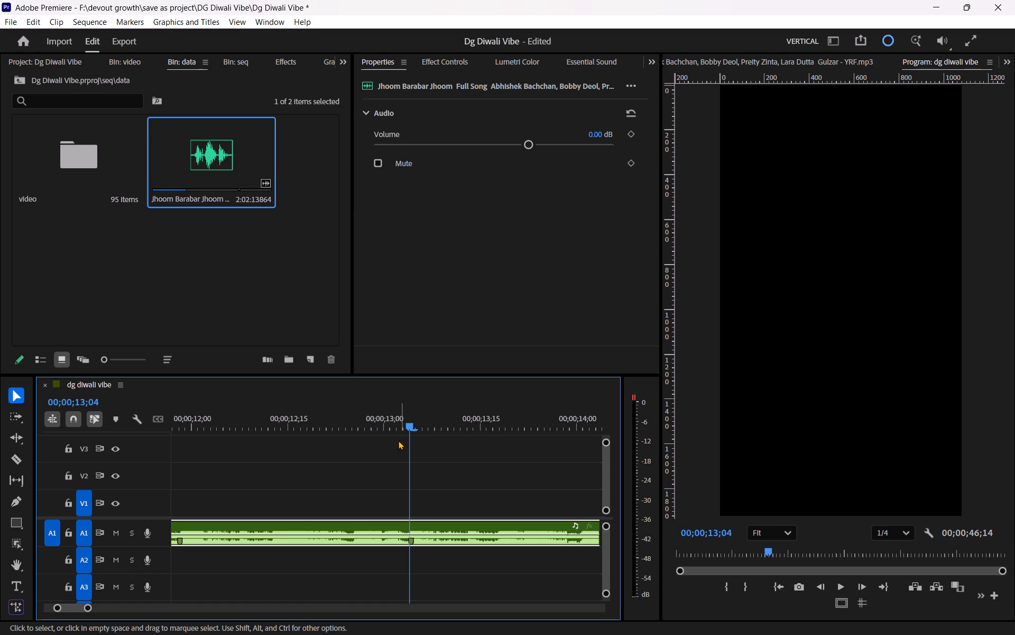
Replay the song between 00;00;13;15 and 00;00;14;15 to locate the beat, and add a clip marker at 00;00;14;15.
{"action": "key", "text": "space"}
{"action": "scroll", "coordinate": [386, 452], "scroll_direction": "down", "scroll_amount": 11}
{"action": "key", "text": "space"}
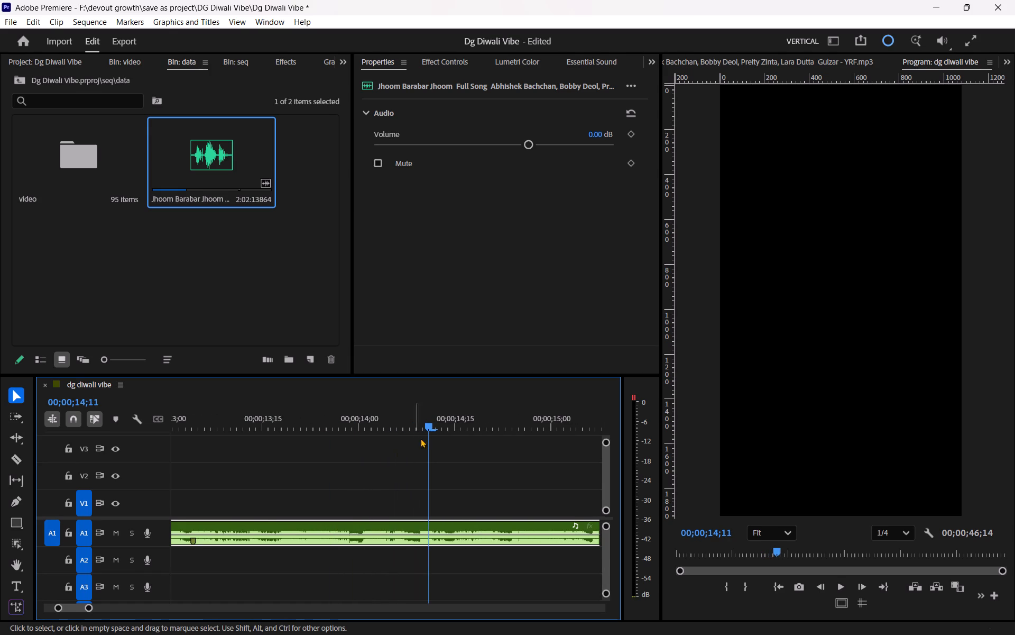
{"action": "left_click_drag", "start_coordinate": [416, 423], "coordinate": [298, 446]}
{"action": "key", "text": "space"}
{"action": "key", "text": "space"}
{"action": "key", "text": "space"}
{"action": "left_click_drag", "start_coordinate": [345, 419], "coordinate": [251, 436]}
{"action": "key", "text": "space"}
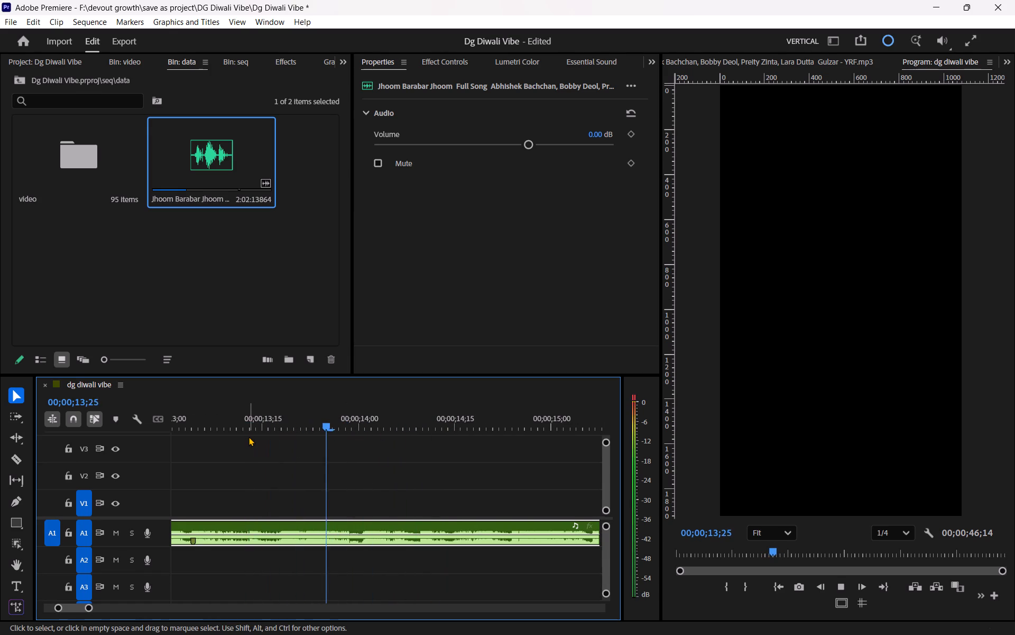
{"action": "key", "text": "space"}
{"action": "left_click_drag", "start_coordinate": [418, 412], "coordinate": [344, 432]}
{"action": "key", "text": "space"}
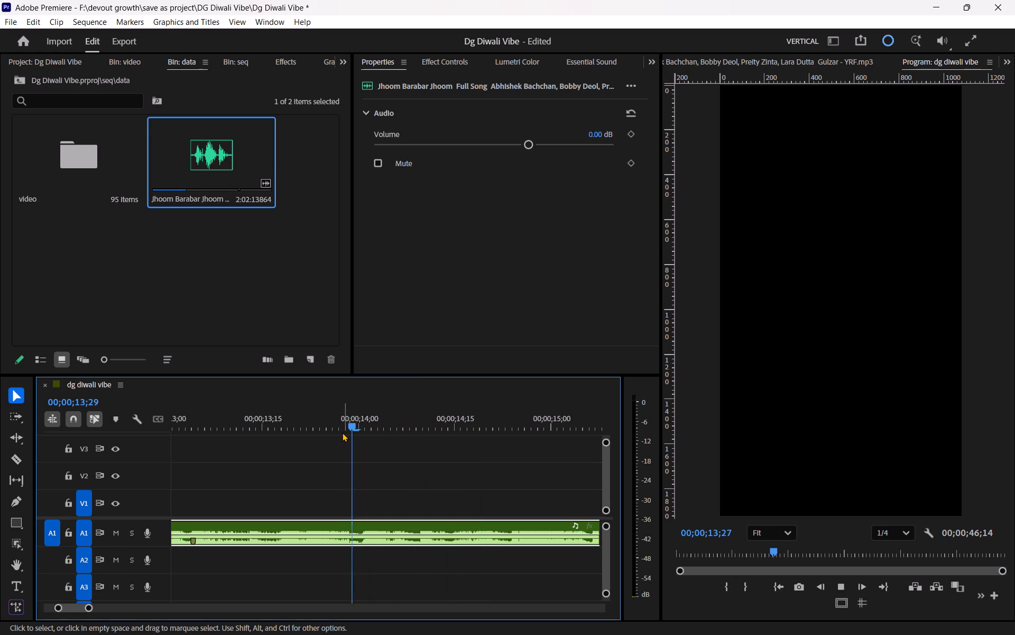
{"action": "key", "text": "space"}
{"action": "left_click_drag", "start_coordinate": [452, 421], "coordinate": [453, 421]}
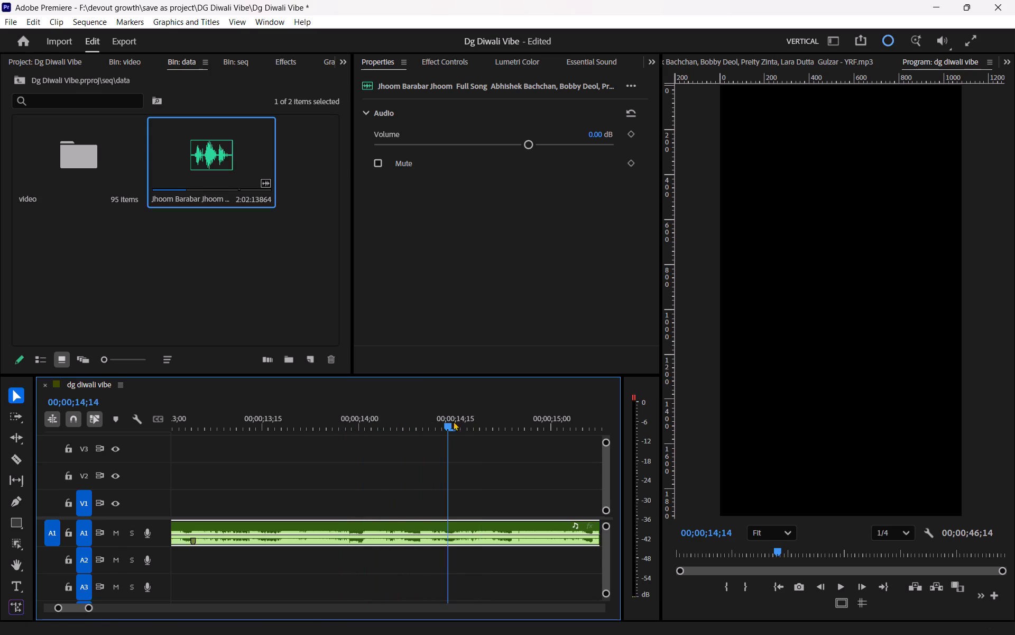
{"action": "left_click_drag", "start_coordinate": [453, 421], "coordinate": [455, 441]}
{"action": "key", "text": "Right"}
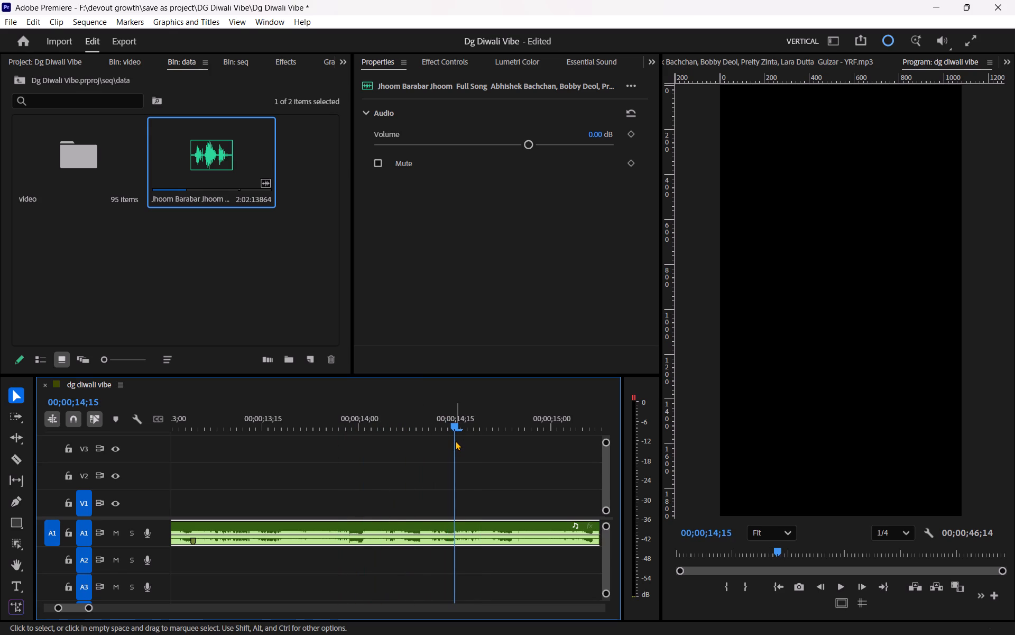
{"action": "key", "text": "m"}
Listen repeatedly to the song around the 00;00;14;15 marker and beyond, and add a clip marker at the beat at 00;00;15;15.
{"action": "left_click_drag", "start_coordinate": [380, 409], "coordinate": [238, 444]}
{"action": "key", "text": "space"}
{"action": "scroll", "coordinate": [313, 463], "scroll_direction": "down", "scroll_amount": 10}
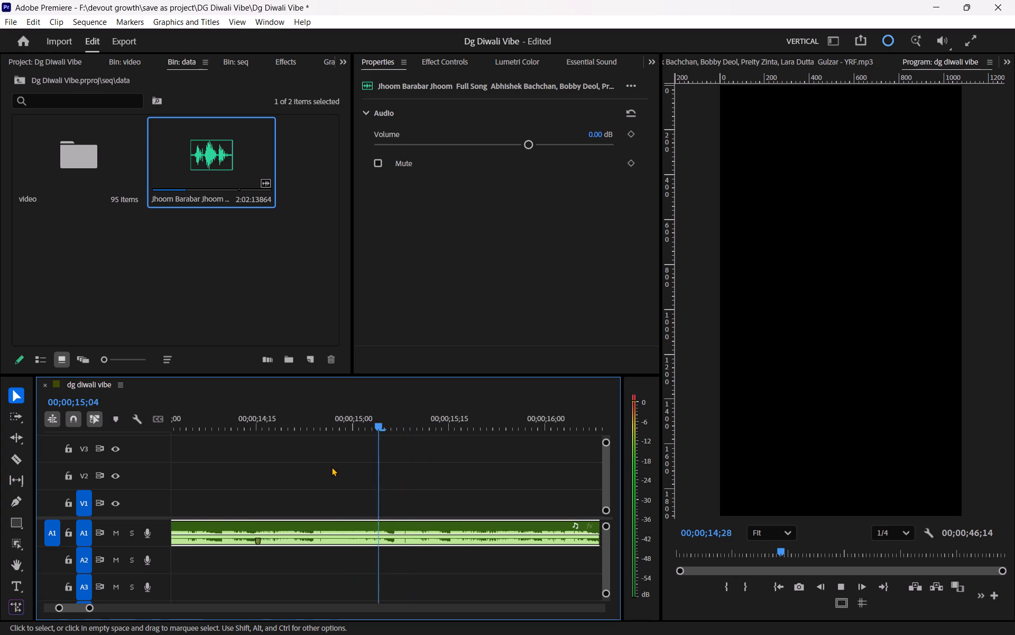
{"action": "key", "text": "space"}
{"action": "scroll", "coordinate": [311, 461], "scroll_direction": "up", "scroll_amount": 5}
{"action": "left_click_drag", "start_coordinate": [327, 419], "coordinate": [271, 429]}
{"action": "key", "text": "space"}
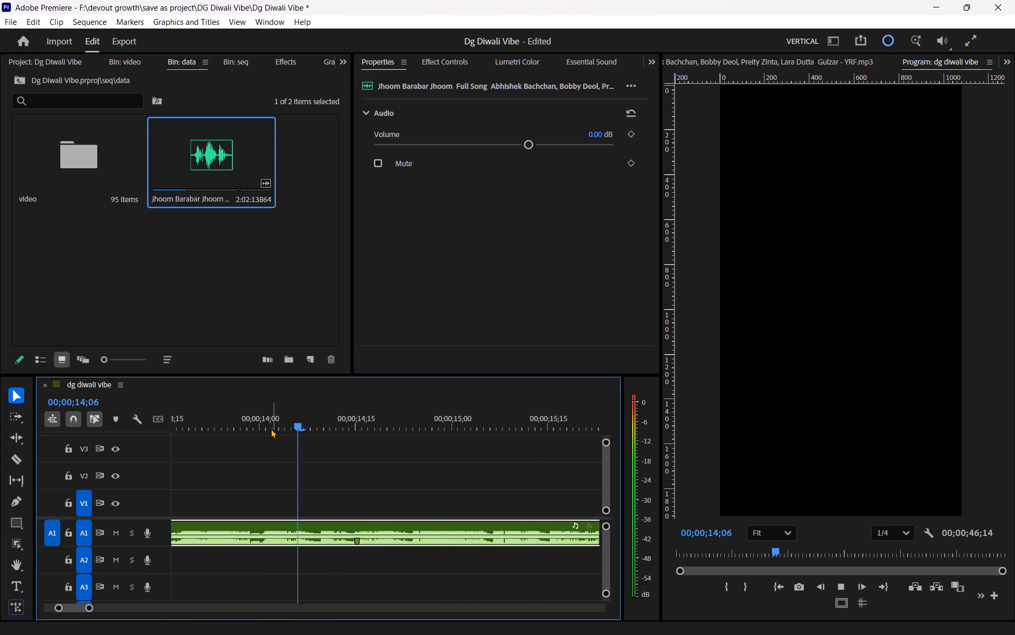
{"action": "key", "text": "space"}
{"action": "key", "text": "space"}
{"action": "scroll", "coordinate": [330, 434], "scroll_direction": "down", "scroll_amount": 5}
{"action": "key", "text": "space"}
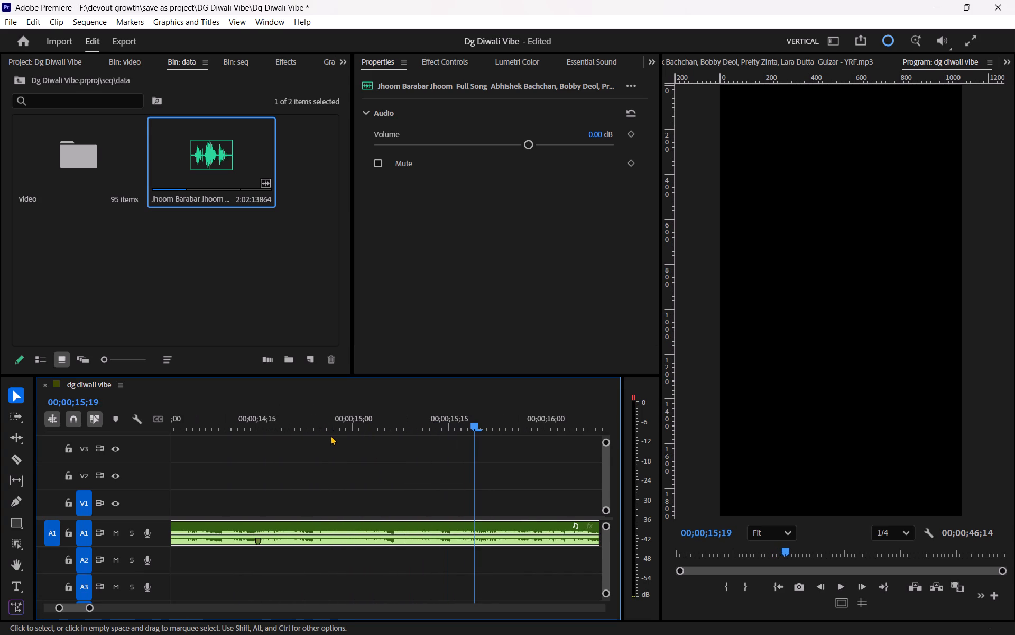
{"action": "left_click", "coordinate": [450, 423]}
{"action": "key", "text": "space"}
{"action": "key", "text": "space"}
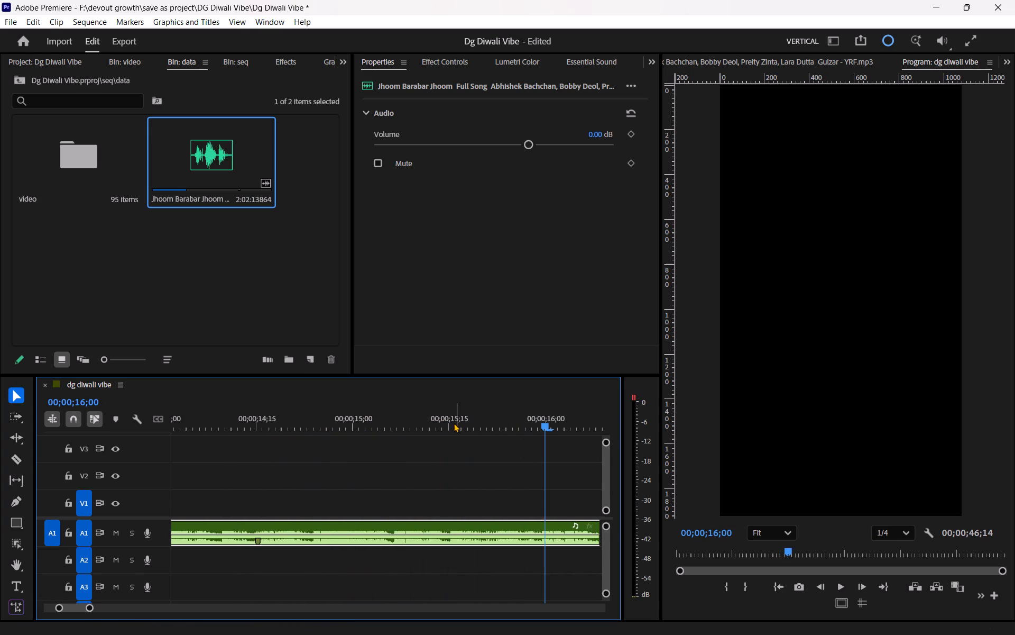
{"action": "left_click_drag", "start_coordinate": [453, 422], "coordinate": [330, 450]}
{"action": "key", "text": "space"}
{"action": "key", "text": "space"}
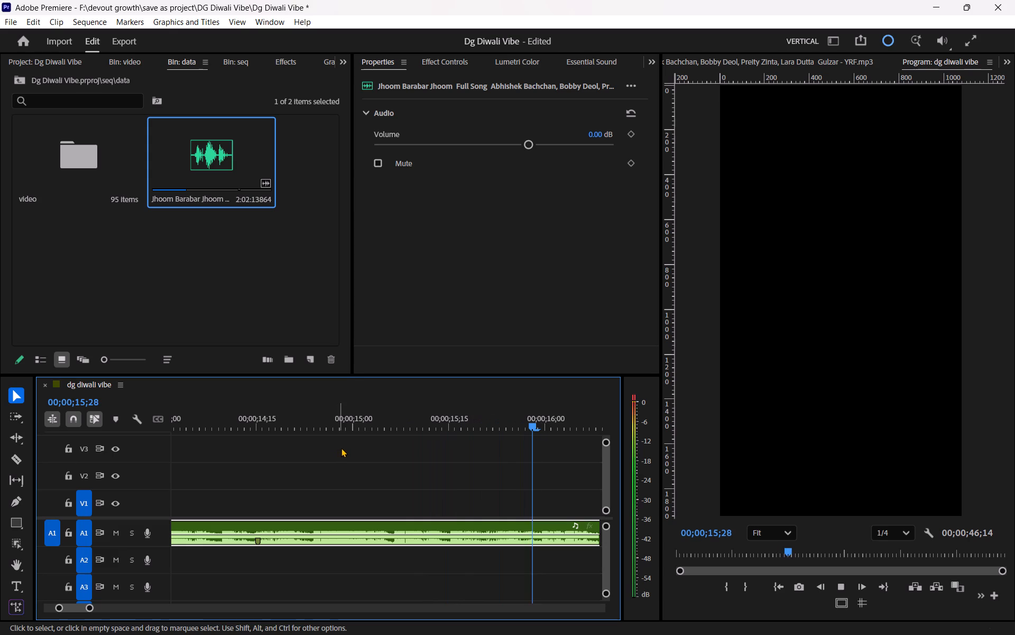
{"action": "left_click", "coordinate": [451, 420]}
{"action": "key", "text": "m"}
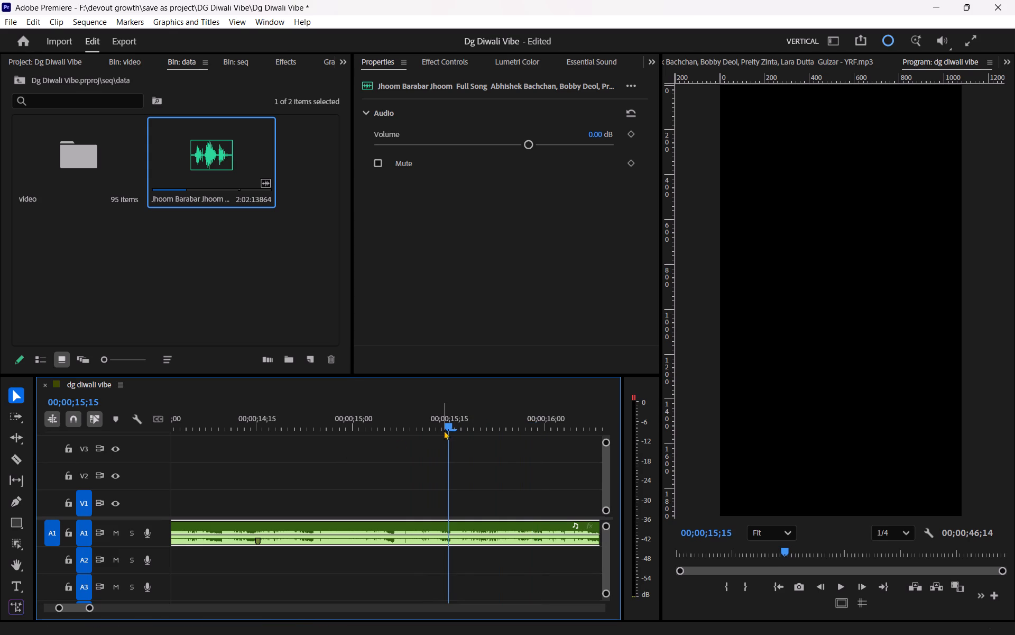
Play the song past the 00;00;15;15 marker and add a clip marker on the A1 song clip at 00;00;16;20.
{"action": "left_click_drag", "start_coordinate": [420, 422], "coordinate": [319, 437]}
{"action": "scroll", "coordinate": [336, 441], "scroll_direction": "down", "scroll_amount": 7}
{"action": "key", "text": "space"}
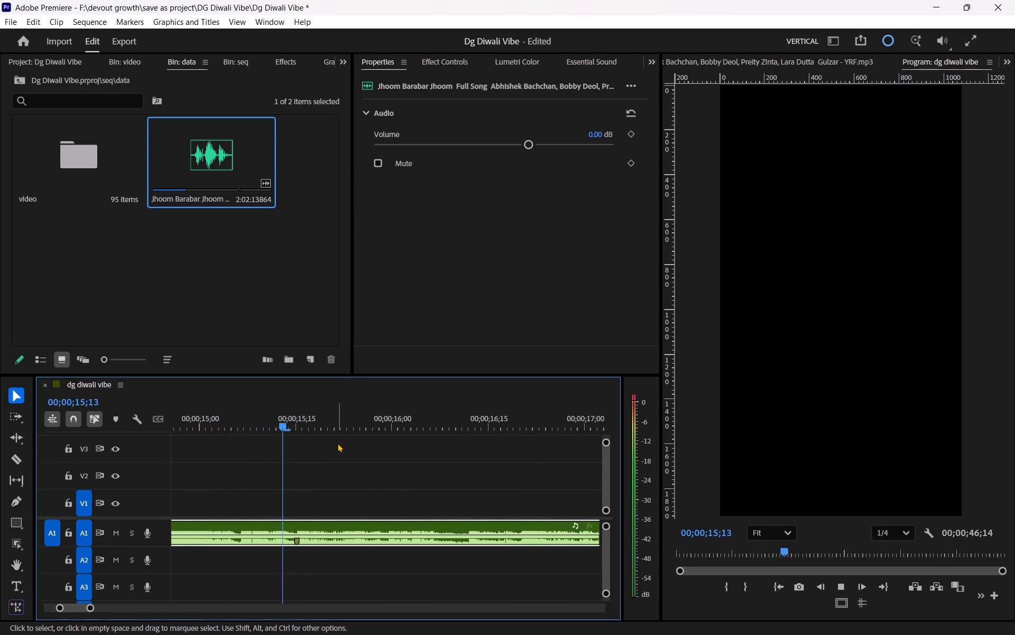
{"action": "scroll", "coordinate": [337, 445], "scroll_direction": "down", "scroll_amount": 5}
{"action": "key", "text": "space"}
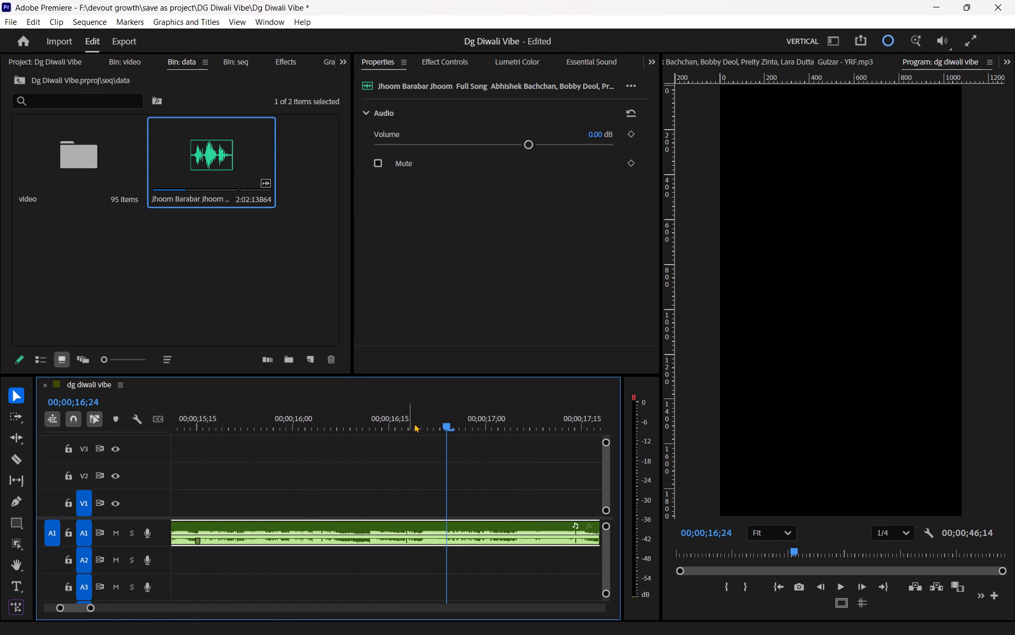
{"action": "left_click_drag", "start_coordinate": [418, 423], "coordinate": [425, 426]}
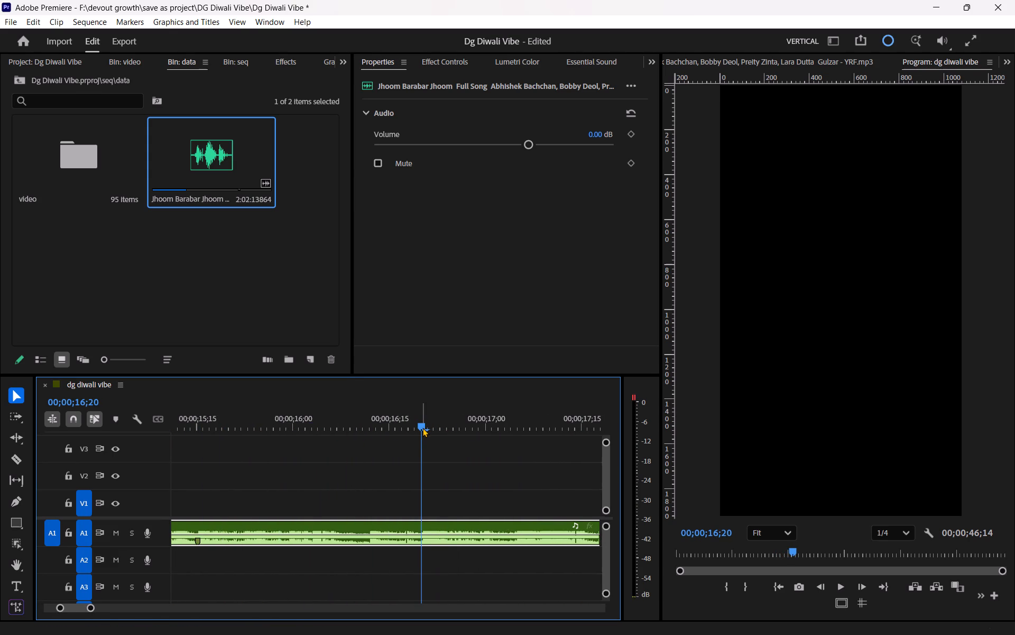
{"action": "key", "text": "m"}
Play the song on to the next beat and add a clip marker on the A1 song clip at 00;00;17;26.
{"action": "scroll", "coordinate": [410, 449], "scroll_direction": "down", "scroll_amount": 6}
{"action": "key", "text": "space"}
{"action": "scroll", "coordinate": [392, 461], "scroll_direction": "down", "scroll_amount": 5}
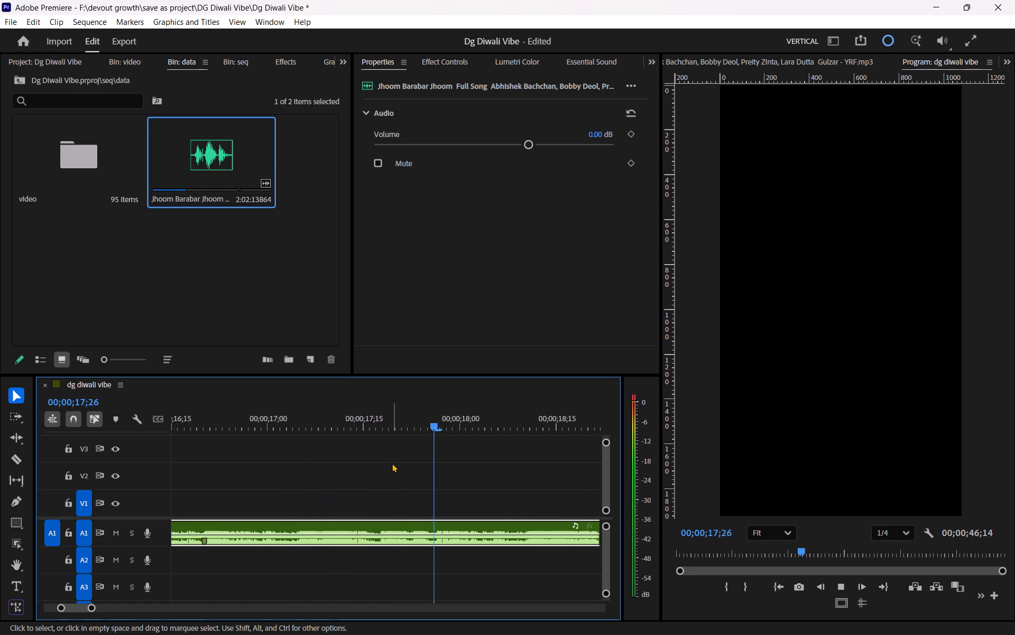
{"action": "key", "text": "space"}
{"action": "left_click_drag", "start_coordinate": [432, 422], "coordinate": [432, 423]}
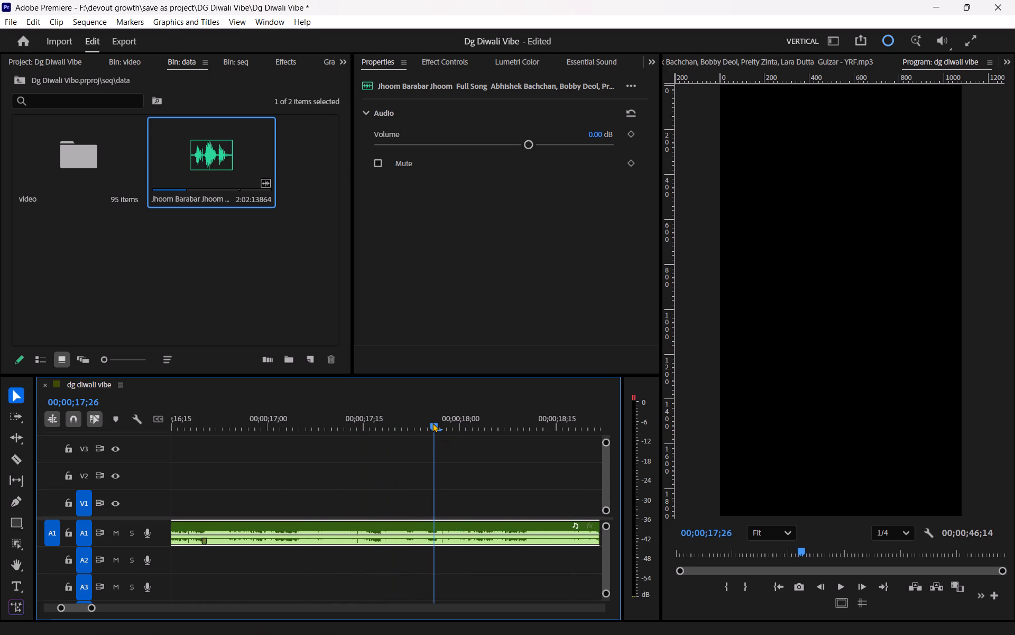
{"action": "left_click_drag", "start_coordinate": [432, 423], "coordinate": [433, 432]}
{"action": "key", "text": "m"}
Replay the song from just before 00;00;17;26 to the following beat and add a clip marker on A1 at 00;00;19;02.
{"action": "left_click_drag", "start_coordinate": [409, 421], "coordinate": [341, 432]}
{"action": "key", "text": "space"}
{"action": "scroll", "coordinate": [356, 454], "scroll_direction": "down", "scroll_amount": 14}
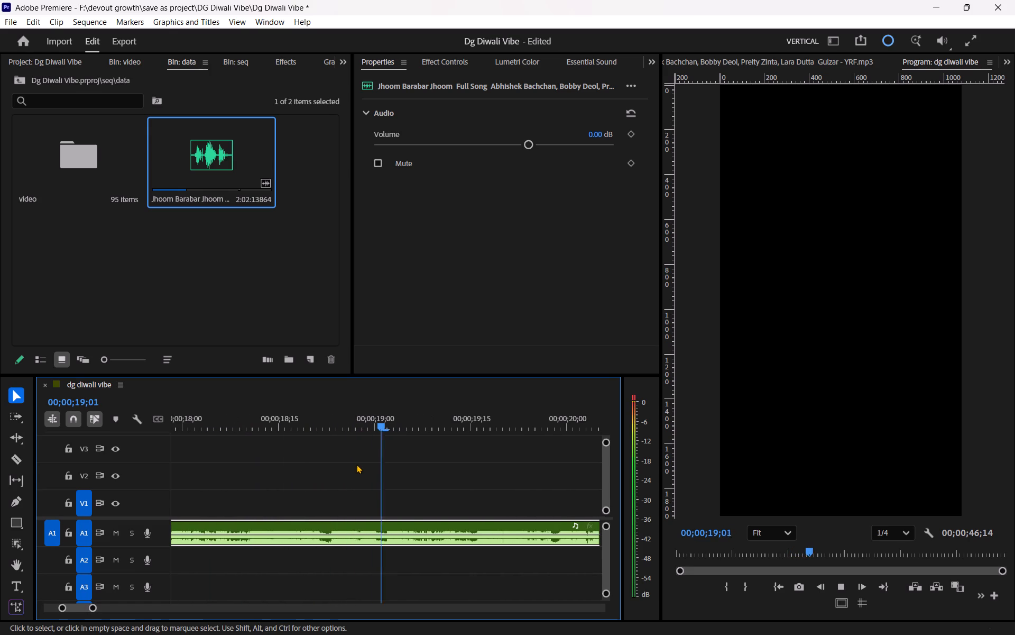
{"action": "key", "text": "space"}
{"action": "left_click_drag", "start_coordinate": [380, 423], "coordinate": [384, 437]}
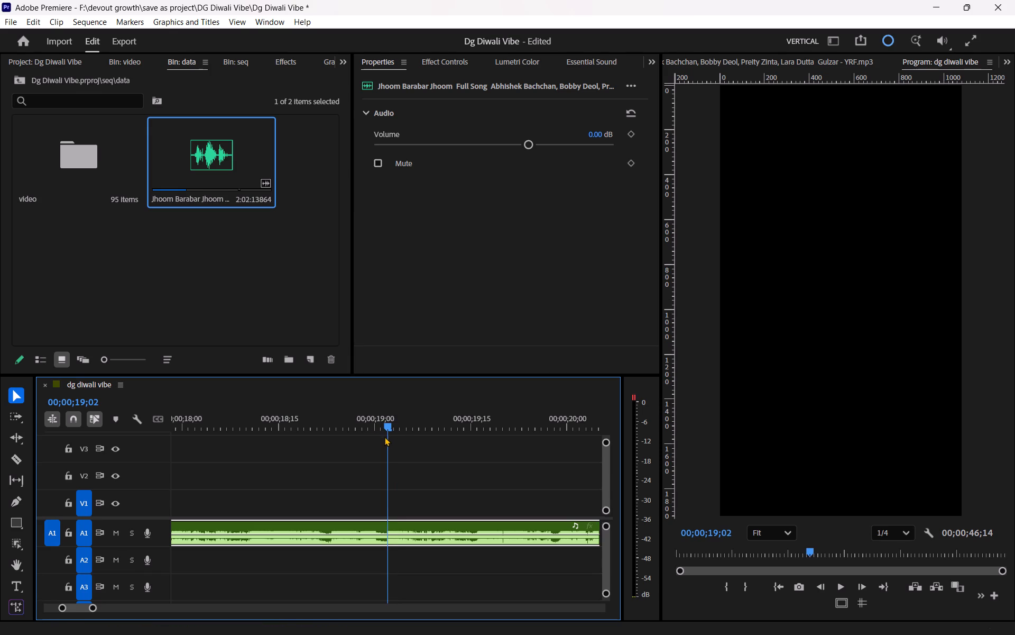
{"action": "left_click_drag", "start_coordinate": [384, 437], "coordinate": [385, 438]}
{"action": "key", "text": "m"}
Play the song past 00;00;19;02 and add a clip marker on the A1 song clip at 00;00;20;07.
{"action": "left_click_drag", "start_coordinate": [367, 410], "coordinate": [334, 413]}
{"action": "key", "text": "space"}
{"action": "scroll", "coordinate": [333, 428], "scroll_direction": "down", "scroll_amount": 12}
{"action": "key", "text": "space"}
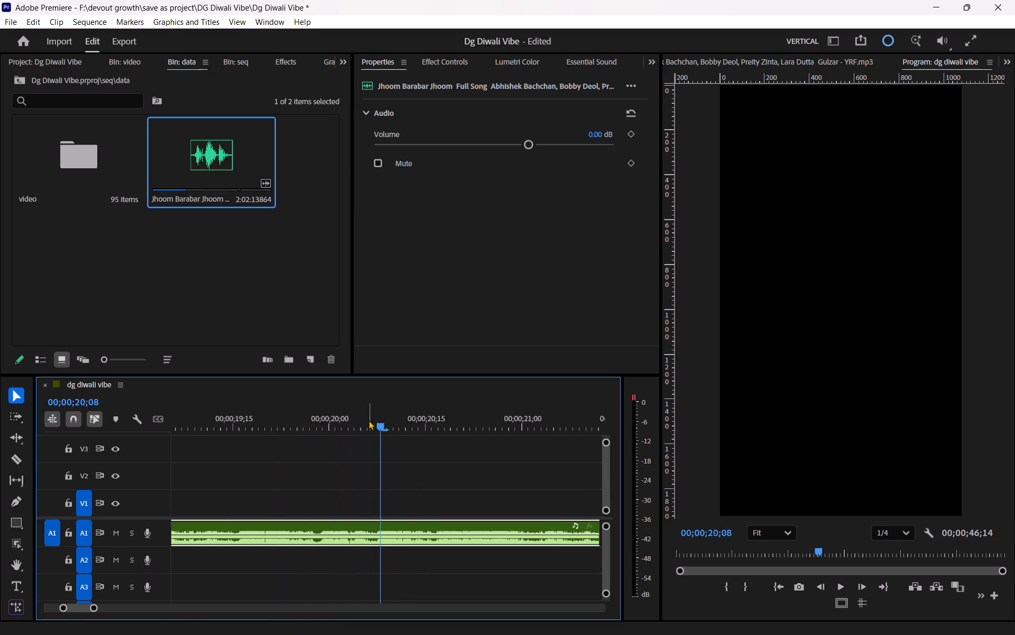
{"action": "left_click_drag", "start_coordinate": [376, 416], "coordinate": [378, 432]}
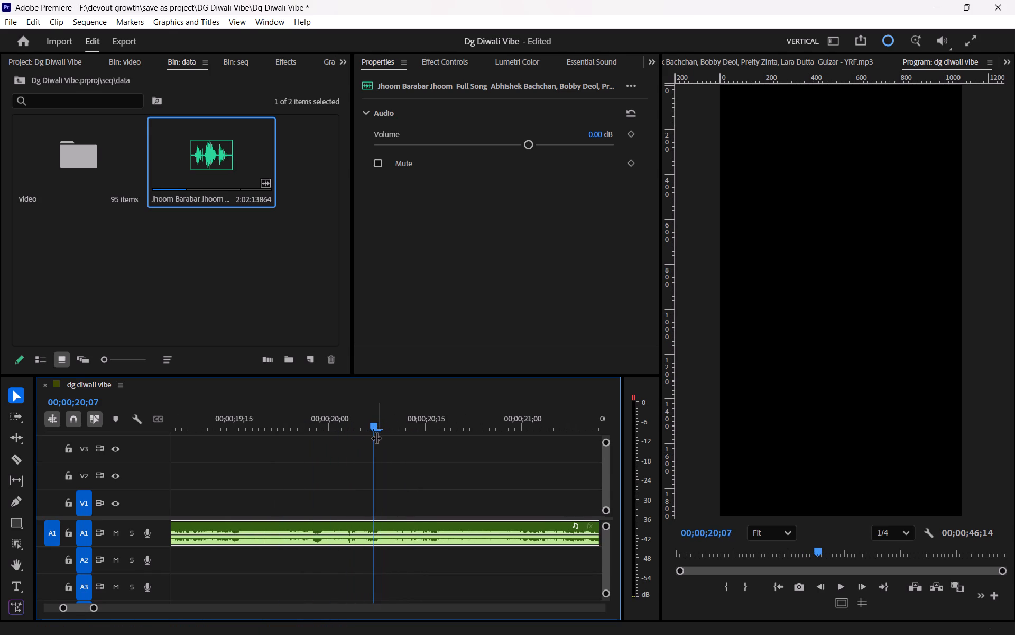
{"action": "key", "text": "m"}
Replay the song from before 00;00;20;07 on to the next beat and add a clip marker on A1 at 00;00;21;13.
{"action": "left_click_drag", "start_coordinate": [323, 420], "coordinate": [278, 425]}
{"action": "key", "text": "space"}
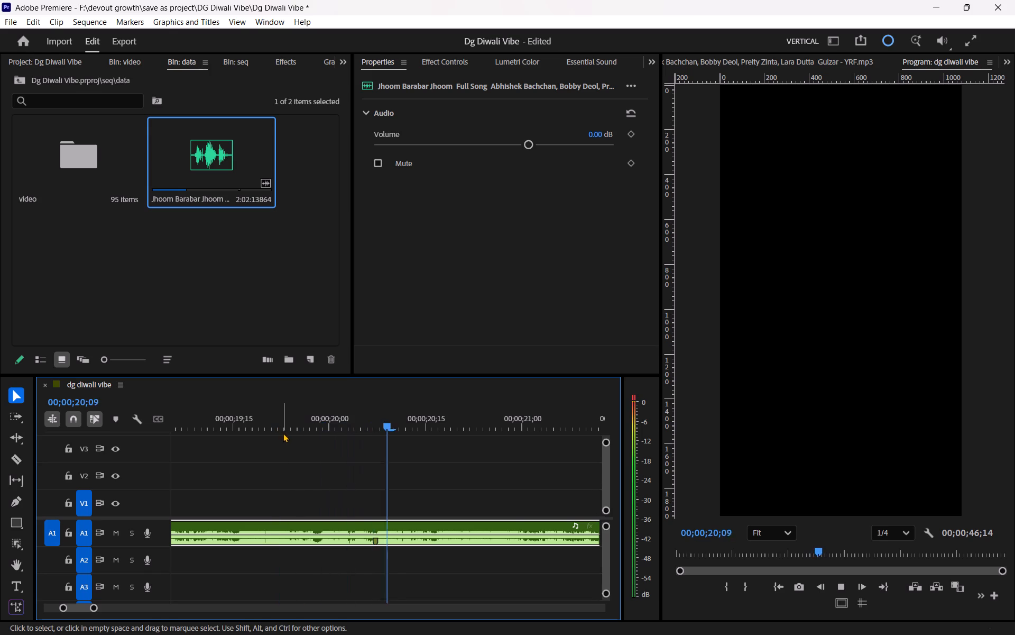
{"action": "scroll", "coordinate": [284, 434], "scroll_direction": "down", "scroll_amount": 12}
{"action": "key", "text": "space"}
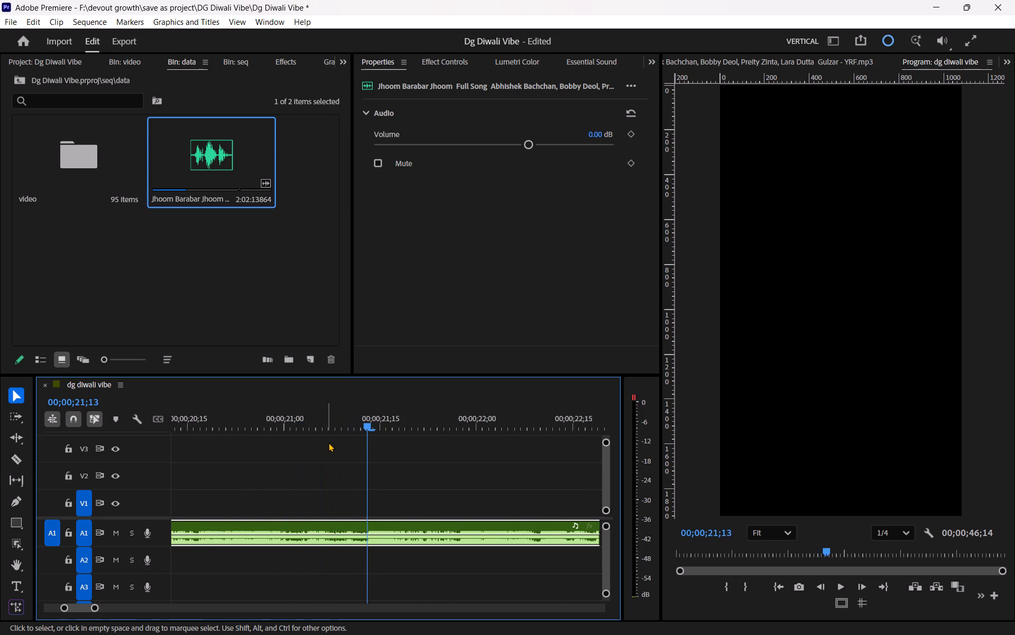
{"action": "key", "text": "m"}
Play the song past the 00;00;21;13 marker and add a clip marker on the A1 song clip at 00;00;22;18.
{"action": "left_click_drag", "start_coordinate": [317, 422], "coordinate": [263, 422]}
{"action": "key", "text": "space"}
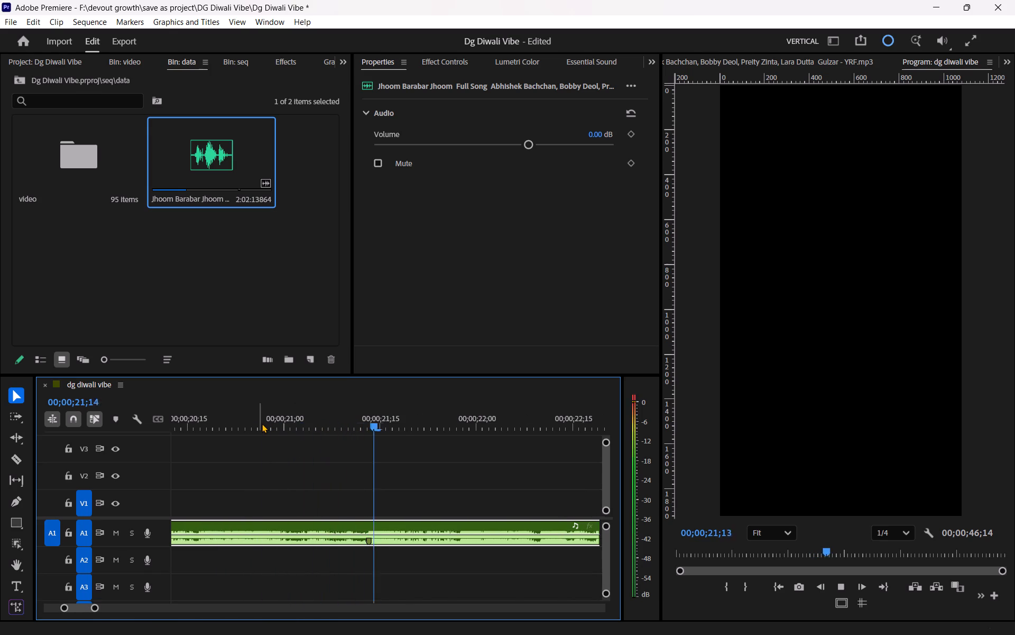
{"action": "scroll", "coordinate": [314, 437], "scroll_direction": "down", "scroll_amount": 9}
{"action": "key", "text": "space"}
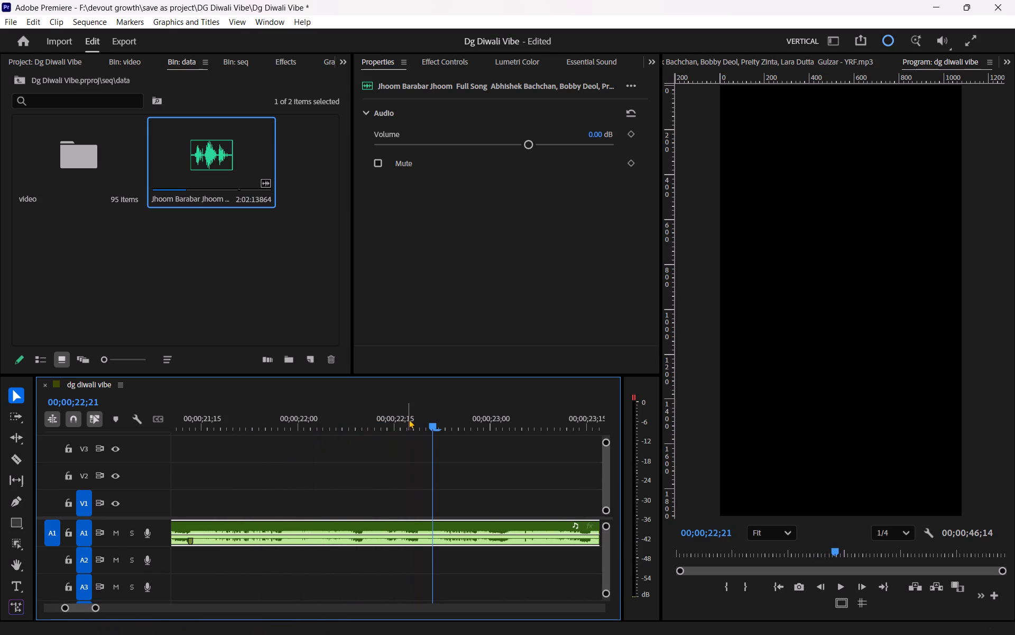
{"action": "left_click_drag", "start_coordinate": [410, 419], "coordinate": [419, 467]}
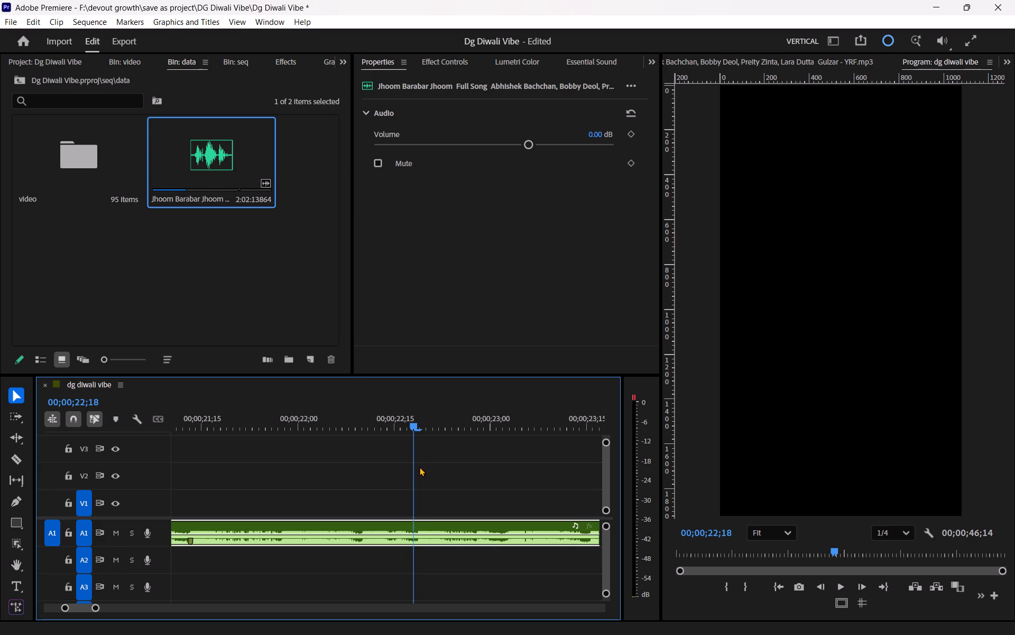
{"action": "left_click_drag", "start_coordinate": [419, 467], "coordinate": [417, 477]}
{"action": "key", "text": "m"}
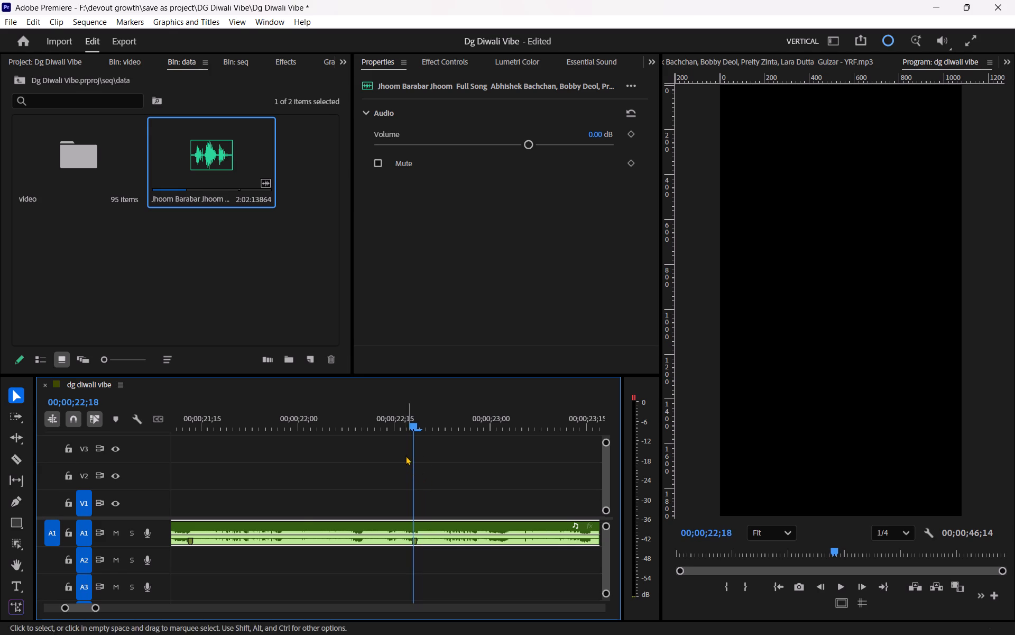
Replay the song around 00;00;23;00 and beyond to locate the beat, and add a clip marker on A1 at 00;00;23;29.
{"action": "left_click_drag", "start_coordinate": [386, 421], "coordinate": [295, 441]}
{"action": "key", "text": "space"}
{"action": "scroll", "coordinate": [298, 448], "scroll_direction": "down", "scroll_amount": 10}
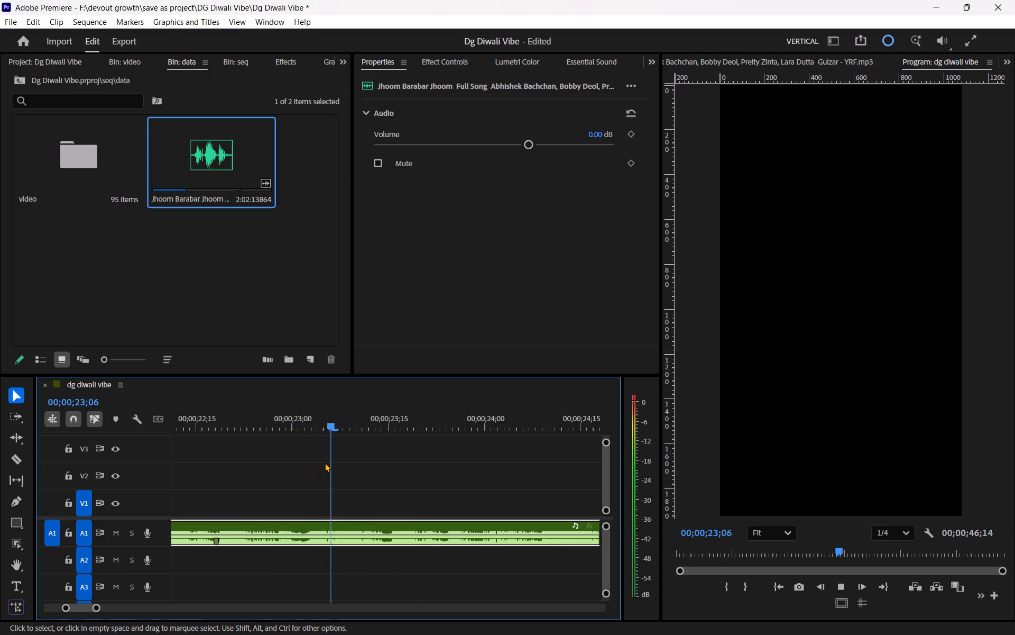
{"action": "scroll", "coordinate": [325, 462], "scroll_direction": "down", "scroll_amount": 1}
{"action": "key", "text": "space"}
{"action": "left_click_drag", "start_coordinate": [337, 414], "coordinate": [248, 434]}
{"action": "key", "text": "space"}
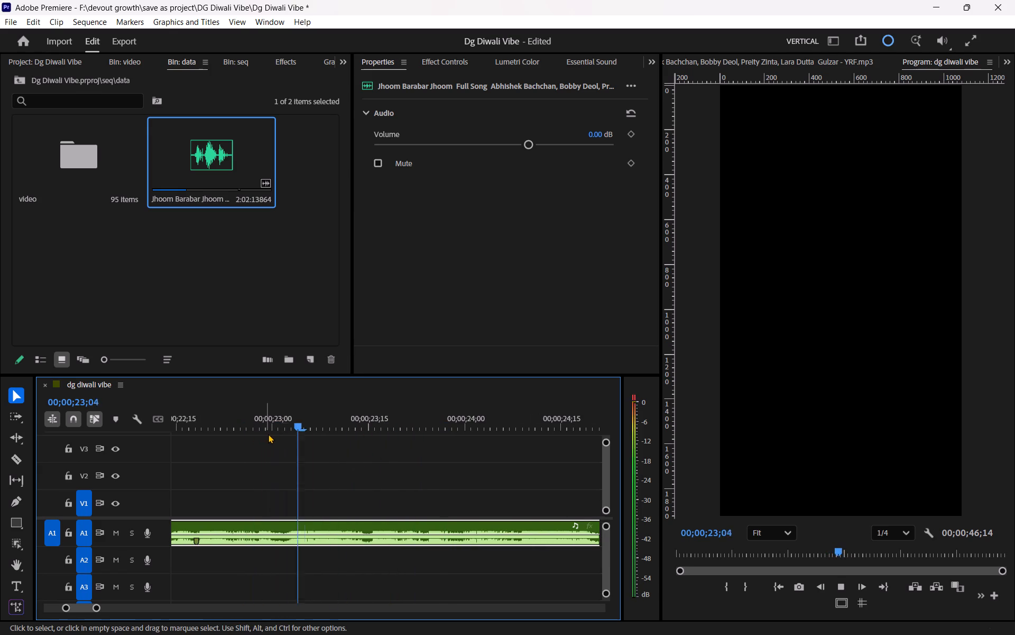
{"action": "key", "text": "space"}
{"action": "left_click_drag", "start_coordinate": [426, 418], "coordinate": [407, 418]}
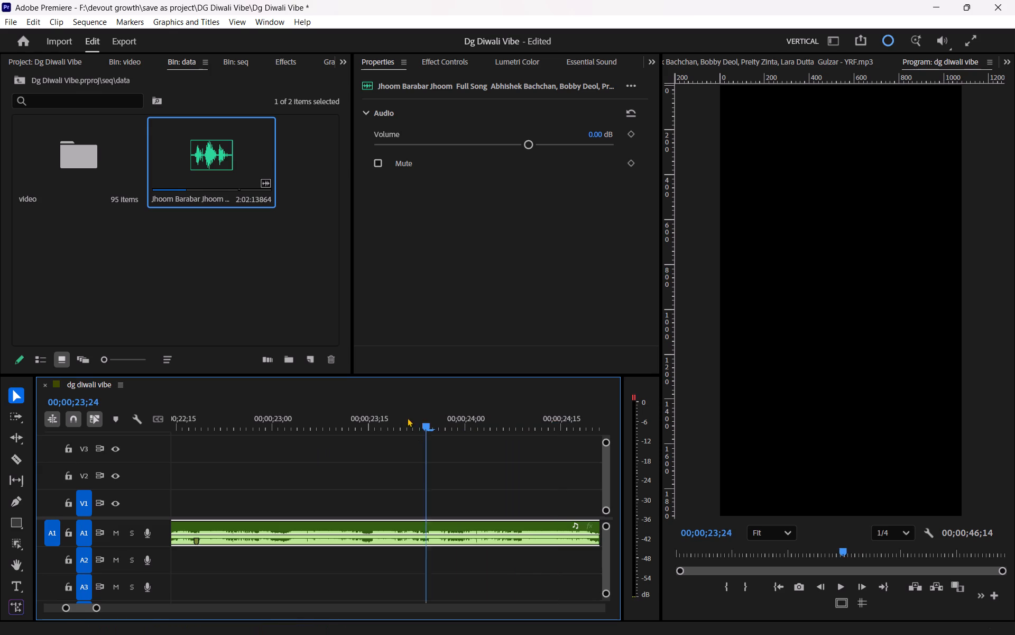
{"action": "left_click_drag", "start_coordinate": [407, 418], "coordinate": [346, 433]}
{"action": "key", "text": "space"}
{"action": "scroll", "coordinate": [358, 439], "scroll_direction": "down", "scroll_amount": 4}
{"action": "key", "text": "space"}
{"action": "left_click_drag", "start_coordinate": [379, 419], "coordinate": [377, 431]}
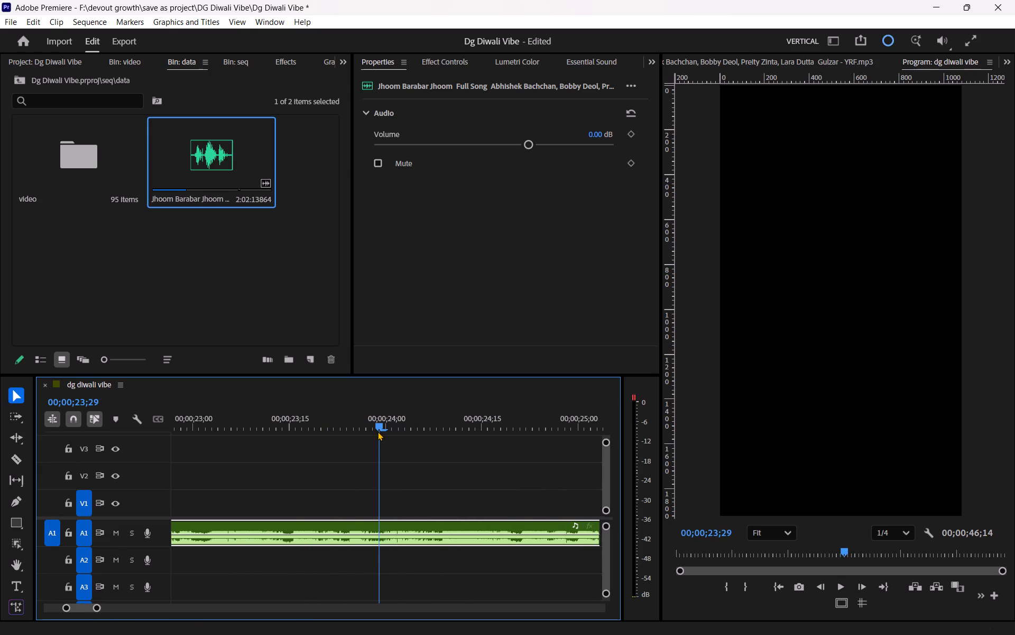
{"action": "key", "text": "m"}
Play the song past 00;00;23;29 to the next beat and add a clip marker on the A1 song clip at 00;00;25;00.
{"action": "left_click_drag", "start_coordinate": [355, 416], "coordinate": [269, 439]}
{"action": "key", "text": "space"}
{"action": "scroll", "coordinate": [275, 446], "scroll_direction": "down", "scroll_amount": 5}
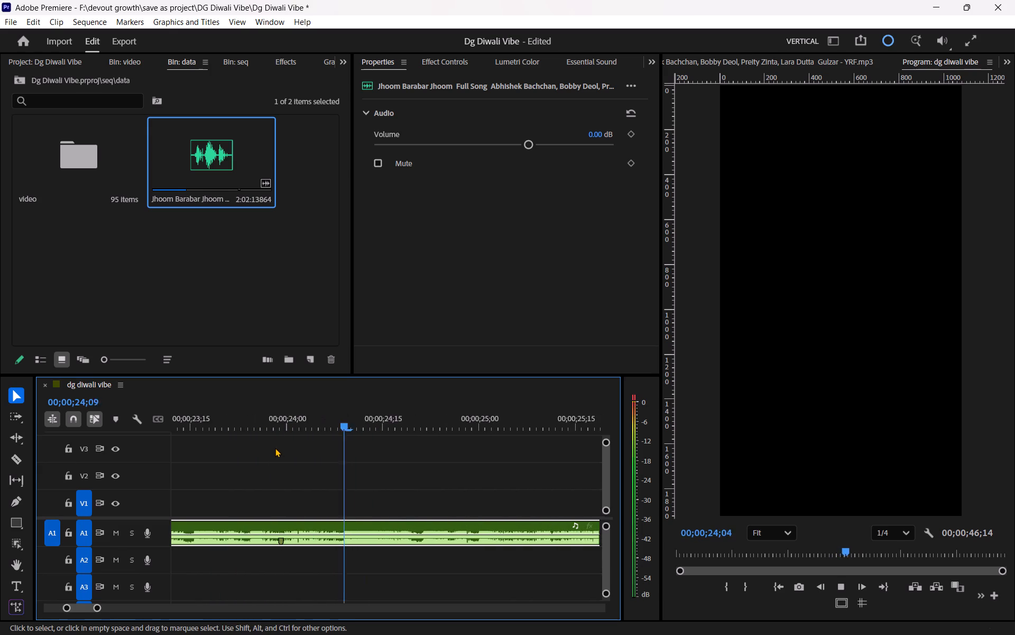
{"action": "scroll", "coordinate": [283, 452], "scroll_direction": "down", "scroll_amount": 5}
{"action": "key", "text": "space"}
{"action": "left_click_drag", "start_coordinate": [384, 420], "coordinate": [378, 425]}
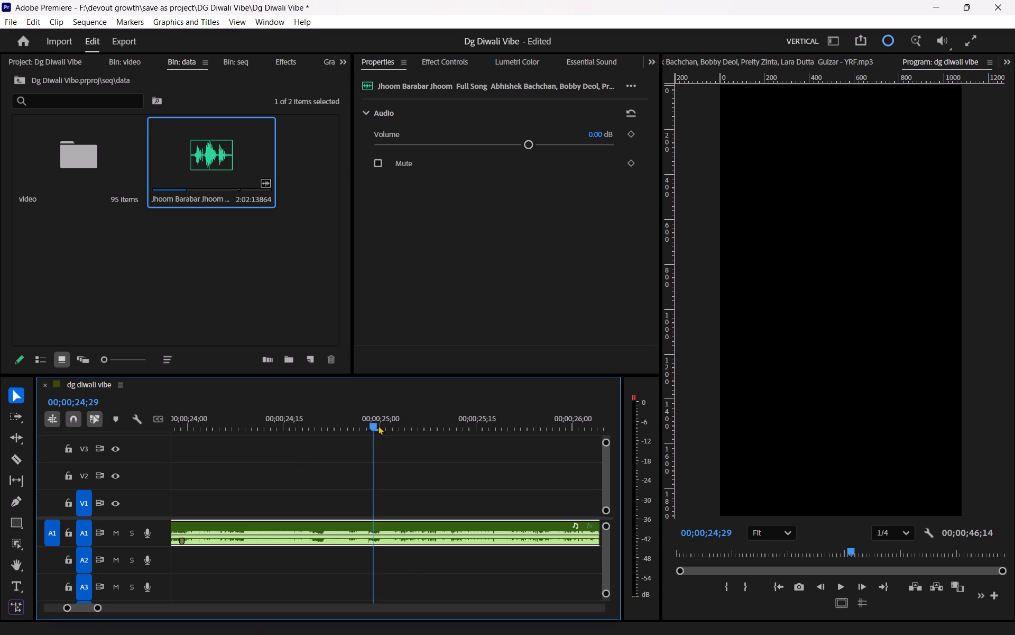
{"action": "left_click_drag", "start_coordinate": [378, 425], "coordinate": [383, 425]}
{"action": "key", "text": "m"}
Listen repeatedly to the song beyond the 00;00;25;00 marker to locate the beat, and add a clip marker on A1 at 00;00;26;05.
{"action": "left_click_drag", "start_coordinate": [354, 418], "coordinate": [299, 433]}
{"action": "key", "text": "space"}
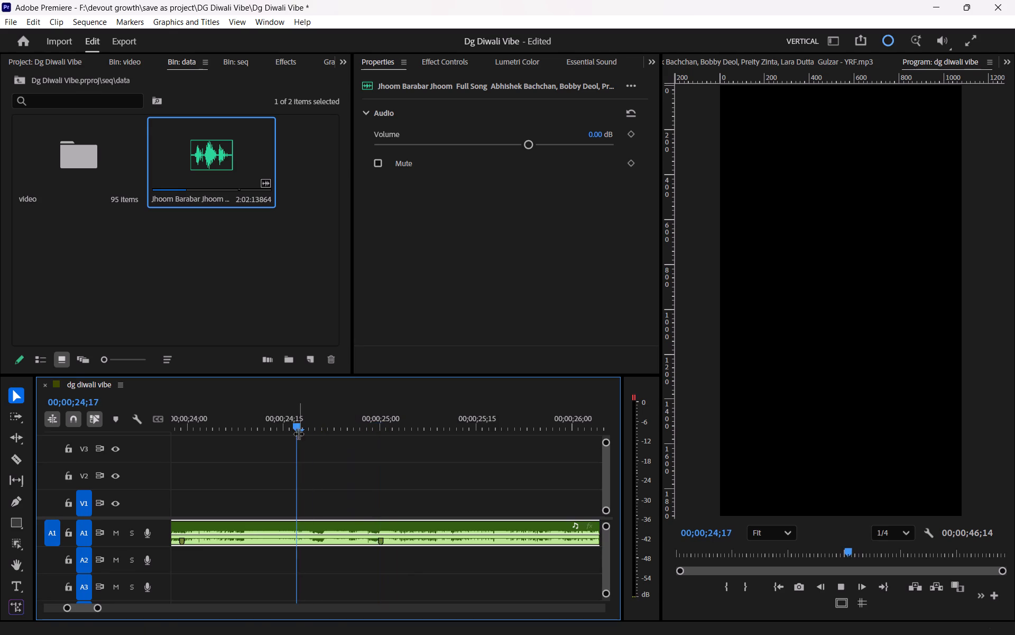
{"action": "scroll", "coordinate": [299, 444], "scroll_direction": "down", "scroll_amount": 10}
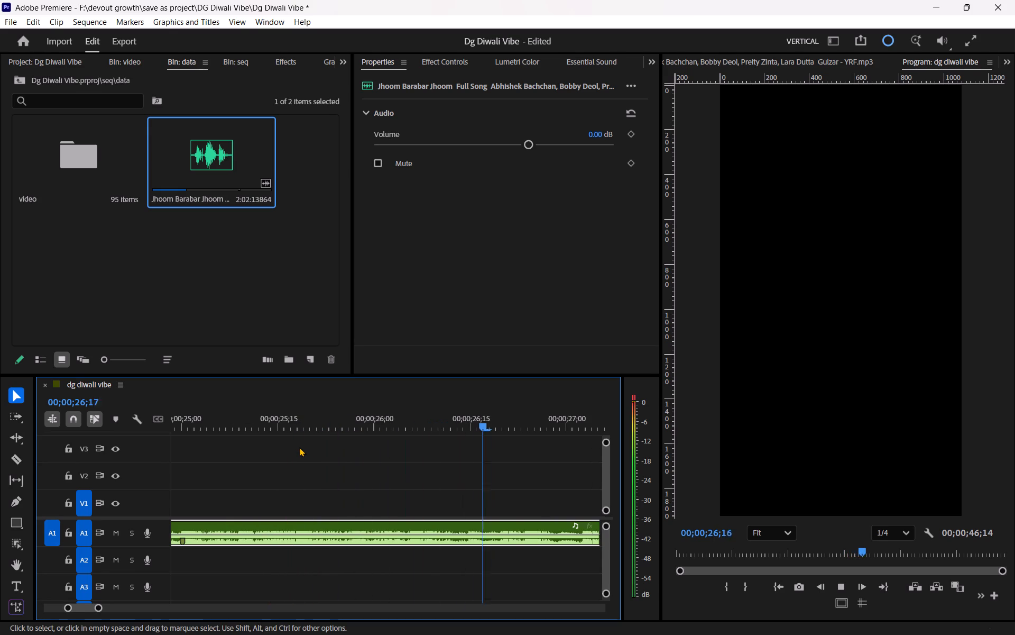
{"action": "key", "text": "space"}
{"action": "scroll", "coordinate": [338, 456], "scroll_direction": "down", "scroll_amount": 1}
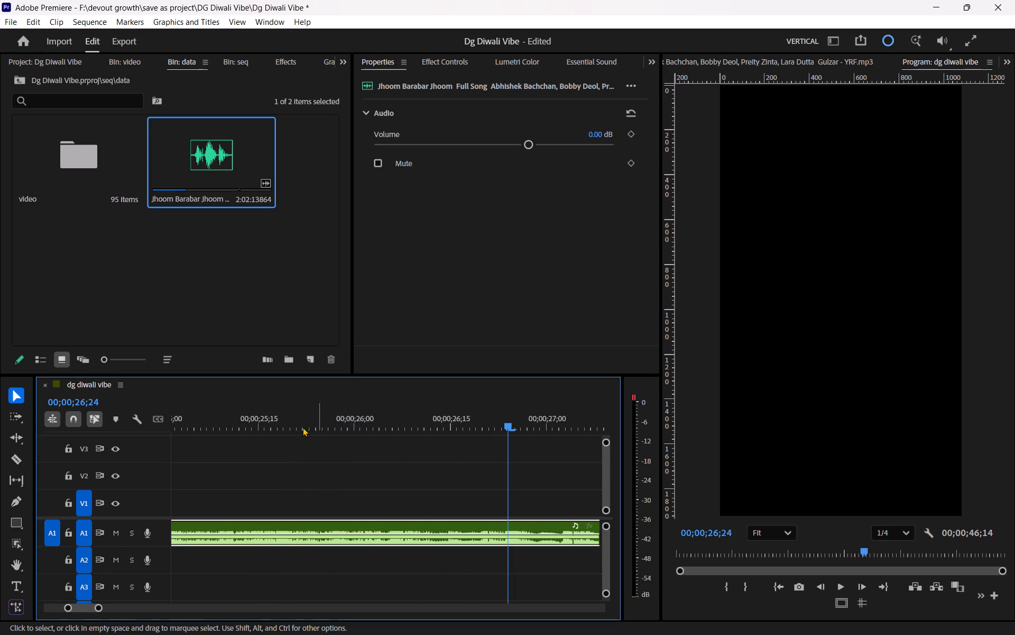
{"action": "left_click_drag", "start_coordinate": [275, 419], "coordinate": [217, 430]}
{"action": "scroll", "coordinate": [321, 481], "scroll_direction": "up", "scroll_amount": 9}
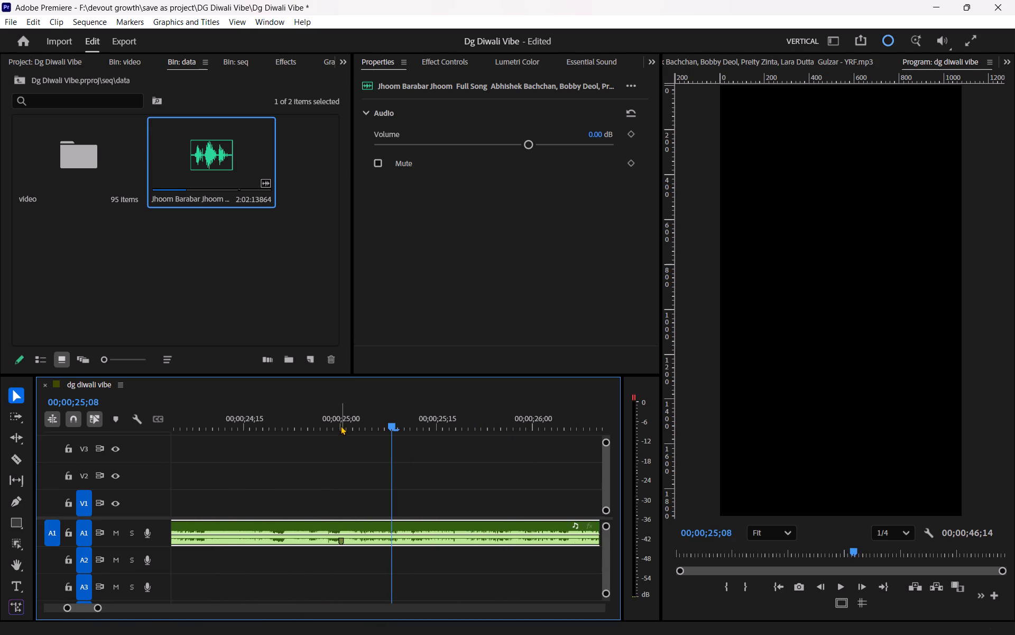
{"action": "left_click_drag", "start_coordinate": [336, 421], "coordinate": [305, 424]}
{"action": "key", "text": "space"}
{"action": "scroll", "coordinate": [312, 437], "scroll_direction": "down", "scroll_amount": 11}
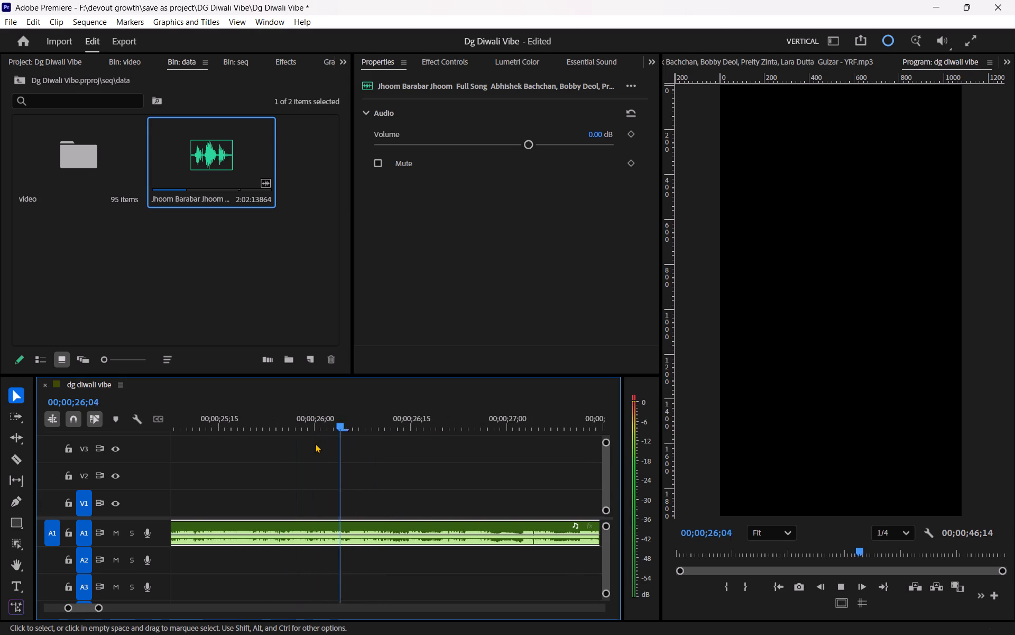
{"action": "key", "text": "space"}
{"action": "left_click_drag", "start_coordinate": [330, 418], "coordinate": [297, 424]}
{"action": "key", "text": "space"}
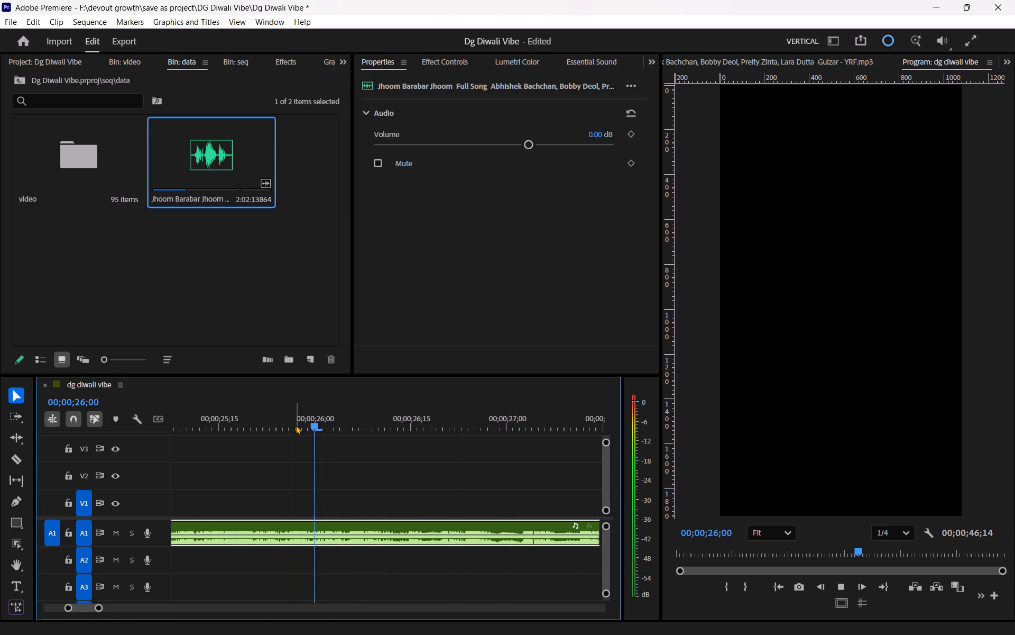
{"action": "key", "text": "space"}
{"action": "left_click_drag", "start_coordinate": [350, 421], "coordinate": [352, 425]}
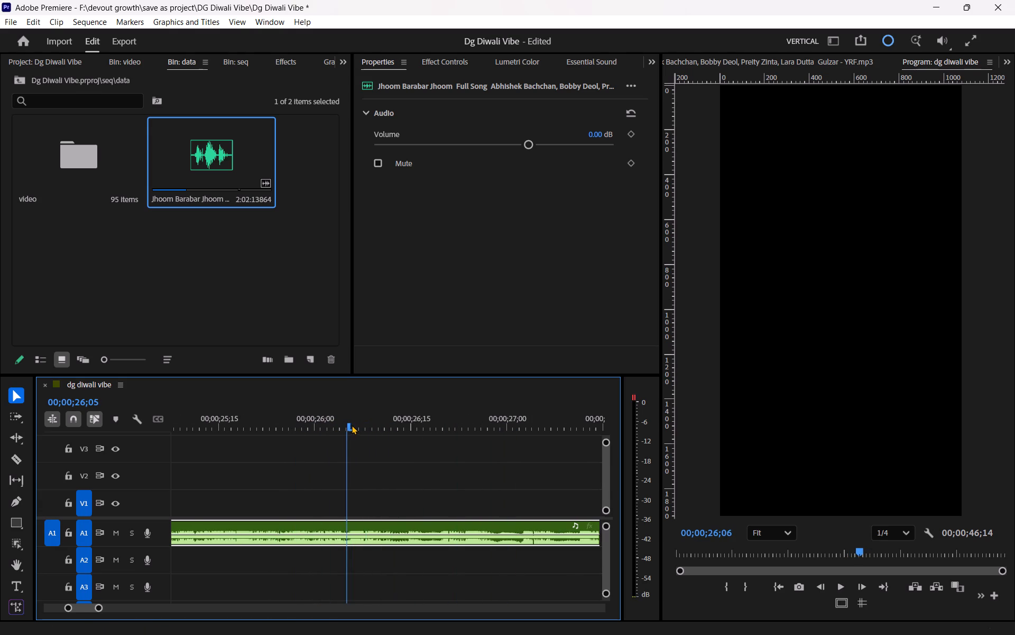
{"action": "left_click_drag", "start_coordinate": [352, 425], "coordinate": [350, 425]}
{"action": "key", "text": "m"}
Replay the song past the 00;00;26;05 marker to pinpoint the next beat, and add a clip marker on A1 at 00;00;26;19.
{"action": "left_click_drag", "start_coordinate": [320, 425], "coordinate": [285, 432]}
{"action": "key", "text": "space"}
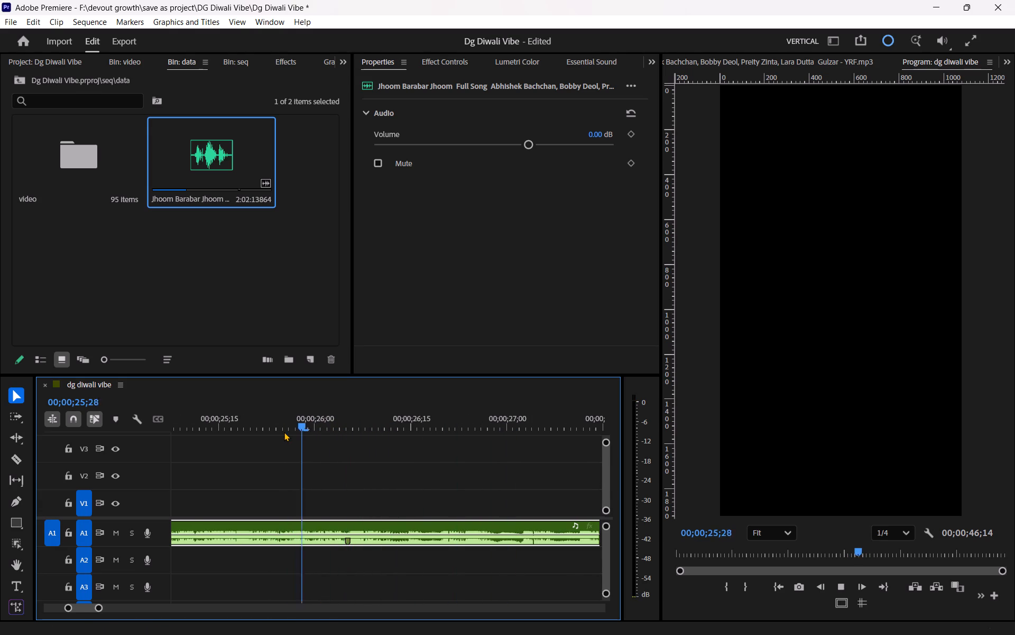
{"action": "key", "text": "space"}
{"action": "left_click_drag", "start_coordinate": [442, 425], "coordinate": [437, 428]}
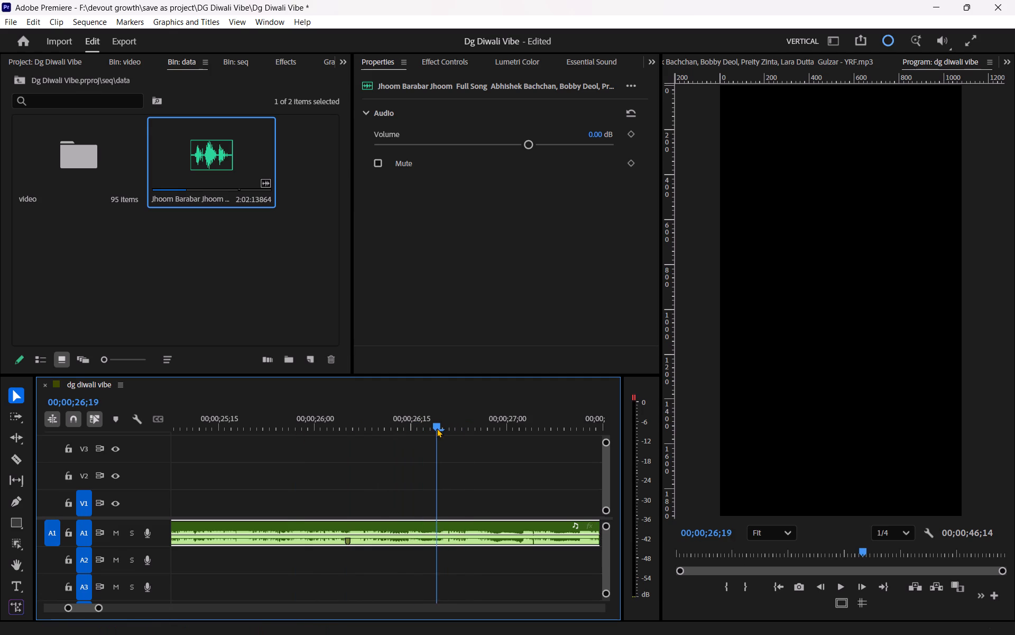
{"action": "left_click_drag", "start_coordinate": [437, 428], "coordinate": [433, 431]}
{"action": "key", "text": "space"}
{"action": "key", "text": "space"}
{"action": "left_click_drag", "start_coordinate": [428, 425], "coordinate": [368, 434]}
{"action": "key", "text": "space"}
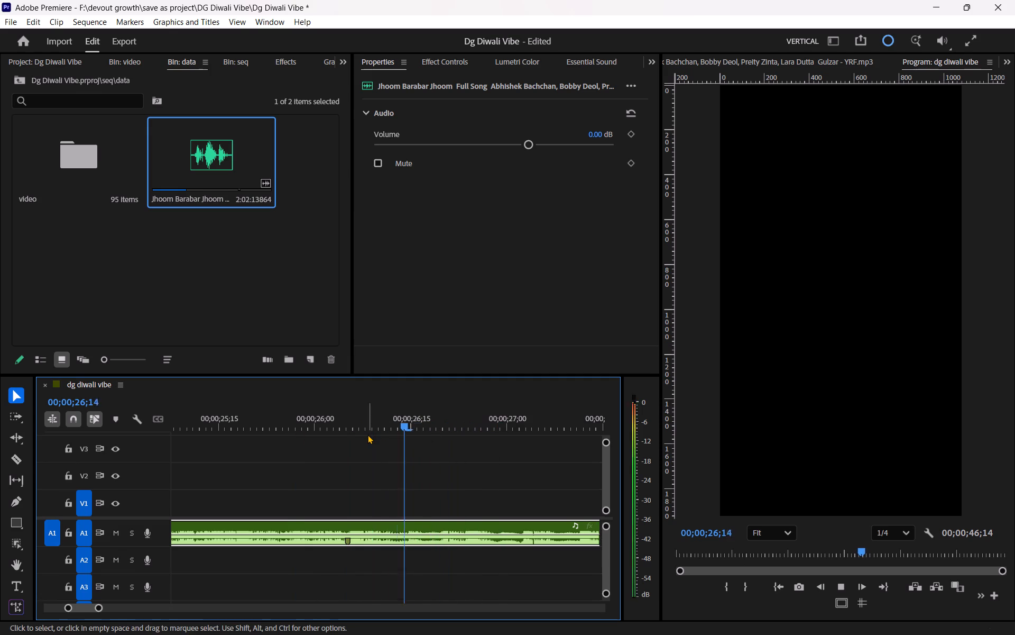
{"action": "key", "text": "space"}
{"action": "left_click_drag", "start_coordinate": [441, 420], "coordinate": [439, 425]}
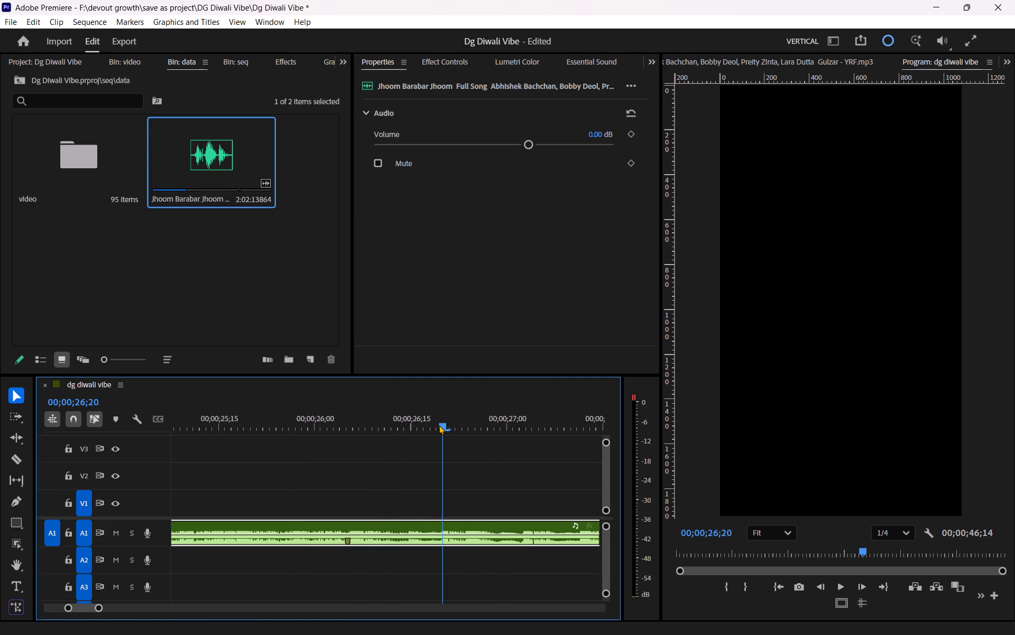
{"action": "left_click_drag", "start_coordinate": [439, 425], "coordinate": [433, 431]}
{"action": "key", "text": "m"}
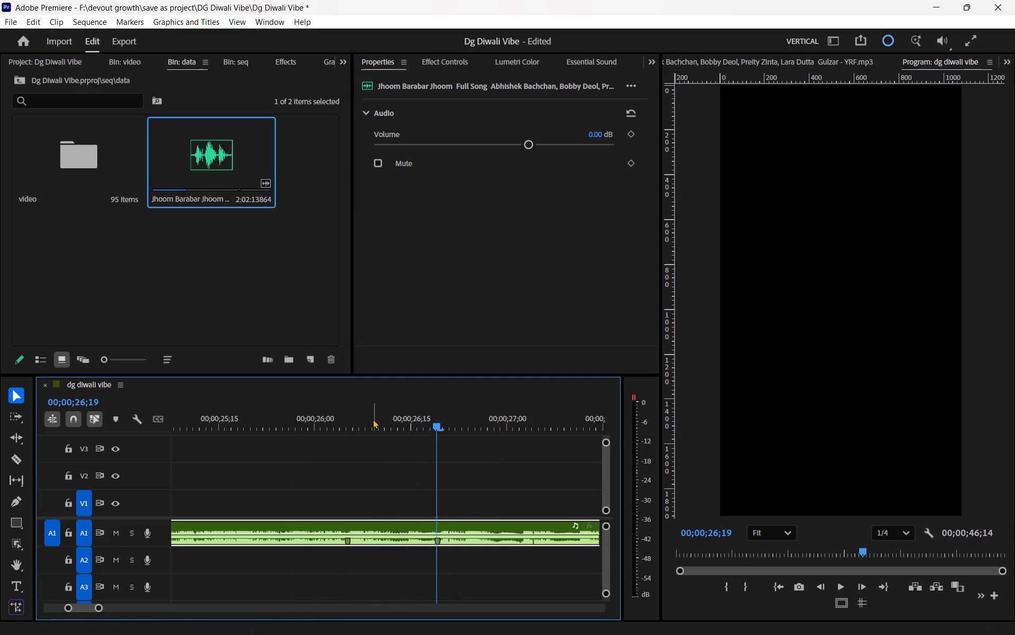
Replay the song past the 00;00;26;19 marker to locate the next beat, and add a clip marker on A1 at 00;00;27;11.
{"action": "left_click_drag", "start_coordinate": [366, 414], "coordinate": [288, 436]}
{"action": "key", "text": "space"}
{"action": "scroll", "coordinate": [311, 447], "scroll_direction": "down", "scroll_amount": 6}
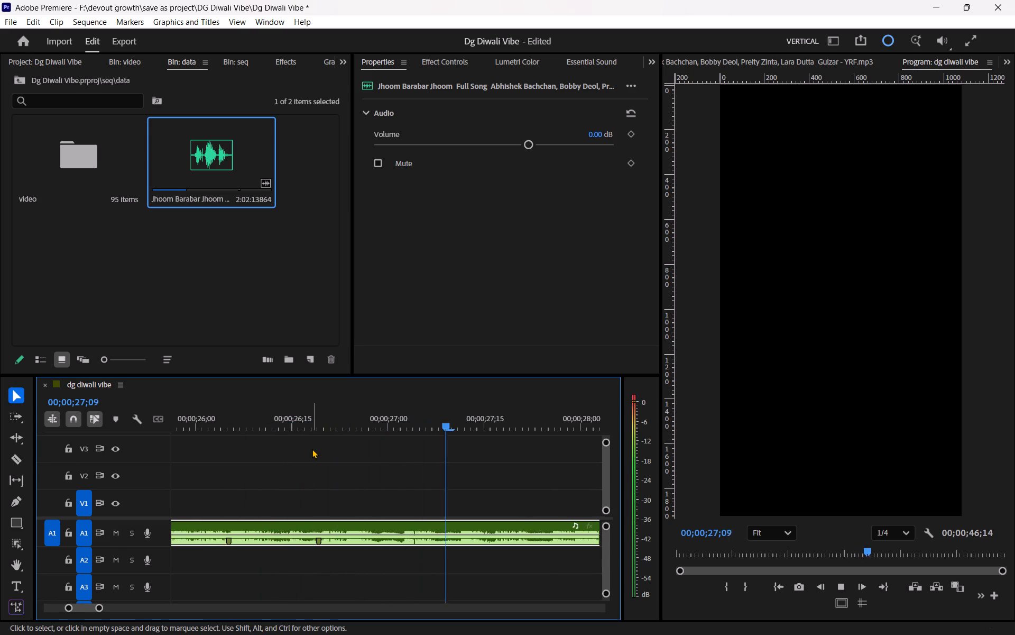
{"action": "key", "text": "space"}
{"action": "left_click_drag", "start_coordinate": [382, 419], "coordinate": [310, 433]}
{"action": "key", "text": "space"}
{"action": "key", "text": "space"}
{"action": "left_click_drag", "start_coordinate": [457, 422], "coordinate": [459, 428]}
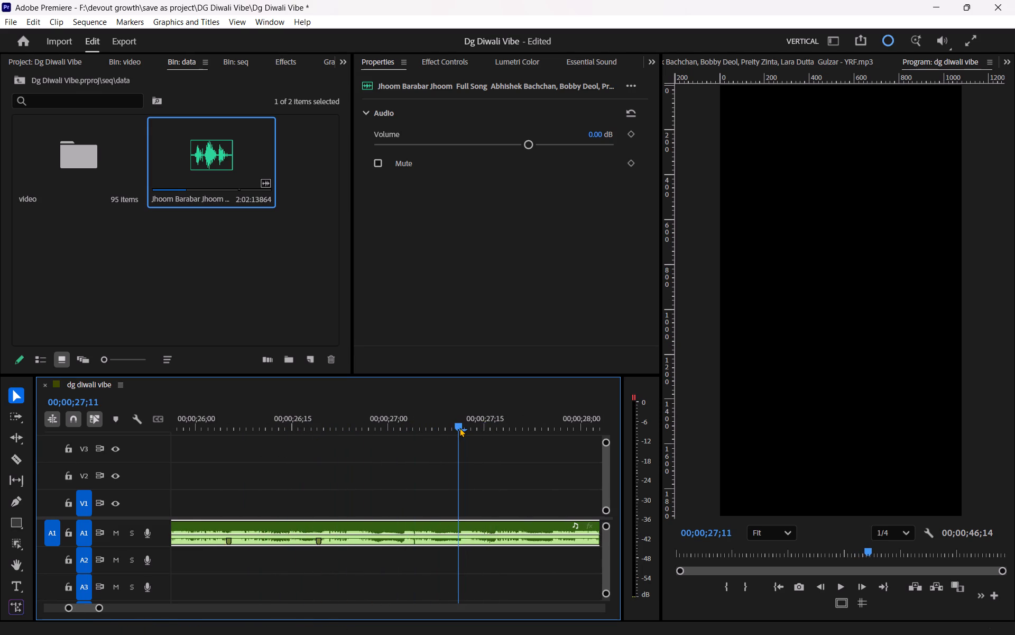
{"action": "key", "text": "m"}
Listen repeatedly to the song around the 00;00;27;11 marker to find the following beat, and add a clip marker on A1 at 00;00;27;25.
{"action": "left_click_drag", "start_coordinate": [407, 423], "coordinate": [357, 426]}
{"action": "key", "text": "space"}
{"action": "scroll", "coordinate": [365, 450], "scroll_direction": "down", "scroll_amount": 8}
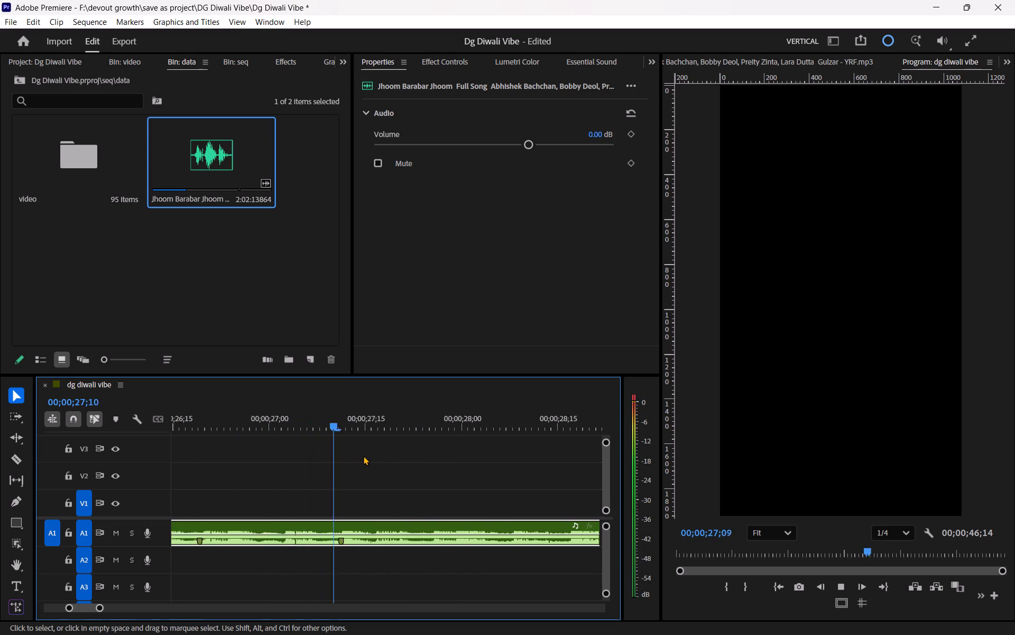
{"action": "scroll", "coordinate": [363, 456], "scroll_direction": "down", "scroll_amount": 2}
{"action": "key", "text": "space"}
{"action": "left_click_drag", "start_coordinate": [330, 422], "coordinate": [338, 425]}
{"action": "key", "text": "space"}
{"action": "key", "text": "space"}
{"action": "left_click_drag", "start_coordinate": [366, 420], "coordinate": [354, 425]}
{"action": "key", "text": "m"}
Play the song from before the 00;00;27;11 marker to the next unmarked beat, and add a clip marker on A1 at 00;00;28;17.
{"action": "left_click_drag", "start_coordinate": [301, 420], "coordinate": [240, 425]}
{"action": "key", "text": "space"}
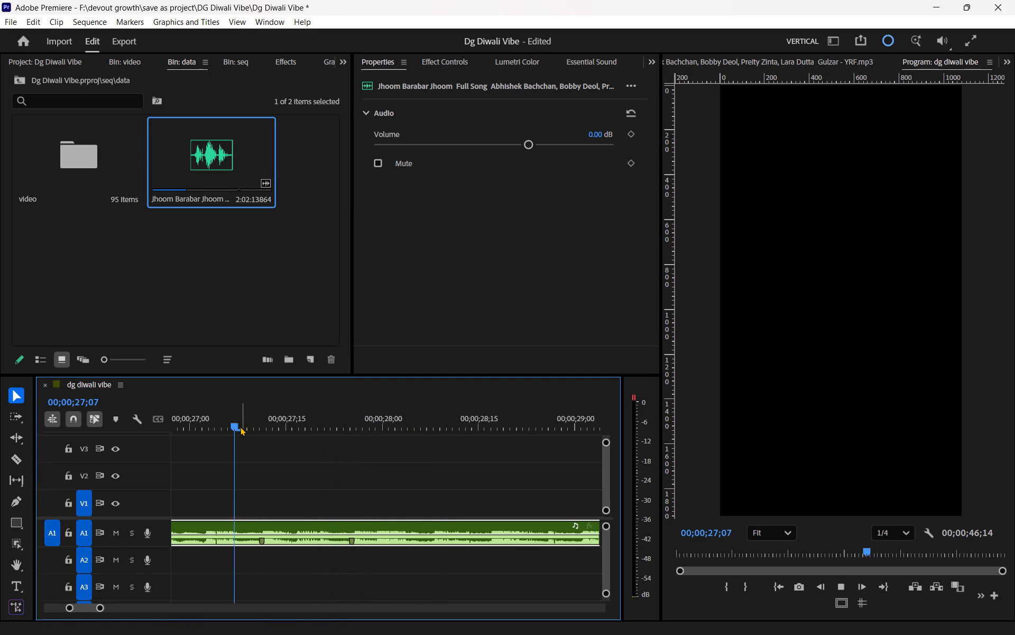
{"action": "key", "text": "space"}
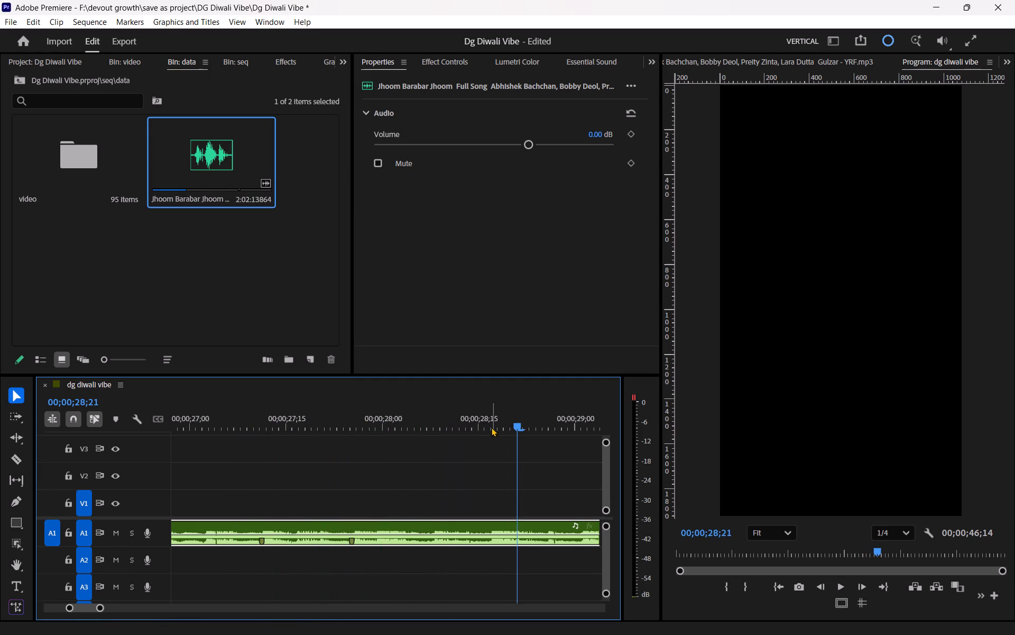
{"action": "left_click_drag", "start_coordinate": [487, 423], "coordinate": [493, 433]}
{"action": "key", "text": "m"}
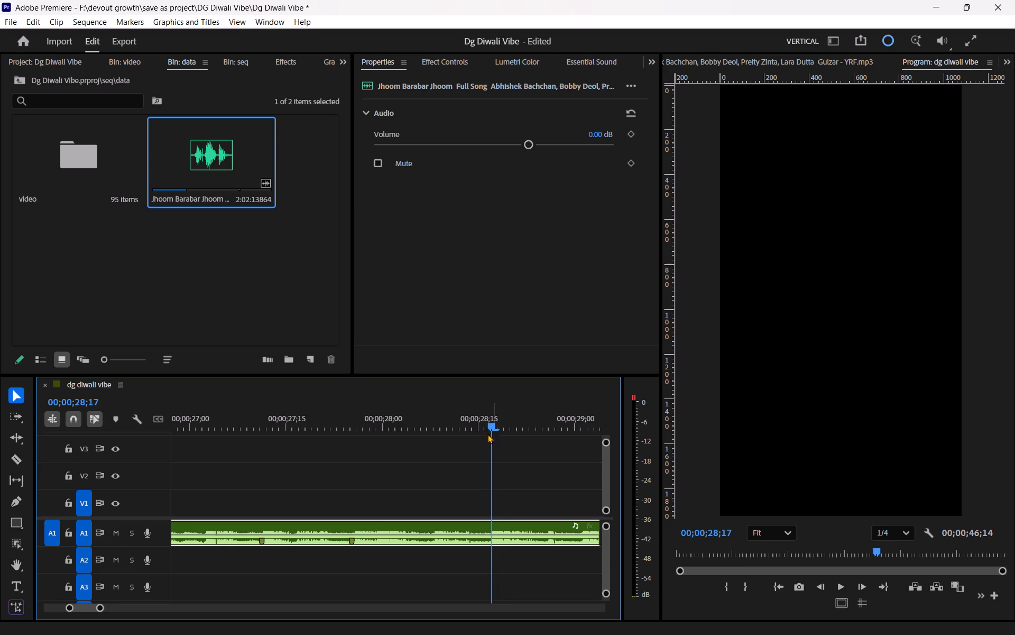
Play the song past the 00;00;28;17 marker to the next beat, and add a clip marker on A1 at 00;00;29;01.
{"action": "left_click_drag", "start_coordinate": [465, 413], "coordinate": [425, 419]}
{"action": "scroll", "coordinate": [415, 444], "scroll_direction": "down", "scroll_amount": 6}
{"action": "key", "text": "space"}
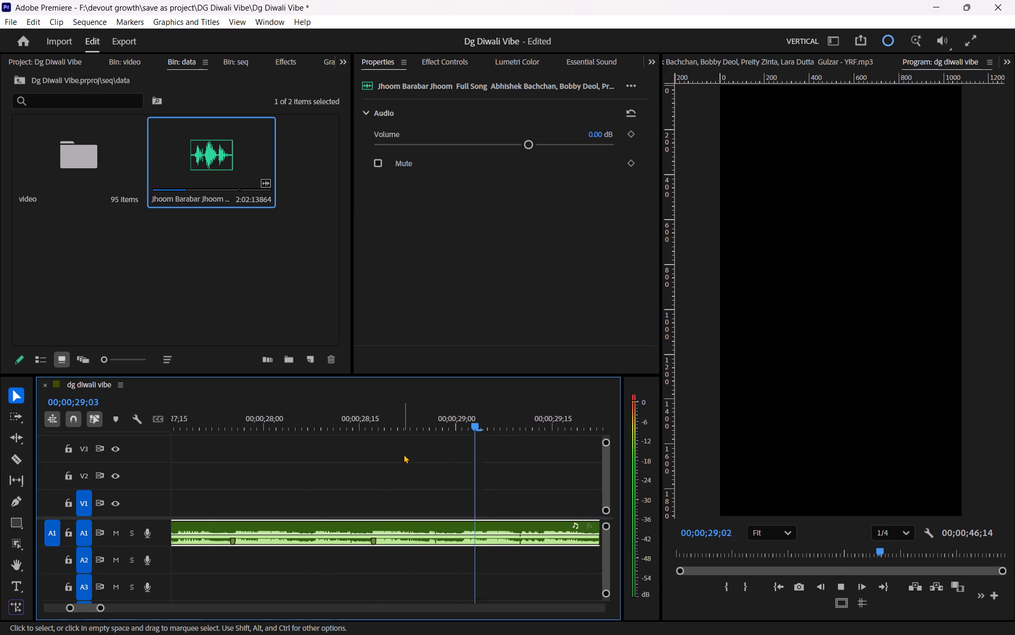
{"action": "key", "text": "space"}
{"action": "left_click", "coordinate": [463, 416]}
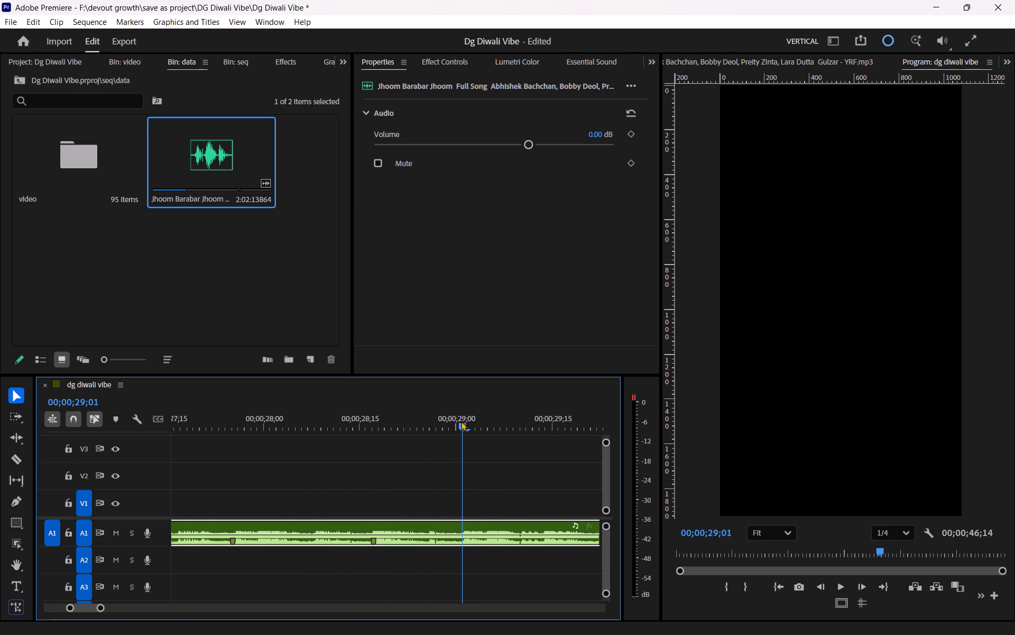
{"action": "key", "text": "m"}
Play the song beyond the 00;00;29;01 marker to locate the next beat, and add a clip marker on A1 at 00;00;29;22.
{"action": "left_click_drag", "start_coordinate": [412, 414], "coordinate": [369, 423]}
{"action": "scroll", "coordinate": [371, 436], "scroll_direction": "down", "scroll_amount": 7}
{"action": "key", "text": "space"}
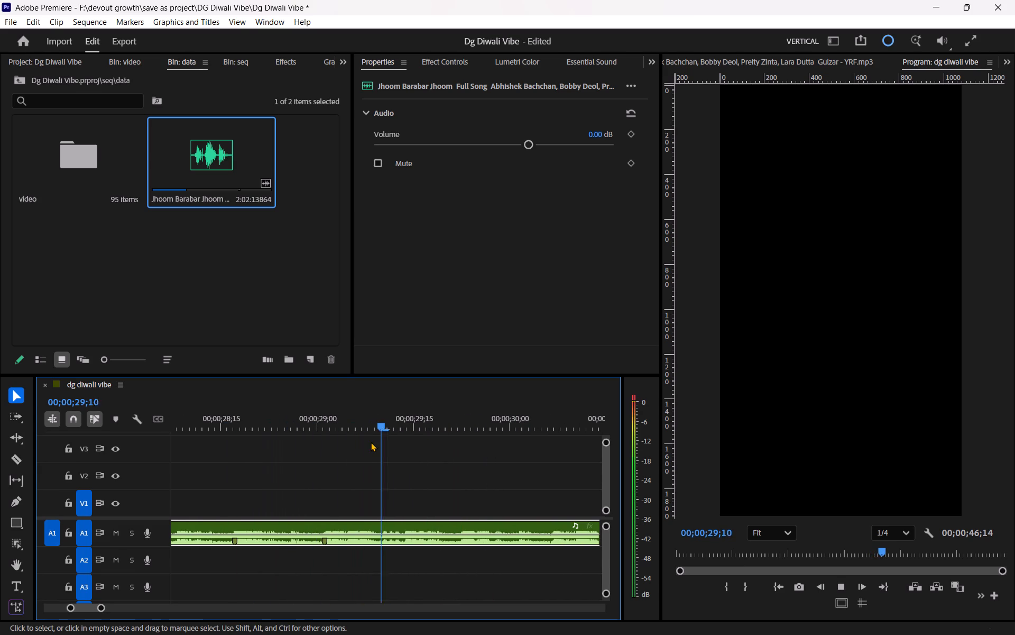
{"action": "key", "text": "space"}
{"action": "left_click", "coordinate": [458, 423]}
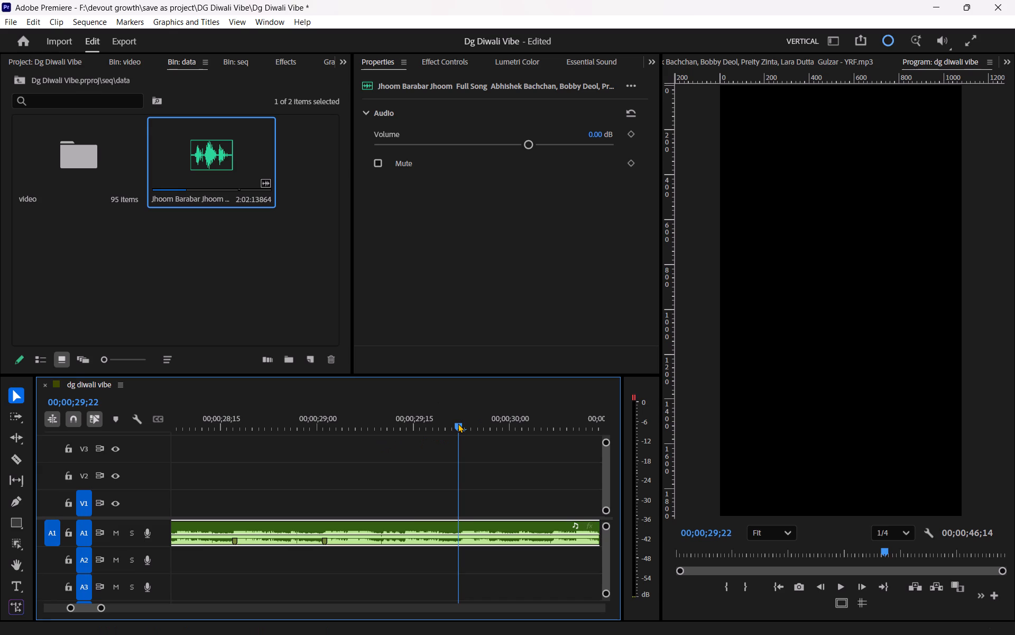
{"action": "key", "text": "m"}
Play the song past the 00;00;29;22 marker to the following beat, and add a clip marker on A1 at 00;00;30;06.
{"action": "left_click_drag", "start_coordinate": [435, 420], "coordinate": [373, 431]}
{"action": "key", "text": "space"}
{"action": "scroll", "coordinate": [370, 433], "scroll_direction": "down", "scroll_amount": 5}
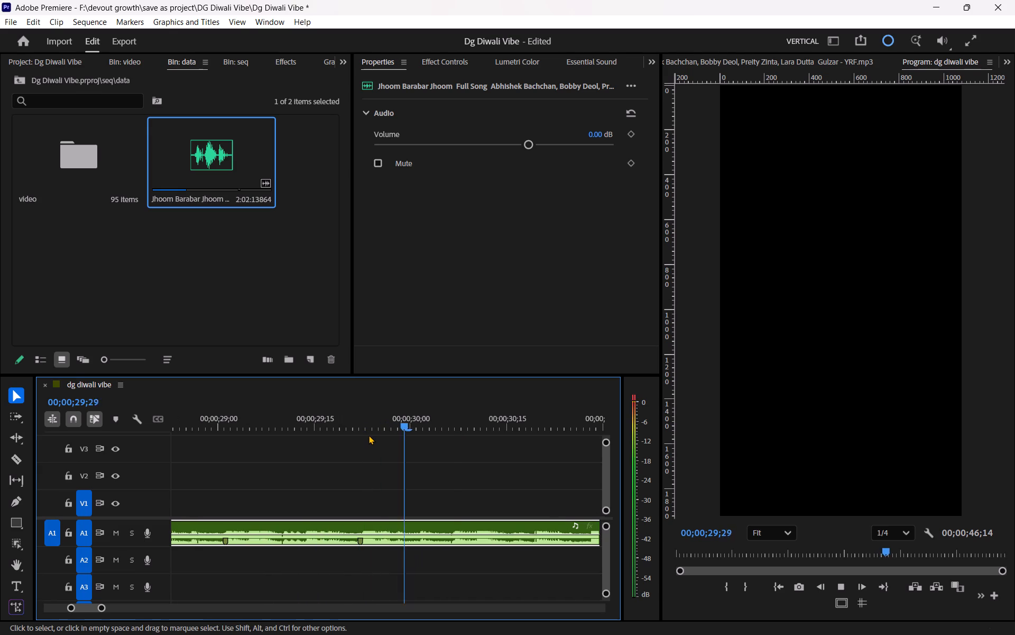
{"action": "key", "text": "space"}
{"action": "left_click_drag", "start_coordinate": [455, 423], "coordinate": [450, 433]}
{"action": "key", "text": "m"}
Play the song through the 00;00;30;06 marker to the next beat, and add a clip marker on A1 at 00;00;30;28.
{"action": "left_click_drag", "start_coordinate": [422, 420], "coordinate": [318, 443]}
{"action": "key", "text": "space"}
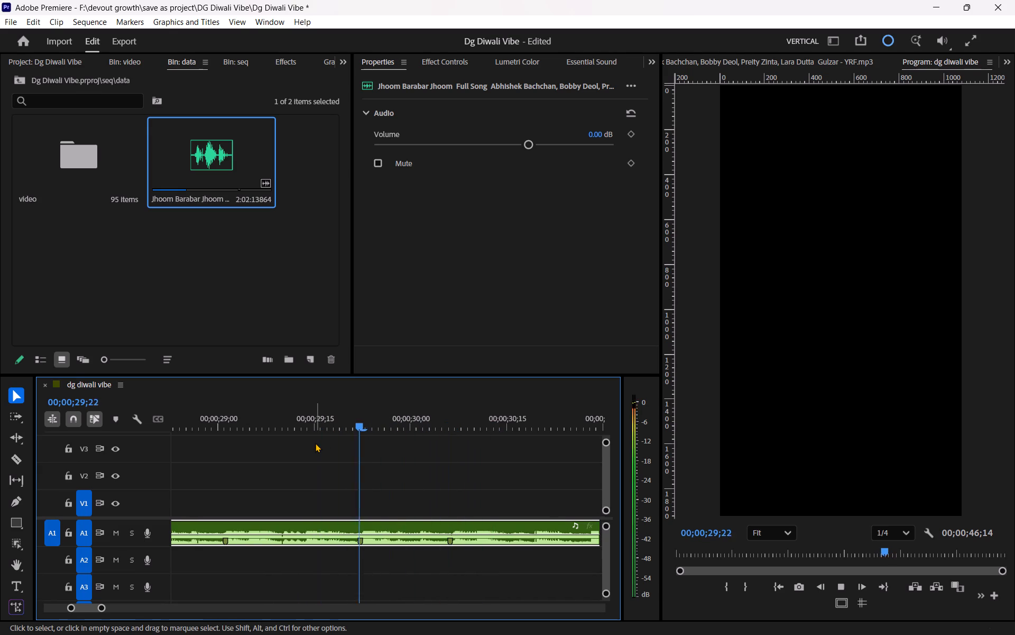
{"action": "scroll", "coordinate": [321, 443], "scroll_direction": "down", "scroll_amount": 6}
{"action": "key", "text": "space"}
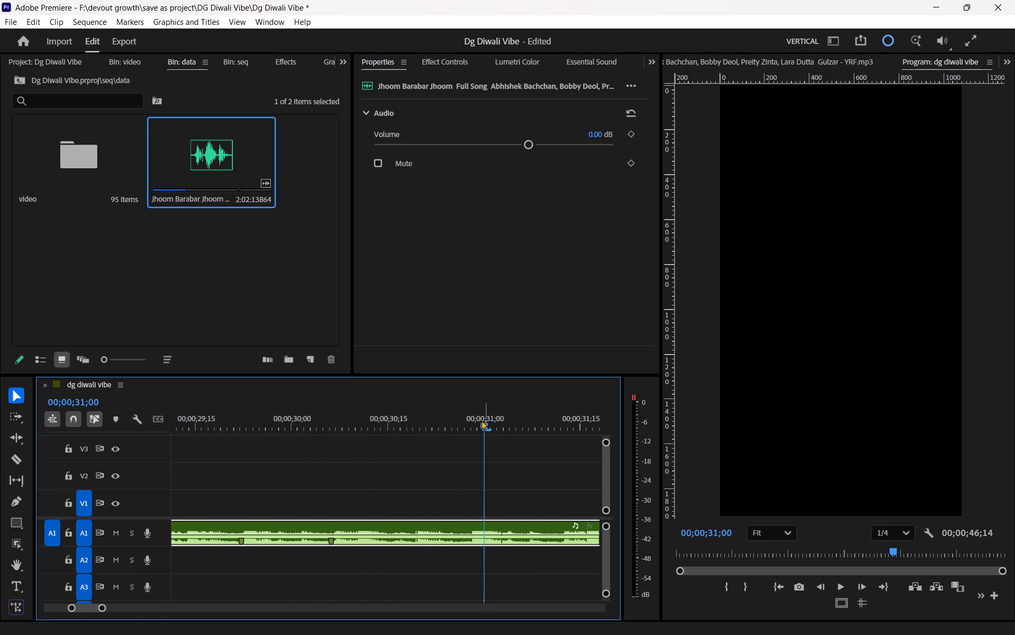
{"action": "left_click_drag", "start_coordinate": [476, 420], "coordinate": [472, 428]}
{"action": "key", "text": "m"}
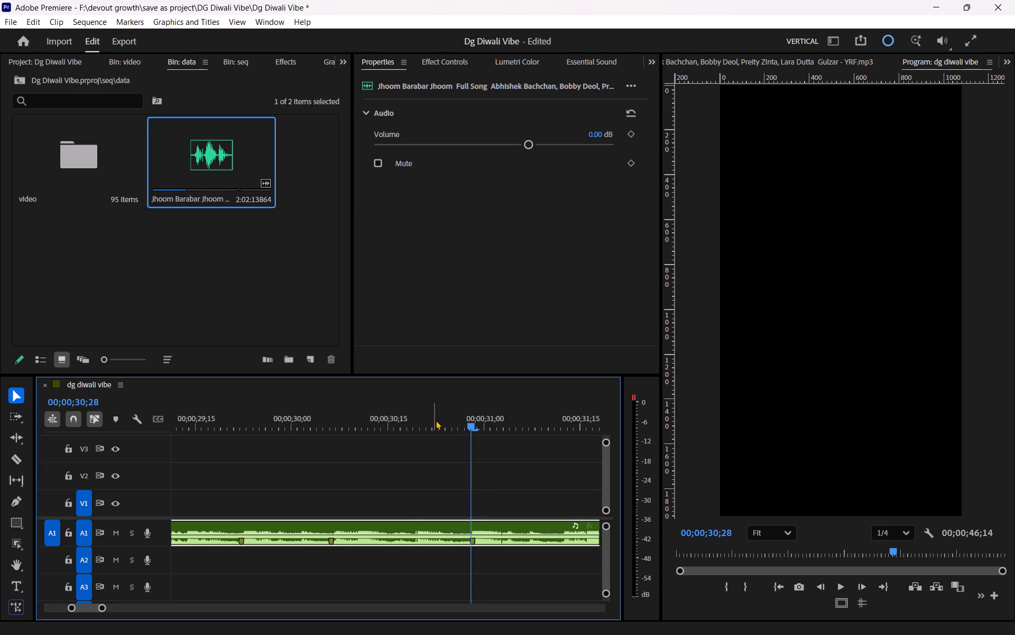
Replay the song around and past the 00;00;30;28 marker to pinpoint the next beat, and add a clip marker on A1 at 00;00;31;16.
{"action": "left_click_drag", "start_coordinate": [436, 420], "coordinate": [342, 435]}
{"action": "scroll", "coordinate": [342, 440], "scroll_direction": "down", "scroll_amount": 7}
{"action": "key", "text": "space"}
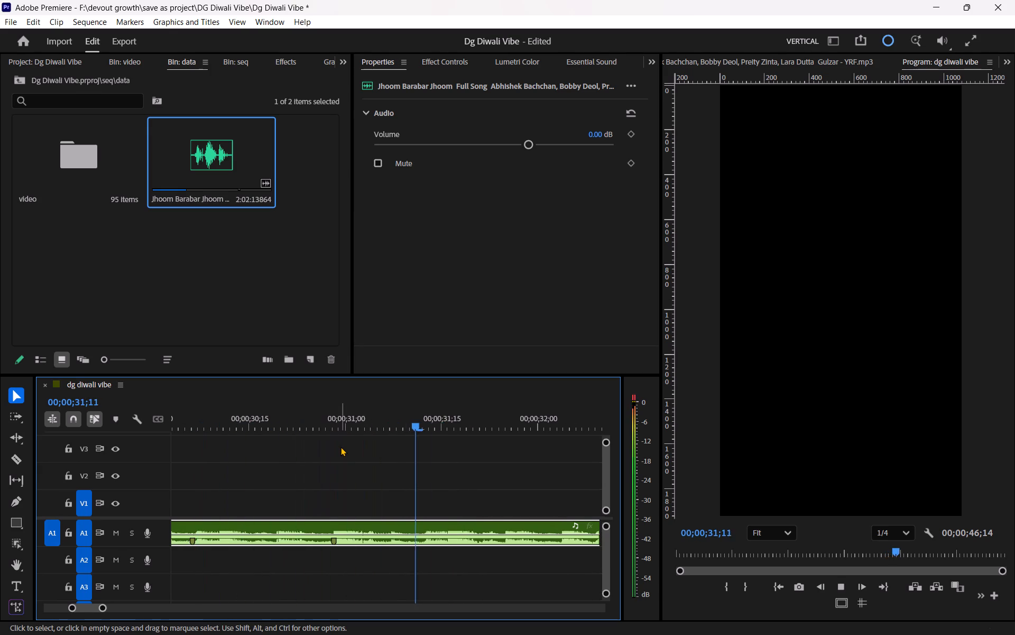
{"action": "key", "text": "space"}
{"action": "left_click_drag", "start_coordinate": [376, 416], "coordinate": [281, 435]}
{"action": "key", "text": "space"}
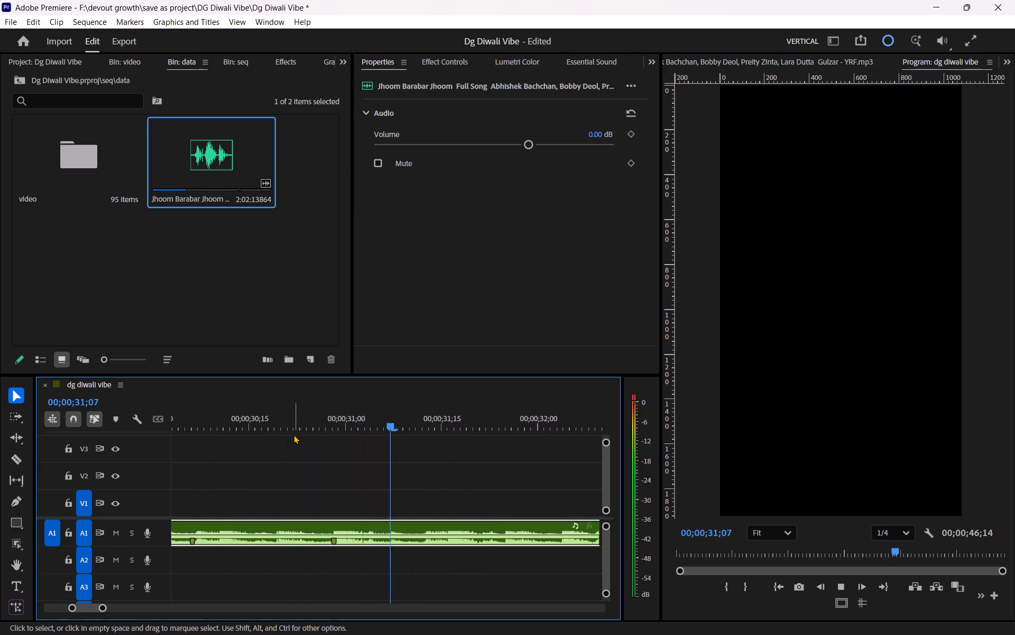
{"action": "key", "text": "space"}
{"action": "key", "text": "space"}
{"action": "key", "text": "space"}
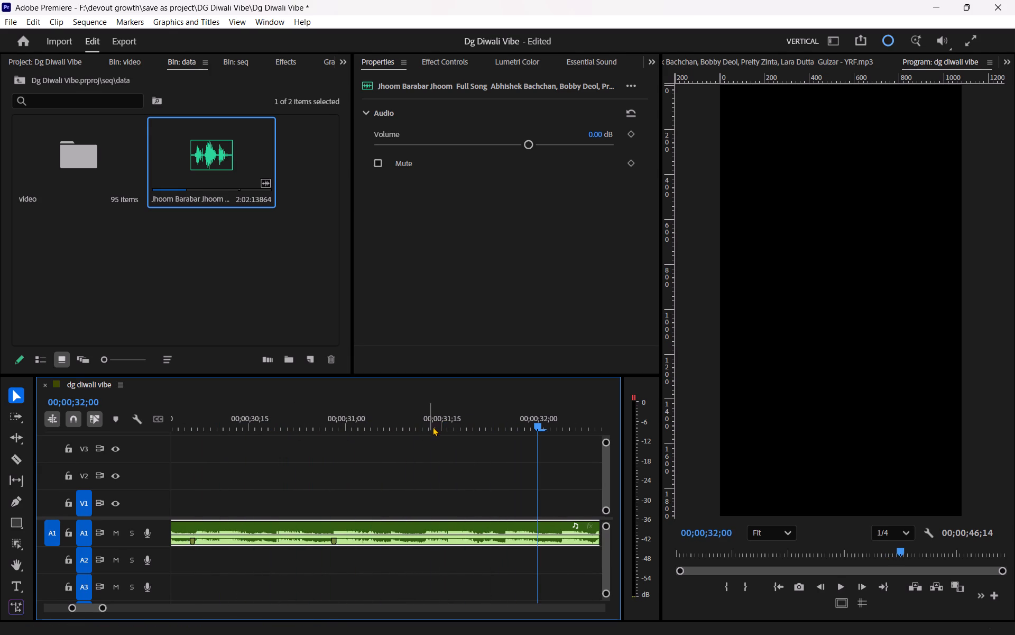
{"action": "left_click_drag", "start_coordinate": [439, 422], "coordinate": [425, 423]}
{"action": "key", "text": "space"}
{"action": "key", "text": "space"}
{"action": "left_click", "coordinate": [447, 419]}
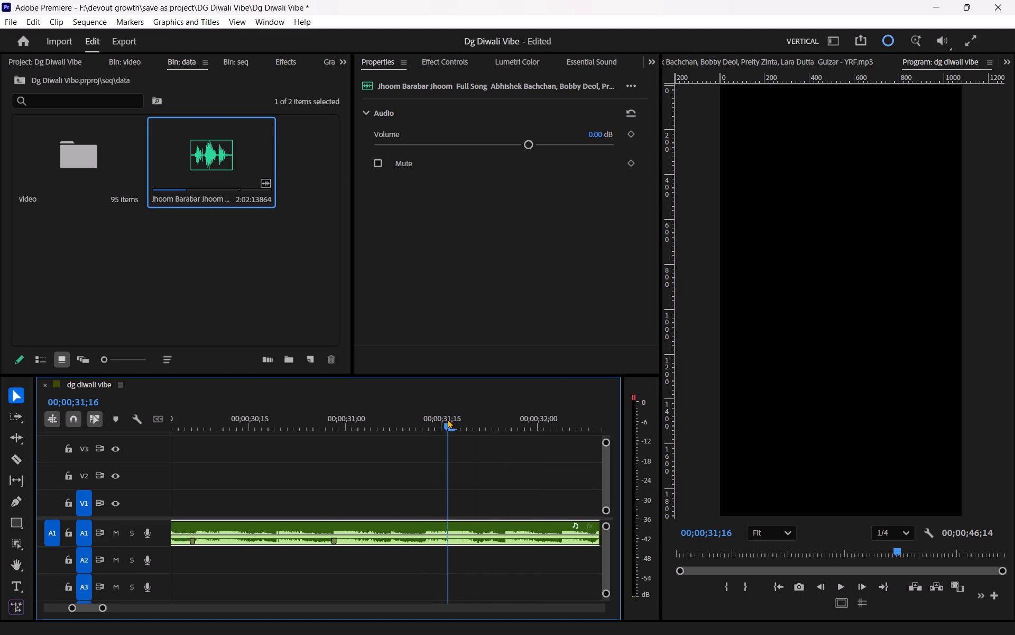
{"action": "key", "text": "m"}
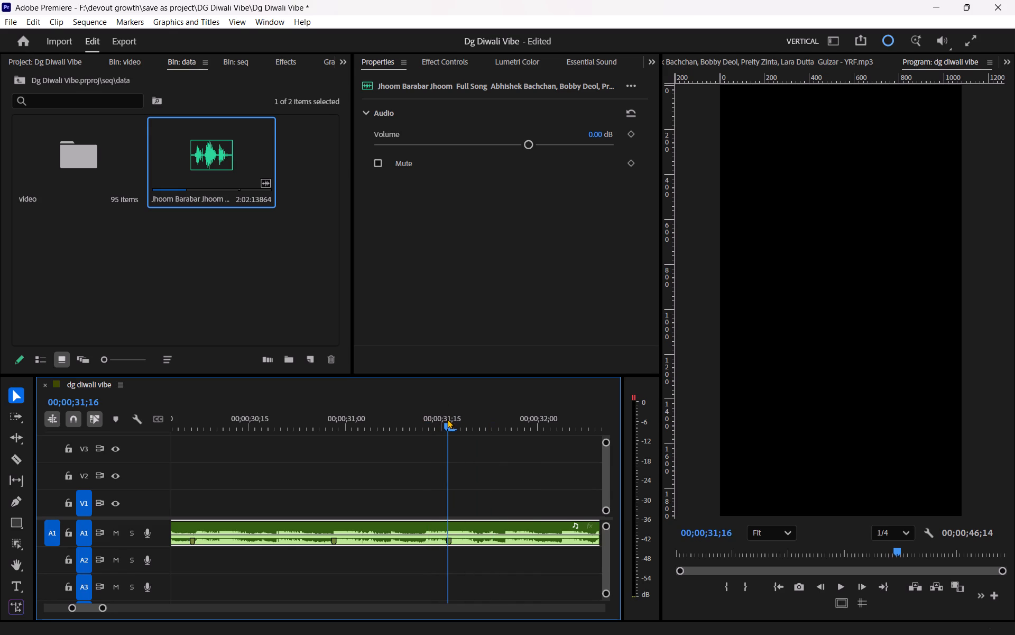
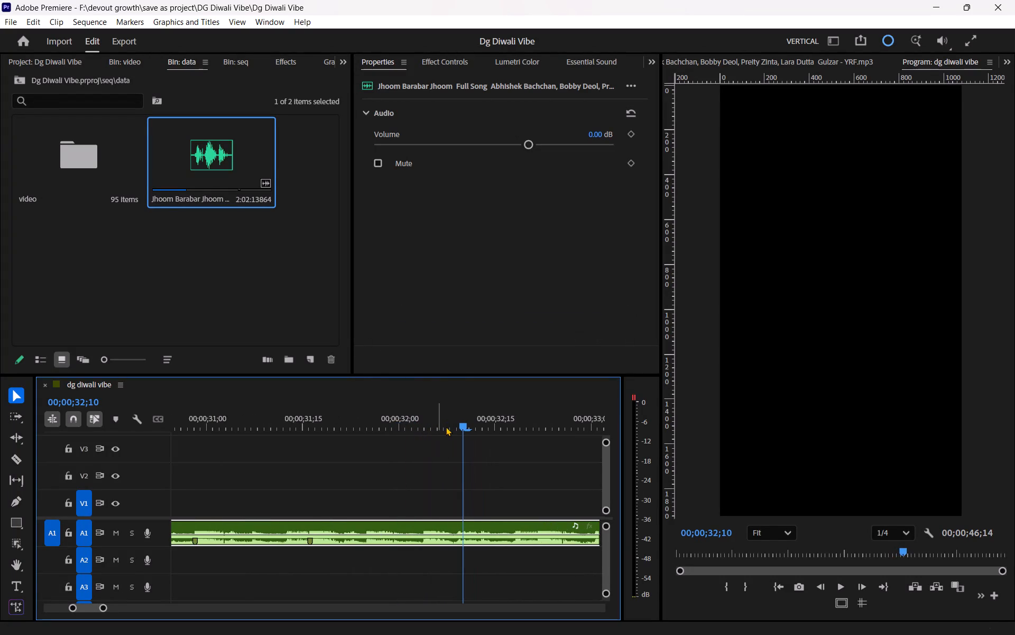
Replay the song beyond the 00;00;31;16 marker to pinpoint the next beat, and add a clip marker on A1 at 00;00;32;04.
{"action": "left_click_drag", "start_coordinate": [445, 422], "coordinate": [418, 423]}
{"action": "key", "text": "space"}
{"action": "key", "text": "space"}
{"action": "left_click_drag", "start_coordinate": [419, 415], "coordinate": [409, 416]}
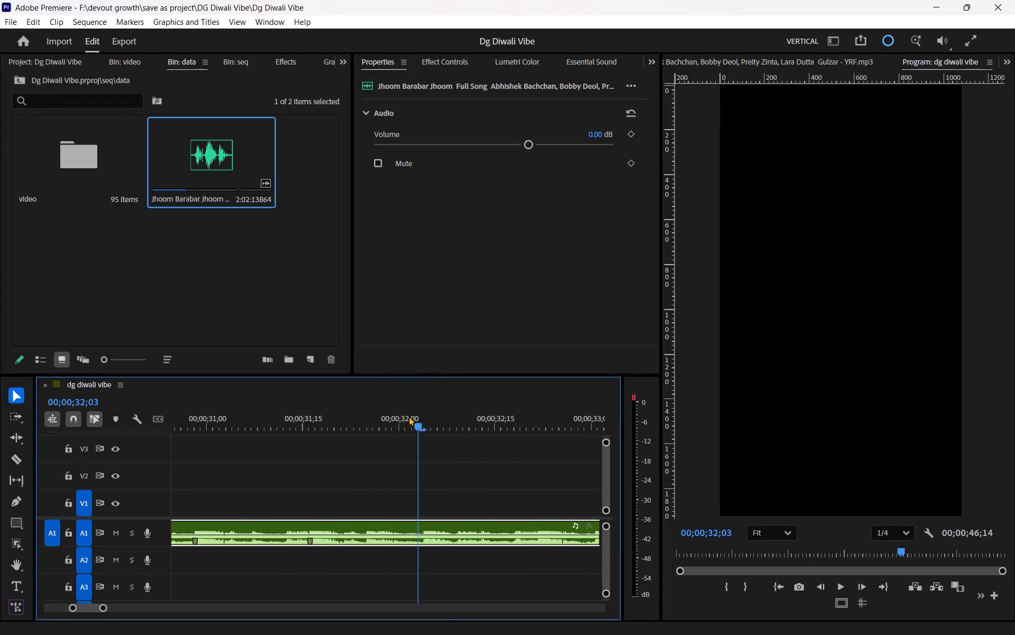
{"action": "left_click_drag", "start_coordinate": [409, 416], "coordinate": [344, 437]}
{"action": "key", "text": "space"}
{"action": "key", "text": "space"}
{"action": "left_click_drag", "start_coordinate": [419, 424], "coordinate": [424, 429]}
{"action": "key", "text": "m"}
Replay the song several times past the 00;00;32;04 marker to locate the following beat, and add a clip marker on A1 at 00;00;32;21.
{"action": "left_click_drag", "start_coordinate": [409, 419], "coordinate": [365, 431]}
{"action": "key", "text": "space"}
{"action": "scroll", "coordinate": [365, 432], "scroll_direction": "down", "scroll_amount": 6}
{"action": "key", "text": "space"}
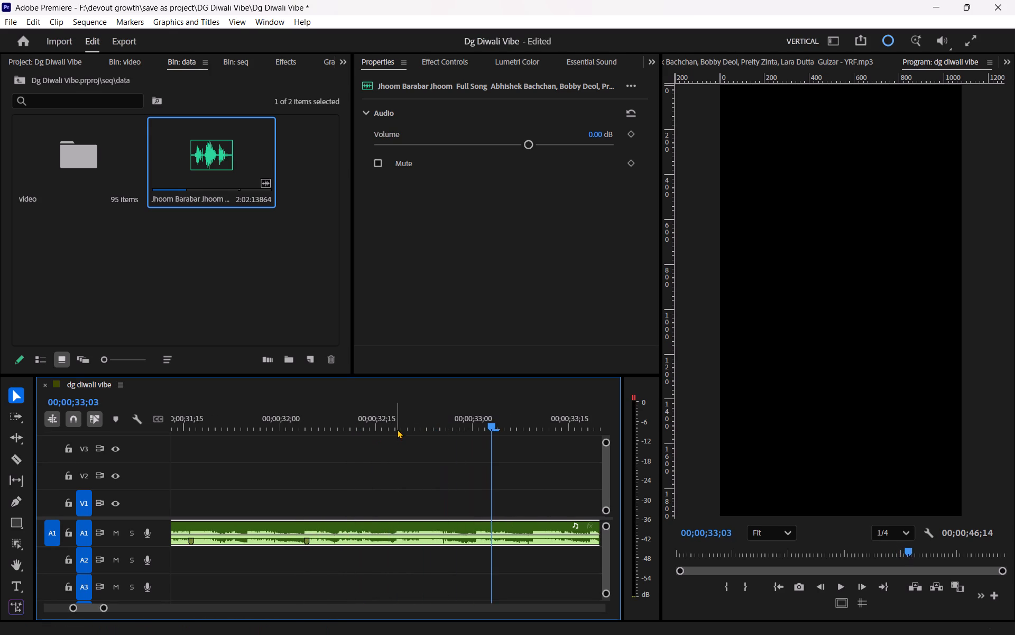
{"action": "left_click_drag", "start_coordinate": [392, 417], "coordinate": [346, 432]}
{"action": "key", "text": "space"}
{"action": "key", "text": "space"}
{"action": "key", "text": "space"}
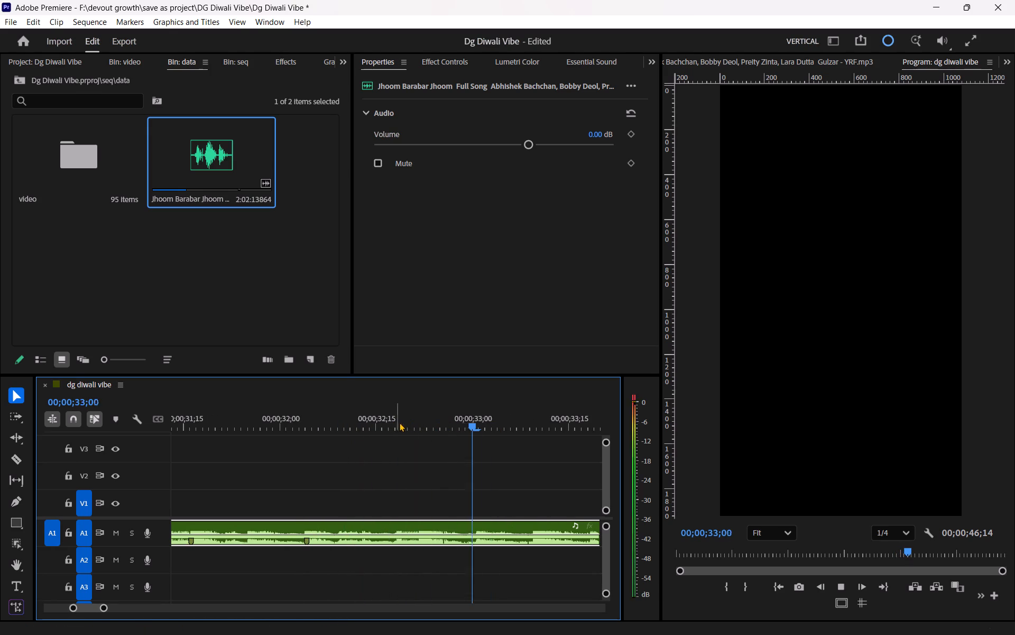
{"action": "key", "text": "space"}
{"action": "left_click_drag", "start_coordinate": [418, 419], "coordinate": [391, 441]}
{"action": "key", "text": "space"}
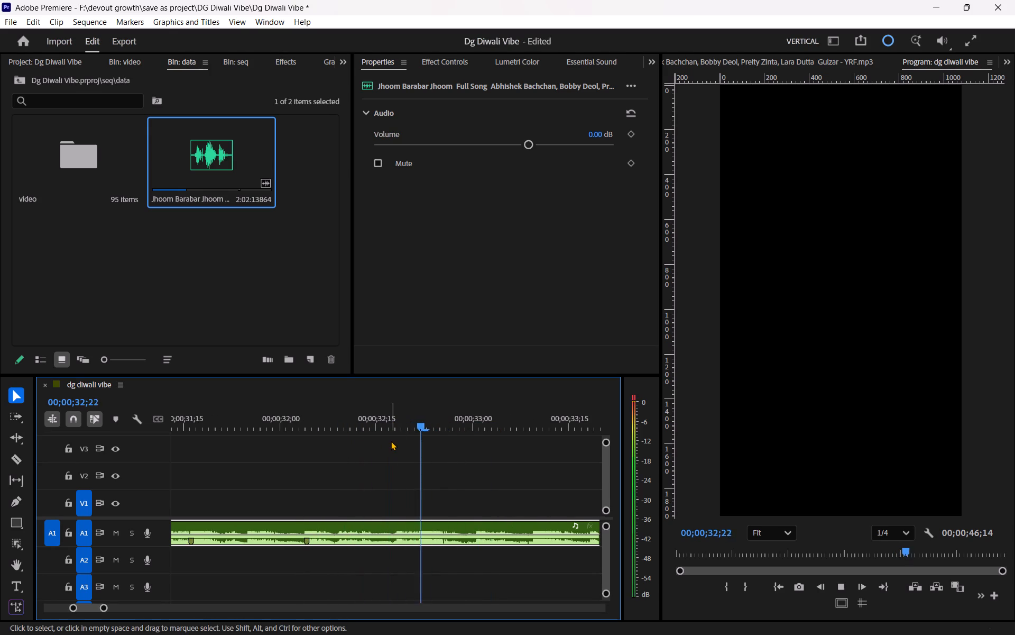
{"action": "key", "text": "space"}
{"action": "left_click_drag", "start_coordinate": [426, 422], "coordinate": [415, 431]}
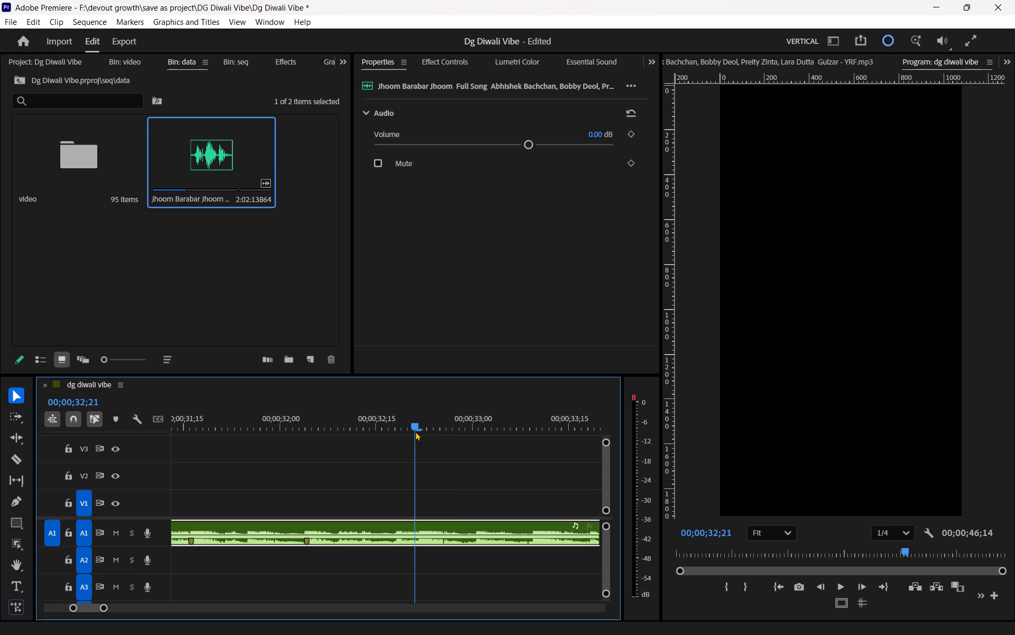
{"action": "key", "text": "m"}
Play the song through the 00;00;32;21 marker to the next beat, and add a clip marker on A1 at 00;00;33;09.
{"action": "left_click_drag", "start_coordinate": [383, 419], "coordinate": [294, 443]}
{"action": "key", "text": "space"}
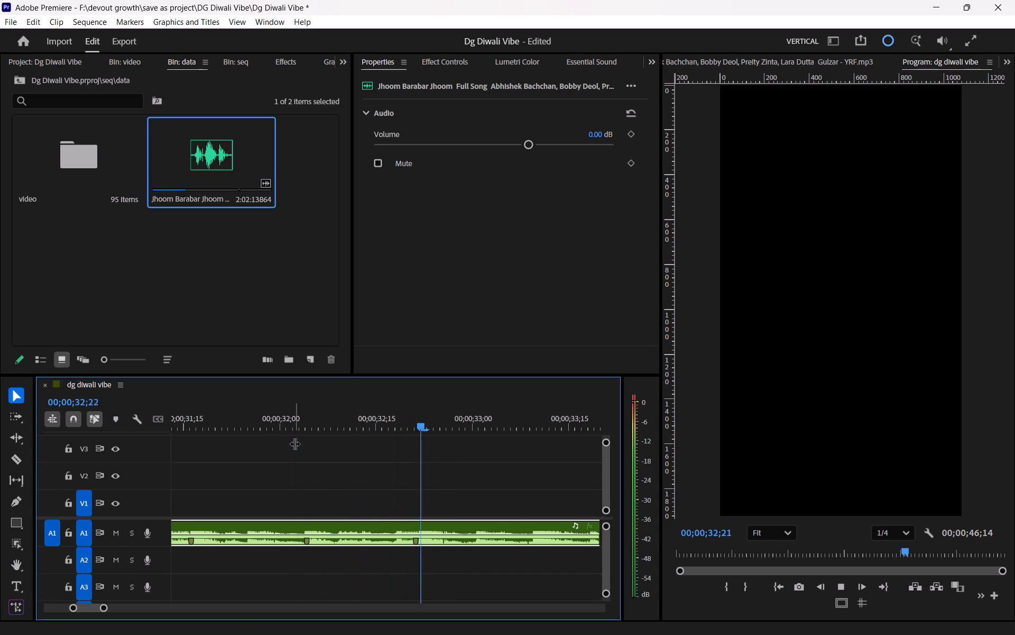
{"action": "scroll", "coordinate": [299, 448], "scroll_direction": "down", "scroll_amount": 6}
{"action": "key", "text": "space"}
{"action": "left_click_drag", "start_coordinate": [419, 416], "coordinate": [414, 423]}
{"action": "key", "text": "m"}
Play the song past the 00;00;33;09 marker to the following beat, and add a clip marker on A1 at 00;00;33;27.
{"action": "left_click_drag", "start_coordinate": [393, 415], "coordinate": [331, 434]}
{"action": "key", "text": "space"}
{"action": "scroll", "coordinate": [331, 450], "scroll_direction": "down", "scroll_amount": 5}
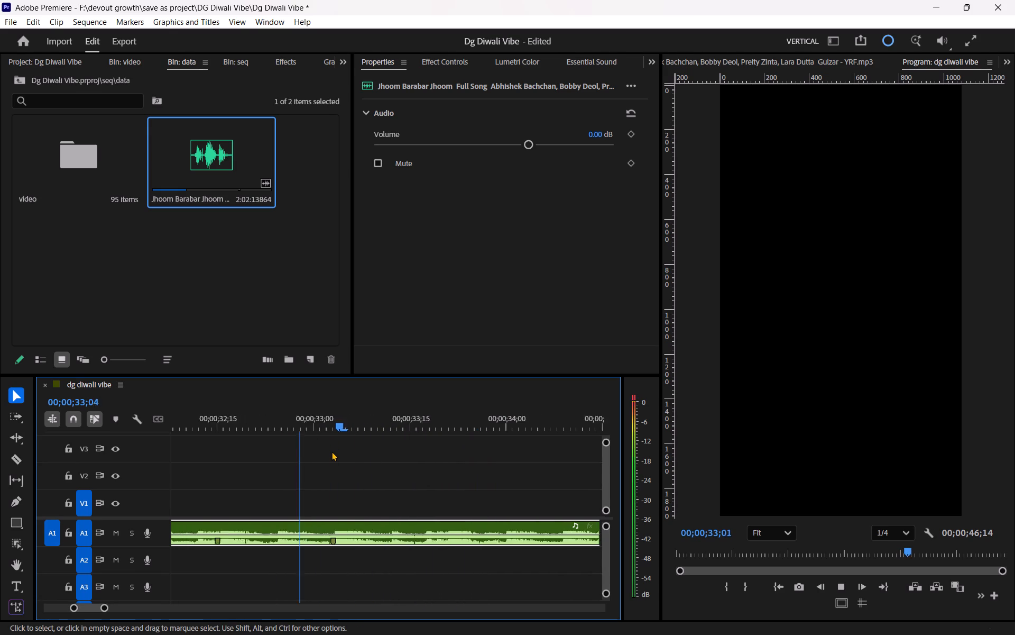
{"action": "scroll", "coordinate": [331, 451], "scroll_direction": "down", "scroll_amount": 1}
{"action": "key", "text": "space"}
{"action": "left_click", "coordinate": [410, 411]}
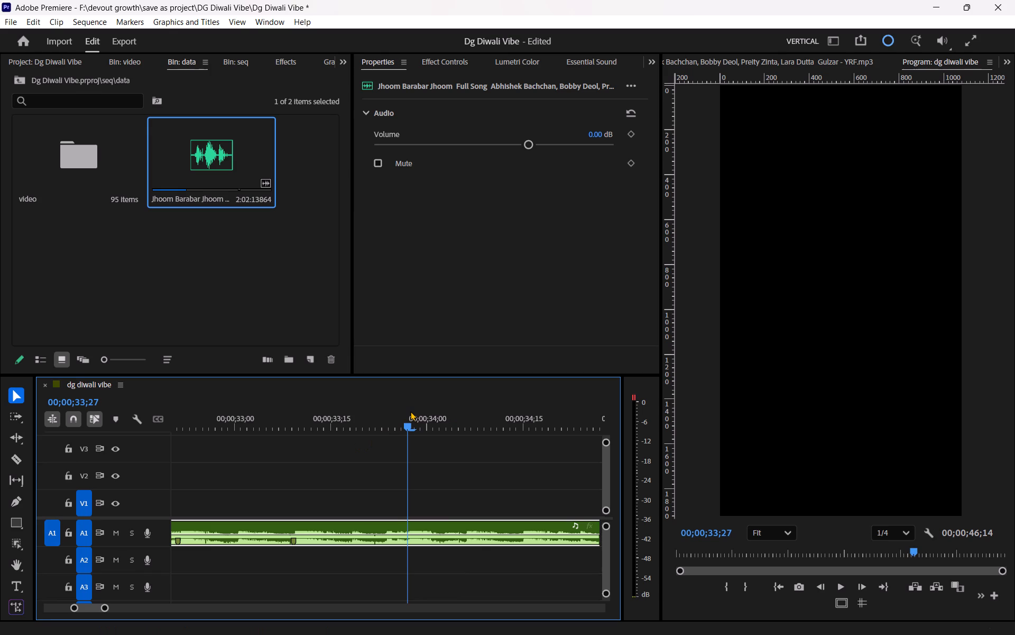
{"action": "key", "text": "m"}
Play the song beyond the 00;00;33;27 marker to find the next beat, and add a clip marker on A1 at 00;00;34;15.
{"action": "left_click_drag", "start_coordinate": [386, 410], "coordinate": [335, 420]}
{"action": "key", "text": "space"}
{"action": "scroll", "coordinate": [335, 422], "scroll_direction": "down", "scroll_amount": 2}
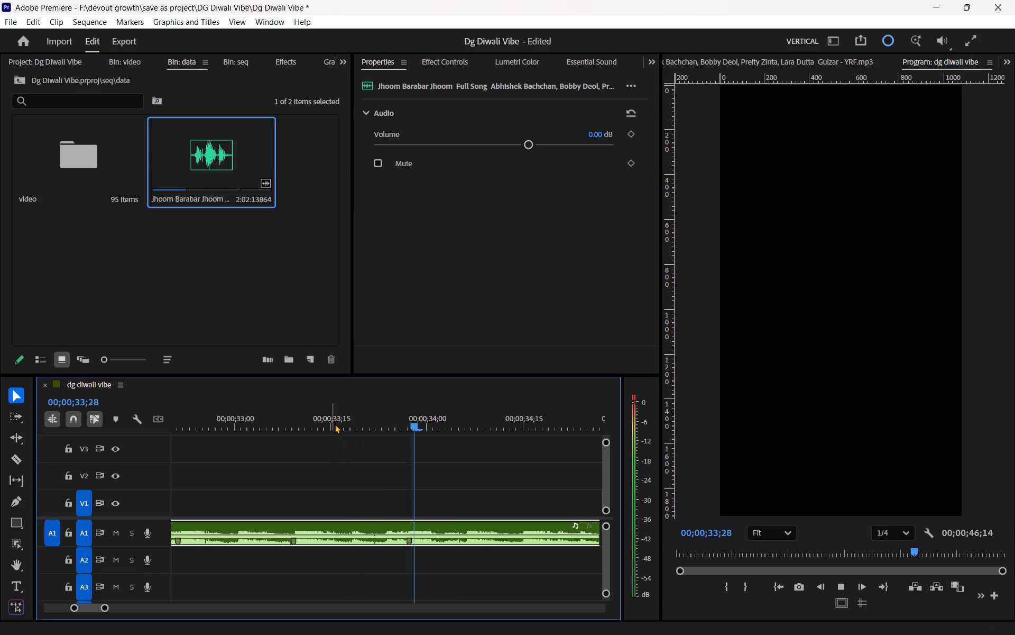
{"action": "scroll", "coordinate": [335, 424], "scroll_direction": "down", "scroll_amount": 3}
{"action": "key", "text": "space"}
{"action": "left_click_drag", "start_coordinate": [419, 419], "coordinate": [424, 423]}
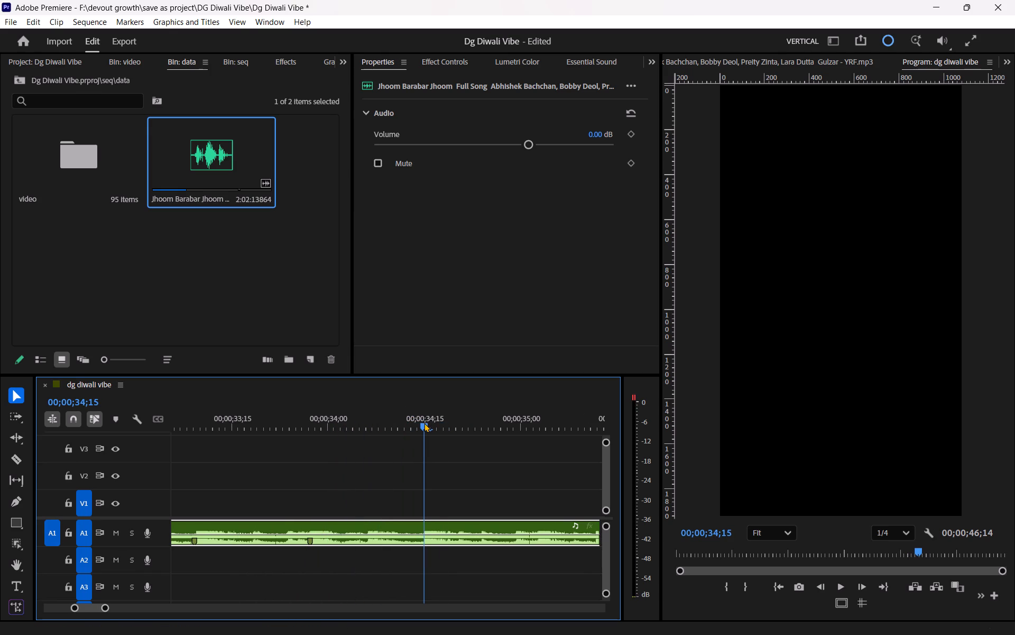
{"action": "left_click_drag", "start_coordinate": [424, 423], "coordinate": [425, 423]}
{"action": "key", "text": "m"}
Replay the song around and past the 00;00;34;15 marker to pinpoint the next beat, and add a clip marker on A1 at 00;00;35;02.
{"action": "left_click_drag", "start_coordinate": [396, 417], "coordinate": [349, 426]}
{"action": "key", "text": "space"}
{"action": "scroll", "coordinate": [351, 433], "scroll_direction": "down", "scroll_amount": 2}
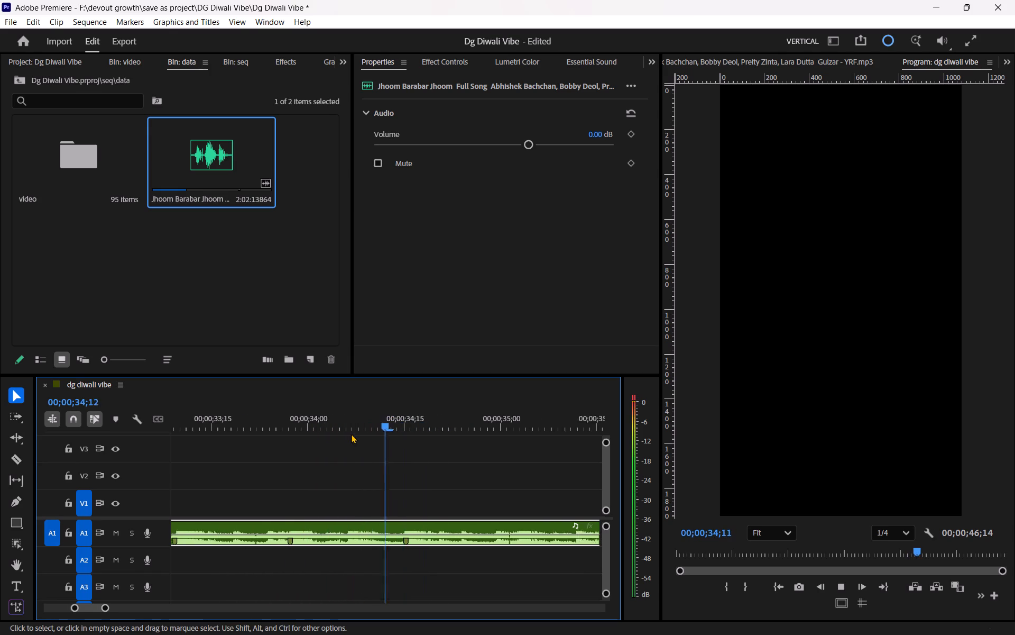
{"action": "scroll", "coordinate": [351, 434], "scroll_direction": "down", "scroll_amount": 3}
{"action": "key", "text": "space"}
{"action": "left_click_drag", "start_coordinate": [436, 420], "coordinate": [359, 438]}
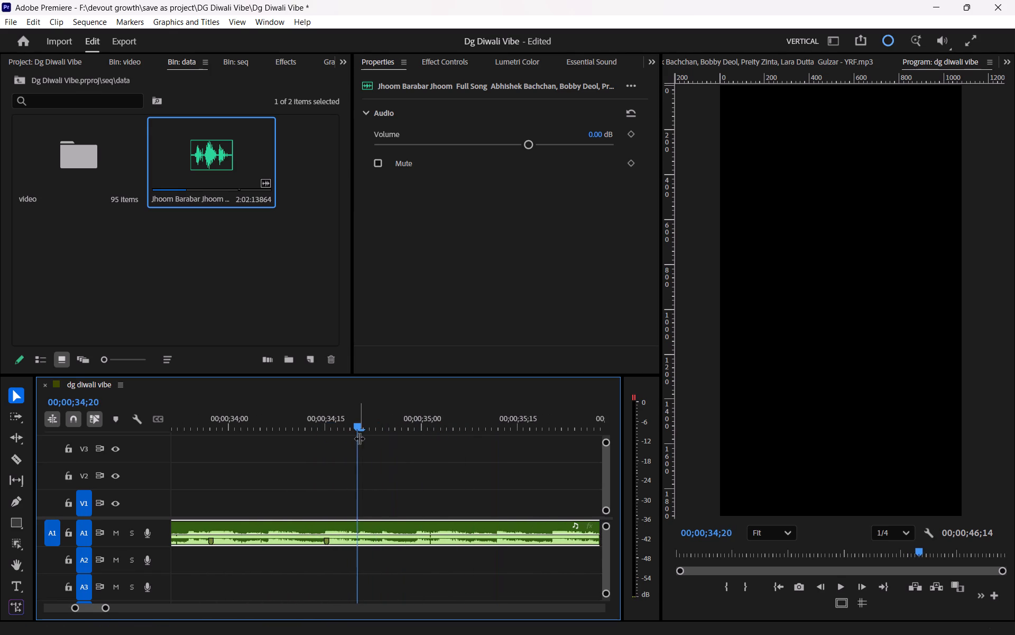
{"action": "key", "text": "space"}
{"action": "key", "text": "space"}
{"action": "left_click_drag", "start_coordinate": [441, 425], "coordinate": [437, 431]}
{"action": "key", "text": "m"}
Play the song through the 00;00;35;02 marker to the following beat, and add a clip marker on A1 at 00;00;35;20.
{"action": "left_click_drag", "start_coordinate": [401, 424], "coordinate": [357, 432]}
{"action": "key", "text": "space"}
{"action": "scroll", "coordinate": [360, 443], "scroll_direction": "down", "scroll_amount": 5}
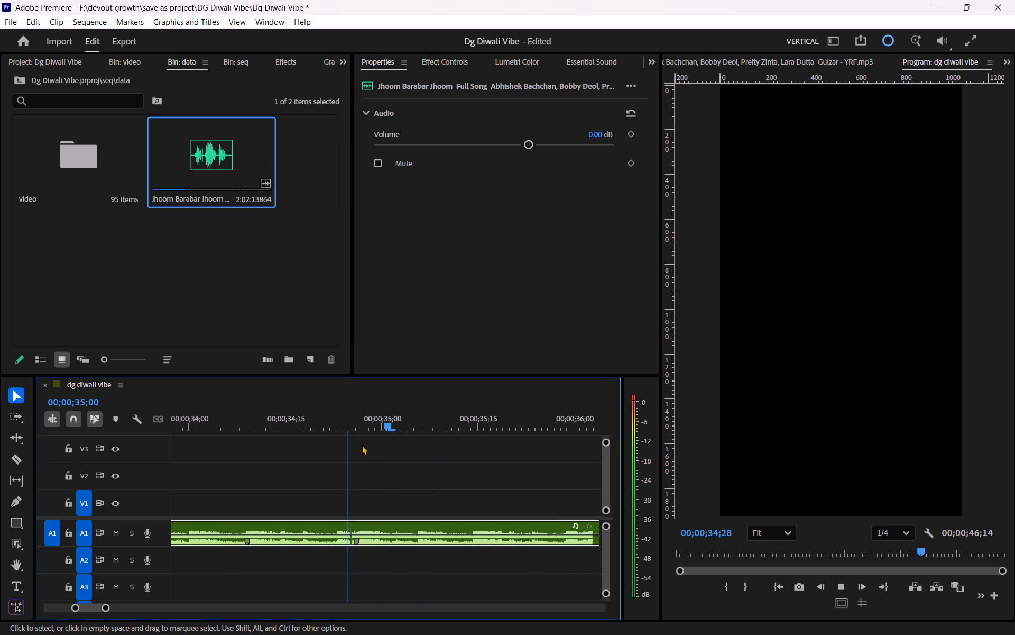
{"action": "key", "text": "space"}
{"action": "left_click", "coordinate": [451, 422]}
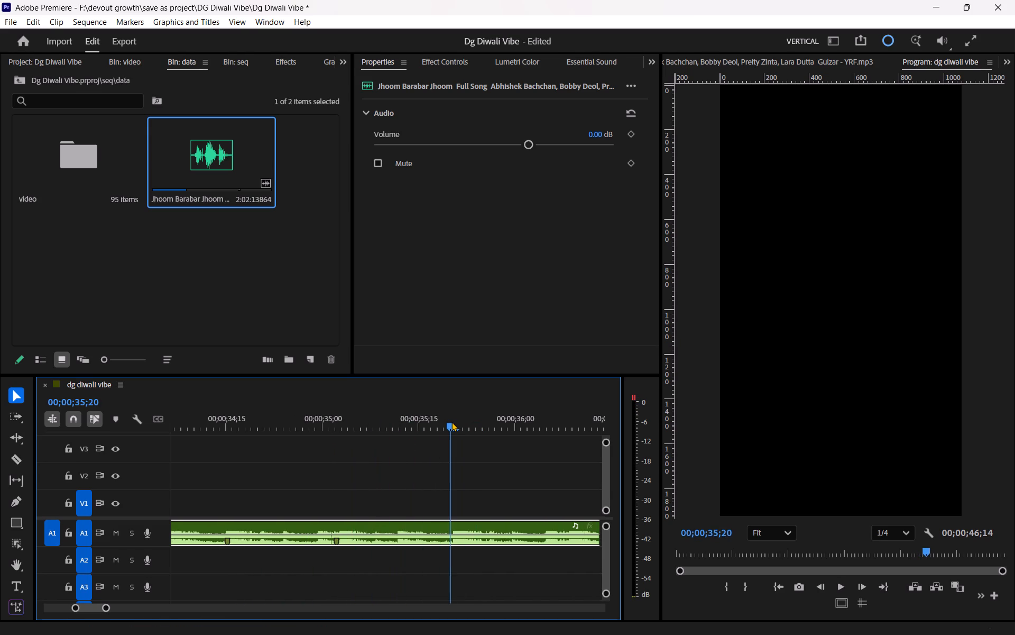
{"action": "key", "text": "m"}
Replay the song past the 00;00;35;20 marker to pinpoint the next beat, and add a clip marker on A1 at 00;00;36;05.
{"action": "left_click_drag", "start_coordinate": [429, 418], "coordinate": [353, 439]}
{"action": "key", "text": "space"}
{"action": "scroll", "coordinate": [357, 443], "scroll_direction": "down", "scroll_amount": 4}
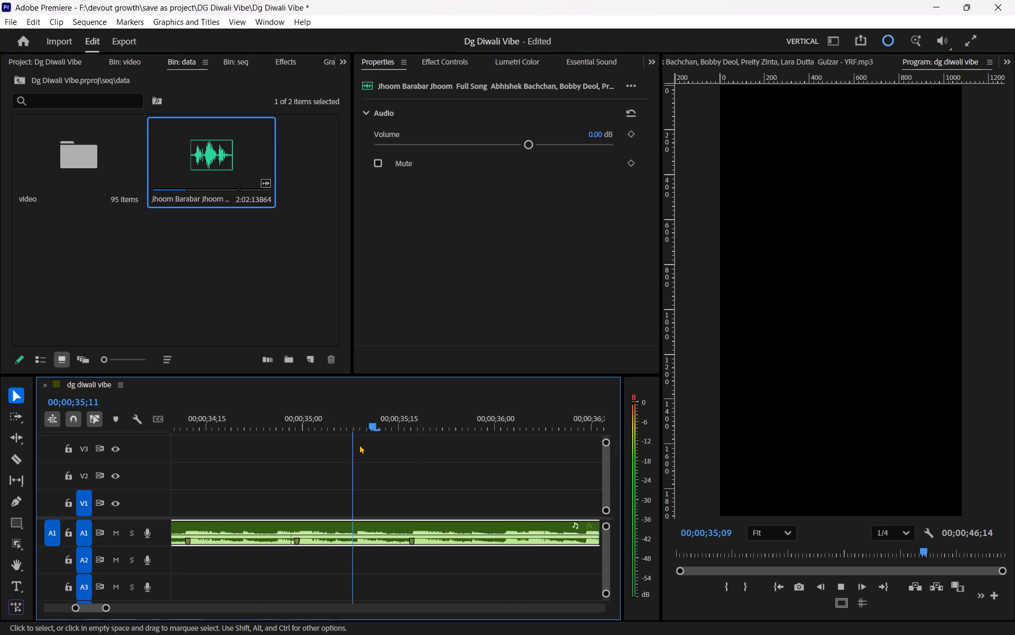
{"action": "scroll", "coordinate": [359, 444], "scroll_direction": "down", "scroll_amount": 1}
{"action": "scroll", "coordinate": [401, 451], "scroll_direction": "down", "scroll_amount": 4}
{"action": "key", "text": "space"}
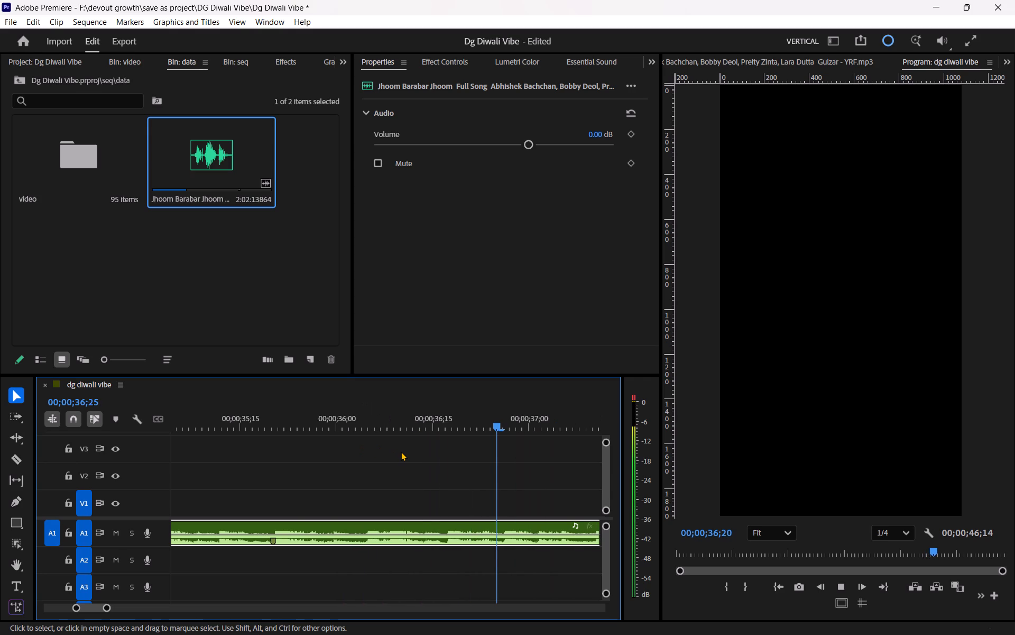
{"action": "key", "text": "minus"}
{"action": "type", "text": "----"}
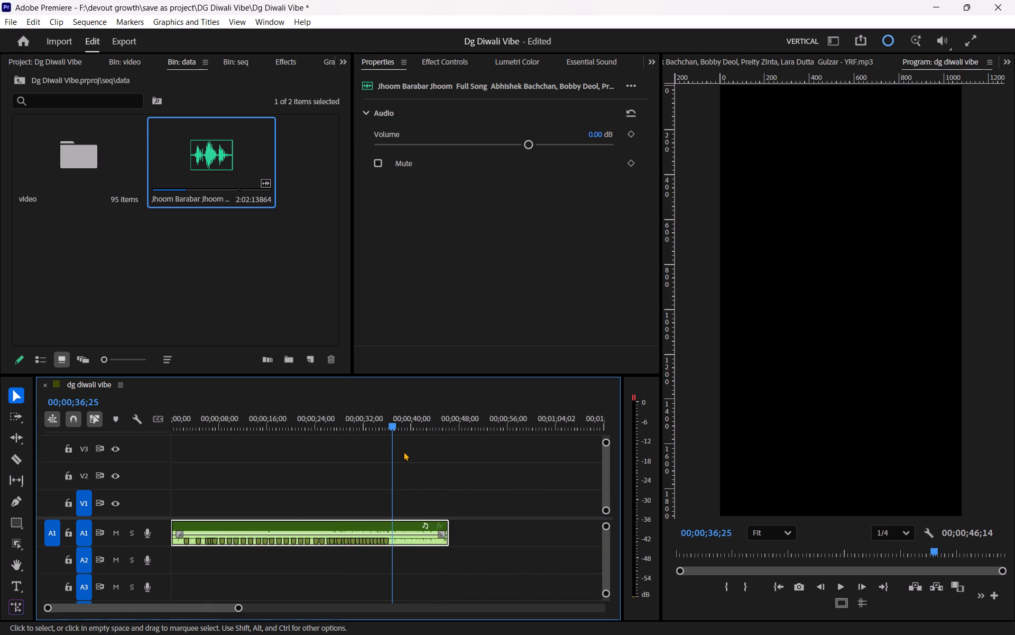
{"action": "type", "text": "===="}
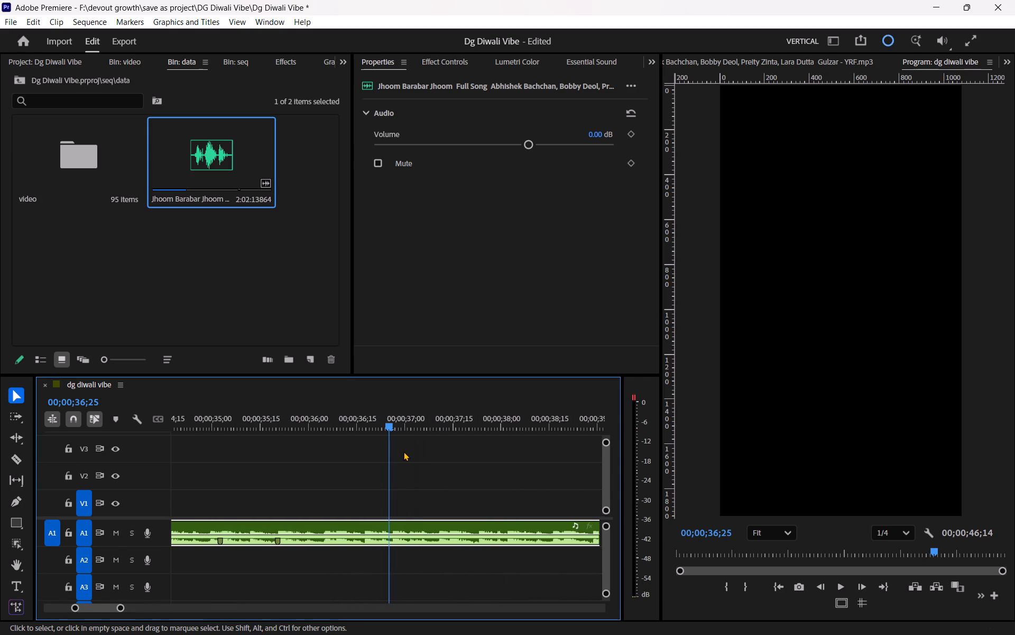
{"action": "key", "text": "equal"}
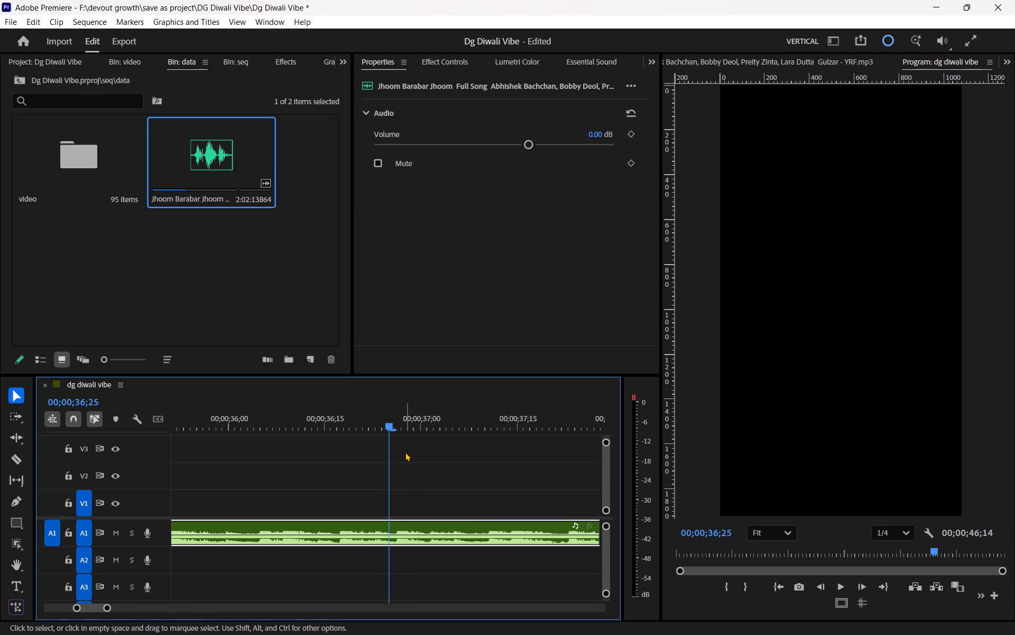
{"action": "scroll", "coordinate": [368, 468], "scroll_direction": "up", "scroll_amount": 7}
{"action": "left_click_drag", "start_coordinate": [297, 416], "coordinate": [260, 418]}
{"action": "key", "text": "space"}
{"action": "scroll", "coordinate": [292, 425], "scroll_direction": "down", "scroll_amount": 5}
{"action": "key", "text": "space"}
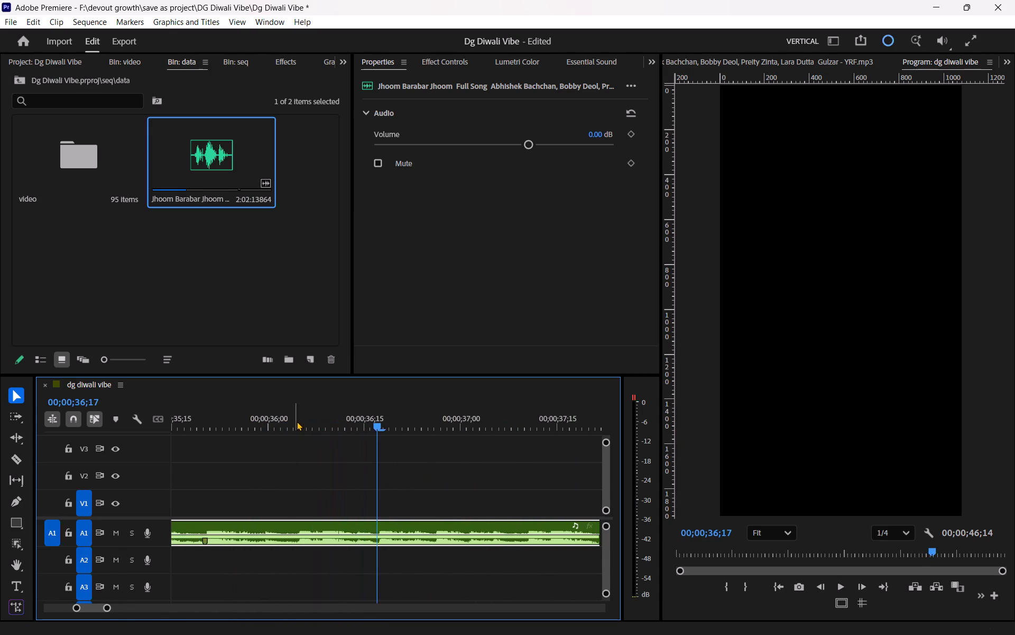
{"action": "left_click", "coordinate": [296, 419]}
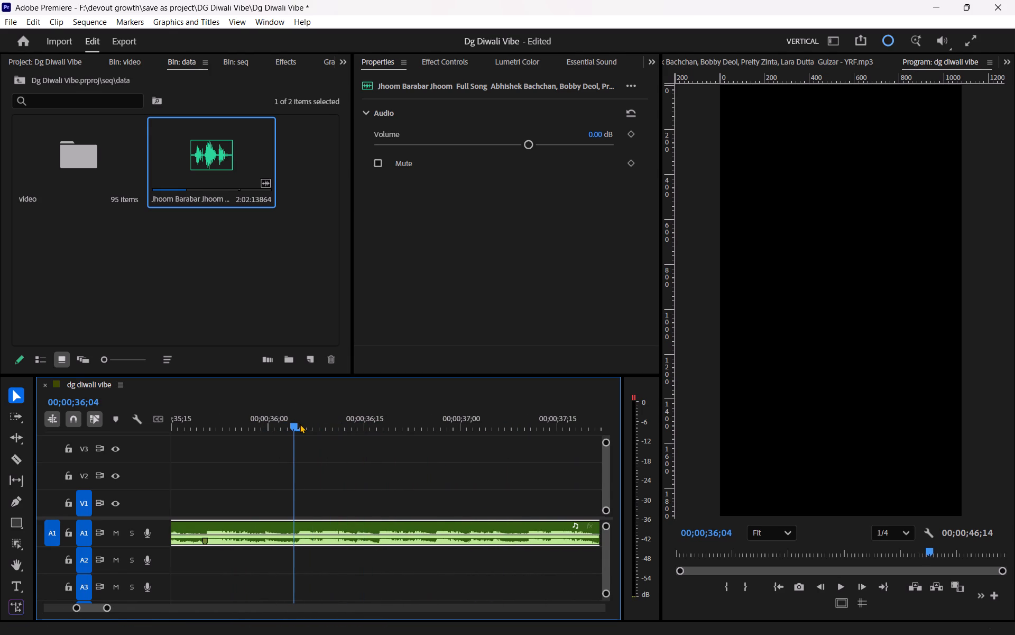
{"action": "key", "text": "Right"}
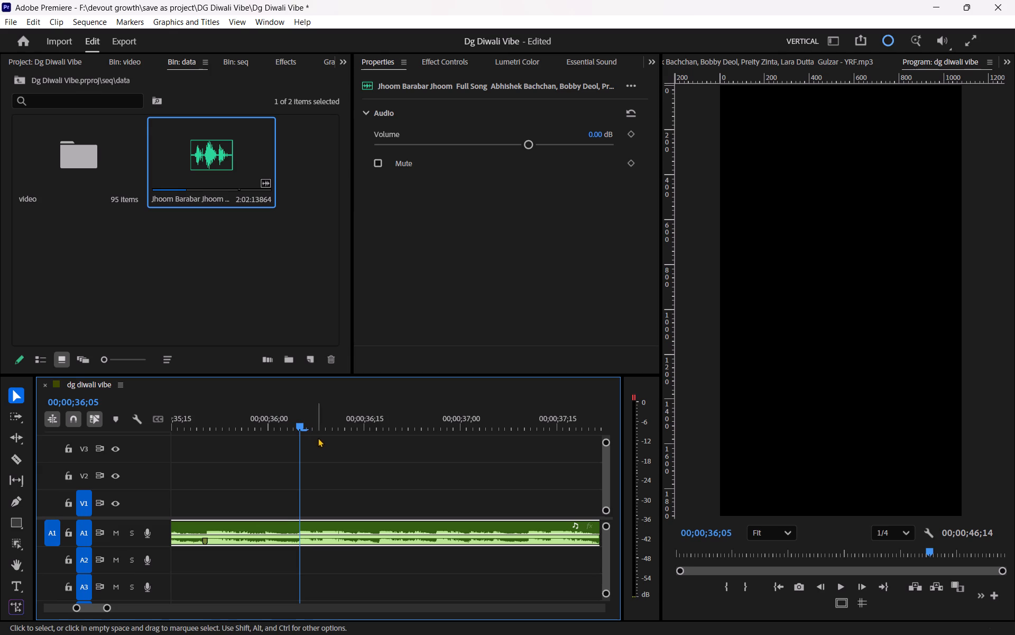
{"action": "key", "text": "m"}
Play the song through the 00;00;36;05 marker to locate the next beat to mark, and add a clip marker on A1 at 00;00;36;26.
{"action": "left_click_drag", "start_coordinate": [274, 417], "coordinate": [253, 418]}
{"action": "key", "text": "space"}
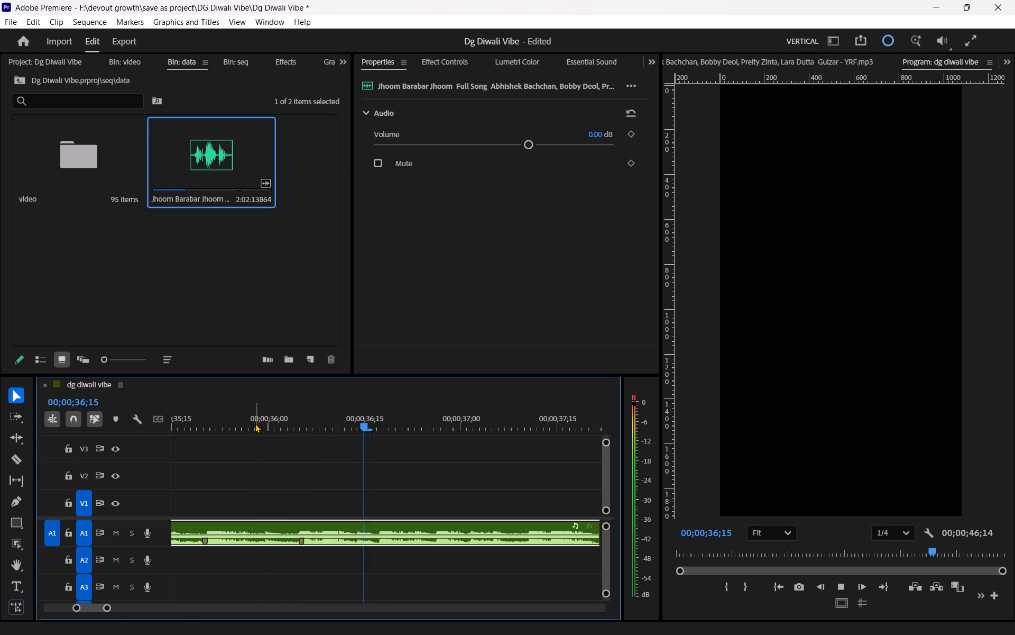
{"action": "key", "text": "space"}
{"action": "left_click", "coordinate": [438, 420]}
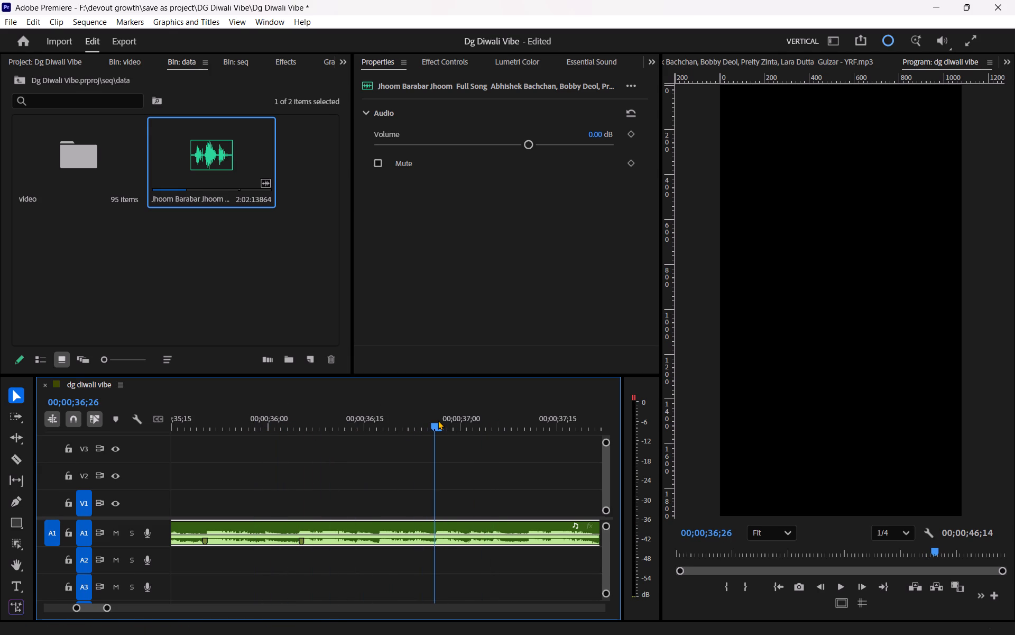
{"action": "key", "text": "m"}
Play the song on from the 00;00;36;26 marker to the next beat, and add a clip marker on A1 at 00;00;37;10.
{"action": "key", "text": "space"}
{"action": "scroll", "coordinate": [413, 472], "scroll_direction": "down", "scroll_amount": 6}
{"action": "key", "text": "space"}
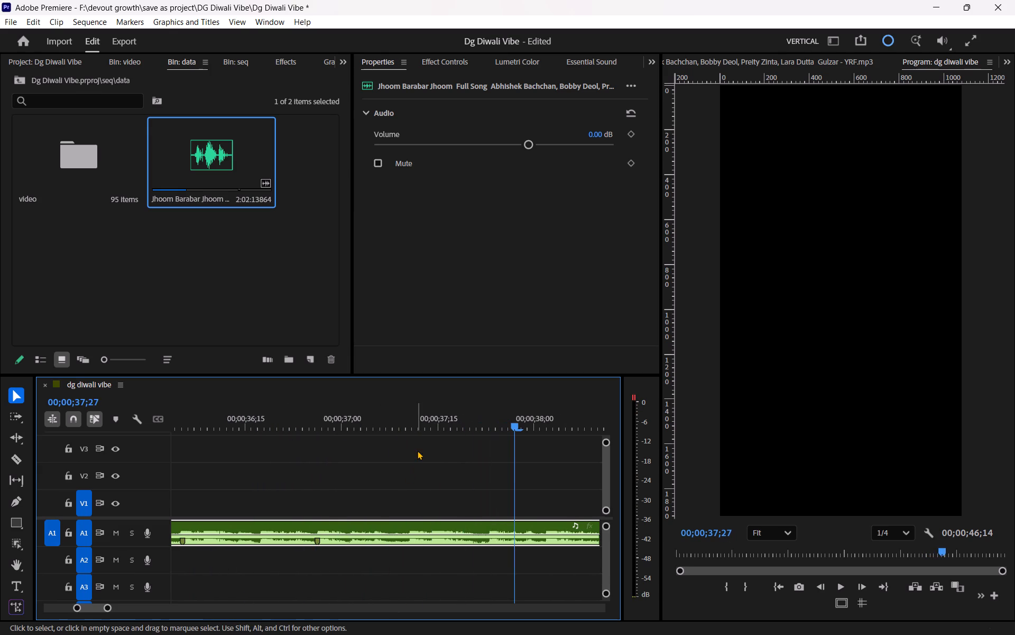
{"action": "left_click_drag", "start_coordinate": [411, 421], "coordinate": [410, 432]}
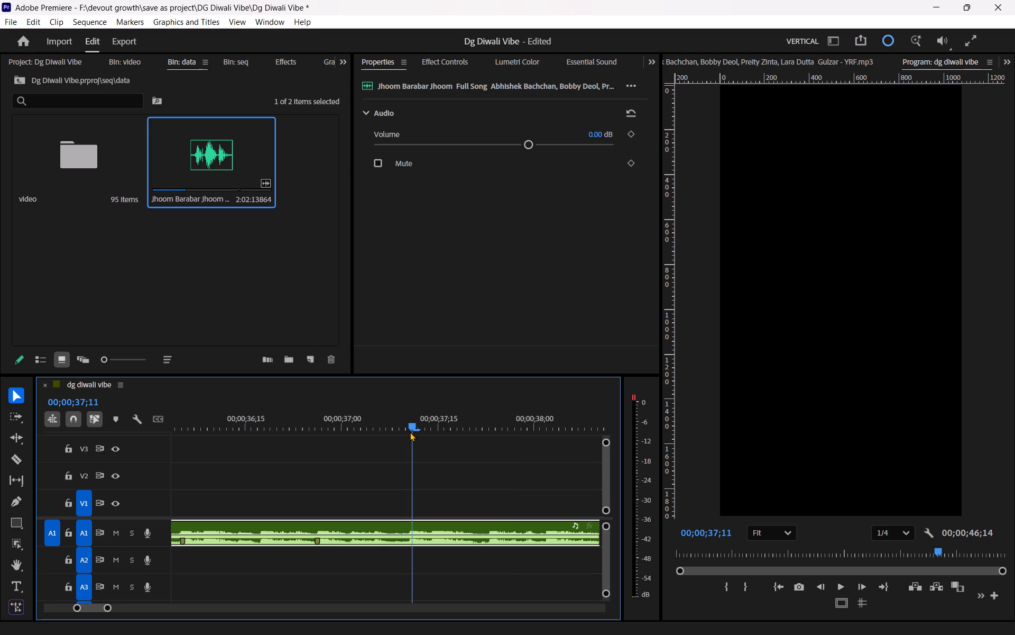
{"action": "left_click_drag", "start_coordinate": [410, 432], "coordinate": [408, 434]}
{"action": "key", "text": "m"}
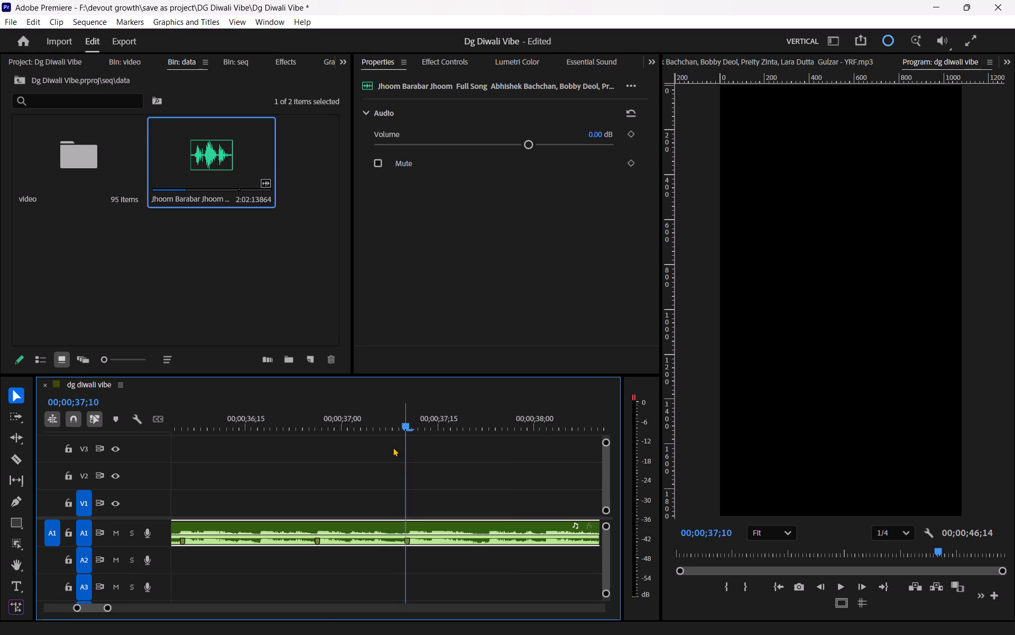
Replay the song around and past the 00;00;37;10 marker to pinpoint the next beat, and add a clip marker on A1 at 00;00;38;01.
{"action": "left_click_drag", "start_coordinate": [387, 423], "coordinate": [365, 423]}
{"action": "key", "text": "space"}
{"action": "scroll", "coordinate": [371, 446], "scroll_direction": "down", "scroll_amount": 5}
{"action": "key", "text": "space"}
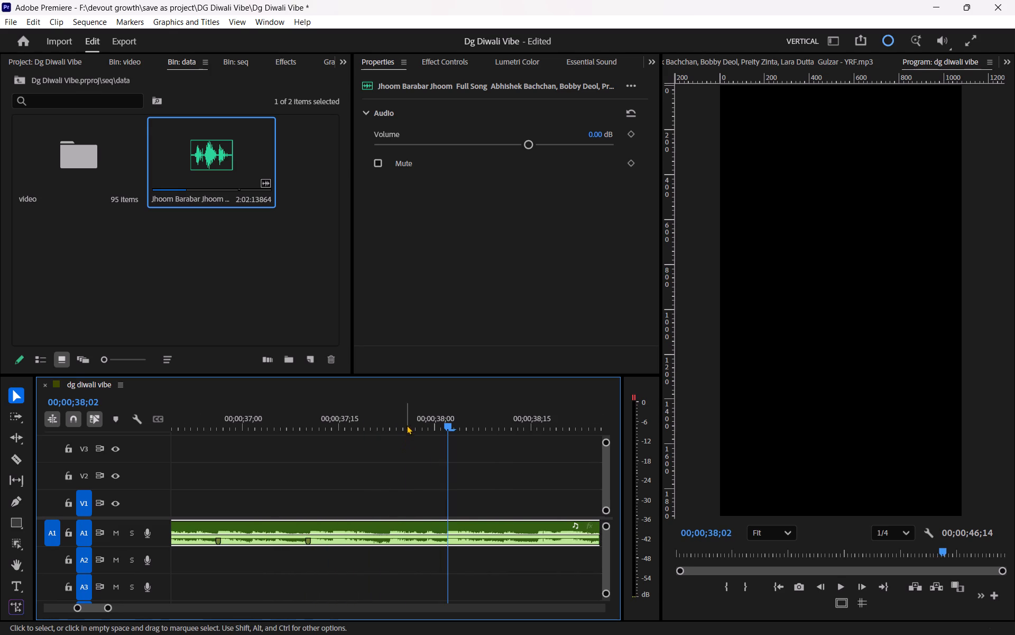
{"action": "left_click_drag", "start_coordinate": [392, 418], "coordinate": [342, 432]}
{"action": "key", "text": "space"}
{"action": "key", "text": "space"}
{"action": "left_click_drag", "start_coordinate": [358, 418], "coordinate": [259, 466]}
{"action": "key", "text": "space"}
{"action": "key", "text": "space"}
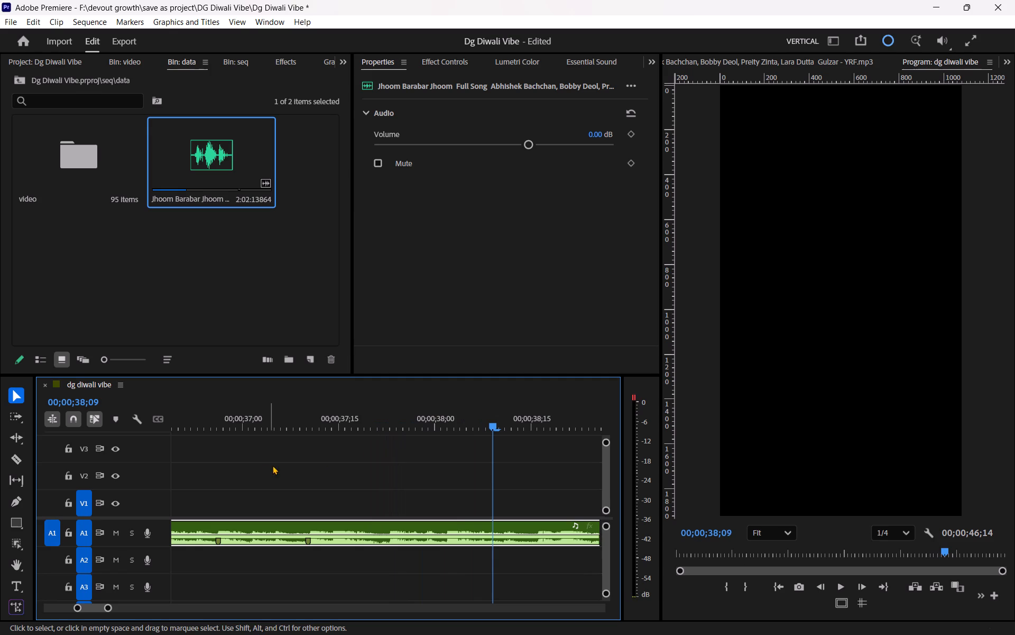
{"action": "left_click_drag", "start_coordinate": [444, 421], "coordinate": [447, 451]}
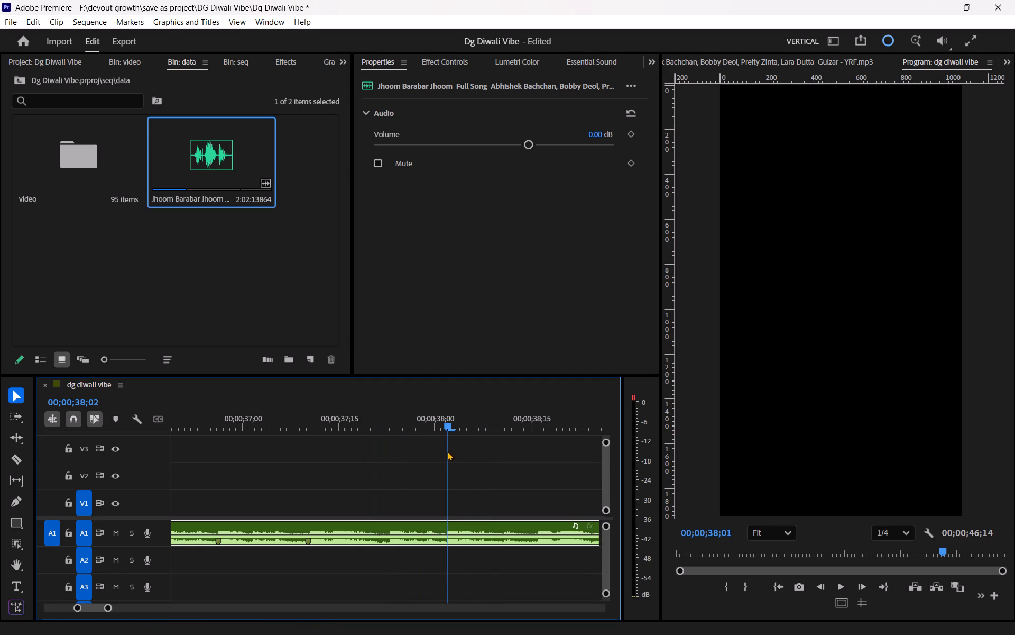
{"action": "left_click_drag", "start_coordinate": [447, 451], "coordinate": [446, 482]}
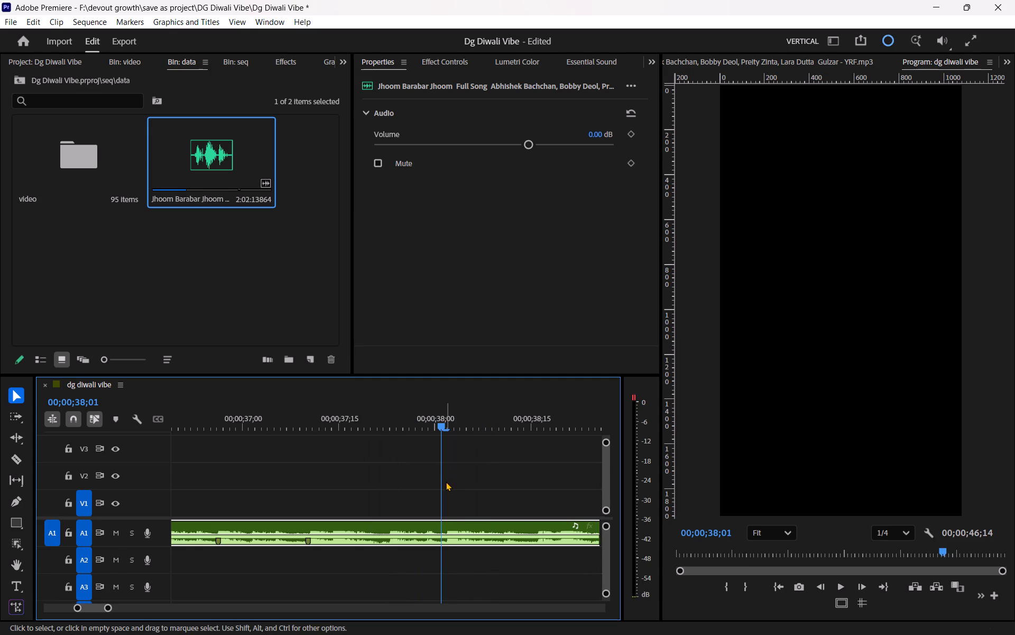
{"action": "key", "text": "m"}
Play the song through the 00;00;38;01 marker to the following beat, and add a clip marker on A1 at 00;00;38;19.
{"action": "left_click_drag", "start_coordinate": [421, 420], "coordinate": [345, 428]}
{"action": "key", "text": "space"}
{"action": "scroll", "coordinate": [349, 440], "scroll_direction": "down", "scroll_amount": 6}
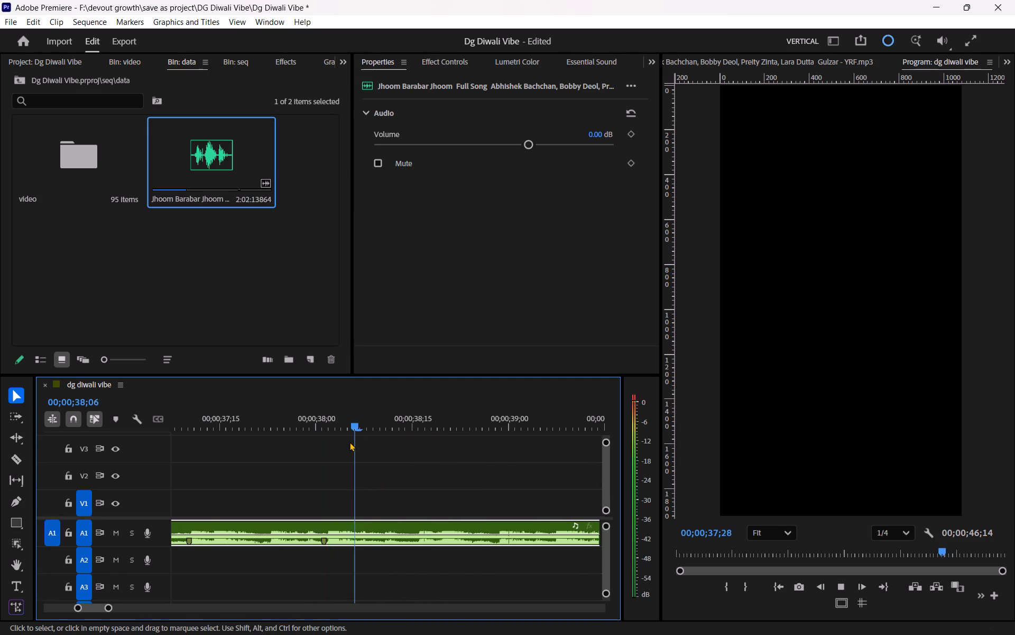
{"action": "key", "text": "space"}
{"action": "left_click_drag", "start_coordinate": [426, 418], "coordinate": [431, 420]}
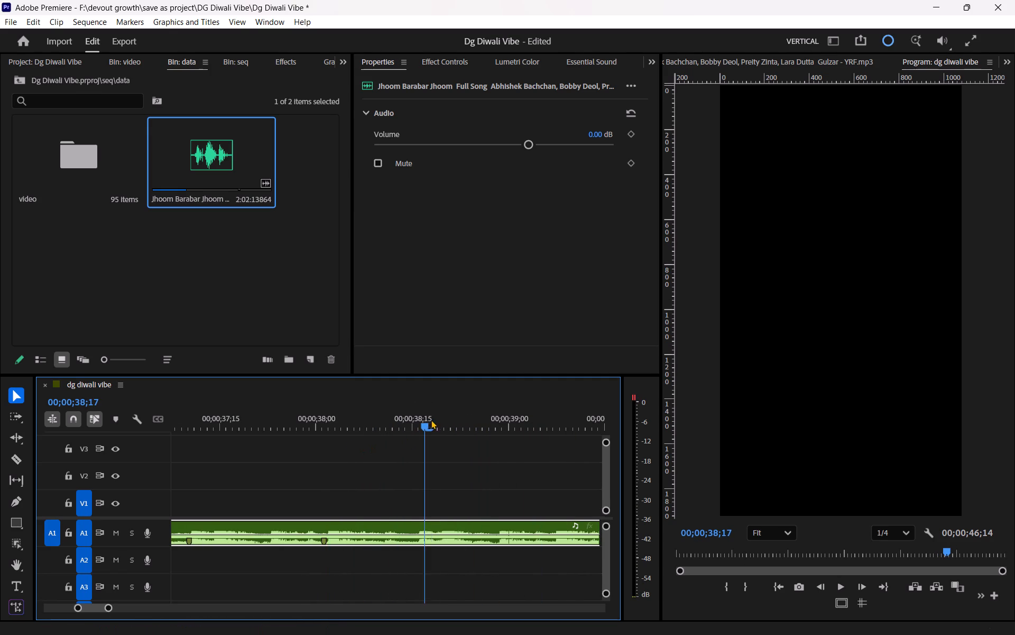
{"action": "left_click_drag", "start_coordinate": [431, 420], "coordinate": [438, 438]}
{"action": "key", "text": "m"}
Replay the song through the 00;00;38;19 marker to find the next beat, and add a clip marker on A1 at 00;00;39;07.
{"action": "left_click_drag", "start_coordinate": [391, 416], "coordinate": [303, 429]}
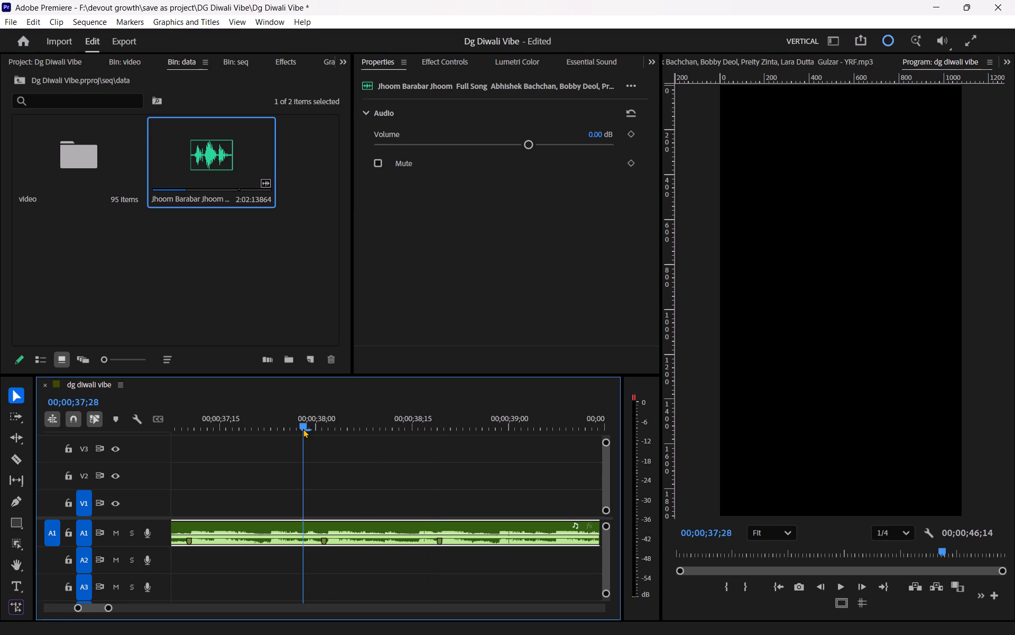
{"action": "key", "text": "space"}
{"action": "scroll", "coordinate": [306, 434], "scroll_direction": "down", "scroll_amount": 6}
{"action": "key", "text": "space"}
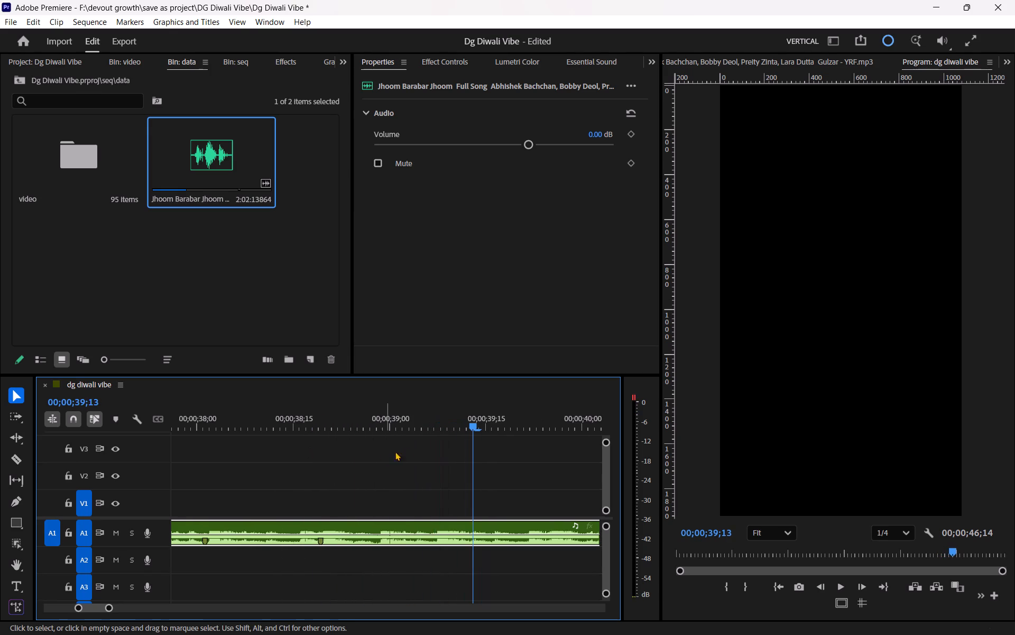
{"action": "left_click", "coordinate": [436, 420]}
{"action": "key", "text": "m"}
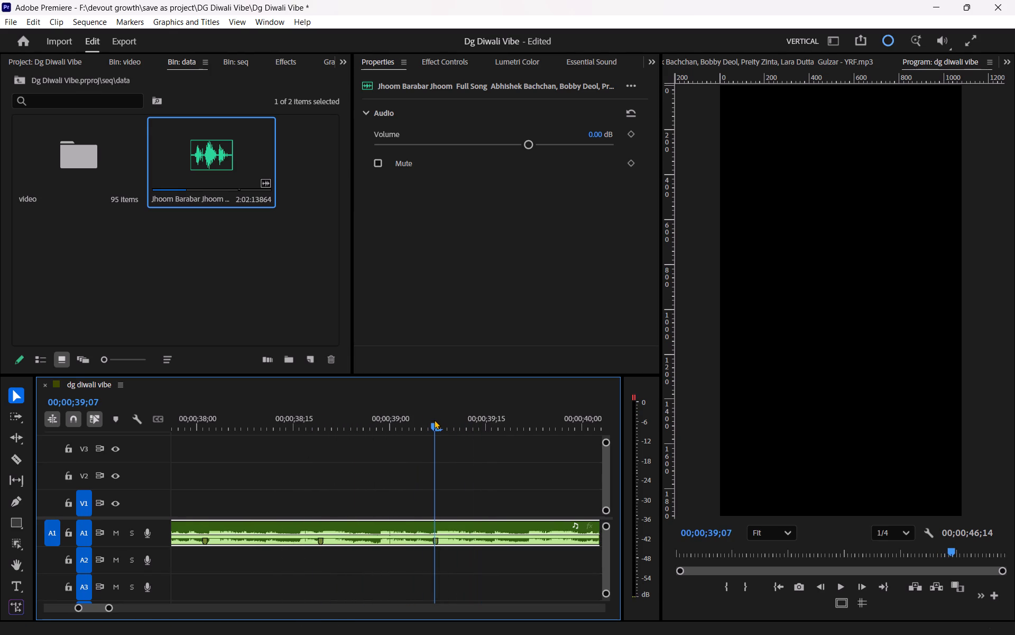
Play the song through the 00;00;39;07 marker to the following beat, and add a clip marker on A1 at 00;00;39;25.
{"action": "left_click_drag", "start_coordinate": [418, 419], "coordinate": [332, 429]}
{"action": "key", "text": "space"}
{"action": "scroll", "coordinate": [358, 444], "scroll_direction": "down", "scroll_amount": 6}
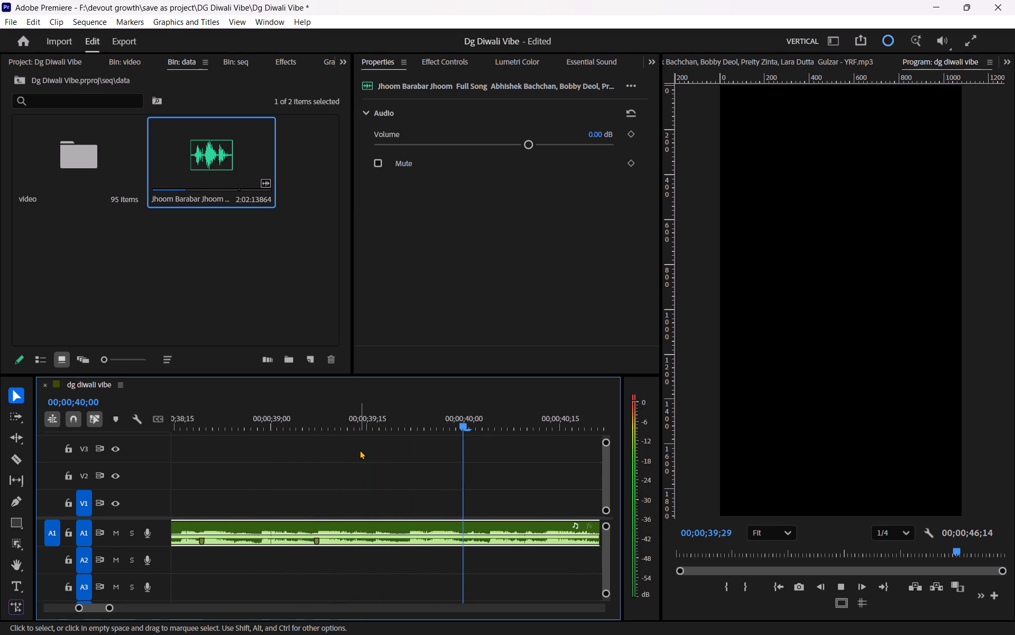
{"action": "key", "text": "space"}
{"action": "left_click", "coordinate": [432, 419]}
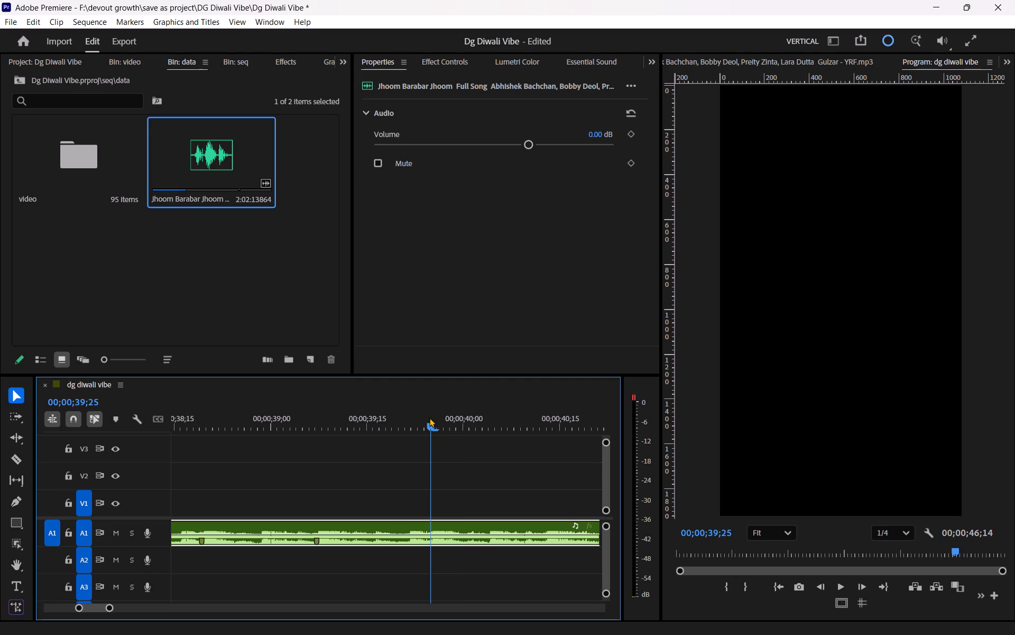
{"action": "key", "text": "m"}
Replay the song through the 00;00;39;25 marker to locate the next beat, and add a clip marker on A1 at 00;00;40;13.
{"action": "left_click_drag", "start_coordinate": [392, 407], "coordinate": [329, 407]}
{"action": "key", "text": "space"}
{"action": "scroll", "coordinate": [362, 444], "scroll_direction": "down", "scroll_amount": 5}
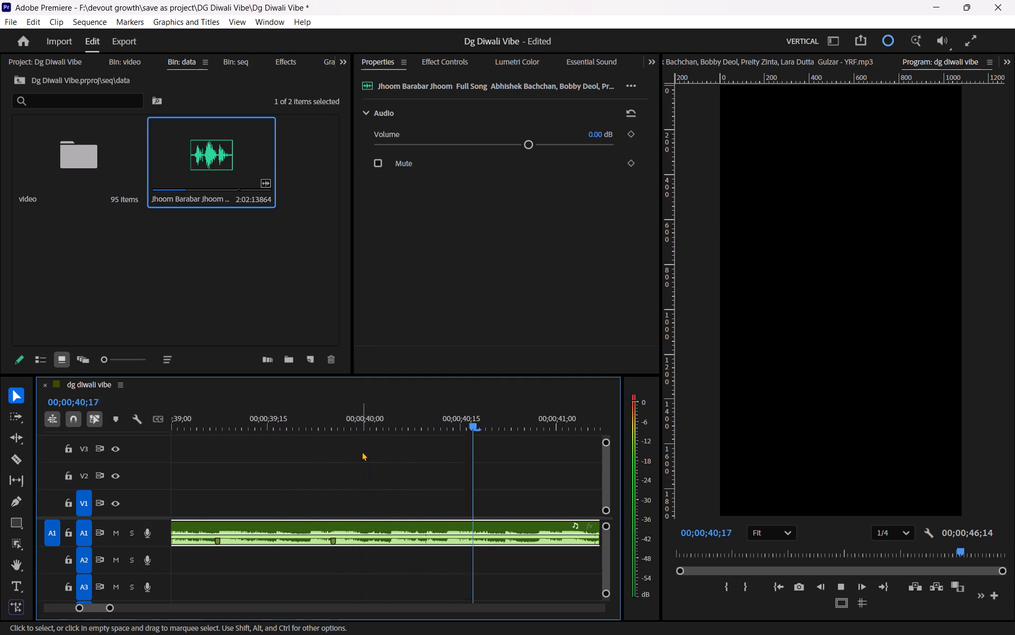
{"action": "key", "text": "space"}
{"action": "left_click_drag", "start_coordinate": [444, 420], "coordinate": [460, 436]}
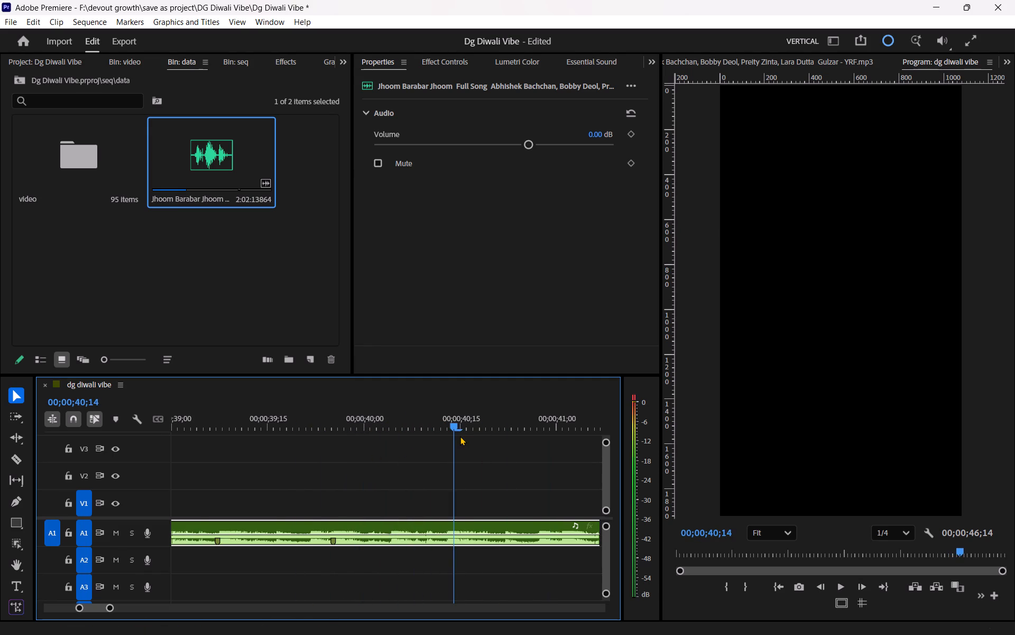
{"action": "left_click_drag", "start_coordinate": [460, 436], "coordinate": [452, 436]}
{"action": "key", "text": "m"}
Play the song on from the 00;00;40;13 marker to the next beat, and add a clip marker on A1 at 00;00;41;01.
{"action": "scroll", "coordinate": [439, 485], "scroll_direction": "down", "scroll_amount": 6}
{"action": "key", "text": "space"}
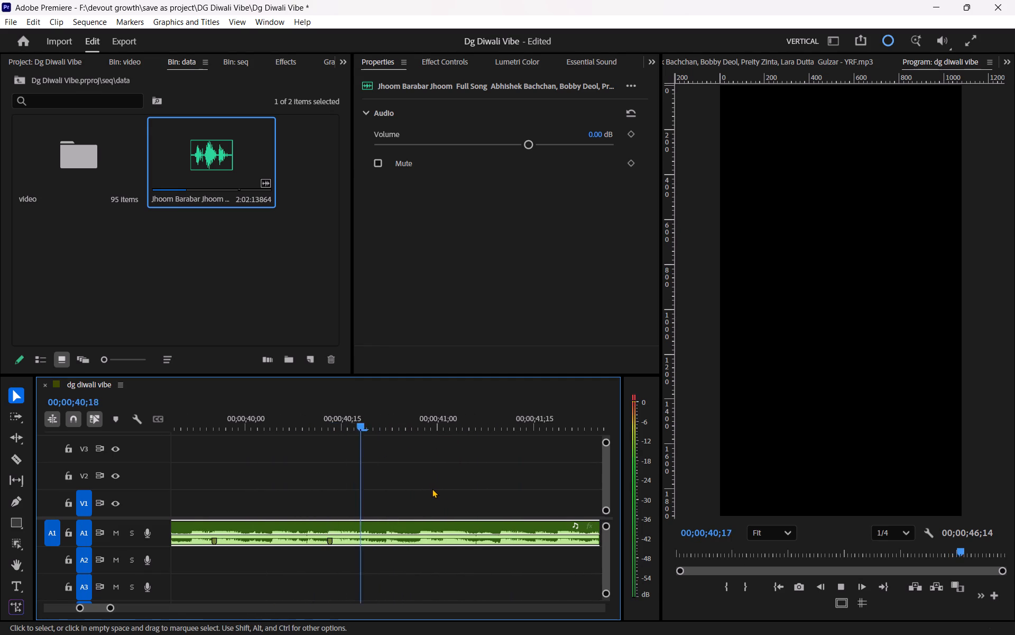
{"action": "key", "text": "space"}
{"action": "left_click_drag", "start_coordinate": [441, 423], "coordinate": [445, 418]}
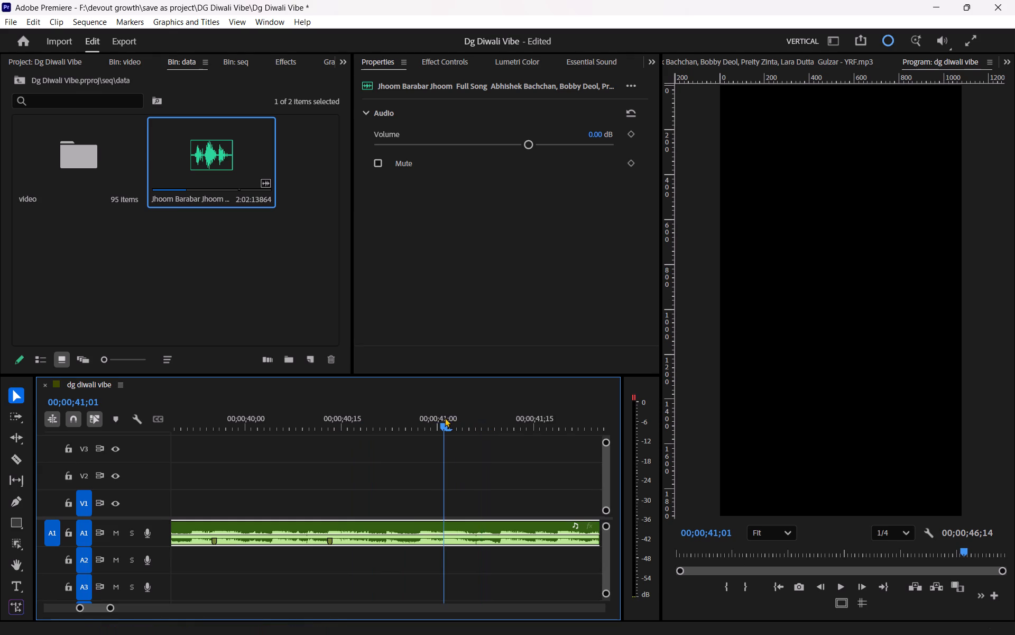
{"action": "left_click_drag", "start_coordinate": [445, 418], "coordinate": [446, 415]}
{"action": "key", "text": "m"}
Play the song on past the 00;00;41;01 marker to pinpoint the next beat, and add a clip marker on A1 at 00;00;41;19.
{"action": "scroll", "coordinate": [426, 494], "scroll_direction": "down", "scroll_amount": 7}
{"action": "key", "text": "space"}
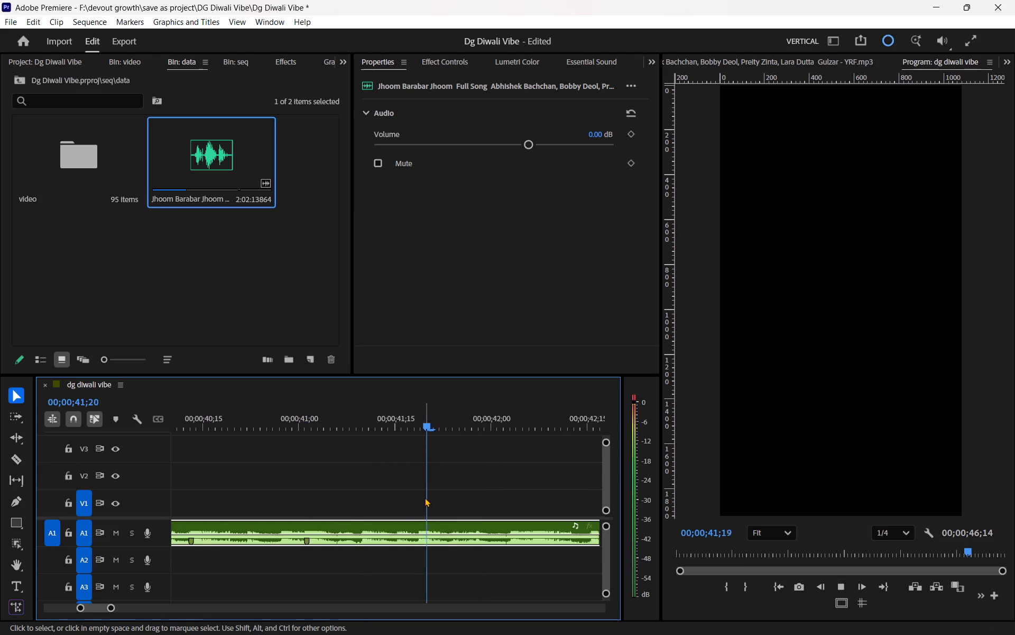
{"action": "key", "text": "space"}
{"action": "left_click", "coordinate": [413, 418]}
{"action": "key", "text": "space"}
{"action": "key", "text": "space"}
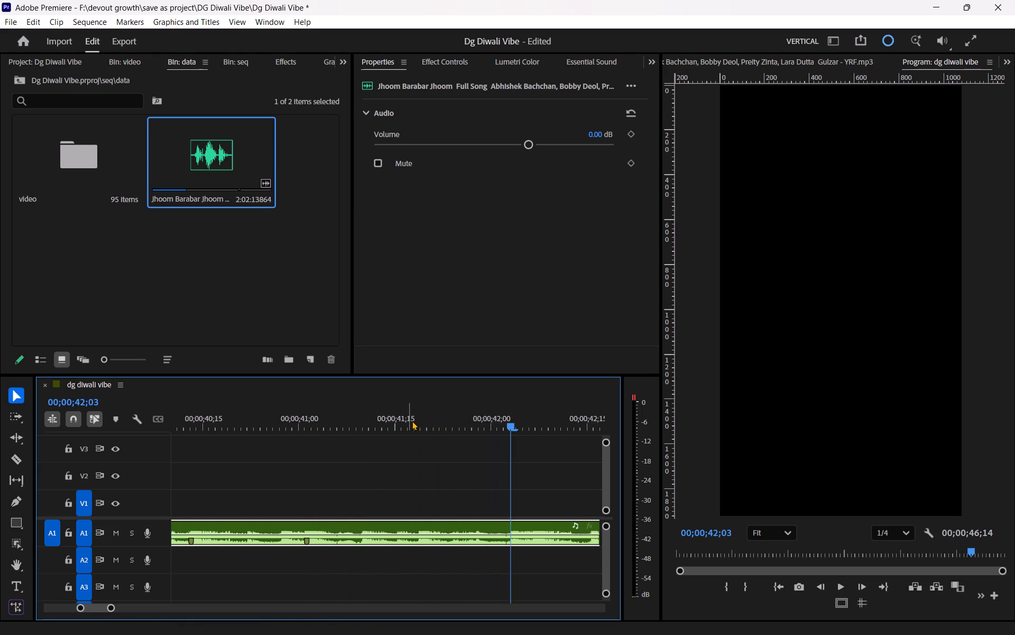
{"action": "left_click_drag", "start_coordinate": [416, 418], "coordinate": [421, 411]}
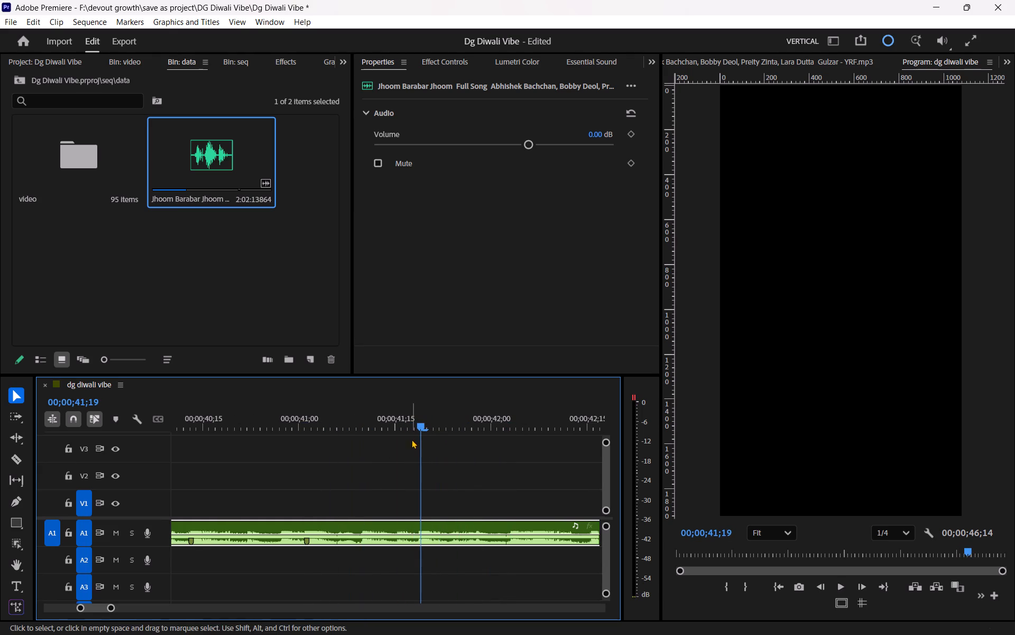
{"action": "key", "text": "m"}
Replay the song through the 00;00;41;19 marker to pinpoint the next beat, and add a clip marker on A1 at 00;00;42;06.
{"action": "left_click_drag", "start_coordinate": [405, 401], "coordinate": [377, 406]}
{"action": "left_click_drag", "start_coordinate": [387, 414], "coordinate": [342, 430]}
{"action": "key", "text": "space"}
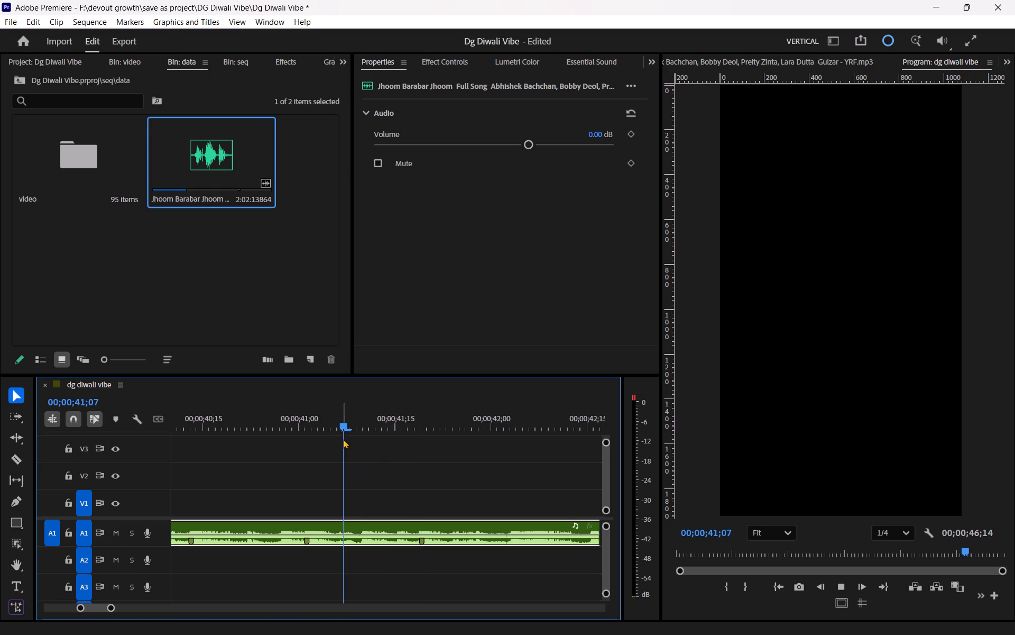
{"action": "scroll", "coordinate": [347, 448], "scroll_direction": "down", "scroll_amount": 6}
{"action": "key", "text": "space"}
{"action": "left_click_drag", "start_coordinate": [383, 415], "coordinate": [347, 421]}
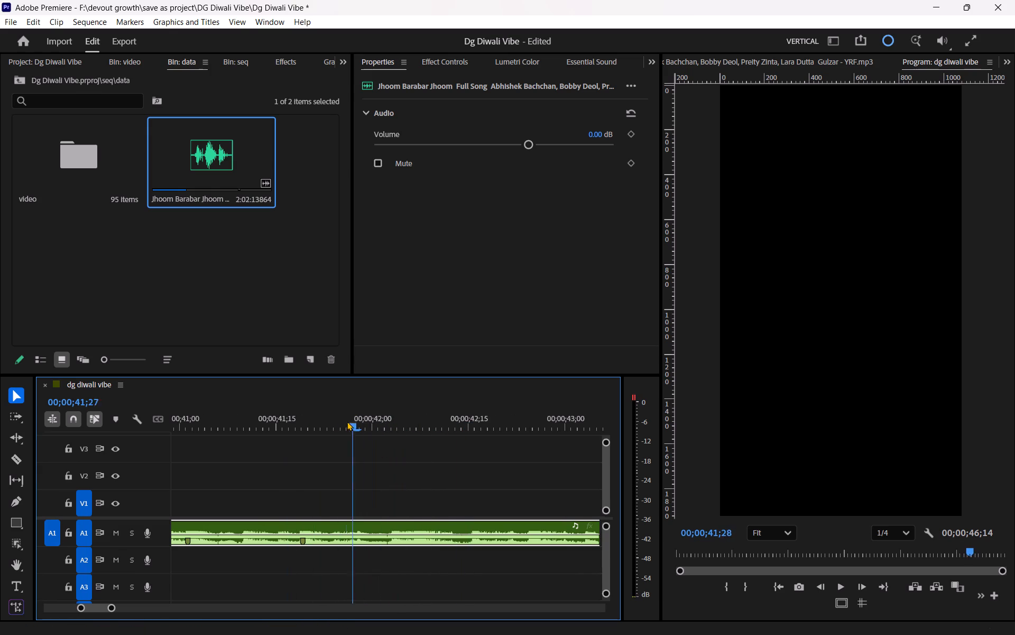
{"action": "left_click_drag", "start_coordinate": [347, 421], "coordinate": [284, 449]}
{"action": "key", "text": "space"}
{"action": "key", "text": "space"}
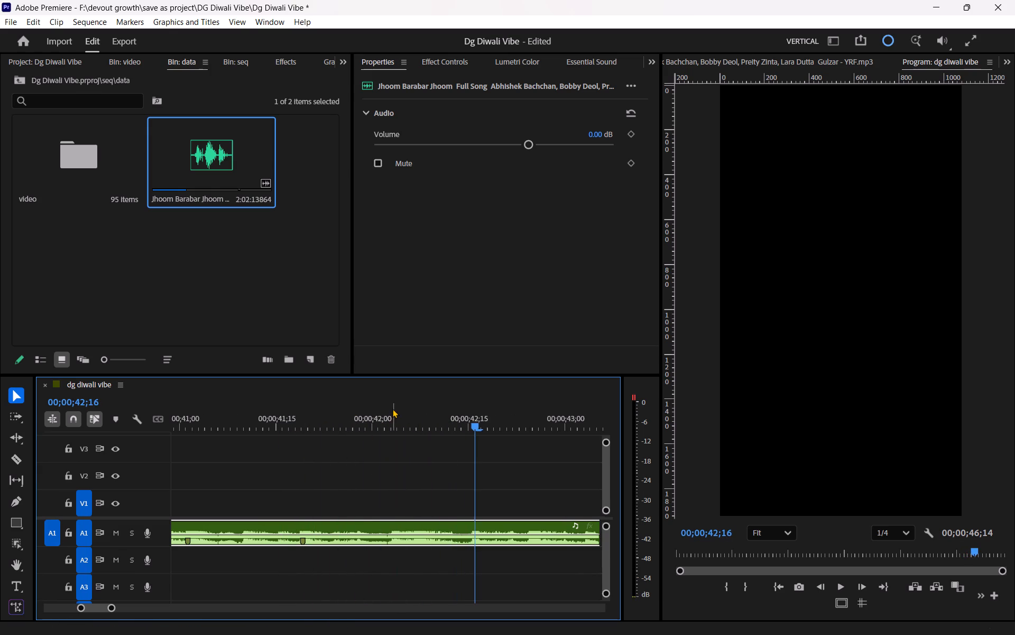
{"action": "left_click_drag", "start_coordinate": [392, 409], "coordinate": [411, 441]}
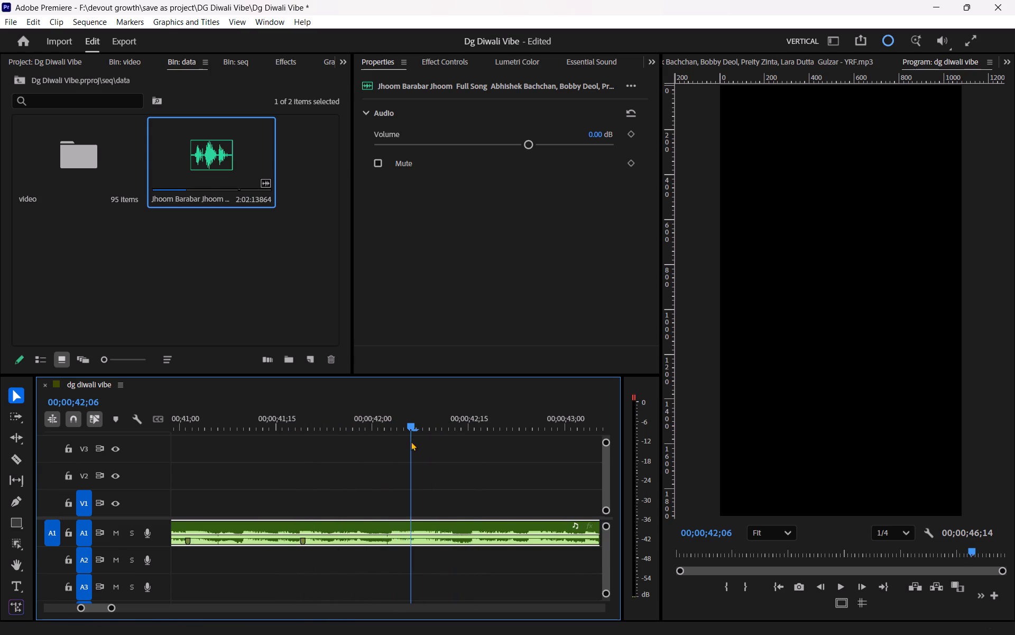
{"action": "left_click_drag", "start_coordinate": [411, 441], "coordinate": [412, 452]}
{"action": "key", "text": "m"}
Play the song on from the 00;00;42;06 marker to the next beat, and add a clip marker on A1 at 00;00;42;24.
{"action": "scroll", "coordinate": [411, 494], "scroll_direction": "down", "scroll_amount": 6}
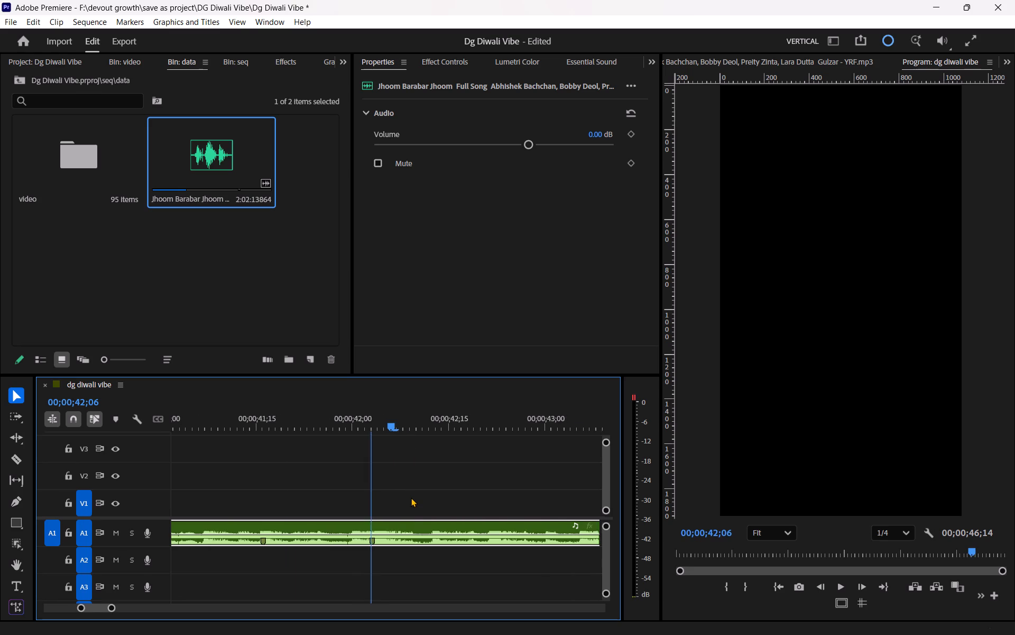
{"action": "key", "text": "space"}
{"action": "key", "text": "space"}
{"action": "left_click_drag", "start_coordinate": [405, 415], "coordinate": [411, 419]}
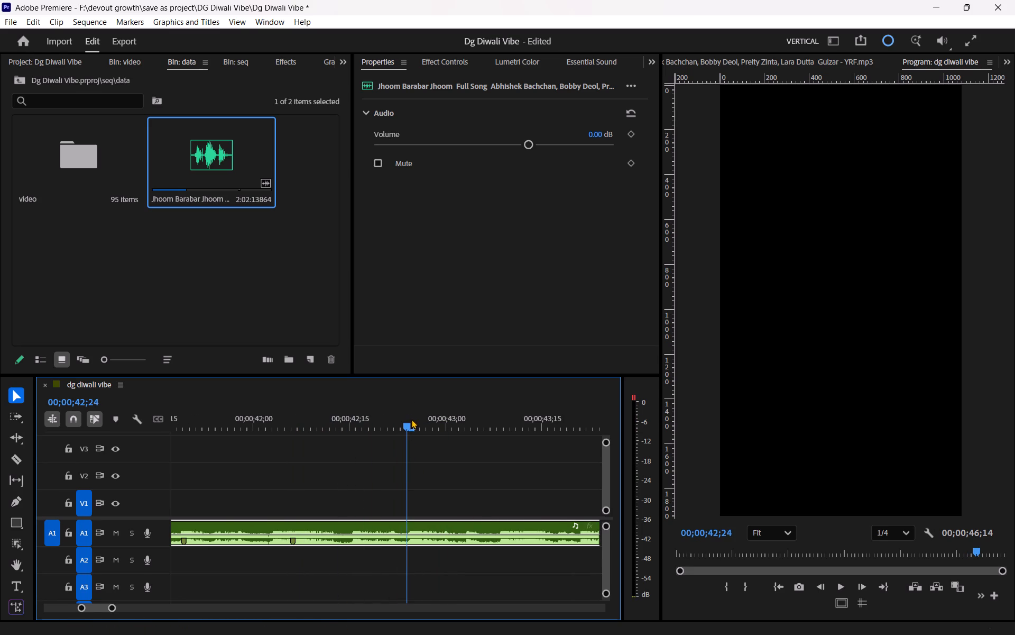
{"action": "left_click_drag", "start_coordinate": [411, 419], "coordinate": [412, 421]}
{"action": "key", "text": "m"}
Replay the song through the 00;00;42;24 marker to the following beat, and add a clip marker on A1 at 00;00;43;12.
{"action": "left_click_drag", "start_coordinate": [364, 420], "coordinate": [313, 420]}
{"action": "key", "text": "space"}
{"action": "scroll", "coordinate": [335, 460], "scroll_direction": "down", "scroll_amount": 5}
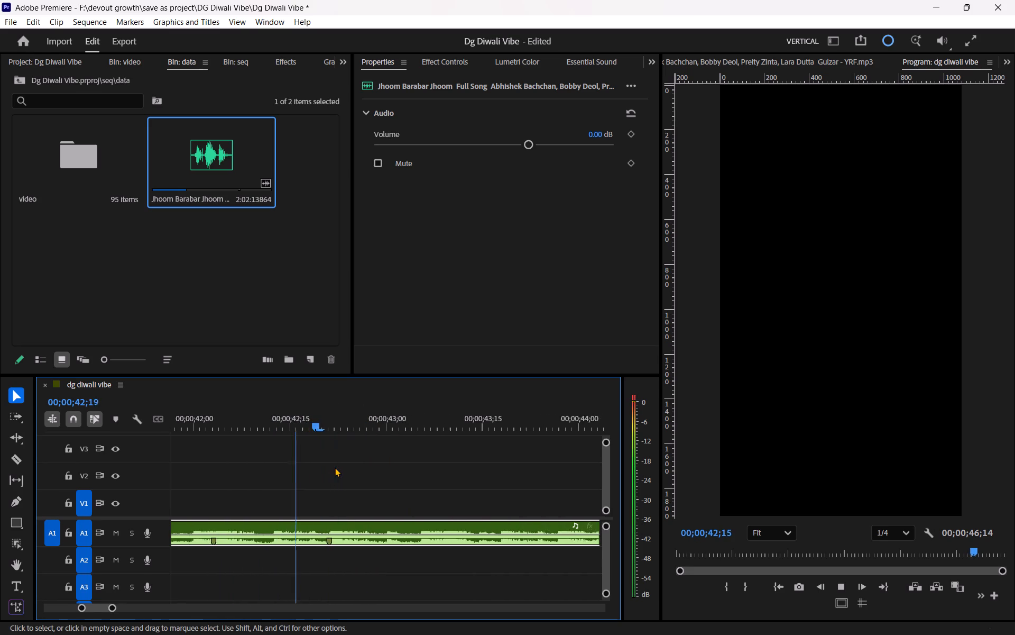
{"action": "key", "text": "space"}
{"action": "left_click_drag", "start_coordinate": [414, 416], "coordinate": [422, 427]}
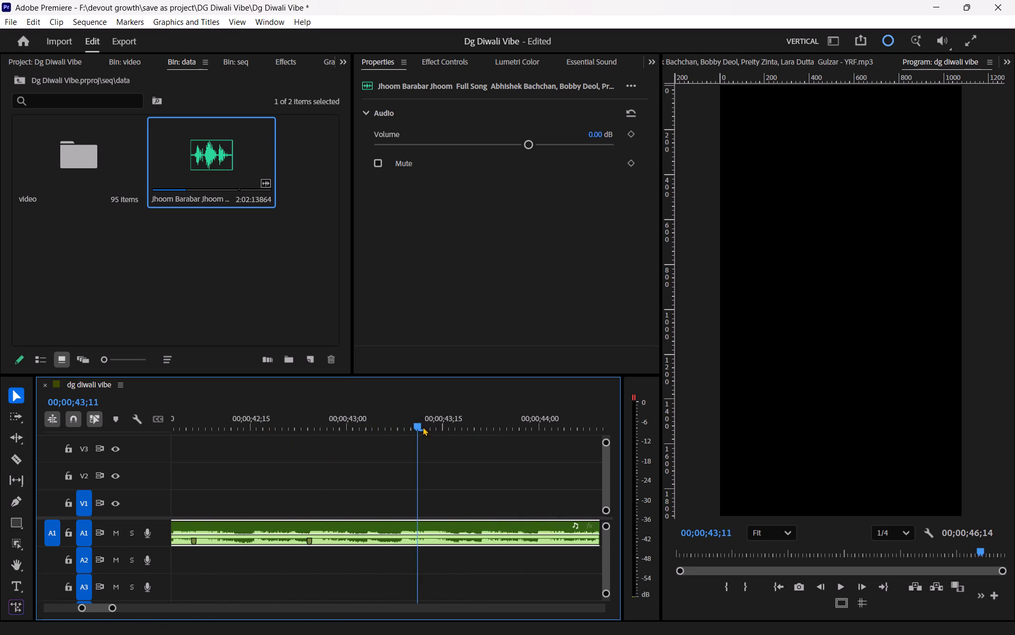
{"action": "left_click_drag", "start_coordinate": [422, 427], "coordinate": [425, 434]}
{"action": "key", "text": "m"}
Play the song through the last two markers to locate the next beat, and add a clip marker on A1 at 00;00;44;00.
{"action": "left_click_drag", "start_coordinate": [396, 418], "coordinate": [317, 431]}
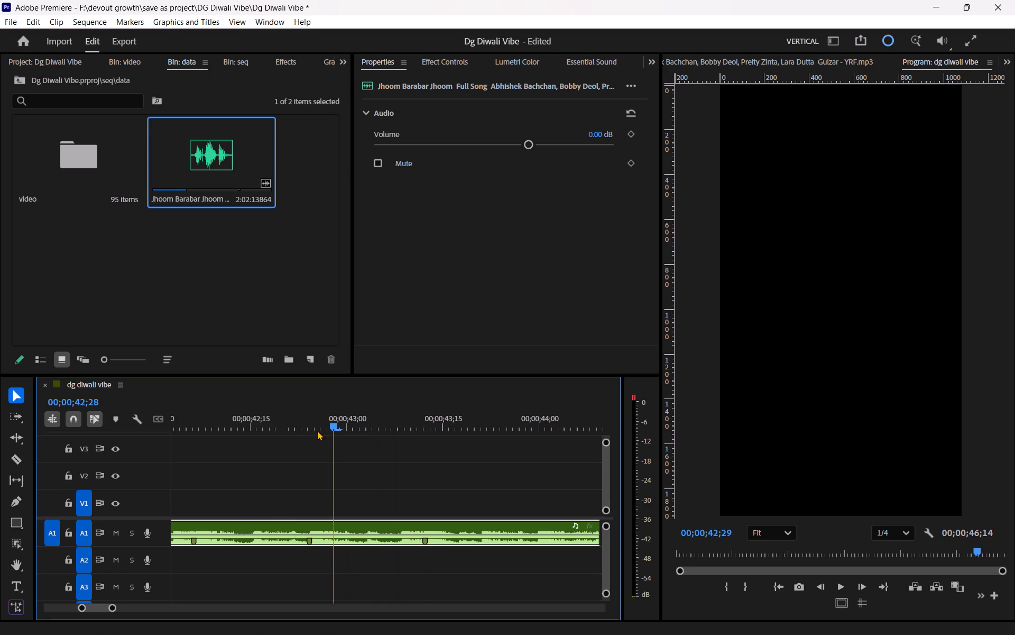
{"action": "left_click_drag", "start_coordinate": [317, 431], "coordinate": [257, 452]}
{"action": "key", "text": "space"}
{"action": "scroll", "coordinate": [276, 461], "scroll_direction": "down", "scroll_amount": 6}
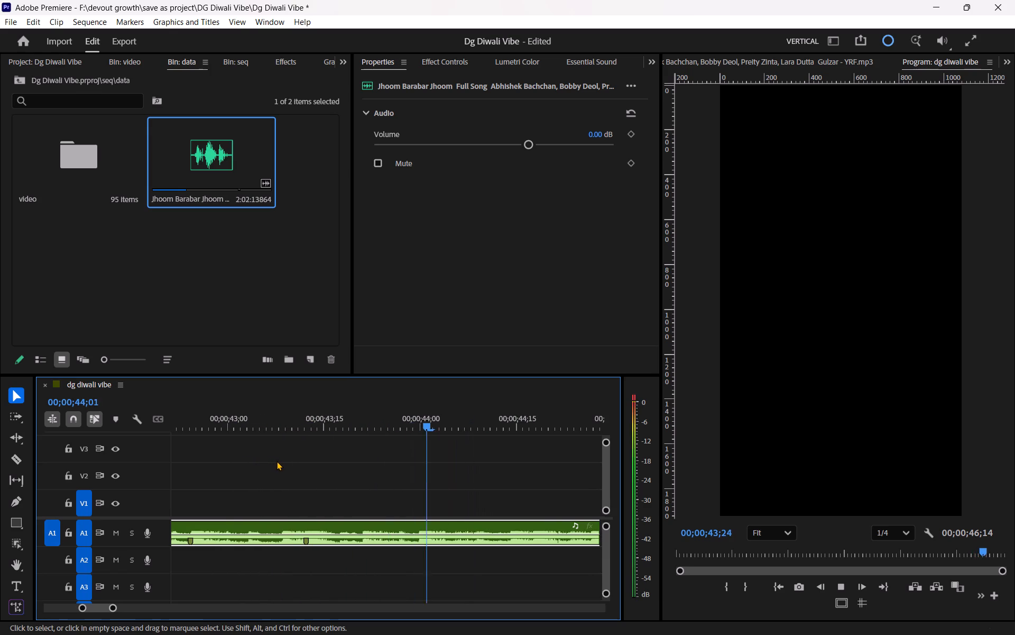
{"action": "key", "text": "space"}
{"action": "left_click", "coordinate": [418, 422]}
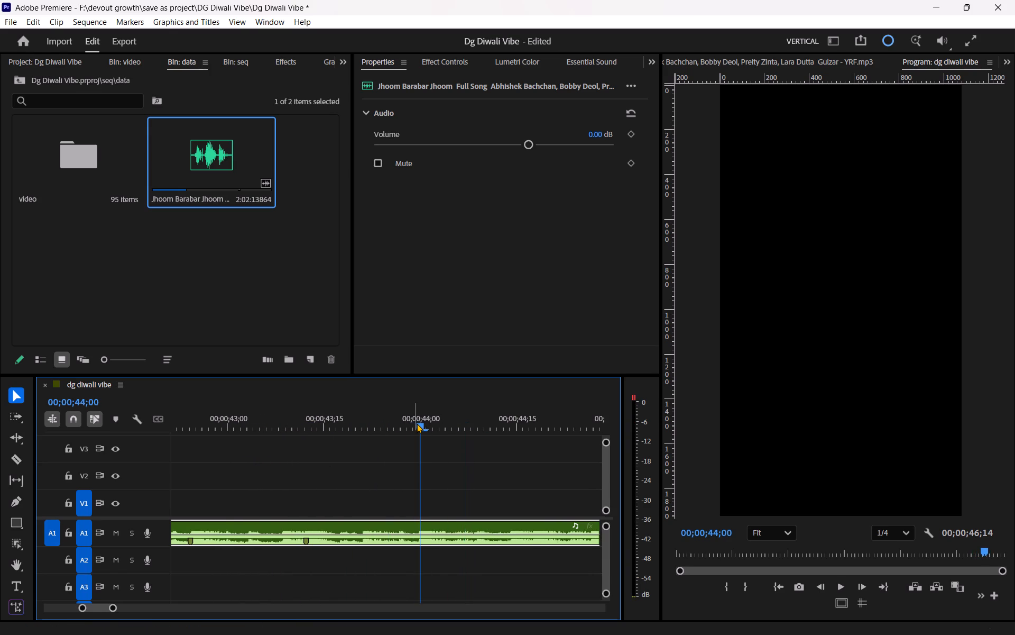
{"action": "key", "text": "m"}
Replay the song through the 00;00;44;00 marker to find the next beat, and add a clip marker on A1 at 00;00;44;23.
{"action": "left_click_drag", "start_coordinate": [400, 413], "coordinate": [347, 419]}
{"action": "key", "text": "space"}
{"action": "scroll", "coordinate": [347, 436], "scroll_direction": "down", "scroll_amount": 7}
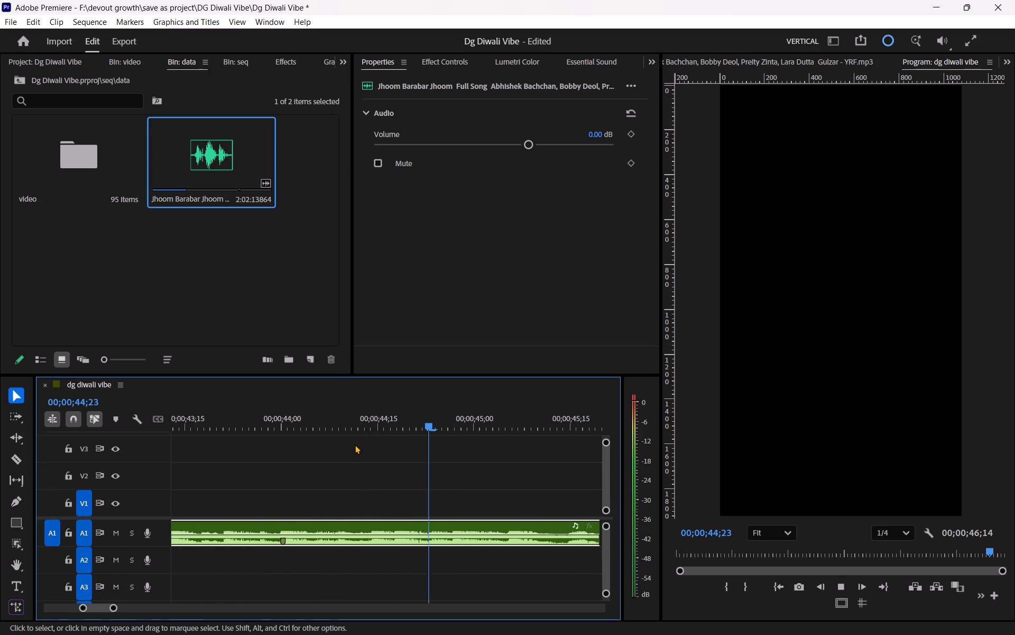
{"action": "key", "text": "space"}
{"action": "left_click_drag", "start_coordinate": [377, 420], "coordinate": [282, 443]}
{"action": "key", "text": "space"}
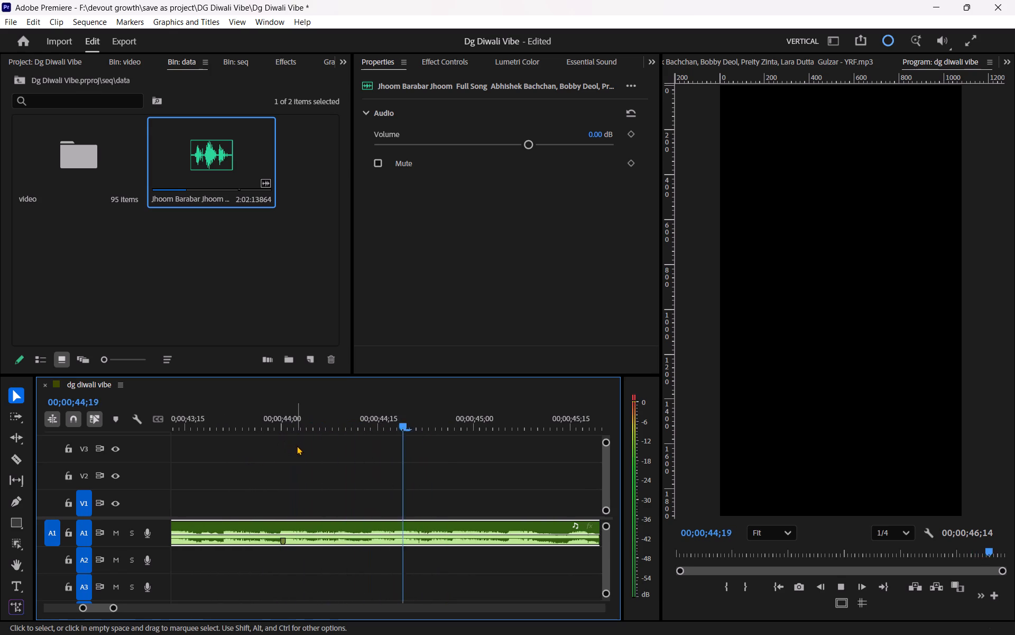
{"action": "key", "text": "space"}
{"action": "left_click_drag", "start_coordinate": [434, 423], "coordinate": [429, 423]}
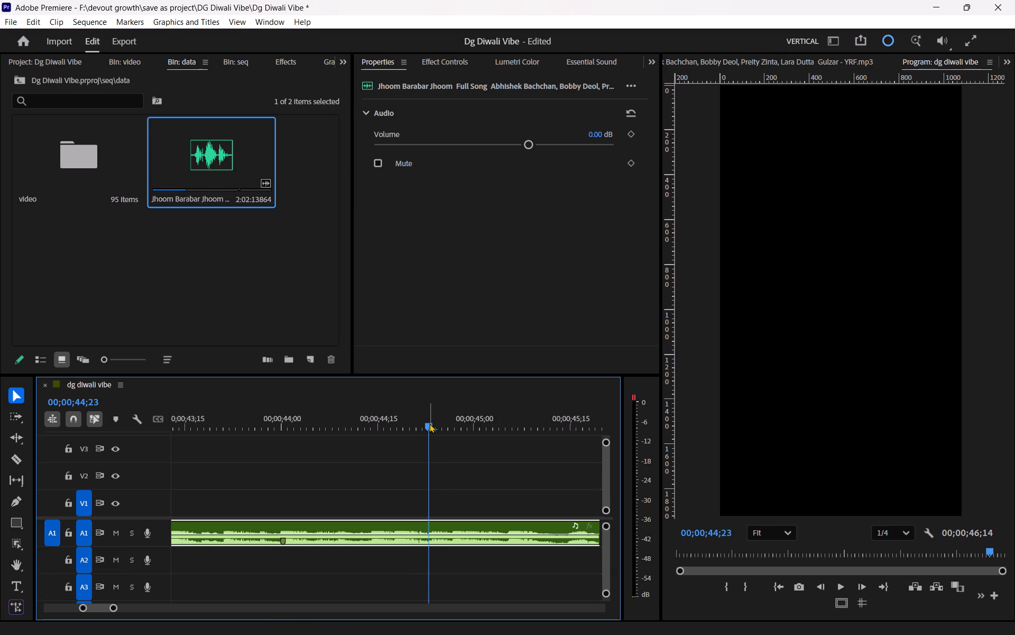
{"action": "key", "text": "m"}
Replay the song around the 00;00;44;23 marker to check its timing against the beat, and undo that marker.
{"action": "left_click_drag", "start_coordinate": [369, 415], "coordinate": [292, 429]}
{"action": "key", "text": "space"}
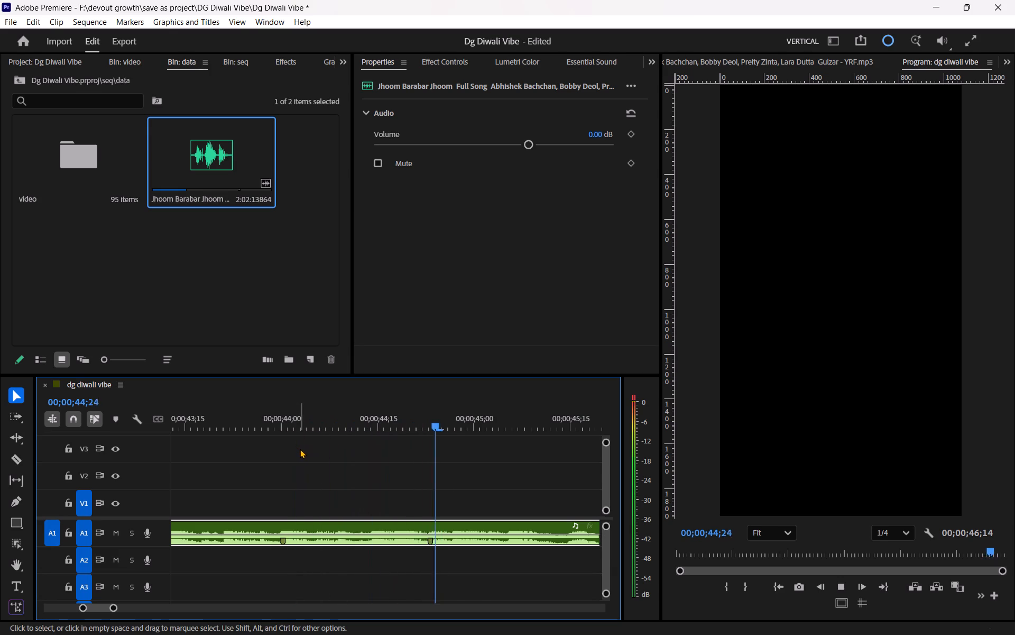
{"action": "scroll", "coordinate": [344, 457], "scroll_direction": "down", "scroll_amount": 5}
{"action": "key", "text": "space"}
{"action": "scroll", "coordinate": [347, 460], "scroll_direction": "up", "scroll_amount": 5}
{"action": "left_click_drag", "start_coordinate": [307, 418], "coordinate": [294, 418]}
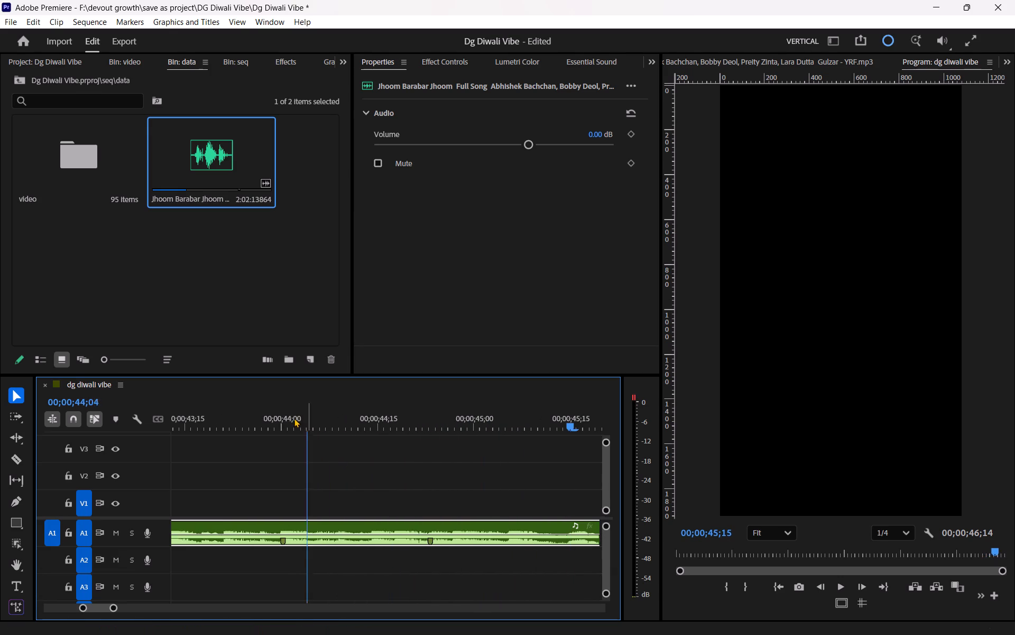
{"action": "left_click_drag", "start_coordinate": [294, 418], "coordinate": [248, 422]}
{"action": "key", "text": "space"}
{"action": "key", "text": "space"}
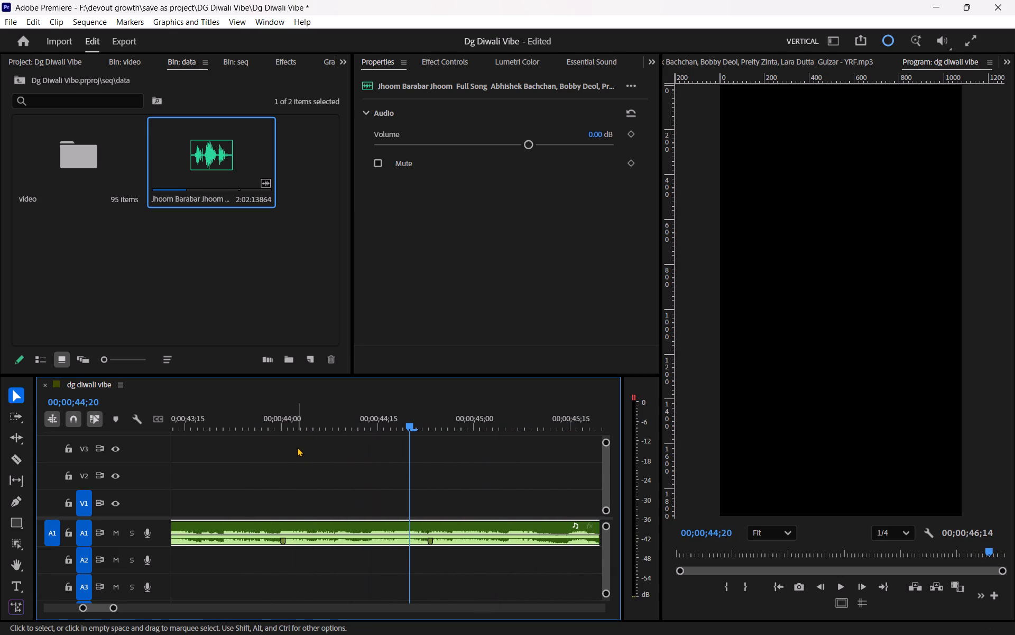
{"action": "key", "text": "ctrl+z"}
Position the playhead on the beat following the 00;00;44;00 marker, and add a clip marker on A1 at 00;00;44;17.
{"action": "left_click_drag", "start_coordinate": [387, 417], "coordinate": [389, 419]}
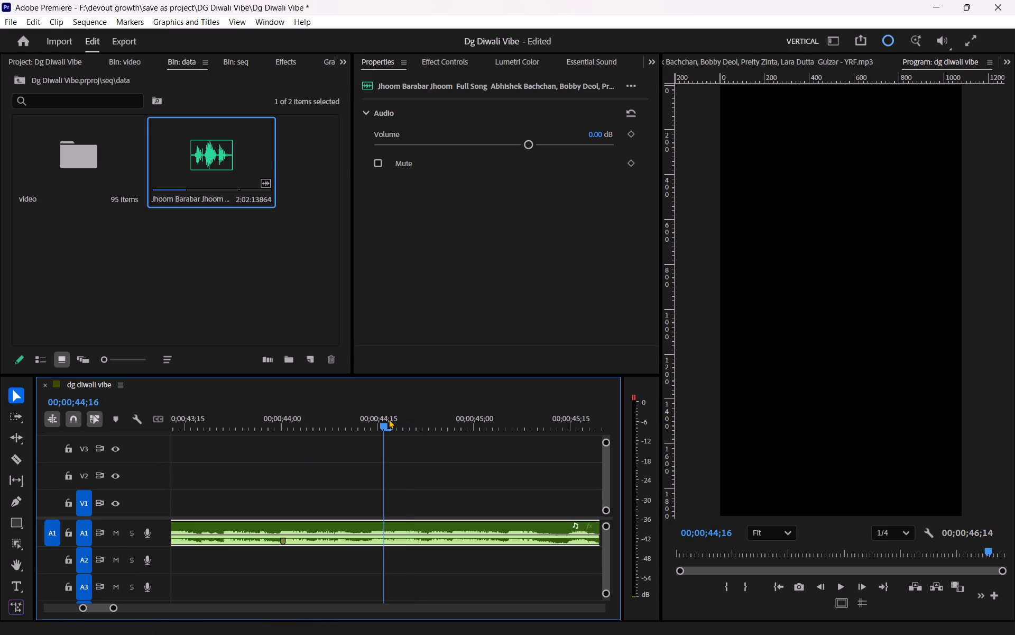
{"action": "left_click_drag", "start_coordinate": [389, 419], "coordinate": [398, 466]}
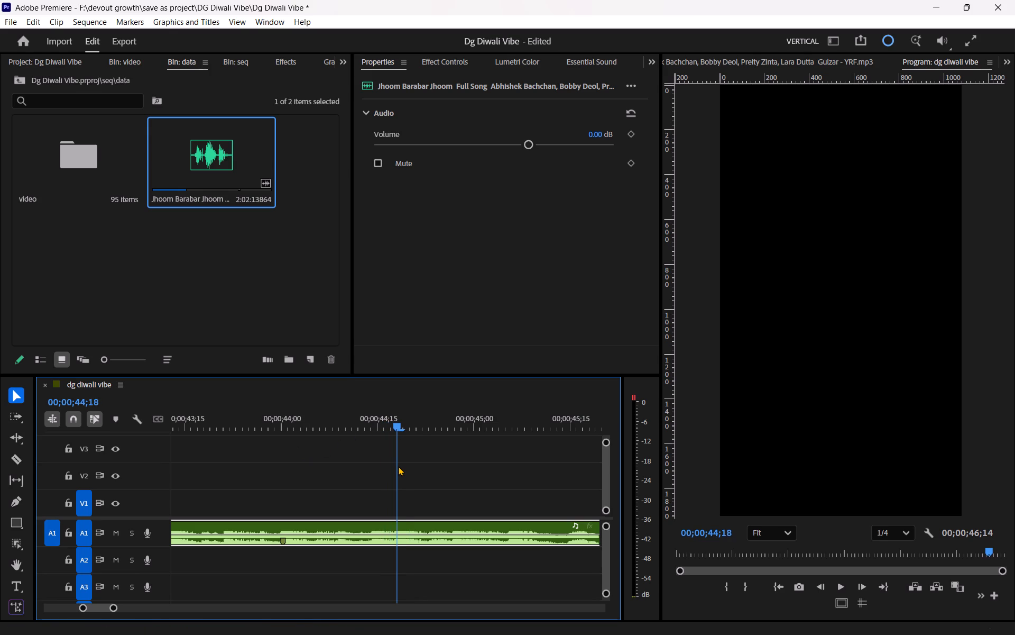
{"action": "left_click_drag", "start_coordinate": [398, 466], "coordinate": [394, 466]}
{"action": "key", "text": "m"}
Play the song from about the 00;00;44;00 marker through the 00;00;44;17 marker to locate the next beat.
{"action": "left_click_drag", "start_coordinate": [359, 418], "coordinate": [313, 416]}
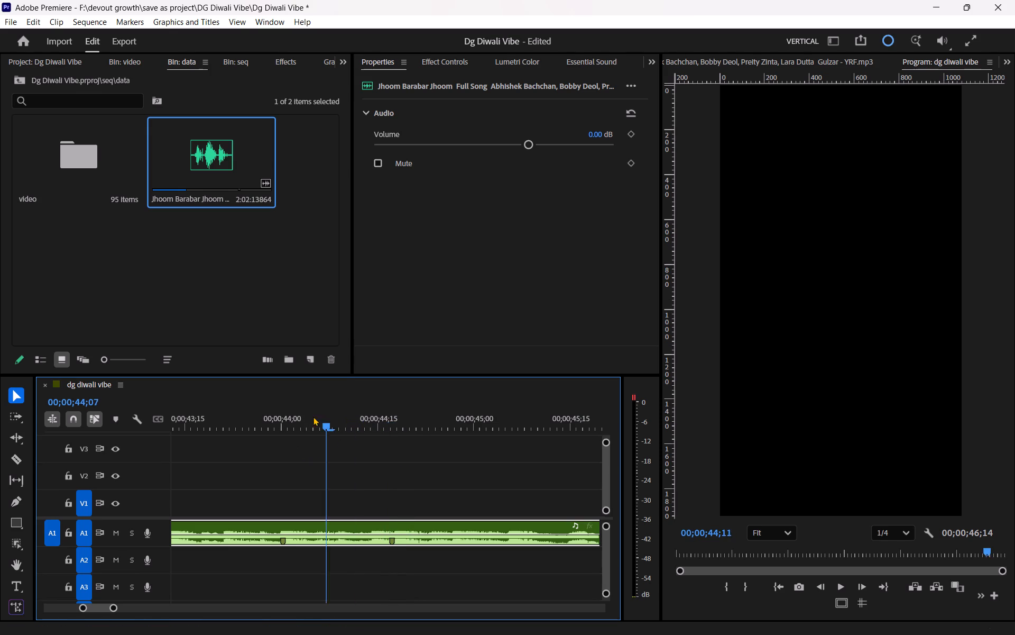
{"action": "left_click_drag", "start_coordinate": [313, 416], "coordinate": [281, 425]}
{"action": "key", "text": "space"}
{"action": "scroll", "coordinate": [295, 450], "scroll_direction": "down", "scroll_amount": 6}
{"action": "key", "text": "space"}
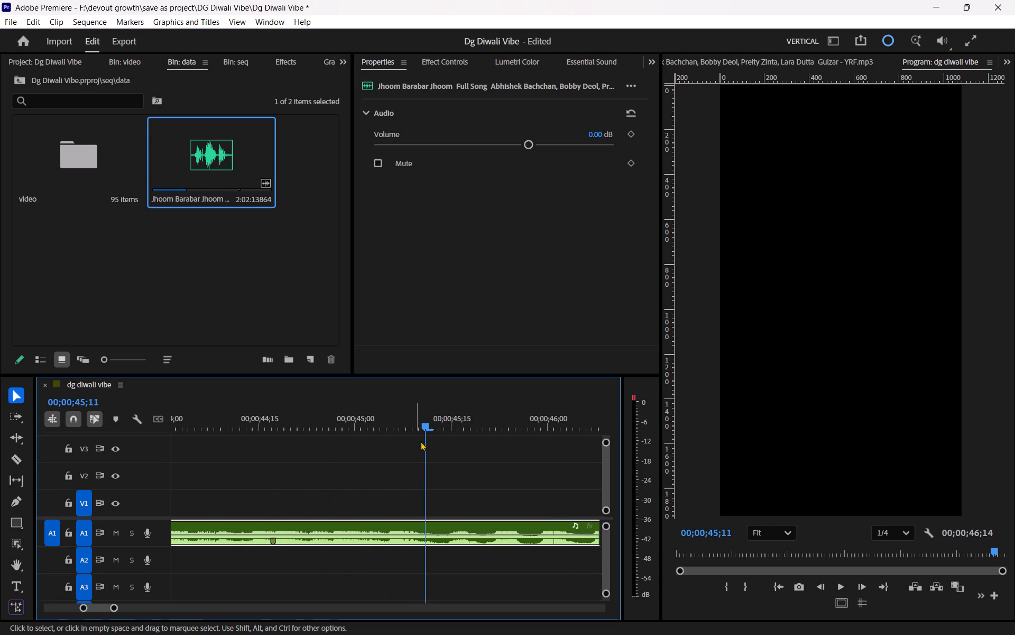
Position the playhead on the beat following the 00;00;44;17 marker, and add a clip marker on A1 at 00;00;45;05.
{"action": "left_click_drag", "start_coordinate": [395, 424], "coordinate": [387, 427]}
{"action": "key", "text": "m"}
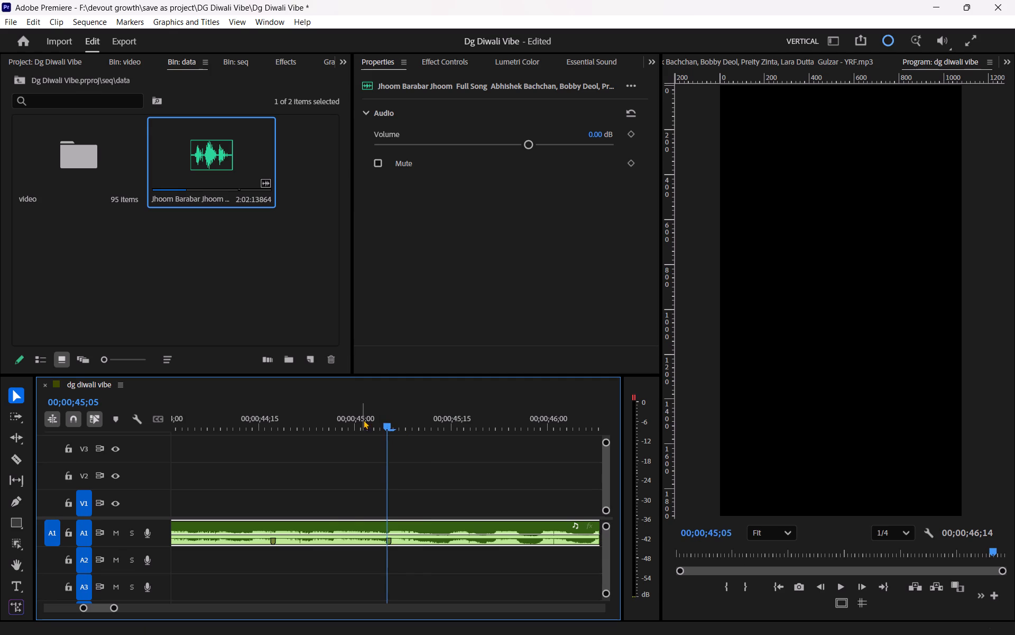
Replay the song from before the 00;00;45;05 marker through to the clip's ending to check the beat timing.
{"action": "left_click_drag", "start_coordinate": [361, 419], "coordinate": [317, 425]}
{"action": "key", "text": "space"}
{"action": "scroll", "coordinate": [321, 441], "scroll_direction": "down", "scroll_amount": 5}
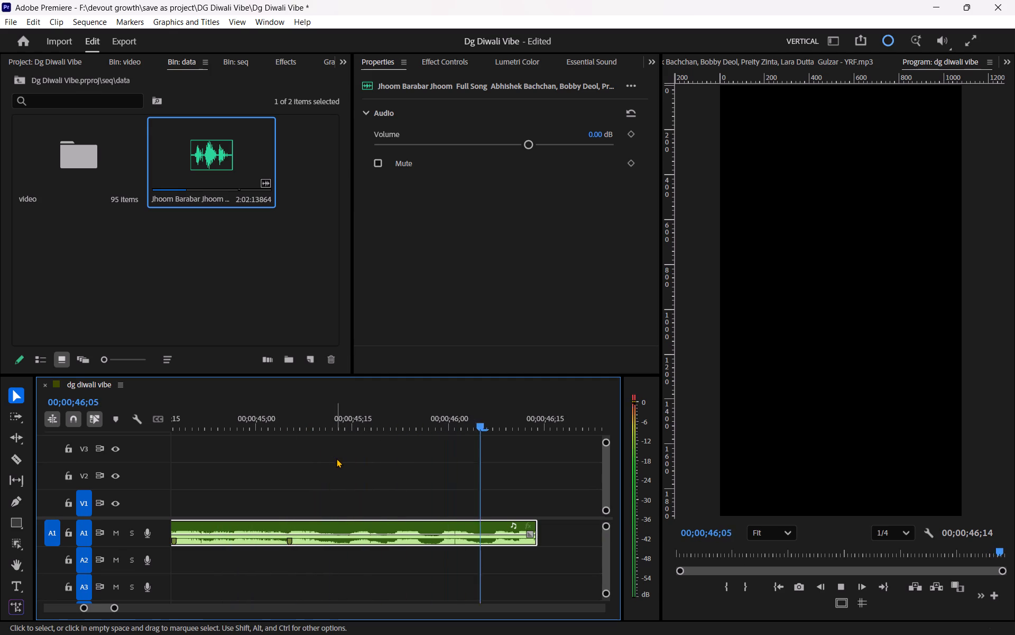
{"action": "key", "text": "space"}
Lengthen the audio transition at the end of the A1 song clip so it starts at about 00;00;46;04.
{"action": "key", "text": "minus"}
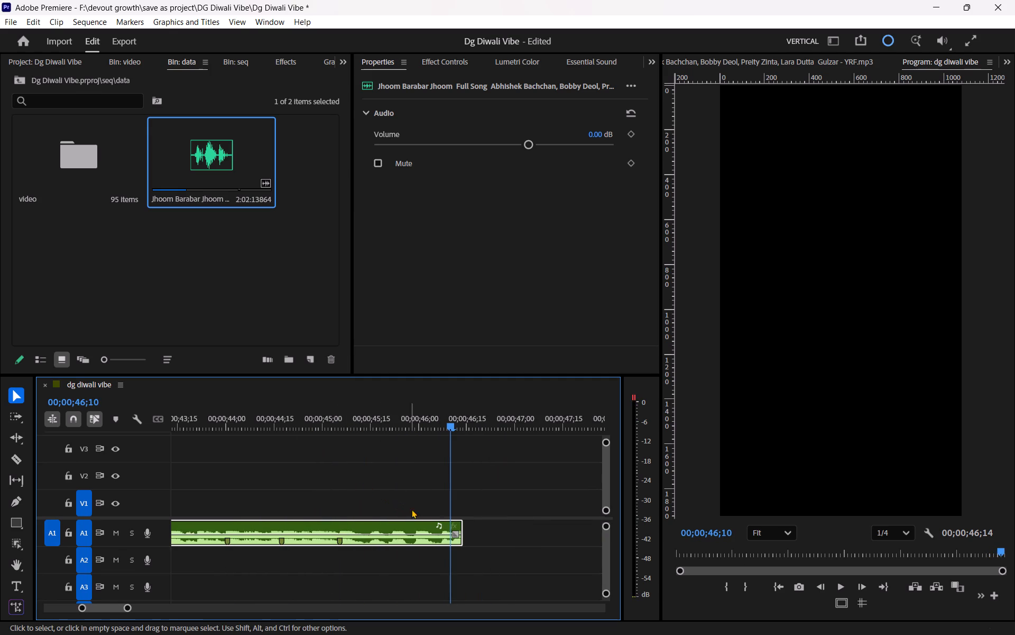
{"action": "left_click_drag", "start_coordinate": [457, 533], "coordinate": [432, 537]}
Play the song's ending from about 00;00;45;22 to check the lengthened audio transition.
{"action": "left_click", "coordinate": [394, 417]}
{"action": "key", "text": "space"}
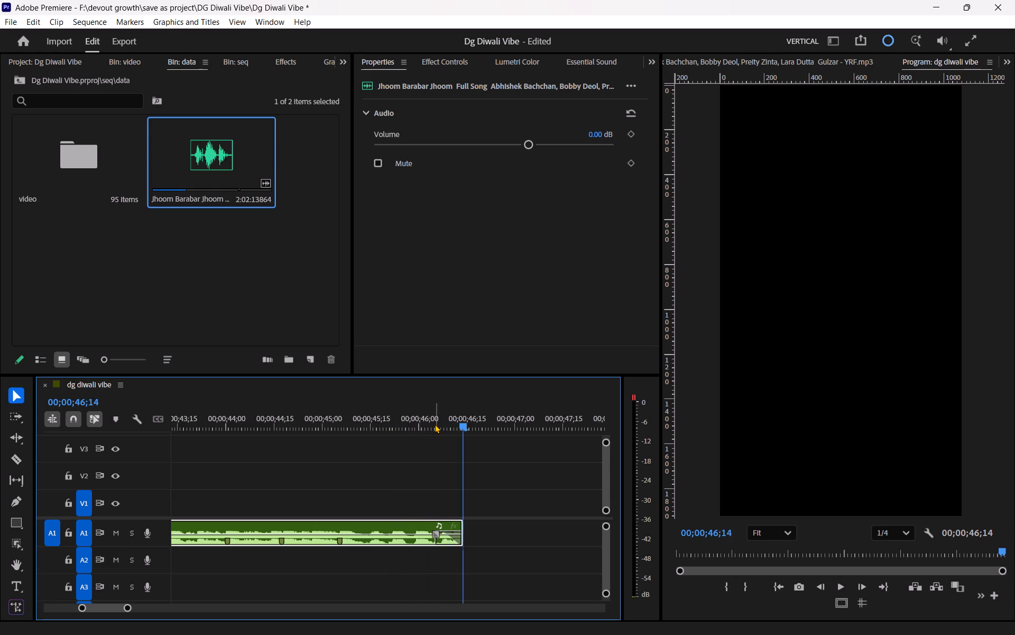
{"action": "left_click_drag", "start_coordinate": [435, 424], "coordinate": [404, 424]}
Return the playhead to about 00;00;19;00 to review the song from an earlier section, with the whole marked clip's extent in view.
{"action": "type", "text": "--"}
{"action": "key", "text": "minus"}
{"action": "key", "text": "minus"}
{"action": "left_click_drag", "start_coordinate": [303, 416], "coordinate": [229, 419]}
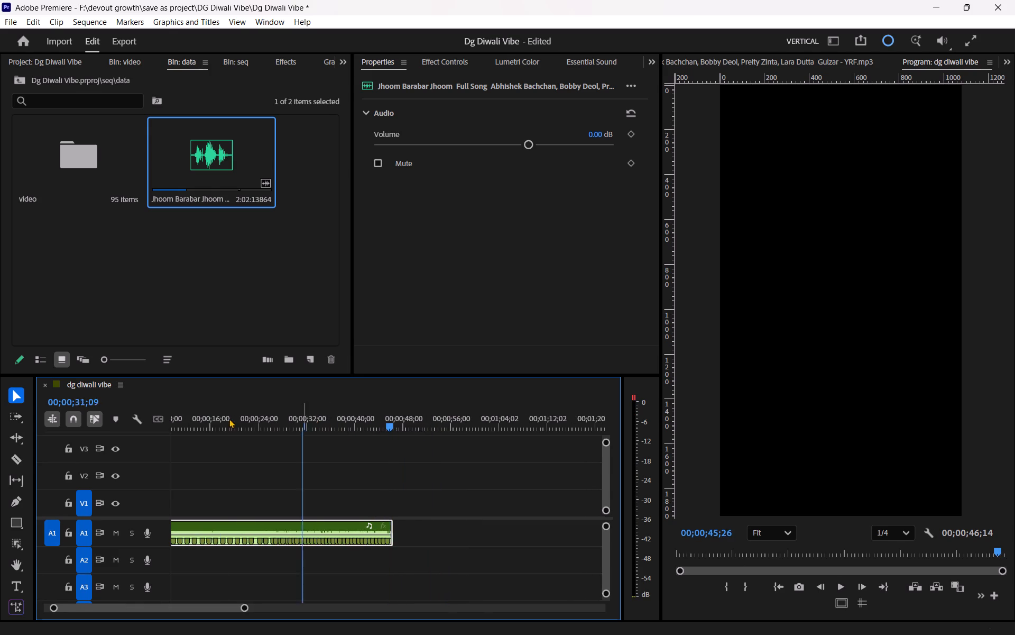
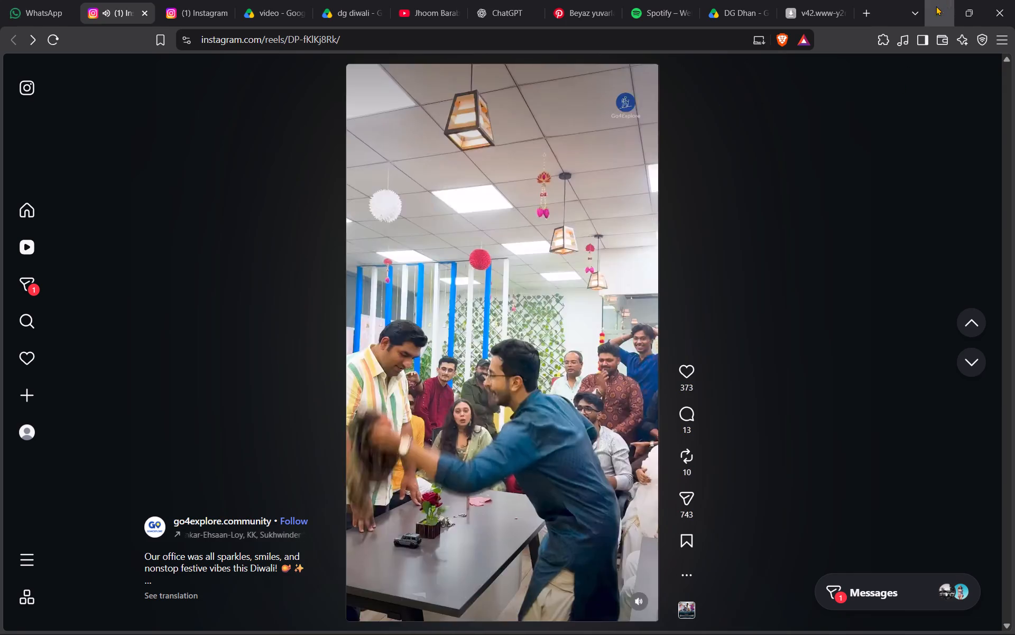
In Adobe Premiere, play the marked song from the start of the sequence, and return the playhead to 00;00;00;00.
{"action": "left_click_drag", "start_coordinate": [189, 416], "coordinate": [144, 416]}
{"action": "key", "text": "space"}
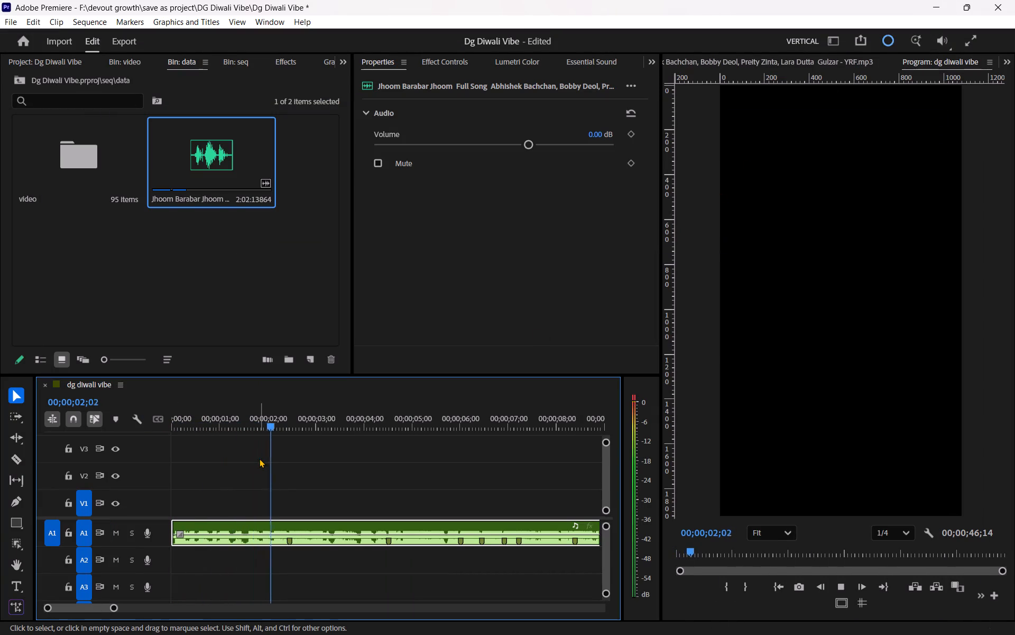
{"action": "scroll", "coordinate": [259, 458], "scroll_direction": "down", "scroll_amount": 2}
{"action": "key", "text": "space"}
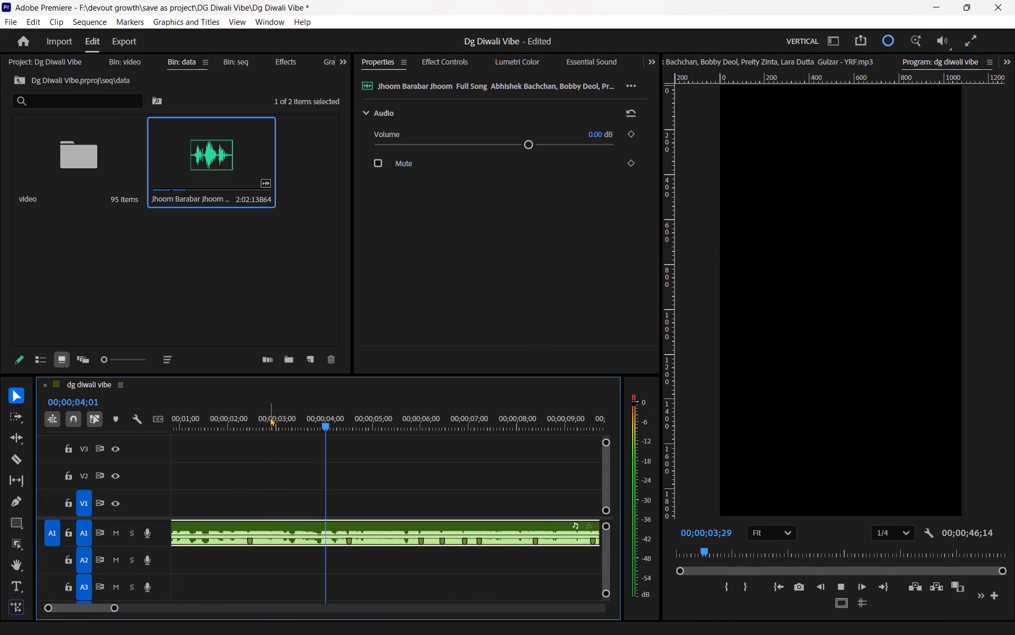
{"action": "left_click_drag", "start_coordinate": [259, 414], "coordinate": [109, 444]}
Open the video bin inside the data bin and bring up the sorting options for its clips.
{"action": "left_click", "coordinate": [54, 268]}
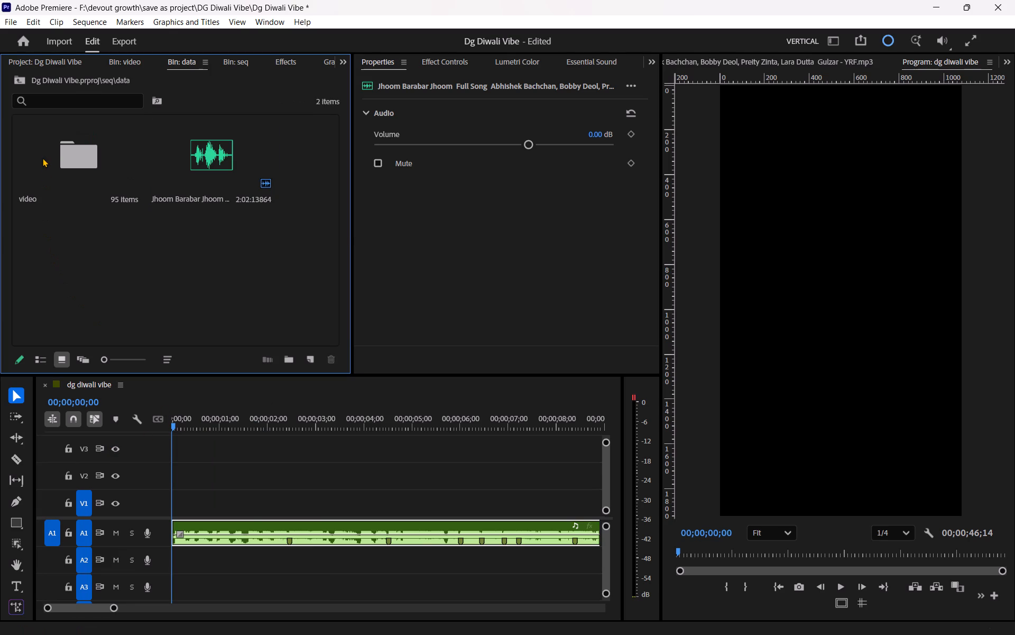
{"action": "double_click", "coordinate": [42, 158]}
{"action": "left_click", "coordinate": [162, 359]}
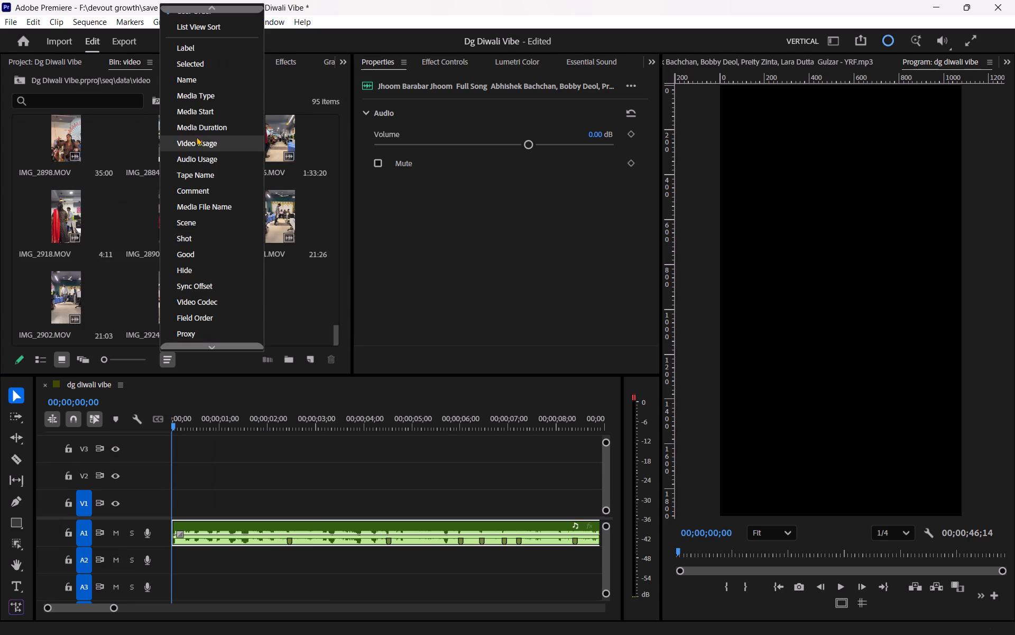
Sort the clips in the video bin by name.
{"action": "left_click", "coordinate": [200, 84]}
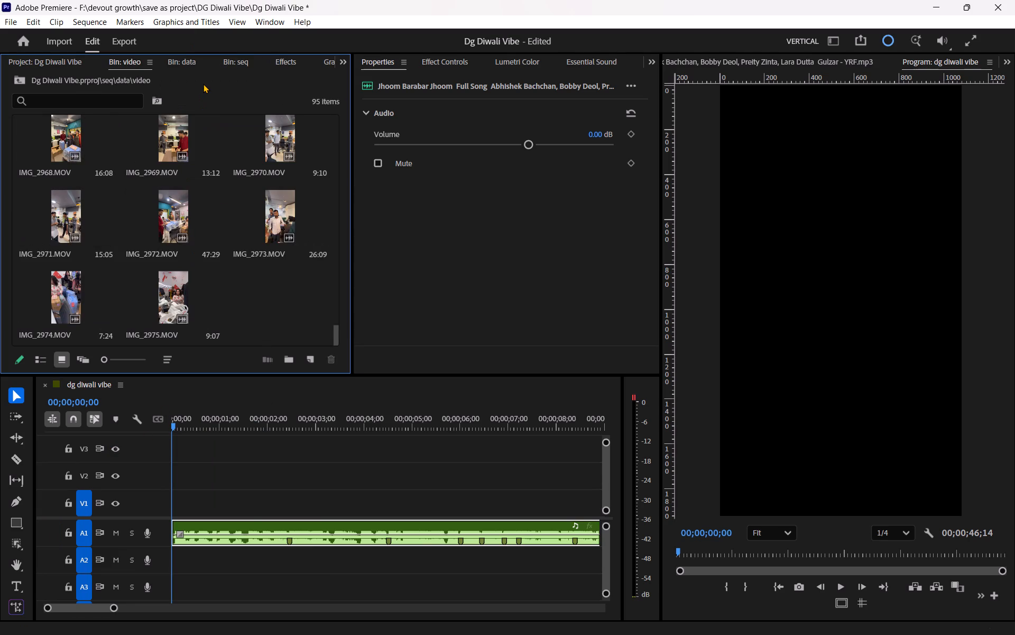
Open IMG_2871.MOV, the first clip in the video bin, in the Source Monitor.
{"action": "scroll", "coordinate": [183, 294], "scroll_direction": "up", "scroll_amount": 5}
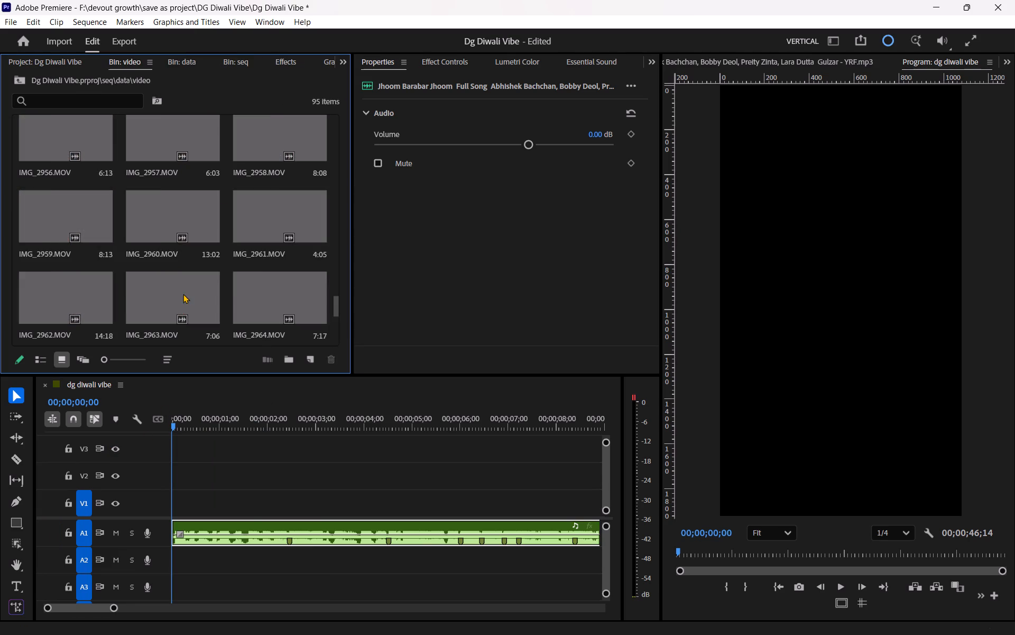
{"action": "left_click_drag", "start_coordinate": [336, 303], "coordinate": [337, 75]}
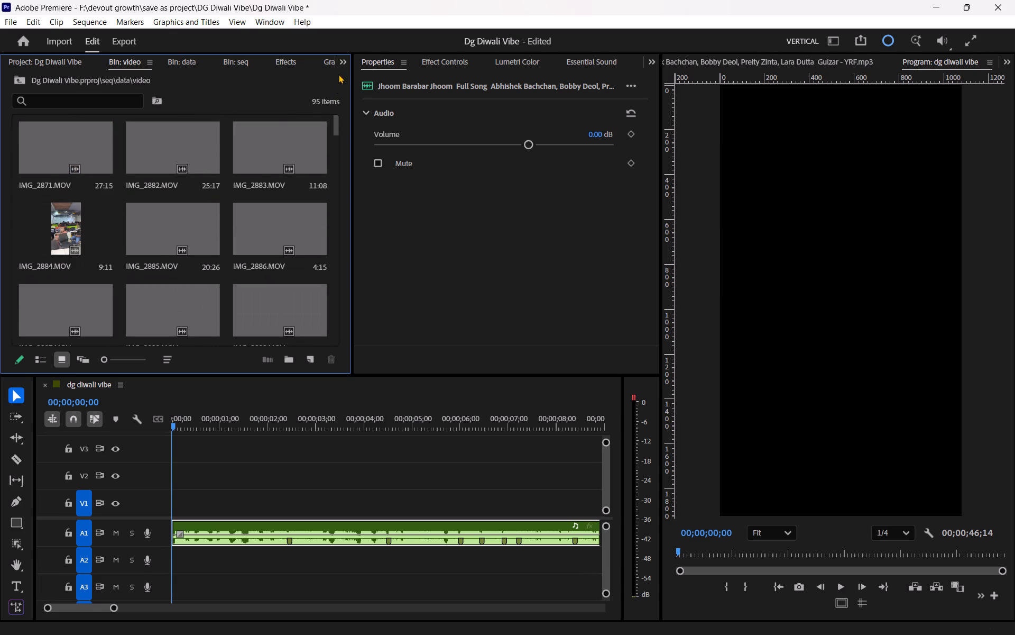
{"action": "double_click", "coordinate": [50, 138]}
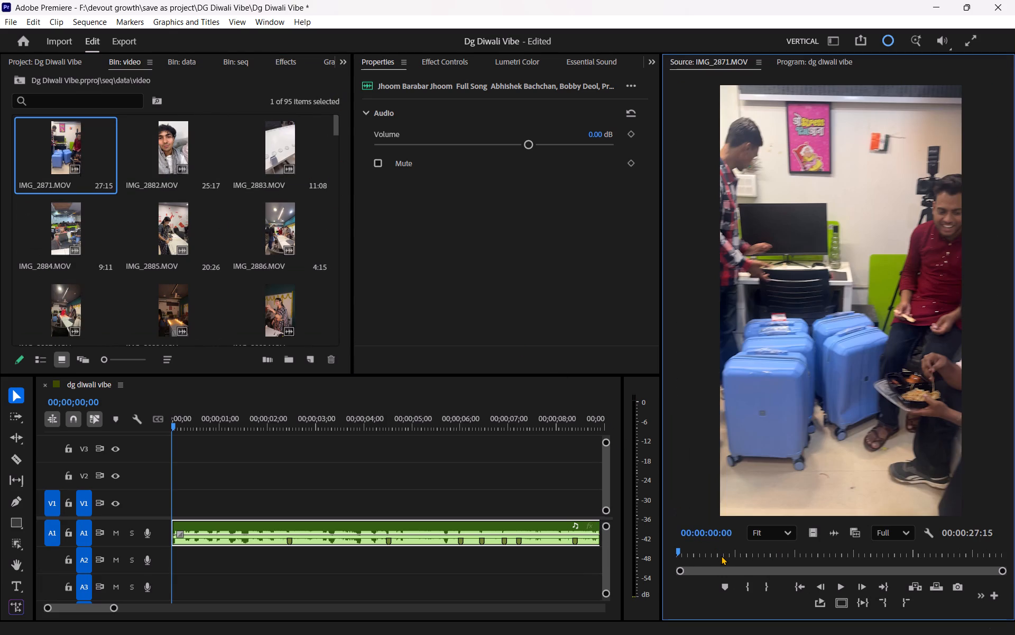
Save the project.
{"action": "key", "text": "ctrl+s"}
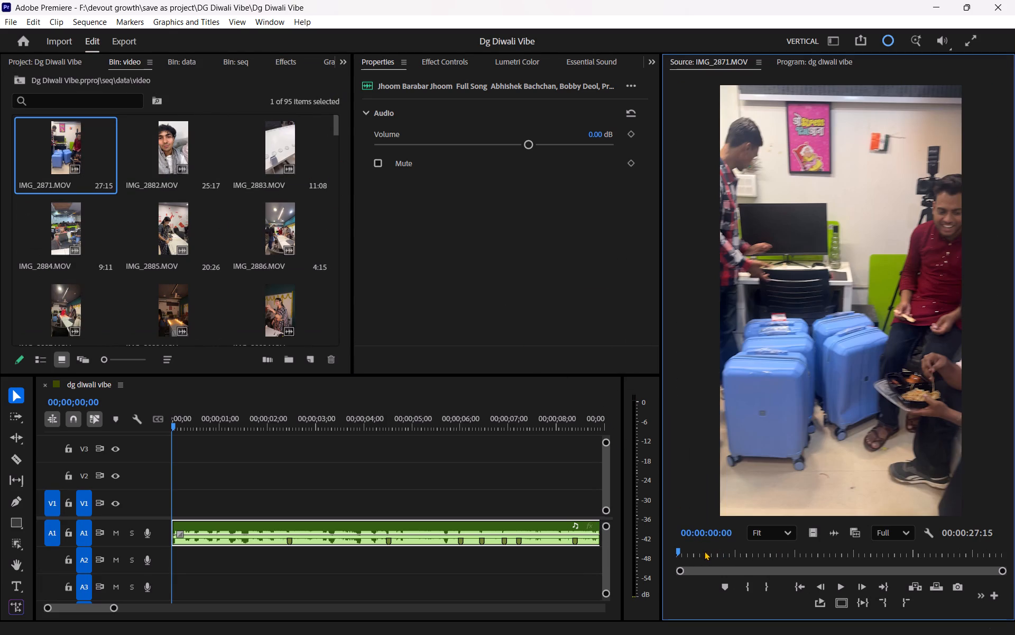
Play the first two seconds of IMG_2871.MOV to judge whether it suits the opening.
{"action": "left_click_drag", "start_coordinate": [704, 551], "coordinate": [669, 554]}
{"action": "key", "text": "space"}
{"action": "key", "text": "space"}
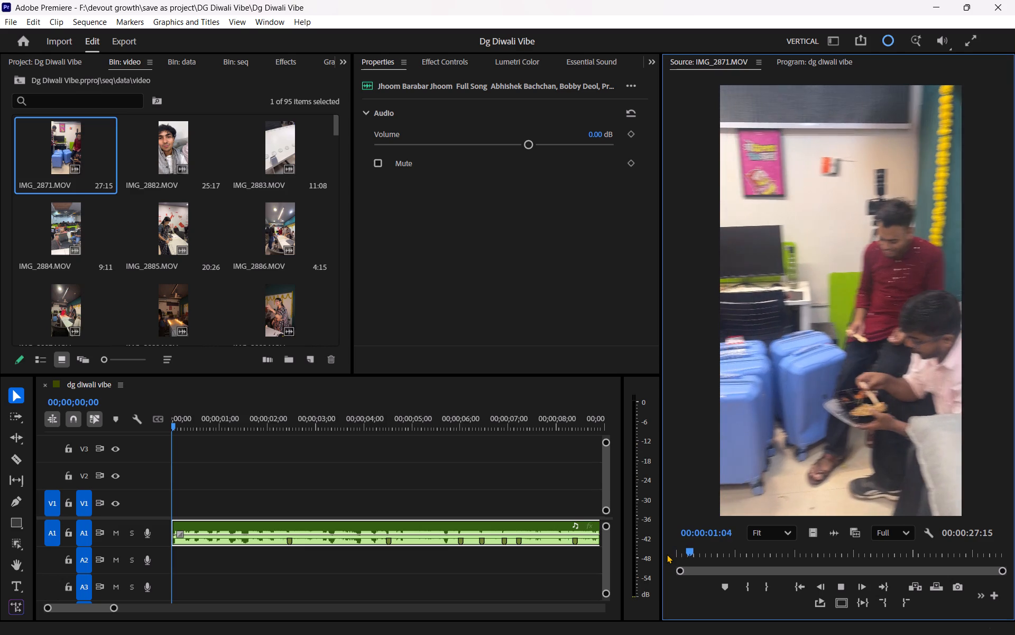
{"action": "key", "text": "space"}
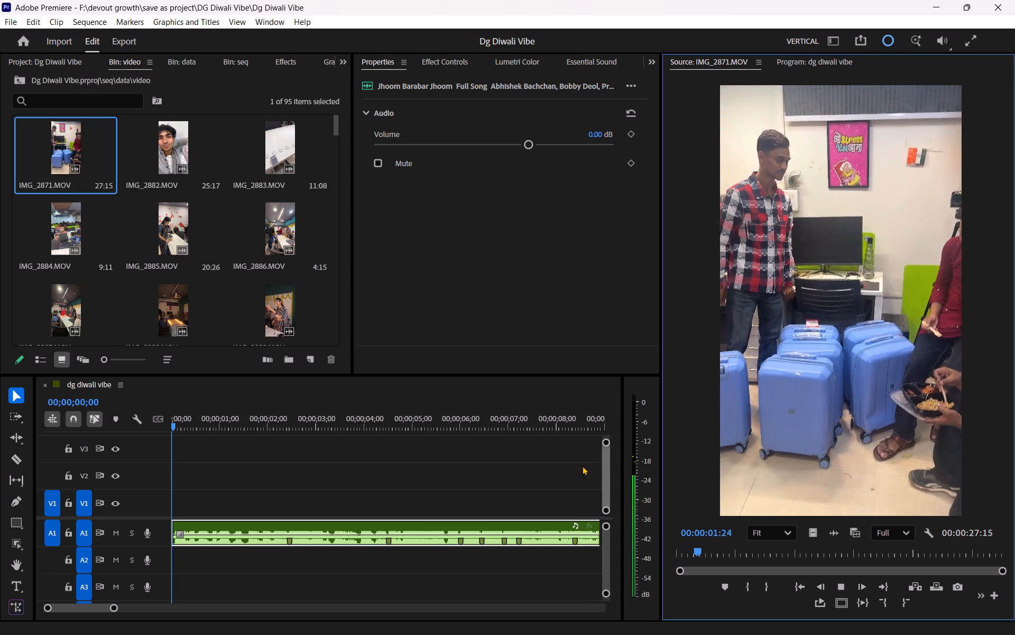
{"action": "key", "text": "space"}
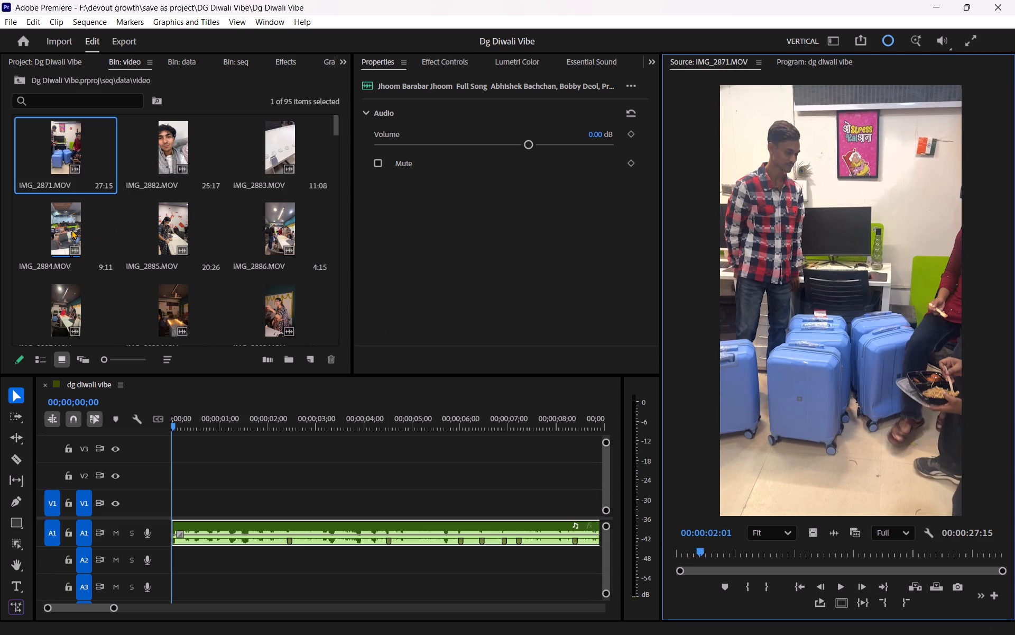
Preview IMG_2884.MOV from its start, mark an In point at 00:00:01:00, and play on to about 00:00:02:05.
{"action": "double_click", "coordinate": [71, 230]}
{"action": "left_click_drag", "start_coordinate": [770, 556], "coordinate": [654, 557]}
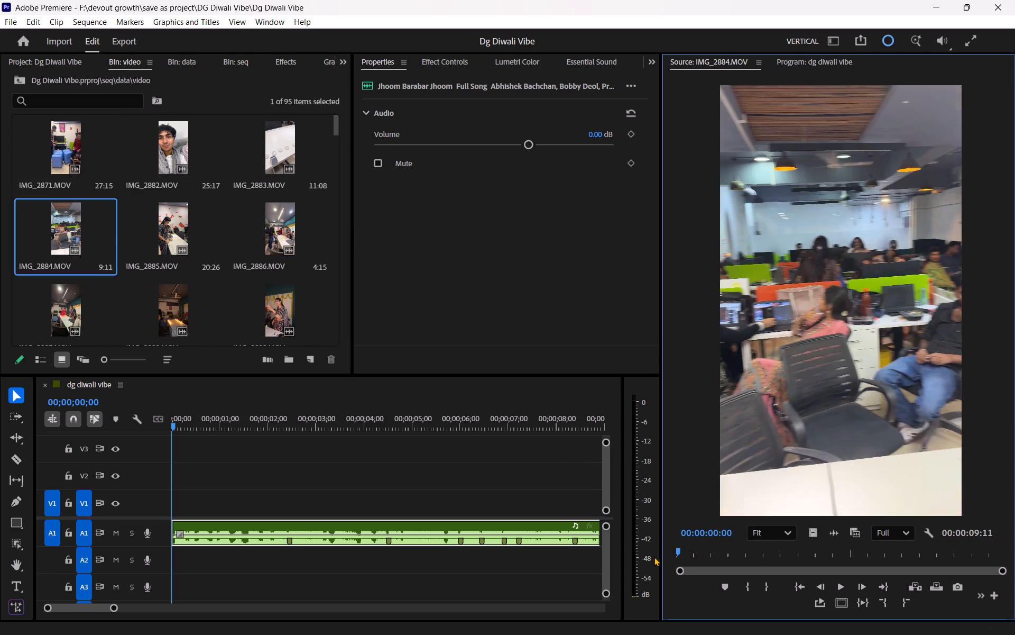
{"action": "left_click_drag", "start_coordinate": [654, 557], "coordinate": [652, 557]}
{"action": "key", "text": "space"}
{"action": "key", "text": "space"}
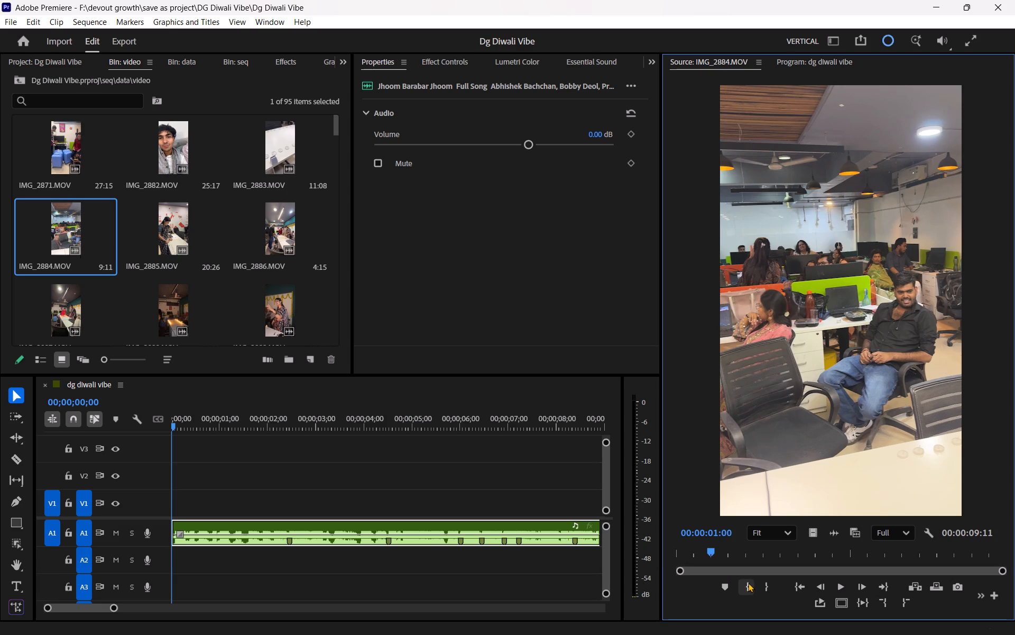
{"action": "left_click", "coordinate": [748, 584]}
{"action": "key", "text": "space"}
{"action": "key", "text": "space"}
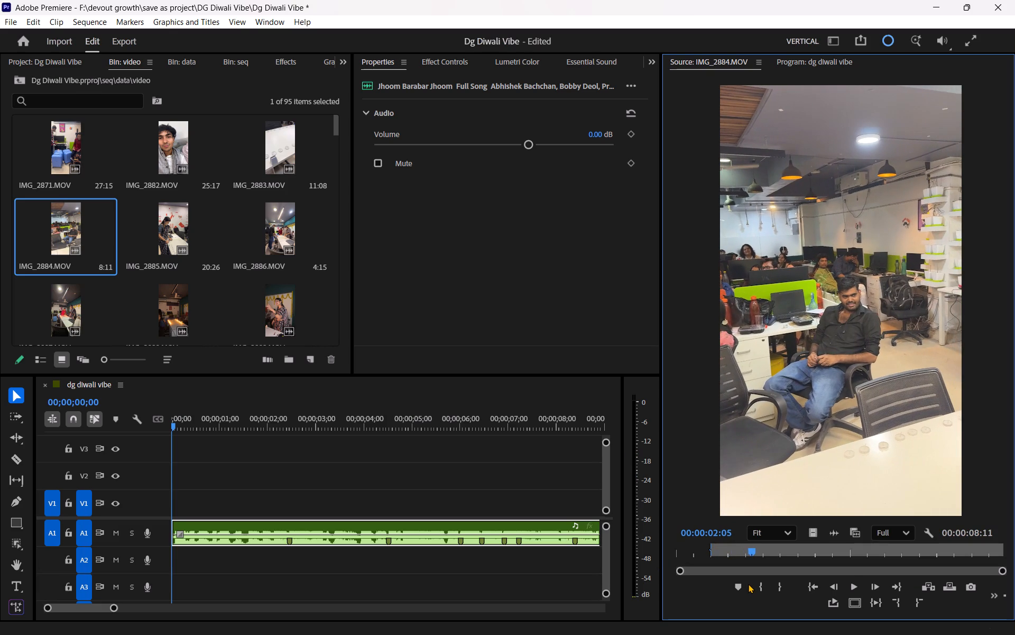
Preview IMG_2885.MOV and mark the diya-lighting moment with an In point at about 00:00:01:10 and an Out point at 00:00:02:11.
{"action": "double_click", "coordinate": [144, 237]}
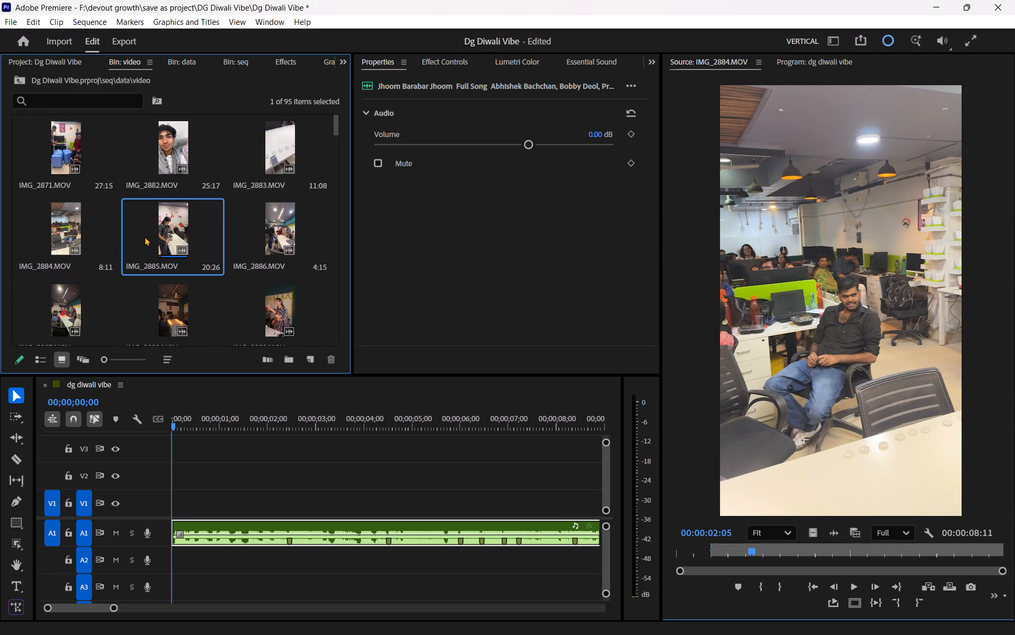
{"action": "left_click_drag", "start_coordinate": [709, 553], "coordinate": [680, 552]}
{"action": "key", "text": "space"}
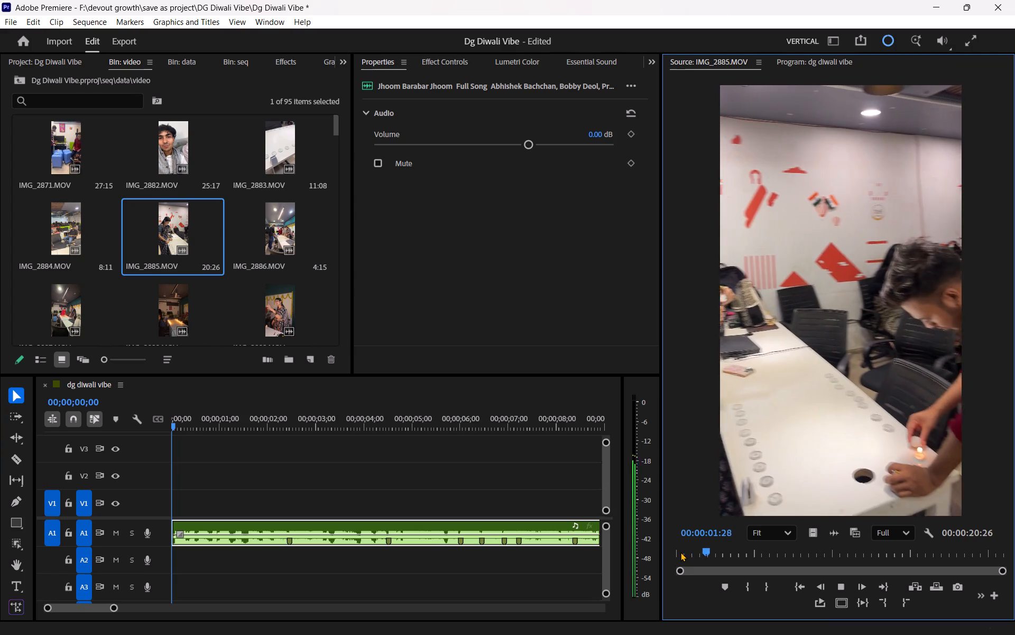
{"action": "key", "text": "space"}
{"action": "left_click_drag", "start_coordinate": [714, 552], "coordinate": [699, 551]}
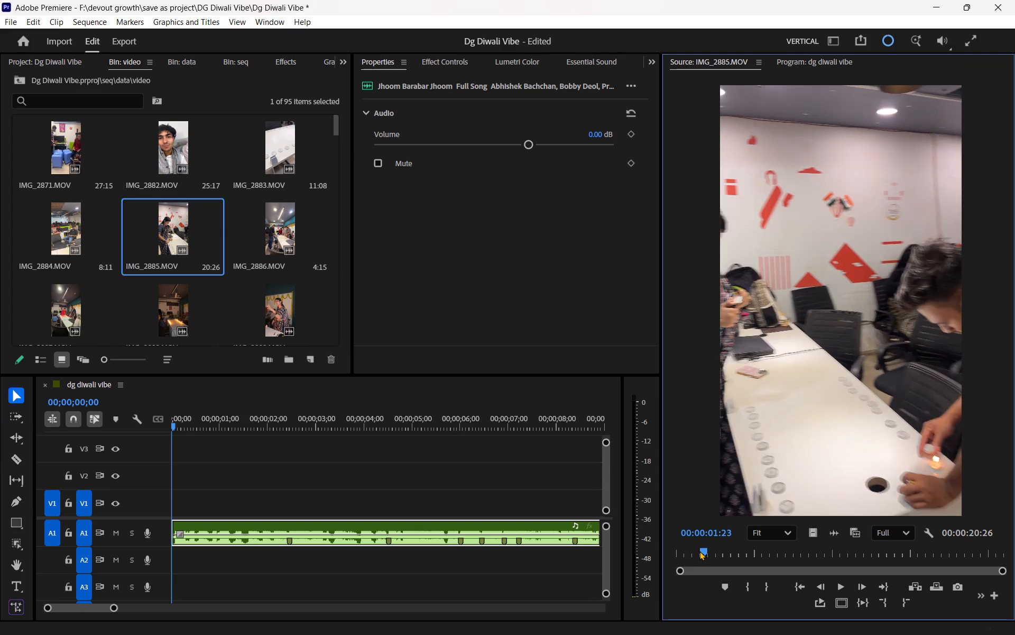
{"action": "left_click_drag", "start_coordinate": [699, 551], "coordinate": [690, 551]}
{"action": "key", "text": "space"}
{"action": "key", "text": "space"}
{"action": "left_click", "coordinate": [748, 583]}
{"action": "key", "text": "space"}
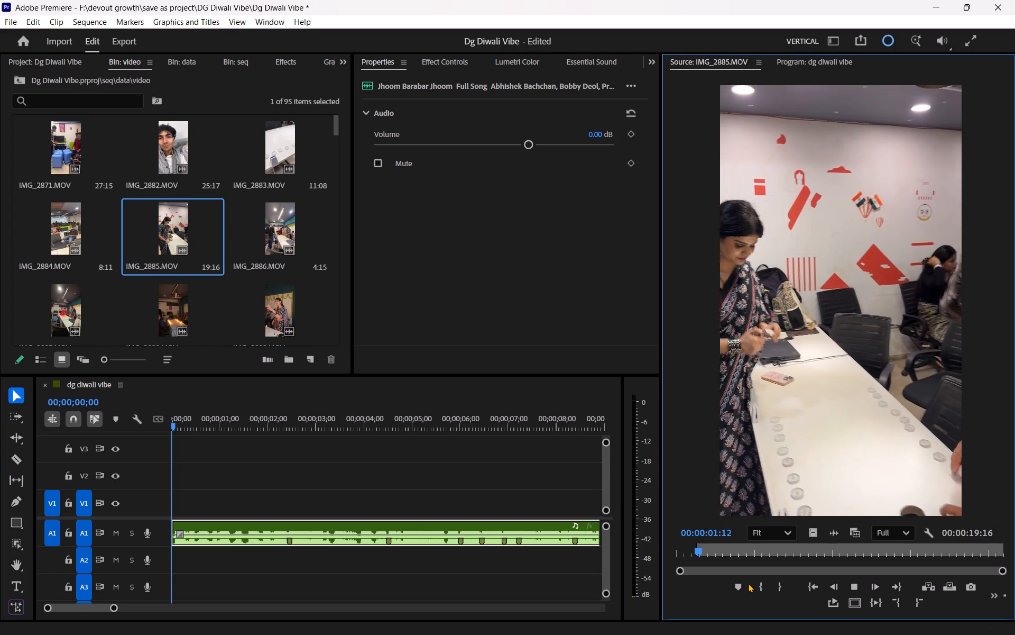
{"action": "key", "text": "space"}
{"action": "key", "text": "space"}
{"action": "key", "text": "space"}
{"action": "left_click", "coordinate": [783, 588]}
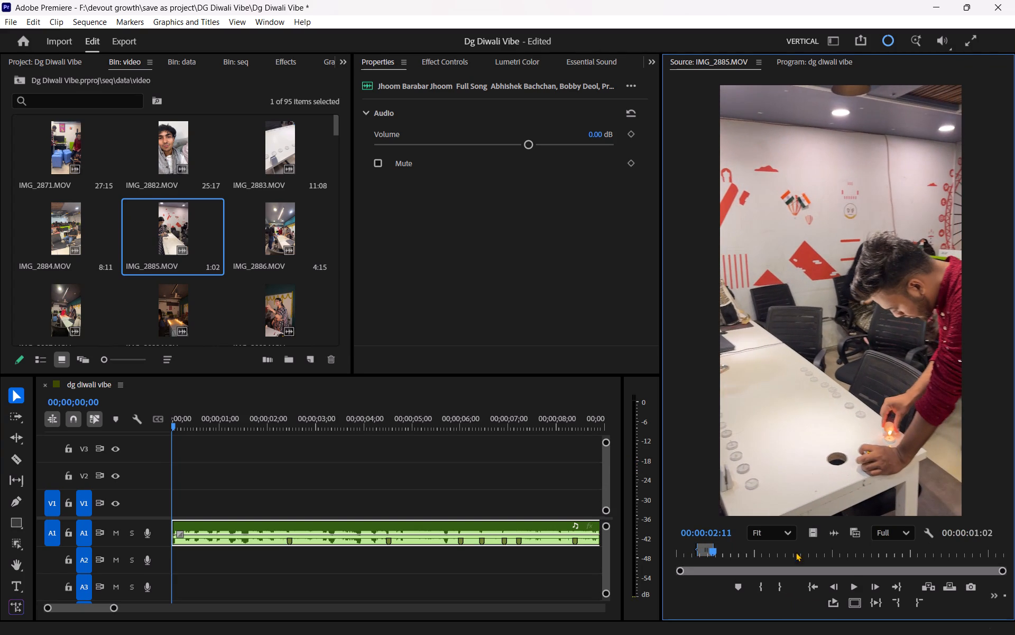
Place only the video of the marked IMG_2885.MOV range on track V1 at 00;00;00;00.
{"action": "left_click_drag", "start_coordinate": [810, 536], "coordinate": [165, 495]}
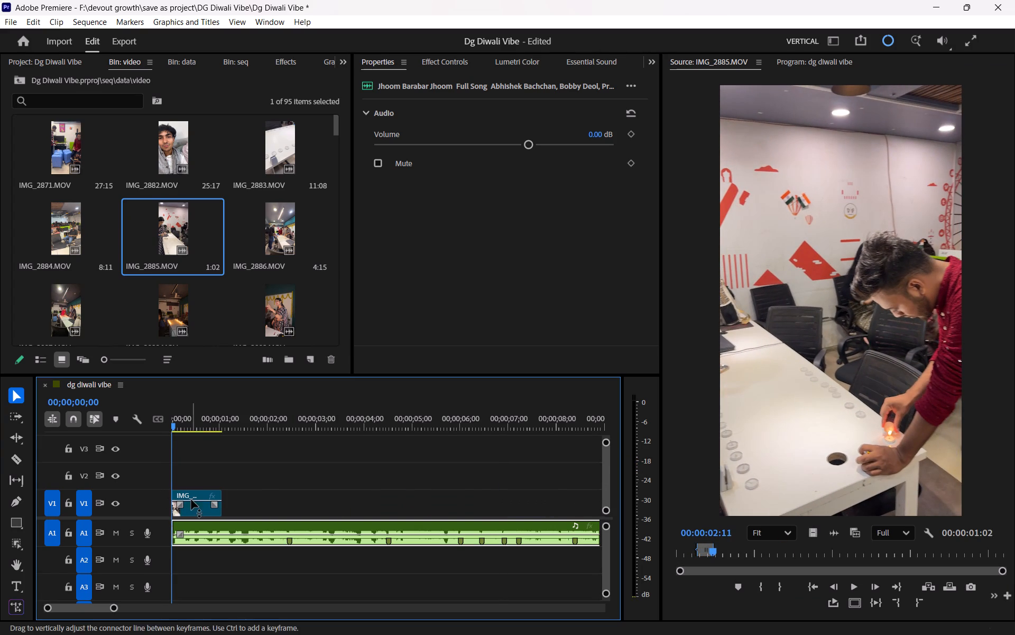
Scale the IMG_2885.MOV clip on V1 to fill the vertical frame.
{"action": "left_click", "coordinate": [194, 400]}
{"action": "left_click", "coordinate": [194, 409]}
{"action": "left_click", "coordinate": [214, 505]}
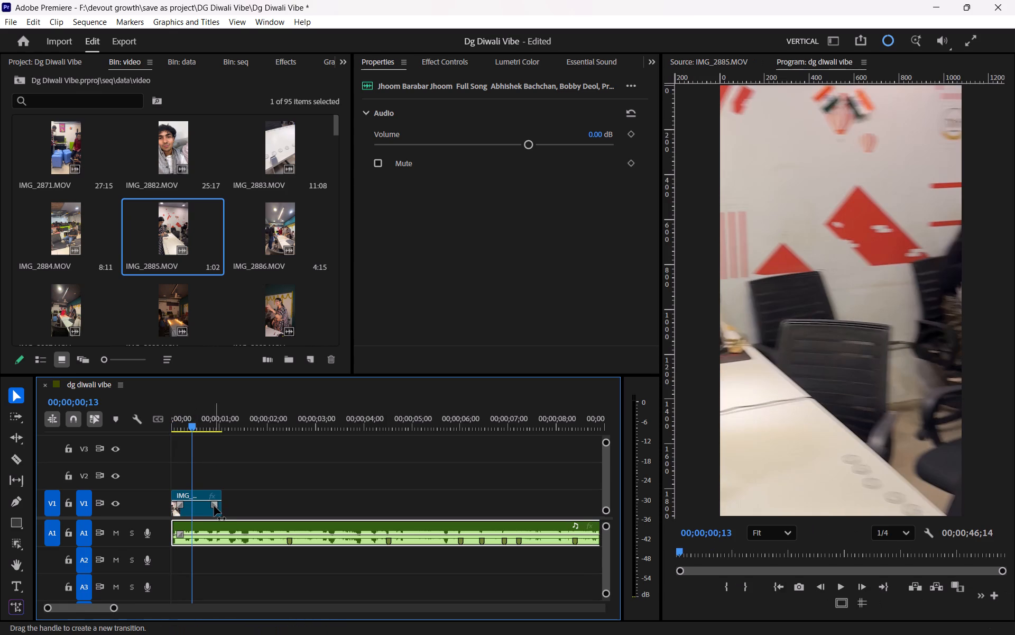
{"action": "left_click", "coordinate": [208, 507]}
{"action": "left_click", "coordinate": [379, 133]}
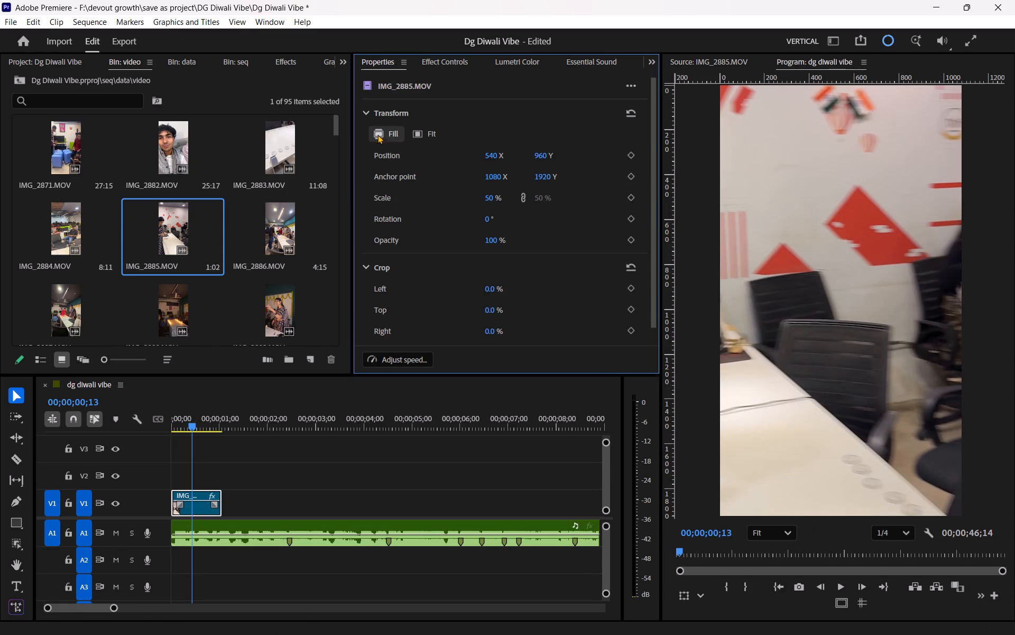
Play the sequence repeatedly from the start to check how the IMG_2885.MOV clip fits the song's opening.
{"action": "left_click_drag", "start_coordinate": [192, 424], "coordinate": [151, 434]}
{"action": "key", "text": "space"}
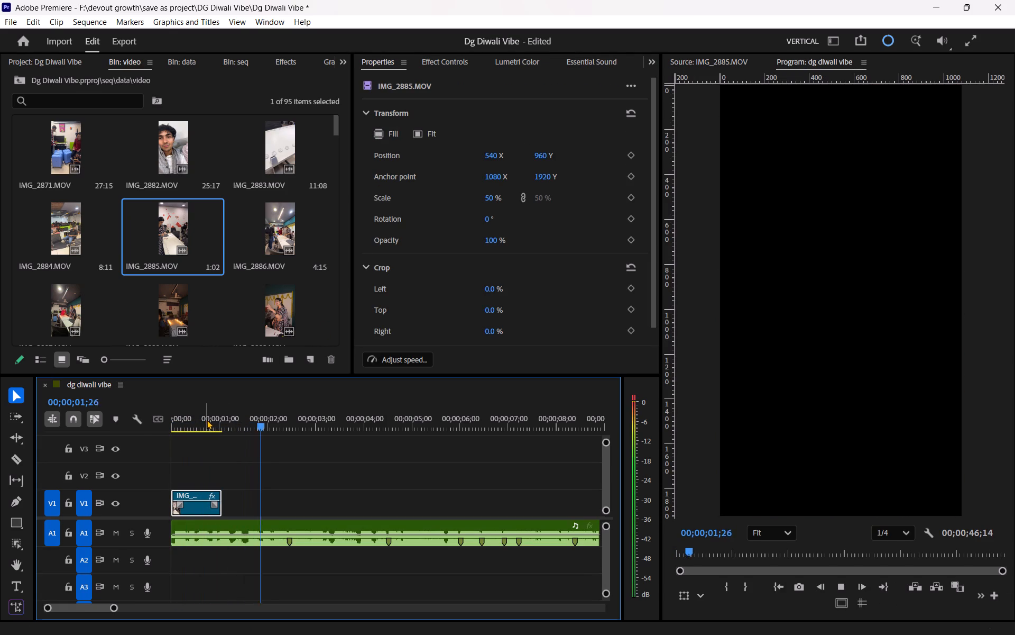
{"action": "key", "text": "space"}
{"action": "left_click_drag", "start_coordinate": [216, 414], "coordinate": [157, 432]}
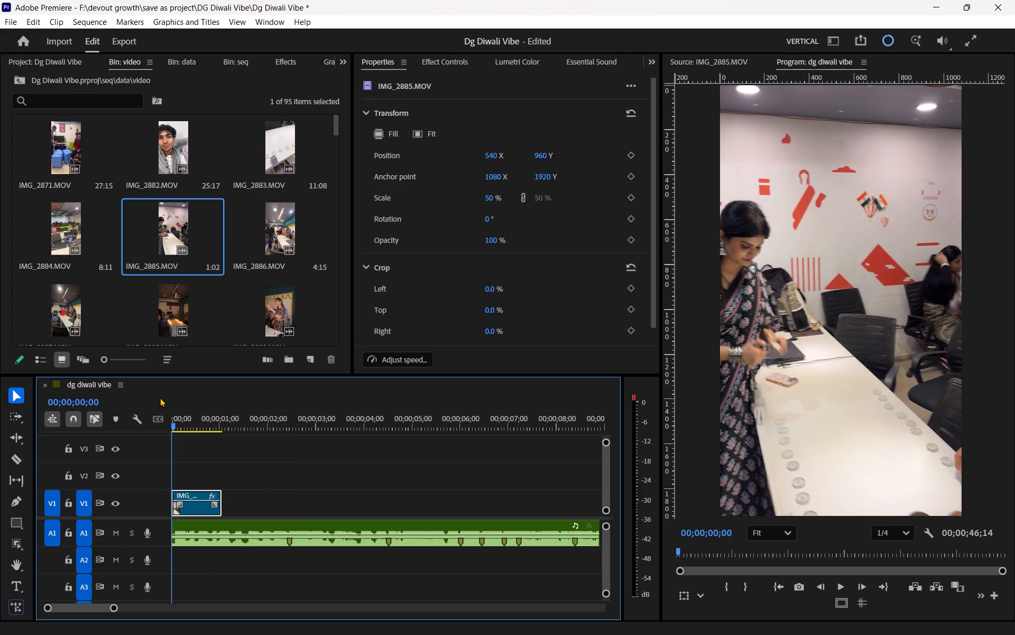
{"action": "key", "text": "space"}
{"action": "key", "text": "space"}
{"action": "key", "text": "space"}
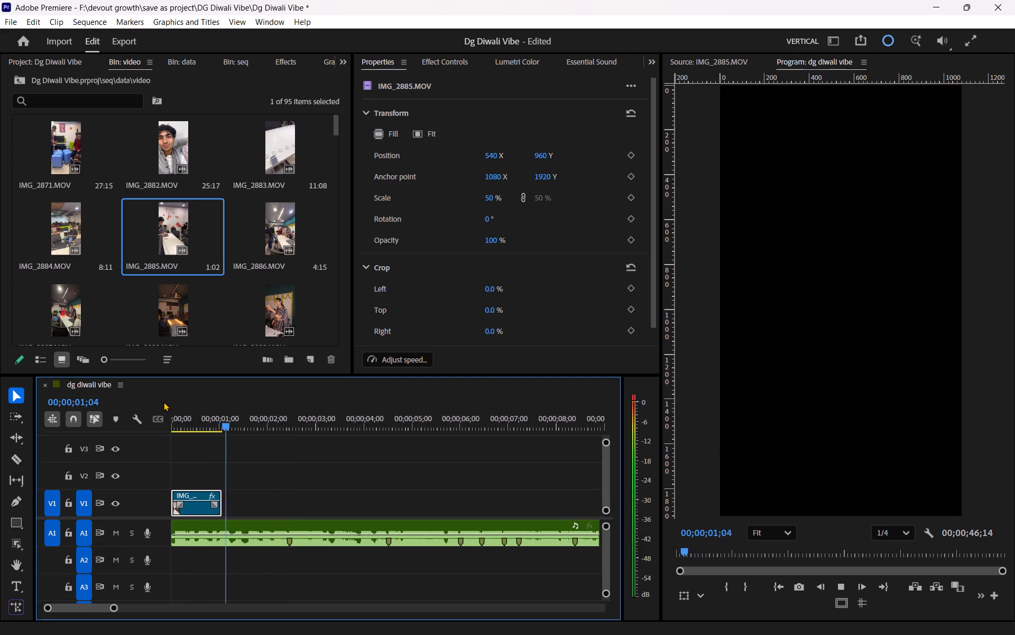
{"action": "key", "text": "space"}
{"action": "left_click_drag", "start_coordinate": [233, 418], "coordinate": [164, 454]}
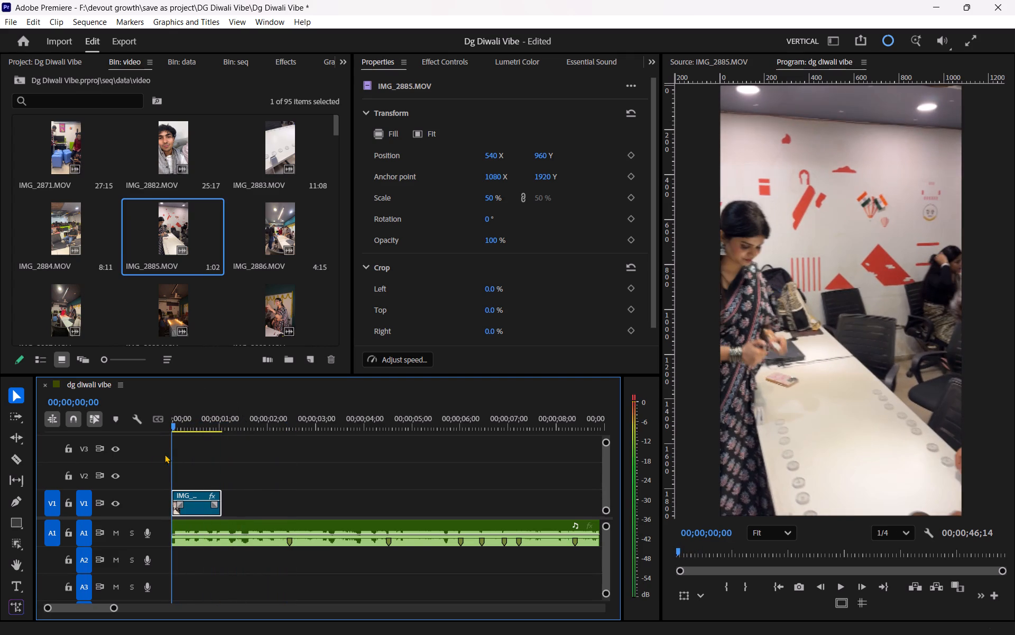
{"action": "left_click_drag", "start_coordinate": [164, 454], "coordinate": [155, 463]}
{"action": "key", "text": "space"}
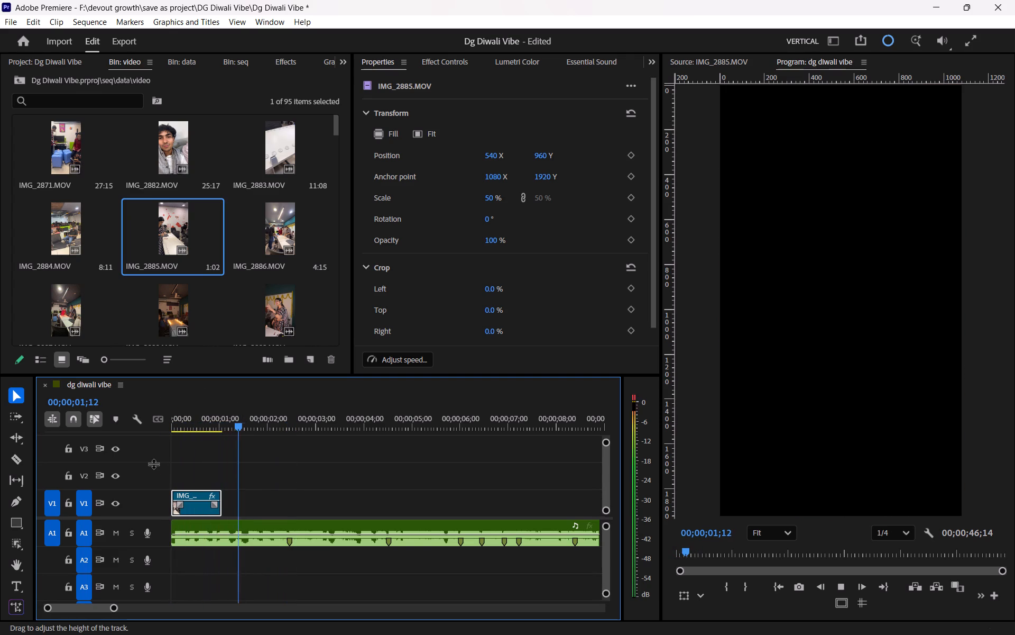
{"action": "key", "text": "space"}
{"action": "left_click_drag", "start_coordinate": [232, 420], "coordinate": [205, 441]}
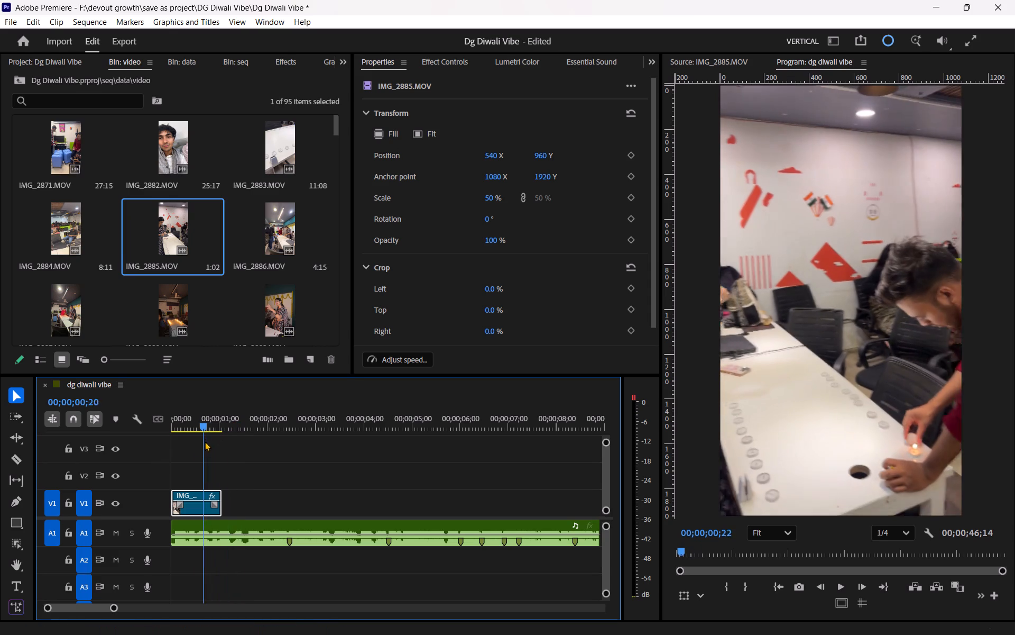
{"action": "left_click_drag", "start_coordinate": [205, 441], "coordinate": [197, 453]}
Shift the IMG_2885.MOV clip later on V1, extend its start back to 00;00;00;00, and play the result.
{"action": "left_click_drag", "start_coordinate": [203, 507], "coordinate": [220, 507]}
{"action": "left_click_drag", "start_coordinate": [193, 501], "coordinate": [164, 501]}
{"action": "left_click_drag", "start_coordinate": [203, 415], "coordinate": [188, 415]}
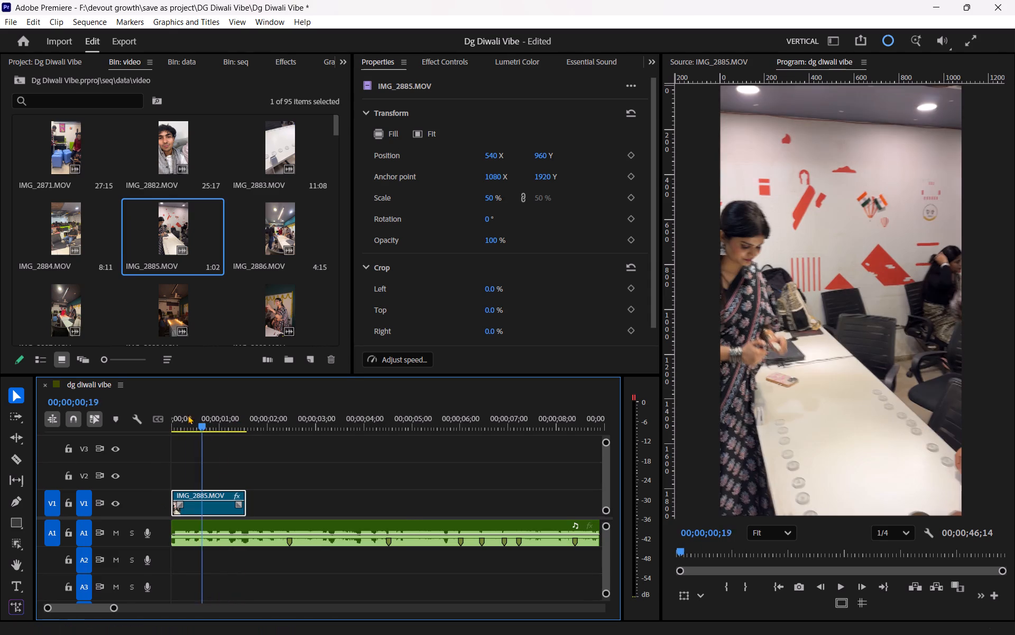
{"action": "left_click_drag", "start_coordinate": [188, 415], "coordinate": [146, 428]}
{"action": "key", "text": "space"}
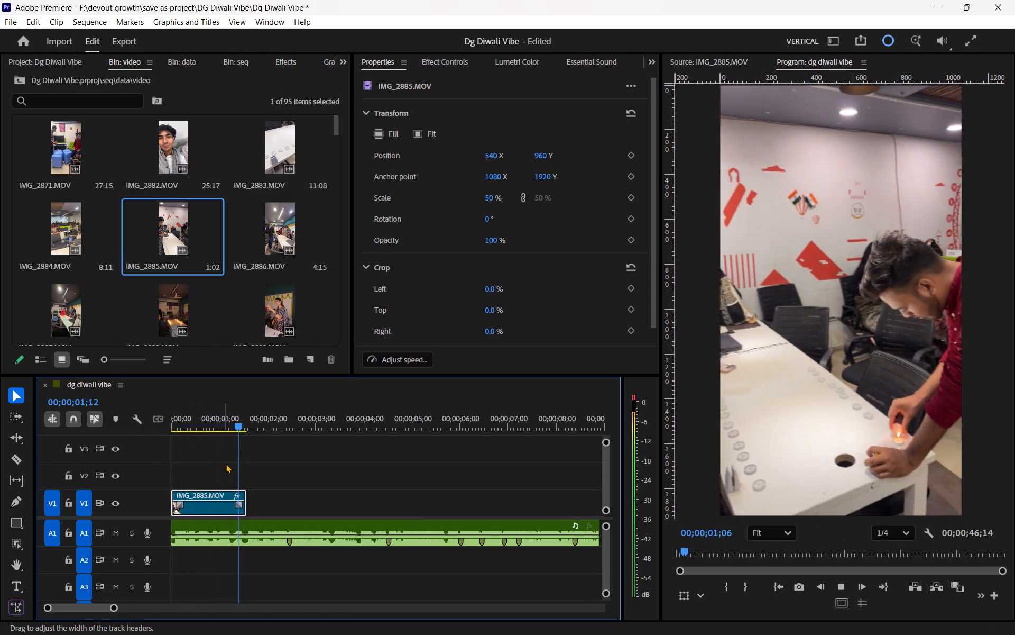
{"action": "key", "text": "space"}
Extend the end of the IMG_2885.MOV clip to the first beat marker at about 00;00;02;12, and play it against the song.
{"action": "left_click_drag", "start_coordinate": [249, 506], "coordinate": [275, 505]}
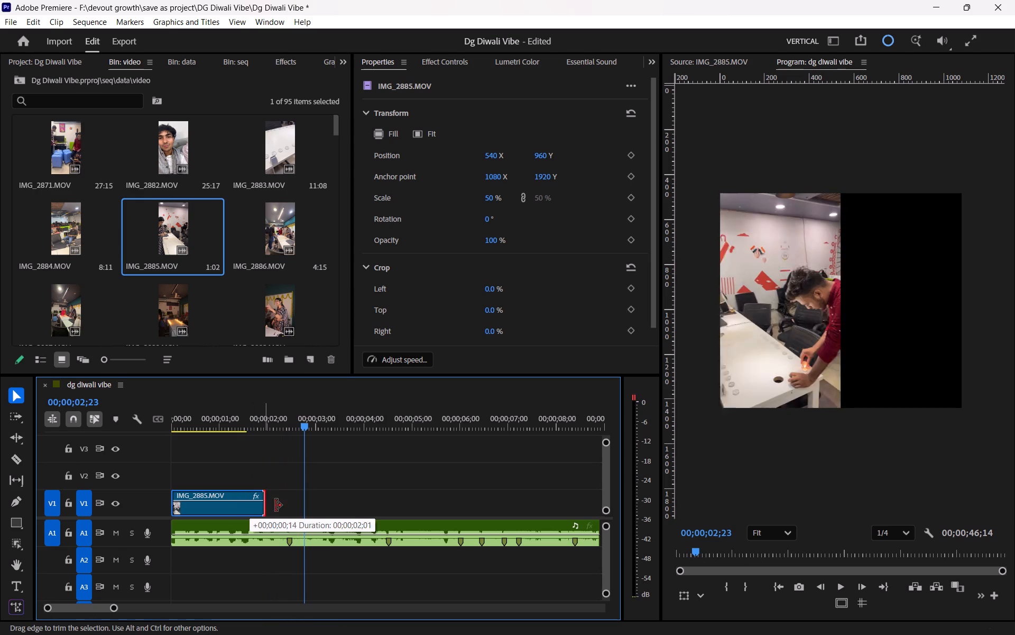
{"action": "left_click_drag", "start_coordinate": [275, 505], "coordinate": [291, 505]}
{"action": "left_click_drag", "start_coordinate": [252, 419], "coordinate": [145, 446]}
{"action": "key", "text": "space"}
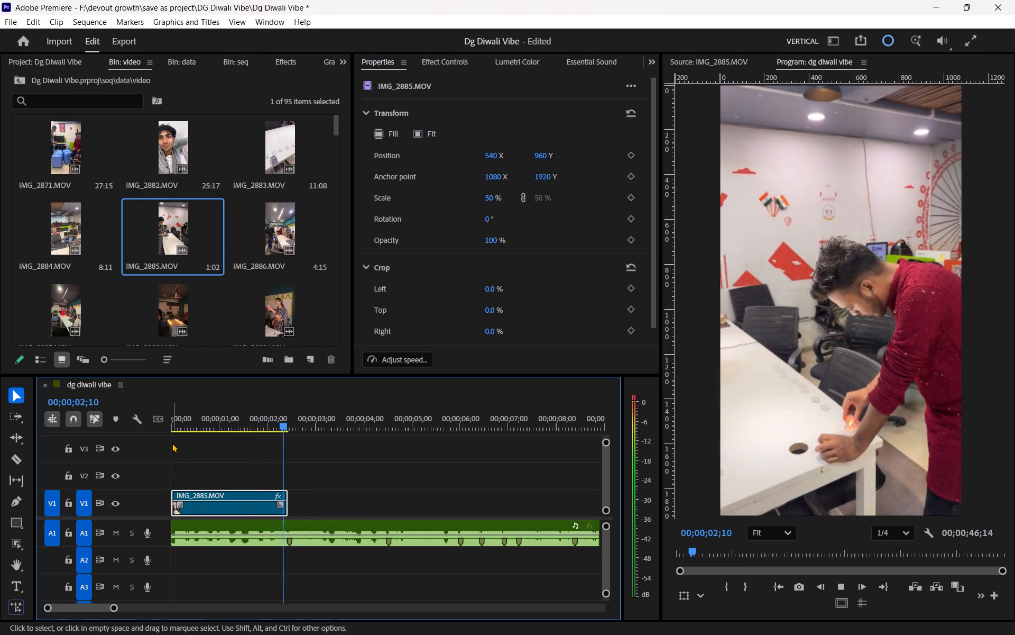
{"action": "key", "text": "space"}
{"action": "left_click_drag", "start_coordinate": [243, 422], "coordinate": [135, 439]}
{"action": "key", "text": "space"}
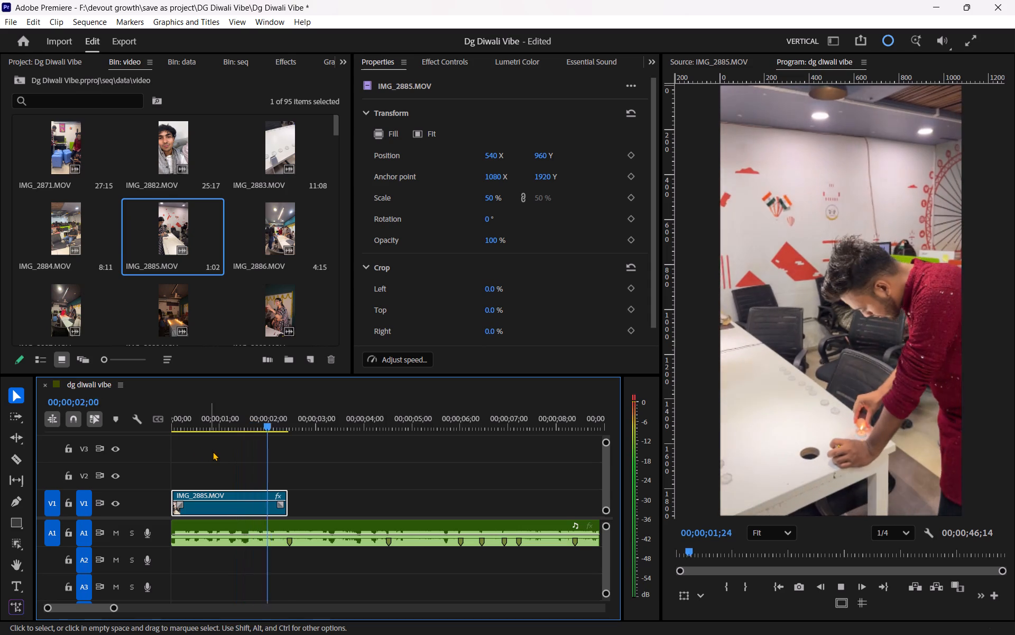
{"action": "key", "text": "space"}
{"action": "left_click", "coordinate": [236, 445]}
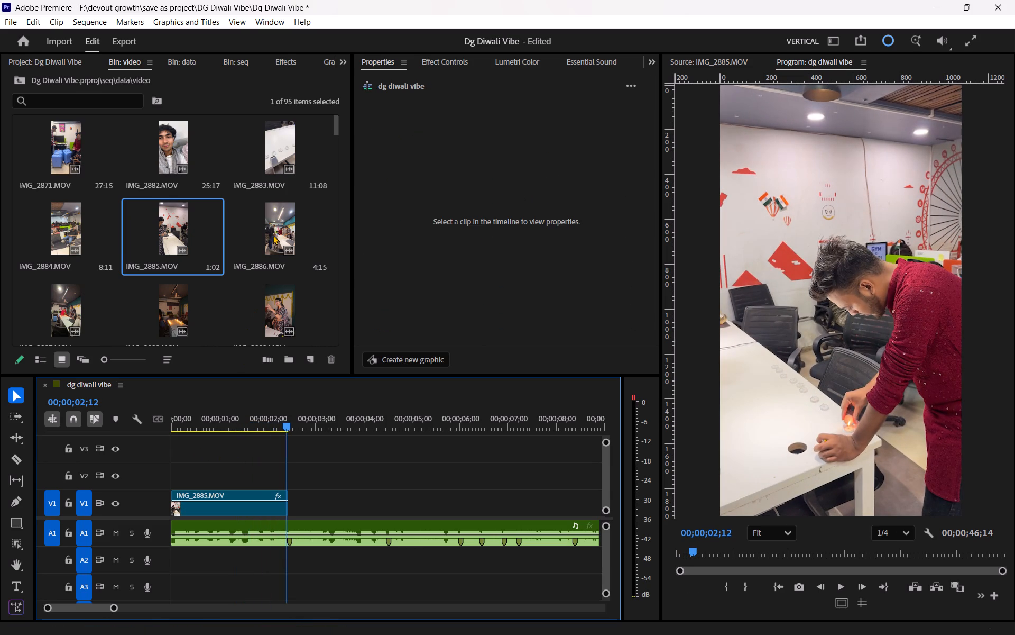
Preview IMG_2886.MOV from the video bin and mark its range from 00:00:00:15 to 00:00:01:17.
{"action": "double_click", "coordinate": [273, 226]}
{"action": "left_click_drag", "start_coordinate": [765, 558], "coordinate": [754, 558]}
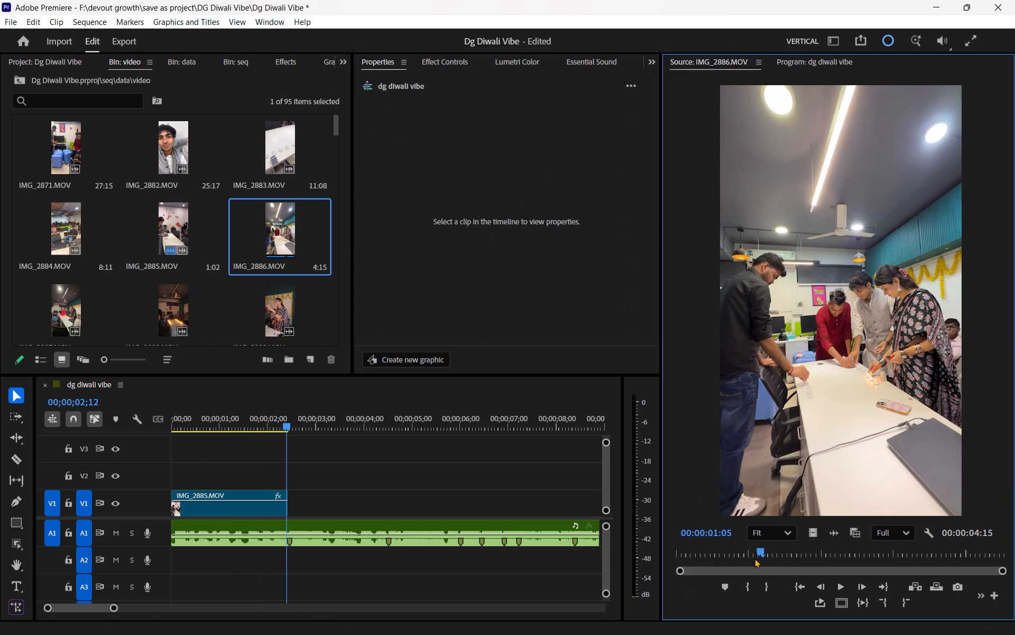
{"action": "left_click_drag", "start_coordinate": [754, 558], "coordinate": [657, 566]}
{"action": "key", "text": "space"}
{"action": "key", "text": "space"}
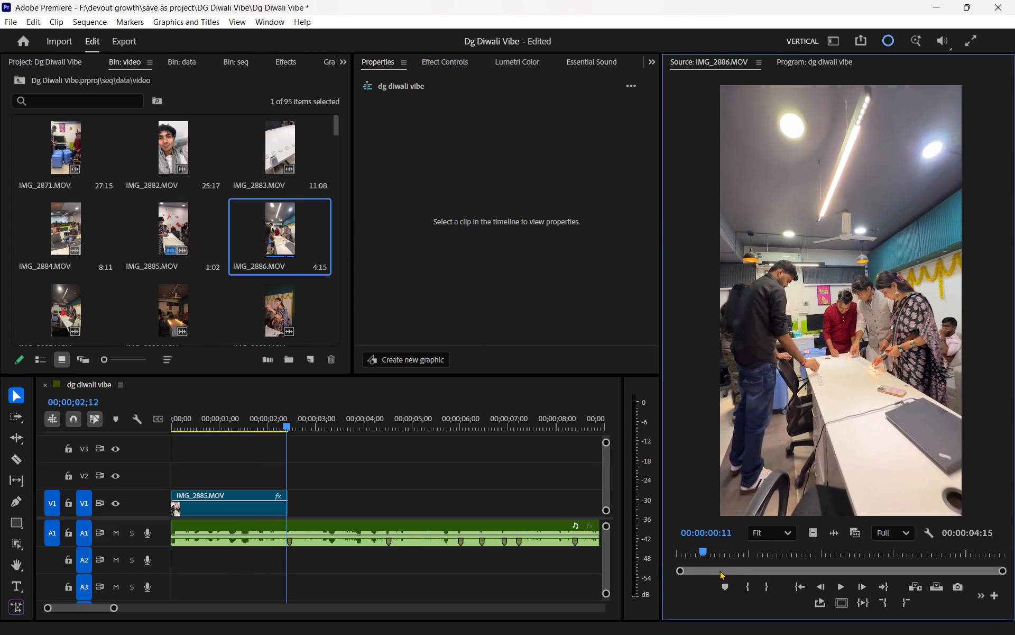
{"action": "left_click_drag", "start_coordinate": [699, 554], "coordinate": [668, 555]}
{"action": "key", "text": "space"}
{"action": "key", "text": "space"}
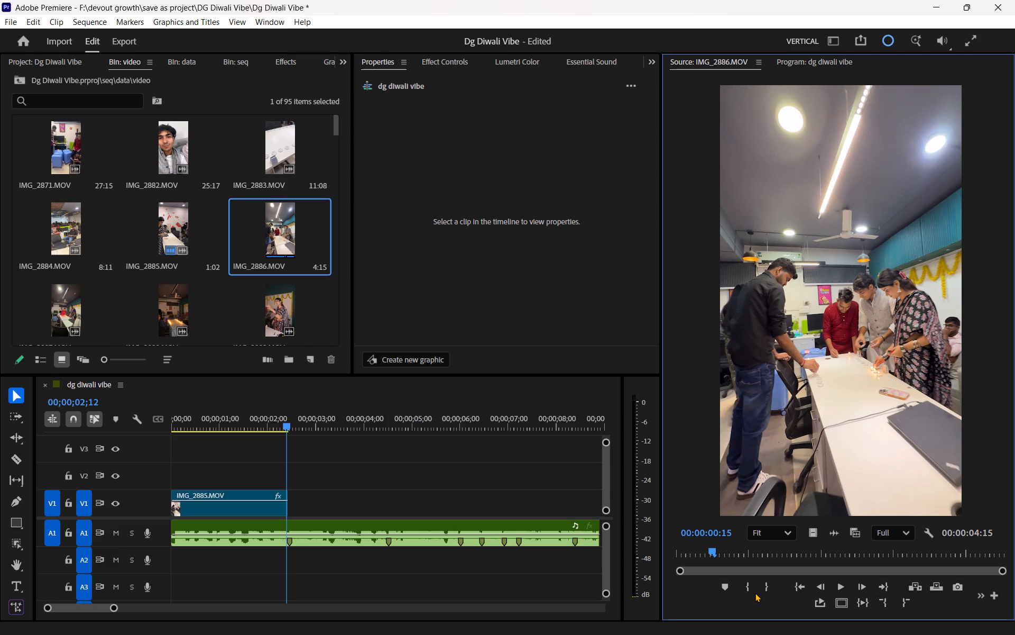
{"action": "left_click", "coordinate": [750, 591]}
{"action": "key", "text": "space"}
{"action": "key", "text": "space"}
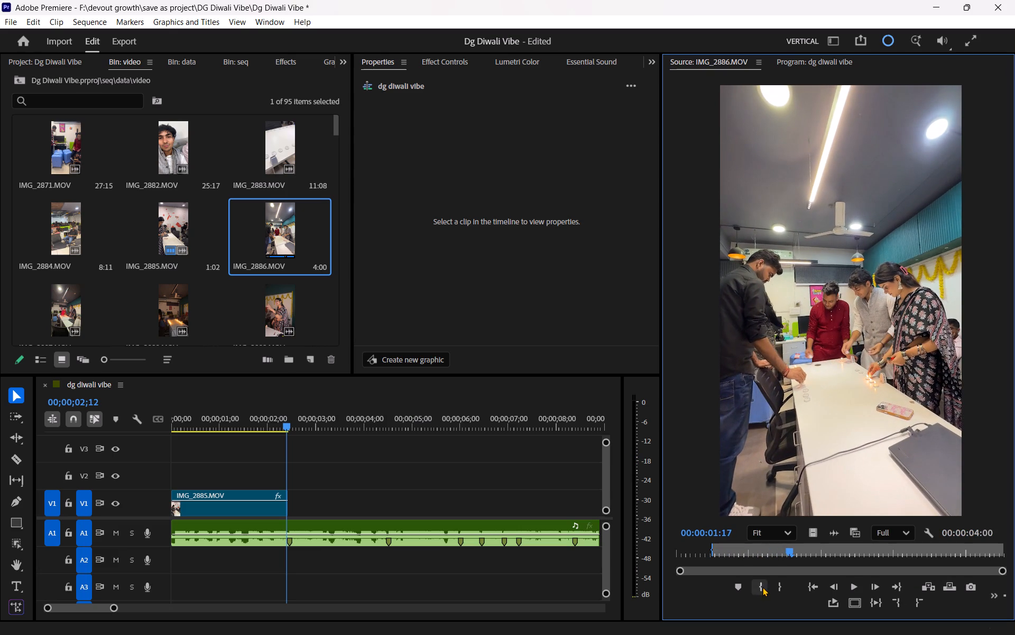
{"action": "left_click", "coordinate": [783, 584]}
Place the marked IMG_2886.MOV range, video only, on V1 and extend its start back to the end of the IMG_2885.MOV clip.
{"action": "left_click_drag", "start_coordinate": [813, 532], "coordinate": [310, 503]}
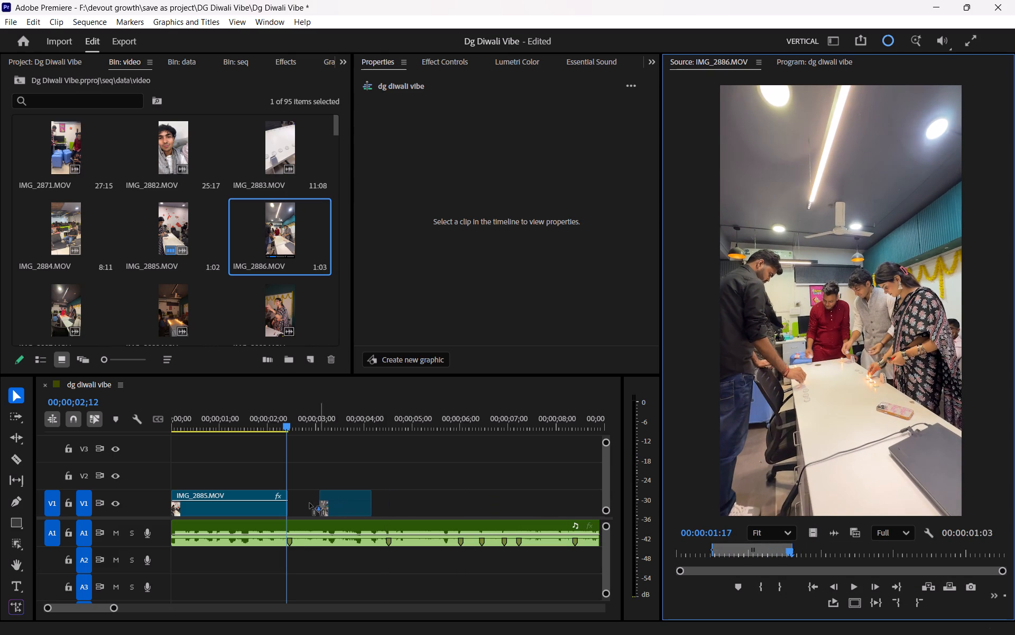
{"action": "left_click_drag", "start_coordinate": [310, 503], "coordinate": [310, 507]}
{"action": "left_click_drag", "start_coordinate": [309, 504], "coordinate": [289, 504]}
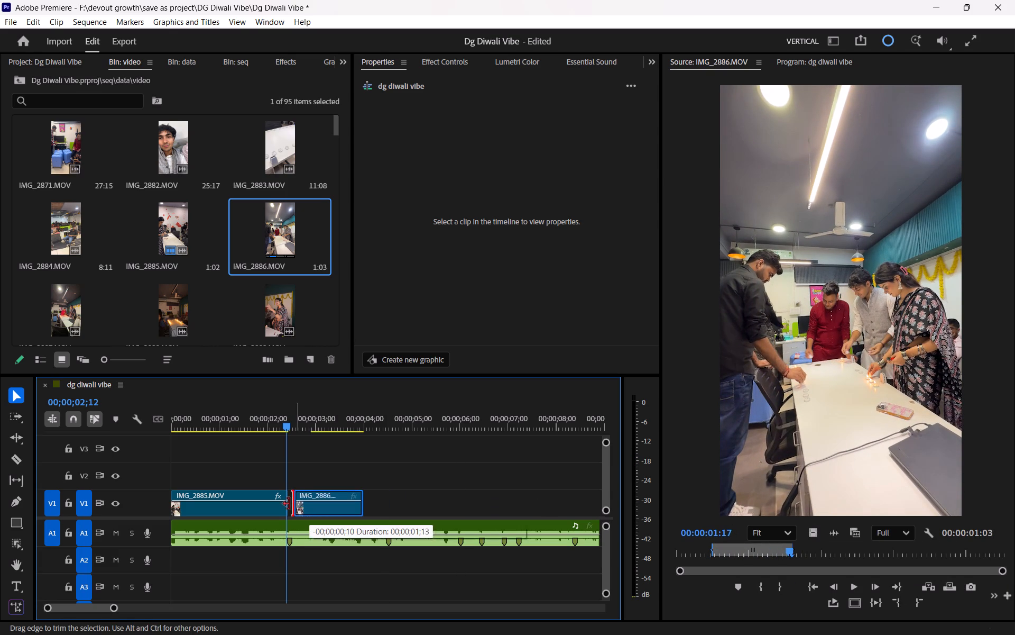
{"action": "left_click_drag", "start_coordinate": [289, 504], "coordinate": [284, 504]}
Scale the IMG_2886.MOV clip on V1 to fill the vertical frame and play across its cut.
{"action": "left_click_drag", "start_coordinate": [279, 415], "coordinate": [259, 414]}
{"action": "left_click", "coordinate": [317, 501]}
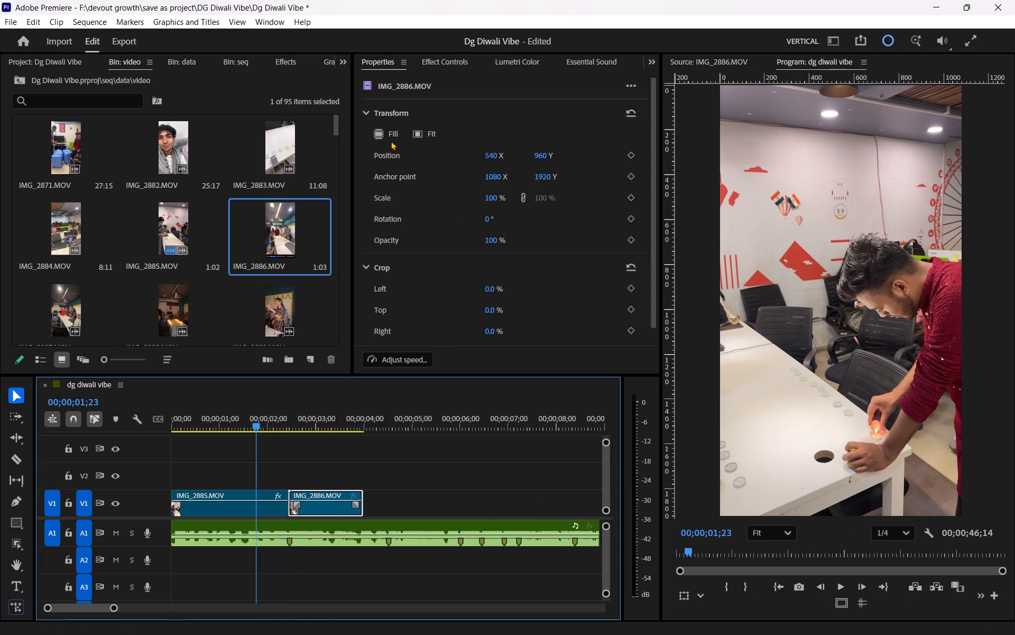
{"action": "left_click", "coordinate": [388, 136]}
{"action": "key", "text": "space"}
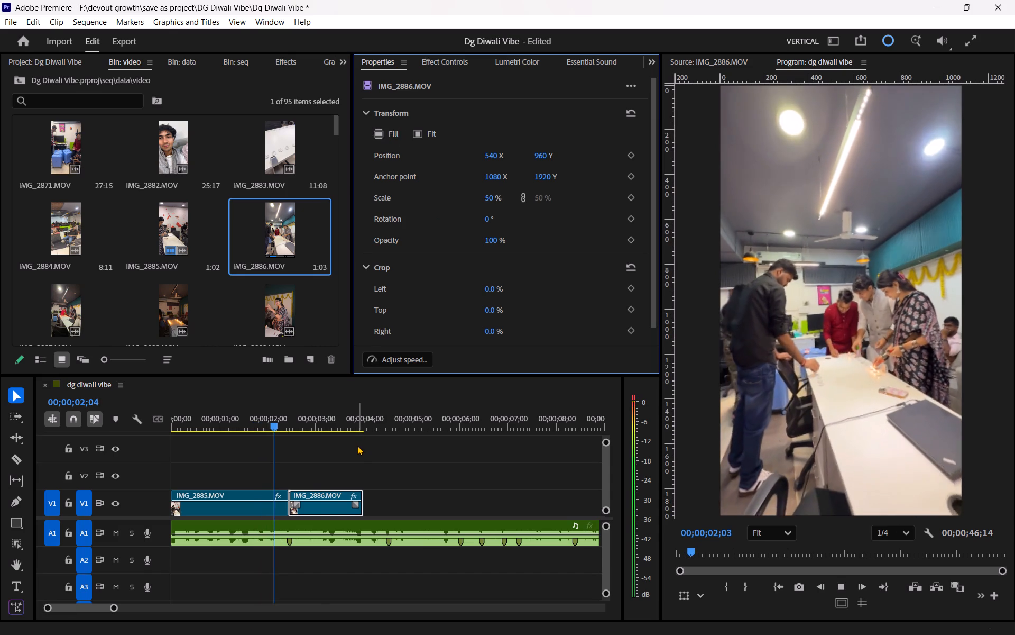
{"action": "key", "text": "space"}
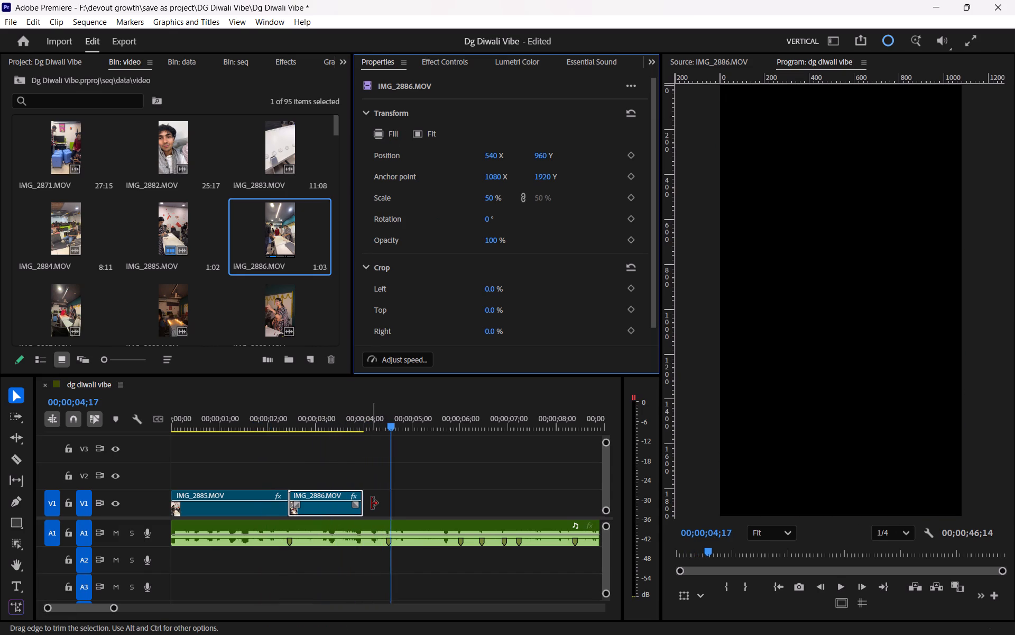
Extend the end of the IMG_2886.MOV clip to the second beat marker at about 00;00;04;14.
{"action": "key", "text": "space"}
{"action": "key", "text": "space"}
{"action": "left_click_drag", "start_coordinate": [371, 503], "coordinate": [393, 502]}
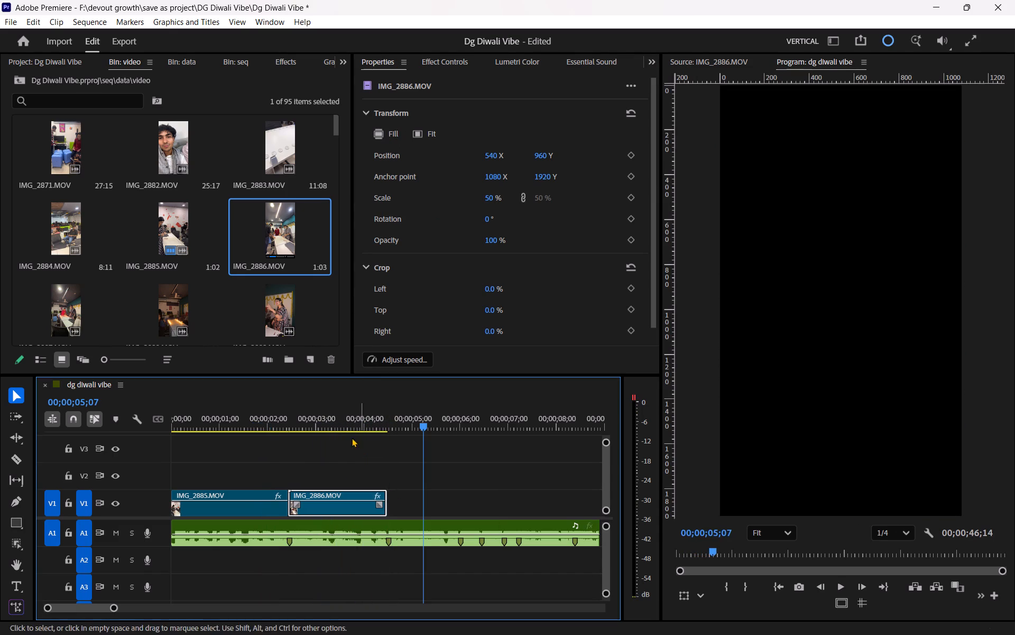
Play the sequence from the start and past the second clip to check the cuts and following beat markers against the song.
{"action": "left_click_drag", "start_coordinate": [326, 419], "coordinate": [157, 438]}
{"action": "key", "text": "space"}
{"action": "left_click", "coordinate": [214, 458]}
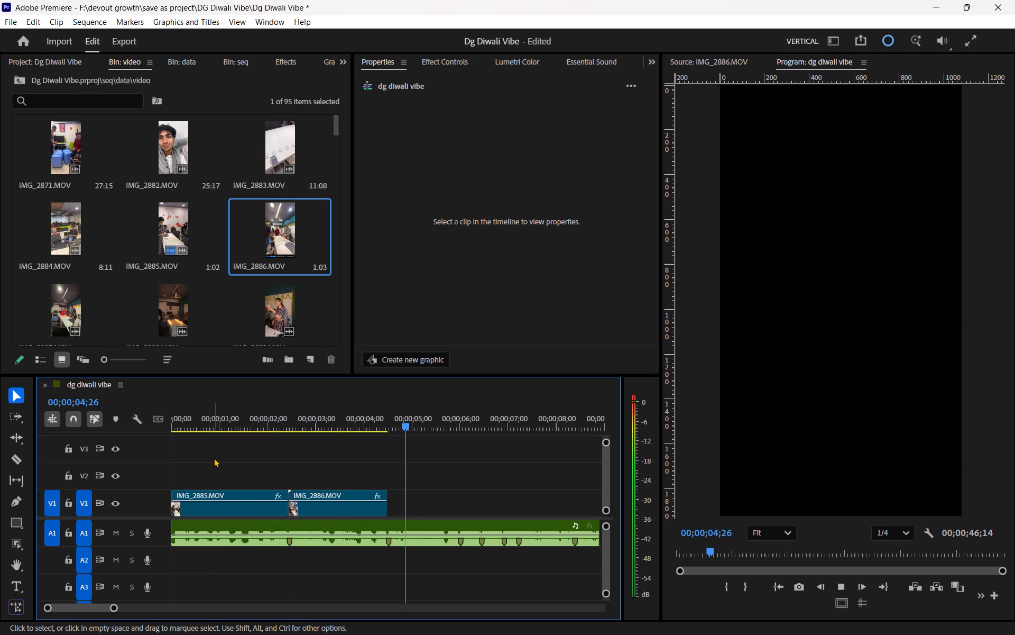
{"action": "scroll", "coordinate": [311, 467], "scroll_direction": "down", "scroll_amount": 4}
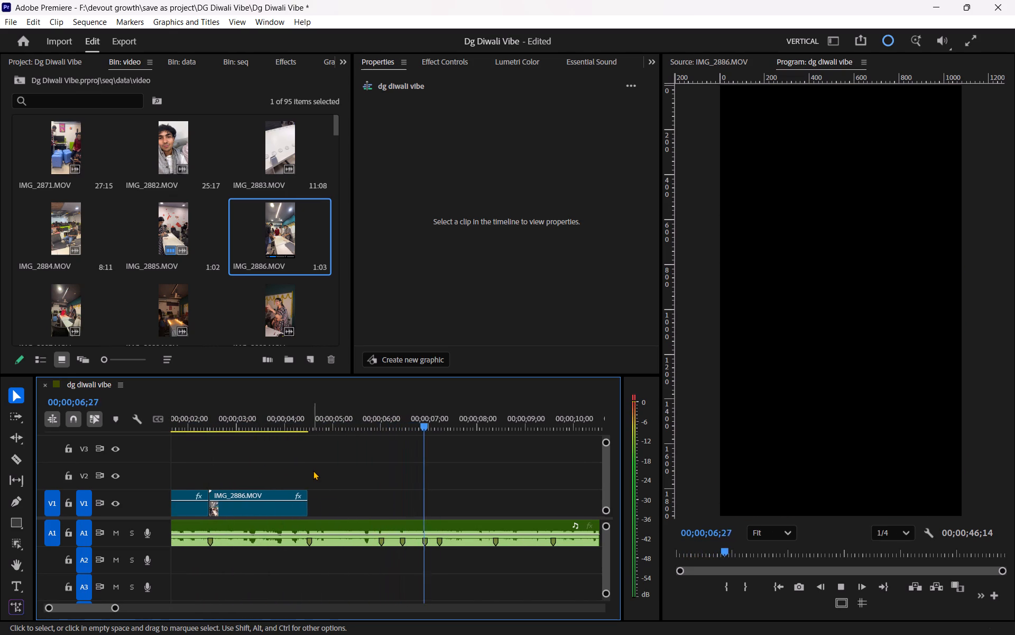
{"action": "key", "text": "space"}
{"action": "left_click_drag", "start_coordinate": [329, 418], "coordinate": [300, 418]}
{"action": "key", "text": "space"}
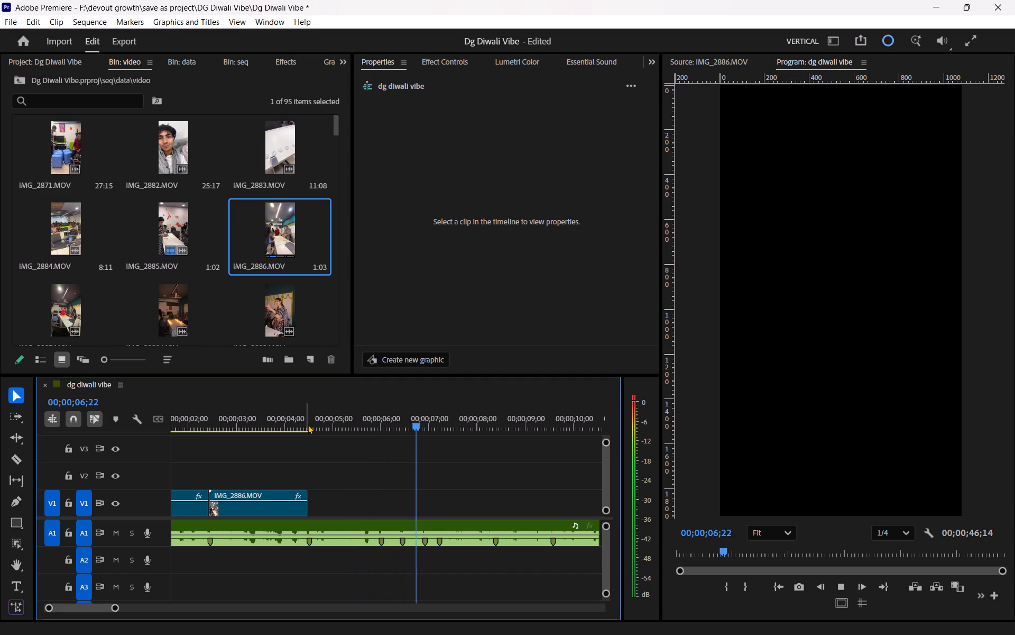
{"action": "key", "text": "space"}
{"action": "left_click", "coordinate": [437, 414]}
{"action": "key", "text": "space"}
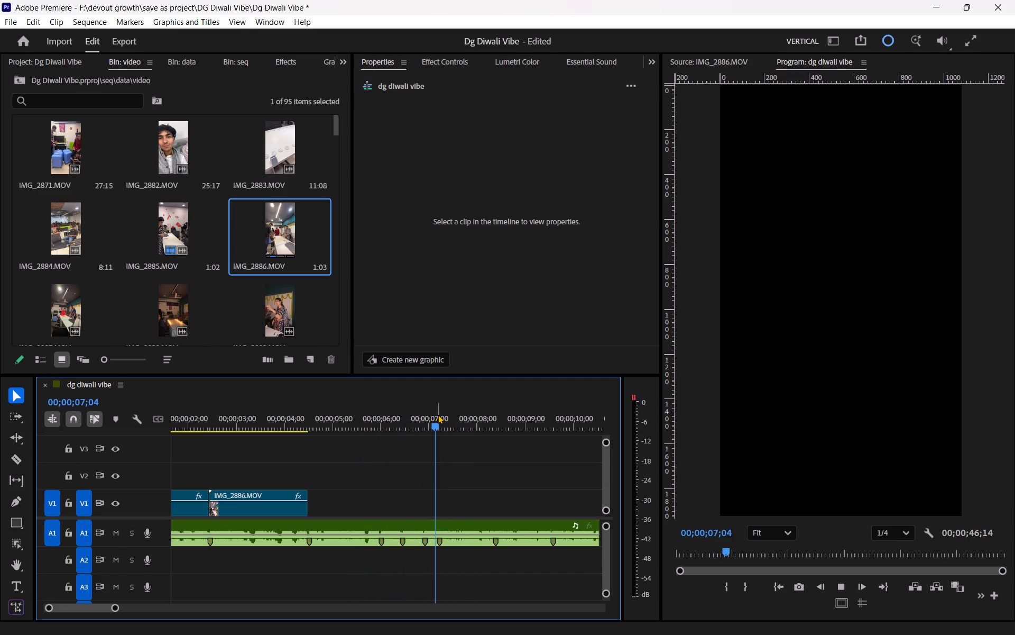
{"action": "key", "text": "space"}
{"action": "left_click_drag", "start_coordinate": [445, 415], "coordinate": [248, 481]}
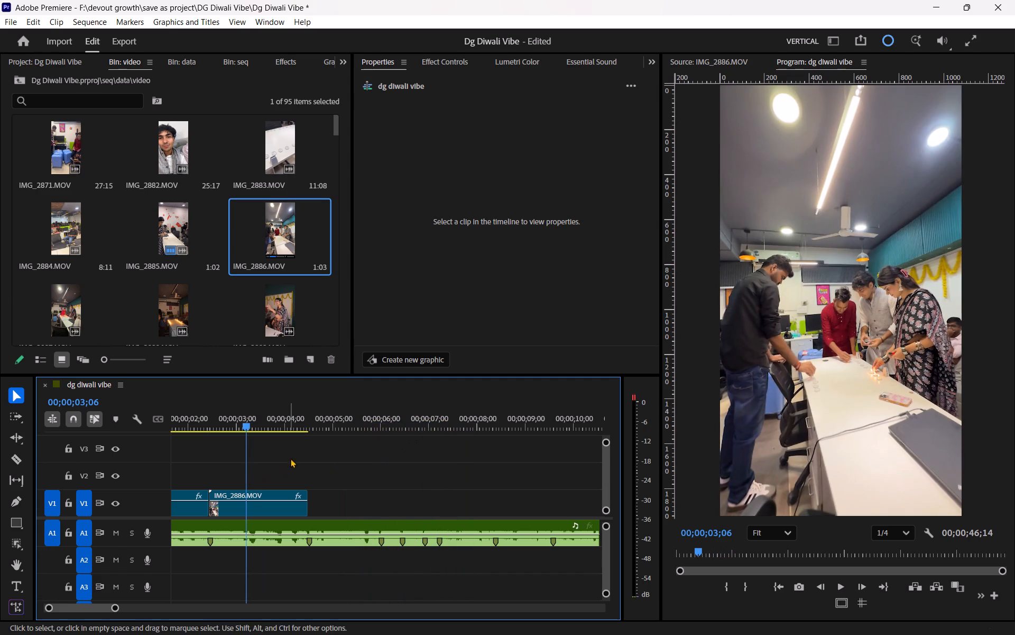
Open IMG_2887.MOV from the video bin for preview.
{"action": "double_click", "coordinate": [50, 308]}
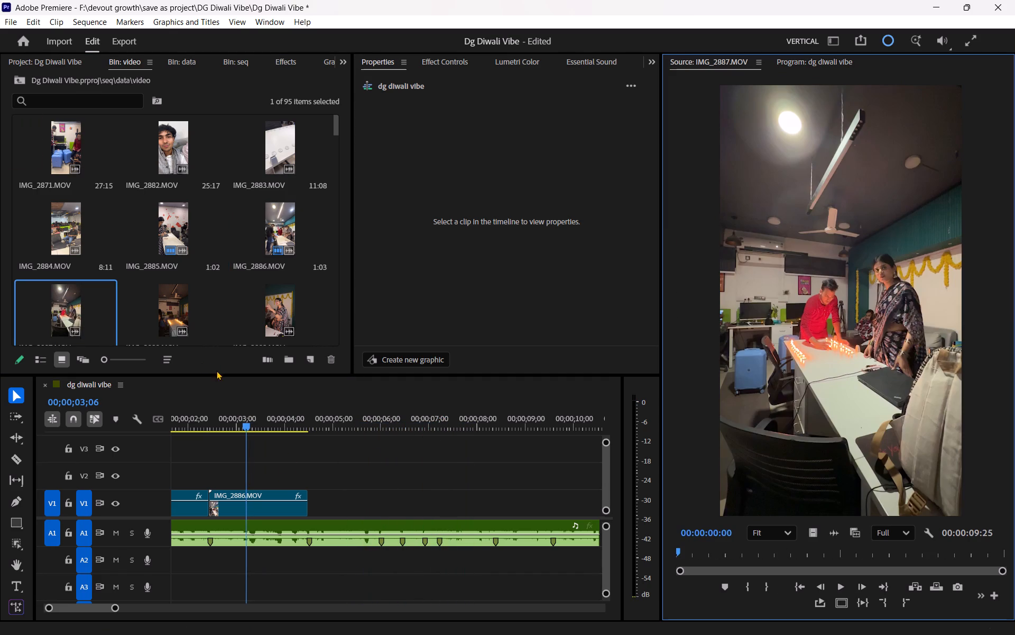
Replay the opening and apply the Warp Stabilizer effect to the IMG_2885.MOV clip on V1.
{"action": "left_click_drag", "start_coordinate": [264, 416], "coordinate": [115, 457]}
{"action": "key", "text": "space"}
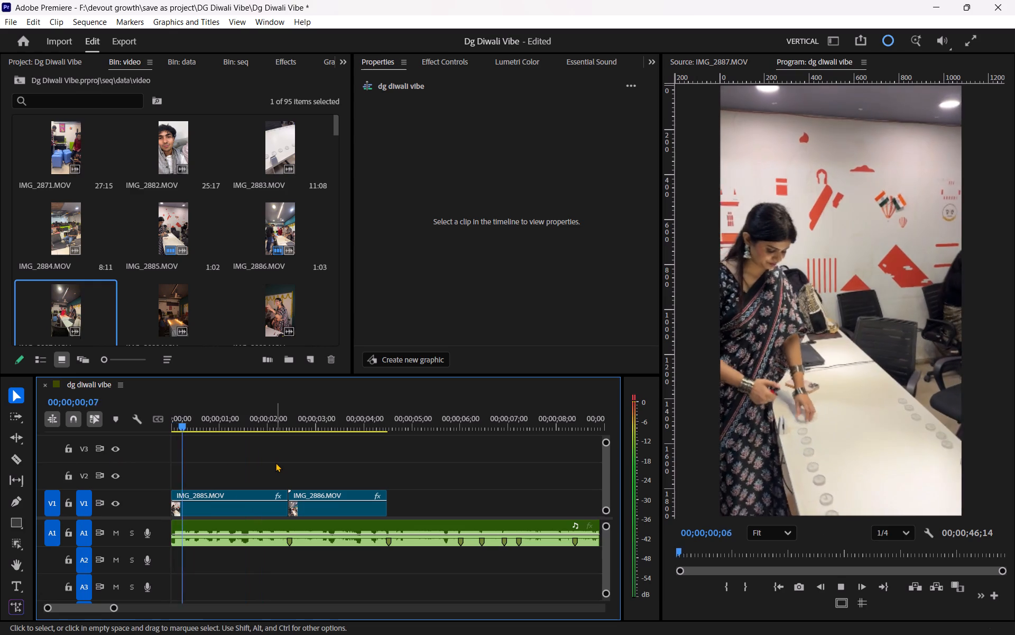
{"action": "key", "text": "space"}
{"action": "left_click", "coordinate": [246, 505]}
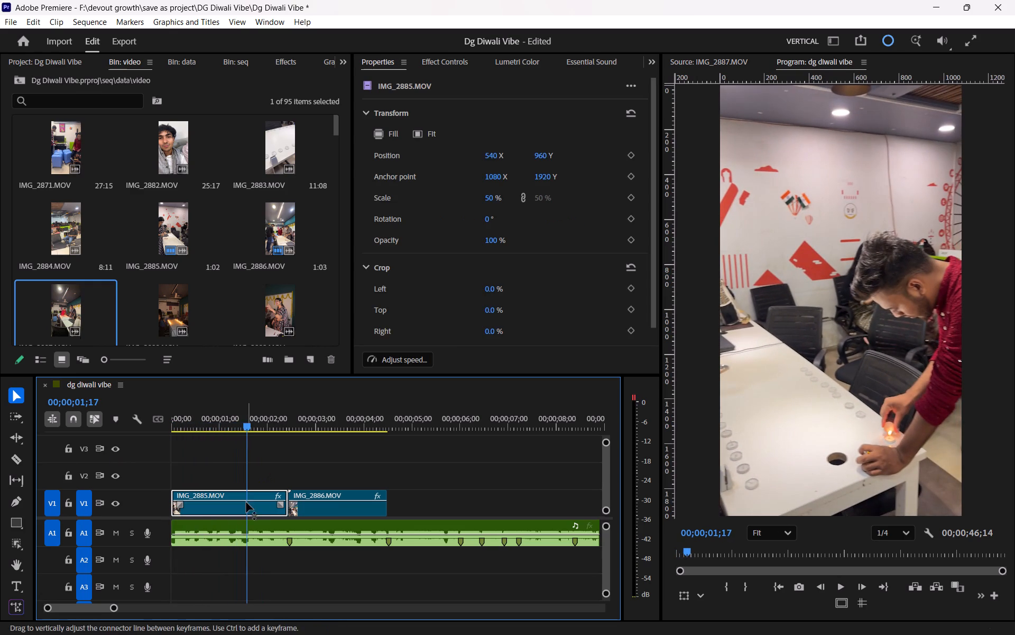
{"action": "left_click", "coordinate": [285, 58]}
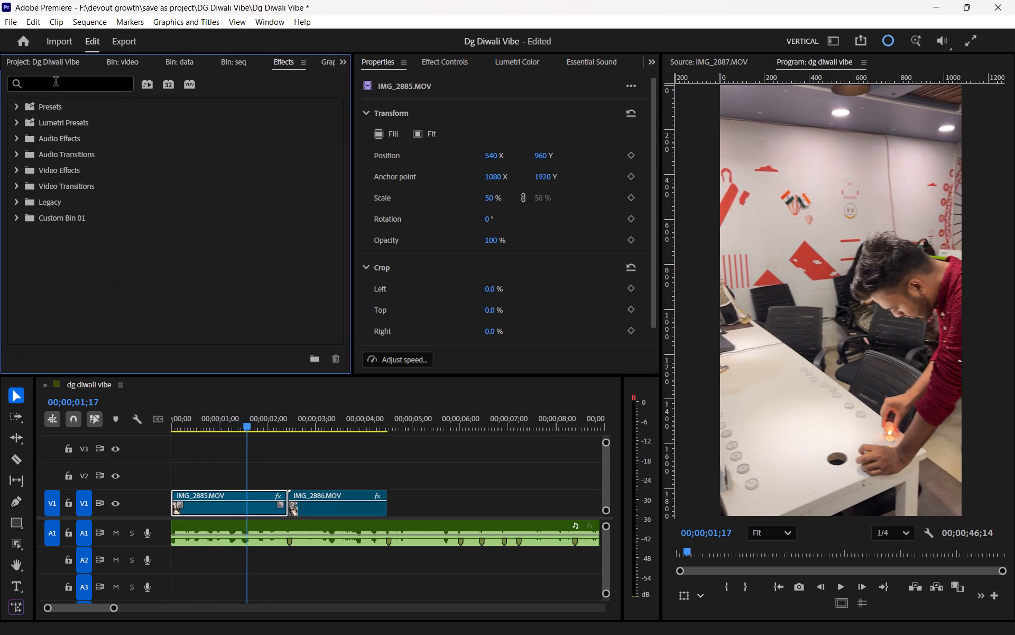
{"action": "left_click", "coordinate": [56, 83]}
{"action": "type", "text": "warp"}
{"action": "left_click_drag", "start_coordinate": [80, 199], "coordinate": [210, 491]}
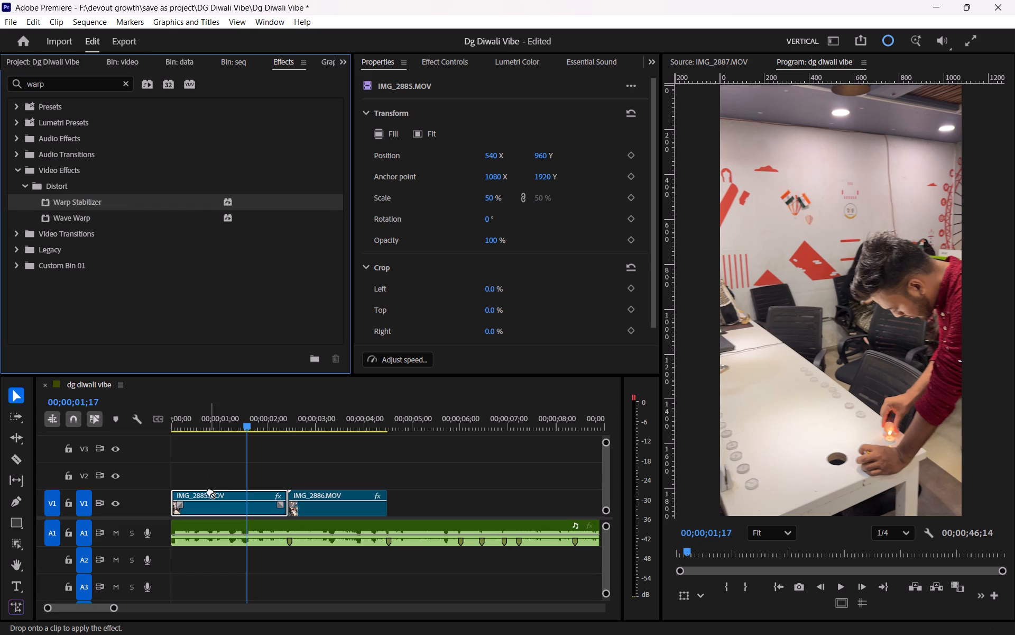
{"action": "left_click_drag", "start_coordinate": [210, 491], "coordinate": [210, 496]}
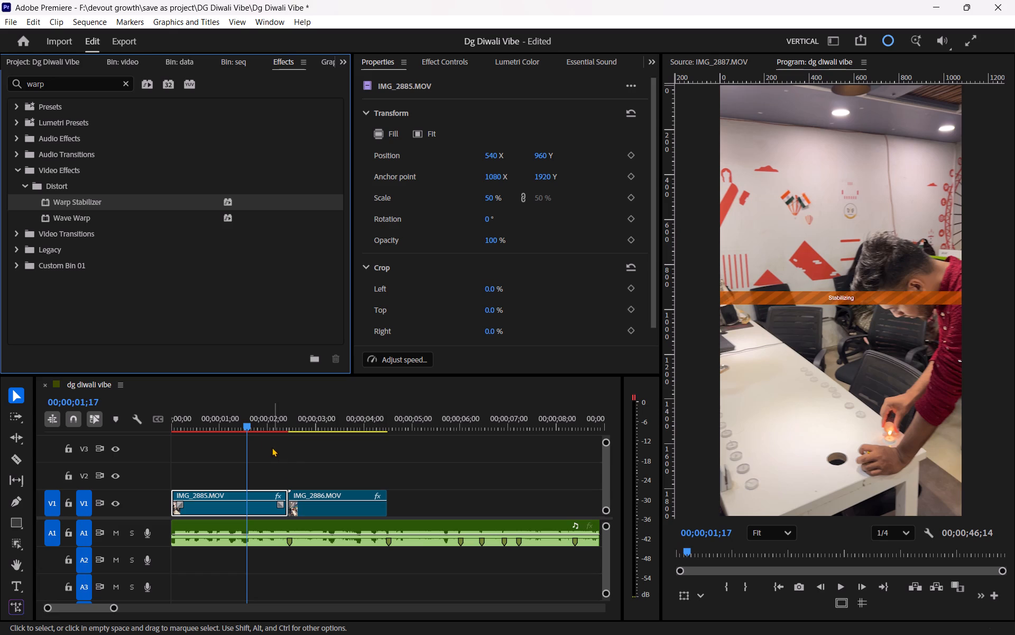
Play the sequence from the start to check the stabilized IMG_2885.MOV clip.
{"action": "left_click_drag", "start_coordinate": [235, 417], "coordinate": [108, 450]}
{"action": "left_click", "coordinate": [172, 452]}
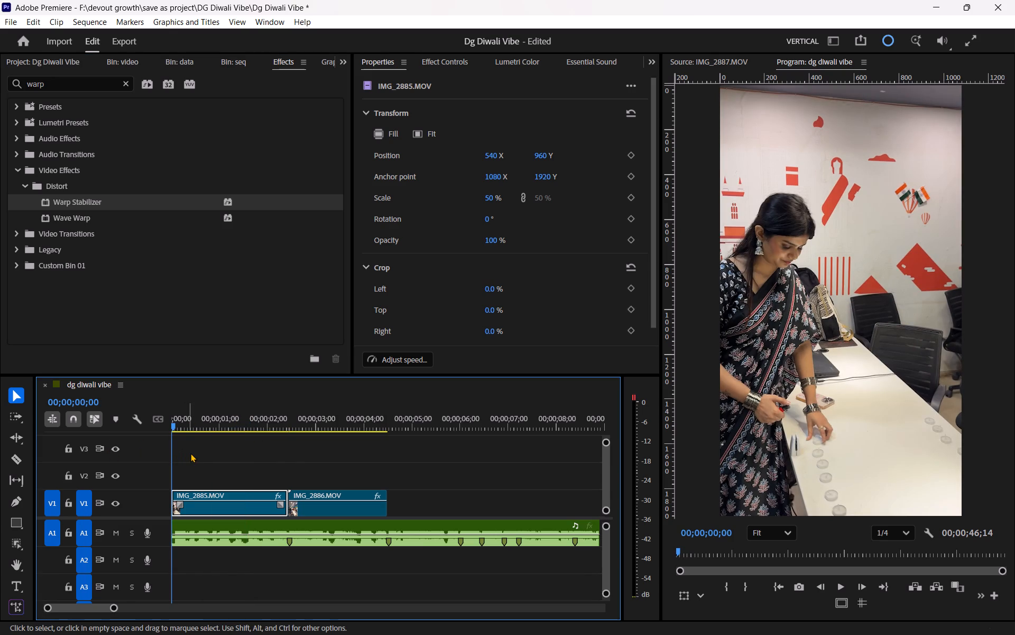
{"action": "left_click", "coordinate": [190, 453]}
{"action": "key", "text": "space"}
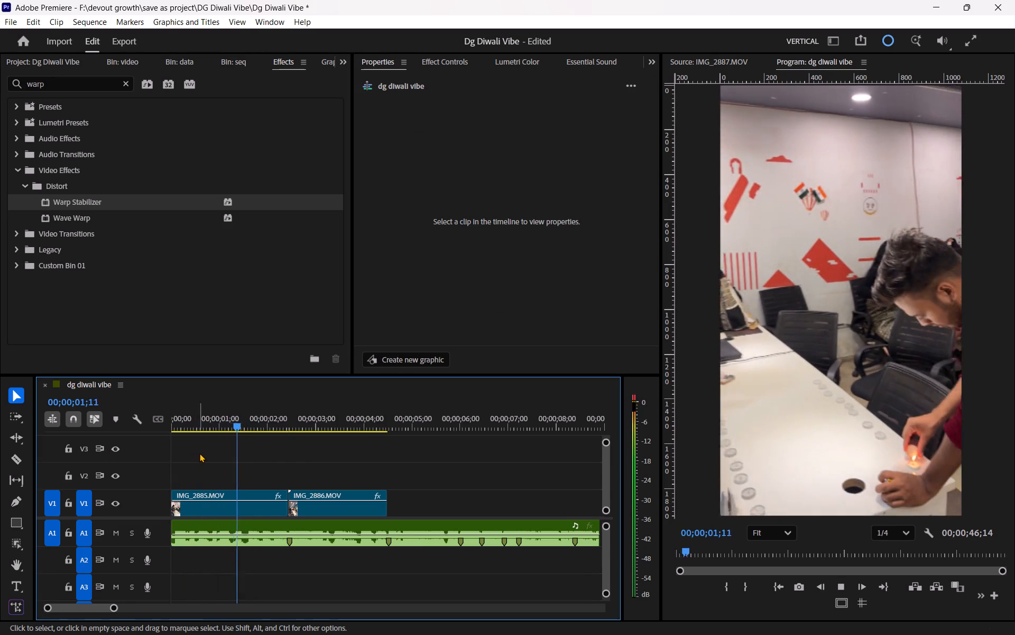
{"action": "key", "text": "space"}
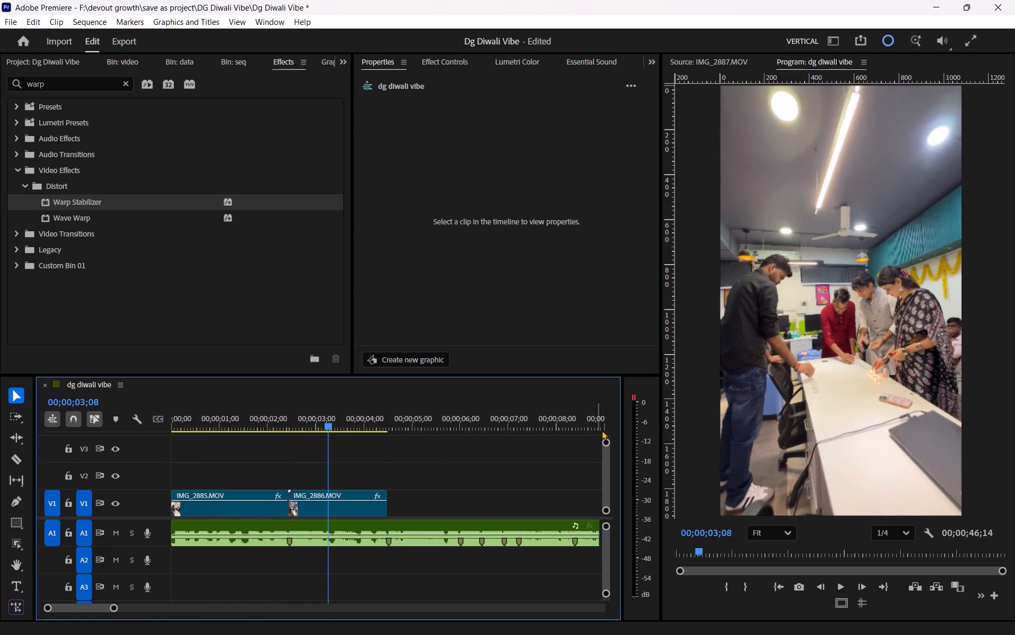
Reduce the height of the video tracks and replay the cut from IMG_2885.MOV to IMG_2886.MOV.
{"action": "left_click_drag", "start_coordinate": [607, 444], "coordinate": [608, 437]}
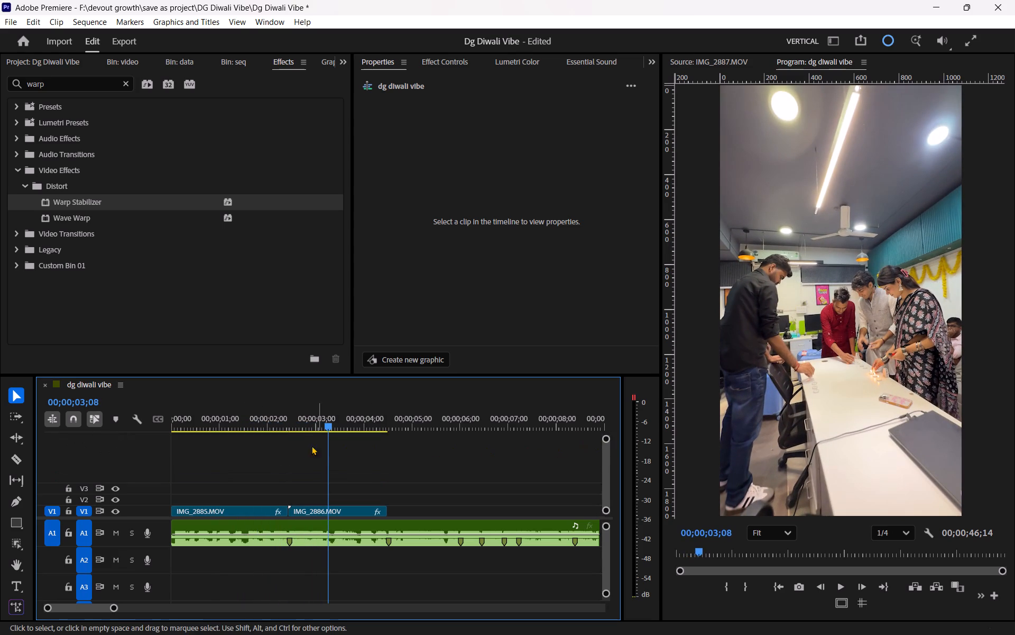
{"action": "left_click_drag", "start_coordinate": [271, 424], "coordinate": [248, 424]}
{"action": "key", "text": "space"}
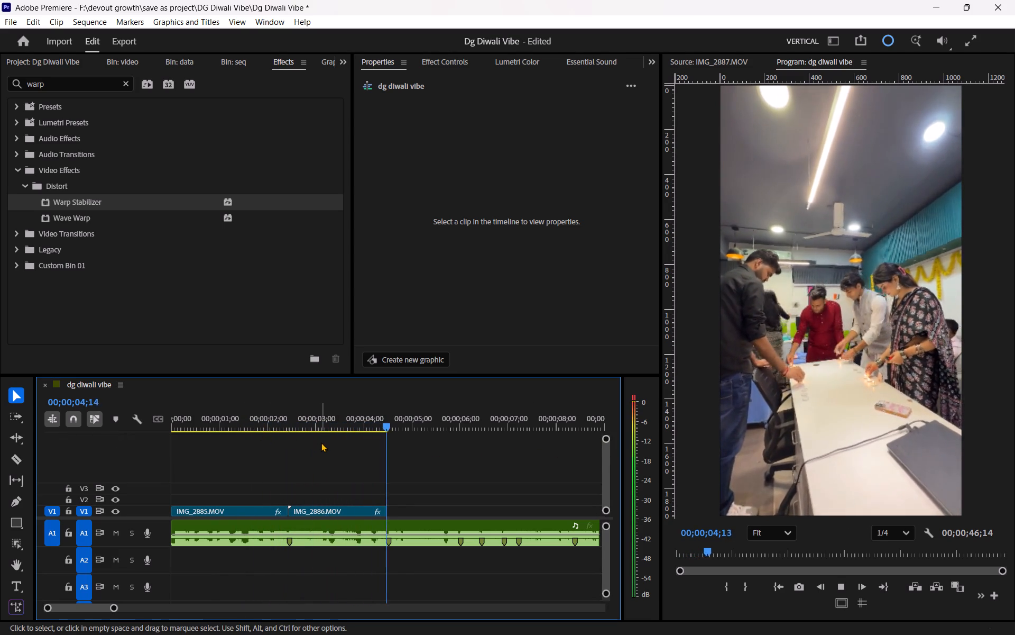
{"action": "key", "text": "space"}
Browse the video bin and open IMG_2894.MOV for preview.
{"action": "left_click", "coordinate": [125, 58]}
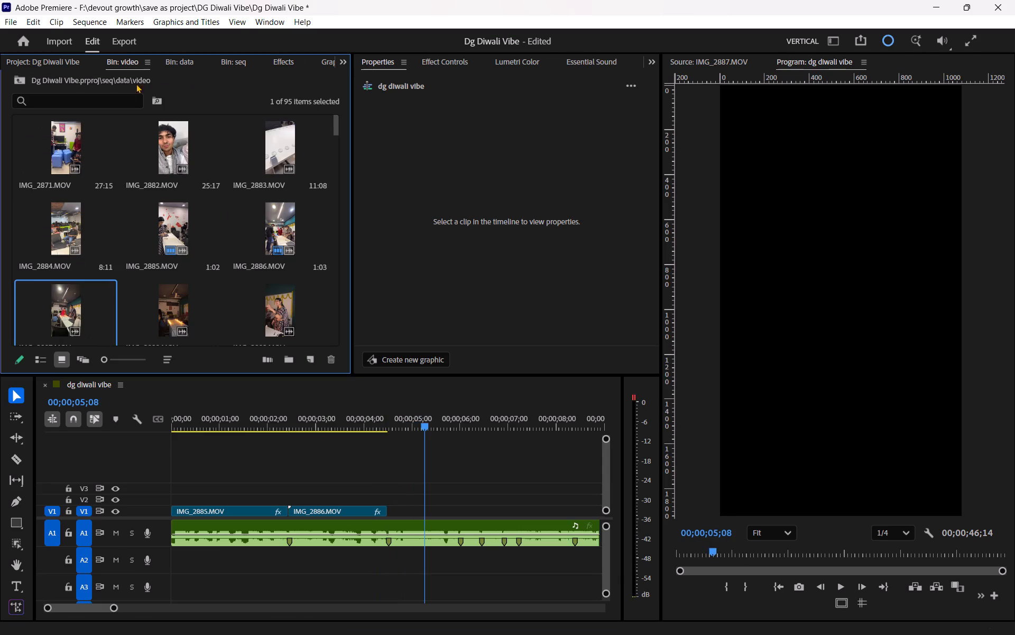
{"action": "scroll", "coordinate": [156, 238], "scroll_direction": "down", "scroll_amount": 3}
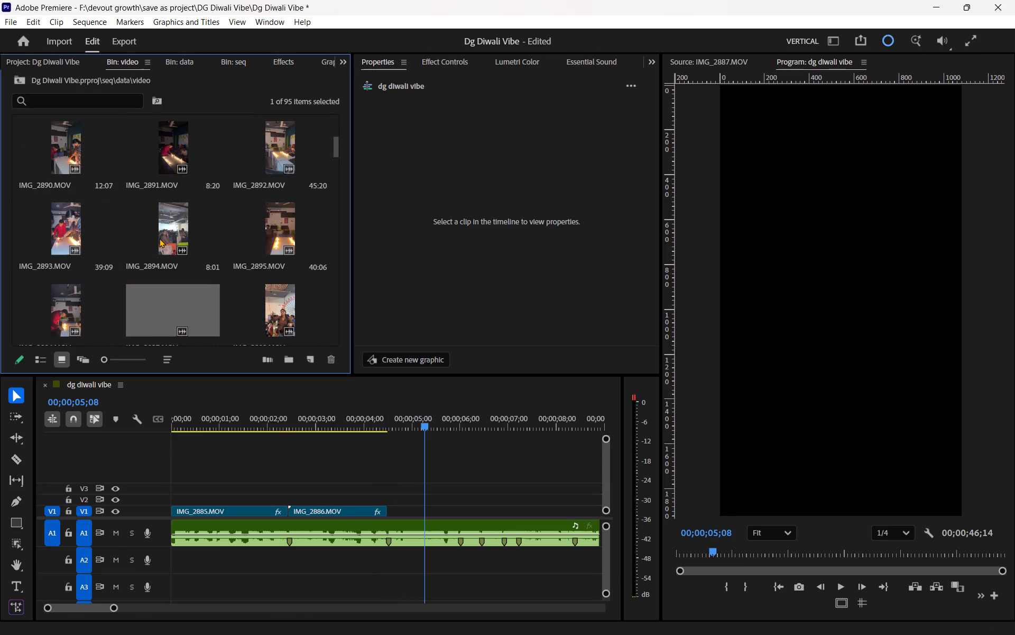
{"action": "scroll", "coordinate": [159, 238], "scroll_direction": "down", "scroll_amount": 2}
{"action": "scroll", "coordinate": [159, 238], "scroll_direction": "up", "scroll_amount": 1}
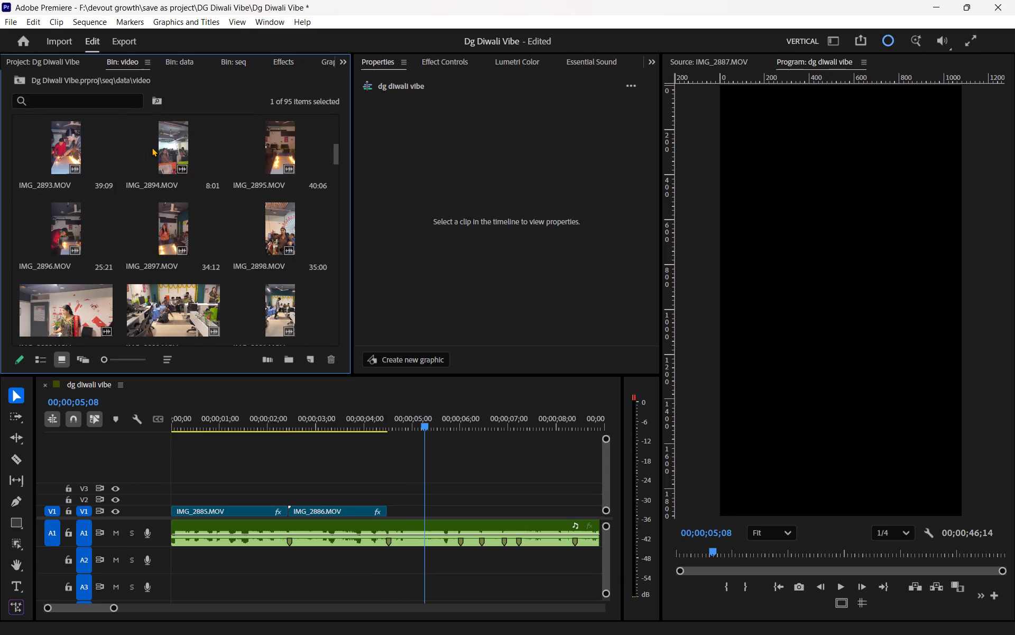
{"action": "double_click", "coordinate": [152, 147]}
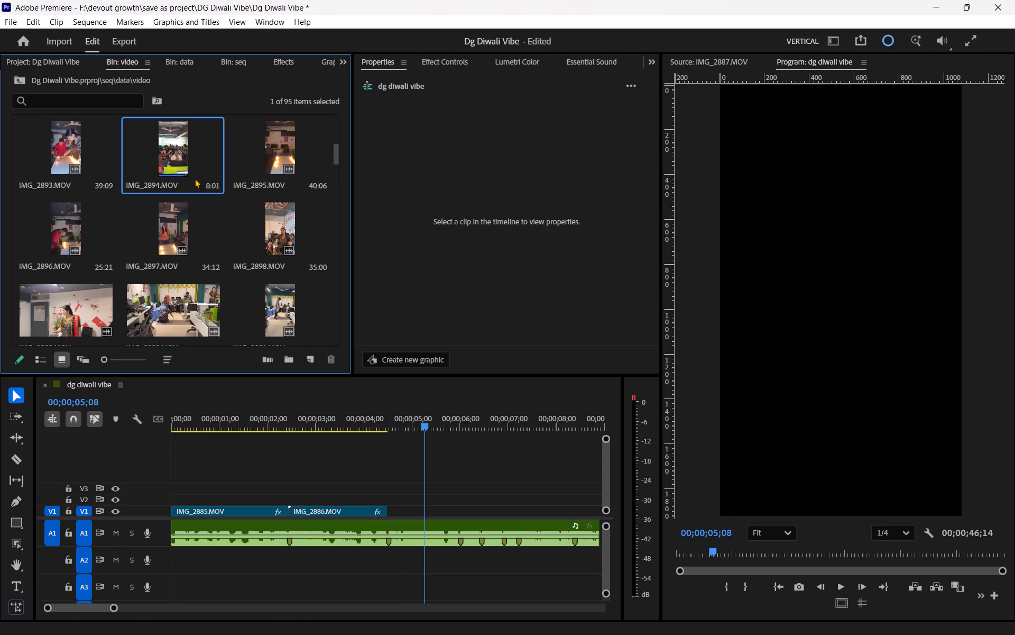
{"action": "double_click", "coordinate": [172, 140]}
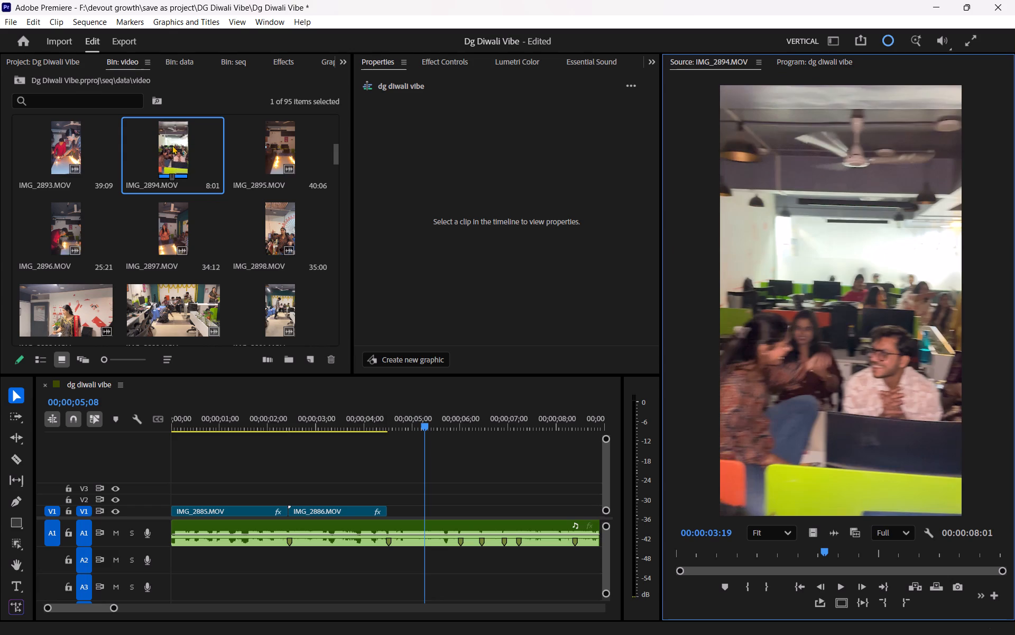
Open IMG_2906.MOV from the video bin for preview.
{"action": "scroll", "coordinate": [130, 194], "scroll_direction": "down", "scroll_amount": 2}
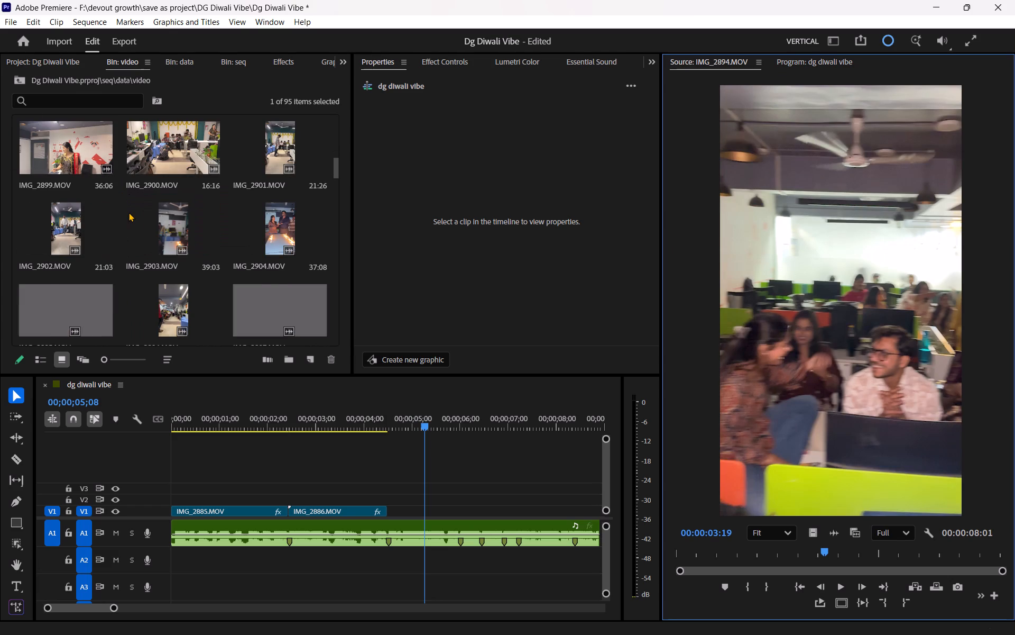
{"action": "scroll", "coordinate": [128, 212], "scroll_direction": "down", "scroll_amount": 1}
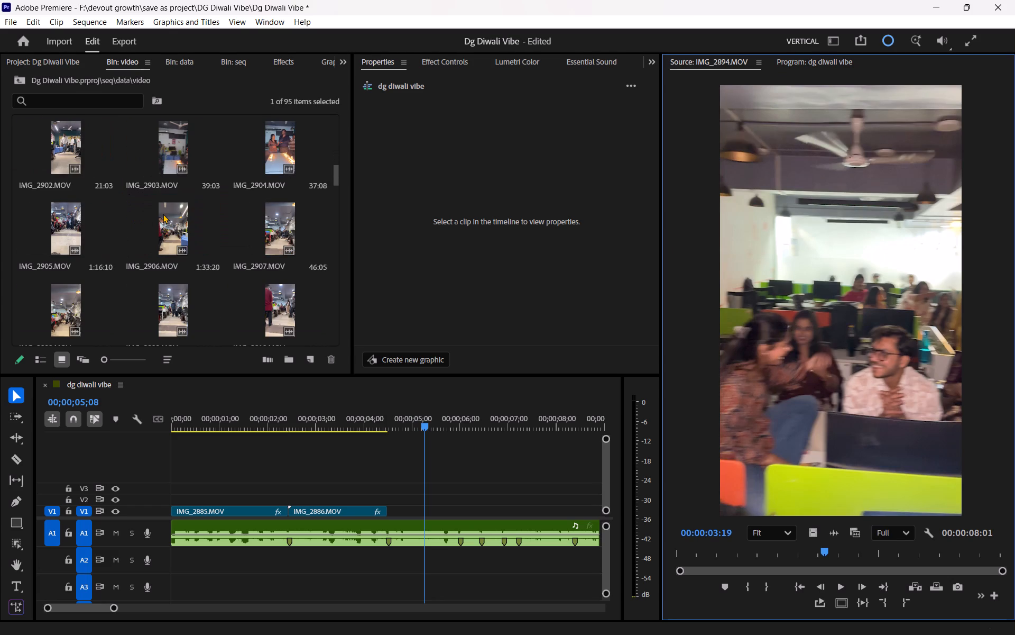
{"action": "double_click", "coordinate": [163, 214]}
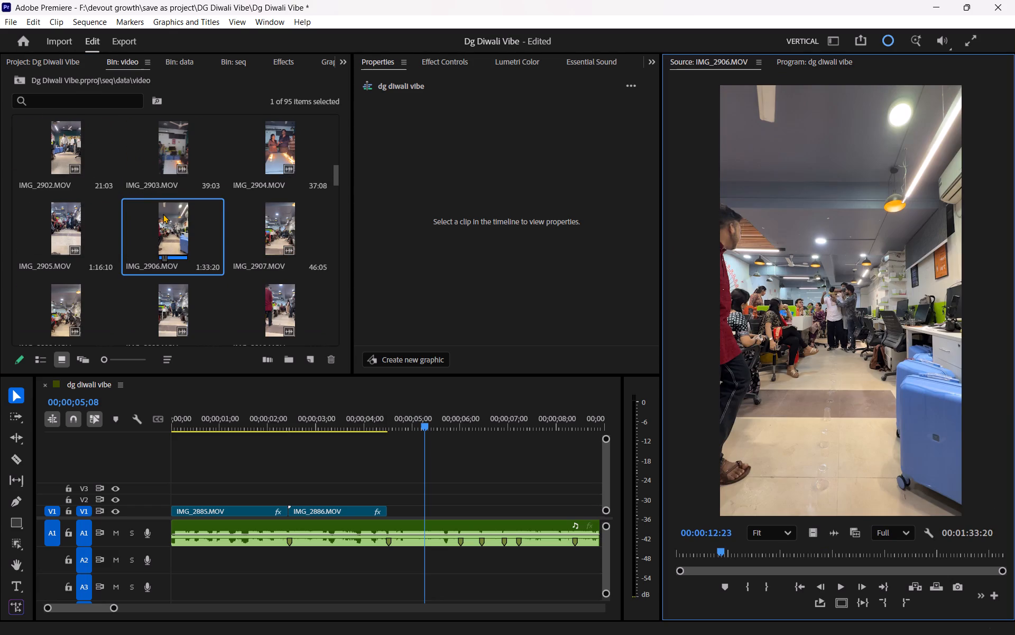
Open IMG_2905.MOV from the video bin and play its opening from the start.
{"action": "scroll", "coordinate": [114, 212], "scroll_direction": "down", "scroll_amount": 1}
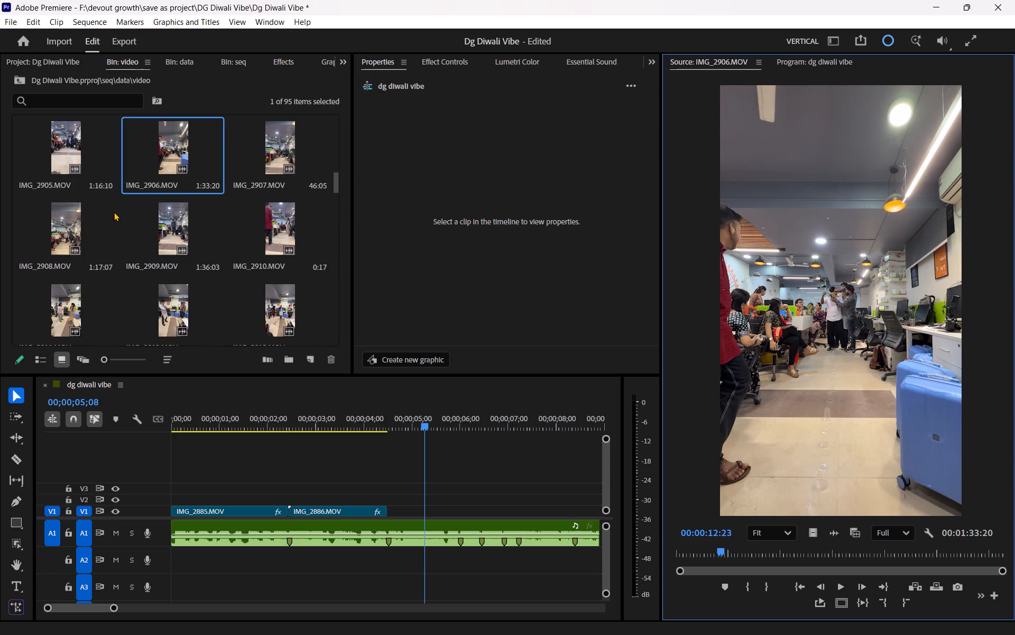
{"action": "scroll", "coordinate": [122, 212], "scroll_direction": "down", "scroll_amount": 2}
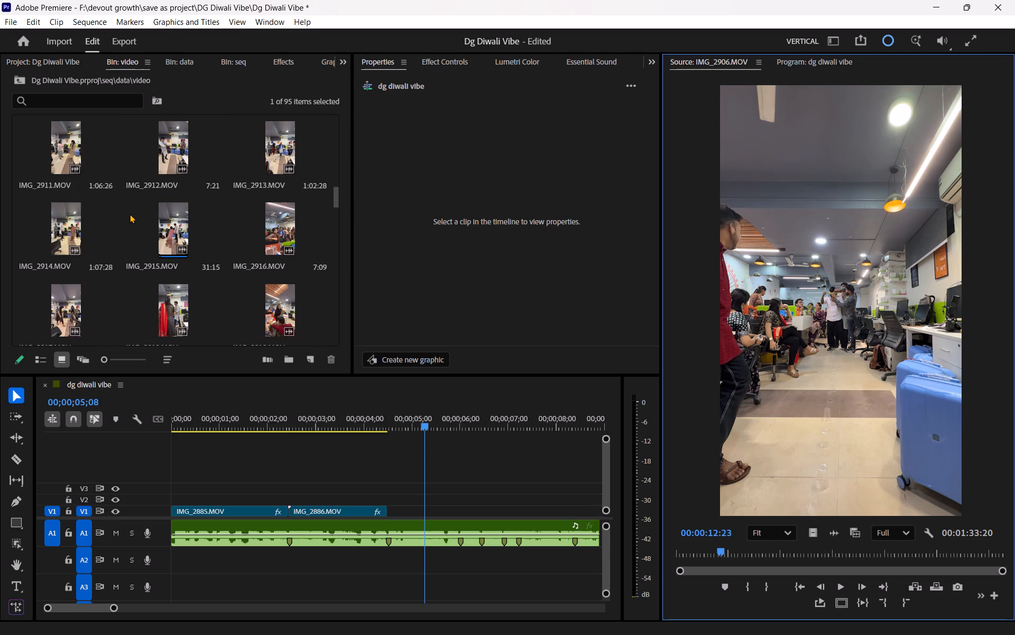
{"action": "scroll", "coordinate": [152, 214], "scroll_direction": "up", "scroll_amount": 2}
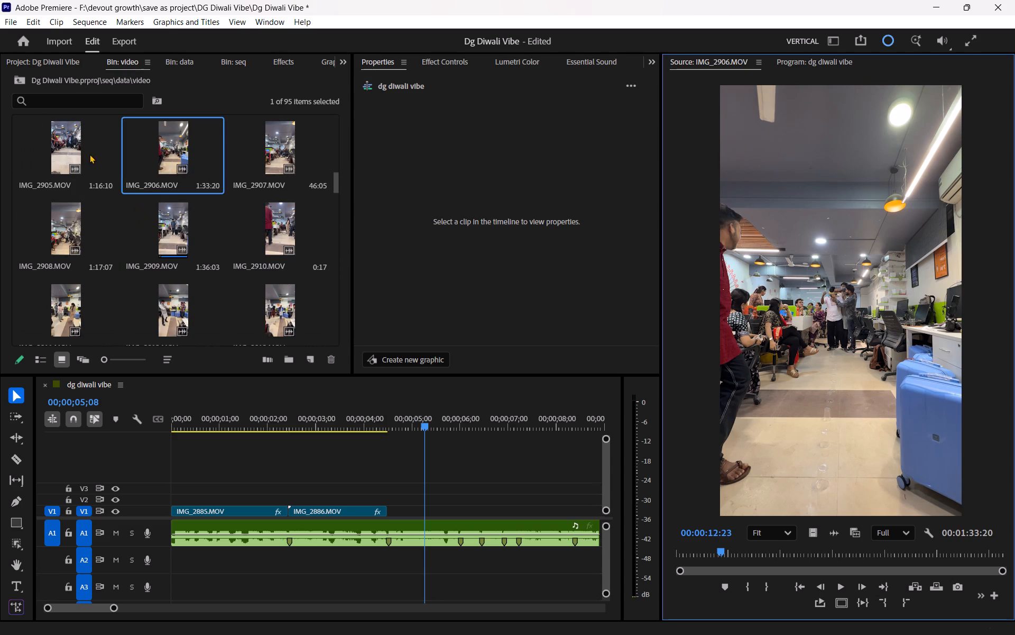
{"action": "double_click", "coordinate": [52, 140]}
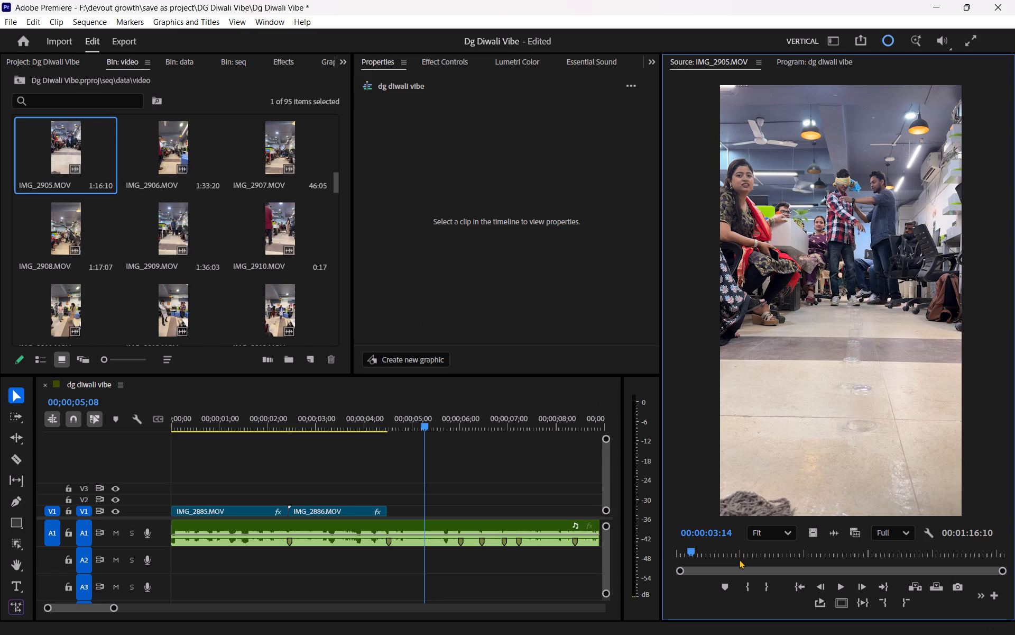
{"action": "left_click_drag", "start_coordinate": [724, 552], "coordinate": [647, 557]}
{"action": "key", "text": "space"}
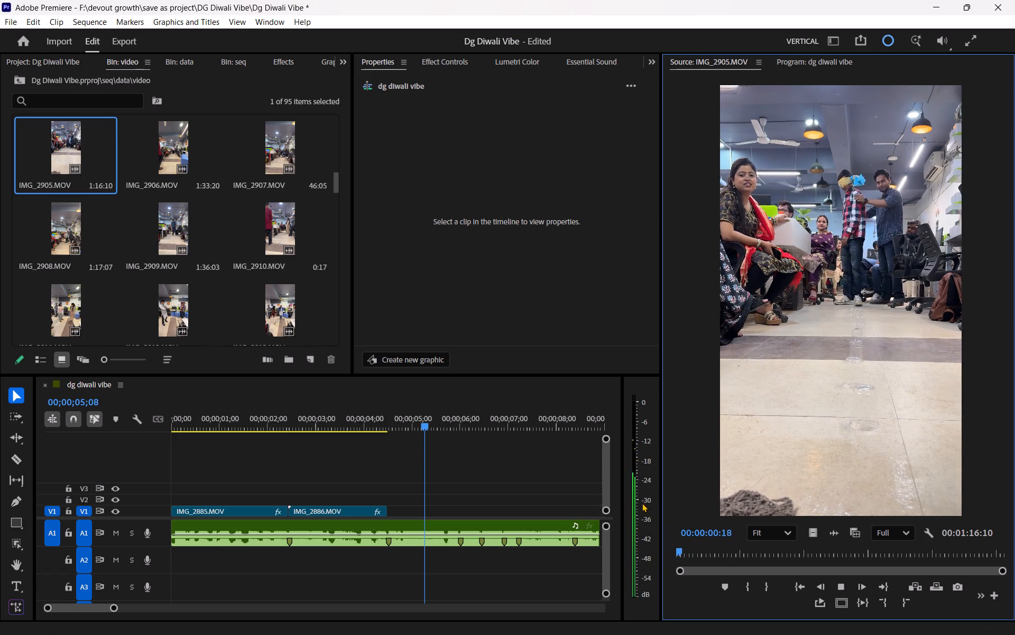
{"action": "key", "text": "space"}
Open IMG_2918.MOV from the video bin and play it from the start.
{"action": "scroll", "coordinate": [111, 202], "scroll_direction": "up", "scroll_amount": 2}
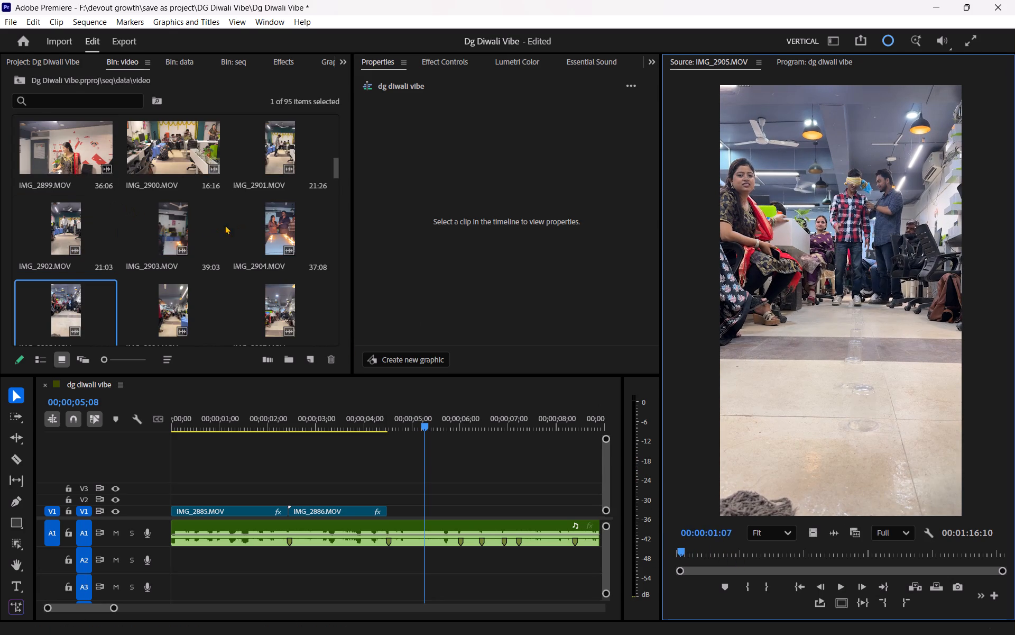
{"action": "scroll", "coordinate": [198, 242], "scroll_direction": "down", "scroll_amount": 6}
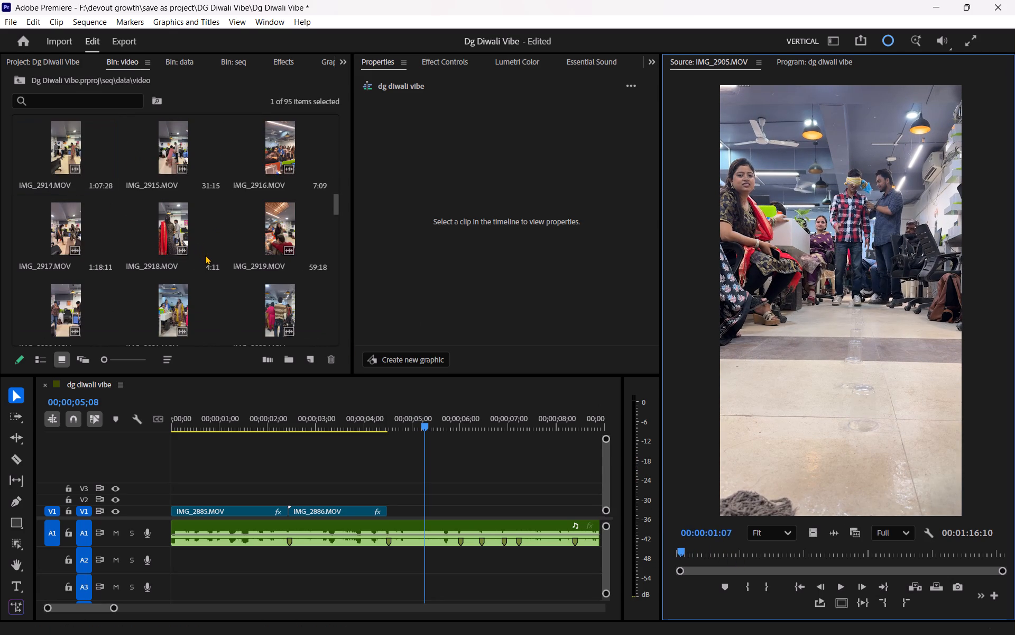
{"action": "double_click", "coordinate": [167, 233]}
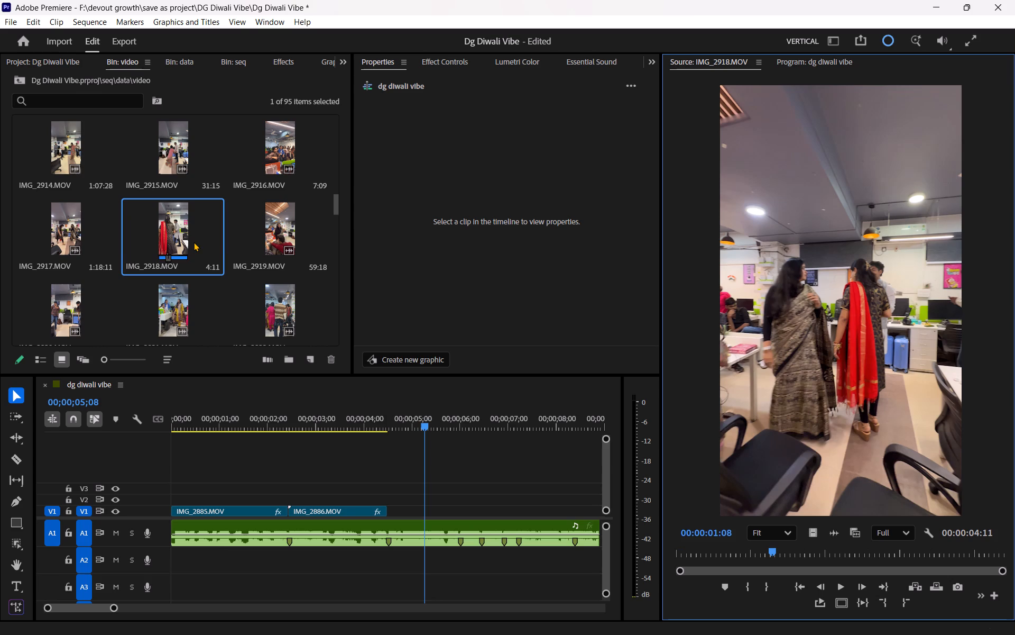
{"action": "left_click_drag", "start_coordinate": [751, 554], "coordinate": [624, 565]}
{"action": "key", "text": "space"}
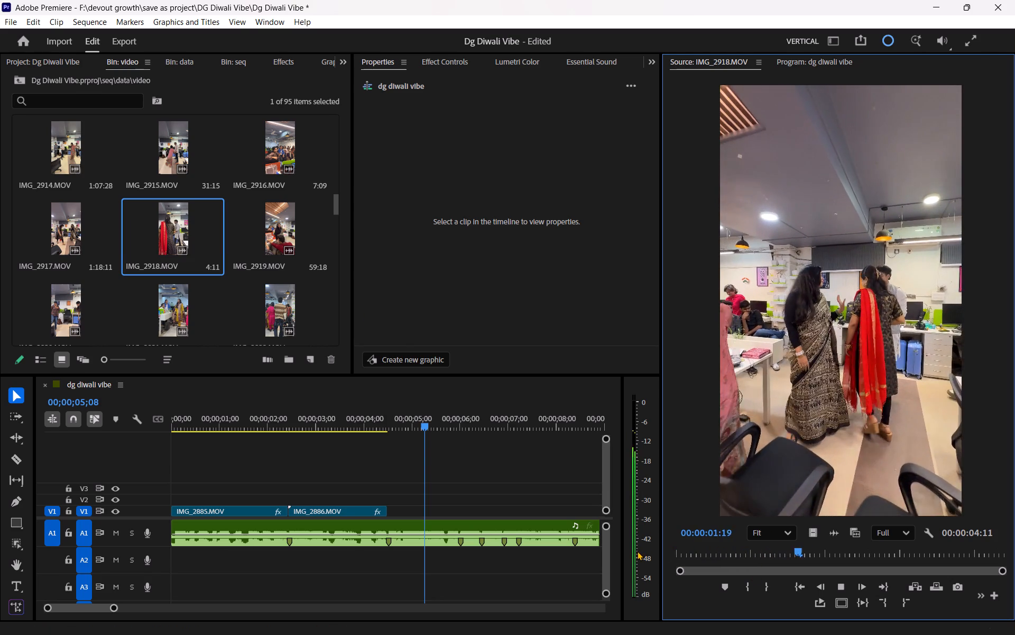
{"action": "key", "text": "space"}
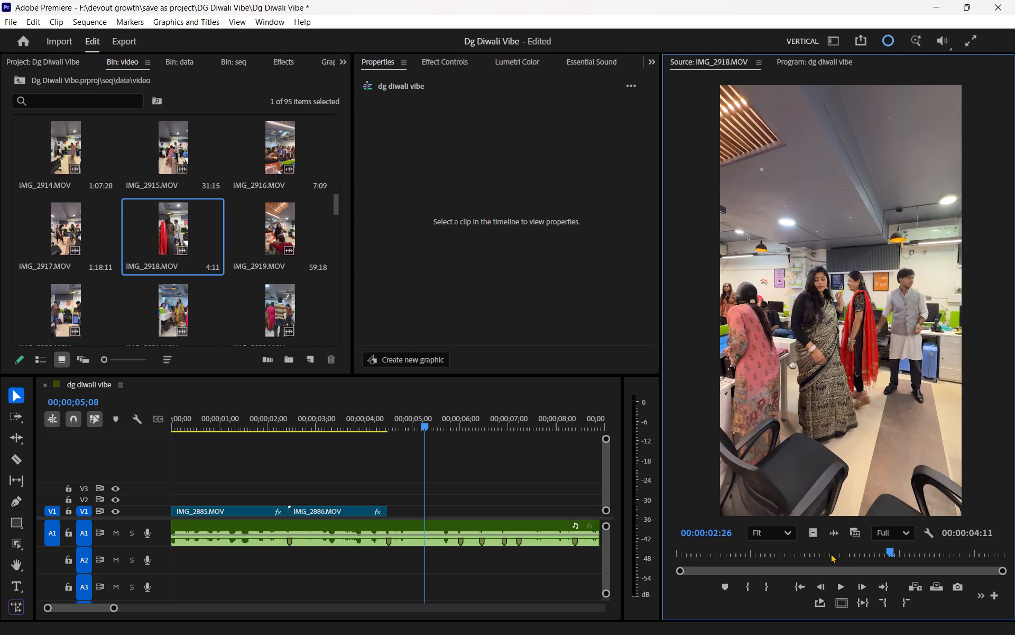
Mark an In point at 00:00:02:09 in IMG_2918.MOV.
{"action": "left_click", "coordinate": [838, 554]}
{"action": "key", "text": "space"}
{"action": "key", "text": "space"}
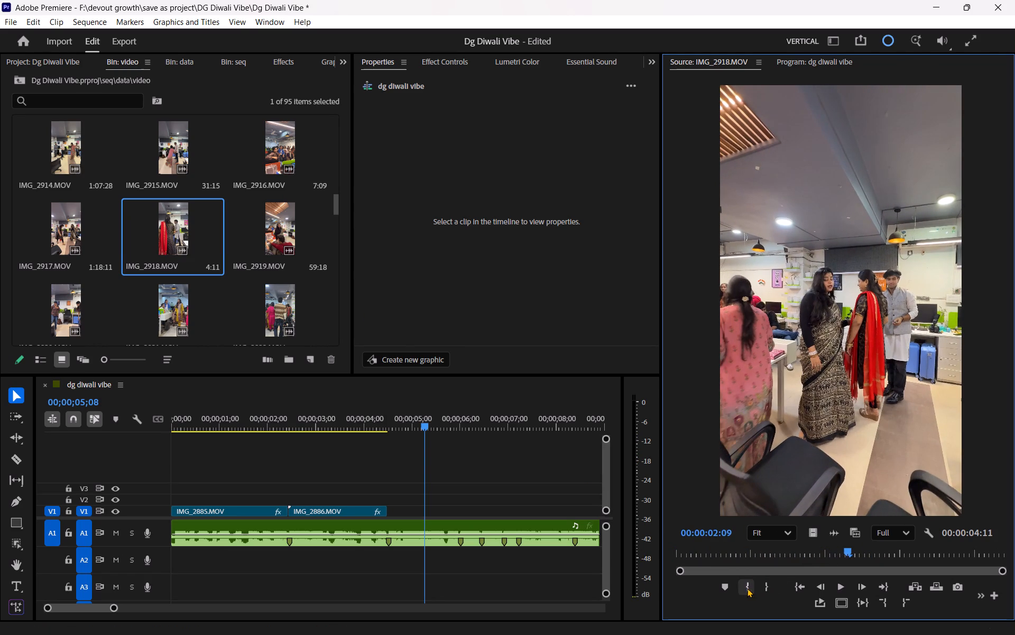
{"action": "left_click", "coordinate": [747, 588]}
Play on through IMG_2918.MOV and set its In point at 00:00:03:02.
{"action": "key", "text": "space"}
{"action": "key", "text": "space"}
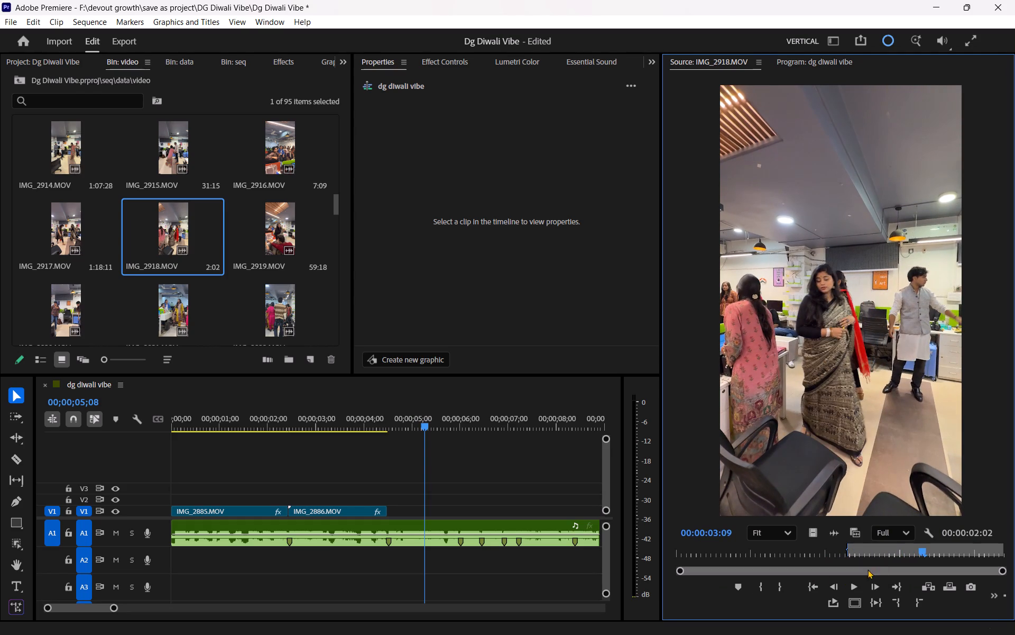
{"action": "left_click", "coordinate": [882, 550]}
{"action": "key", "text": "space"}
{"action": "key", "text": "space"}
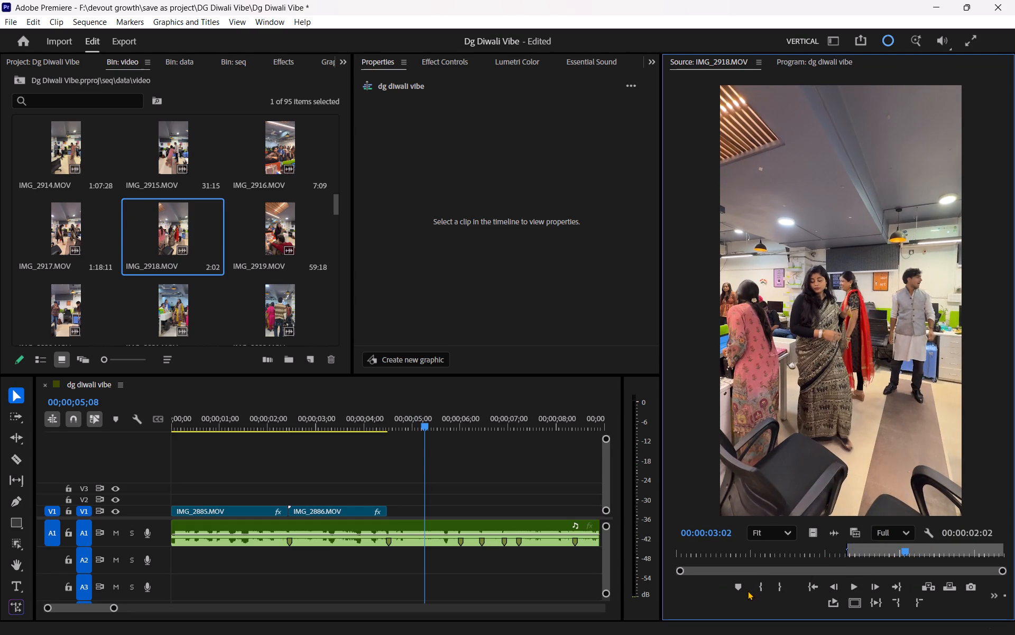
{"action": "left_click", "coordinate": [761, 586]}
Play the range after the In point in IMG_2918.MOV to look for a suitable end.
{"action": "key", "text": "space"}
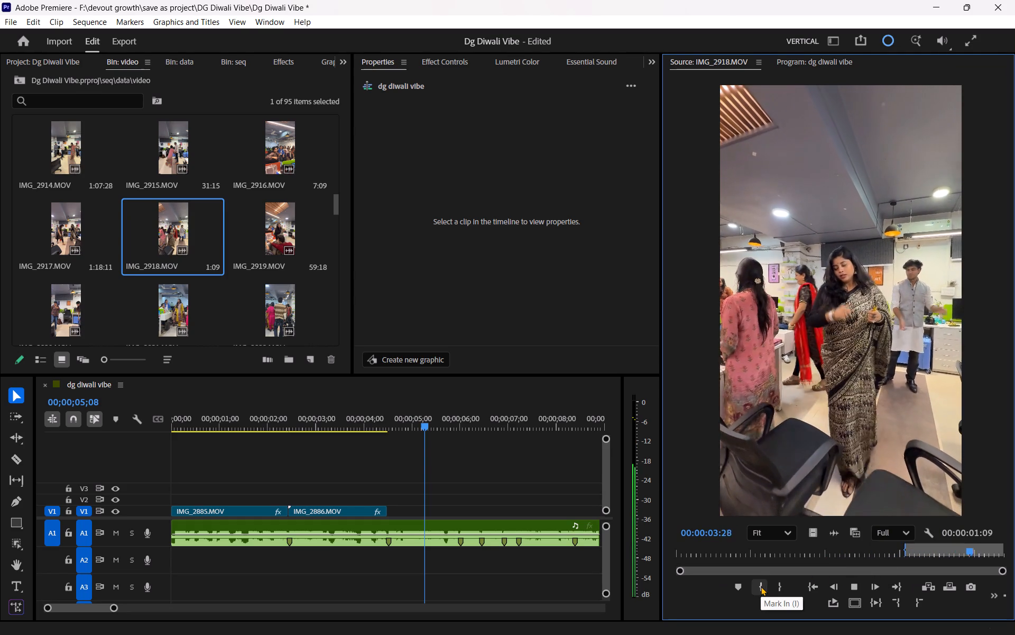
{"action": "key", "text": "space"}
{"action": "left_click_drag", "start_coordinate": [942, 551], "coordinate": [932, 550]}
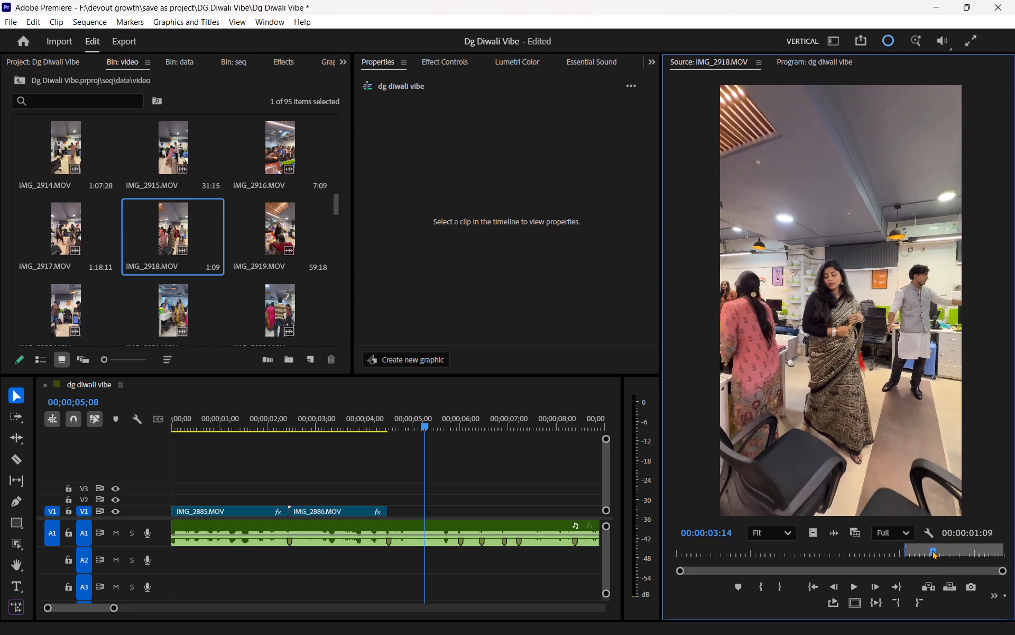
{"action": "left_click_drag", "start_coordinate": [932, 550], "coordinate": [931, 550]}
{"action": "key", "text": "space"}
{"action": "key", "text": "space"}
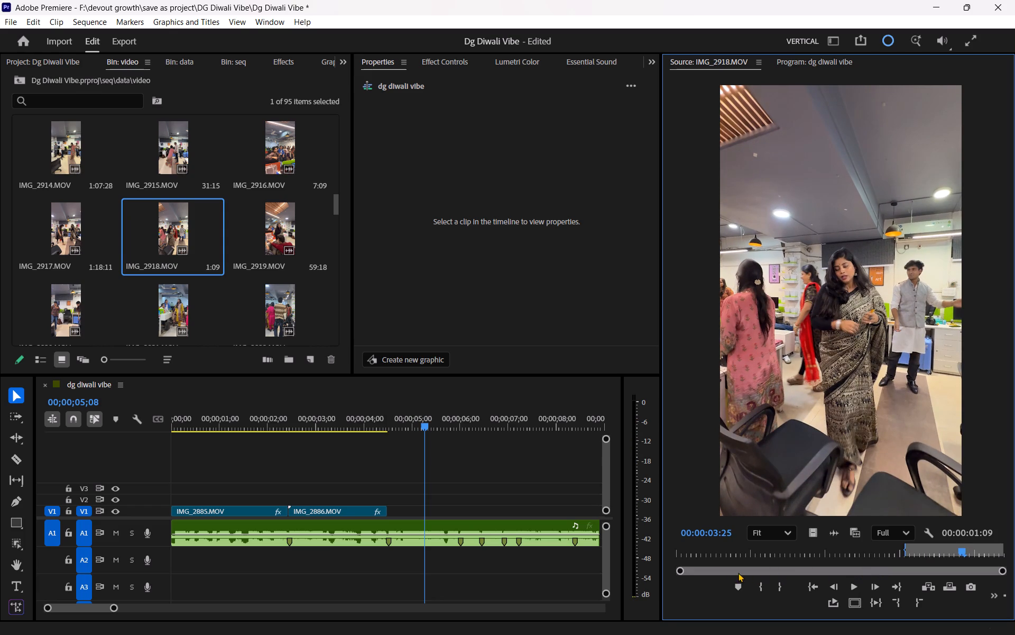
Open IMG_2919.MOV, play it from the start and replay its dancing section from about 00:00:45:14.
{"action": "double_click", "coordinate": [261, 226]}
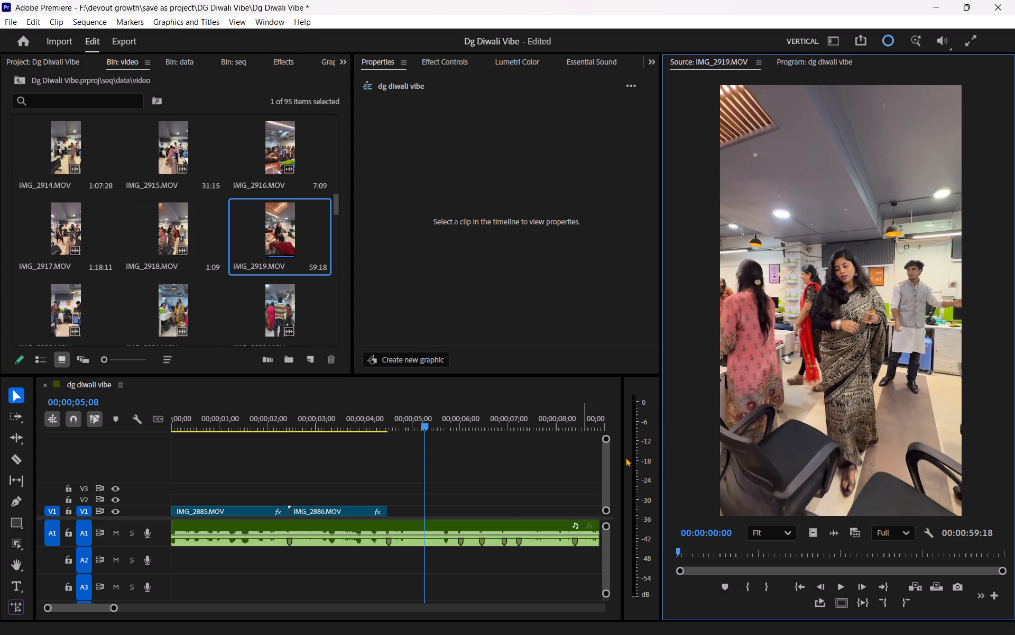
{"action": "left_click_drag", "start_coordinate": [763, 558], "coordinate": [677, 555]}
{"action": "key", "text": "space"}
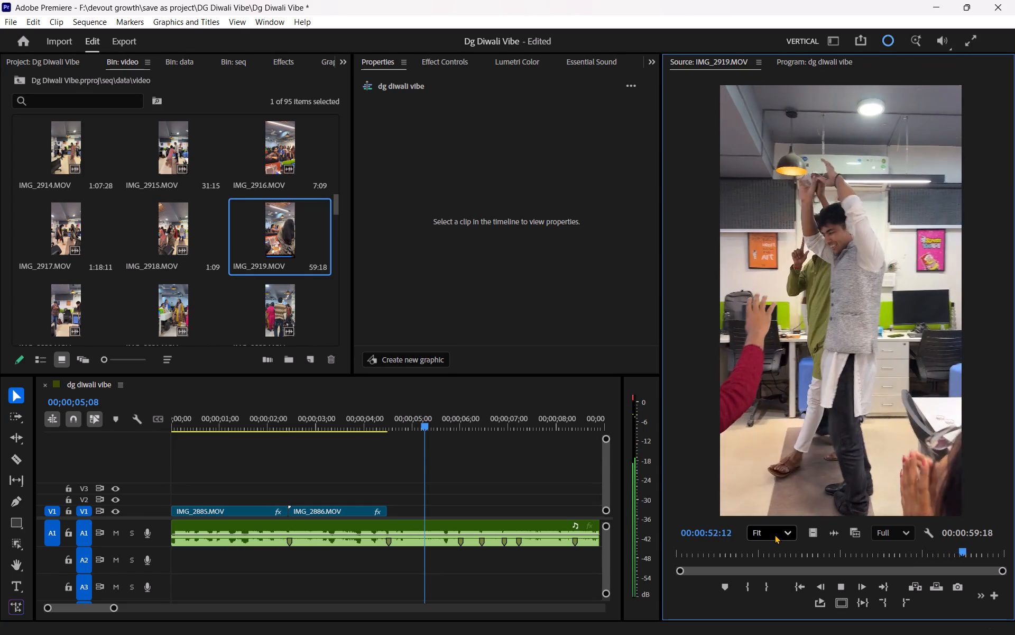
{"action": "left_click", "coordinate": [934, 546]}
{"action": "key", "text": "space"}
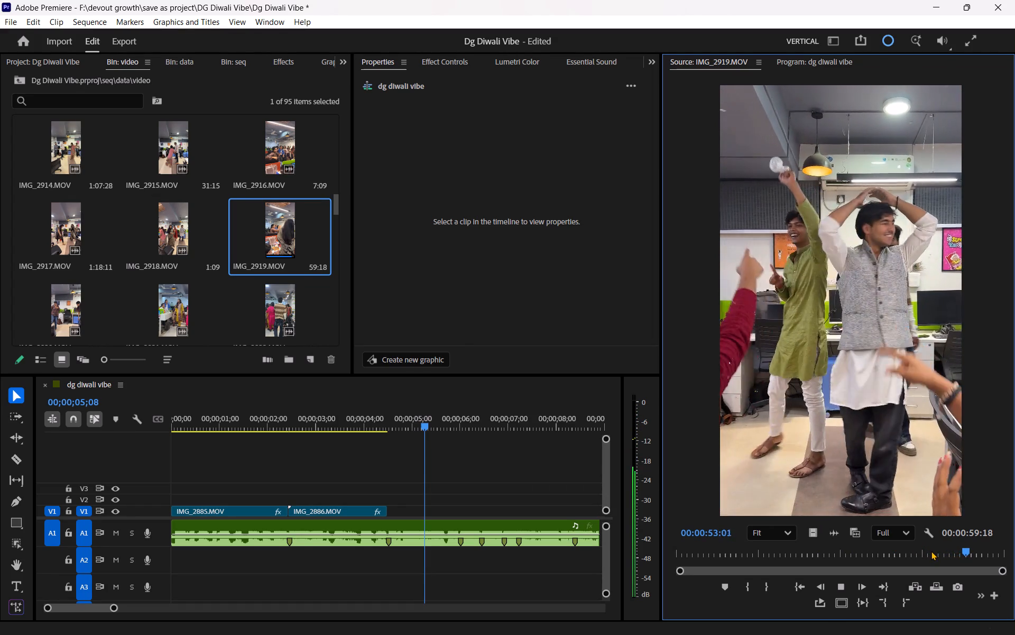
{"action": "left_click", "coordinate": [926, 552]}
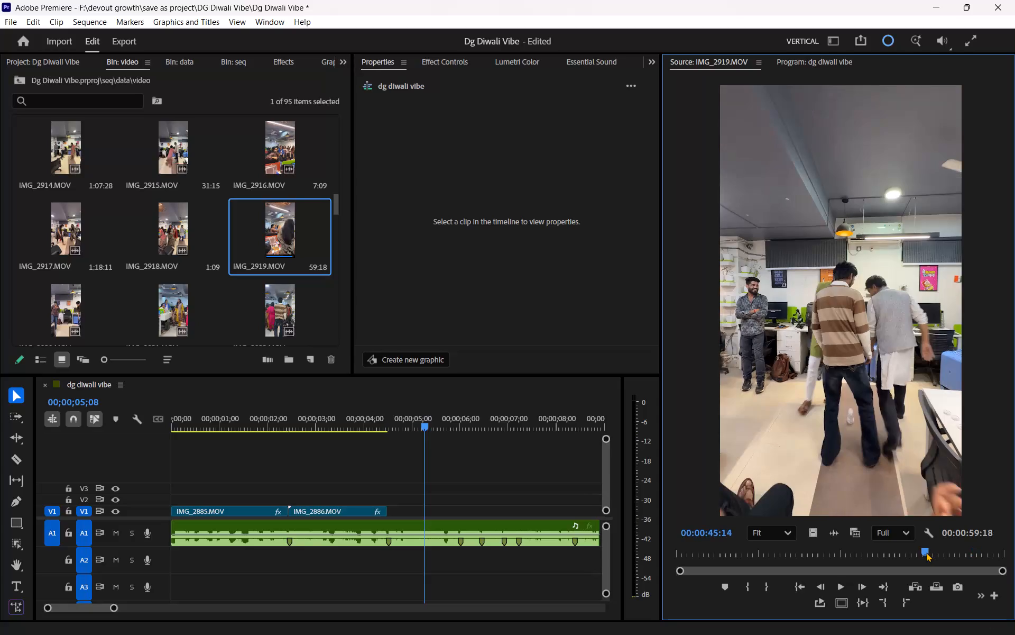
{"action": "key", "text": "space"}
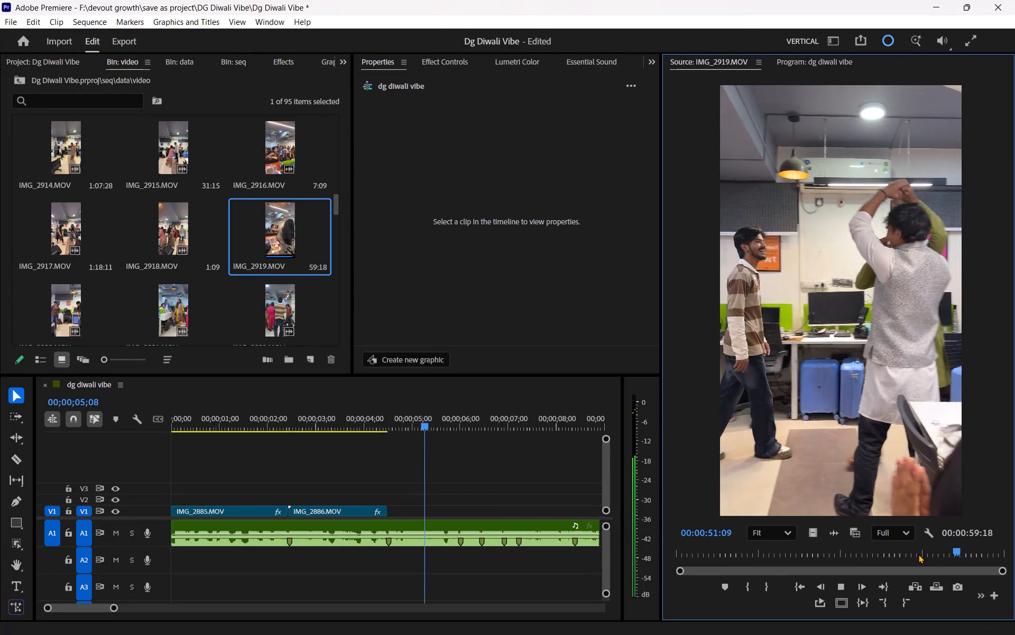
Replay the dg diwali vibe sequence from the start up to the end of the IMG_2886.MOV clip.
{"action": "left_click_drag", "start_coordinate": [377, 421], "coordinate": [370, 421]}
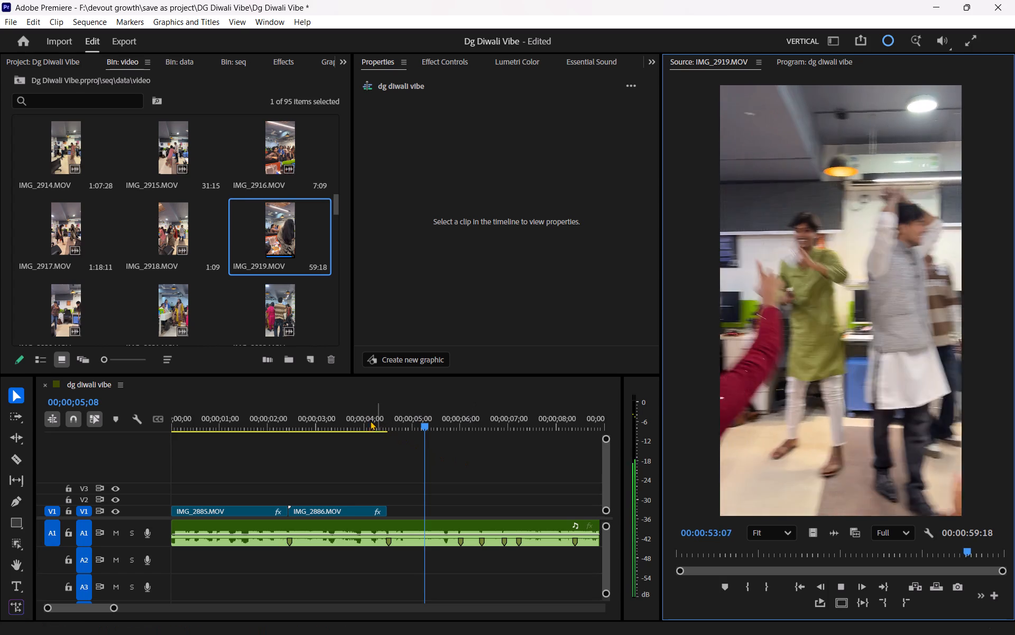
{"action": "left_click_drag", "start_coordinate": [370, 421], "coordinate": [331, 421]}
{"action": "key", "text": "space"}
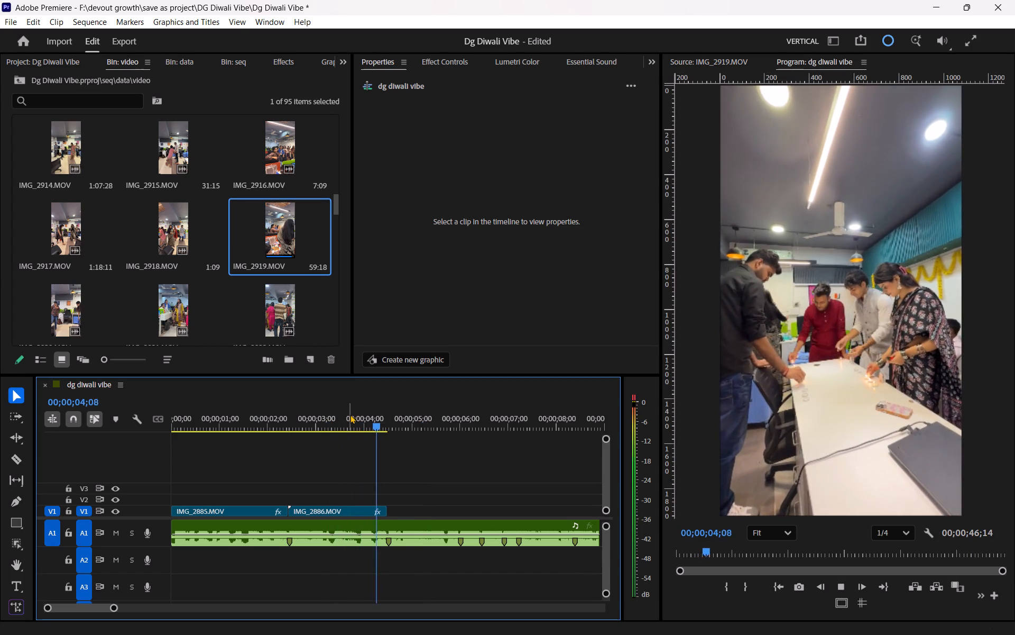
{"action": "left_click_drag", "start_coordinate": [290, 419], "coordinate": [116, 443]}
{"action": "key", "text": "space"}
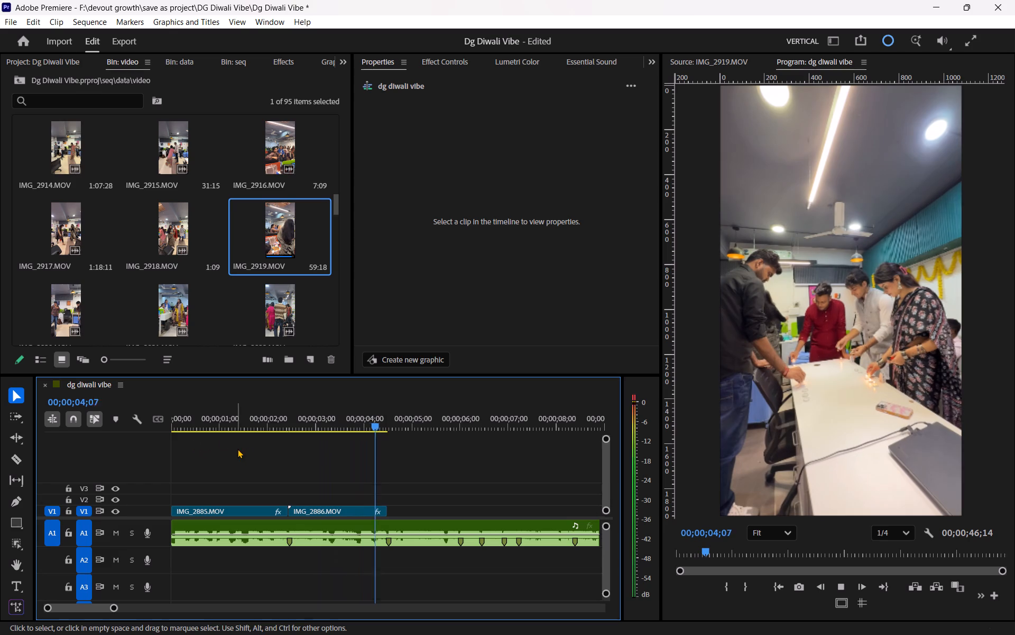
{"action": "key", "text": "space"}
Open IMG_2921.MOV and mark a 00:00:01:27 range ending at 00:00:15:05, with the women in pink and yellow dancing.
{"action": "double_click", "coordinate": [161, 322]}
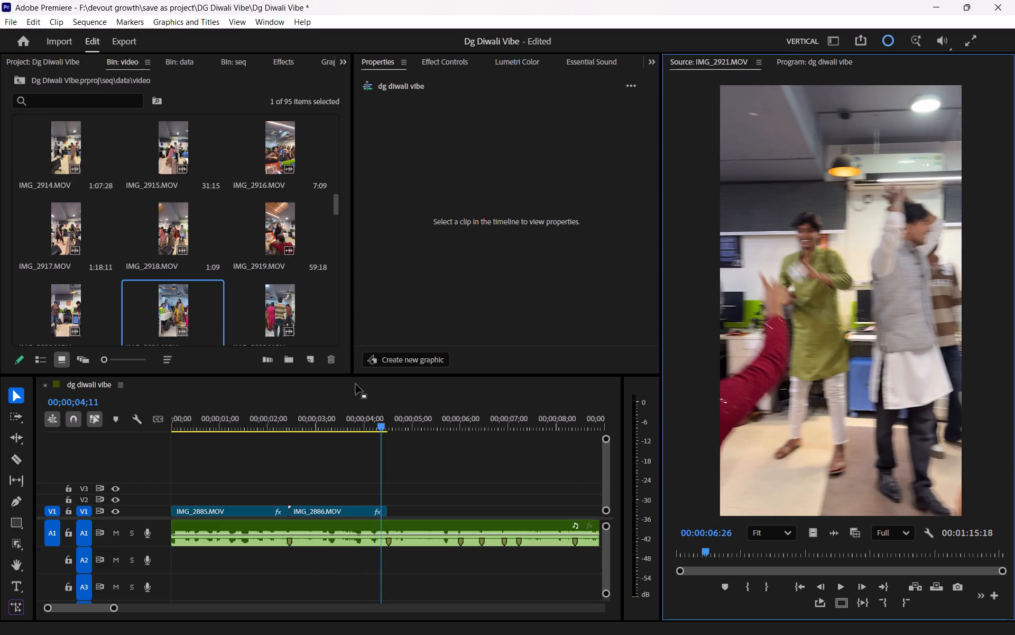
{"action": "left_click_drag", "start_coordinate": [779, 553], "coordinate": [679, 558]}
{"action": "key", "text": "space"}
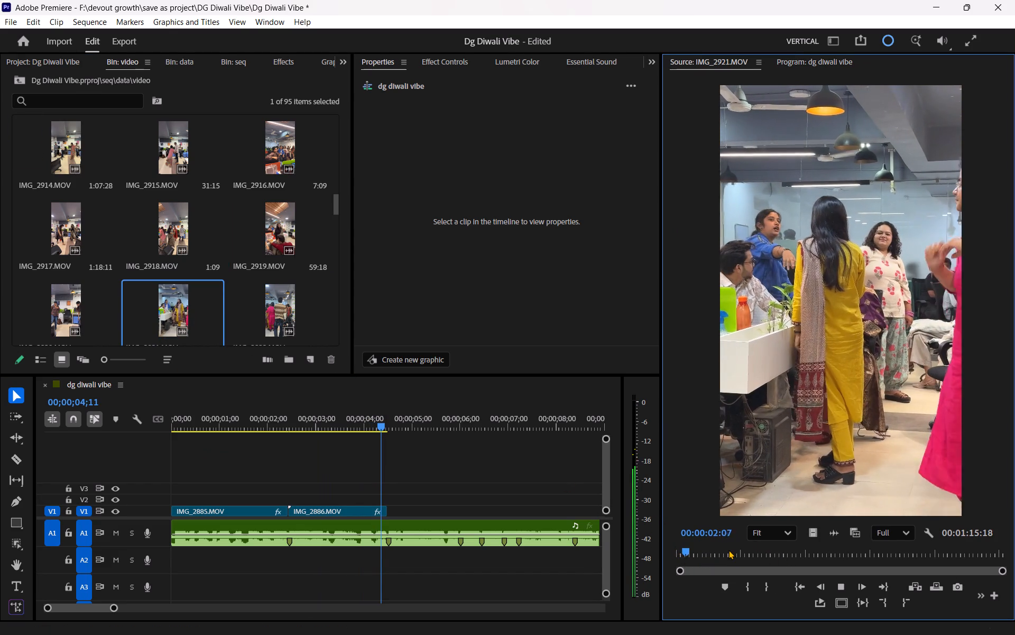
{"action": "left_click_drag", "start_coordinate": [699, 557], "coordinate": [740, 557]}
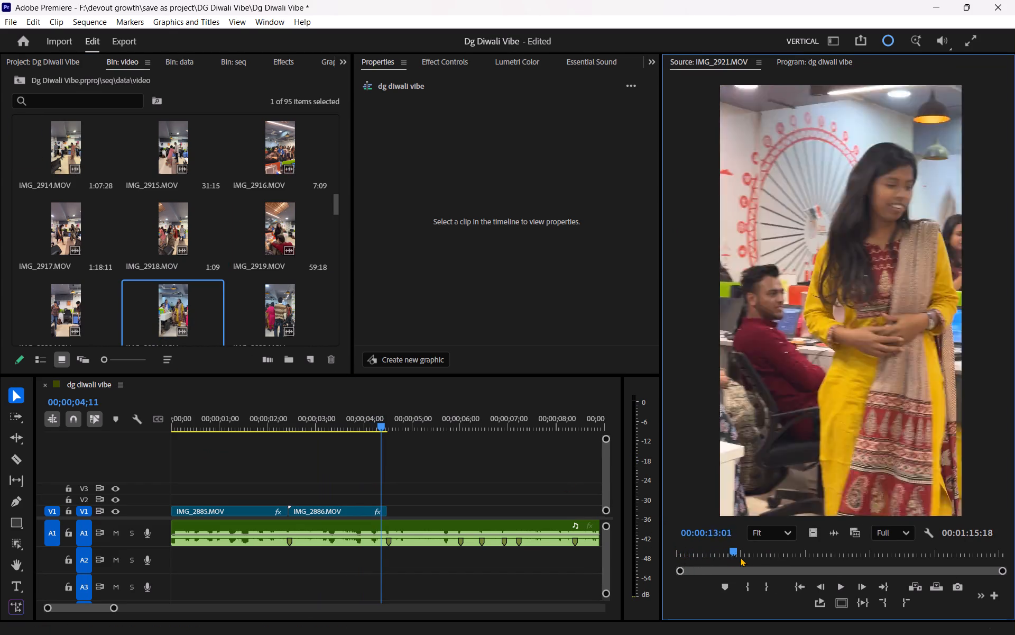
{"action": "left_click_drag", "start_coordinate": [740, 557], "coordinate": [729, 559]}
{"action": "key", "text": "space"}
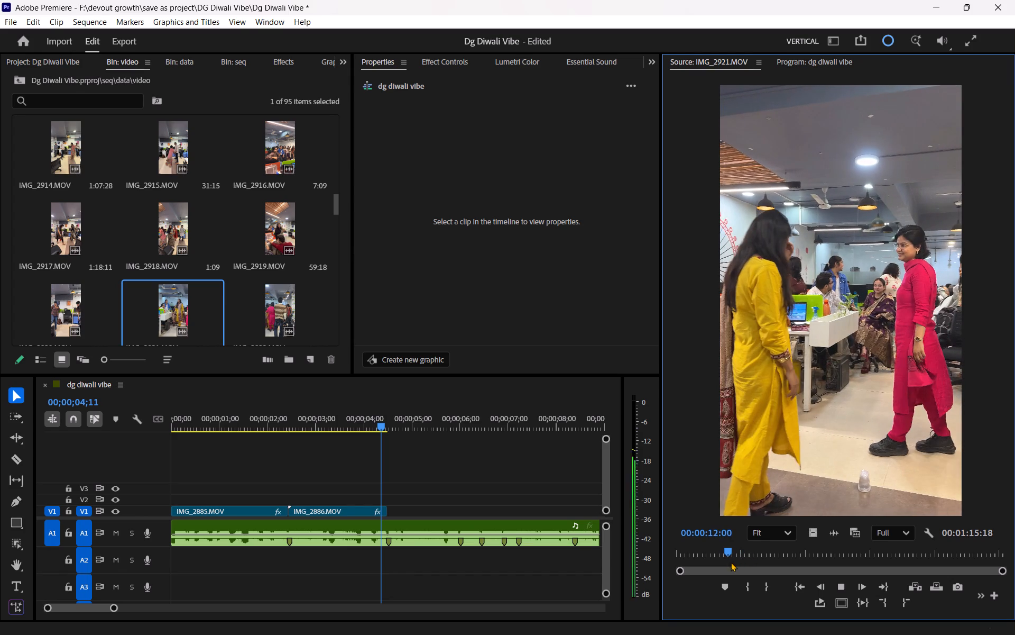
{"action": "key", "text": "space"}
{"action": "left_click", "coordinate": [750, 586]}
{"action": "key", "text": "space"}
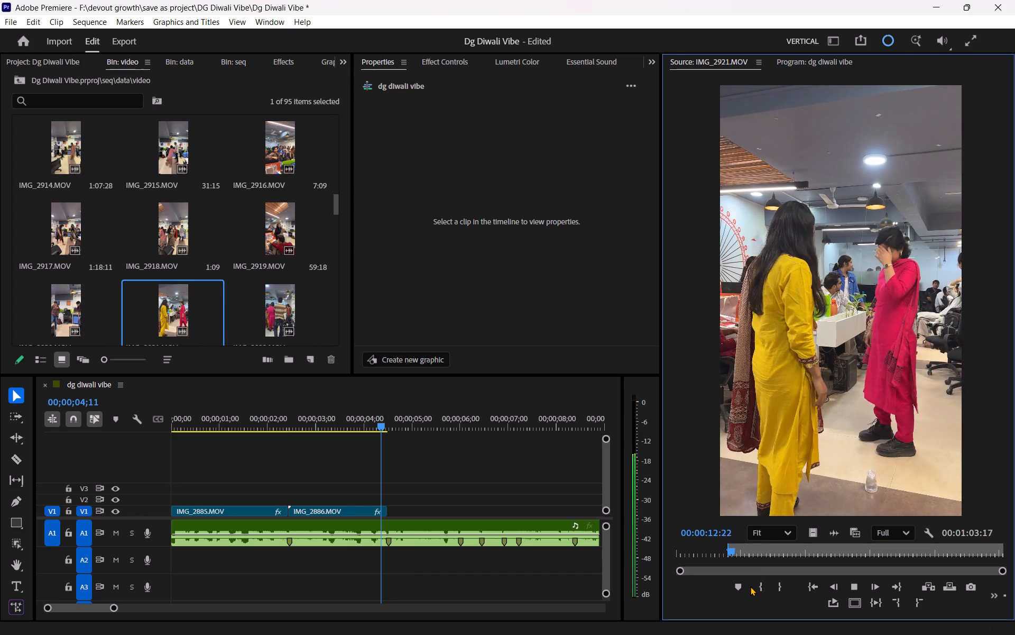
{"action": "key", "text": "space"}
{"action": "left_click", "coordinate": [758, 585]}
{"action": "key", "text": "space"}
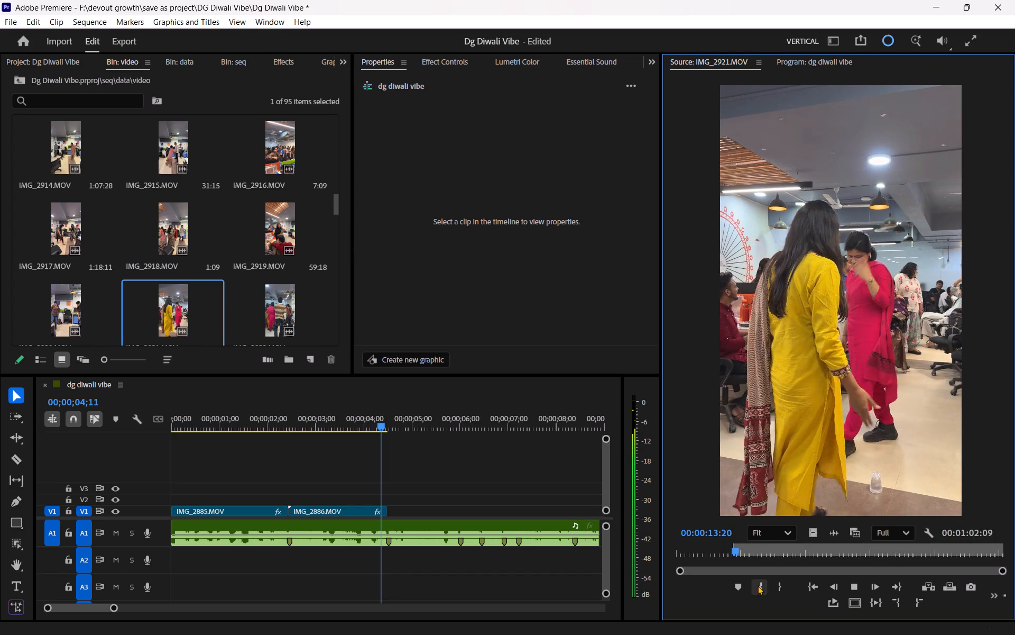
{"action": "key", "text": "space"}
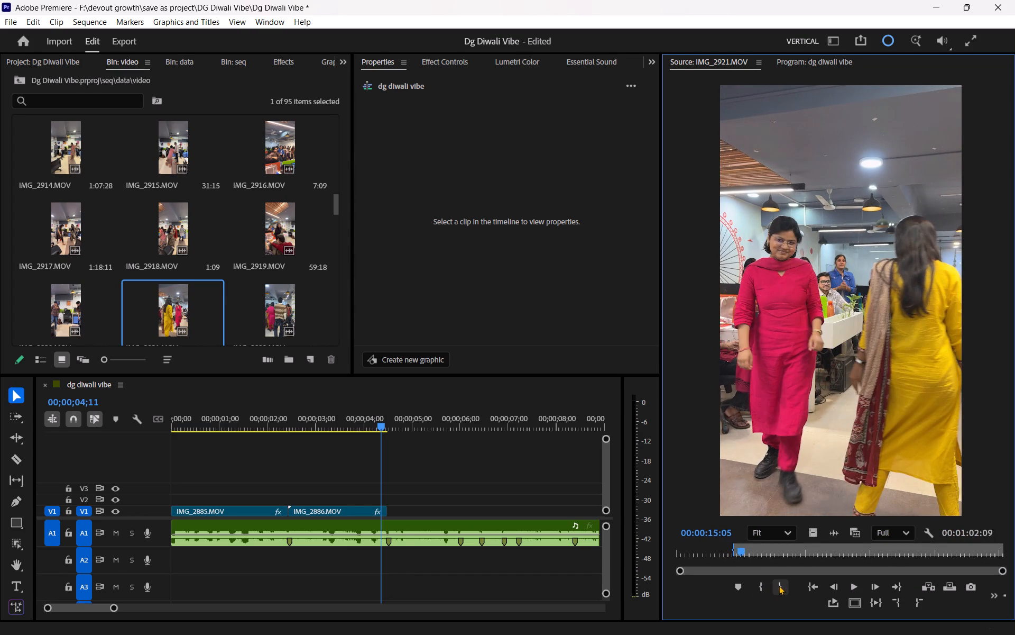
{"action": "left_click", "coordinate": [781, 585]}
Place the marked IMG_2921.MOV range on V1 directly after IMG_2886.MOV and scale it to fill the frame.
{"action": "left_click_drag", "start_coordinate": [810, 537], "coordinate": [390, 516]}
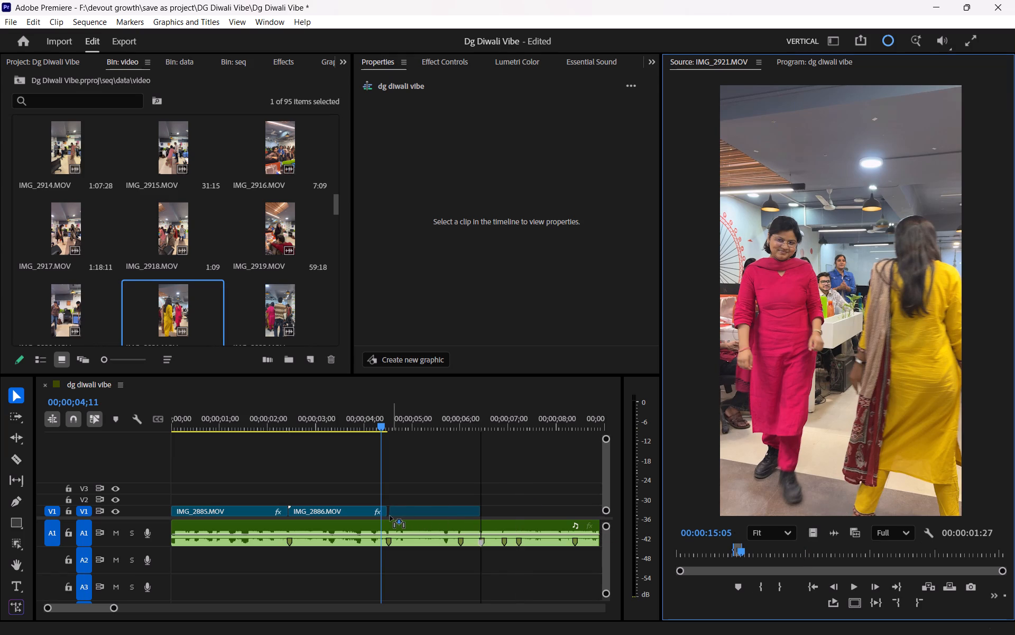
{"action": "left_click_drag", "start_coordinate": [390, 516], "coordinate": [387, 514]}
{"action": "left_click", "coordinate": [405, 514]}
{"action": "left_click", "coordinate": [392, 130]}
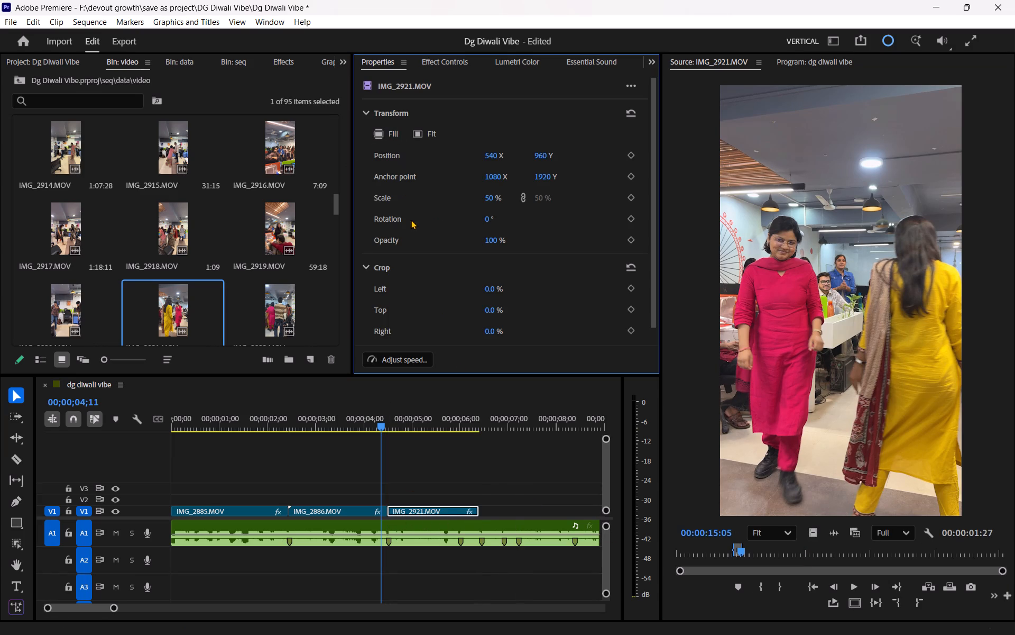
Trim the end of the IMG_2921.MOV clip back to the beat marker near 00;00;06;00.
{"action": "left_click_drag", "start_coordinate": [483, 517], "coordinate": [464, 517]}
{"action": "left_click_drag", "start_coordinate": [485, 507], "coordinate": [467, 512]}
{"action": "left_click", "coordinate": [471, 493]}
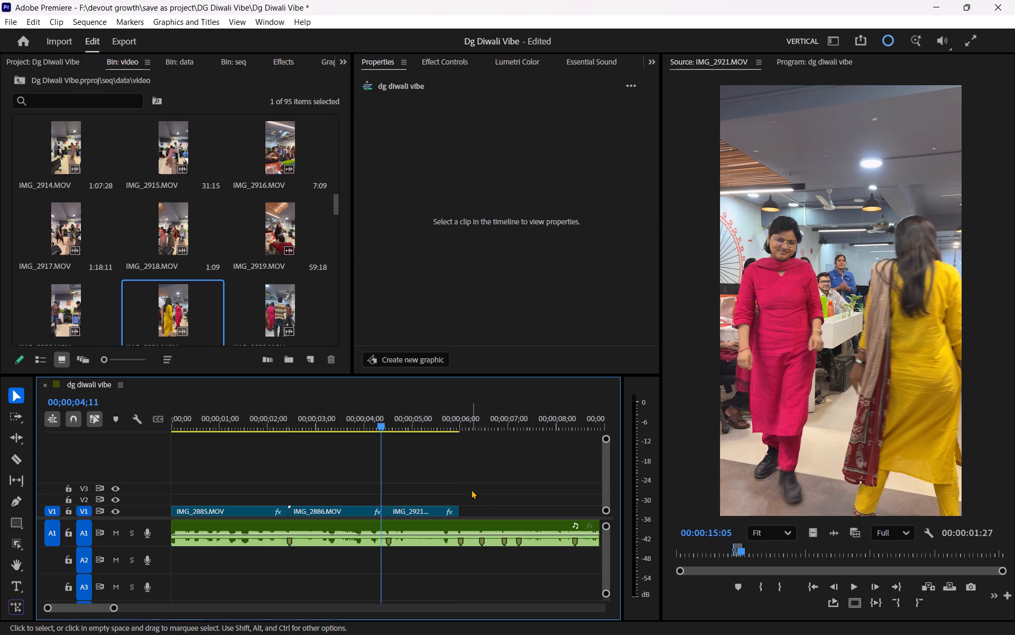
Replay the sequence twice from within IMG_2886.MOV to check the cut into IMG_2921.MOV and its end against the beat.
{"action": "left_click_drag", "start_coordinate": [373, 416], "coordinate": [330, 425]}
{"action": "key", "text": "space"}
{"action": "scroll", "coordinate": [329, 433], "scroll_direction": "down", "scroll_amount": 2}
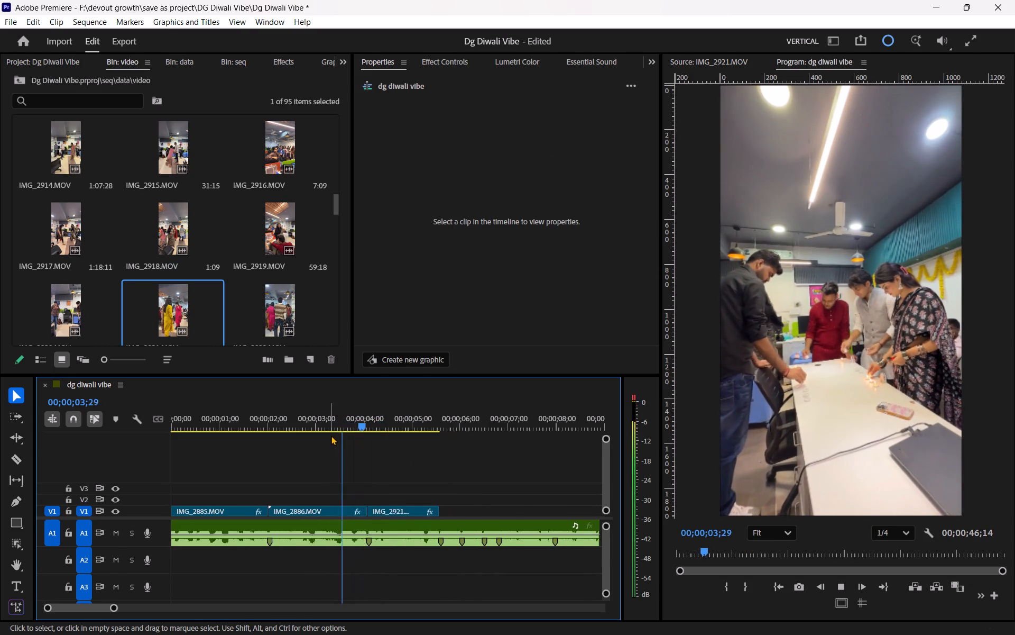
{"action": "scroll", "coordinate": [331, 436], "scroll_direction": "down", "scroll_amount": 2}
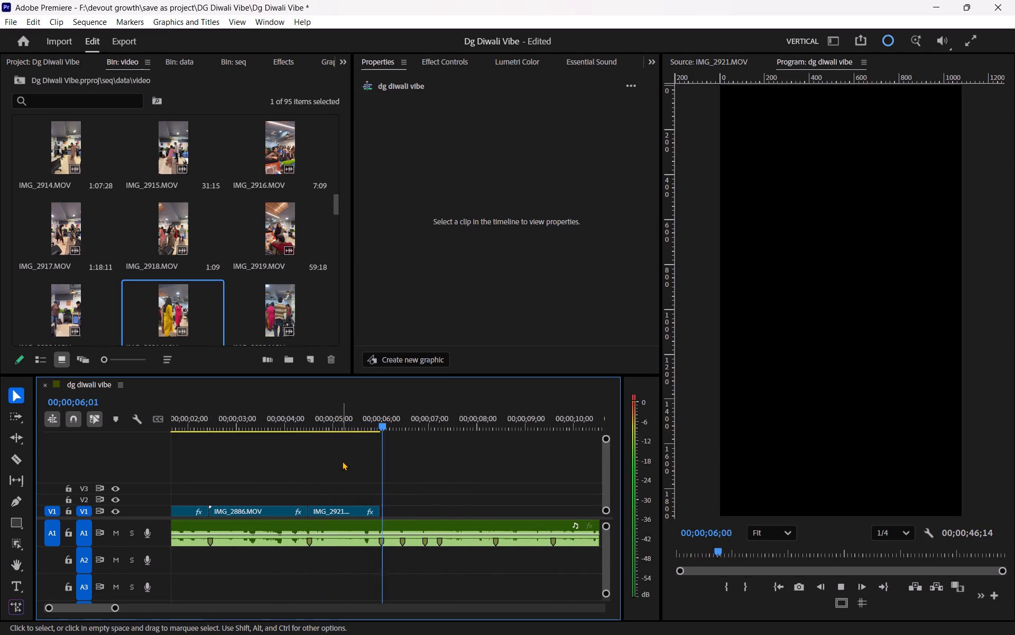
{"action": "key", "text": "space"}
{"action": "left_click_drag", "start_coordinate": [326, 420], "coordinate": [282, 436]}
{"action": "key", "text": "space"}
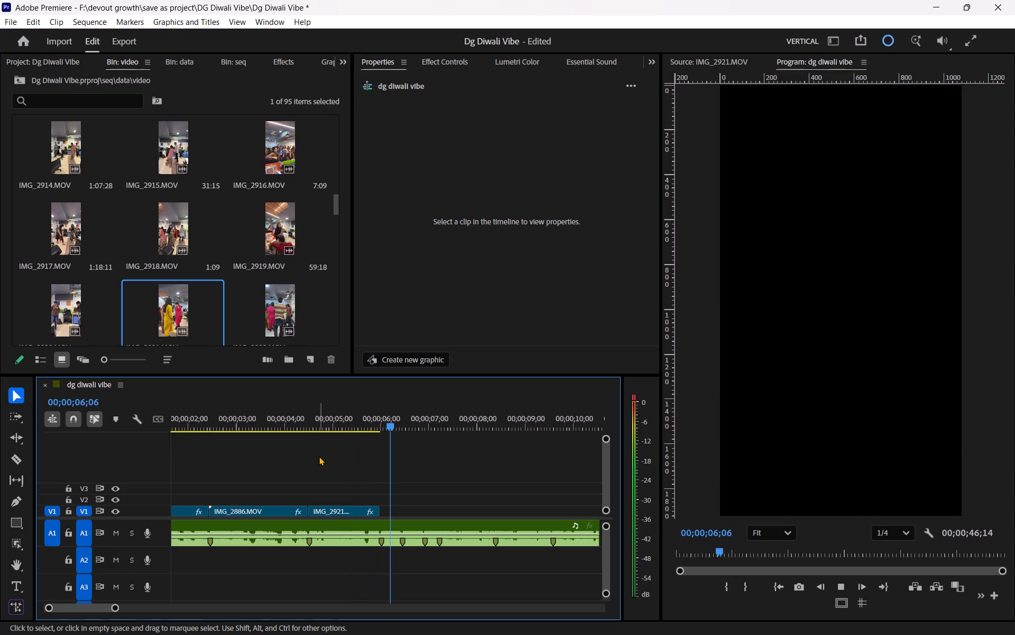
{"action": "key", "text": "space"}
Trim the IMG_2921.MOV clip's start to 00;00;04;23, move it back against IMG_2886.MOV and extend its end to the beat marker.
{"action": "left_click", "coordinate": [347, 516]}
{"action": "left_click_drag", "start_coordinate": [325, 423], "coordinate": [315, 423]}
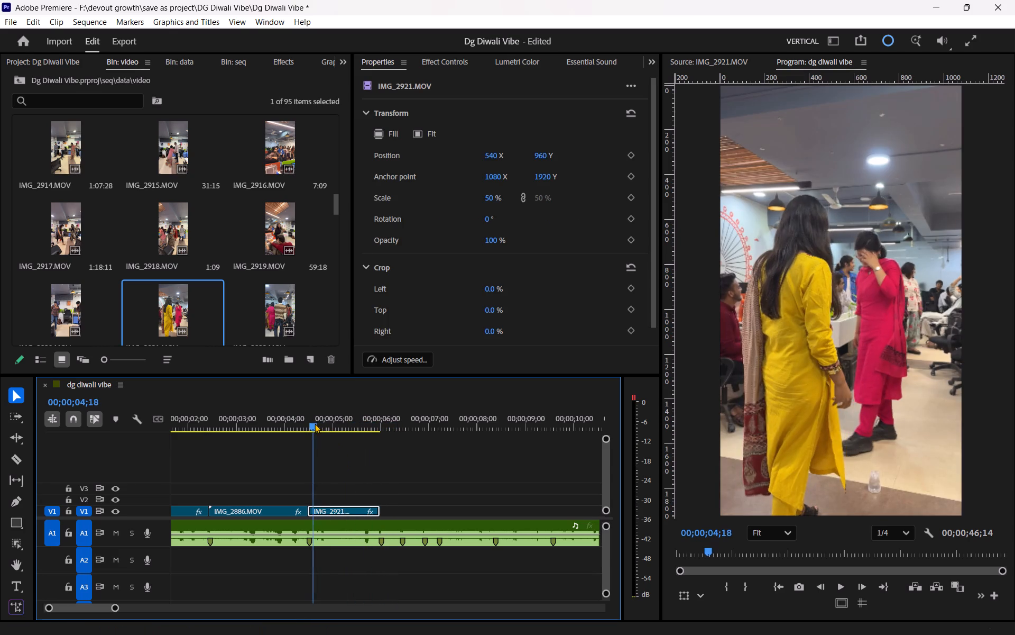
{"action": "left_click_drag", "start_coordinate": [315, 423], "coordinate": [323, 429]}
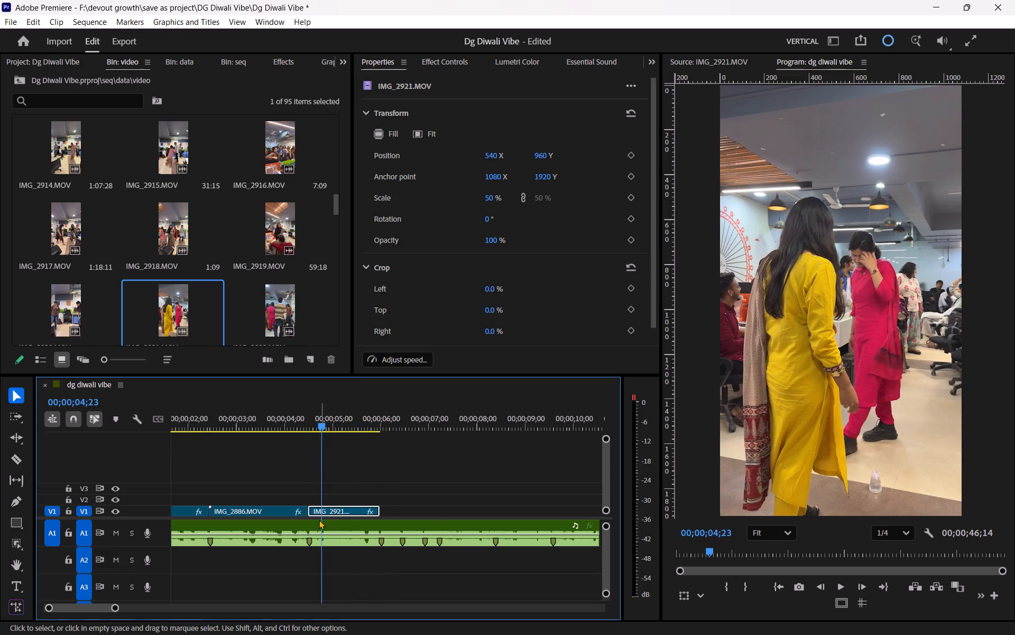
{"action": "left_click_drag", "start_coordinate": [315, 509], "coordinate": [327, 509]}
{"action": "left_click_drag", "start_coordinate": [340, 509], "coordinate": [331, 509]}
{"action": "left_click_drag", "start_coordinate": [371, 509], "coordinate": [384, 511]}
Replay the sequence from the latter part of IMG_2886.MOV through the retrimmed IMG_2921.MOV clip and the following beat markers.
{"action": "left_click_drag", "start_coordinate": [307, 419], "coordinate": [295, 419]}
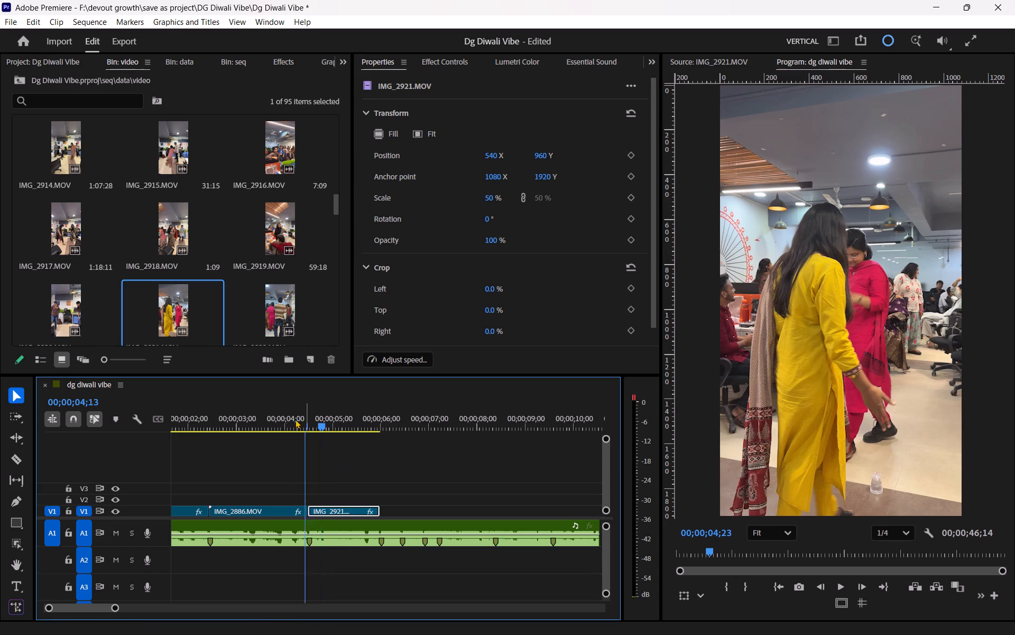
{"action": "left_click_drag", "start_coordinate": [295, 419], "coordinate": [271, 425]}
{"action": "key", "text": "space"}
{"action": "left_click", "coordinate": [333, 459]}
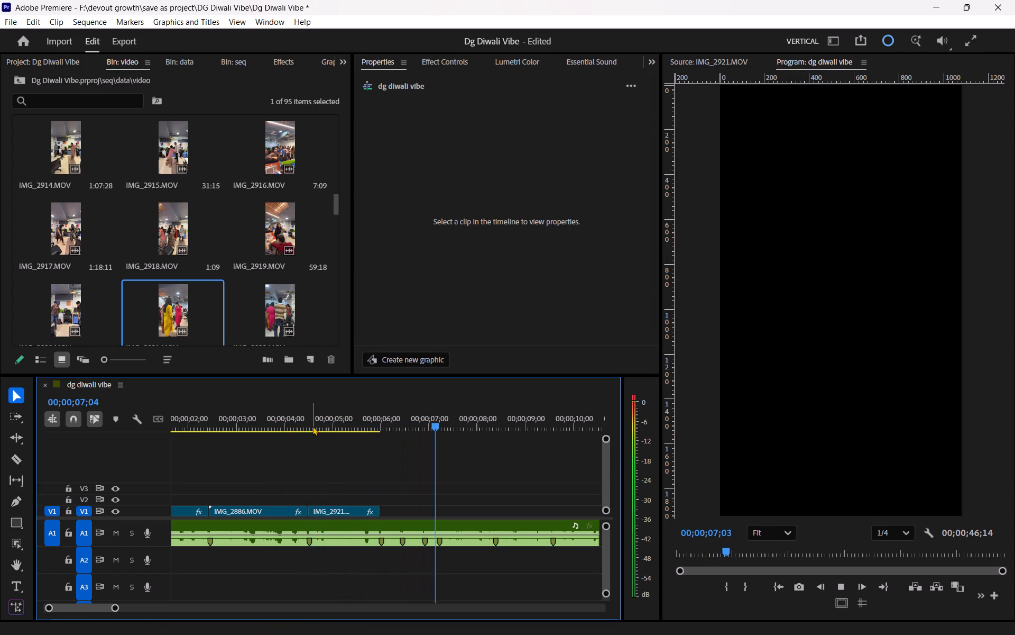
{"action": "key", "text": "space"}
Open IMG_2922.MOV and skim through it for a usable moment, playing the section from about 00:00:24:07.
{"action": "double_click", "coordinate": [267, 307]}
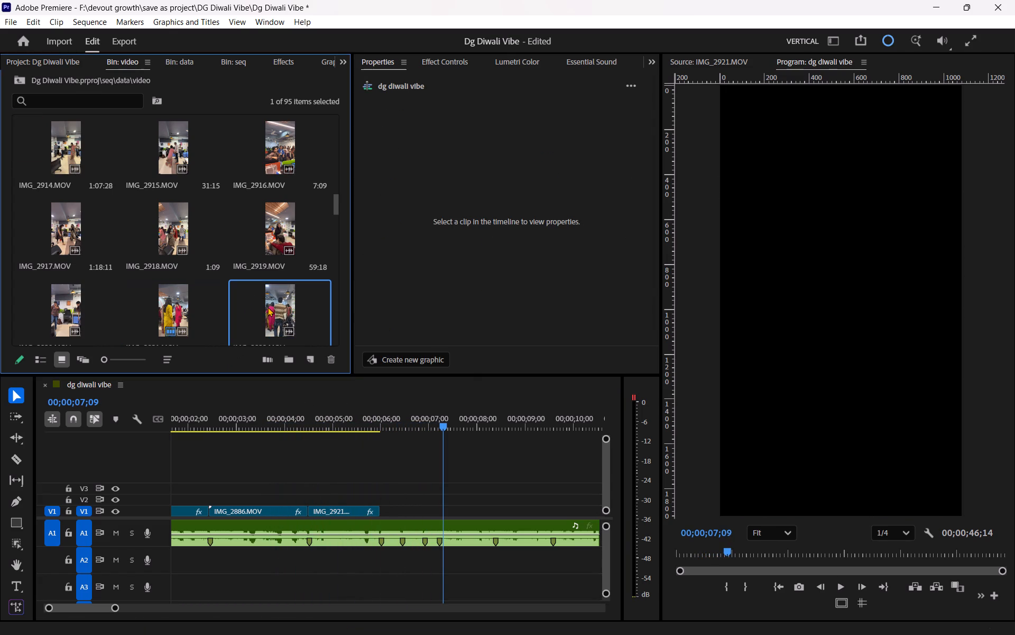
{"action": "left_click_drag", "start_coordinate": [733, 559], "coordinate": [707, 559]}
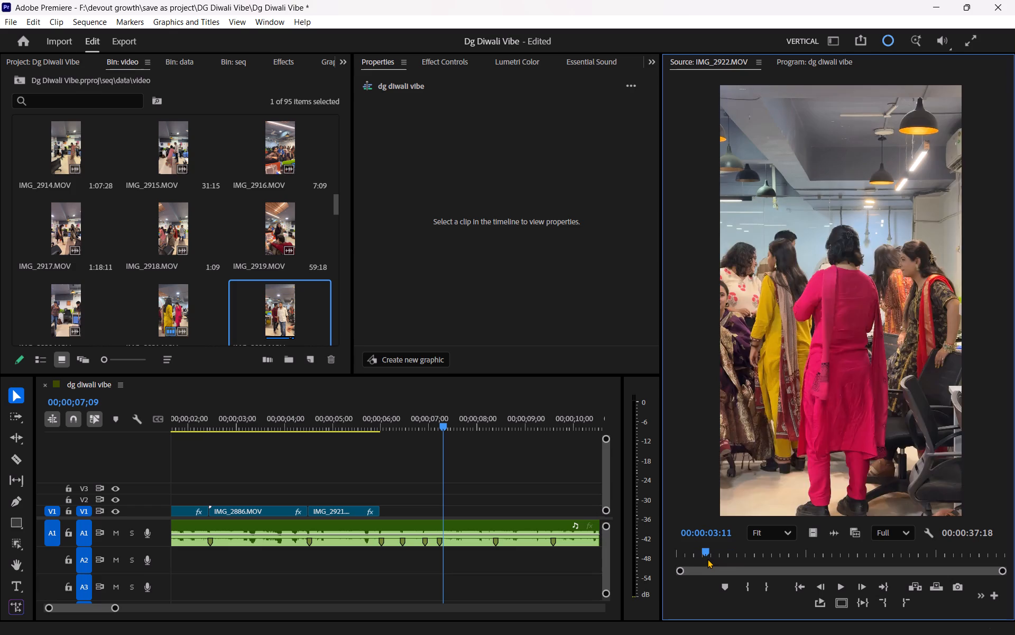
{"action": "left_click_drag", "start_coordinate": [707, 559], "coordinate": [777, 556]}
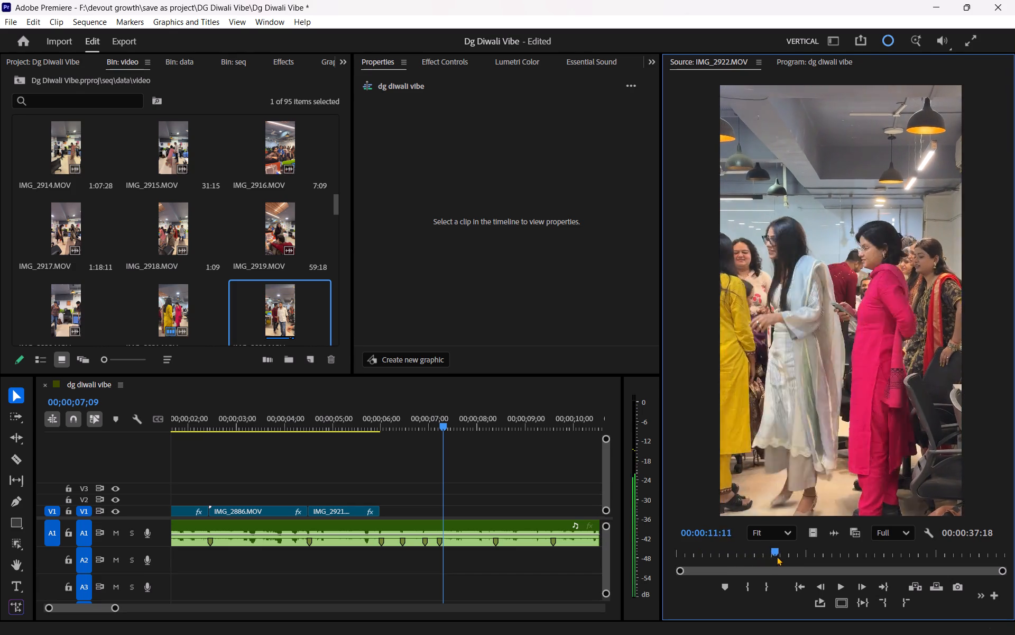
{"action": "left_click_drag", "start_coordinate": [777, 556], "coordinate": [844, 555]}
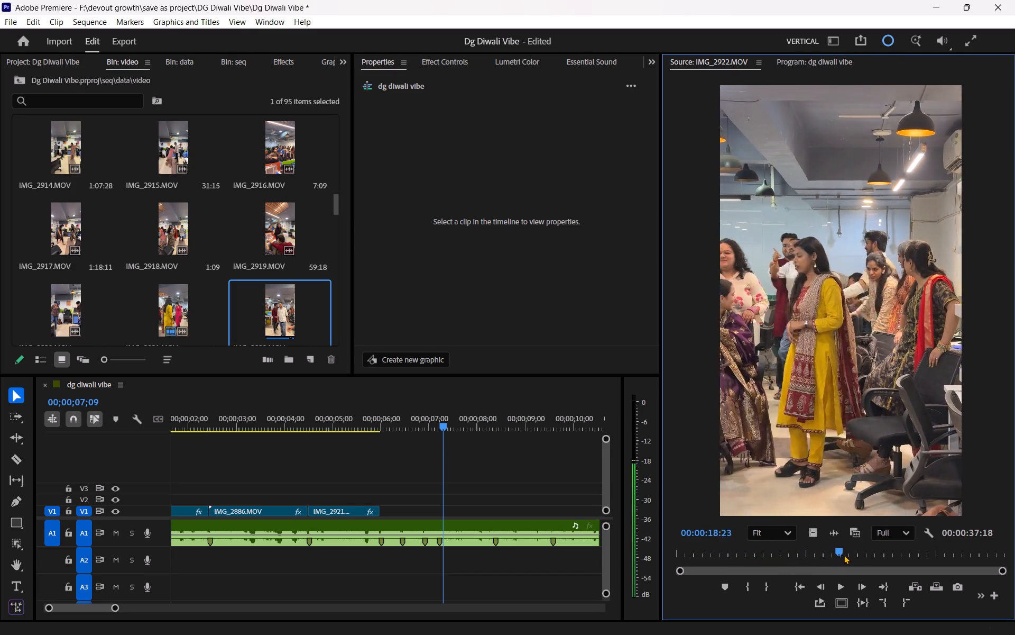
{"action": "left_click_drag", "start_coordinate": [844, 555], "coordinate": [929, 546]}
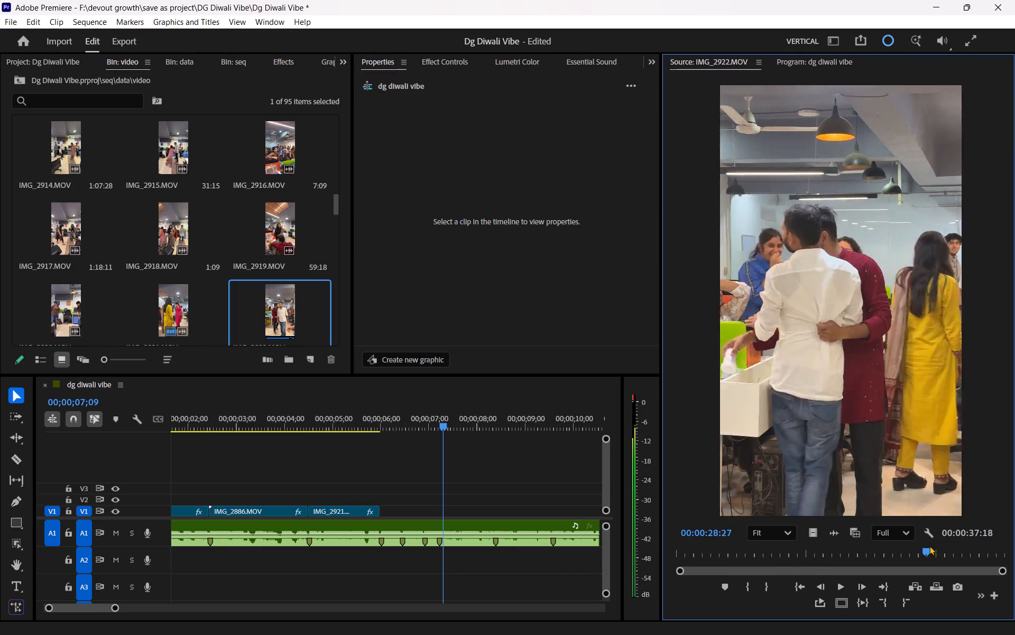
{"action": "left_click_drag", "start_coordinate": [929, 546], "coordinate": [793, 555]}
{"action": "key", "text": "space"}
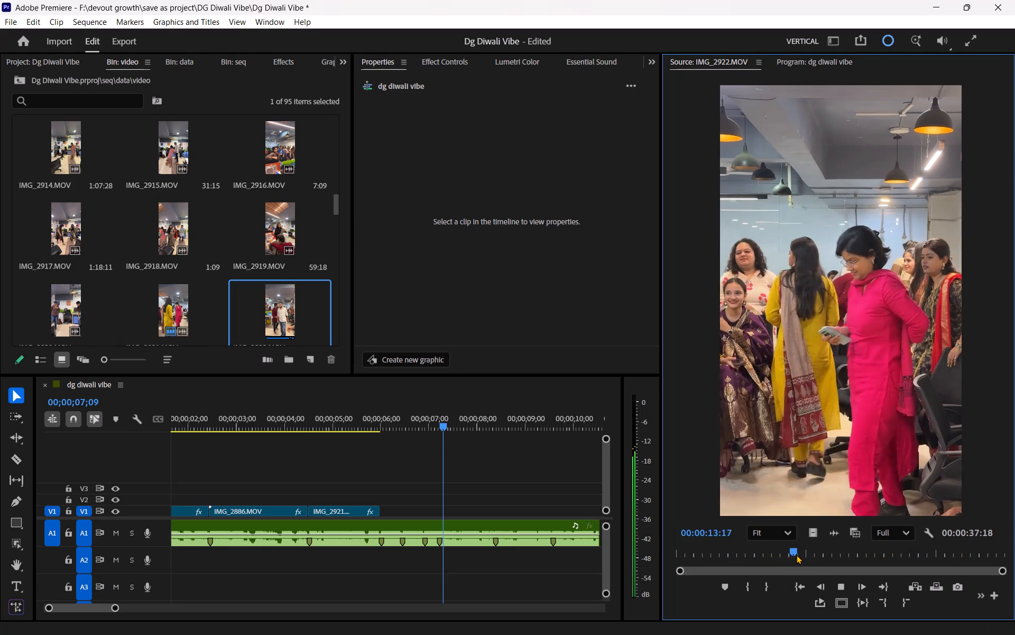
{"action": "left_click_drag", "start_coordinate": [827, 554], "coordinate": [885, 550]}
{"action": "key", "text": "space"}
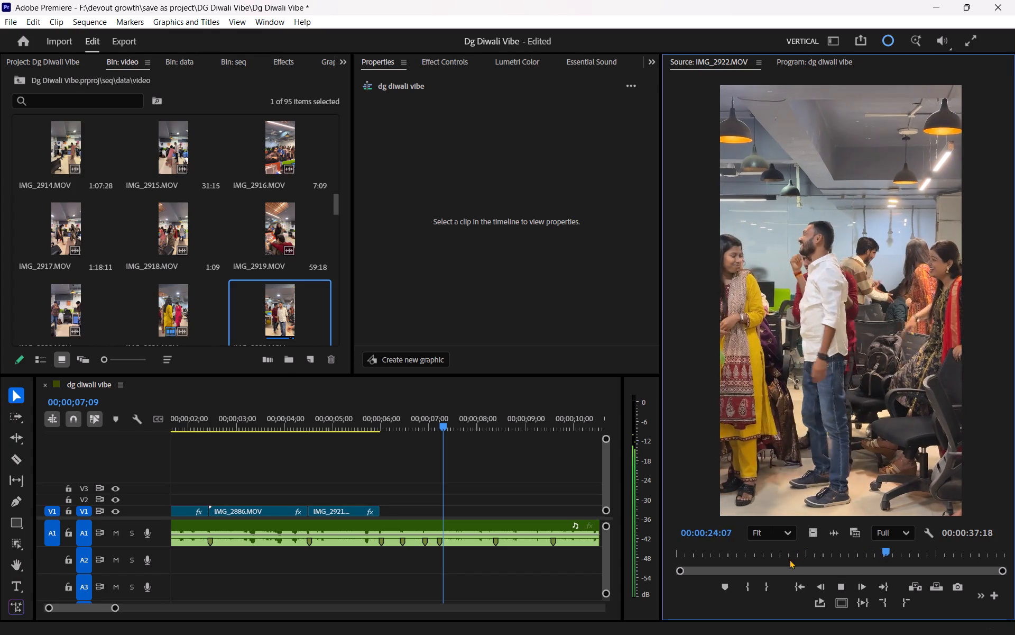
{"action": "key", "text": "space"}
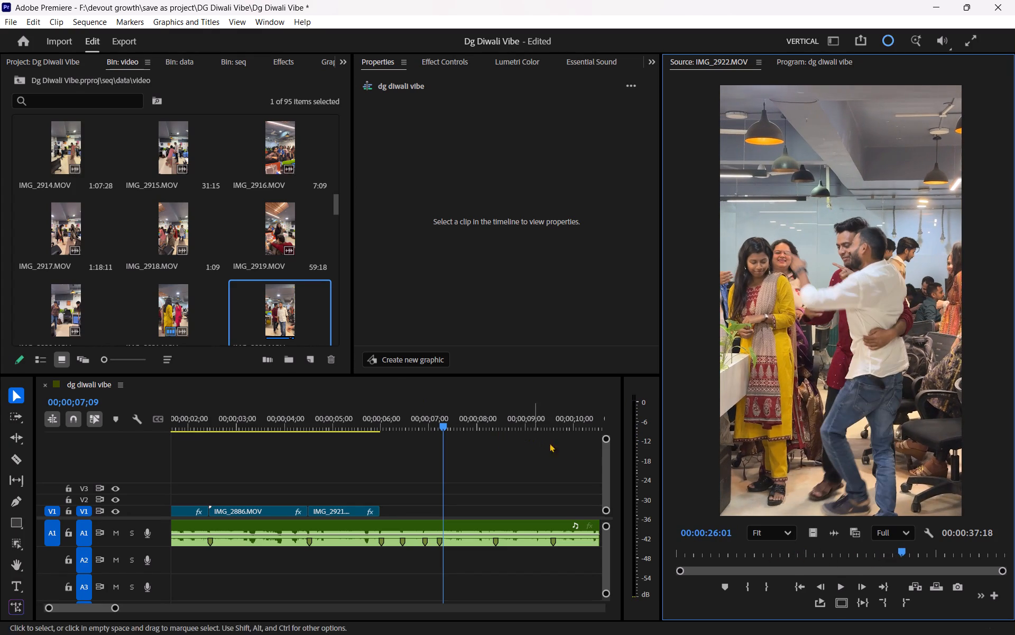
Mark the IMG_2922.MOV range from In point 00:00:25:00 to Out point 00:00:25:19.
{"action": "left_click_drag", "start_coordinate": [898, 552], "coordinate": [882, 551]}
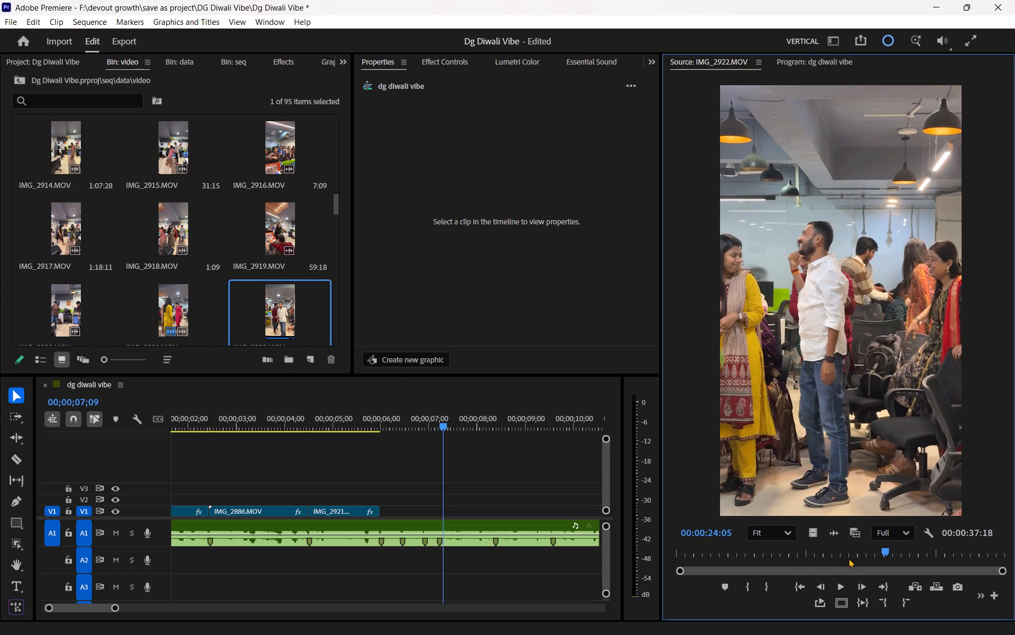
{"action": "key", "text": "space"}
{"action": "key", "text": "space"}
{"action": "left_click", "coordinate": [754, 591]}
{"action": "key", "text": "space"}
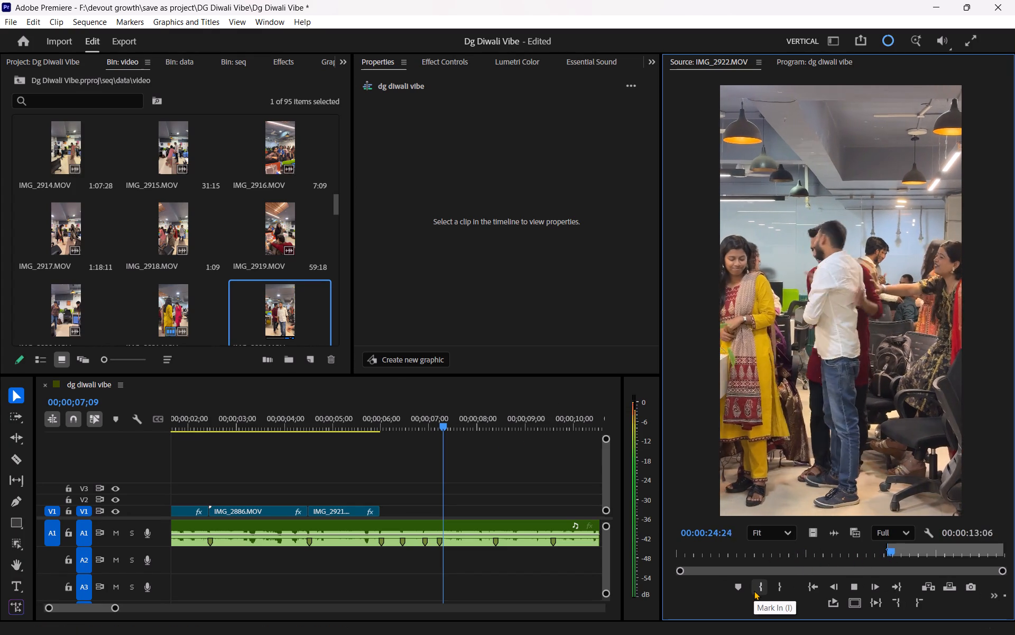
{"action": "key", "text": "space"}
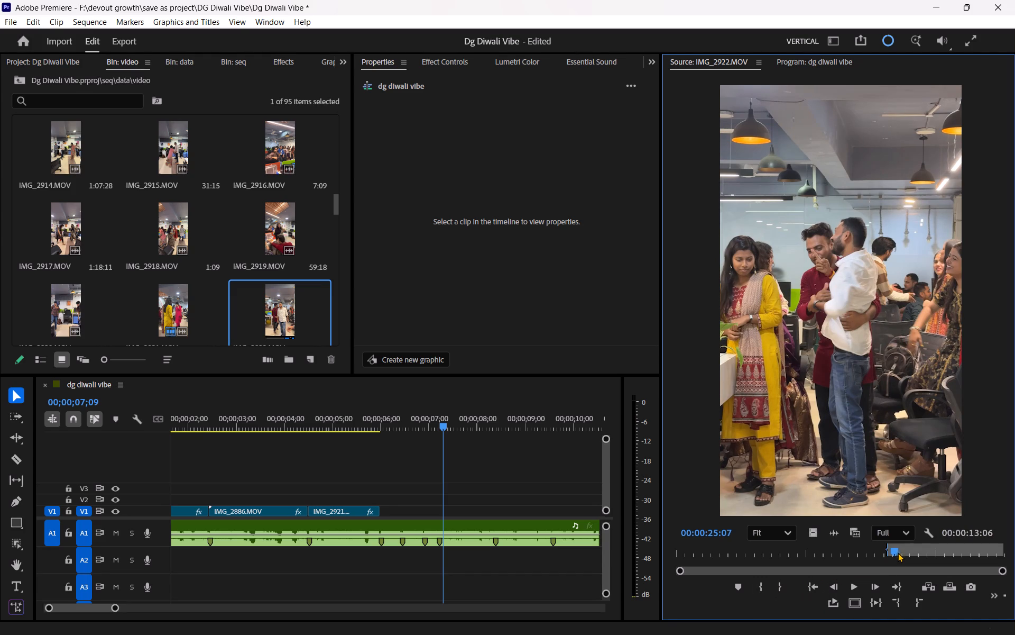
{"action": "left_click", "coordinate": [897, 551]}
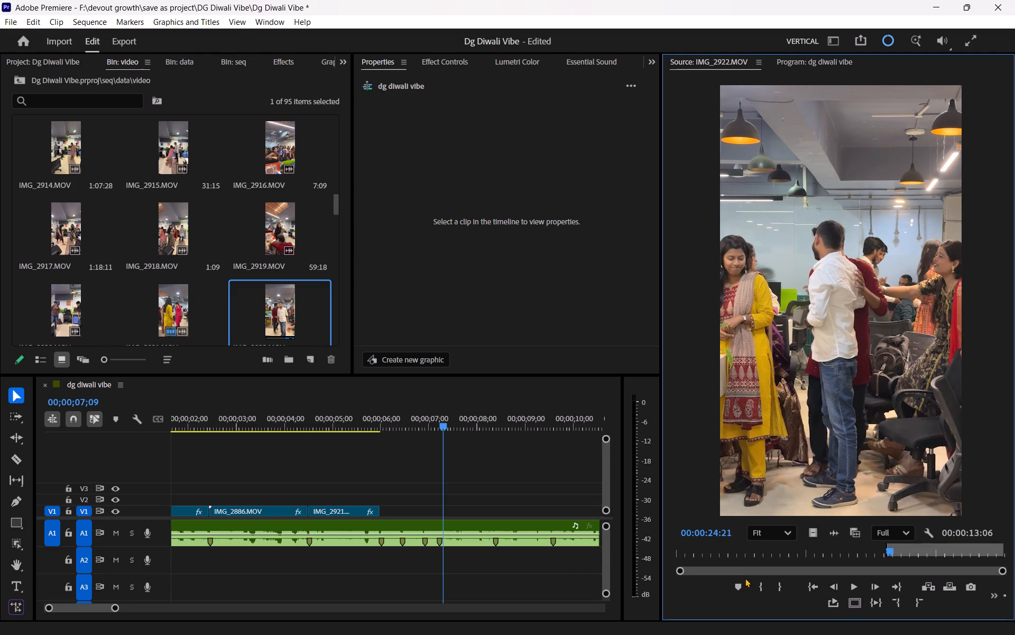
{"action": "left_click", "coordinate": [759, 585]}
{"action": "key", "text": "space"}
{"action": "key", "text": "space"}
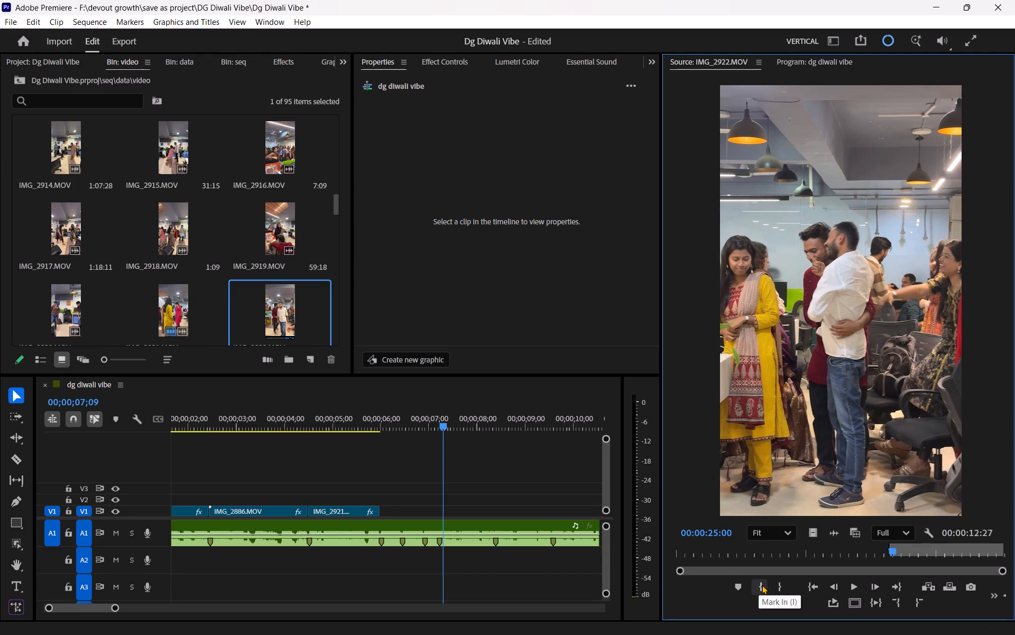
{"action": "left_click", "coordinate": [762, 585]}
{"action": "key", "text": "space"}
{"action": "key", "text": "space"}
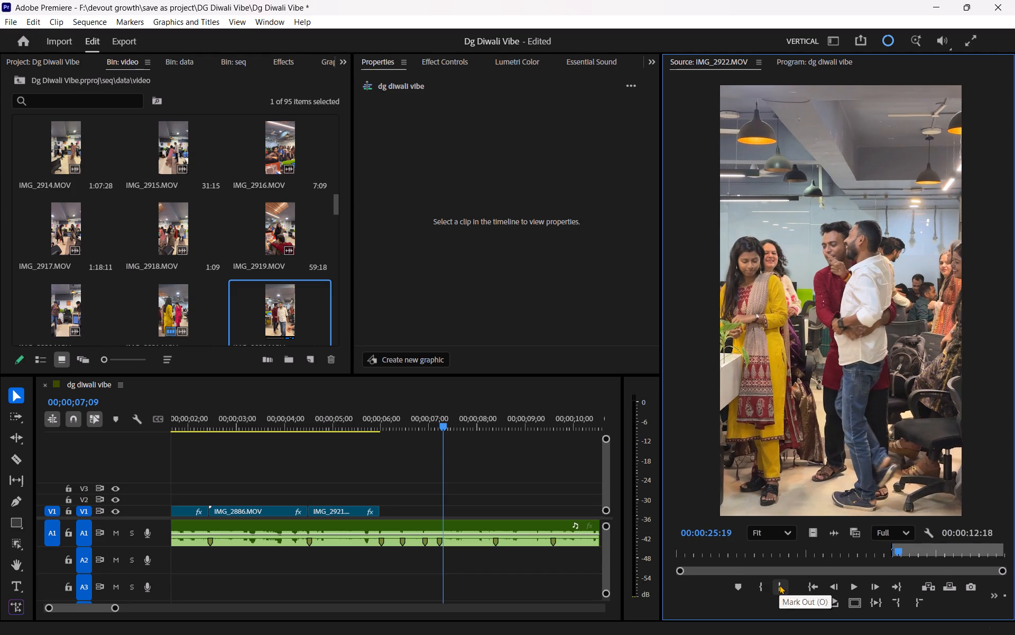
{"action": "left_click", "coordinate": [779, 585]}
Place the marked IMG_2922.MOV range on V1 directly after IMG_2921.MOV and trim its end to the next beat marker.
{"action": "left_click_drag", "start_coordinate": [814, 539], "coordinate": [384, 514]}
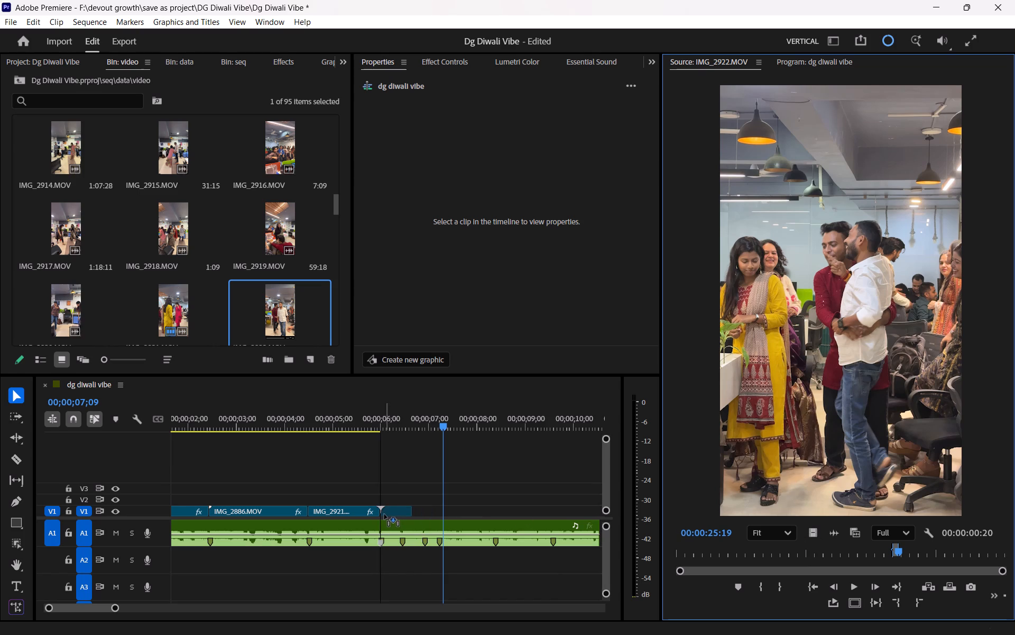
{"action": "left_click_drag", "start_coordinate": [384, 514], "coordinate": [382, 515]}
{"action": "left_click_drag", "start_coordinate": [412, 513], "coordinate": [403, 513]}
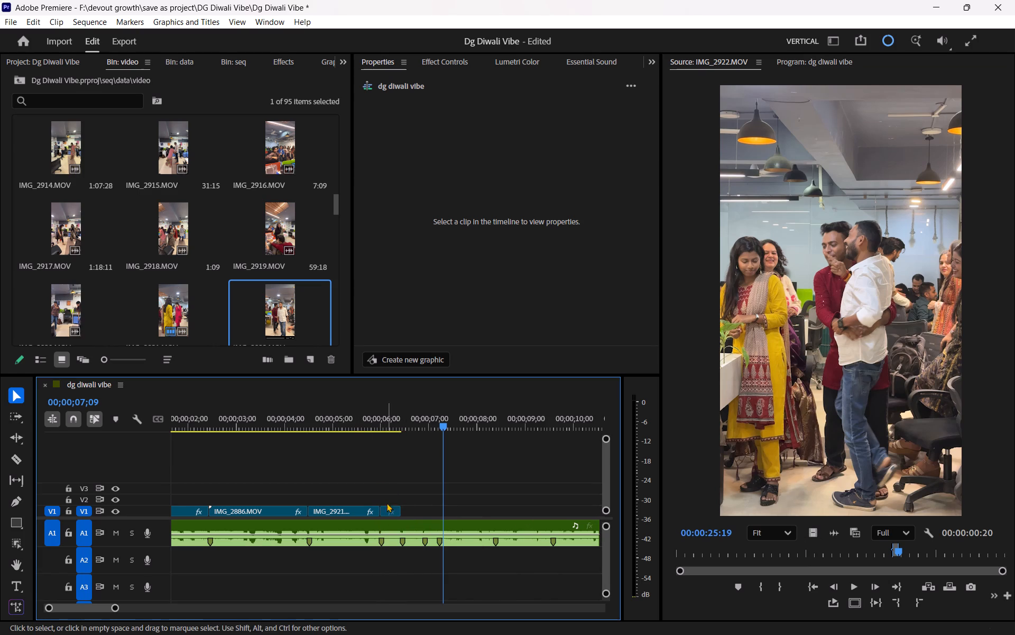
View the IMG_2922.MOV clip at 00;00;06;03 and scale it to fill the frame.
{"action": "left_click", "coordinate": [380, 422]}
{"action": "left_click", "coordinate": [386, 422]}
{"action": "left_click", "coordinate": [394, 509]}
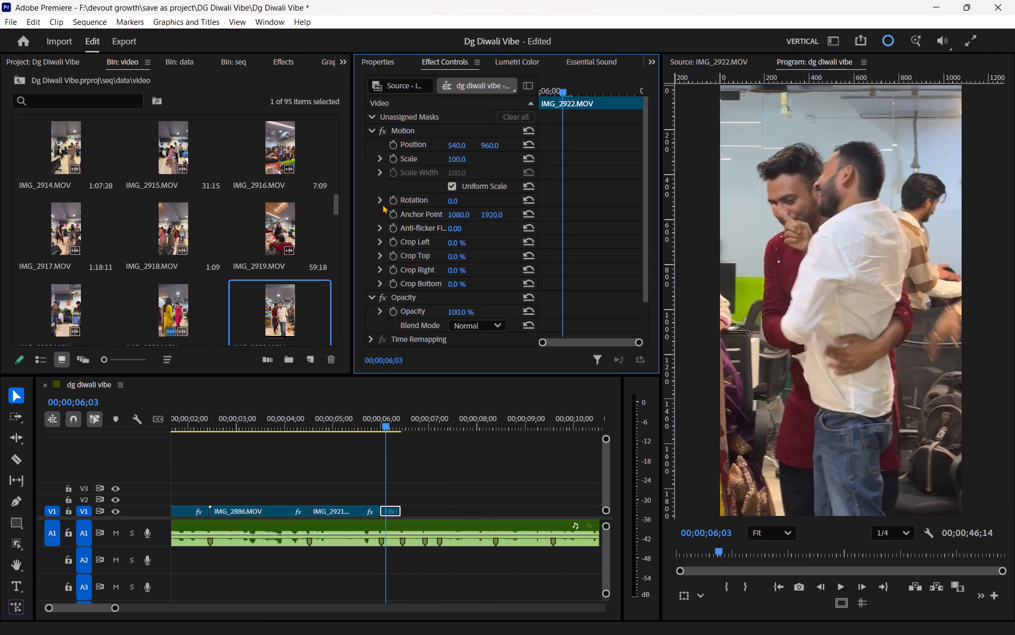
{"action": "left_click", "coordinate": [380, 60]}
{"action": "left_click", "coordinate": [387, 131]}
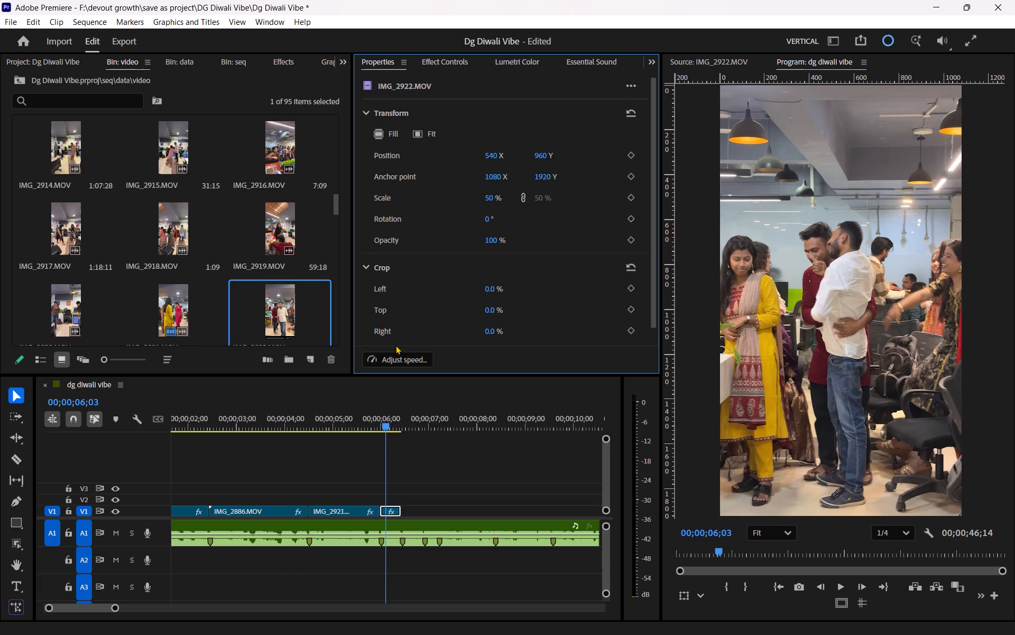
Play the sequence from its beginning and past the end of IMG_2922.MOV to check the cuts and upcoming beats.
{"action": "left_click_drag", "start_coordinate": [370, 424], "coordinate": [160, 462]}
{"action": "key", "text": "space"}
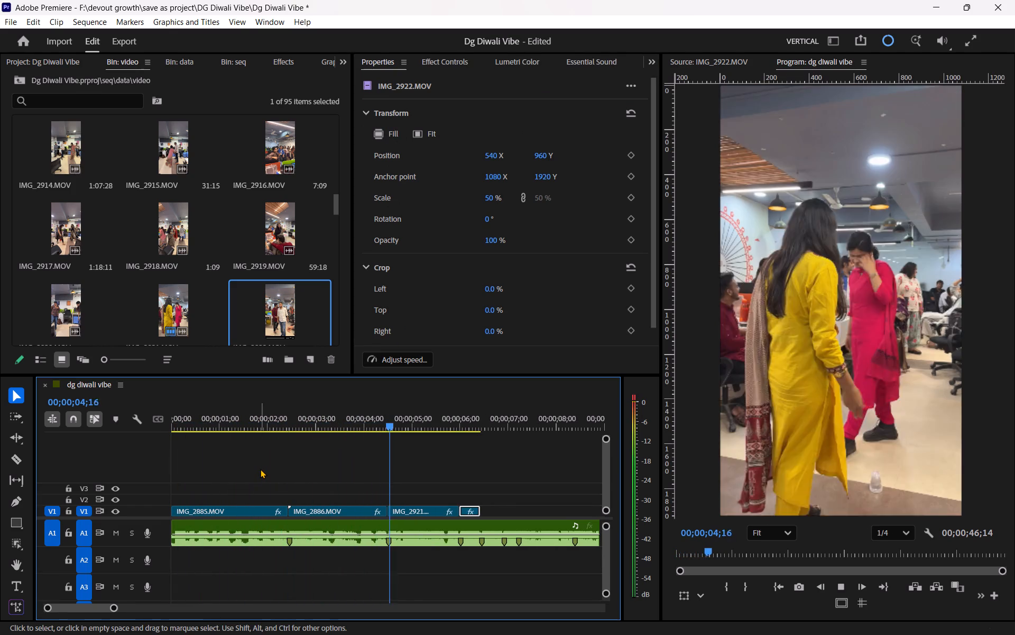
{"action": "scroll", "coordinate": [260, 469], "scroll_direction": "down", "scroll_amount": 4}
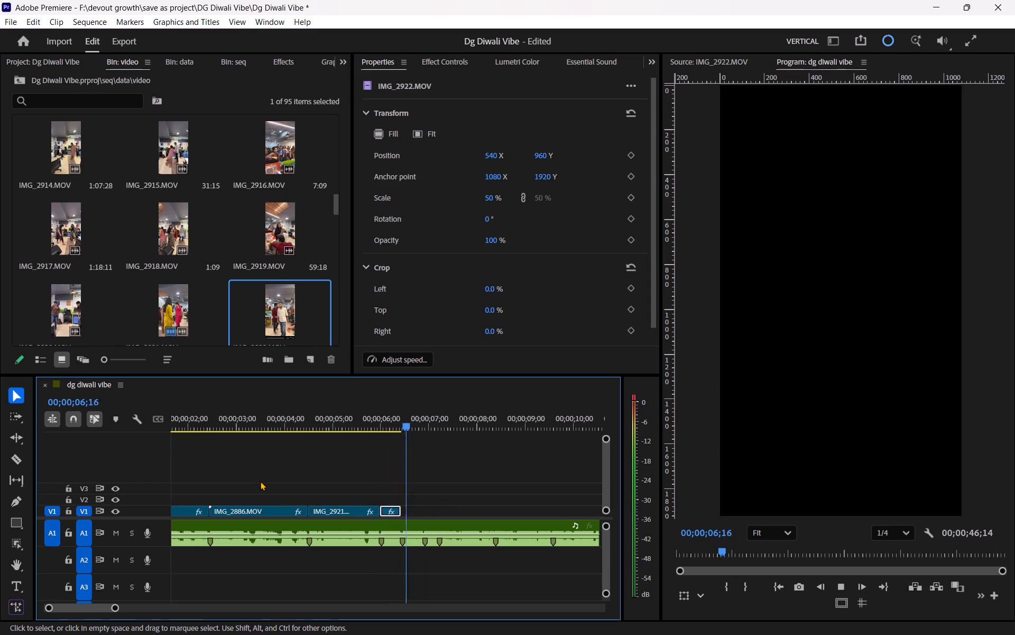
{"action": "key", "text": "space"}
{"action": "key", "text": "space"}
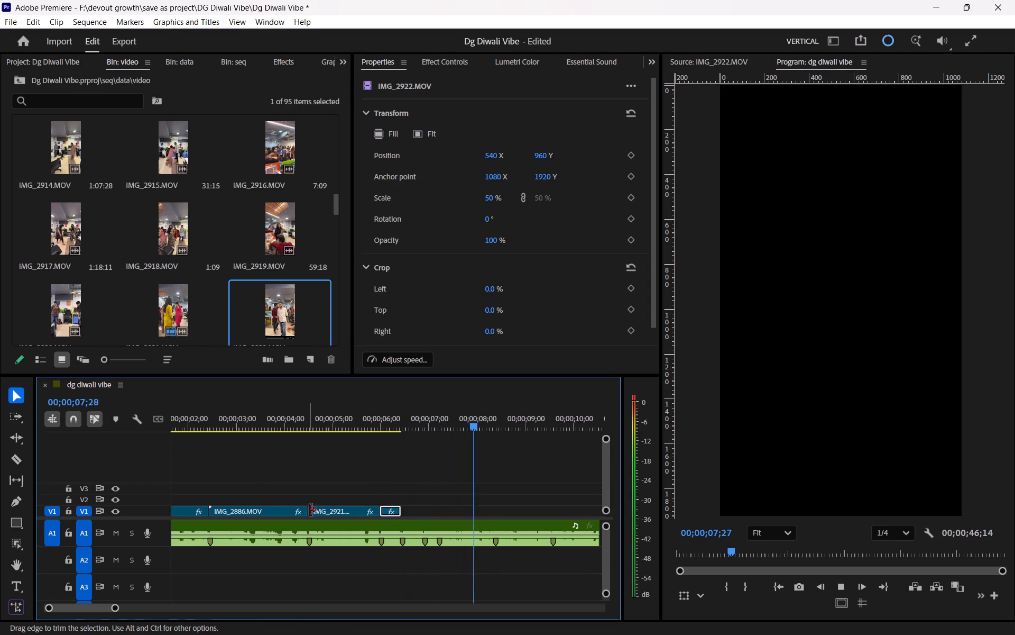
{"action": "key", "text": "space"}
{"action": "left_click", "coordinate": [408, 422]}
{"action": "key", "text": "space"}
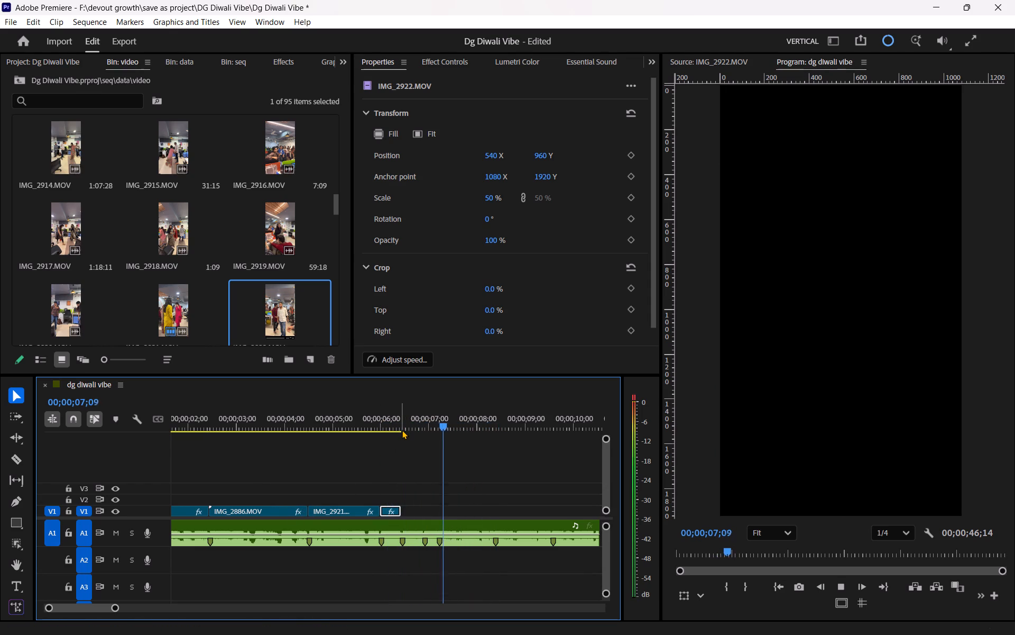
{"action": "key", "text": "space"}
Zoom in on the song around 00;00;07;05 and replay short stretches to check the beat marker there.
{"action": "type", "text": "==="}
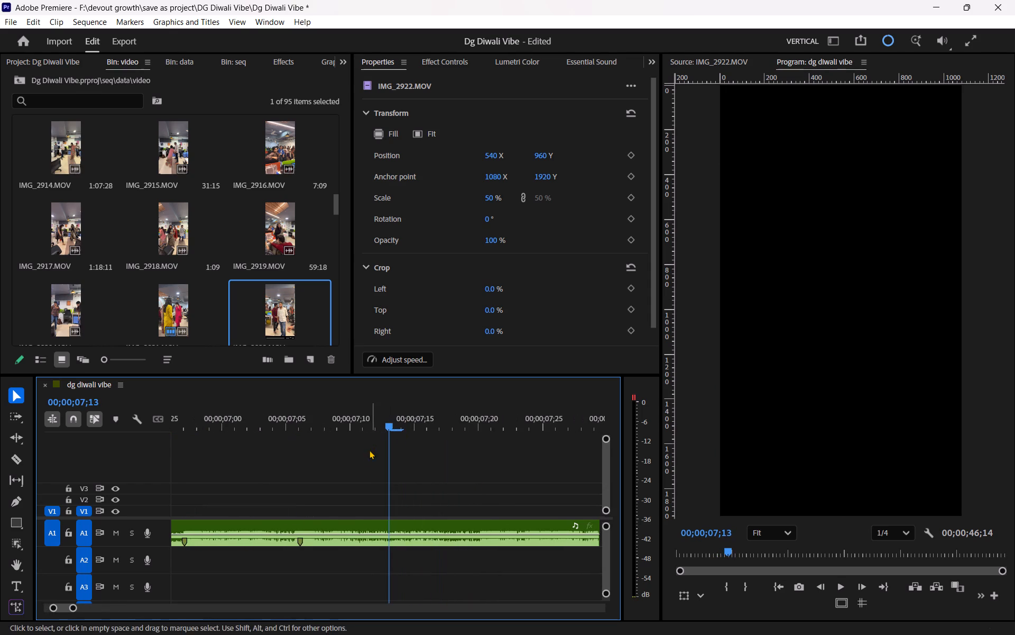
{"action": "left_click_drag", "start_coordinate": [291, 414], "coordinate": [247, 424]}
{"action": "key", "text": "space"}
{"action": "key", "text": "space"}
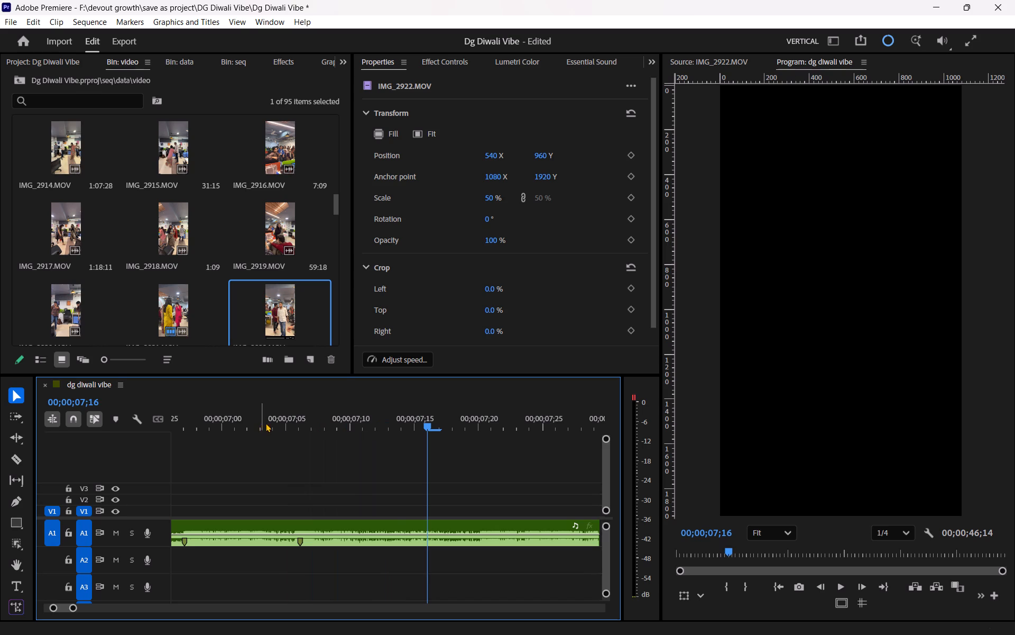
{"action": "left_click_drag", "start_coordinate": [307, 410], "coordinate": [293, 419]}
{"action": "key", "text": "space"}
{"action": "key", "text": "space"}
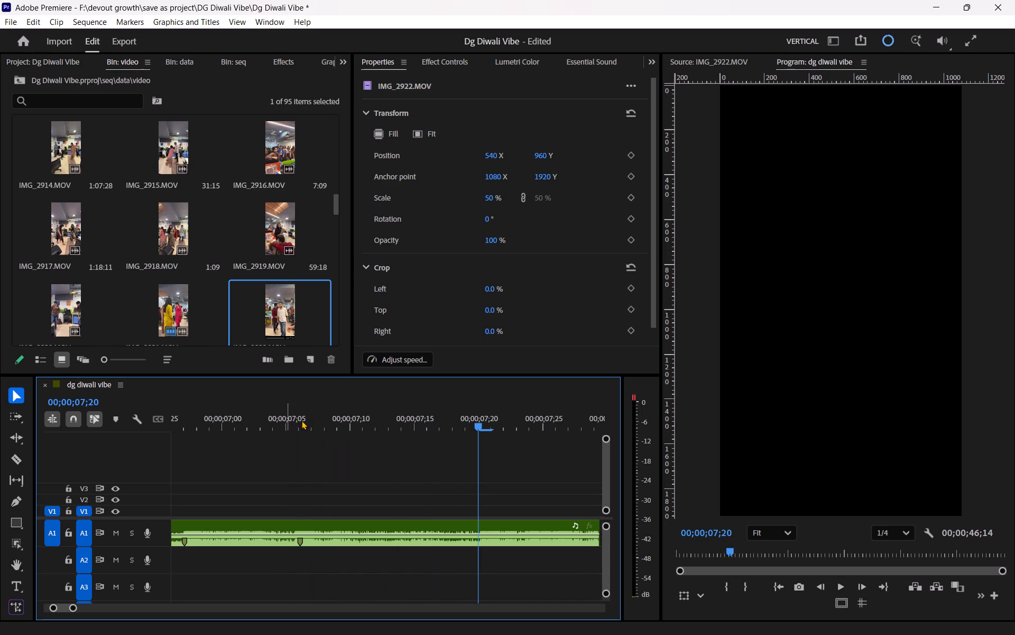
{"action": "key", "text": "minus"}
{"action": "key", "text": "minus"}
{"action": "key", "text": "minus"}
{"action": "left_click", "coordinate": [307, 468]}
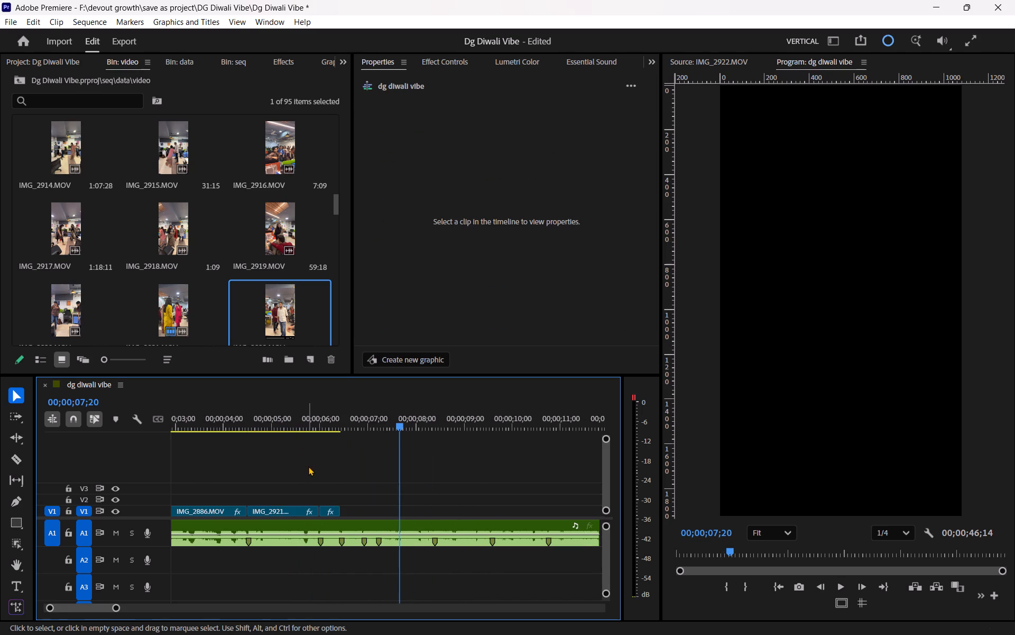
Open IMG_2923.MOV and mark its range from In point 00:00:12:26 to Out point 00:00:13:16.
{"action": "scroll", "coordinate": [149, 293], "scroll_direction": "down", "scroll_amount": 1}
{"action": "double_click", "coordinate": [169, 304]}
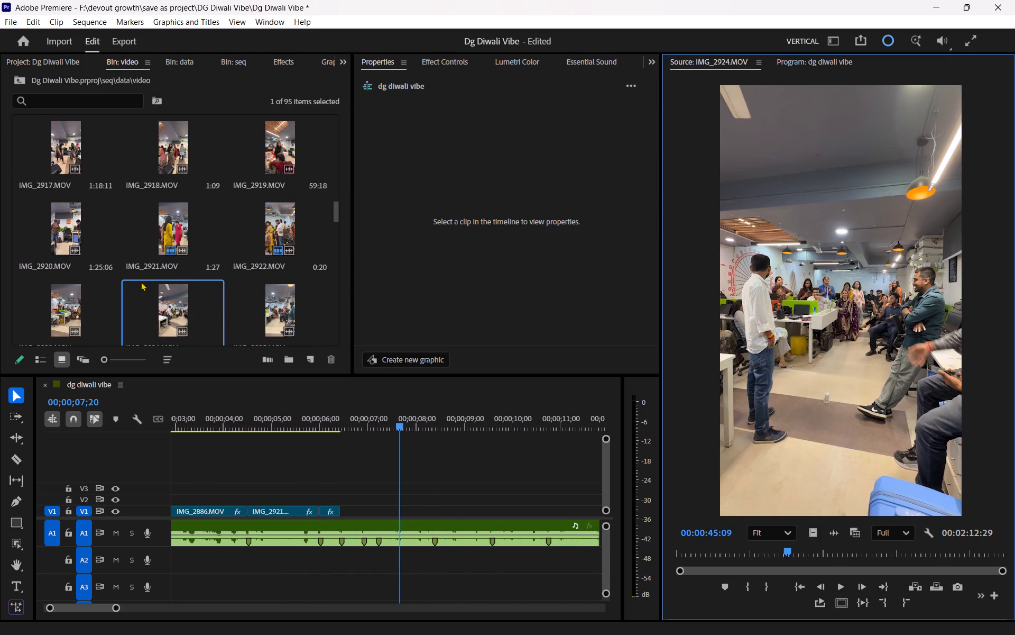
{"action": "double_click", "coordinate": [57, 297]}
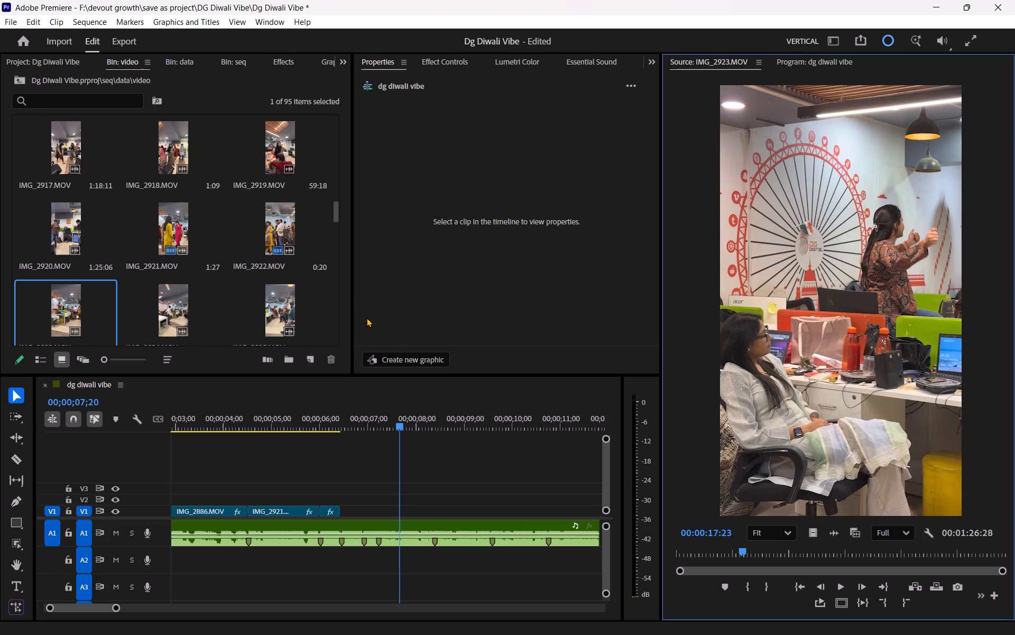
{"action": "left_click_drag", "start_coordinate": [753, 549], "coordinate": [688, 559]}
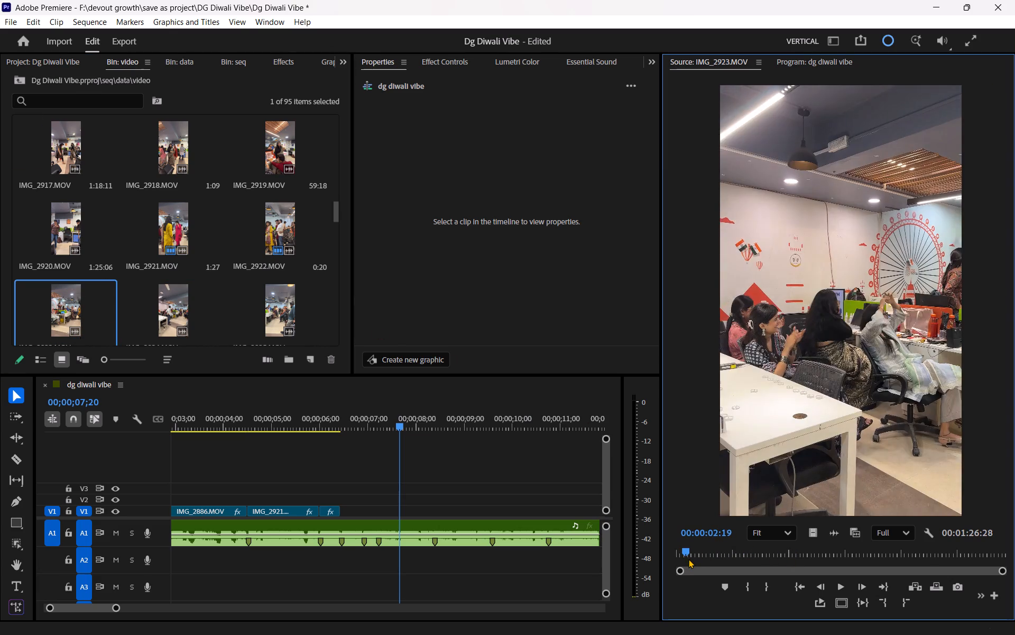
{"action": "left_click_drag", "start_coordinate": [688, 559], "coordinate": [726, 561]}
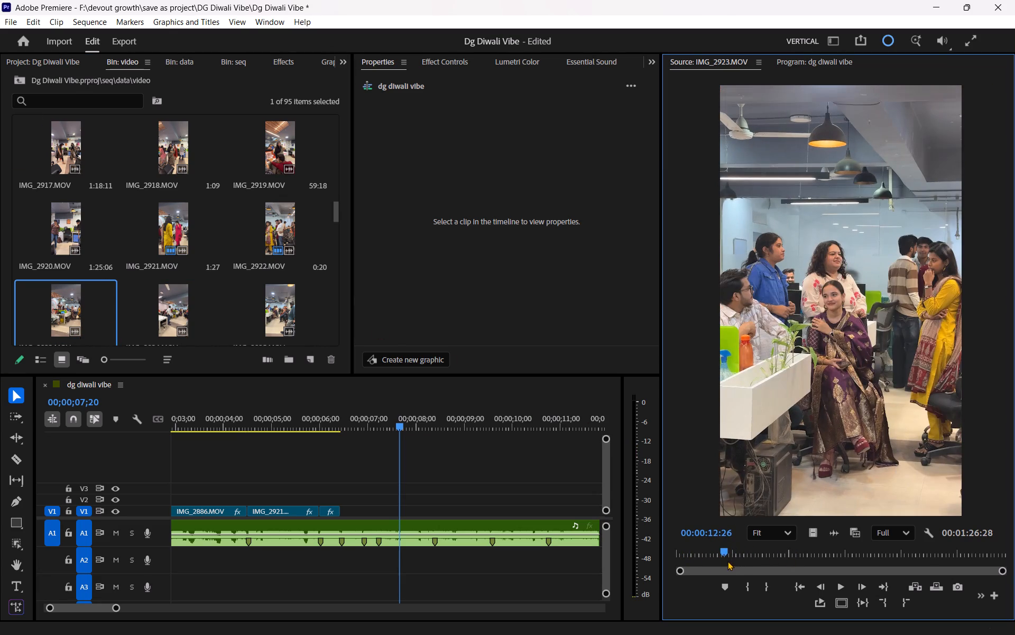
{"action": "left_click", "coordinate": [753, 584]}
{"action": "key", "text": "space"}
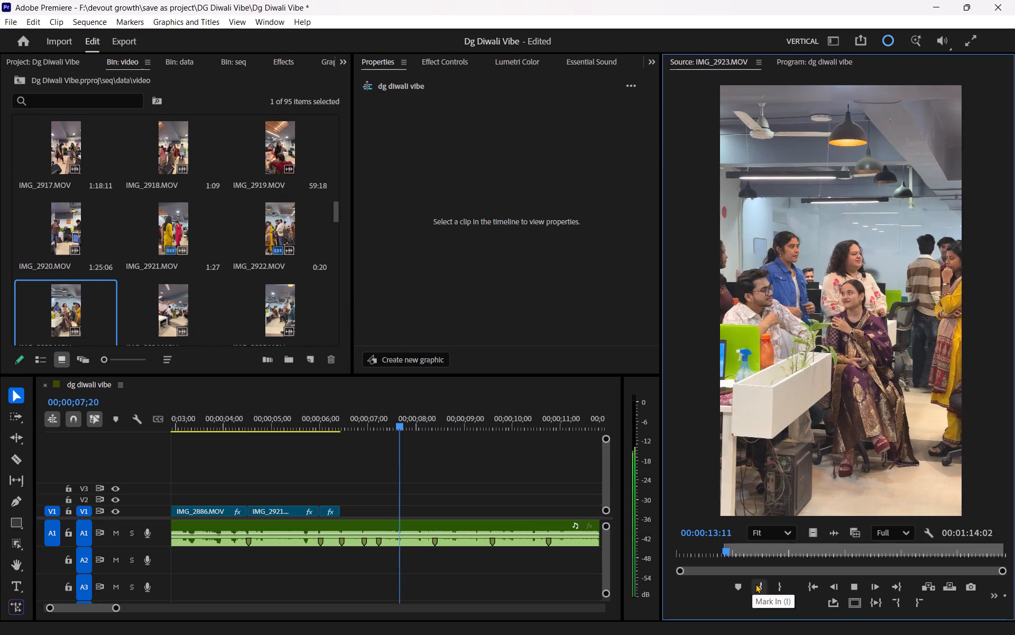
{"action": "key", "text": "space"}
{"action": "left_click", "coordinate": [781, 583]}
Place the marked IMG_2923.MOV range on V1 directly after IMG_2922.MOV and trim its end to the next beat marker.
{"action": "left_click_drag", "start_coordinate": [817, 536], "coordinate": [589, 532]}
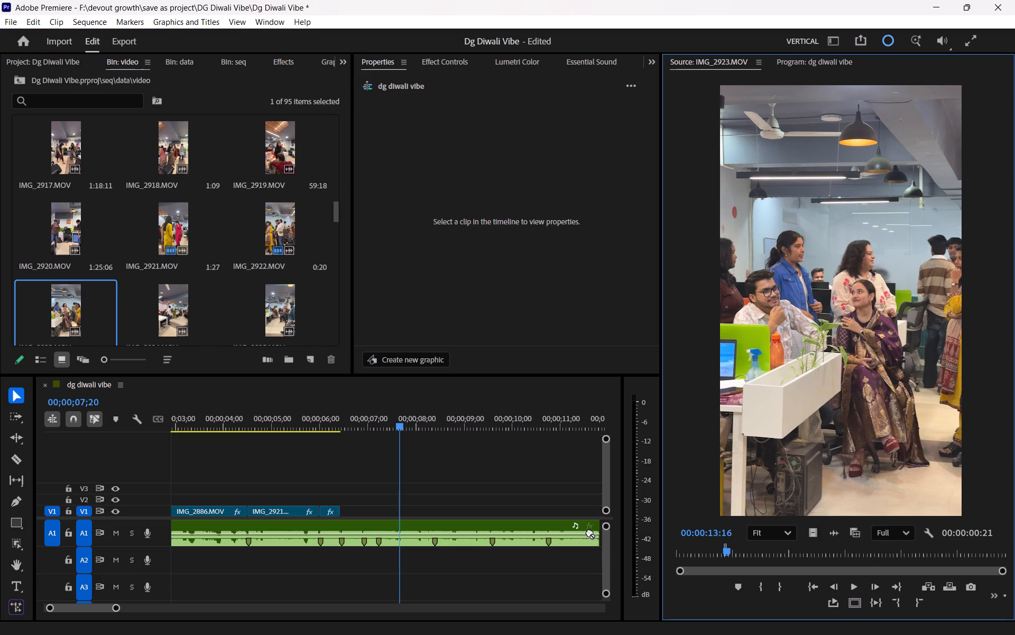
{"action": "left_click_drag", "start_coordinate": [589, 532], "coordinate": [341, 515]}
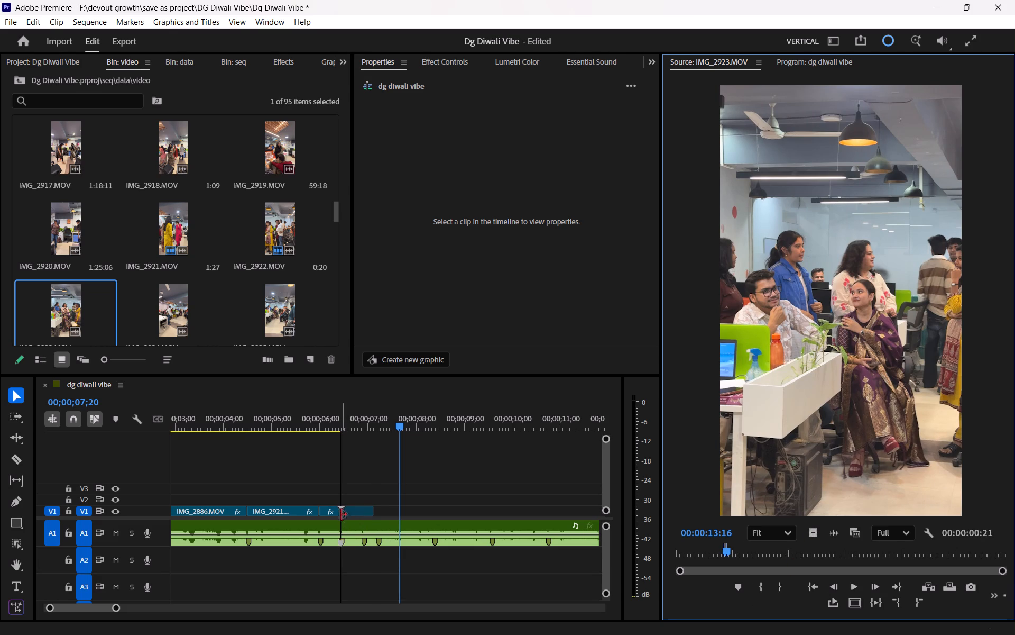
{"action": "left_click_drag", "start_coordinate": [377, 513], "coordinate": [366, 512]}
Scale the IMG_2923.MOV clip on V1 to fill the frame.
{"action": "left_click", "coordinate": [354, 512]}
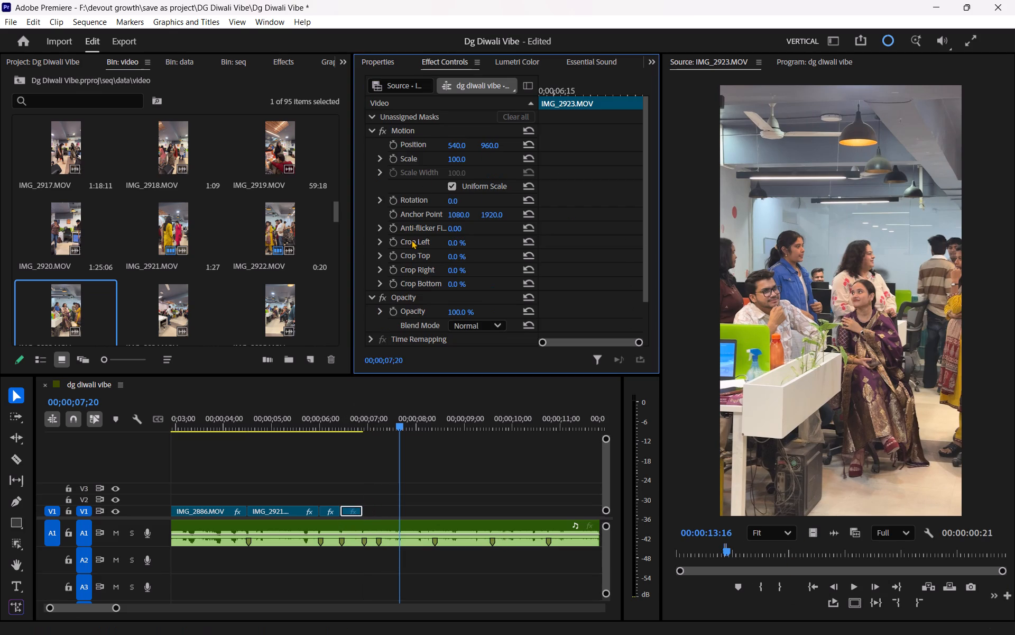
{"action": "left_click", "coordinate": [387, 58]}
{"action": "left_click", "coordinate": [381, 132]}
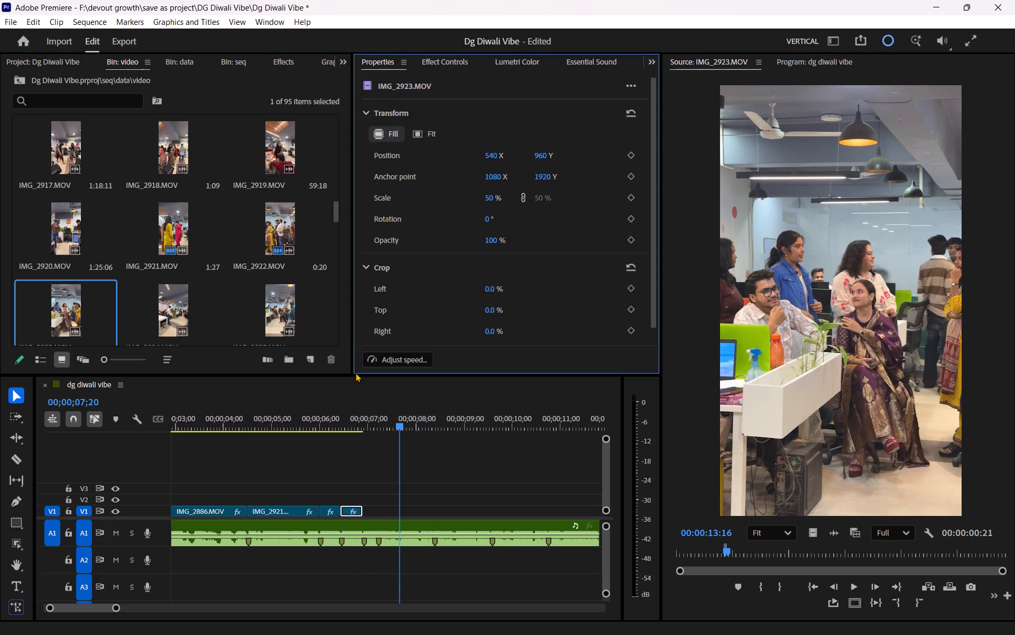
Play back the sequence through the new IMG_2923.MOV clip, including once from the start, to check its timing against the beats.
{"action": "left_click_drag", "start_coordinate": [339, 418], "coordinate": [273, 438]}
{"action": "key", "text": "space"}
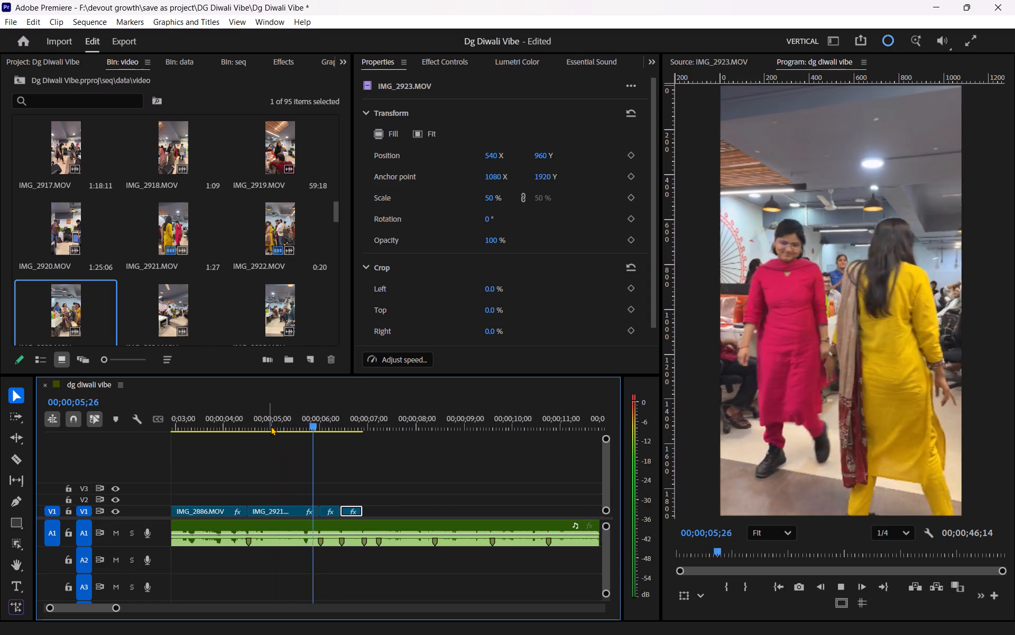
{"action": "key", "text": "space"}
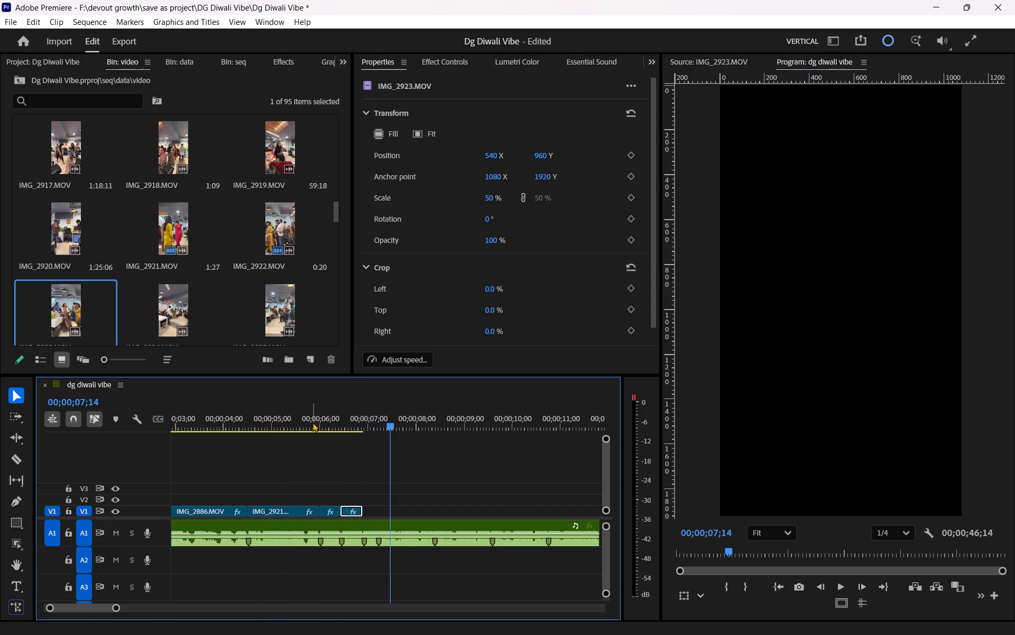
{"action": "left_click_drag", "start_coordinate": [312, 422], "coordinate": [108, 473]}
{"action": "left_click", "coordinate": [303, 479]}
{"action": "key", "text": "space"}
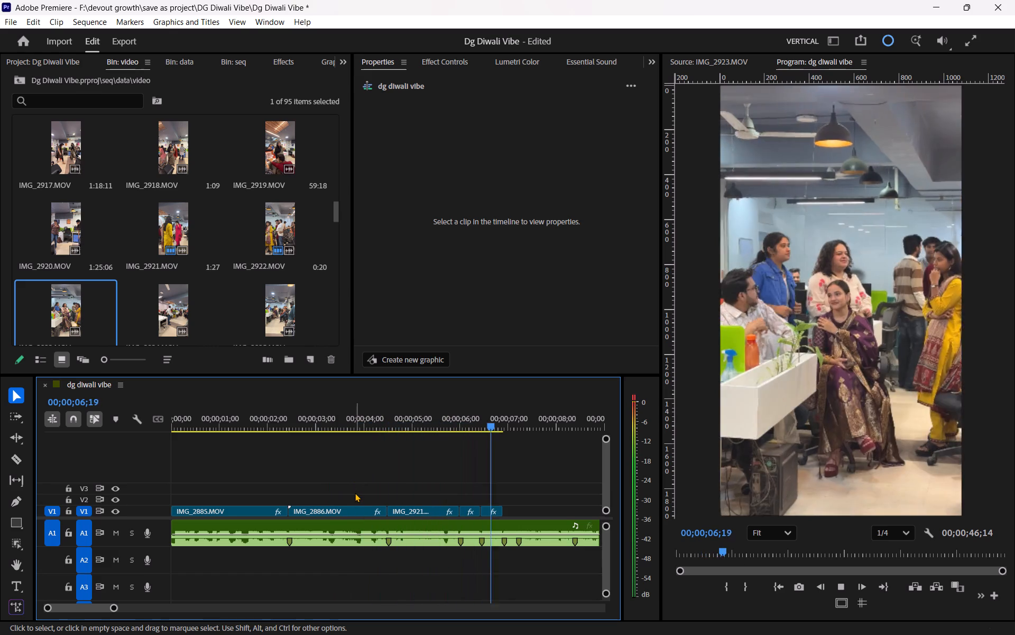
{"action": "key", "text": "space"}
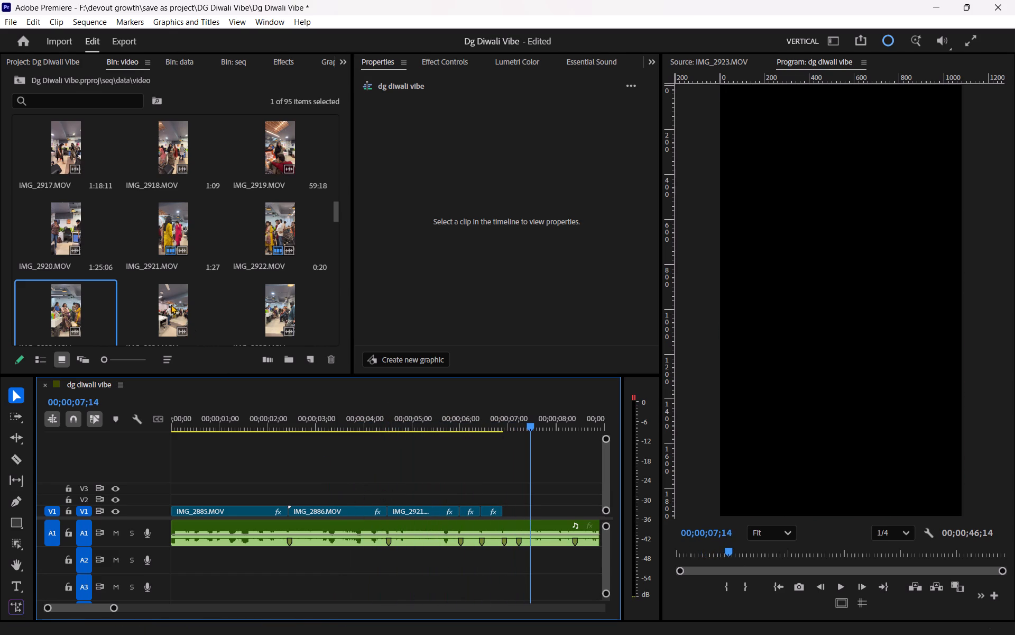
Open IMG_2927.MOV and play several sections from its start to past 00:00:22:00, looking for a usable moment.
{"action": "scroll", "coordinate": [186, 288], "scroll_direction": "down", "scroll_amount": 1}
{"action": "double_click", "coordinate": [176, 304]}
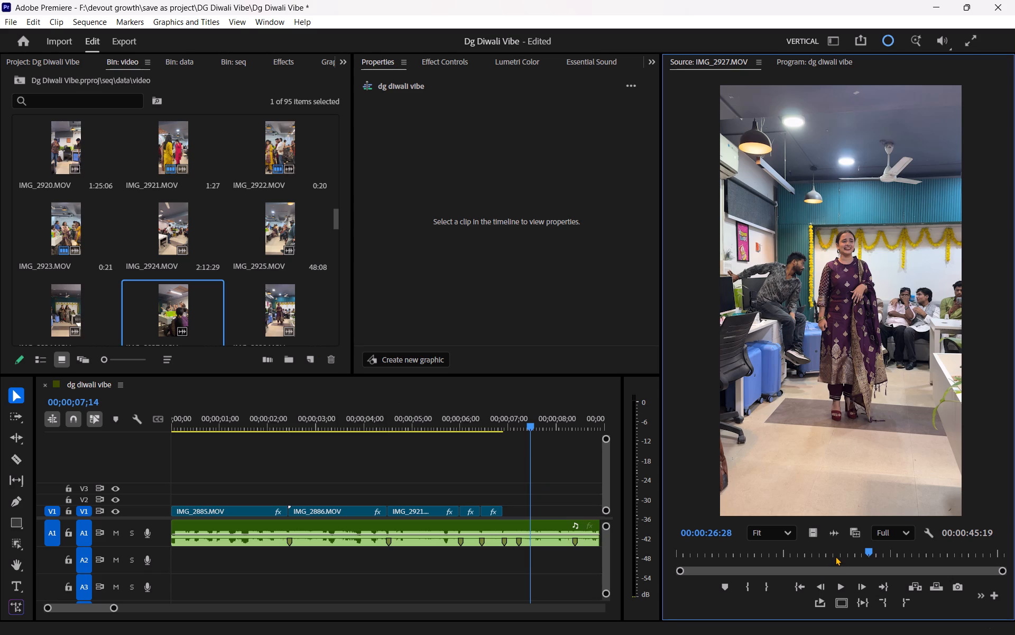
{"action": "key", "text": "space"}
{"action": "key", "text": "space"}
{"action": "left_click_drag", "start_coordinate": [855, 553], "coordinate": [839, 553]}
{"action": "key", "text": "space"}
{"action": "left_click_drag", "start_coordinate": [837, 554], "coordinate": [657, 558]}
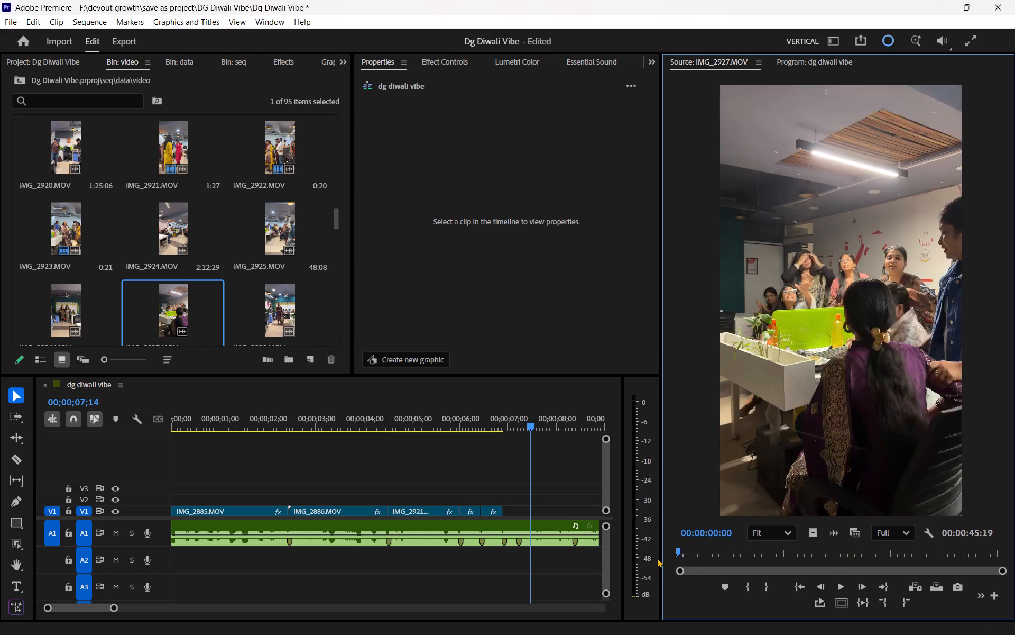
{"action": "left_click_drag", "start_coordinate": [657, 558], "coordinate": [657, 558]}
{"action": "key", "text": "space"}
{"action": "left_click", "coordinate": [711, 552]}
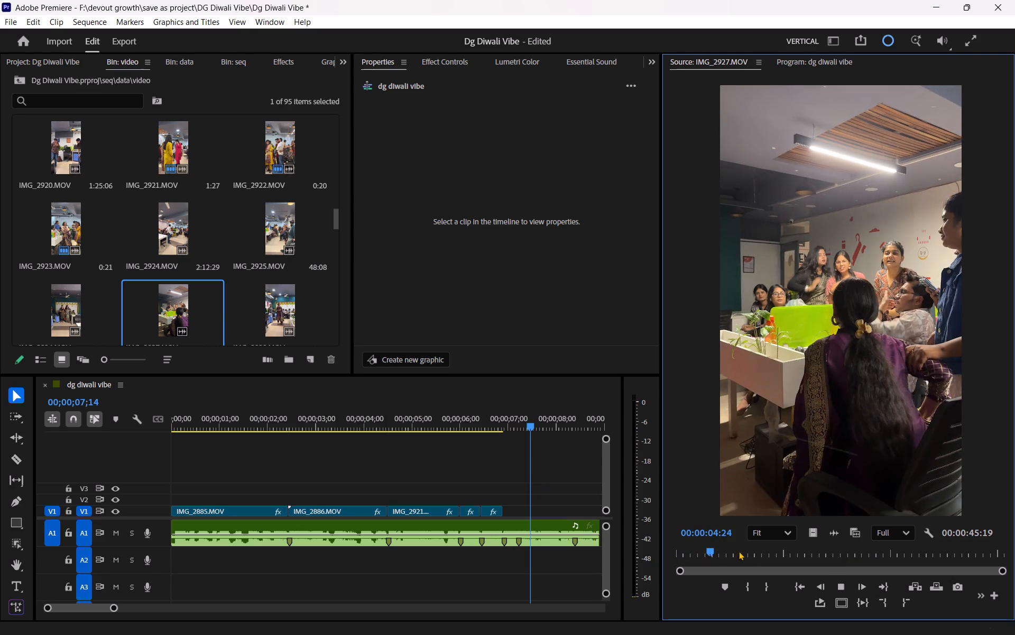
{"action": "key", "text": "space"}
{"action": "left_click_drag", "start_coordinate": [749, 551], "coordinate": [774, 551]}
{"action": "key", "text": "space"}
{"action": "left_click_drag", "start_coordinate": [795, 549], "coordinate": [835, 549]}
{"action": "key", "text": "space"}
Open IMG_2928.MOV and review it from the start, then from about 00:00:23:01, for a usable moment.
{"action": "double_click", "coordinate": [262, 293]}
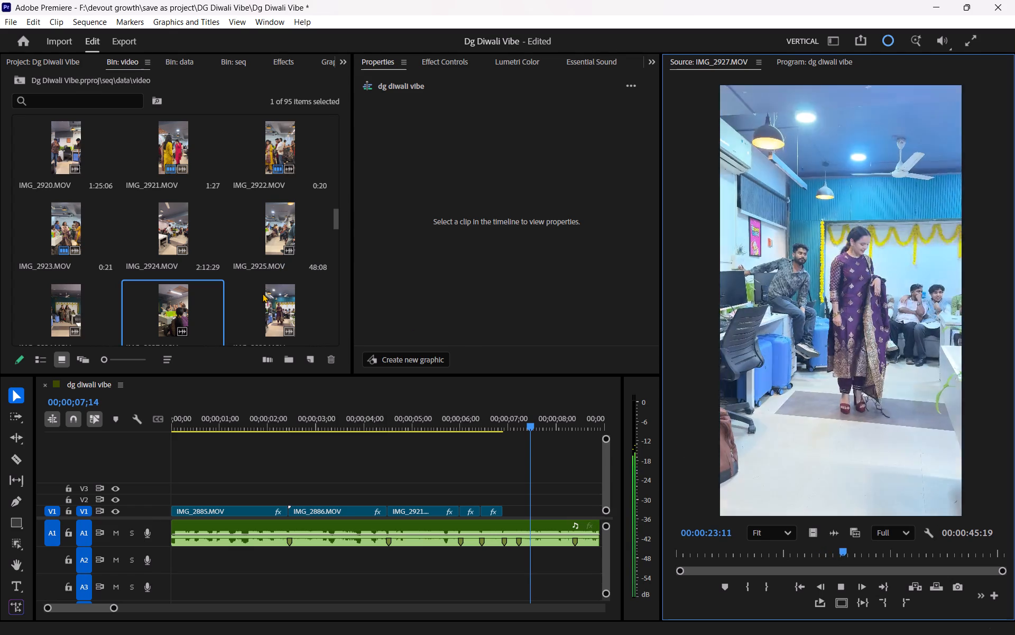
{"action": "left_click_drag", "start_coordinate": [715, 556], "coordinate": [649, 560]}
{"action": "key", "text": "space"}
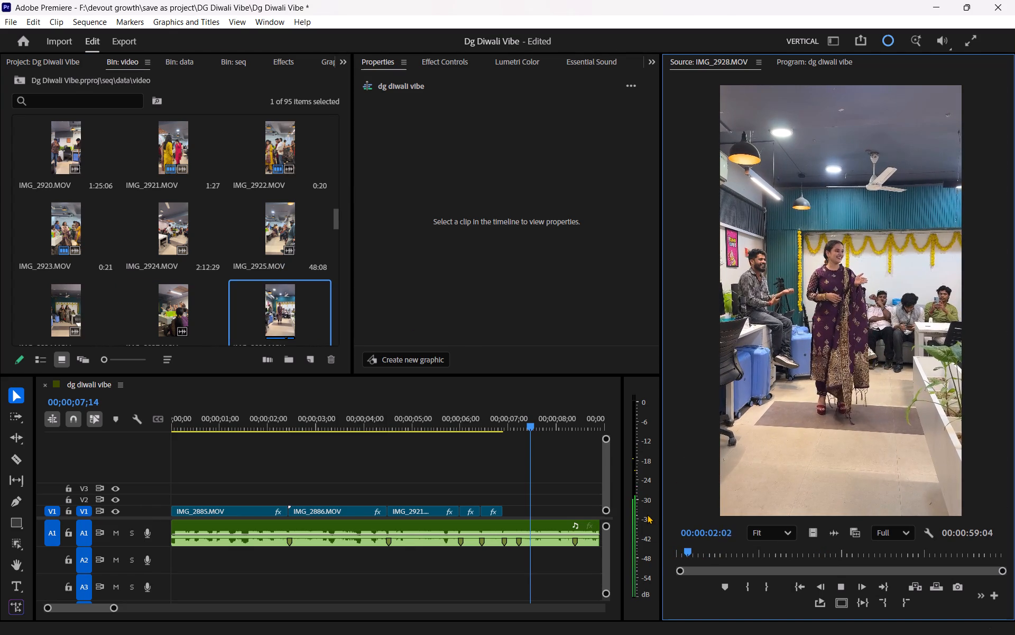
{"action": "left_click_drag", "start_coordinate": [755, 554], "coordinate": [761, 554]}
{"action": "left_click", "coordinate": [781, 554]}
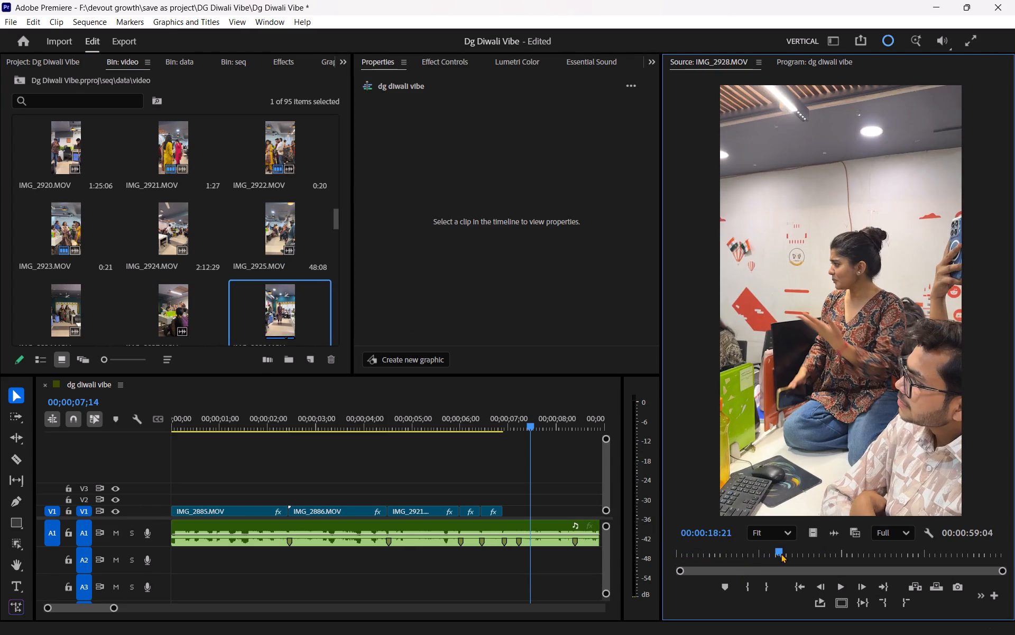
{"action": "key", "text": "space"}
{"action": "left_click", "coordinate": [805, 548]}
{"action": "left_click", "coordinate": [817, 549]}
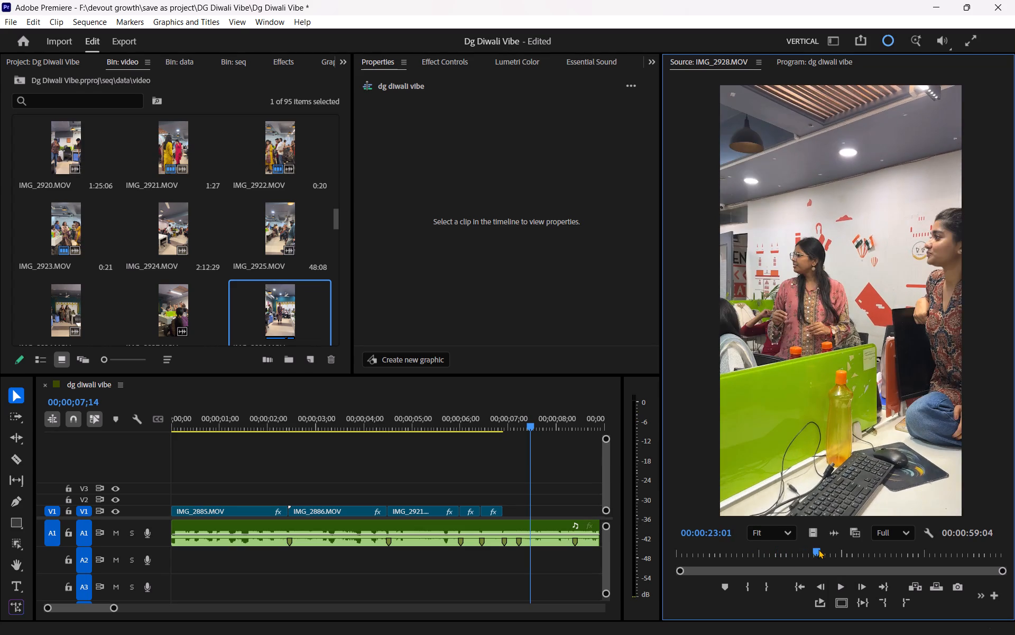
{"action": "key", "text": "space"}
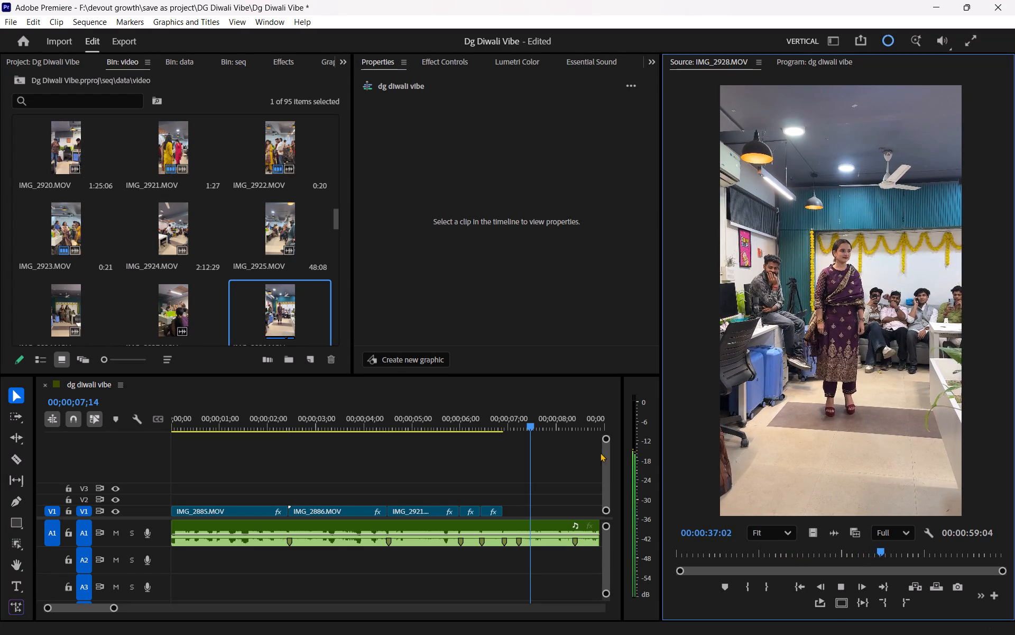
Open IMG_2929.MOV and play it from the beginning to look for a usable moment.
{"action": "scroll", "coordinate": [218, 232], "scroll_direction": "down", "scroll_amount": 1}
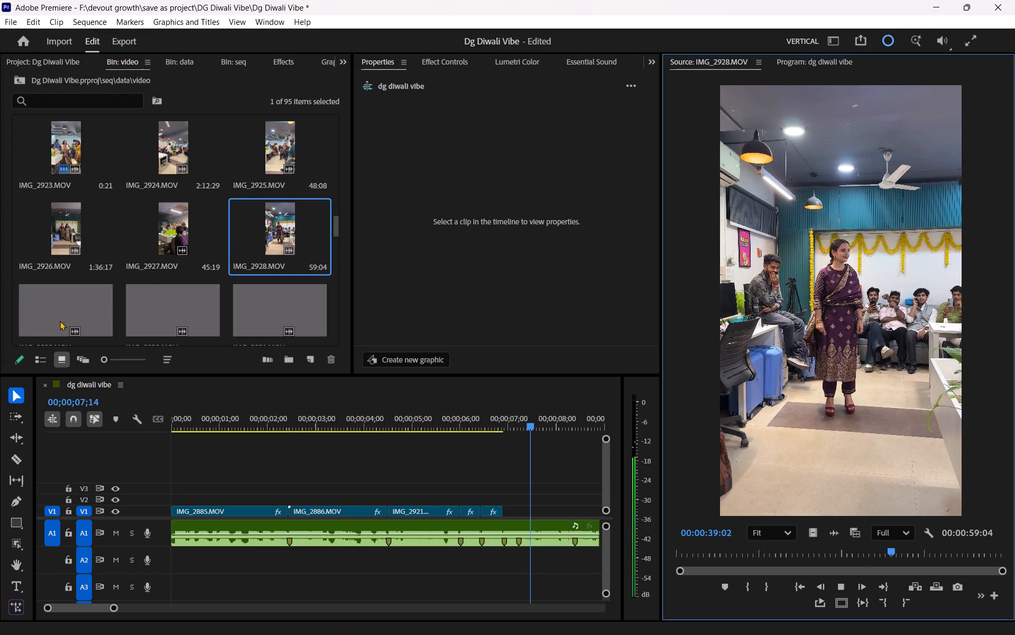
{"action": "left_click", "coordinate": [54, 309]}
{"action": "double_click", "coordinate": [54, 309]}
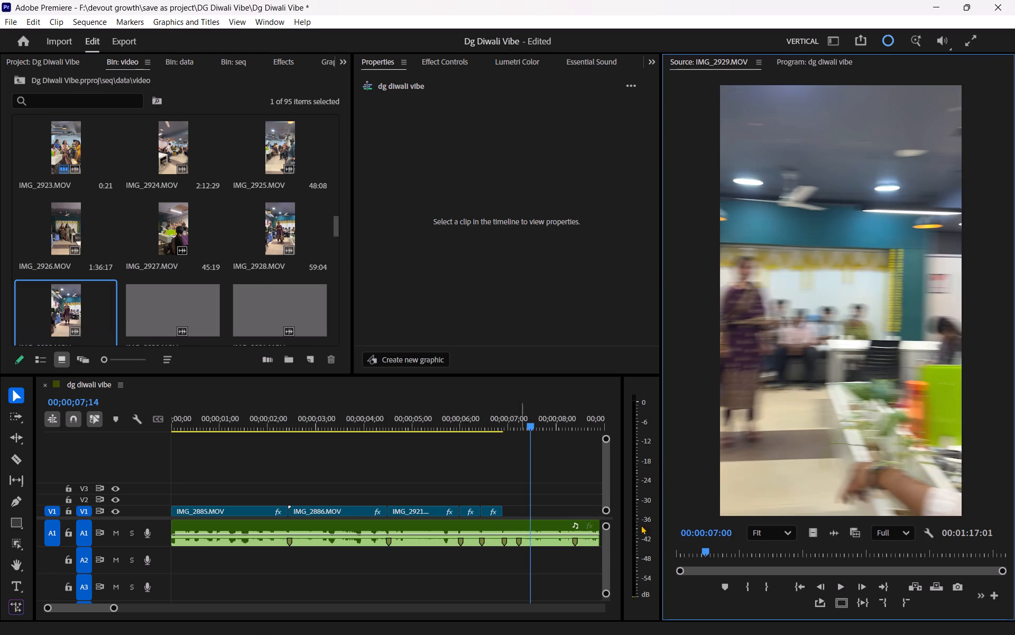
{"action": "left_click_drag", "start_coordinate": [699, 549], "coordinate": [652, 553]}
{"action": "key", "text": "space"}
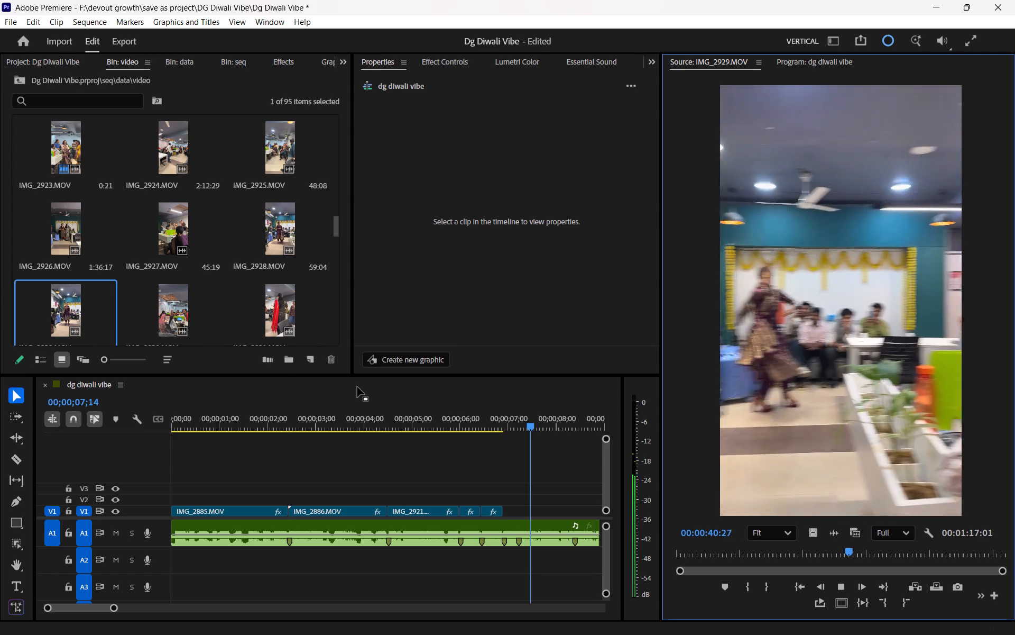
Replay the last clips on V1 past the end of IMG_2923.MOV to judge the next beat.
{"action": "left_click_drag", "start_coordinate": [435, 425], "coordinate": [391, 429]}
{"action": "key", "text": "space"}
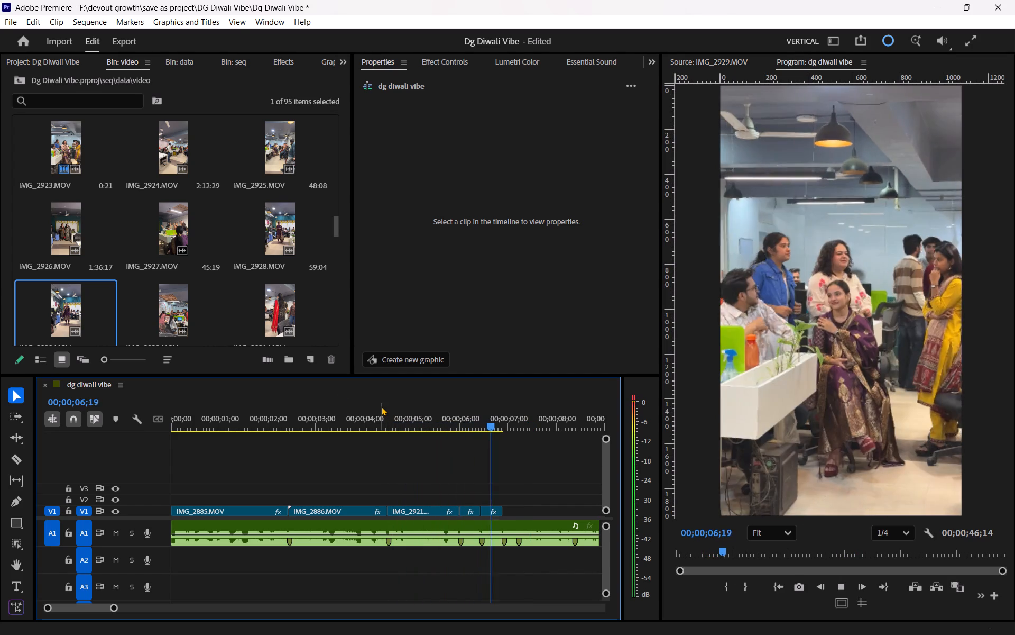
{"action": "key", "text": "space"}
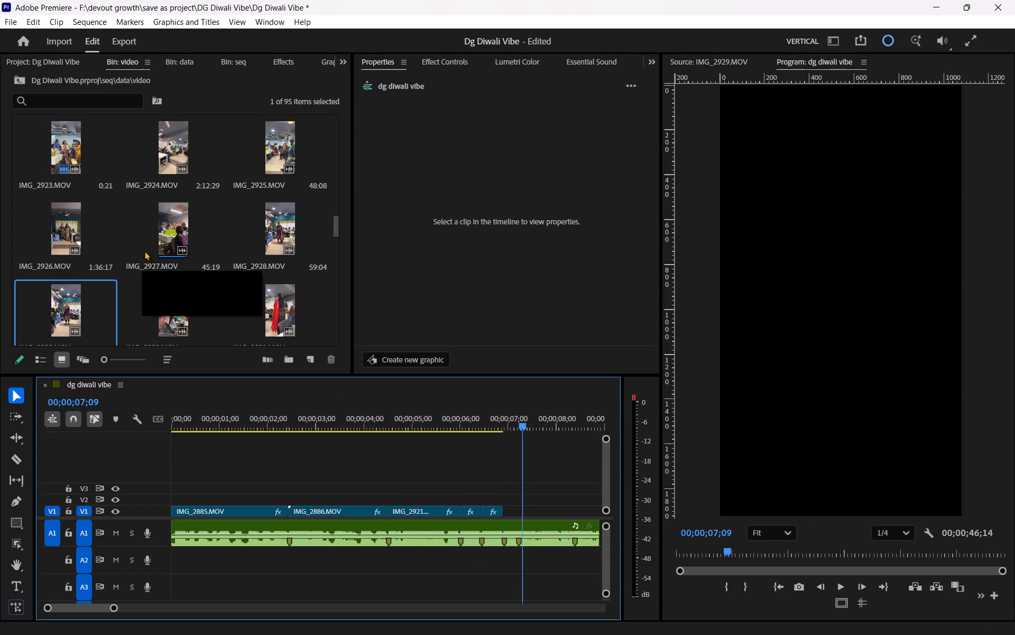
After checking IMG_2925.MOV and IMG_2924.MOV, mark IMG_2929.MOV from 00:00:03:24 to 00:00:04:15 as the source range.
{"action": "double_click", "coordinate": [254, 161]}
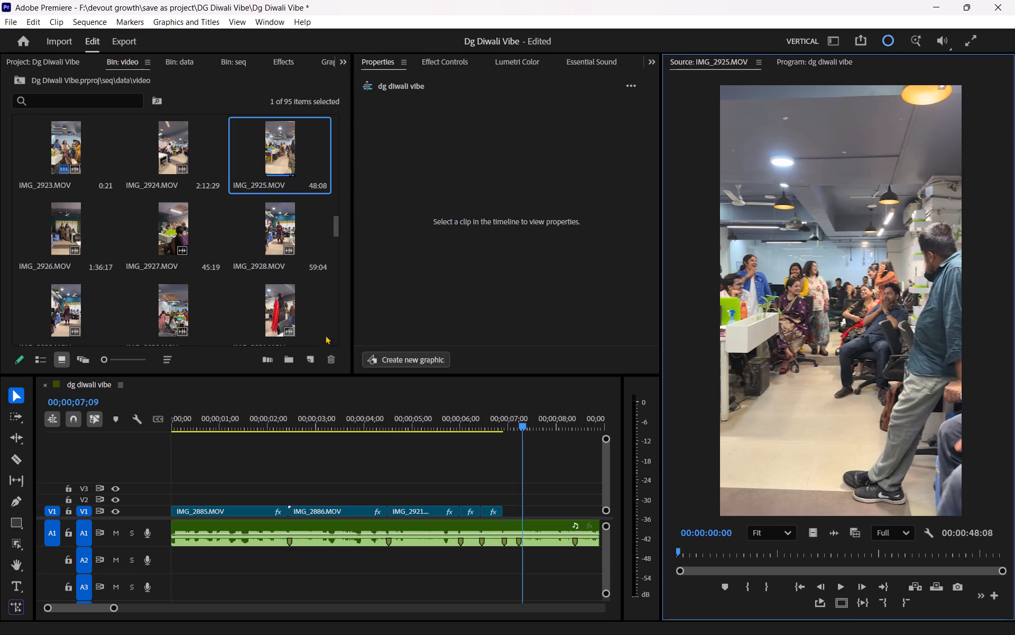
{"action": "double_click", "coordinate": [162, 152]}
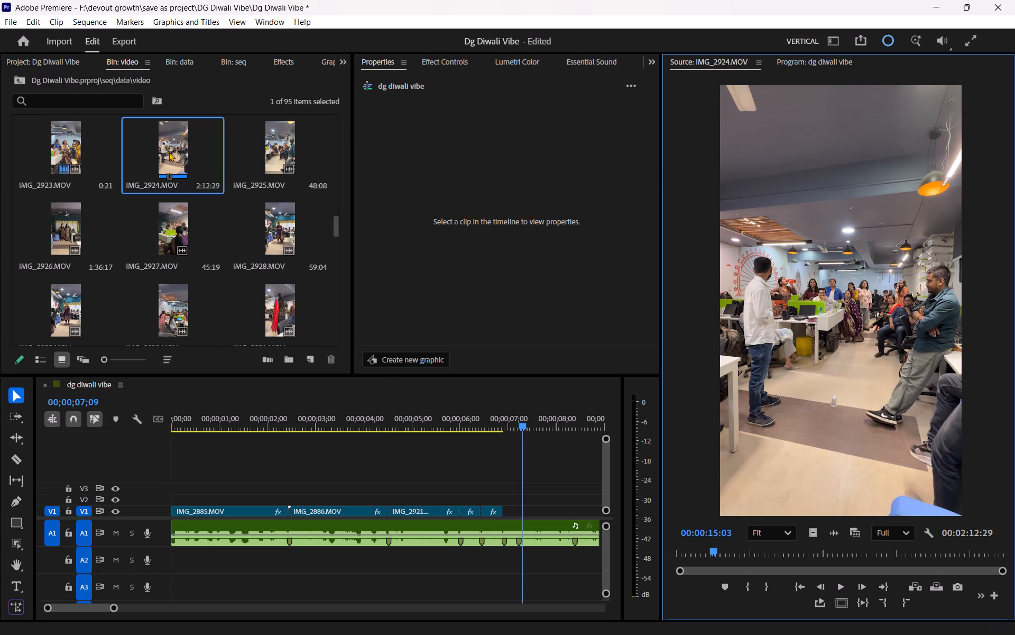
{"action": "double_click", "coordinate": [71, 309]}
{"action": "left_click_drag", "start_coordinate": [870, 550], "coordinate": [684, 573]}
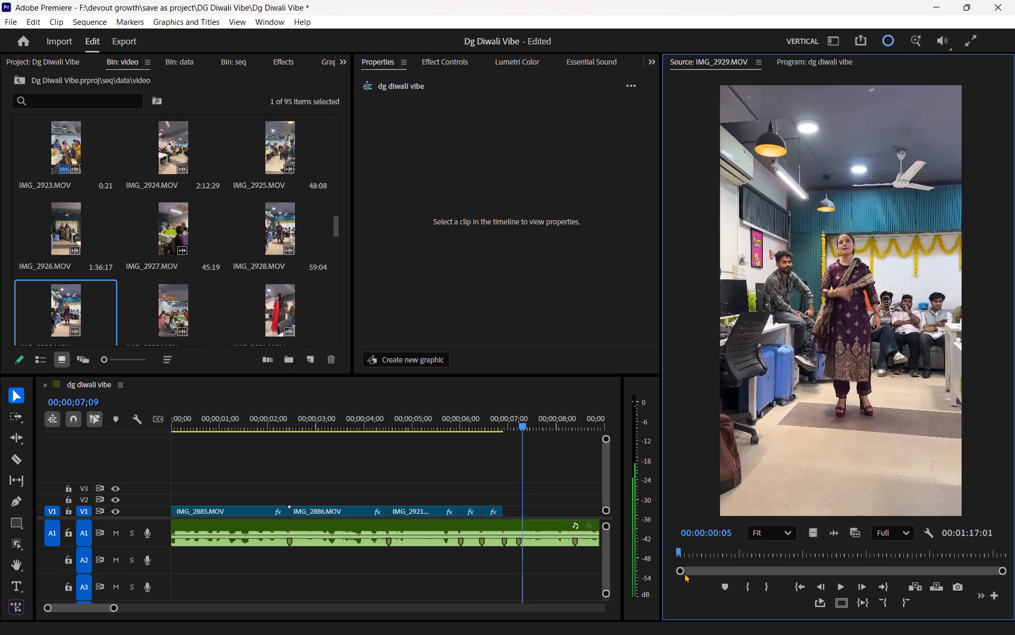
{"action": "left_click_drag", "start_coordinate": [684, 573], "coordinate": [687, 572]}
{"action": "key", "text": "space"}
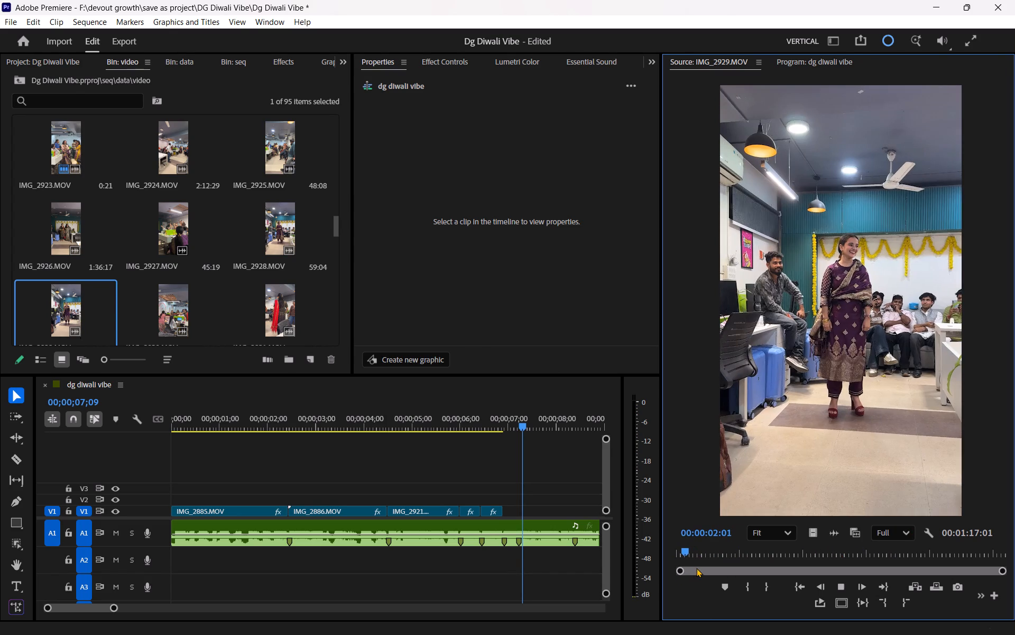
{"action": "key", "text": "space"}
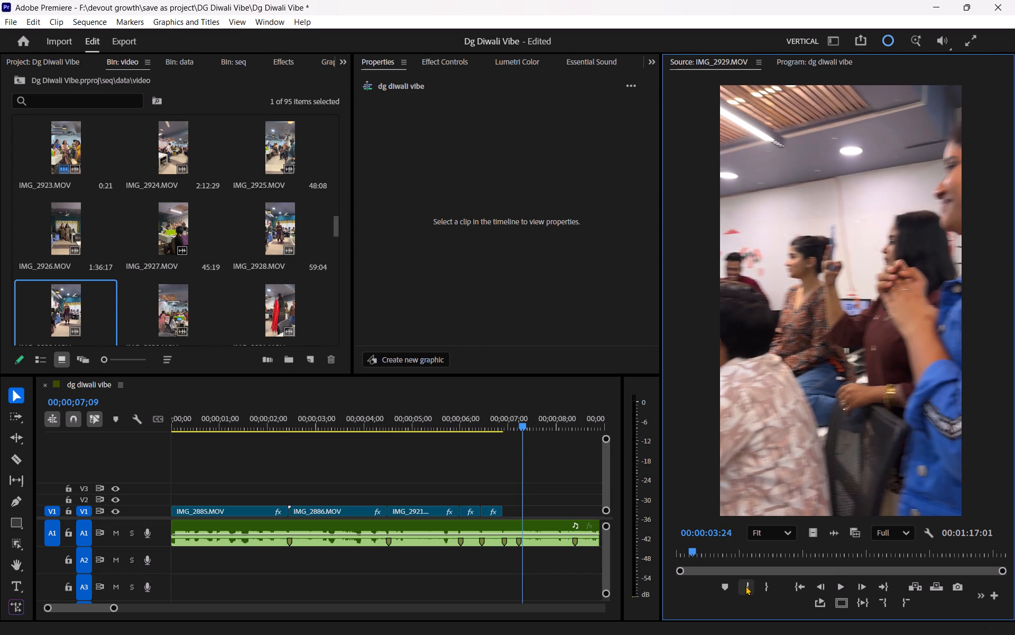
{"action": "left_click", "coordinate": [745, 593]}
{"action": "key", "text": "space"}
{"action": "key", "text": "space"}
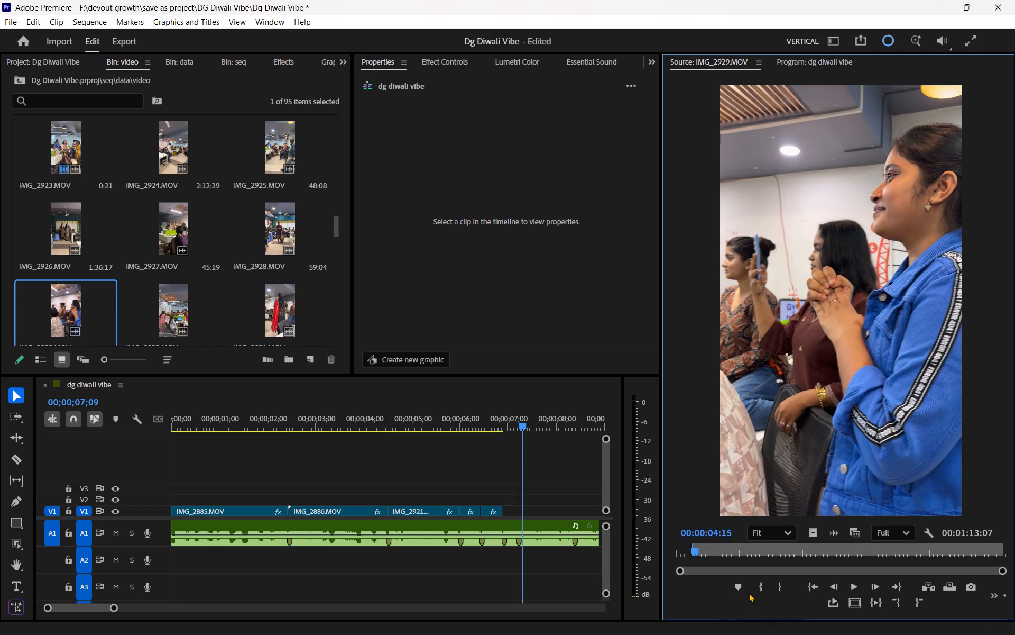
{"action": "left_click", "coordinate": [780, 585]}
Place the marked IMG_2929.MOV range, video only, at the end of V1 and trim its end to the beat marker just after 00;00;07;00.
{"action": "left_click_drag", "start_coordinate": [814, 535], "coordinate": [779, 530]}
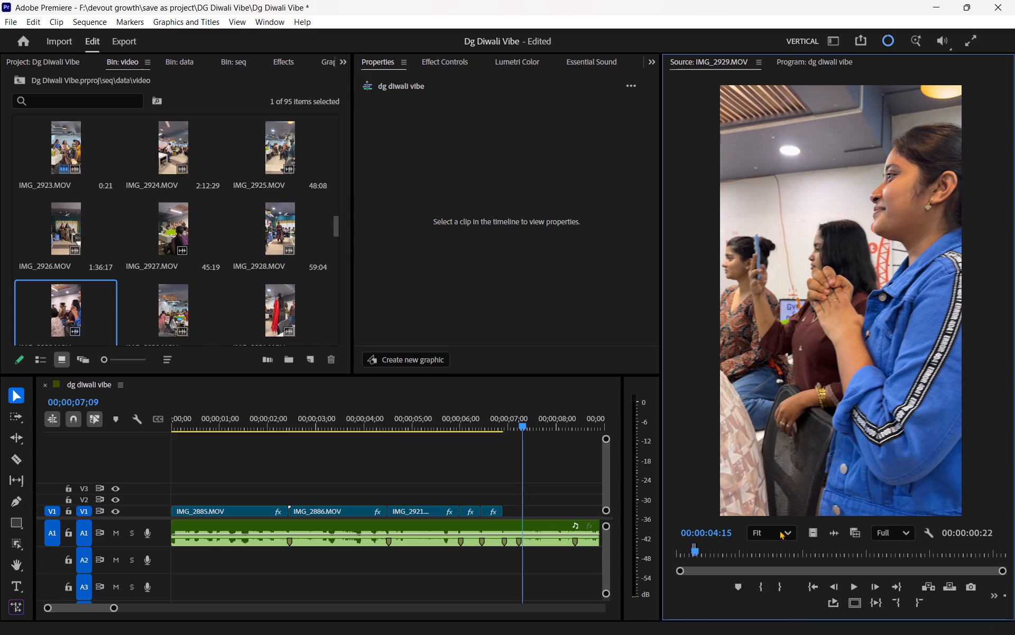
{"action": "left_click_drag", "start_coordinate": [779, 530], "coordinate": [503, 515]}
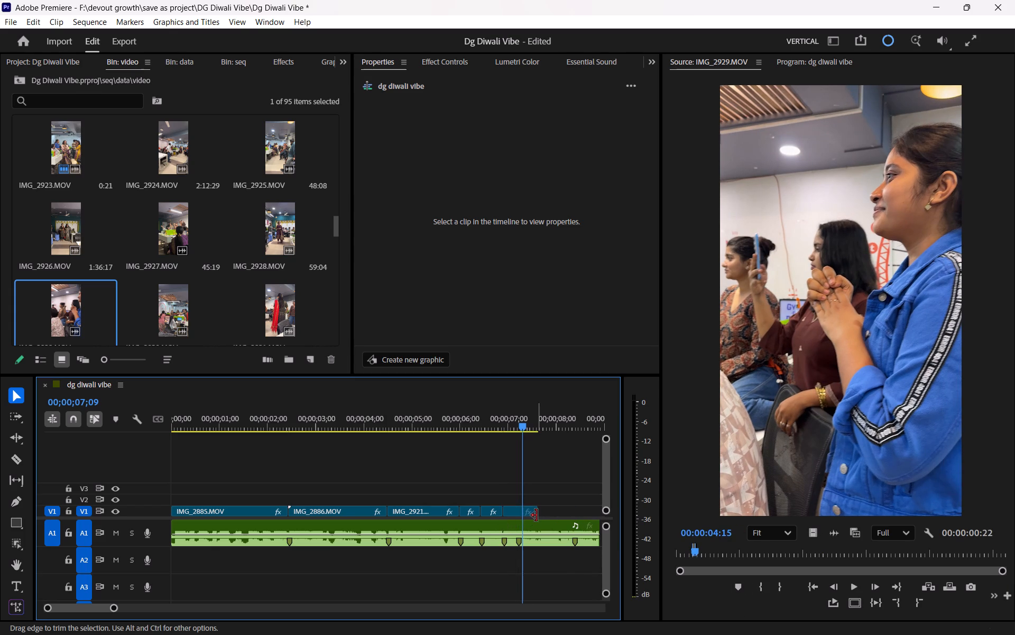
{"action": "left_click_drag", "start_coordinate": [537, 515], "coordinate": [522, 519]}
{"action": "left_click_drag", "start_coordinate": [523, 420], "coordinate": [506, 424]}
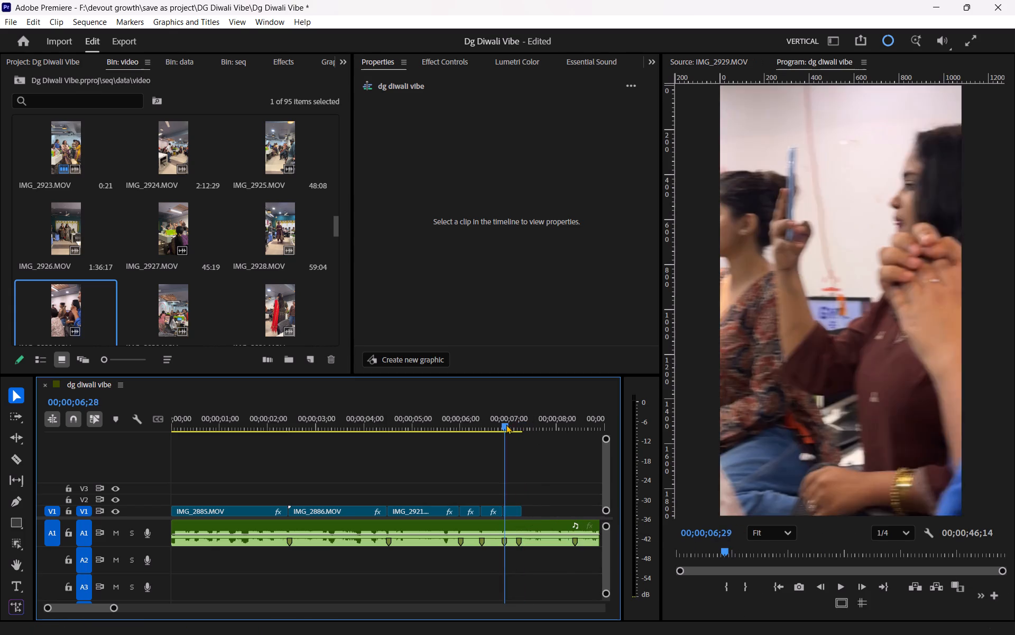
{"action": "left_click_drag", "start_coordinate": [506, 424], "coordinate": [506, 423]}
{"action": "left_click", "coordinate": [529, 511]}
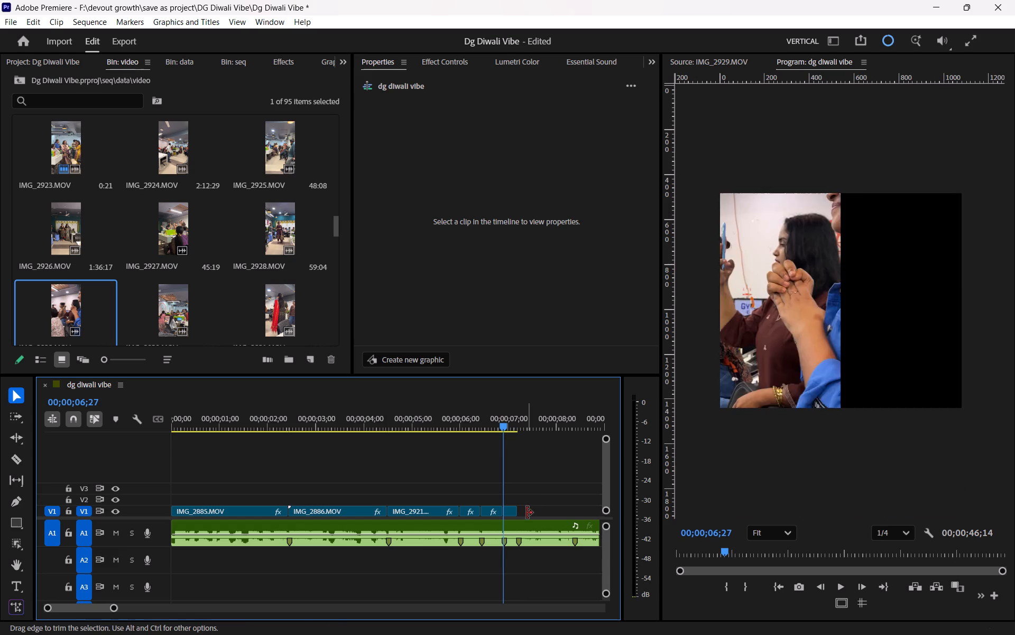
Scale the new IMG_2929.MOV clip on V1 to fill the frame.
{"action": "left_click", "coordinate": [530, 495]}
{"action": "left_click", "coordinate": [510, 510]}
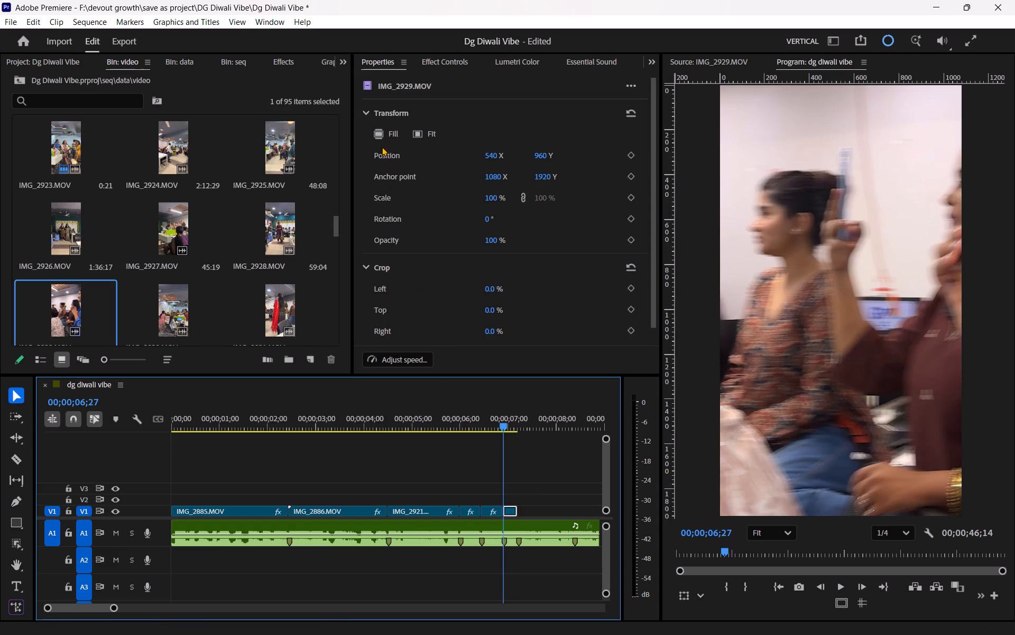
{"action": "left_click", "coordinate": [380, 139]}
Replay the sequence from about 00;00;04;00 past the end of IMG_2929.MOV to check the cuts against the song.
{"action": "left_click_drag", "start_coordinate": [387, 420], "coordinate": [367, 427]}
{"action": "key", "text": "space"}
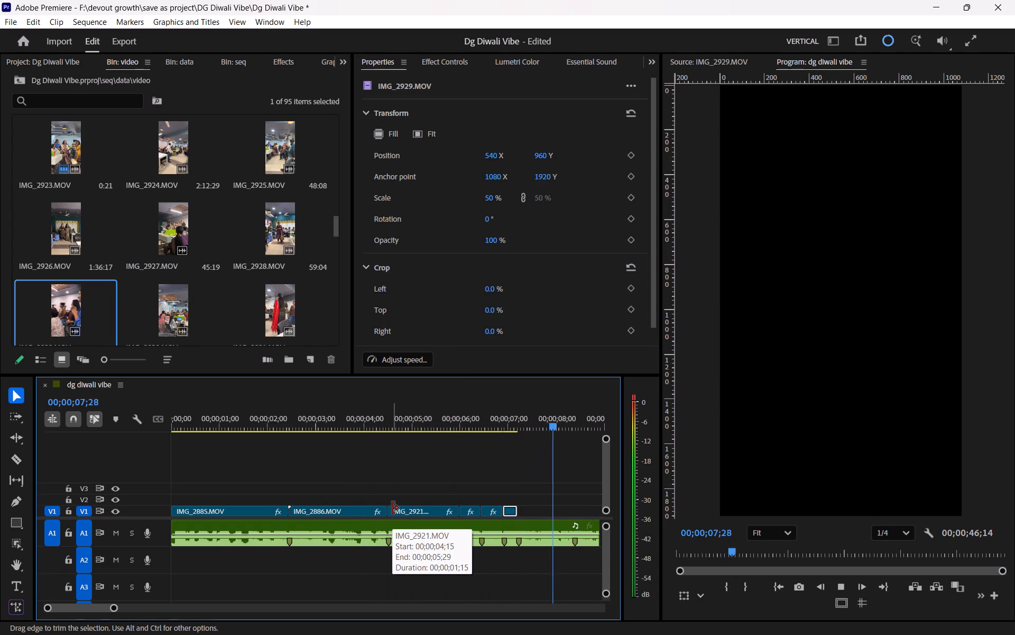
{"action": "key", "text": "space"}
{"action": "left_click", "coordinate": [456, 495]}
Browse the video bin and skim IMG_2931.MOV and IMG_2934.MOV for the next usable moment.
{"action": "scroll", "coordinate": [129, 280], "scroll_direction": "down", "scroll_amount": 1}
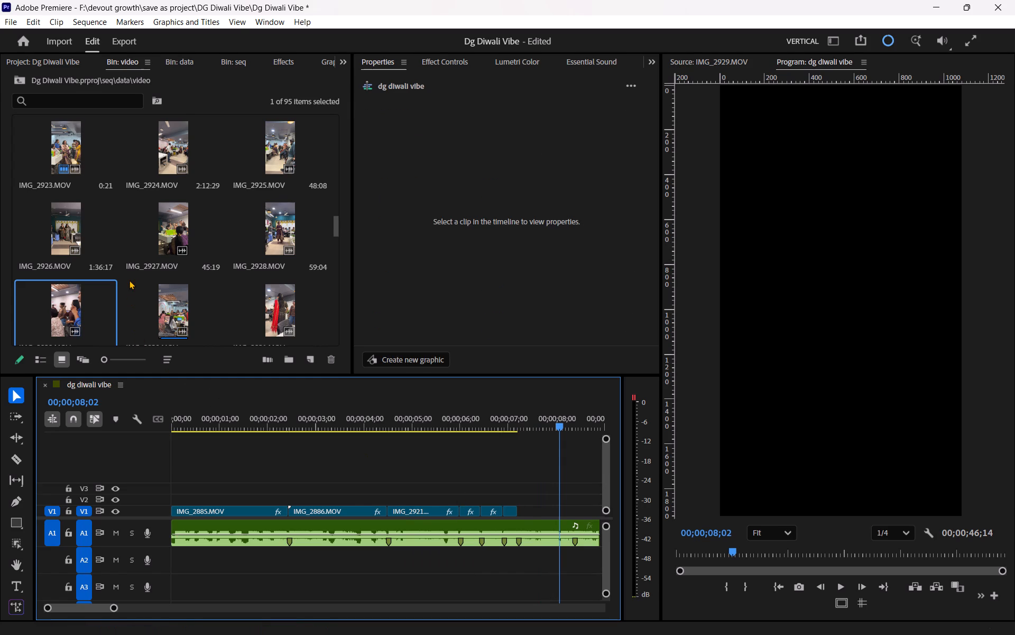
{"action": "scroll", "coordinate": [175, 282], "scroll_direction": "down", "scroll_amount": 2}
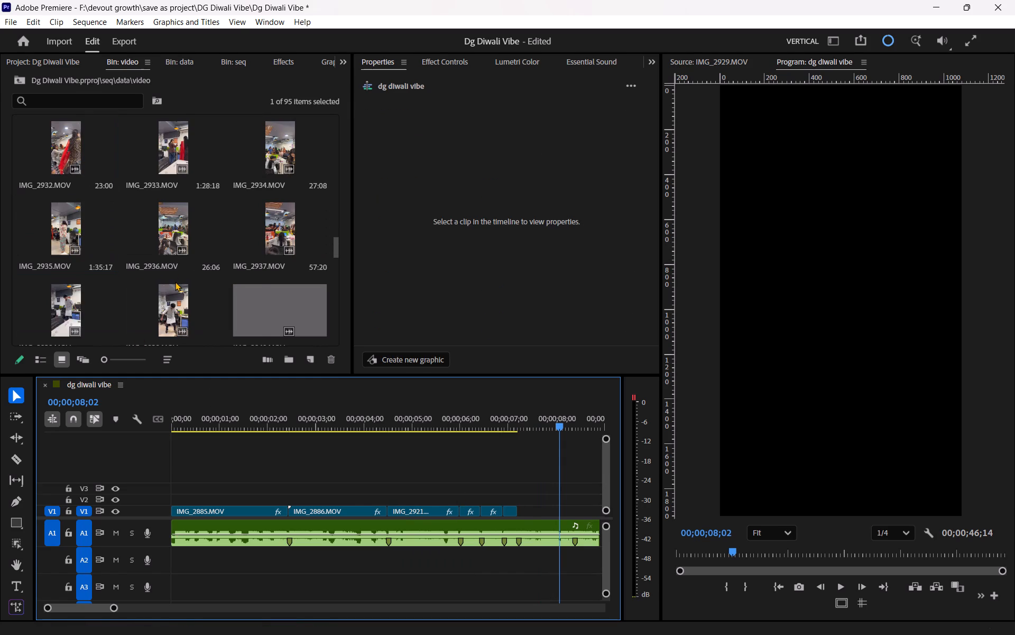
{"action": "scroll", "coordinate": [175, 282], "scroll_direction": "up", "scroll_amount": 1}
{"action": "double_click", "coordinate": [270, 157]}
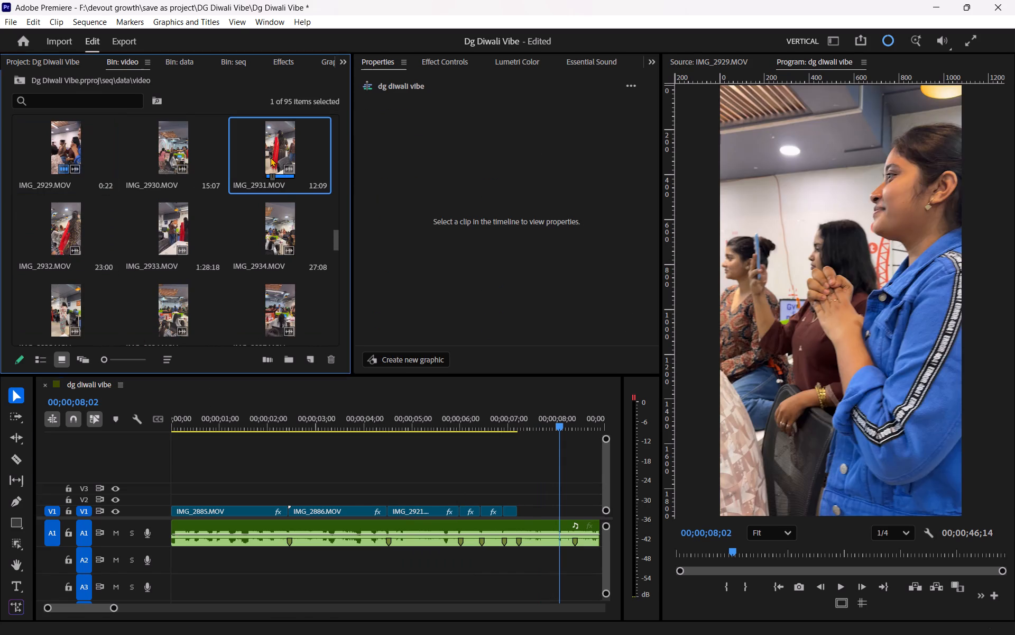
{"action": "left_click_drag", "start_coordinate": [706, 554], "coordinate": [774, 550]}
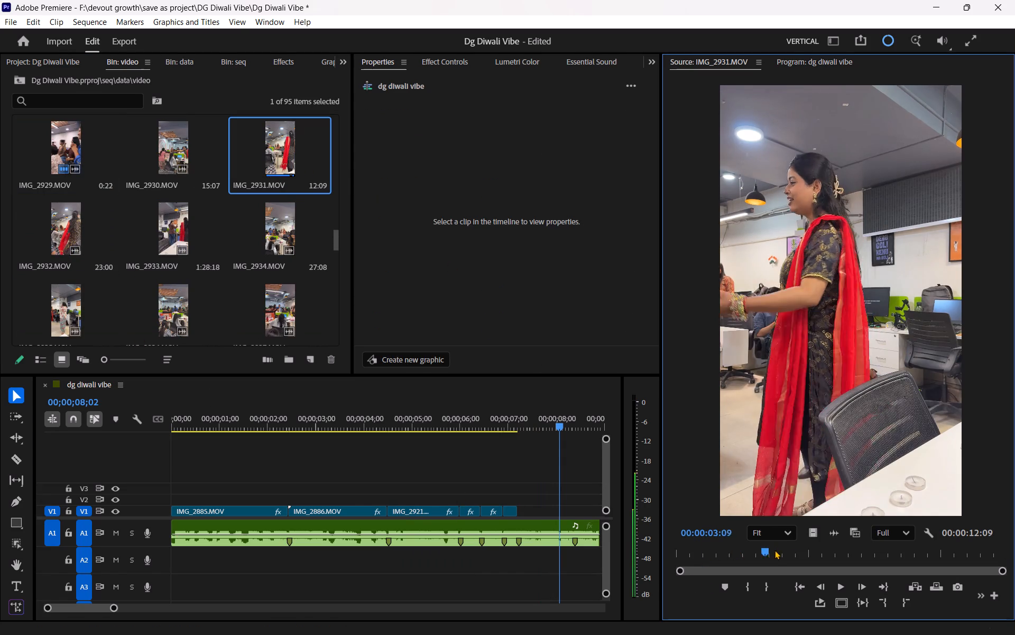
{"action": "left_click_drag", "start_coordinate": [774, 550], "coordinate": [925, 552]}
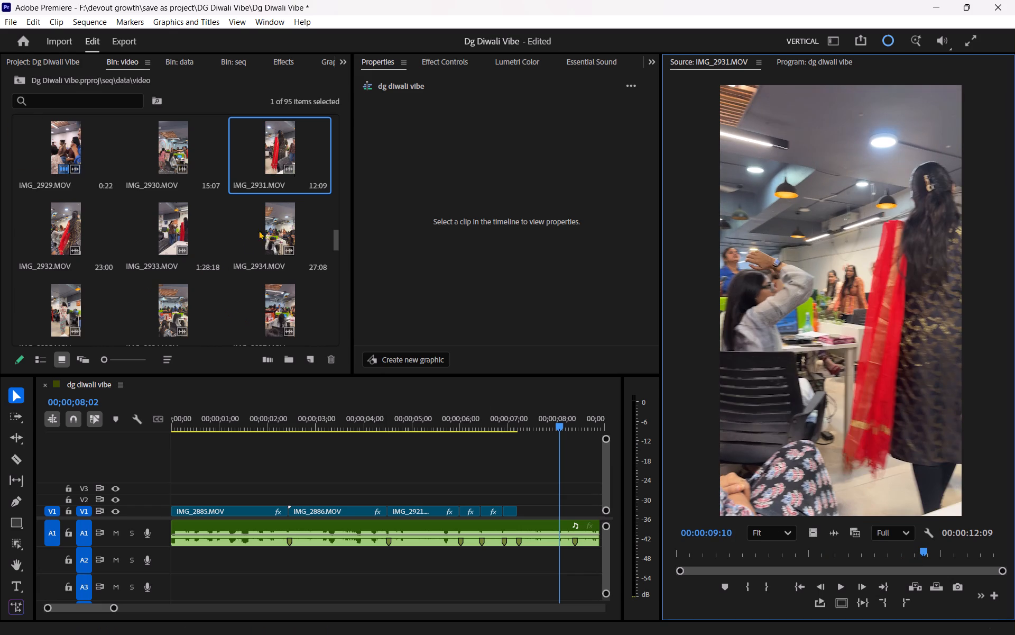
{"action": "double_click", "coordinate": [266, 225]}
{"action": "left_click_drag", "start_coordinate": [724, 549], "coordinate": [816, 551]}
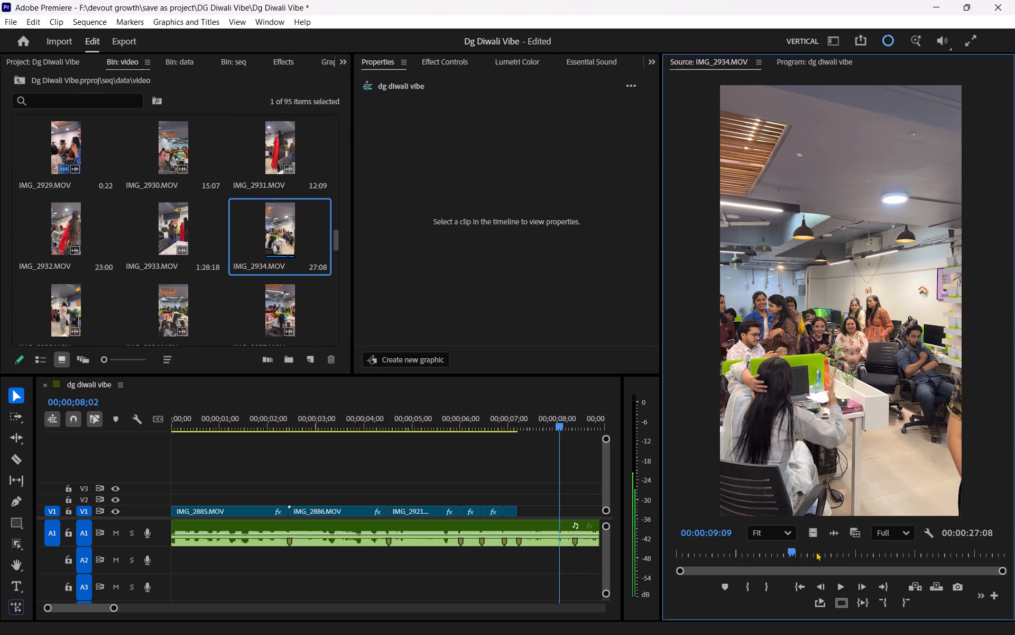
{"action": "left_click_drag", "start_coordinate": [816, 551], "coordinate": [921, 551]}
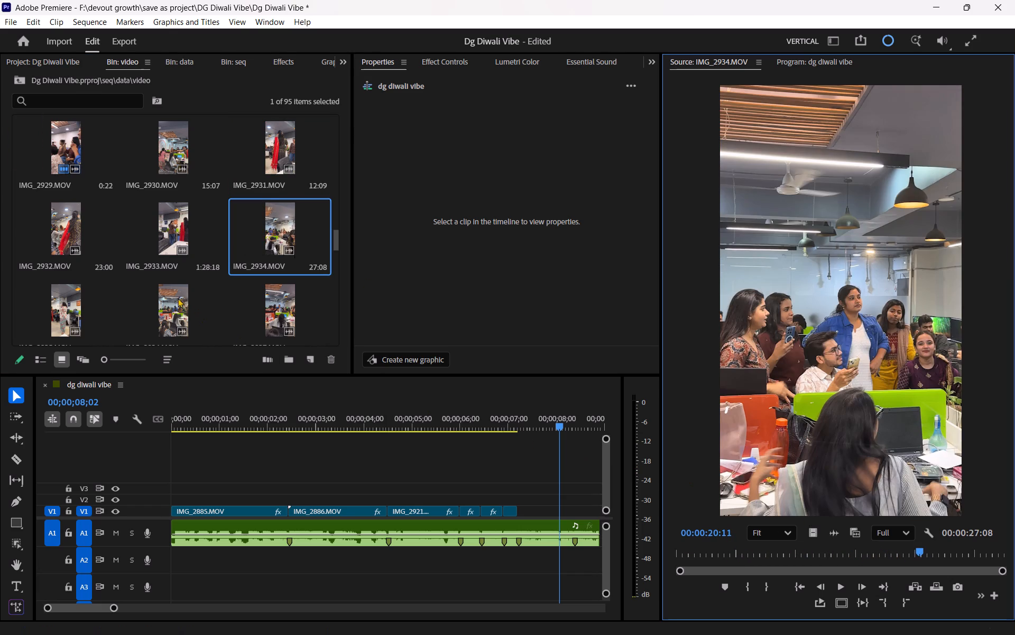
Review IMG_2935.MOV from about 00:00:39:00 and open IMG_2936.MOV, looking for a usable moment.
{"action": "scroll", "coordinate": [175, 296], "scroll_direction": "down", "scroll_amount": 1}
{"action": "double_click", "coordinate": [63, 224]}
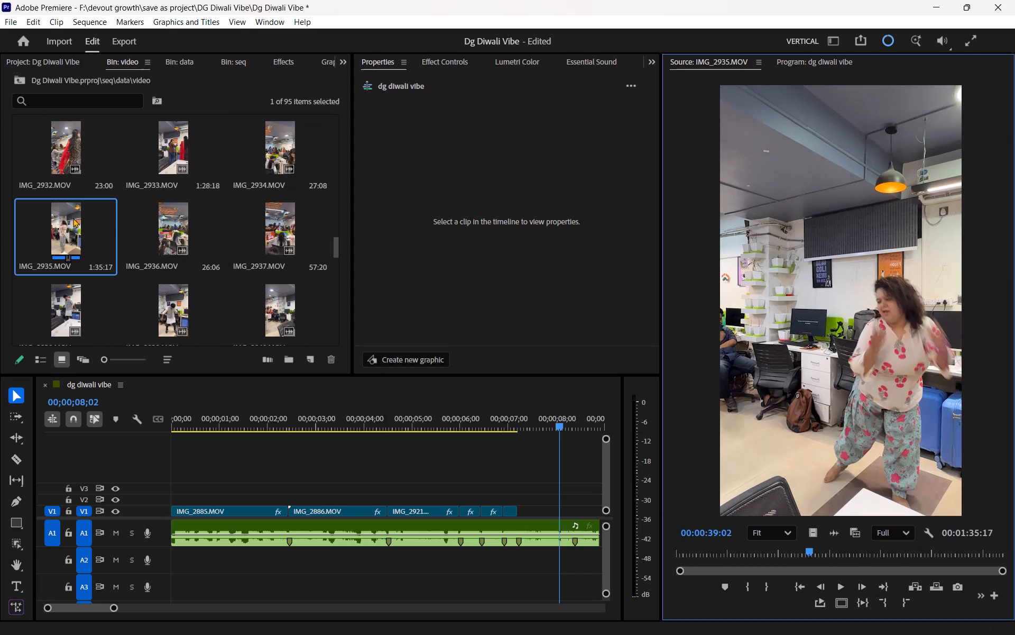
{"action": "left_click", "coordinate": [804, 549]}
{"action": "key", "text": "space"}
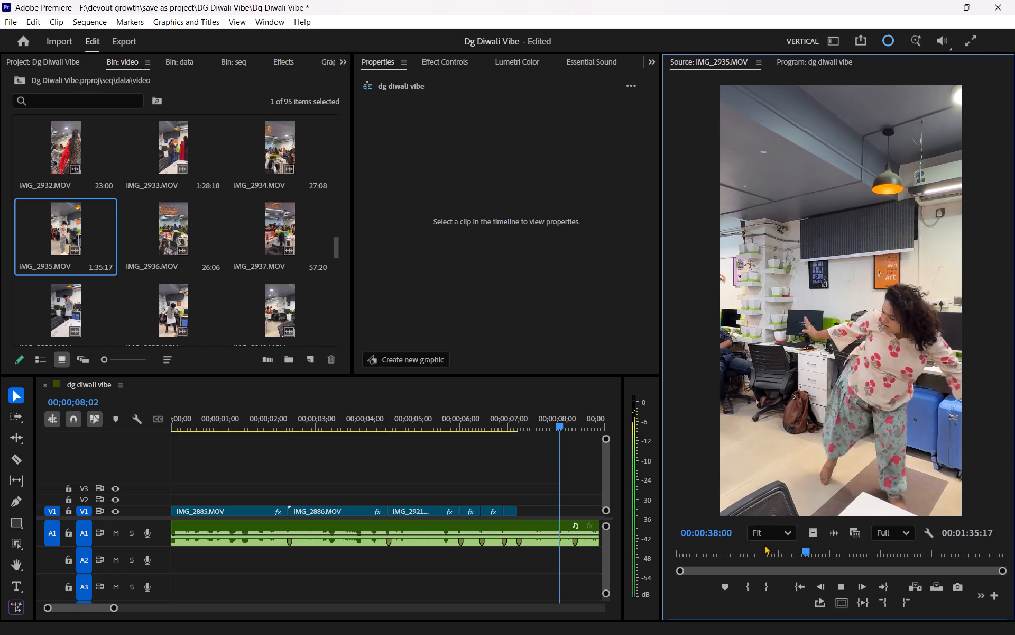
{"action": "key", "text": "space"}
{"action": "double_click", "coordinate": [169, 216]}
Open IMG_2946.MOV, review its opening seconds, and set a first in point at 00:00:05:11.
{"action": "scroll", "coordinate": [174, 260], "scroll_direction": "down", "scroll_amount": 1}
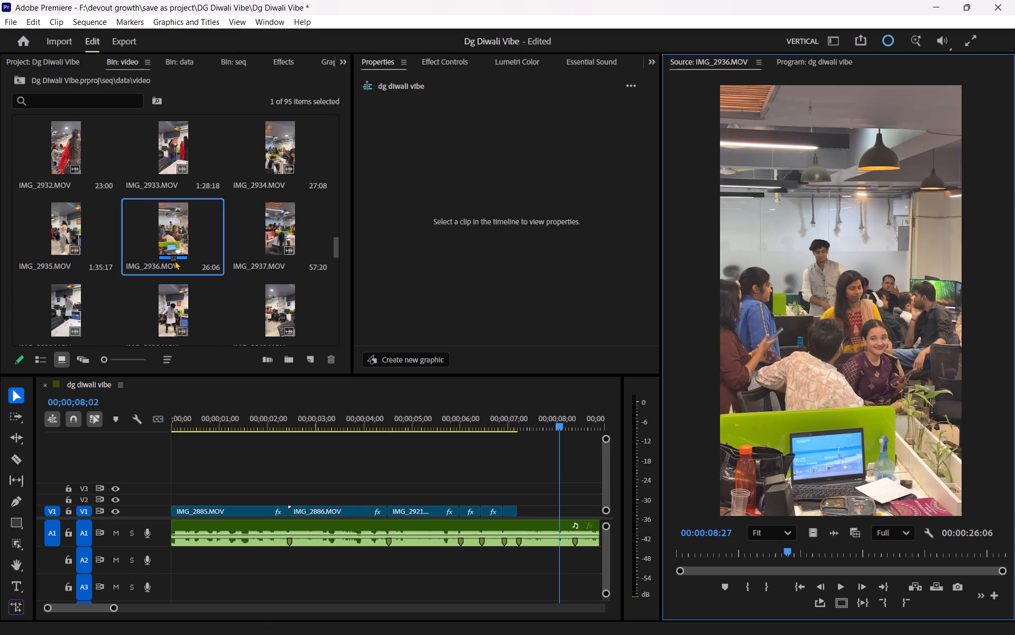
{"action": "scroll", "coordinate": [178, 283], "scroll_direction": "down", "scroll_amount": 2}
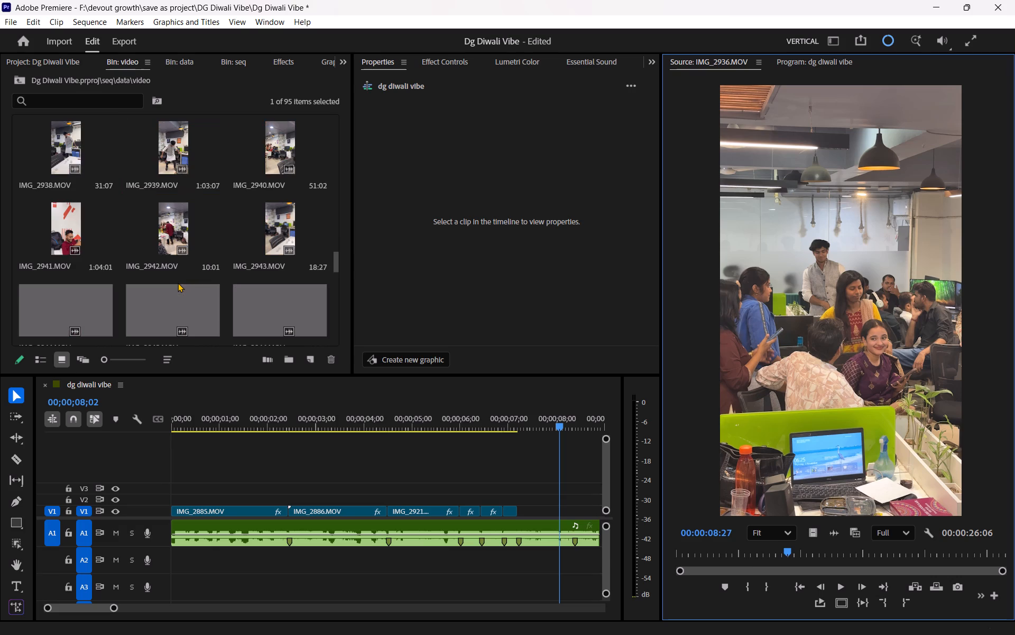
{"action": "scroll", "coordinate": [178, 283], "scroll_direction": "down", "scroll_amount": 1}
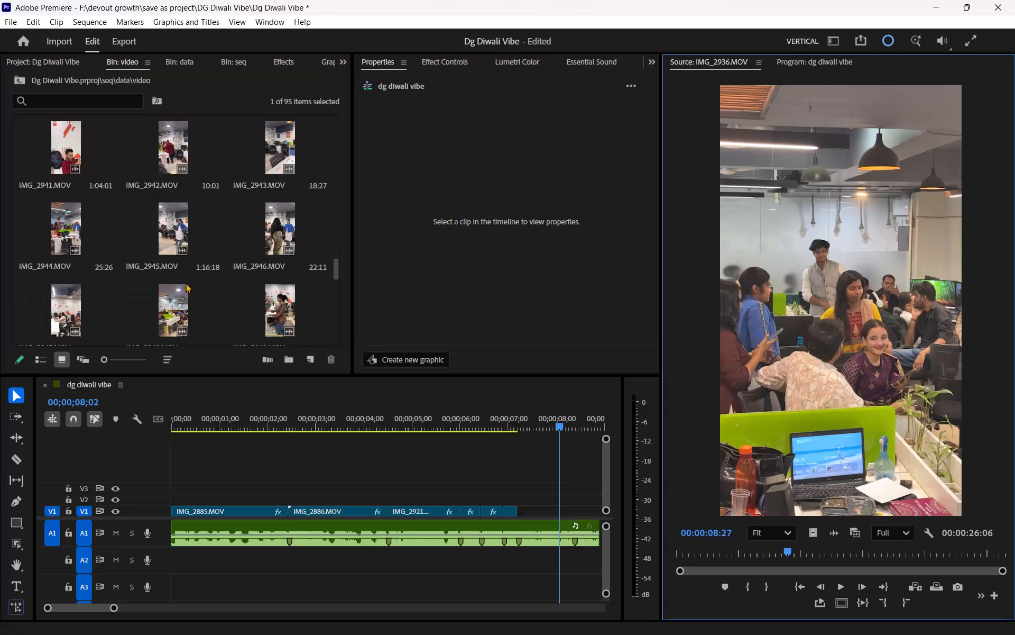
{"action": "double_click", "coordinate": [275, 232]}
{"action": "left_click_drag", "start_coordinate": [800, 553], "coordinate": [758, 555]}
{"action": "key", "text": "space"}
{"action": "key", "text": "space"}
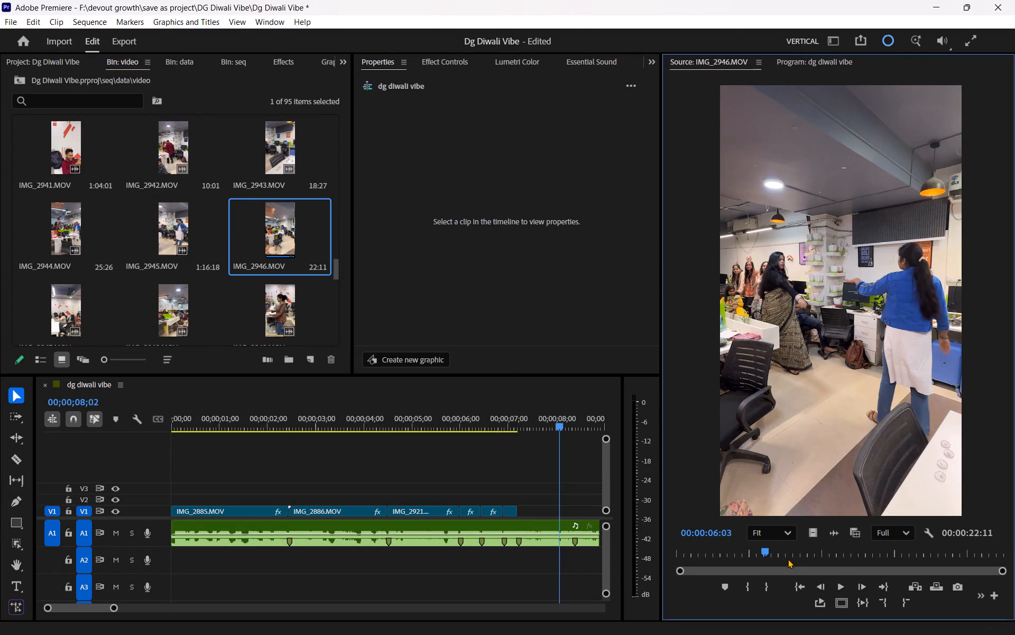
{"action": "left_click_drag", "start_coordinate": [764, 547], "coordinate": [753, 547]}
{"action": "left_click", "coordinate": [749, 589]}
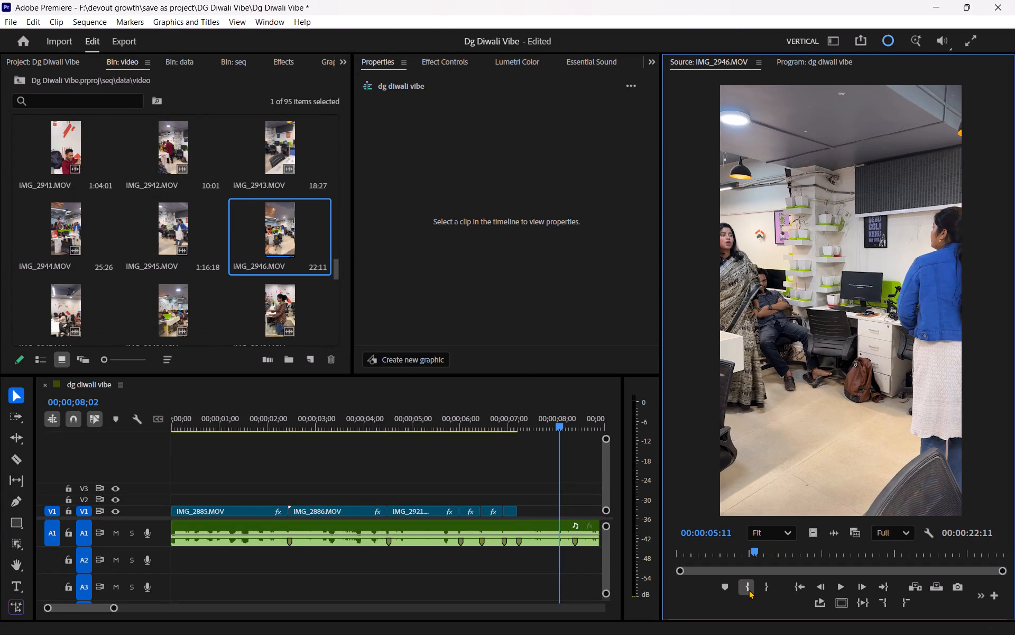
{"action": "key", "text": "space"}
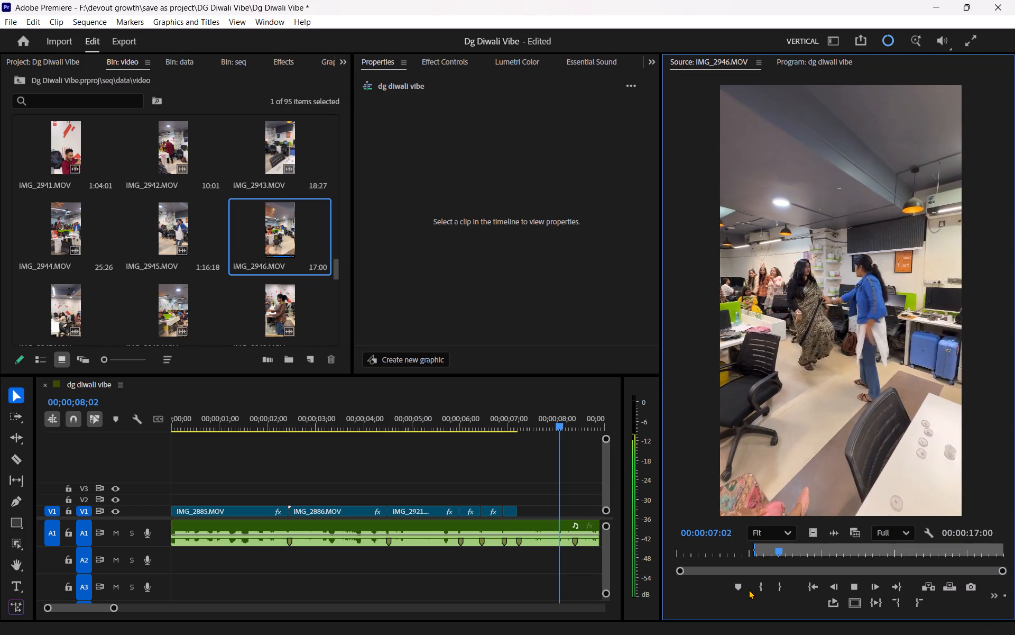
{"action": "key", "text": "space"}
Move the IMG_2946.MOV in point to 00:00:05:28 and set the out point at 00:00:07:23.
{"action": "left_click_drag", "start_coordinate": [782, 556], "coordinate": [776, 556]}
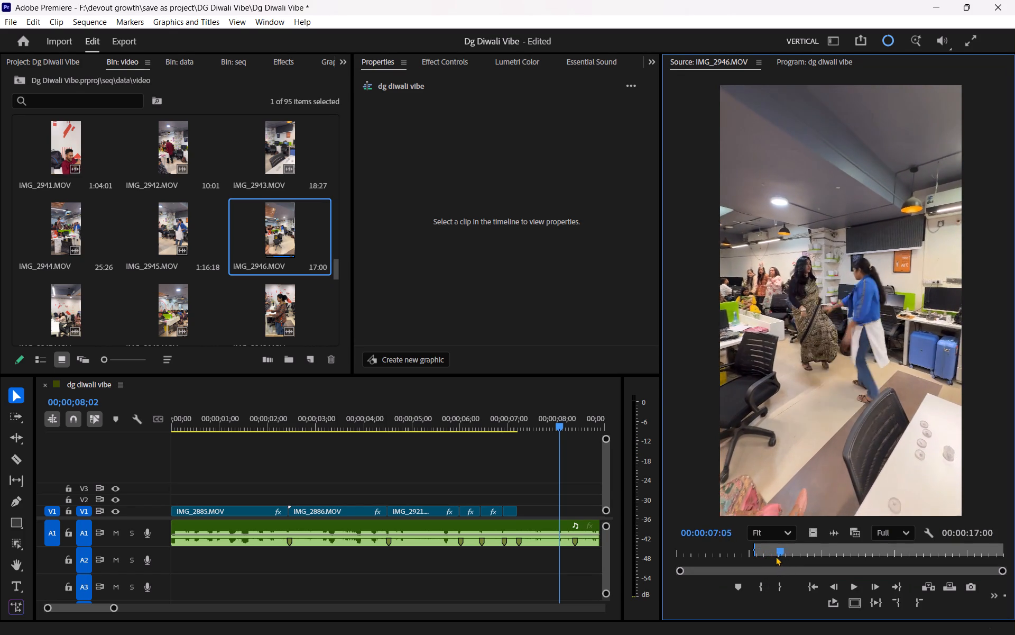
{"action": "left_click_drag", "start_coordinate": [776, 556], "coordinate": [761, 559]}
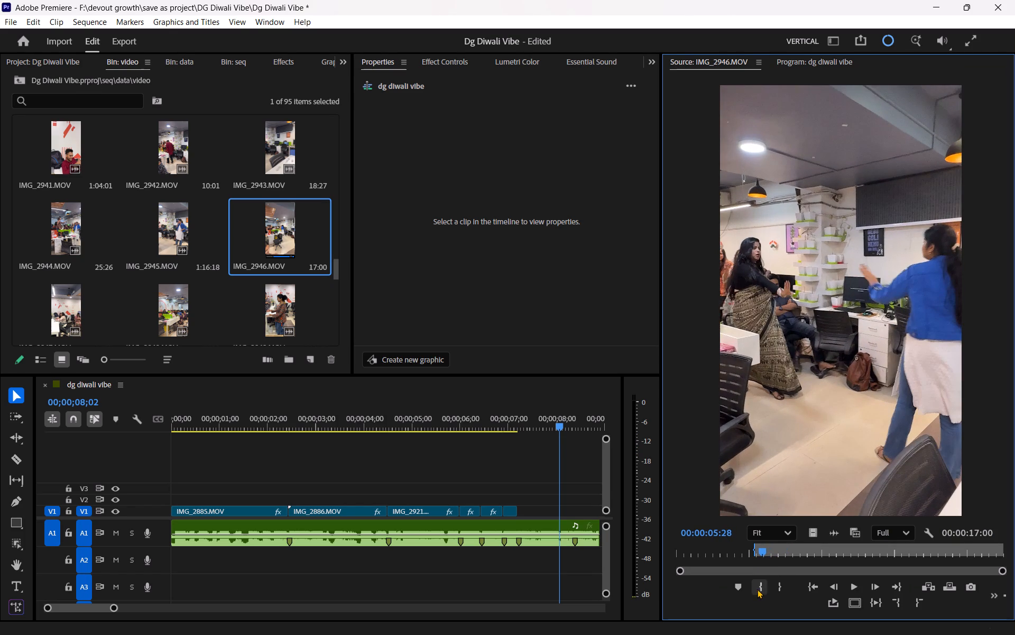
{"action": "left_click", "coordinate": [761, 589]}
{"action": "key", "text": "space"}
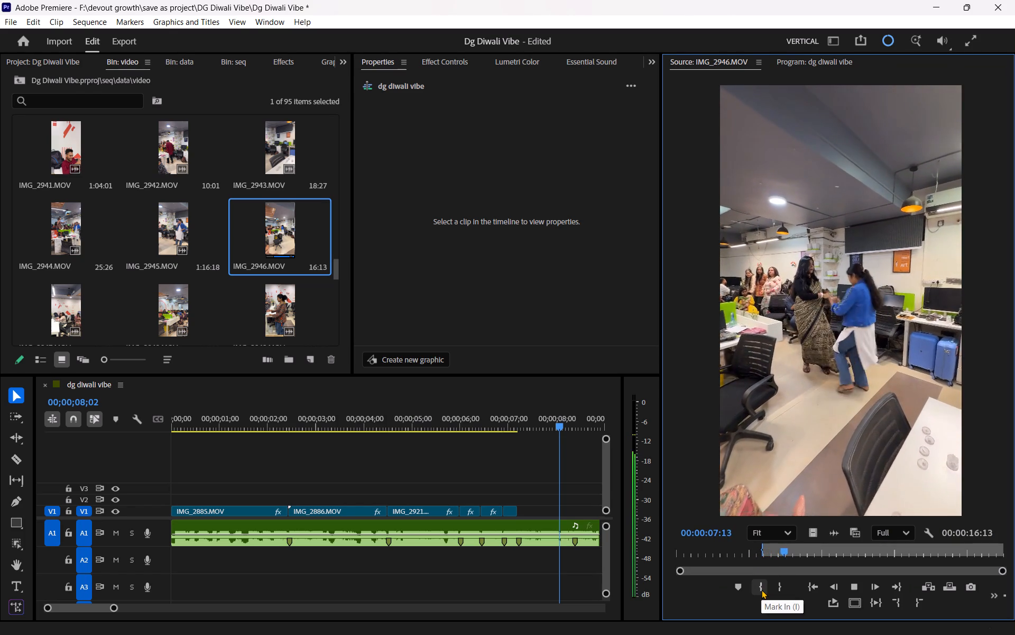
{"action": "key", "text": "space"}
{"action": "left_click", "coordinate": [785, 589]}
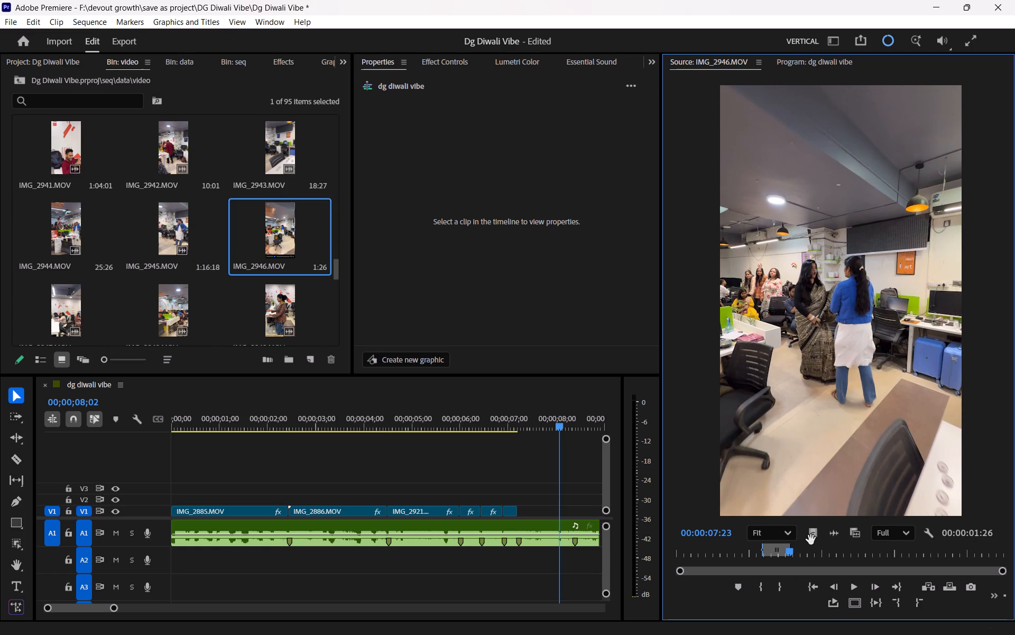
Place the marked IMG_2946.MOV range, video only, after IMG_2929.MOV on V1 and scale it to fill the frame.
{"action": "left_click_drag", "start_coordinate": [811, 536], "coordinate": [525, 510]}
{"action": "left_click", "coordinate": [538, 509]}
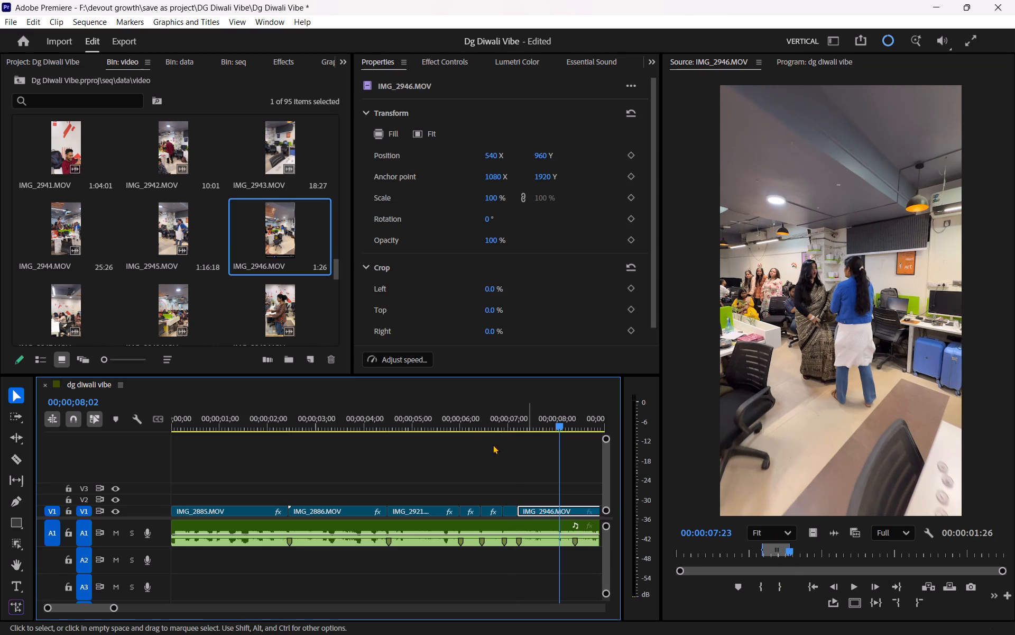
{"action": "left_click", "coordinate": [380, 135]}
Replay the sequence from 00;00;05;13 into the IMG_2946.MOV clip to judge its timing against the beat markers.
{"action": "left_click_drag", "start_coordinate": [531, 414], "coordinate": [435, 435]}
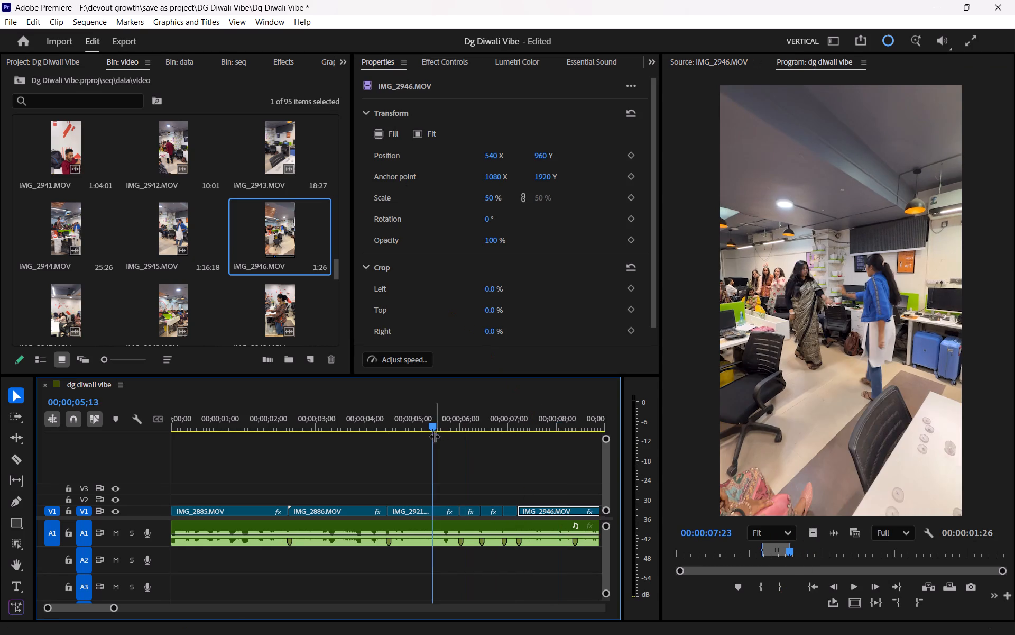
{"action": "key", "text": "space"}
{"action": "scroll", "coordinate": [475, 472], "scroll_direction": "down", "scroll_amount": 5}
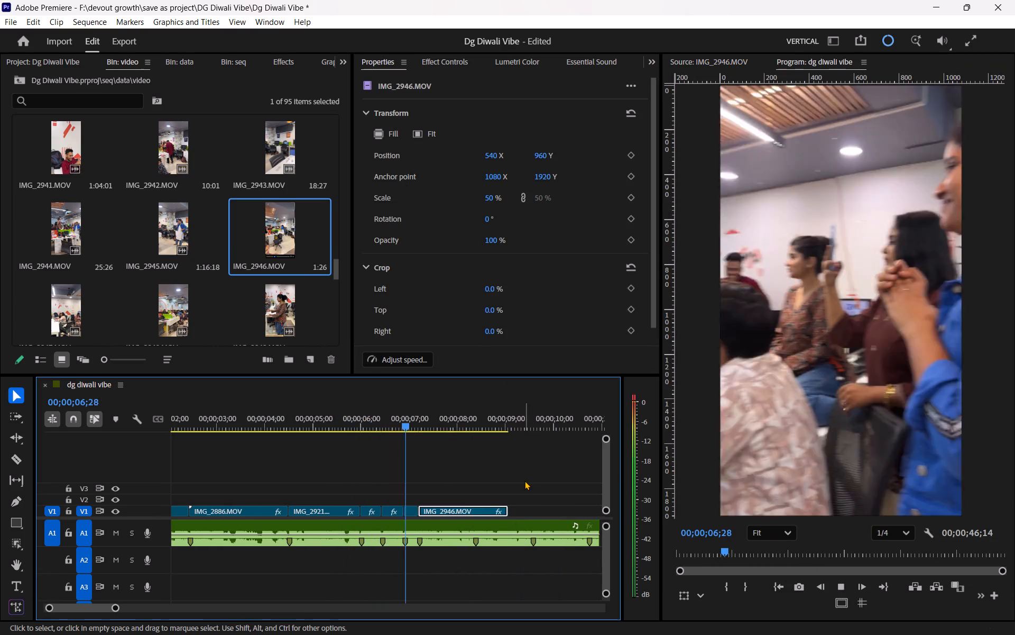
{"action": "key", "text": "space"}
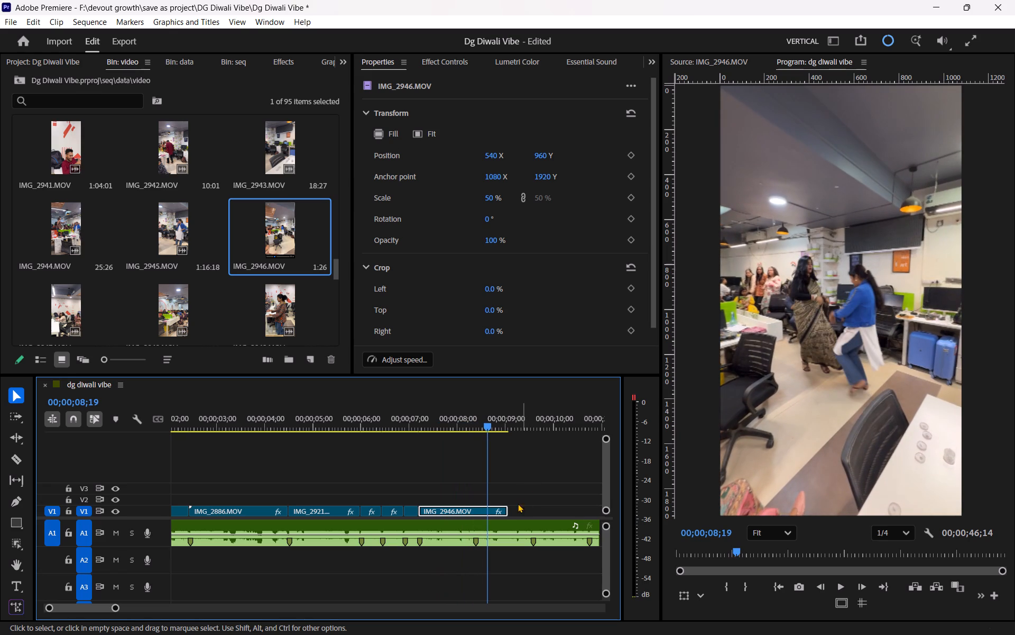
Trim the end of IMG_2946.MOV on V1 back to the beat marker just after 00;00;08;00 and replay the cut.
{"action": "left_click_drag", "start_coordinate": [504, 511], "coordinate": [474, 527]}
{"action": "left_click", "coordinate": [514, 494]}
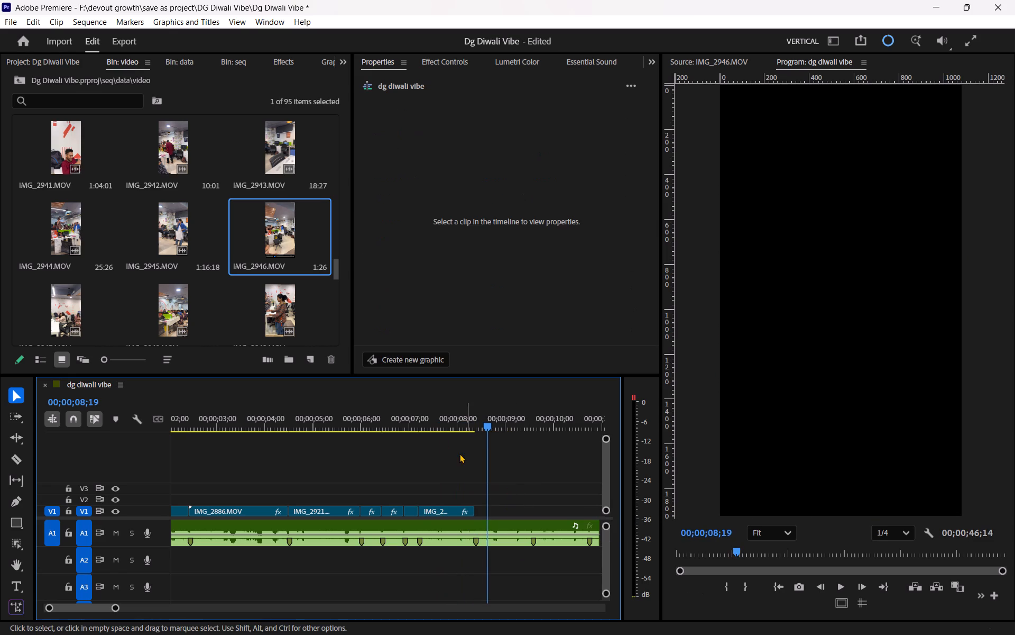
{"action": "left_click_drag", "start_coordinate": [401, 409], "coordinate": [364, 418]}
{"action": "key", "text": "space"}
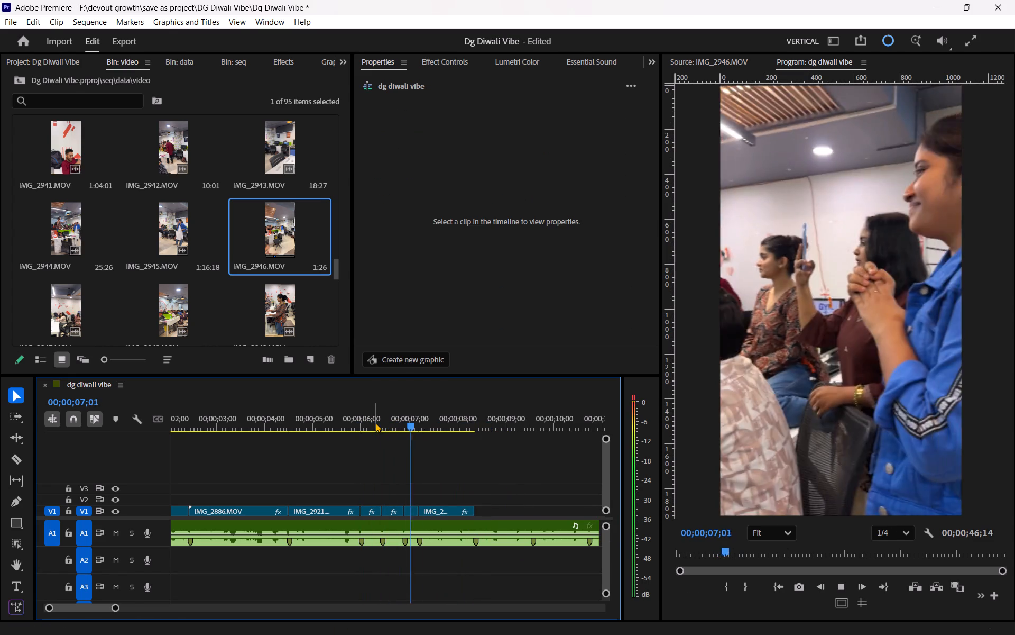
{"action": "key", "text": "space"}
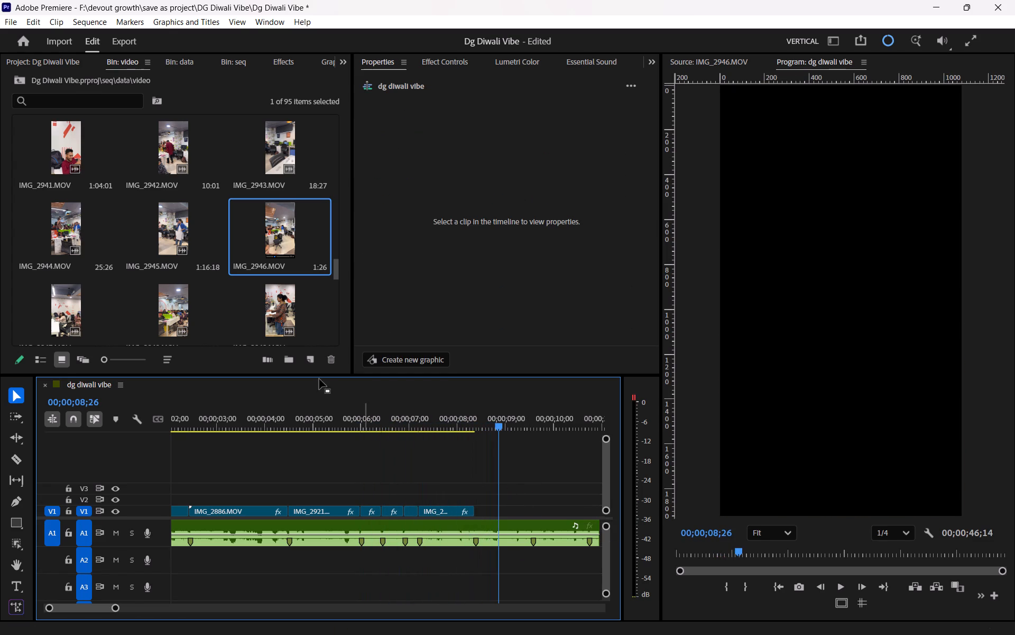
Open IMG_2949.MOV, review its opening seconds, and look through the neighbouring clips in the video bin for the next shot.
{"action": "left_click", "coordinate": [251, 309]}
{"action": "double_click", "coordinate": [251, 309]}
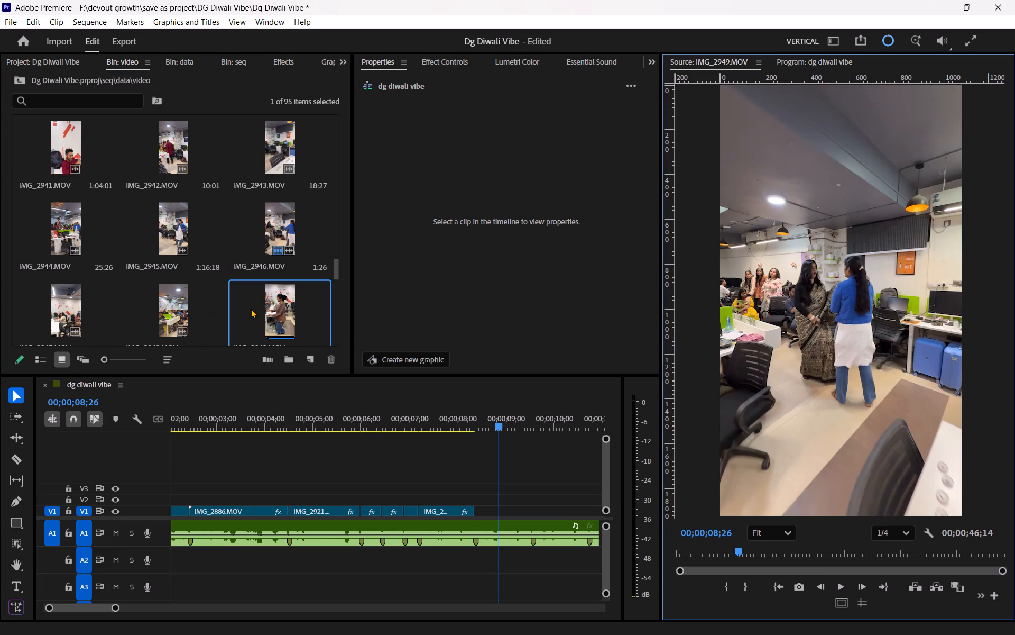
{"action": "key", "text": "space"}
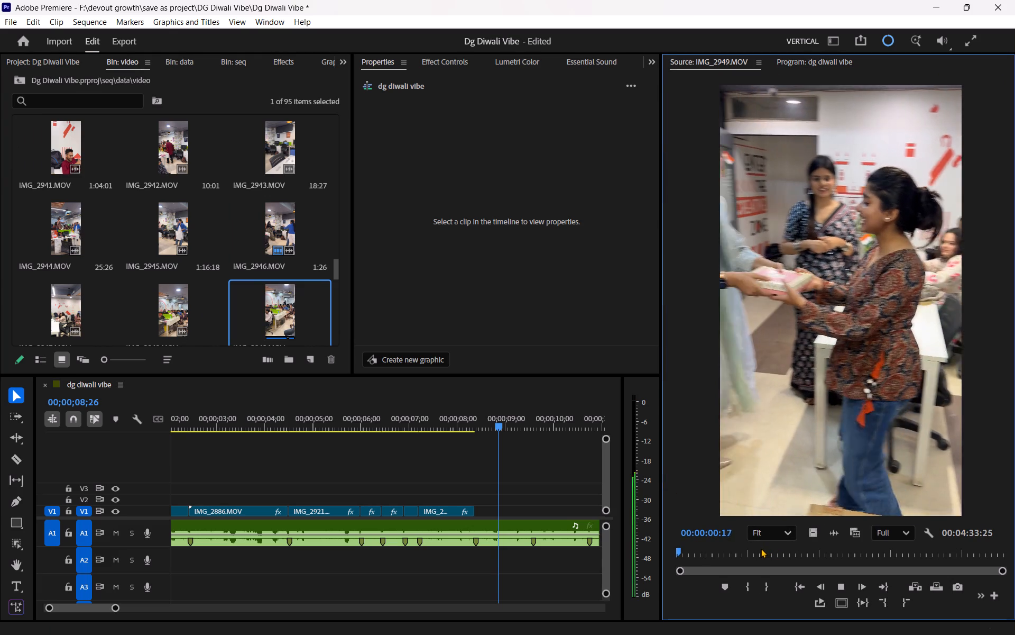
{"action": "key", "text": "space"}
{"action": "key", "text": "space"}
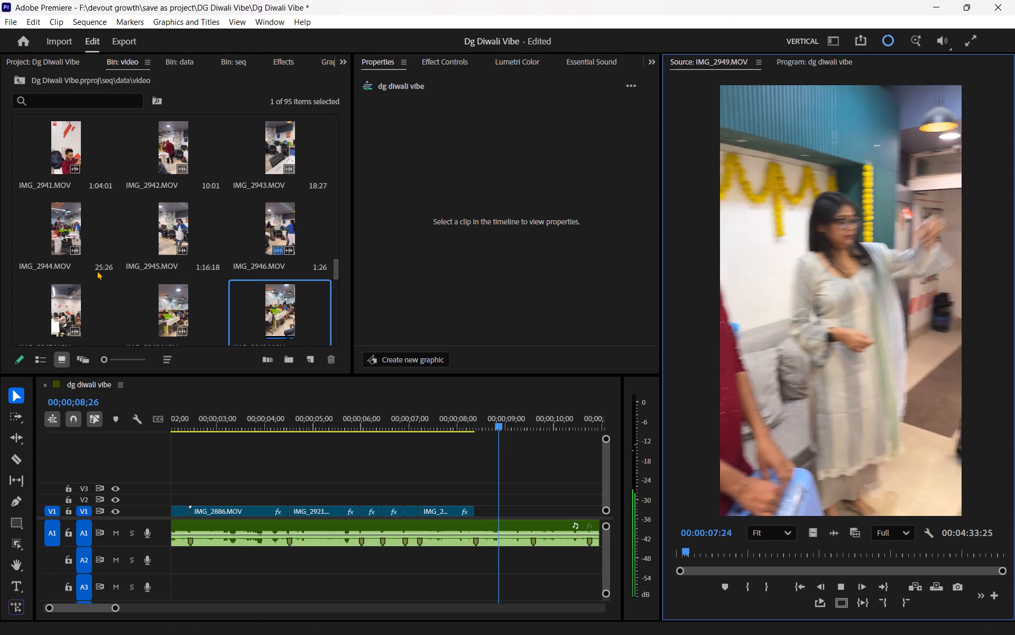
{"action": "scroll", "coordinate": [87, 264], "scroll_direction": "down", "scroll_amount": 1}
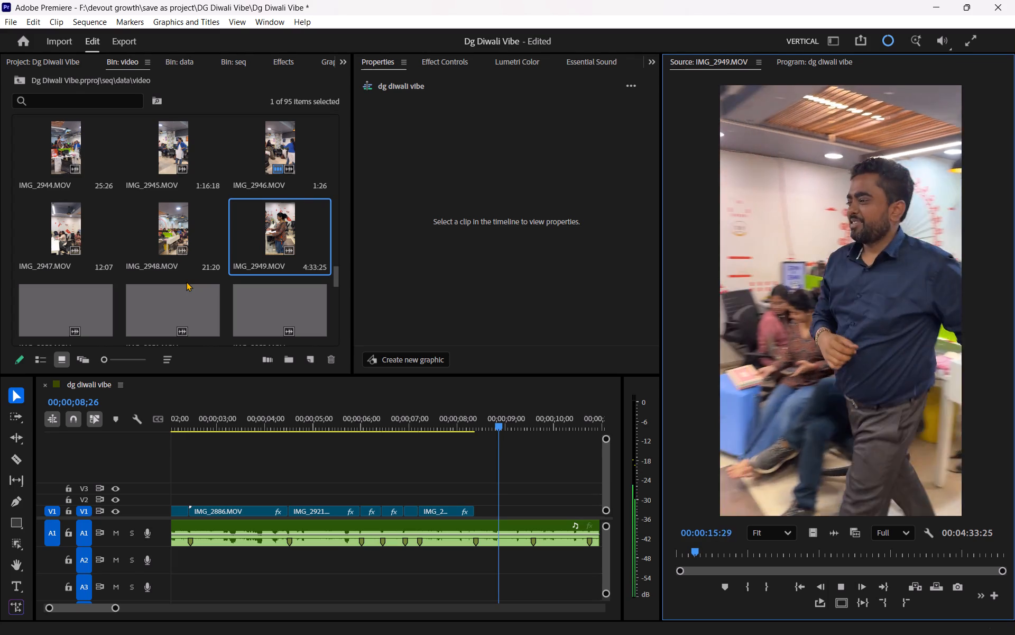
{"action": "scroll", "coordinate": [167, 267], "scroll_direction": "down", "scroll_amount": 1}
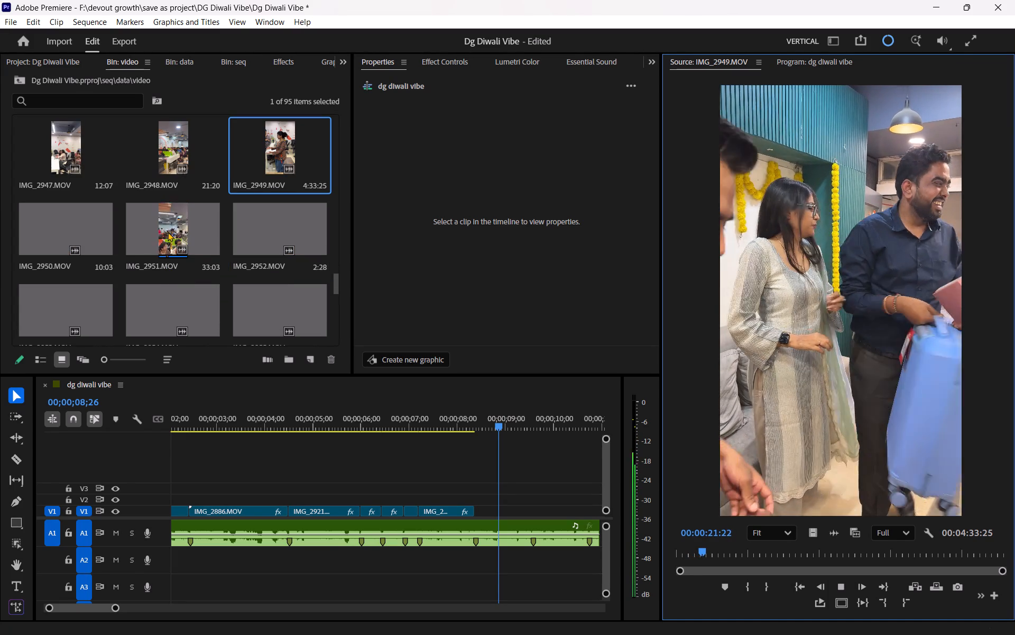
{"action": "scroll", "coordinate": [156, 227], "scroll_direction": "up", "scroll_amount": 6}
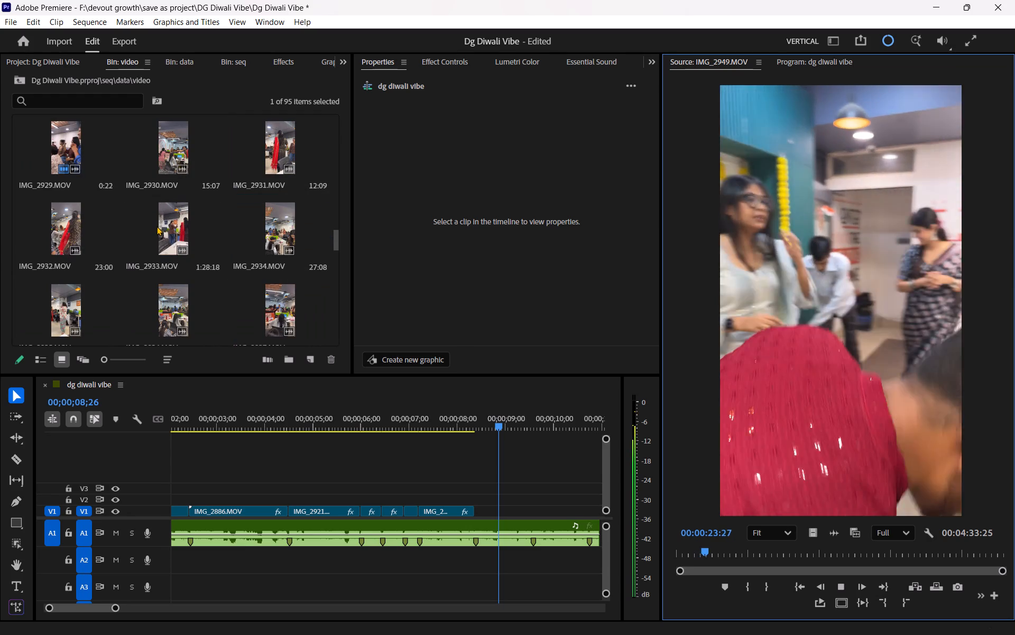
Open IMG_2933.MOV and mark a 1:06 range of the two dancers, with the out point at 00:01:04:13.
{"action": "double_click", "coordinate": [180, 225]}
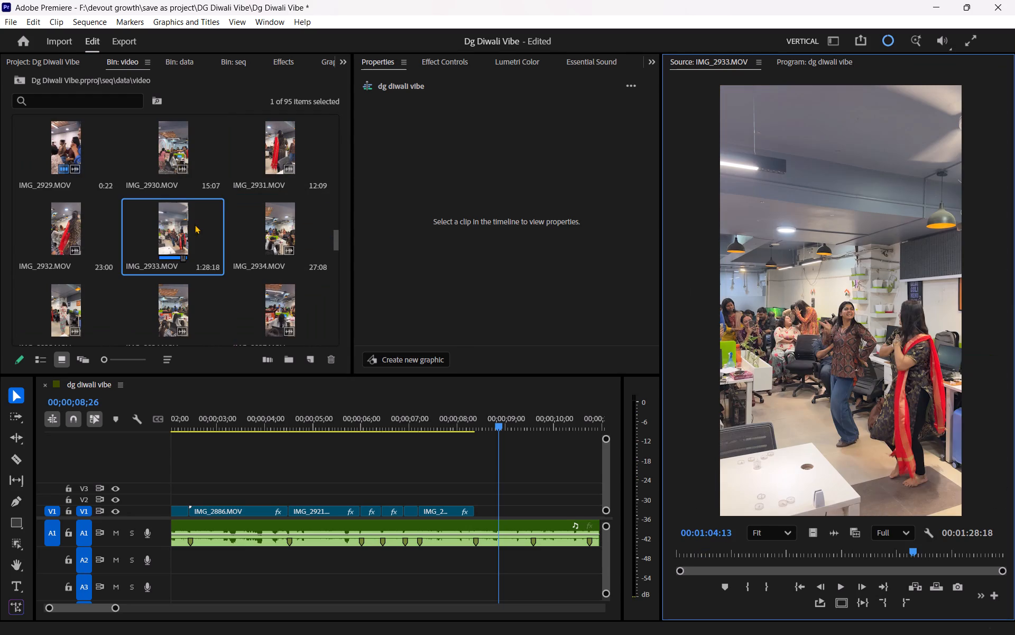
{"action": "left_click_drag", "start_coordinate": [915, 552], "coordinate": [908, 552]}
{"action": "key", "text": "space"}
{"action": "key", "text": "space"}
{"action": "key", "text": "space"}
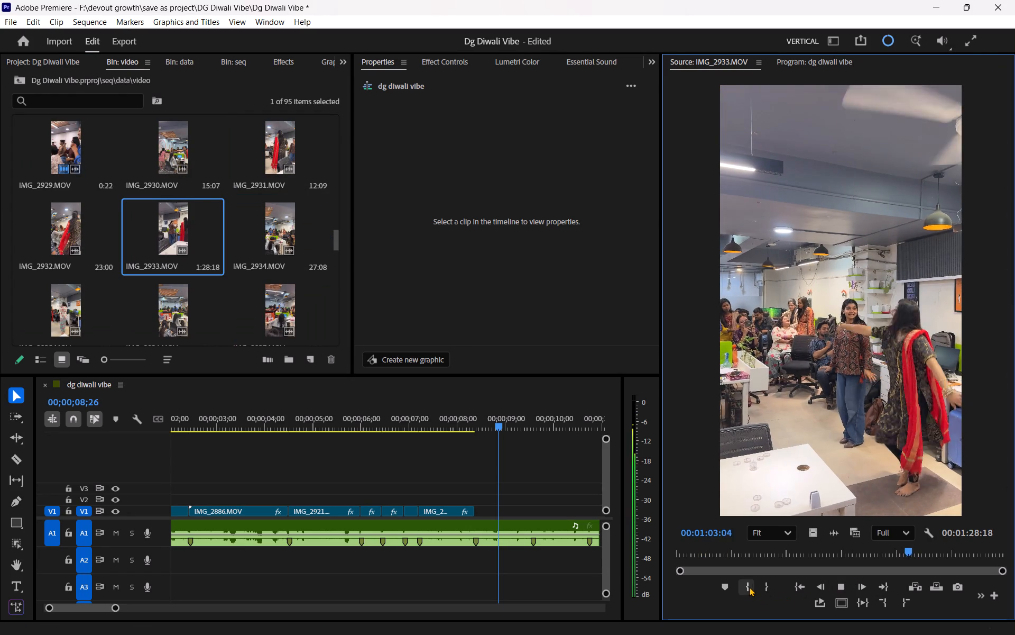
{"action": "left_click", "coordinate": [749, 587]}
{"action": "key", "text": "space"}
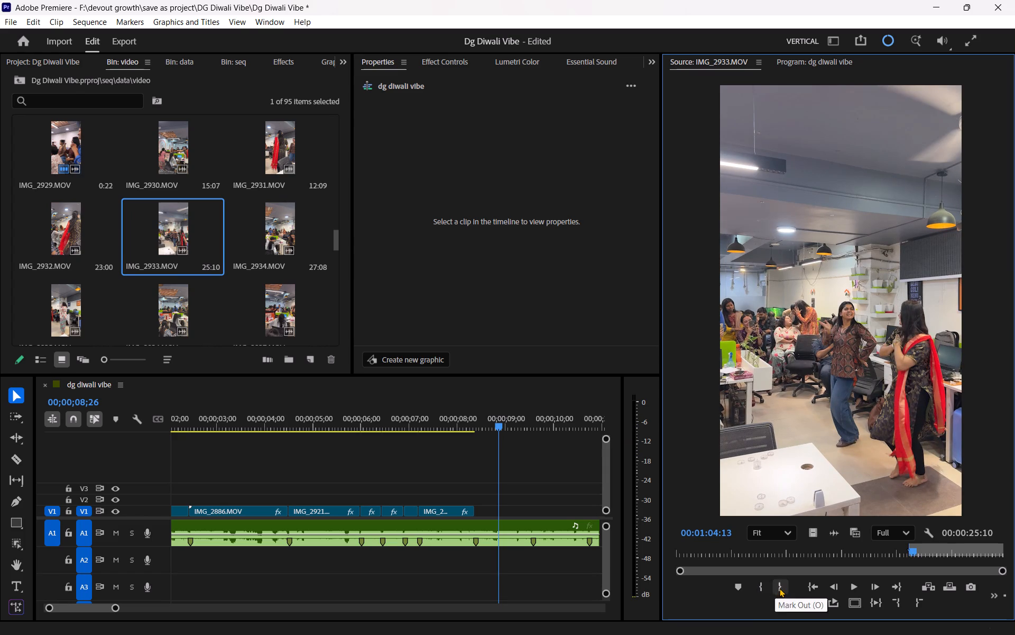
{"action": "left_click", "coordinate": [779, 588]}
Place the marked IMG_2933.MOV range, video only, after IMG_2946.MOV on V1 and scale it to fill the frame.
{"action": "left_click_drag", "start_coordinate": [807, 527], "coordinate": [481, 514]}
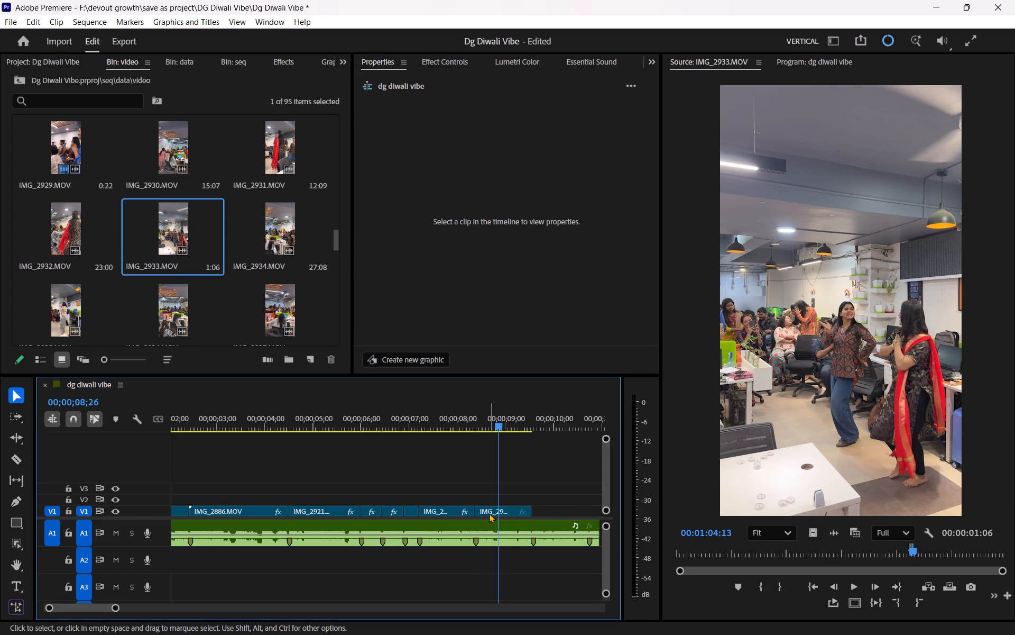
{"action": "left_click", "coordinate": [489, 513]}
{"action": "left_click", "coordinate": [373, 134]}
{"action": "left_click", "coordinate": [385, 133]}
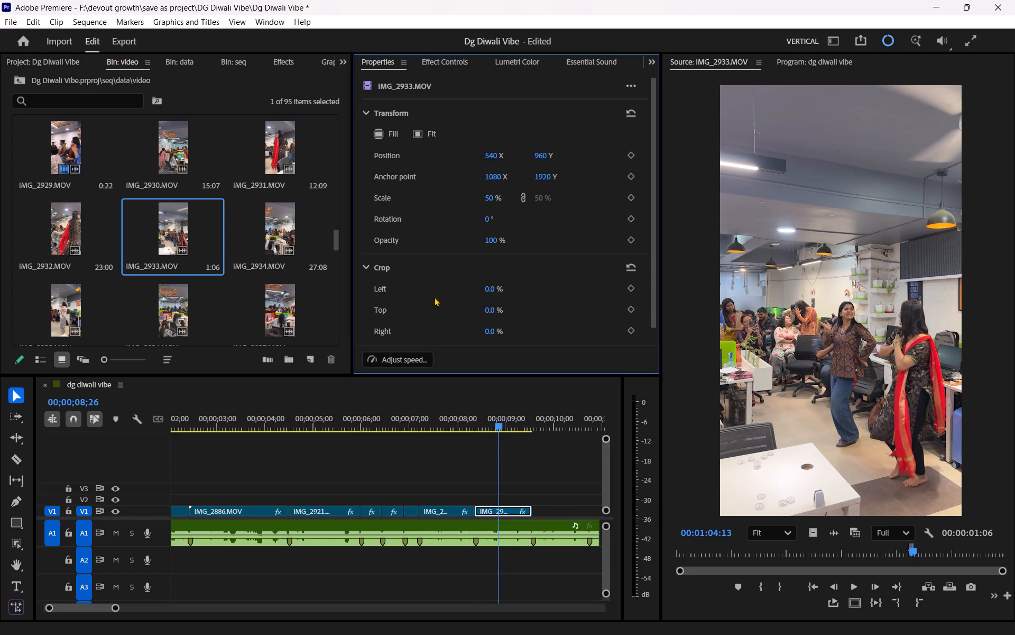
Replay the sequence through the IMG_2946.MOV and IMG_2933.MOV clips to judge their timing against the beat markers.
{"action": "left_click_drag", "start_coordinate": [489, 418], "coordinate": [447, 436]}
{"action": "left_click", "coordinate": [492, 476]}
{"action": "key", "text": "space"}
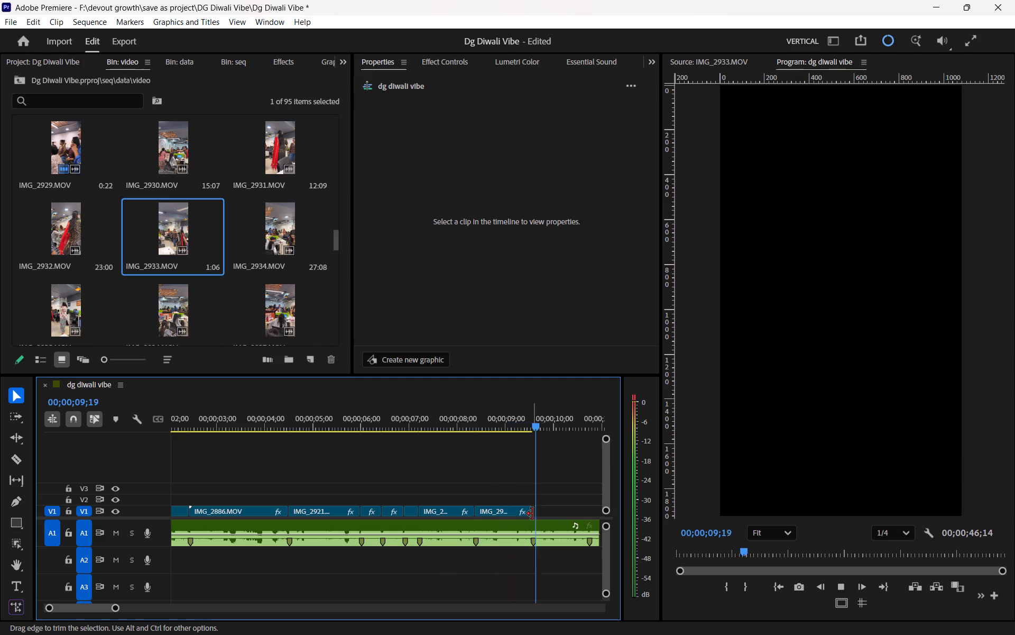
{"action": "key", "text": "space"}
{"action": "left_click_drag", "start_coordinate": [475, 420], "coordinate": [373, 433]}
{"action": "key", "text": "space"}
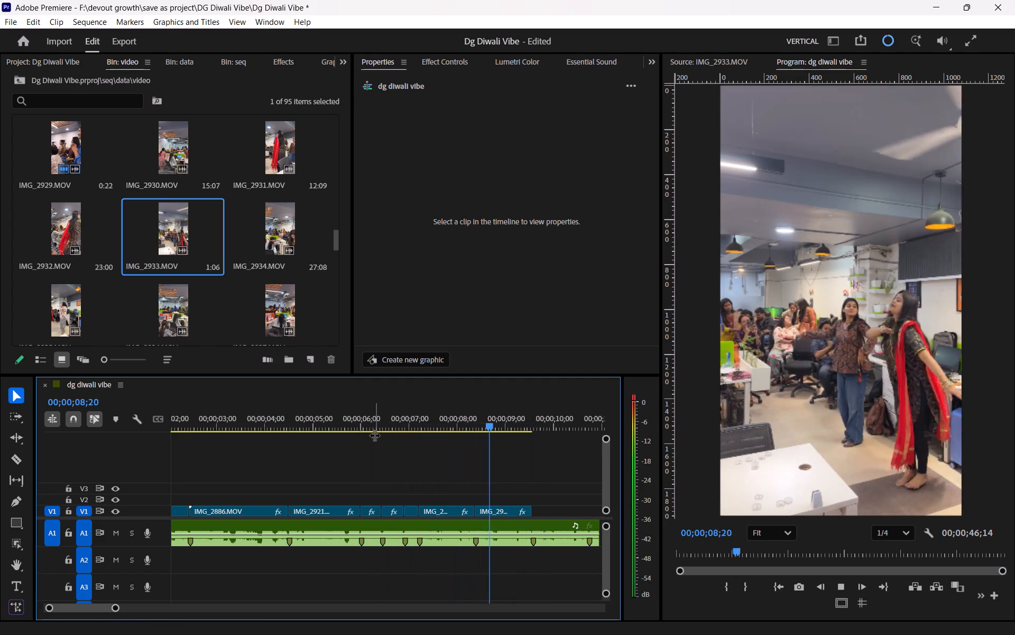
{"action": "key", "text": "space"}
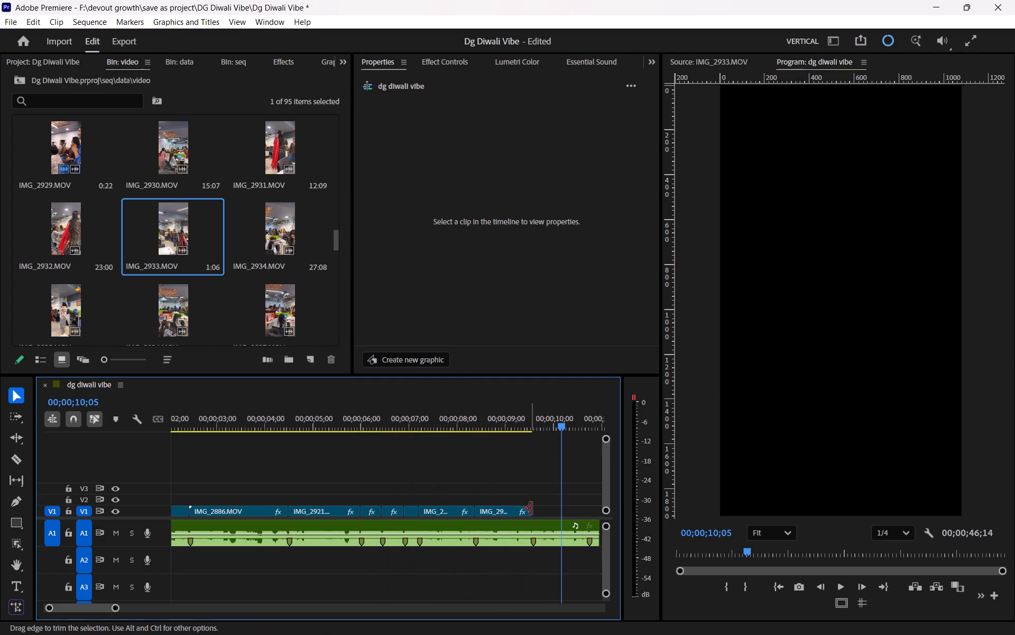
{"action": "left_click", "coordinate": [534, 510]}
Open IMG_2934.MOV and review its middle and opening sections for a usable moment.
{"action": "double_click", "coordinate": [263, 244]}
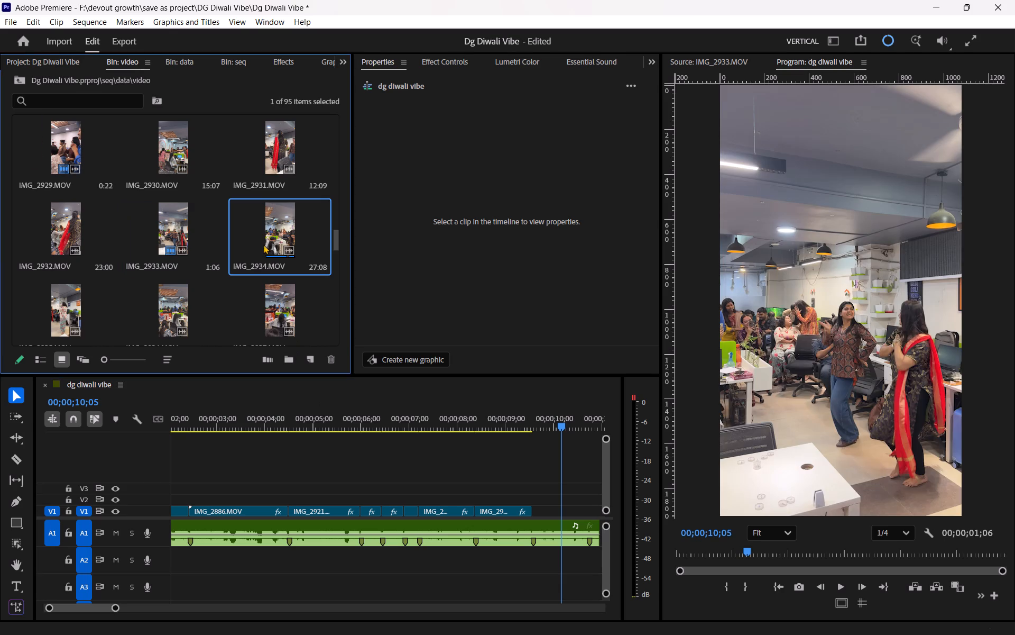
{"action": "left_click_drag", "start_coordinate": [859, 559], "coordinate": [853, 558]}
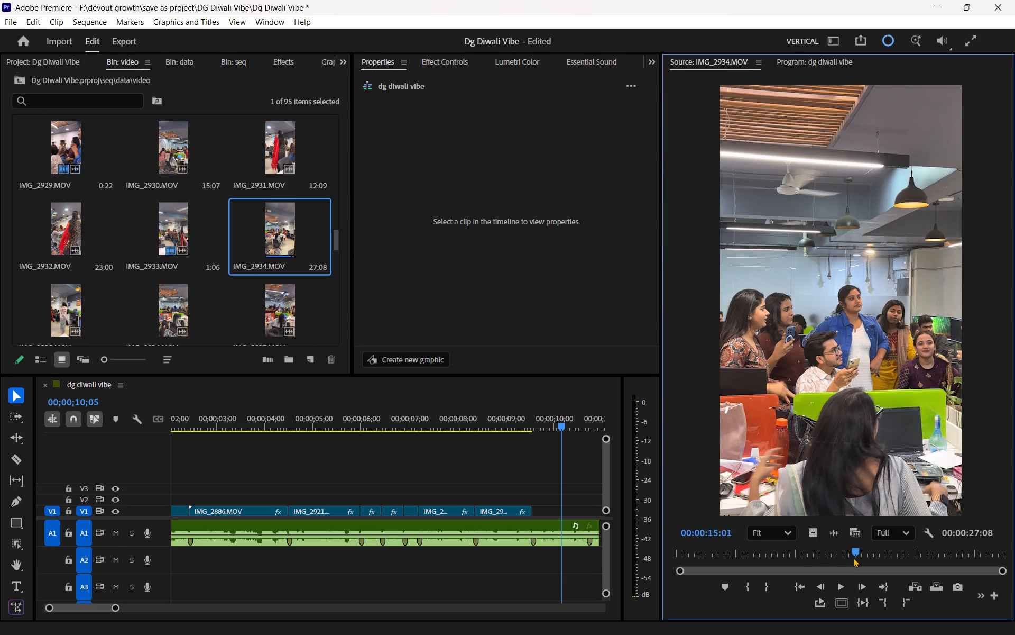
{"action": "left_click_drag", "start_coordinate": [853, 558], "coordinate": [846, 559]}
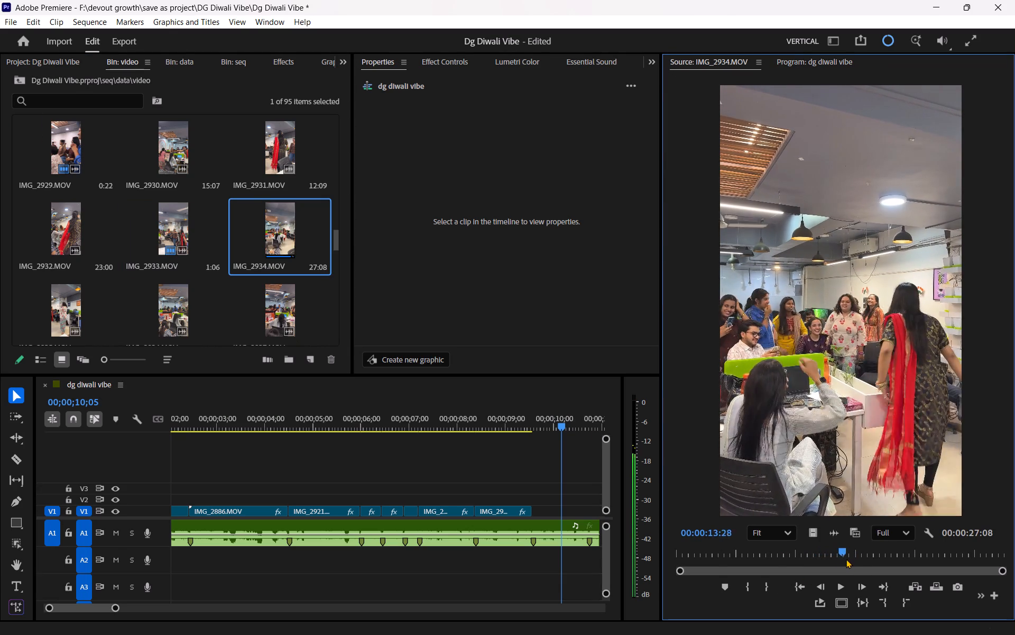
{"action": "left_click_drag", "start_coordinate": [846, 559], "coordinate": [835, 561]}
{"action": "key", "text": "space"}
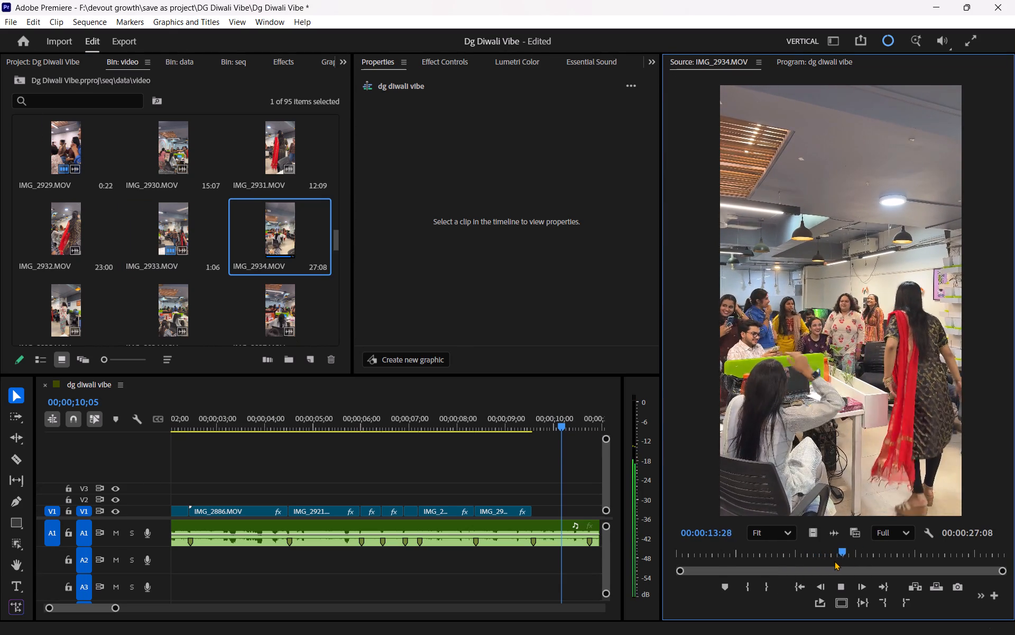
{"action": "left_click_drag", "start_coordinate": [761, 548], "coordinate": [680, 554]}
{"action": "key", "text": "space"}
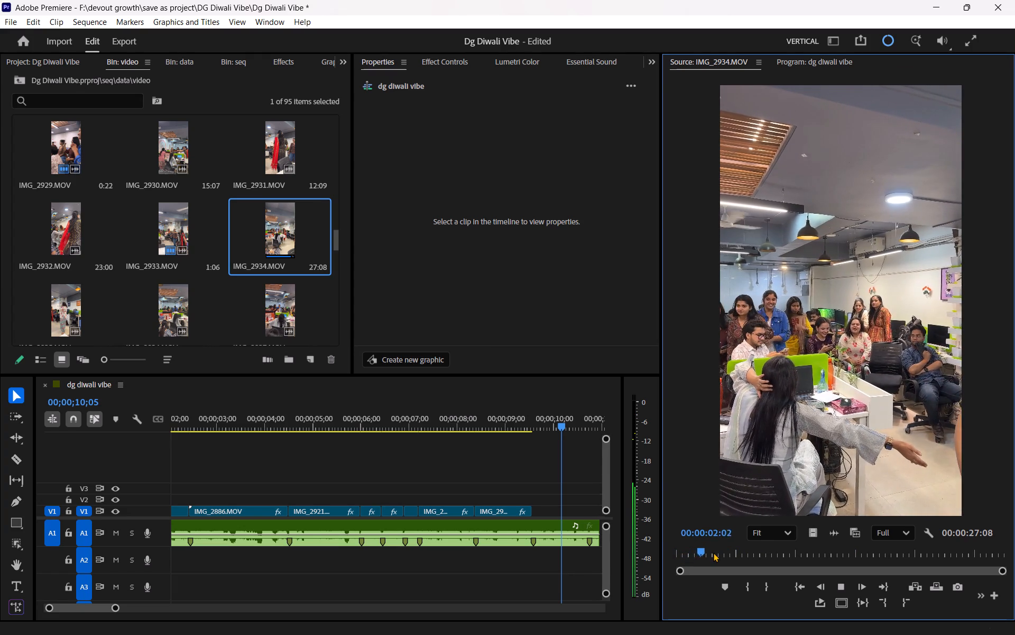
Open IMG_2932.MOV and review its footage from the early seconds toward the end for a usable moment.
{"action": "double_click", "coordinate": [67, 249]}
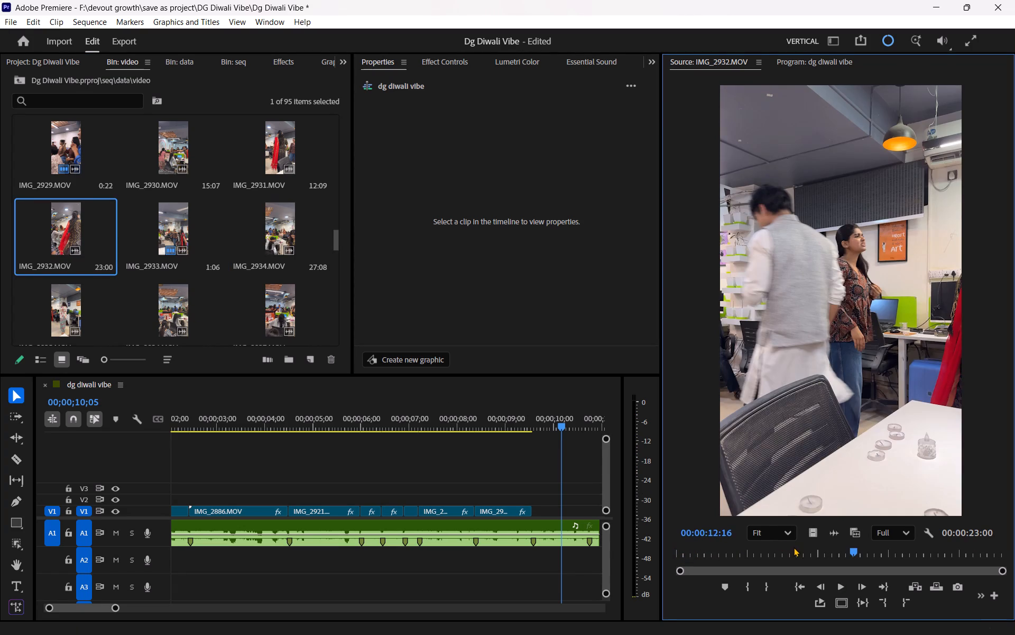
{"action": "left_click_drag", "start_coordinate": [793, 555], "coordinate": [715, 555]}
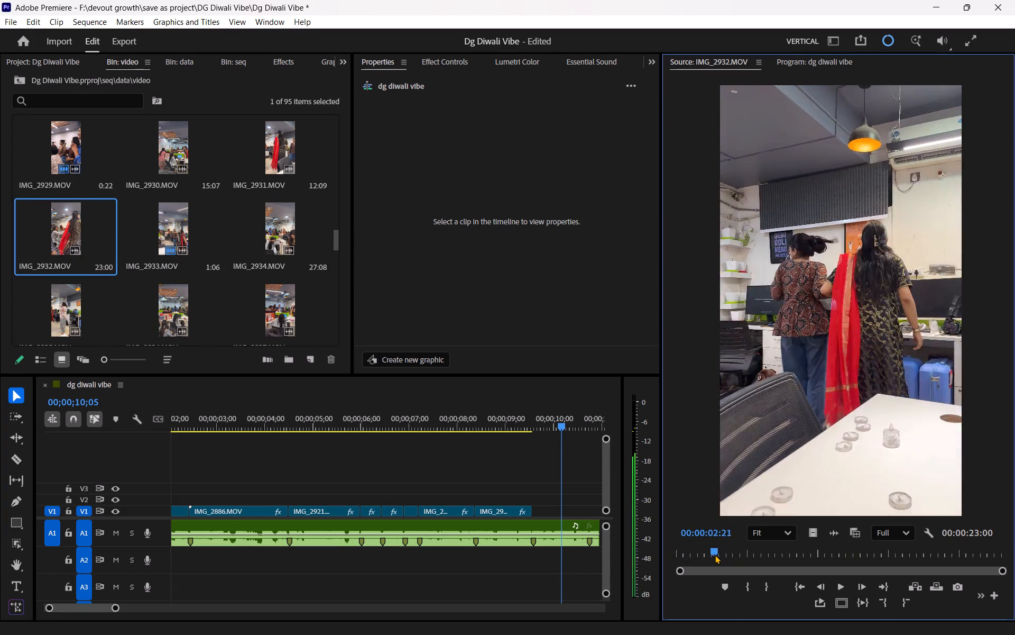
{"action": "left_click_drag", "start_coordinate": [715, 555], "coordinate": [782, 554]}
{"action": "key", "text": "space"}
{"action": "left_click_drag", "start_coordinate": [817, 554], "coordinate": [840, 554]}
{"action": "key", "text": "space"}
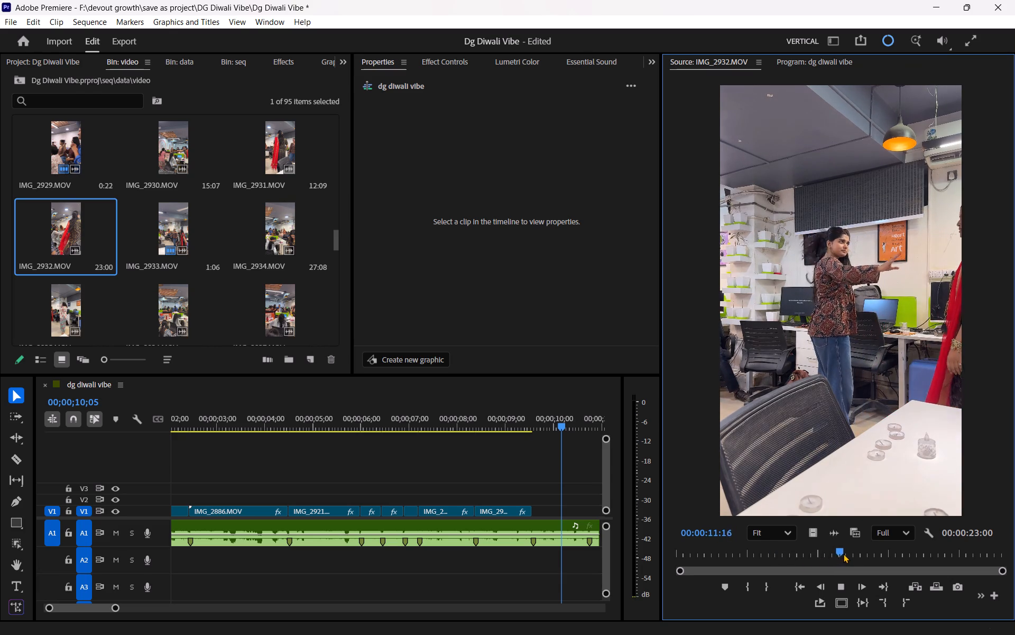
{"action": "left_click_drag", "start_coordinate": [856, 554], "coordinate": [888, 550]}
{"action": "key", "text": "space"}
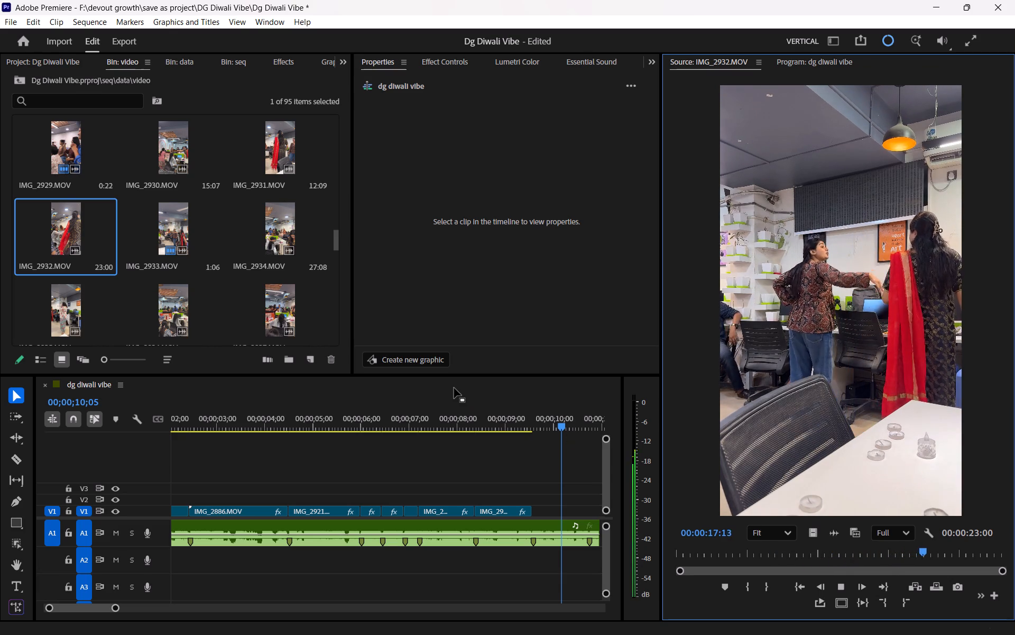
Reopen IMG_2933.MOV and review it from its start up to 00:00:12:13 for another usable moment.
{"action": "double_click", "coordinate": [156, 225]}
{"action": "left_click_drag", "start_coordinate": [706, 552], "coordinate": [697, 554]}
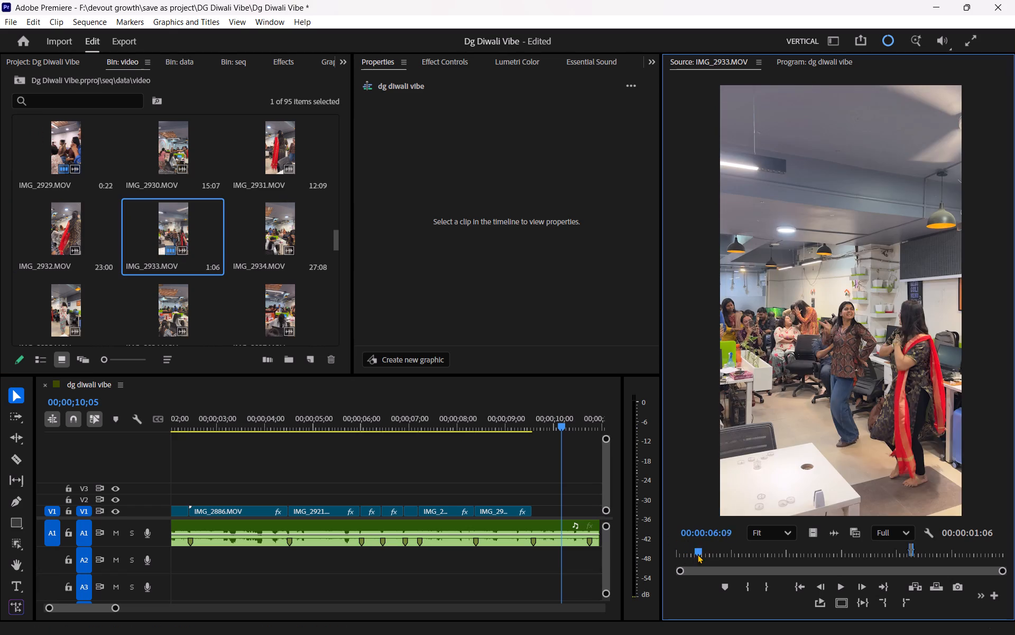
{"action": "left_click_drag", "start_coordinate": [697, 554], "coordinate": [662, 555]}
{"action": "key", "text": "space"}
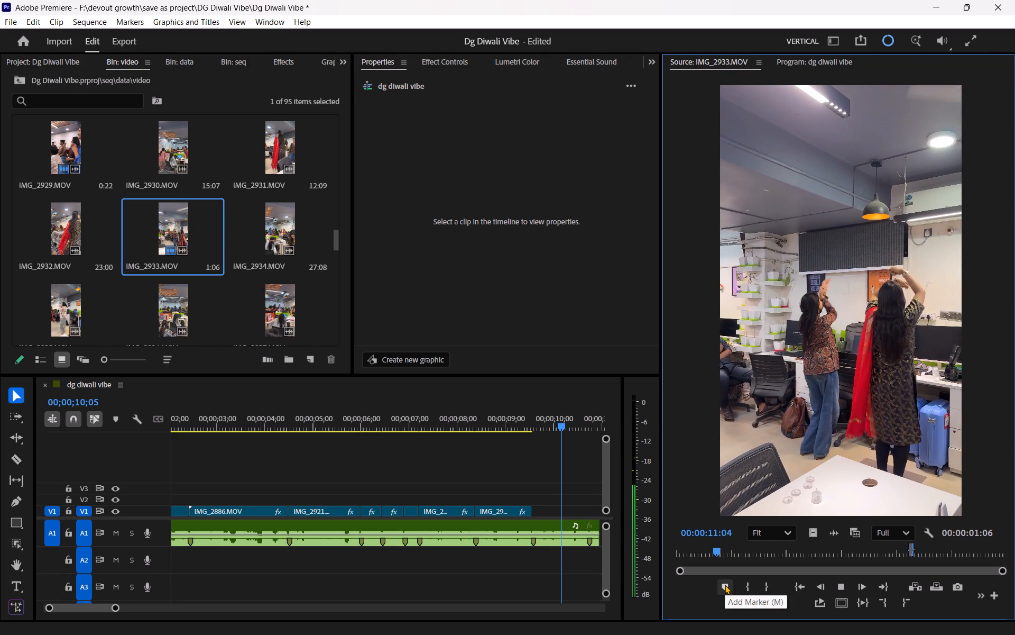
{"action": "key", "text": "space"}
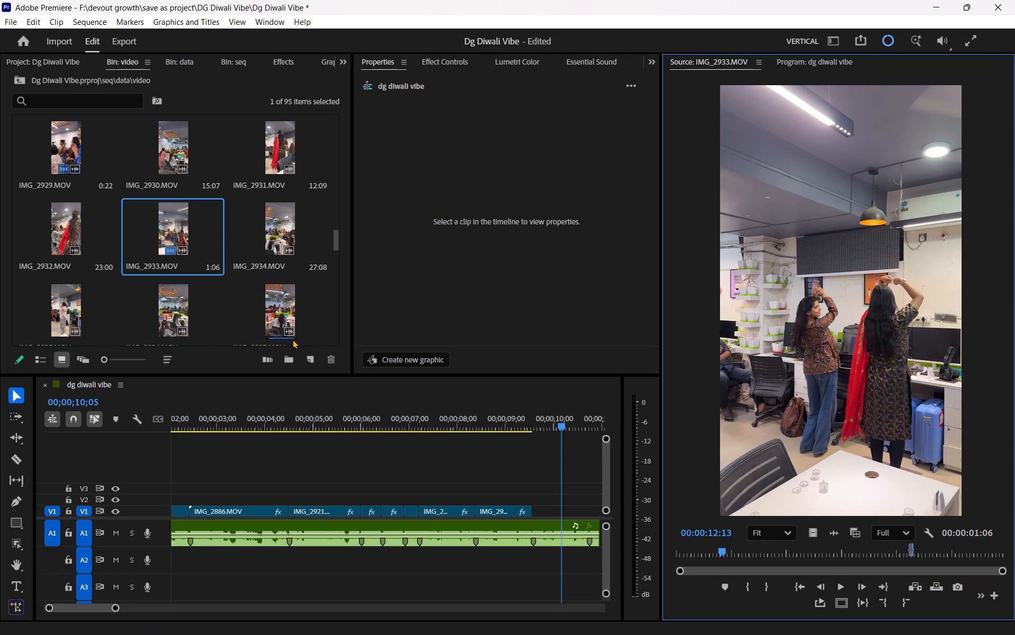
Open IMG_2938.MOV and mark a range lasting 00:00:01:06 that ends at 00:00:06:00, then review the remaining footage.
{"action": "scroll", "coordinate": [167, 229], "scroll_direction": "down", "scroll_amount": 2}
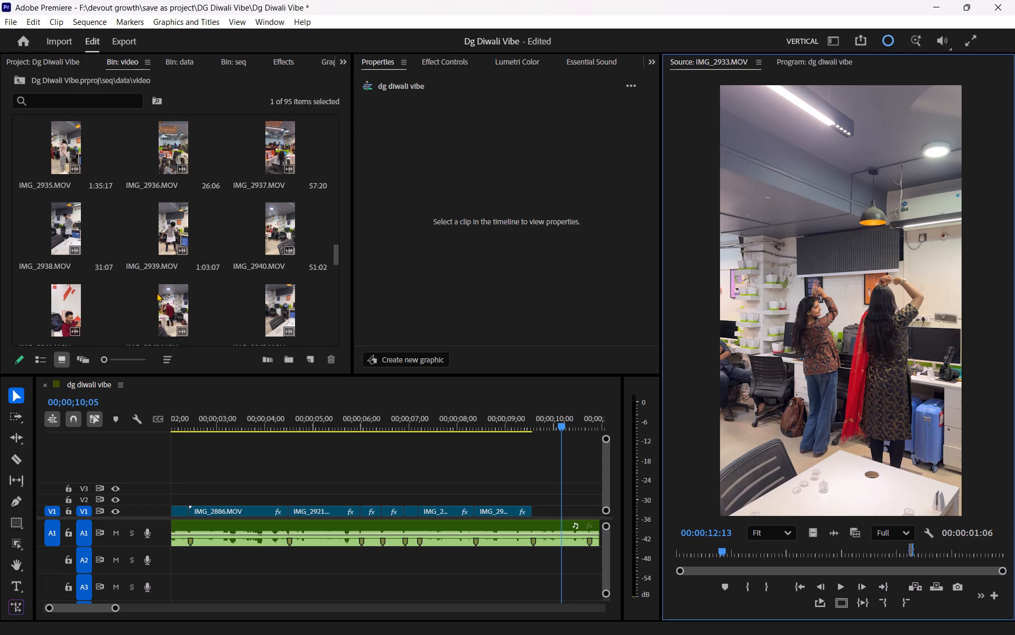
{"action": "double_click", "coordinate": [62, 217]}
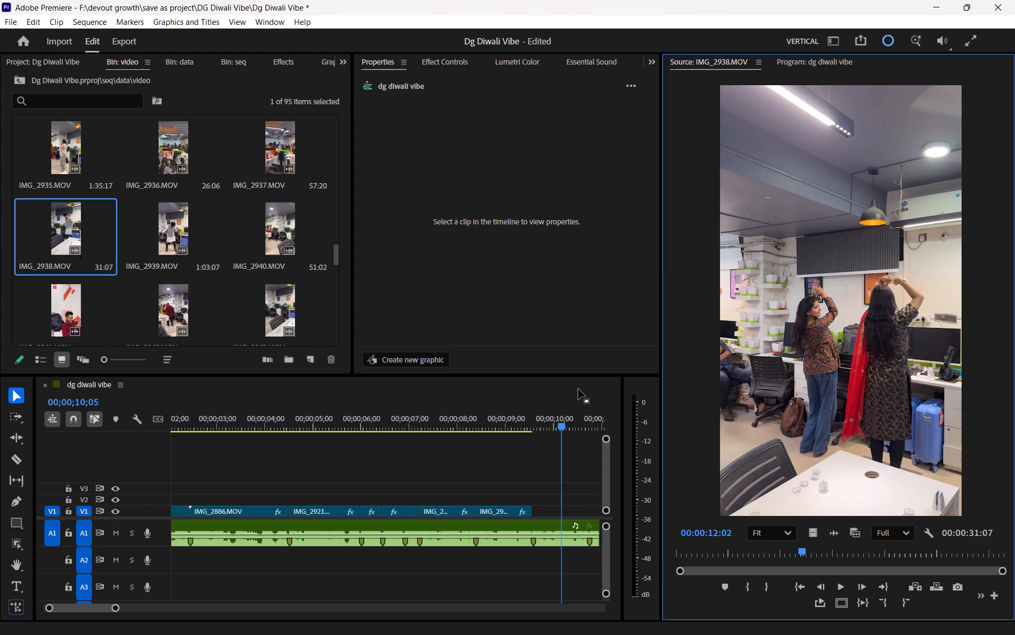
{"action": "left_click_drag", "start_coordinate": [779, 545], "coordinate": [743, 540]}
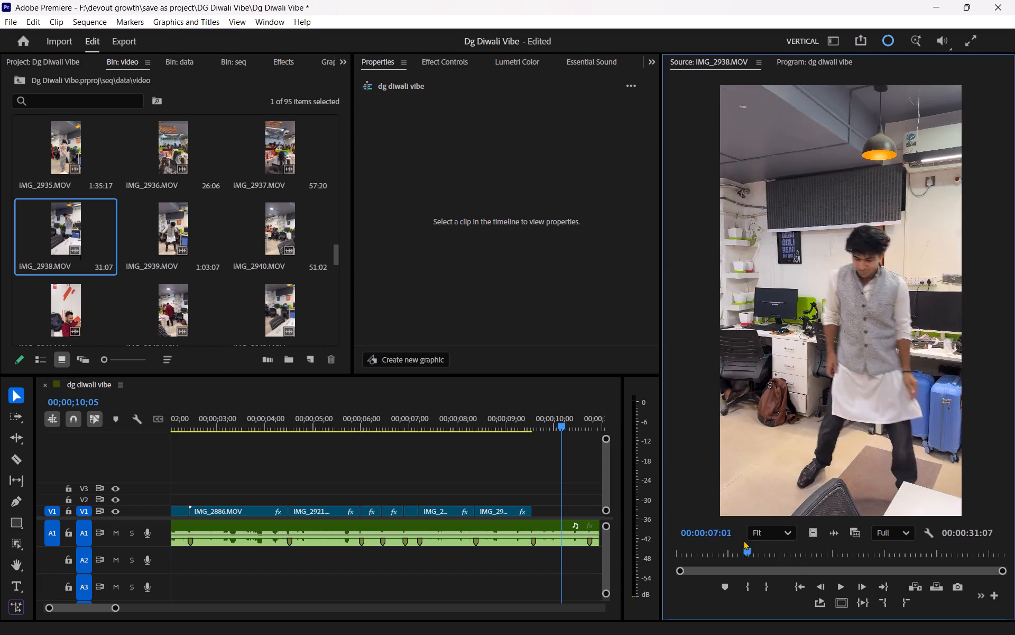
{"action": "left_click_drag", "start_coordinate": [743, 540], "coordinate": [710, 543]}
{"action": "key", "text": "space"}
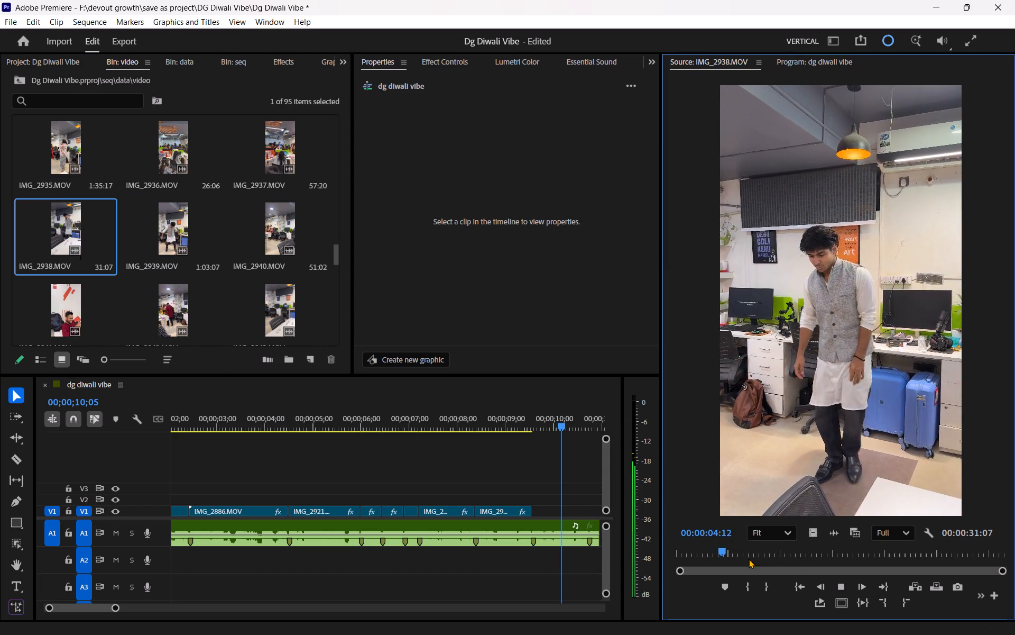
{"action": "key", "text": "space"}
{"action": "left_click", "coordinate": [741, 584]}
{"action": "key", "text": "space"}
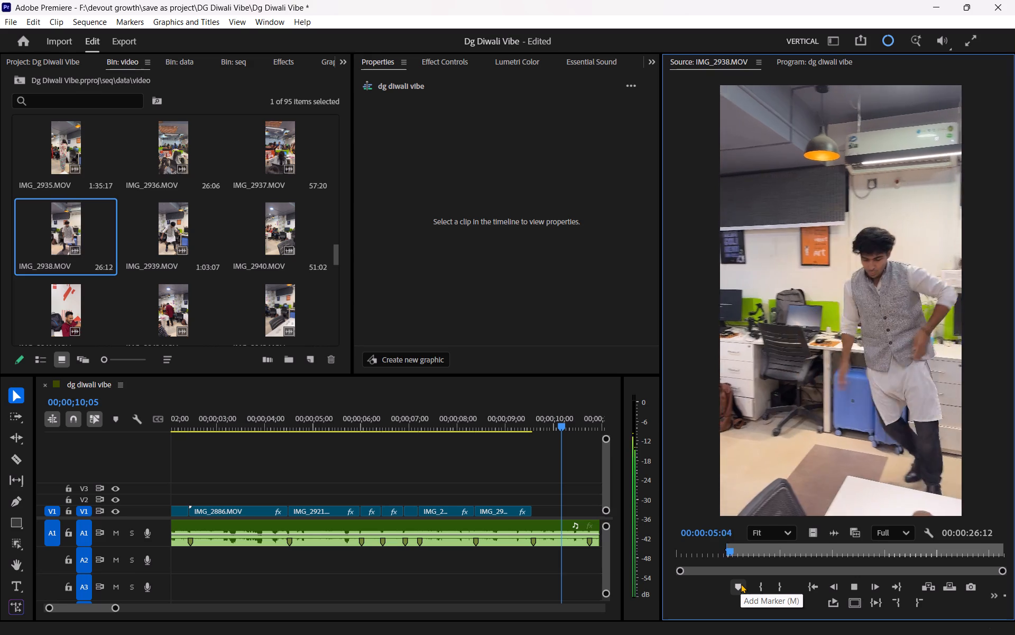
{"action": "key", "text": "space"}
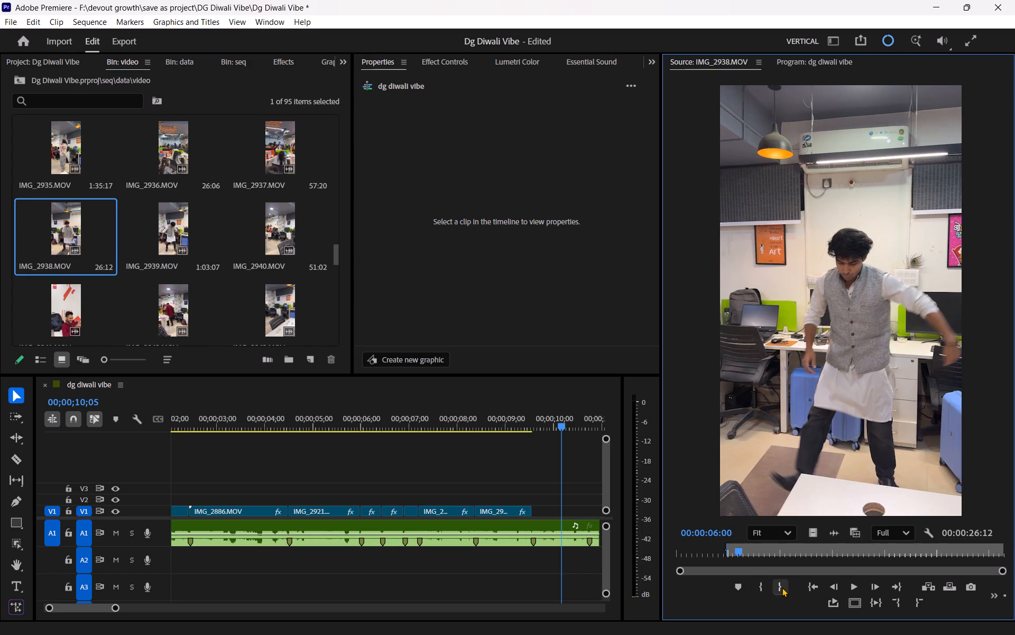
{"action": "left_click", "coordinate": [782, 587]}
{"action": "key", "text": "space"}
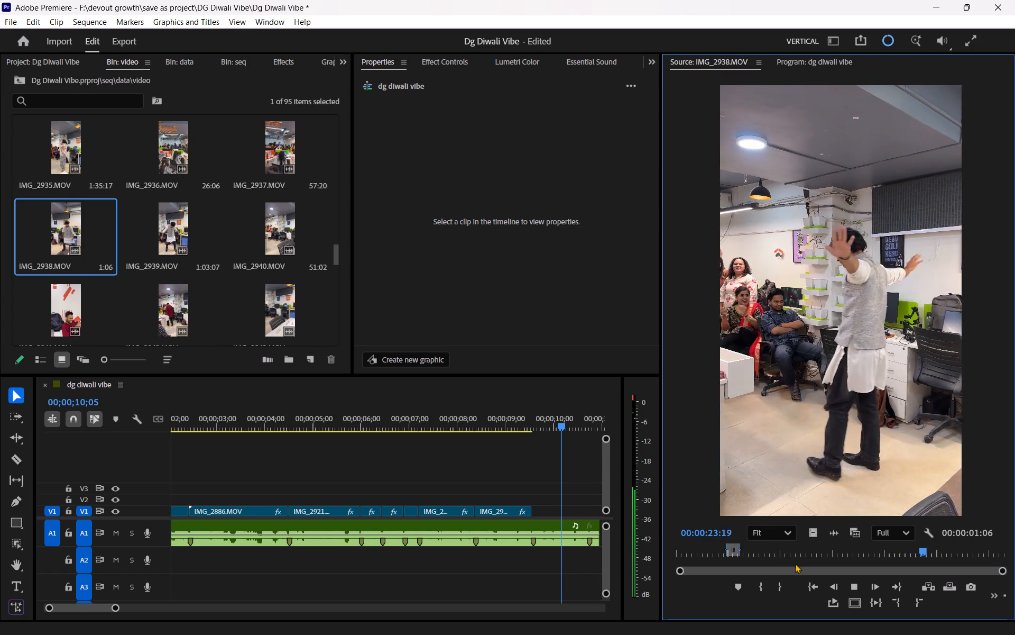
Place only the video of the marked IMG_2938.MOV range on V1 directly after the last clip.
{"action": "left_click_drag", "start_coordinate": [811, 532], "coordinate": [749, 532]}
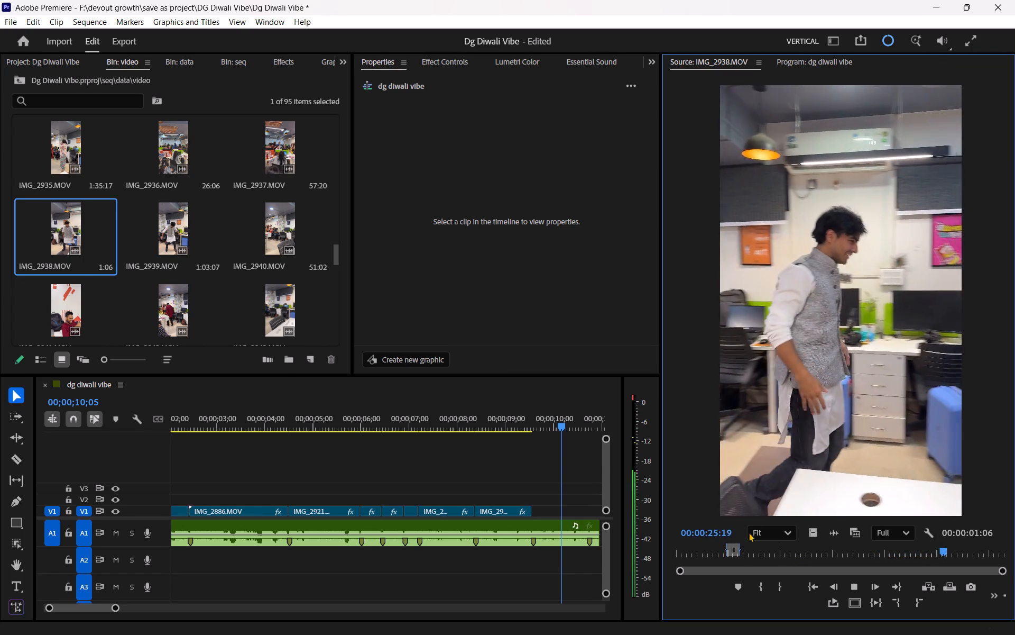
{"action": "left_click_drag", "start_coordinate": [749, 532], "coordinate": [537, 513]}
Scale the new IMG_2938.MOV clip to fill the frame and trim its end to the beat marker, for a duration of 00;00;01;05.
{"action": "scroll", "coordinate": [537, 511], "scroll_direction": "down", "scroll_amount": 3}
{"action": "left_click_drag", "start_coordinate": [471, 412], "coordinate": [492, 422]}
{"action": "left_click", "coordinate": [504, 511]}
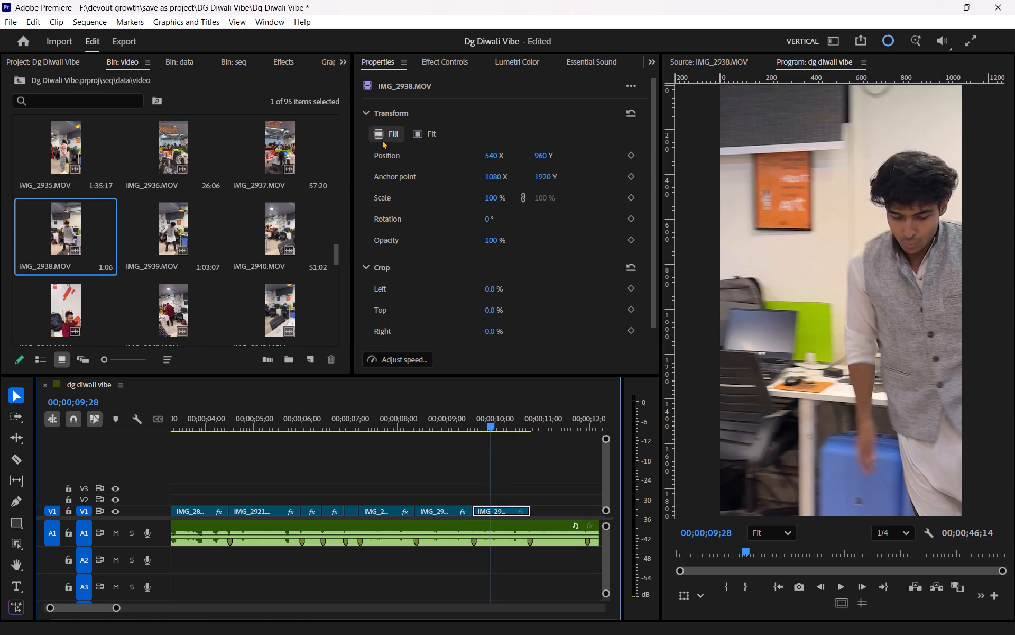
{"action": "left_click", "coordinate": [379, 136]}
{"action": "left_click", "coordinate": [533, 513]}
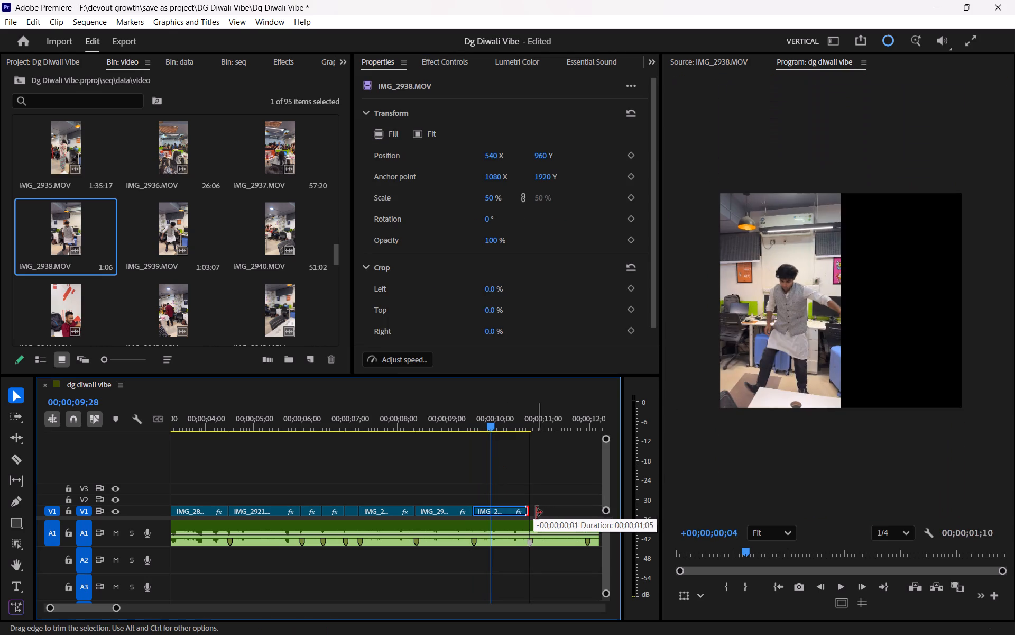
Replay the end of the sequence through the IMG_2938.MOV clip to judge its timing against the beat markers.
{"action": "left_click_drag", "start_coordinate": [455, 417], "coordinate": [428, 416]}
{"action": "key", "text": "space"}
{"action": "left_click", "coordinate": [470, 461]}
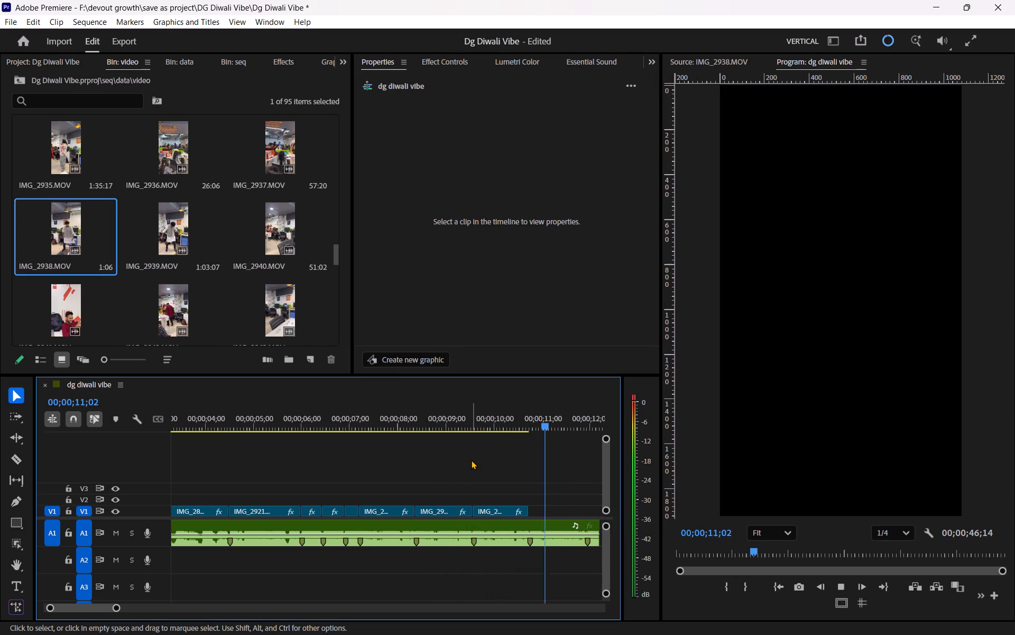
{"action": "key", "text": "space"}
Browse the video bin, open IMG_2887.MOV and mark a 15-frame range of the darkened candle table ending at 00:00:08:09.
{"action": "scroll", "coordinate": [238, 302], "scroll_direction": "down", "scroll_amount": 3}
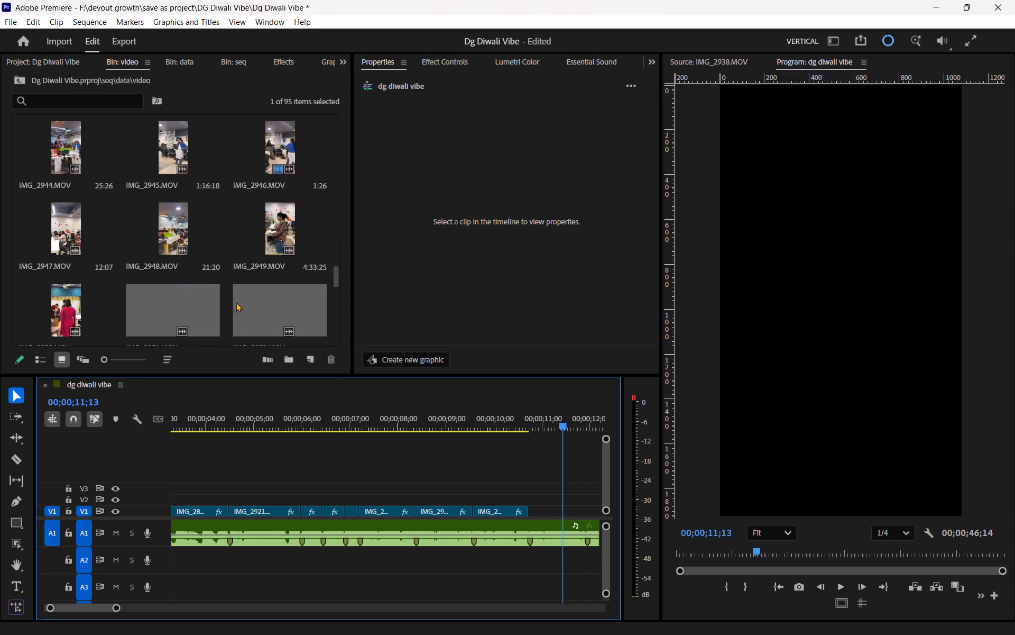
{"action": "scroll", "coordinate": [181, 257], "scroll_direction": "down", "scroll_amount": 1}
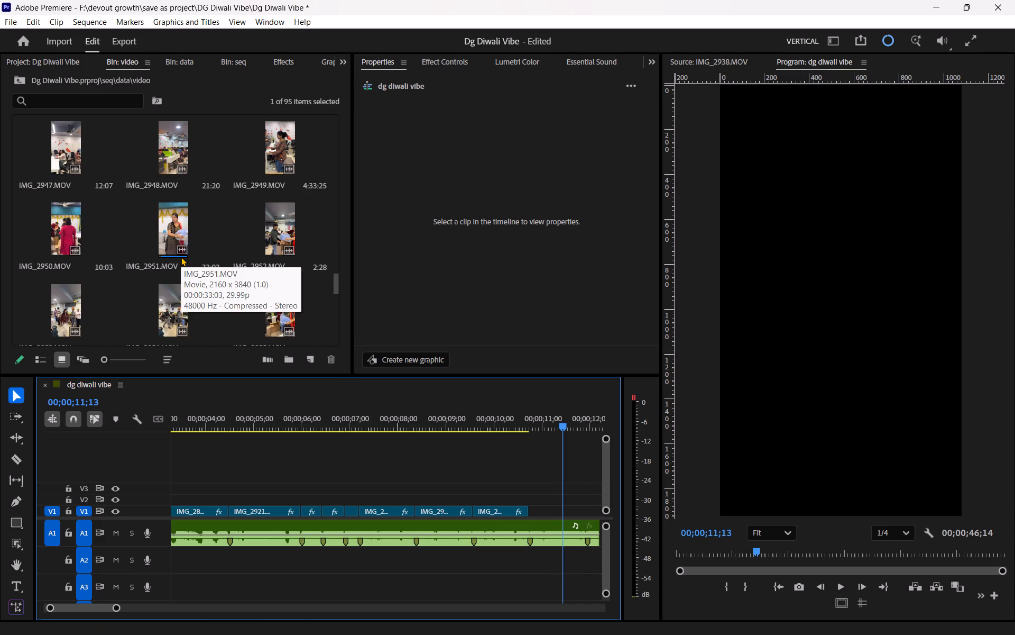
{"action": "scroll", "coordinate": [181, 257], "scroll_direction": "up", "scroll_amount": 20}
{"action": "scroll", "coordinate": [181, 257], "scroll_direction": "up", "scroll_amount": 11}
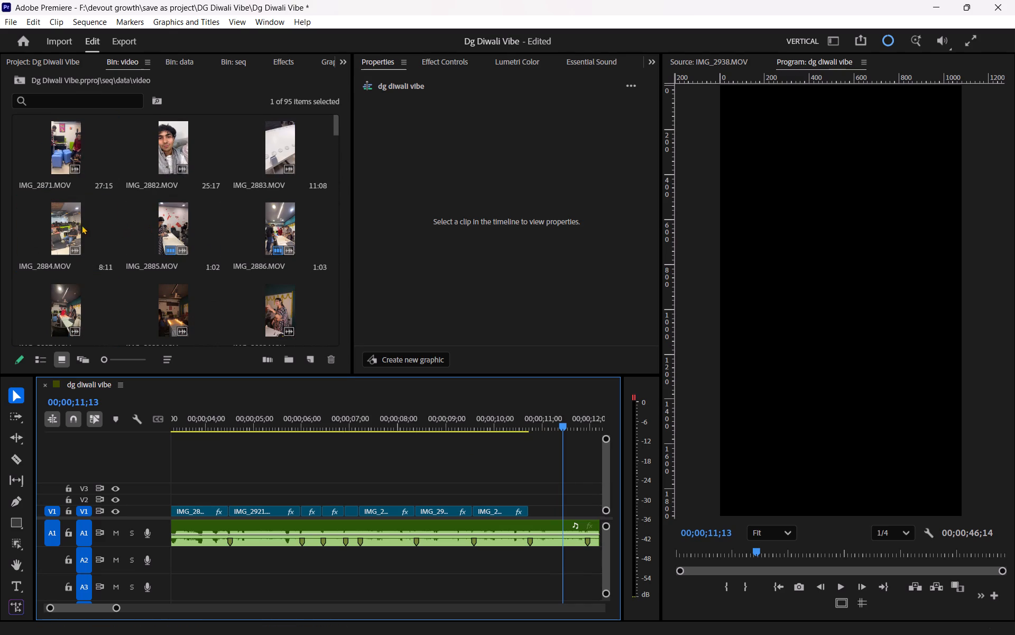
{"action": "double_click", "coordinate": [64, 314]}
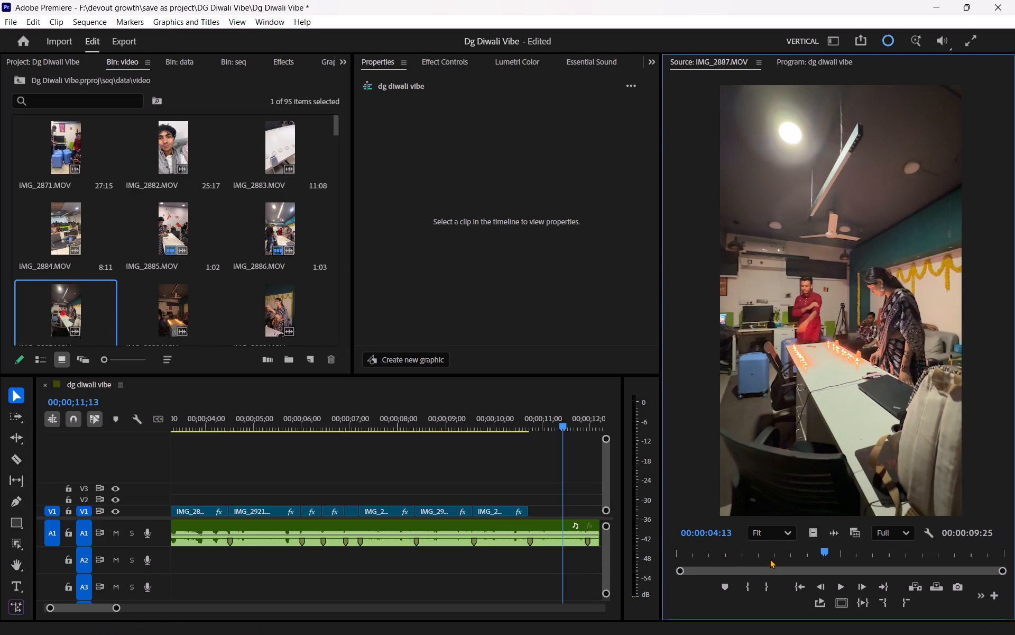
{"action": "left_click_drag", "start_coordinate": [768, 558], "coordinate": [925, 557]}
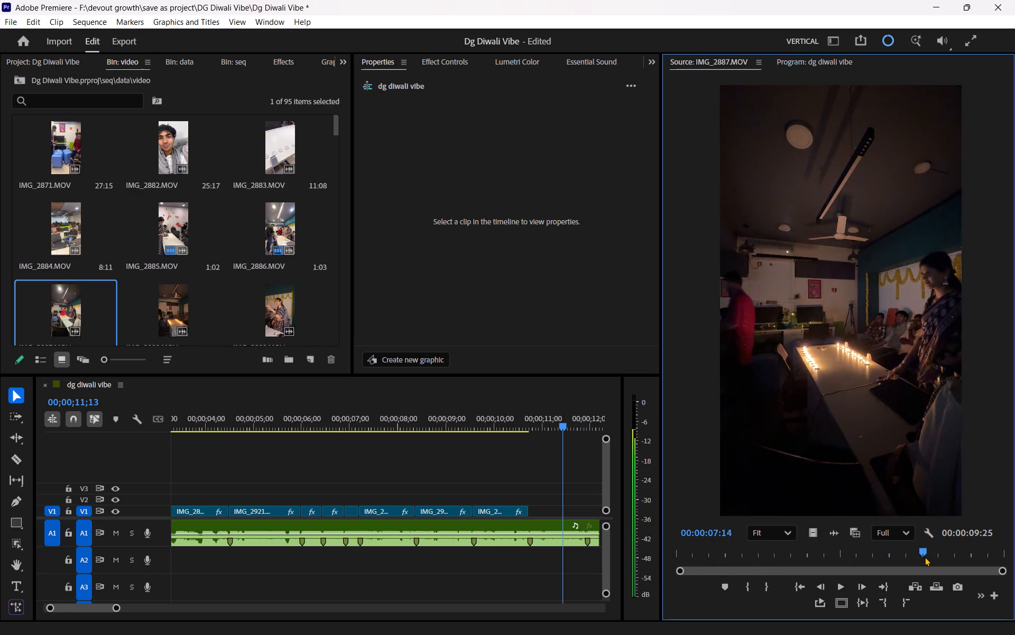
{"action": "left_click_drag", "start_coordinate": [925, 557], "coordinate": [935, 557]}
{"action": "left_click", "coordinate": [749, 588]}
{"action": "key", "text": "space"}
{"action": "key", "text": "space"}
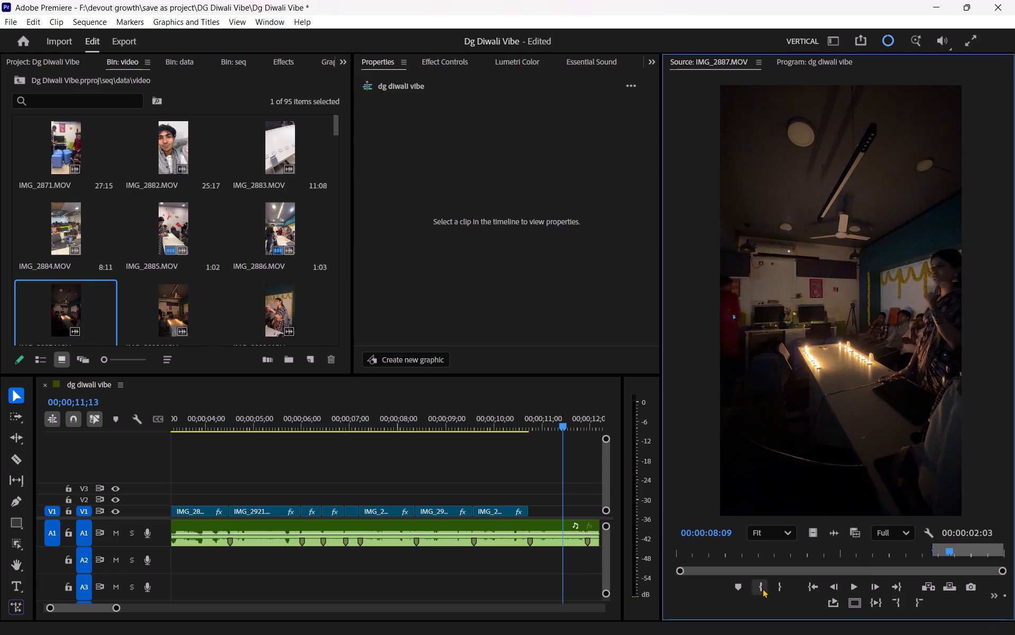
{"action": "left_click", "coordinate": [785, 588]}
Place only the video of the marked IMG_2887.MOV range on V1 directly after the IMG_2938.MOV clip.
{"action": "left_click_drag", "start_coordinate": [813, 532], "coordinate": [571, 527]}
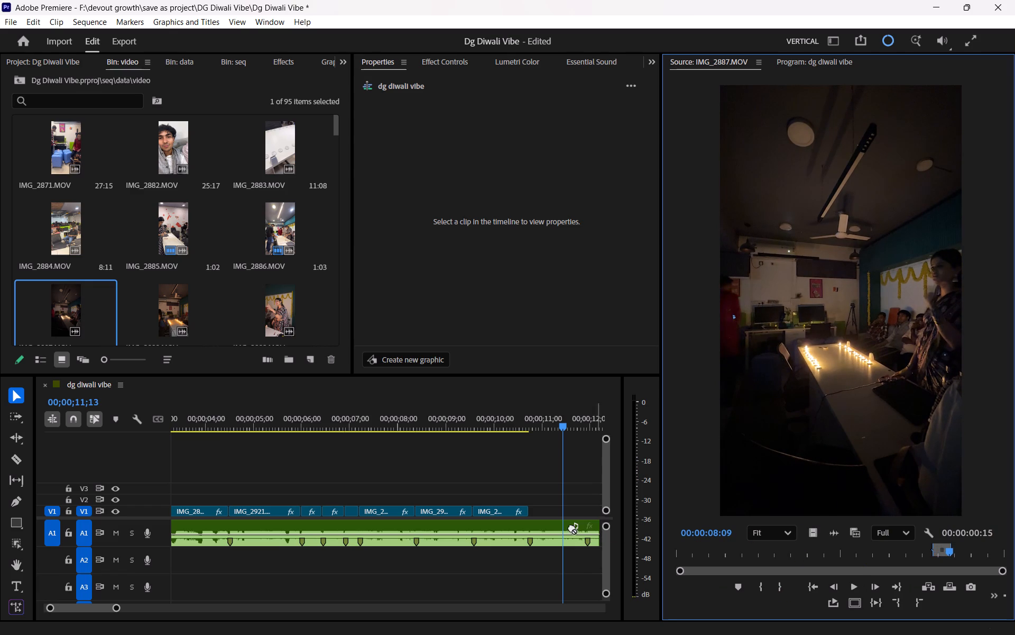
{"action": "left_click_drag", "start_coordinate": [571, 527], "coordinate": [531, 514]}
Extend the IMG_2887.MOV clip's end to the next beat marker and scale it to fill the frame.
{"action": "left_click_drag", "start_coordinate": [556, 513], "coordinate": [579, 511]}
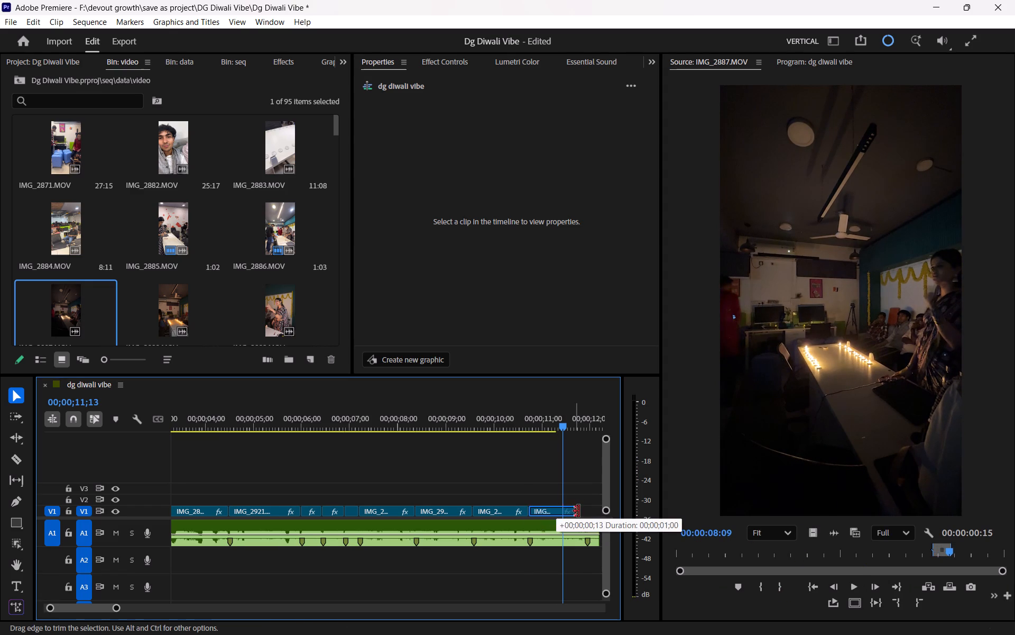
{"action": "left_click_drag", "start_coordinate": [579, 511], "coordinate": [585, 510]}
{"action": "left_click", "coordinate": [546, 509]}
{"action": "left_click_drag", "start_coordinate": [589, 509], "coordinate": [587, 509]}
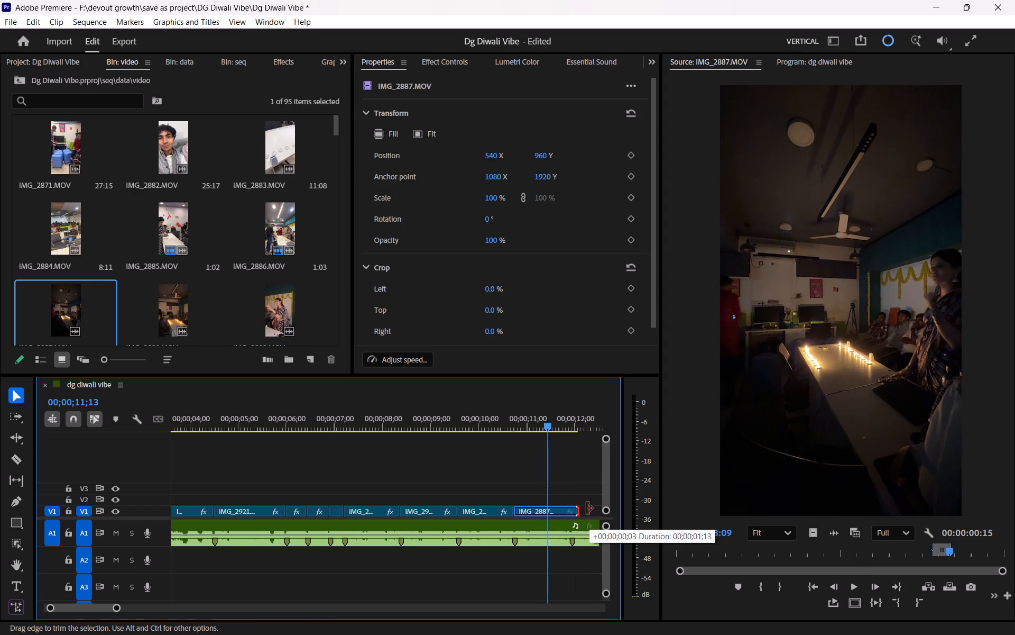
{"action": "left_click_drag", "start_coordinate": [587, 509], "coordinate": [555, 514]}
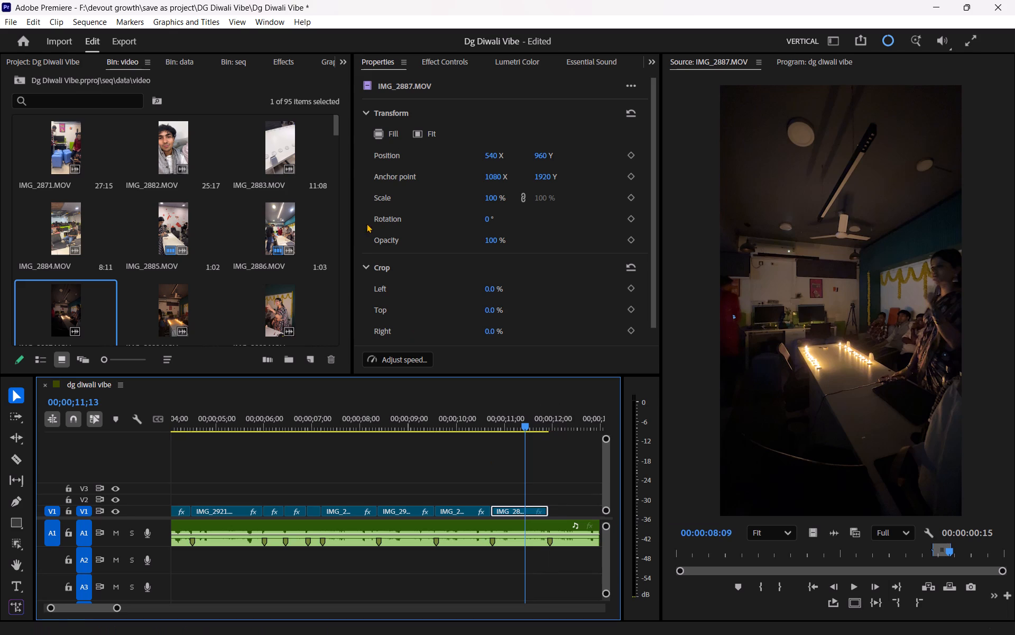
{"action": "left_click", "coordinate": [375, 134]}
Replay the sequence from 00;00;09;15 through the IMG_2887.MOV clip to judge its timing against the beat markers.
{"action": "left_click_drag", "start_coordinate": [478, 414], "coordinate": [434, 425]}
{"action": "key", "text": "space"}
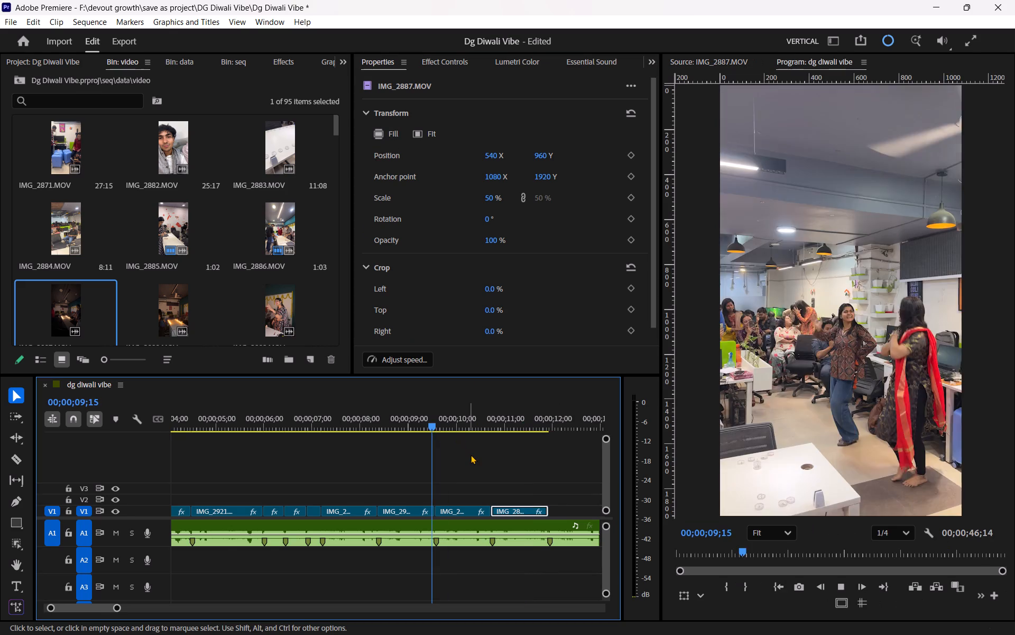
{"action": "scroll", "coordinate": [470, 456], "scroll_direction": "down", "scroll_amount": 3}
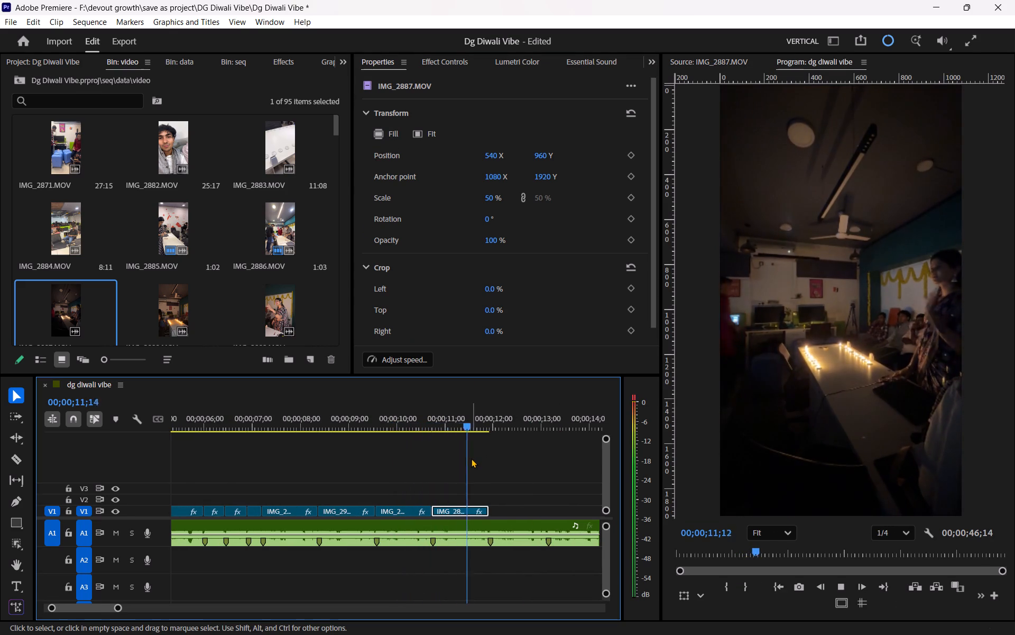
{"action": "key", "text": "space"}
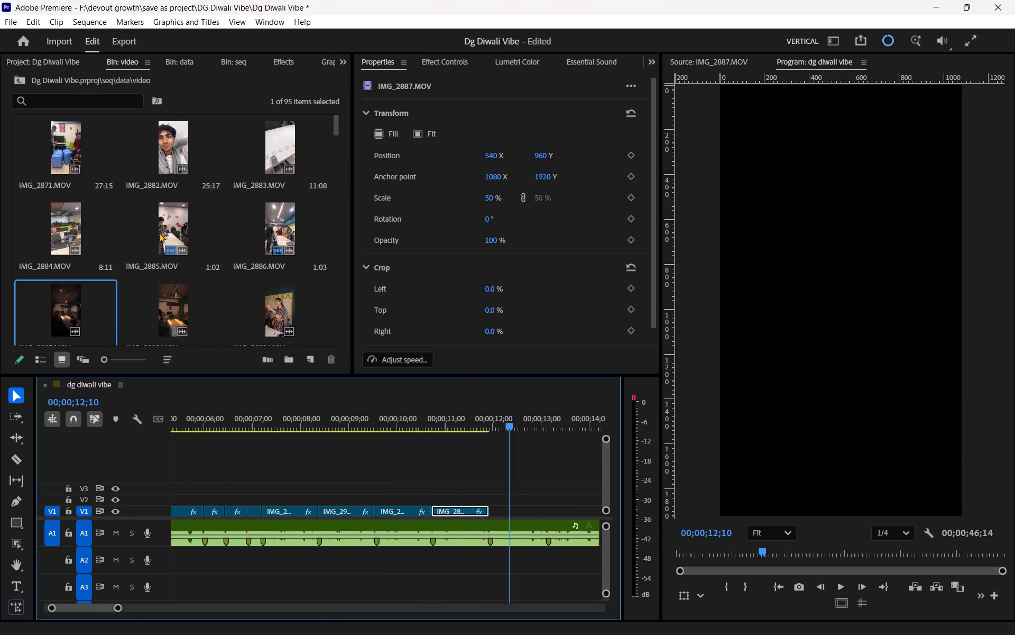
Open IMG_2891.MOV and review its footage up to 00:00:04:24 for a usable candle-lighting moment.
{"action": "scroll", "coordinate": [246, 287], "scroll_direction": "down", "scroll_amount": 1}
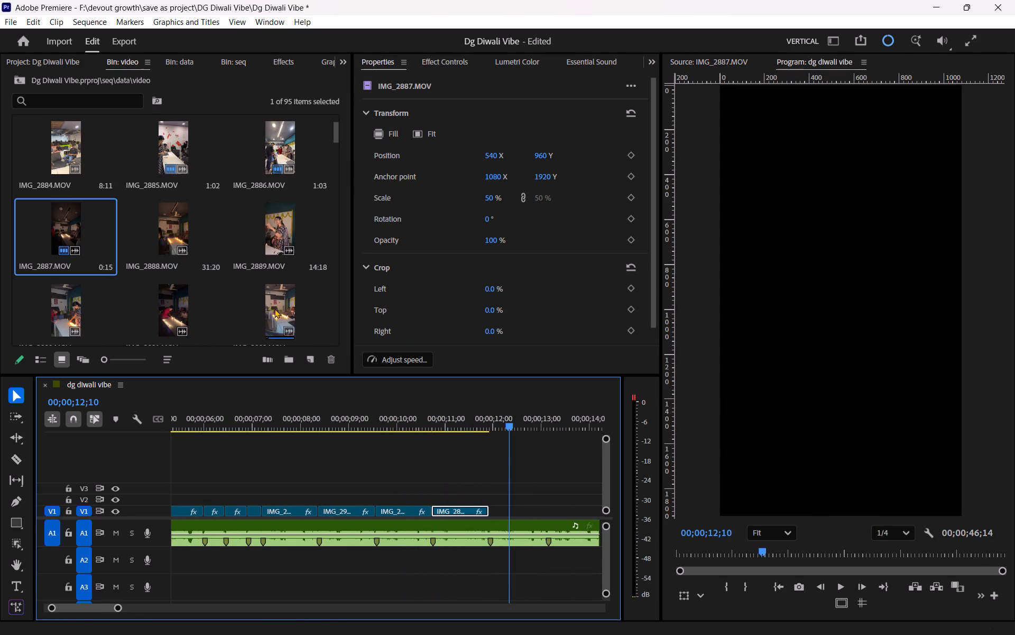
{"action": "double_click", "coordinate": [162, 307]}
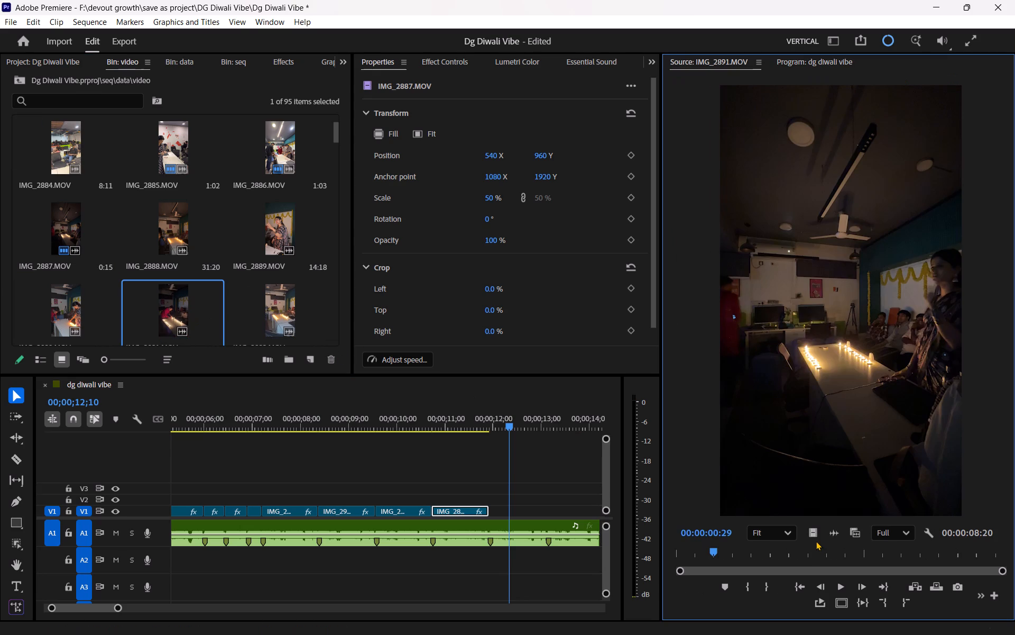
{"action": "left_click_drag", "start_coordinate": [731, 549], "coordinate": [810, 551]}
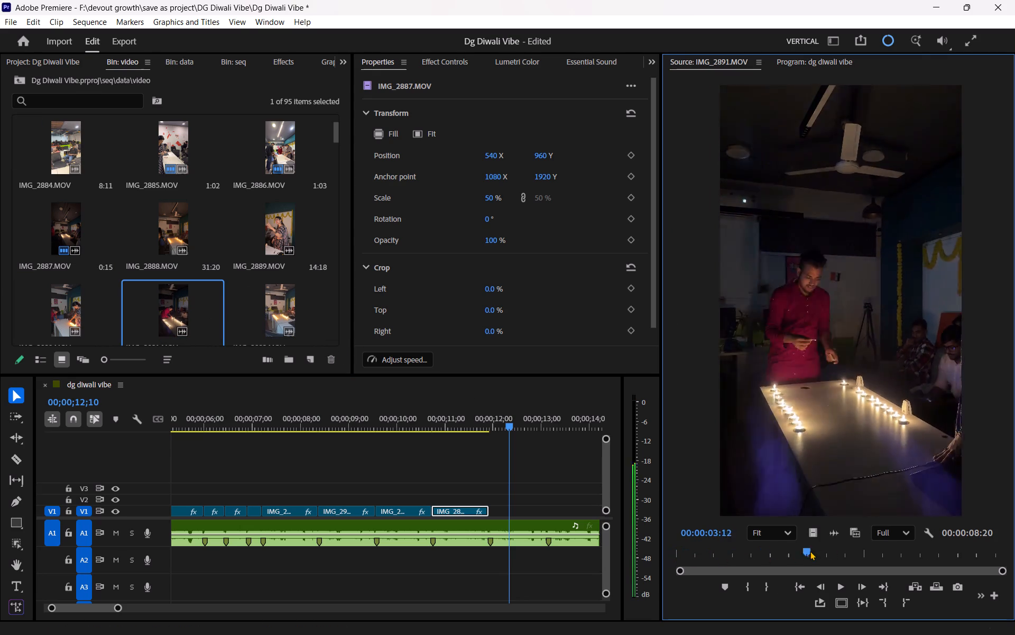
{"action": "left_click_drag", "start_coordinate": [810, 551], "coordinate": [858, 551]}
Open IMG_2895.MOV and review its footage around 00:00:20:19 for the moment the candles are blown out.
{"action": "scroll", "coordinate": [168, 260], "scroll_direction": "down", "scroll_amount": 1}
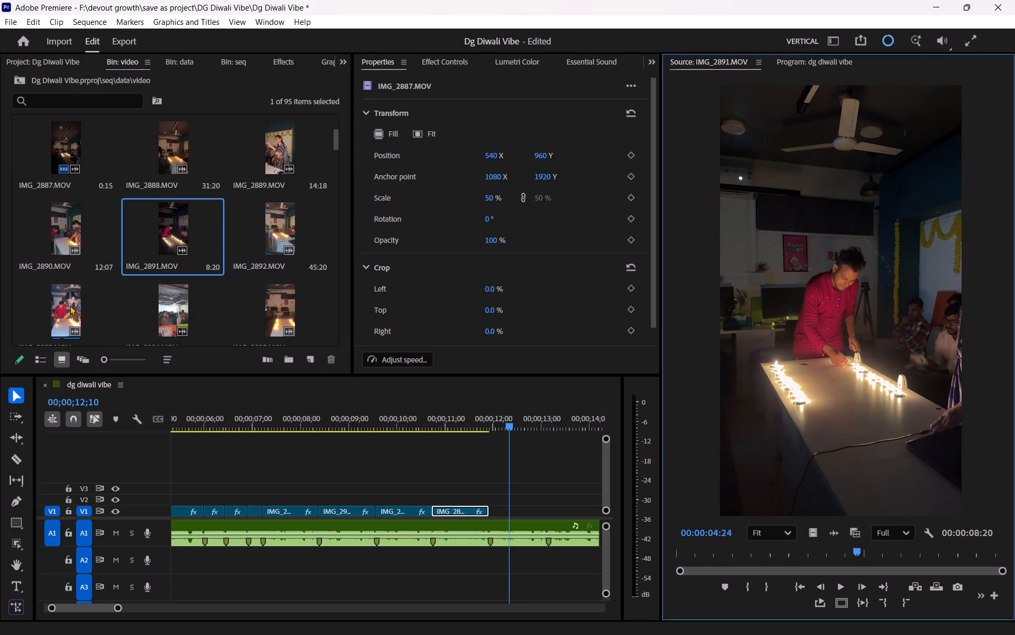
{"action": "scroll", "coordinate": [71, 275], "scroll_direction": "down", "scroll_amount": 1}
{"action": "double_click", "coordinate": [259, 229]}
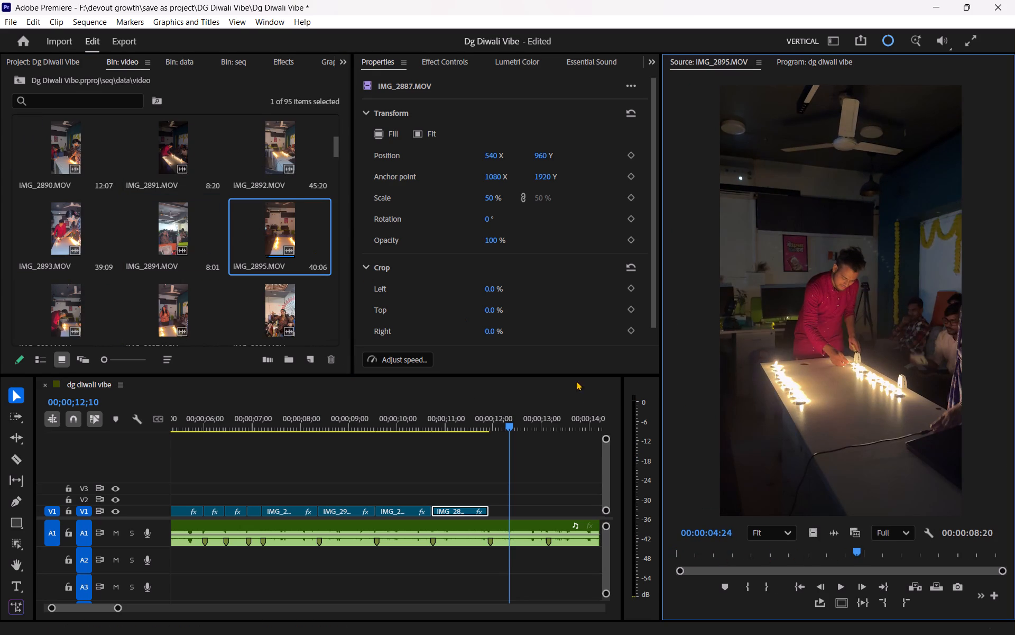
{"action": "left_click_drag", "start_coordinate": [709, 551], "coordinate": [828, 553]}
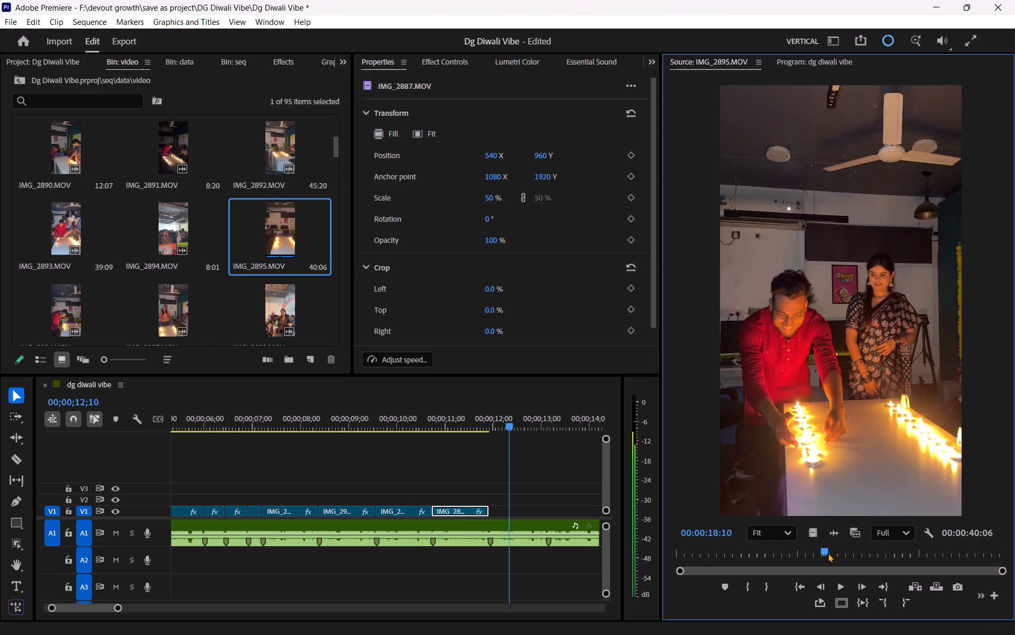
{"action": "left_click_drag", "start_coordinate": [828, 553], "coordinate": [898, 553]}
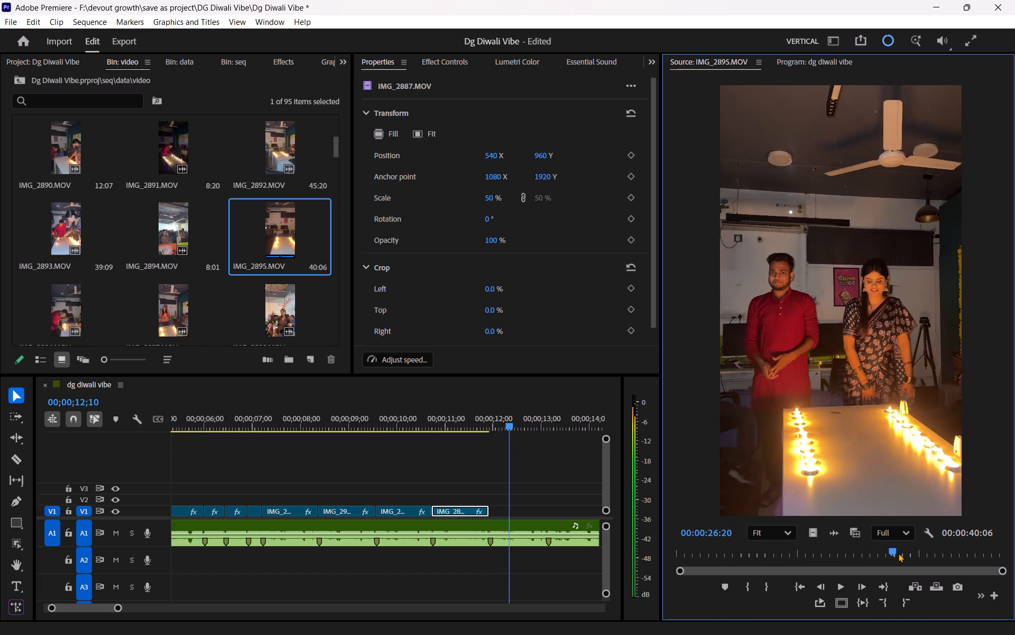
{"action": "left_click_drag", "start_coordinate": [898, 553], "coordinate": [907, 553]}
{"action": "left_click_drag", "start_coordinate": [907, 553], "coordinate": [892, 553]}
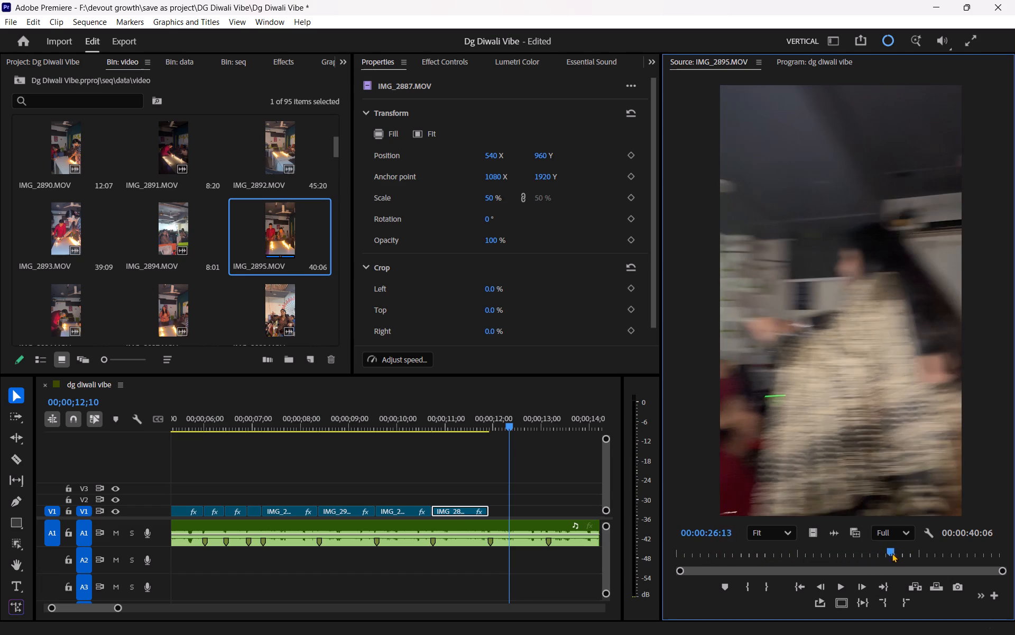
{"action": "left_click_drag", "start_coordinate": [892, 553], "coordinate": [841, 564]}
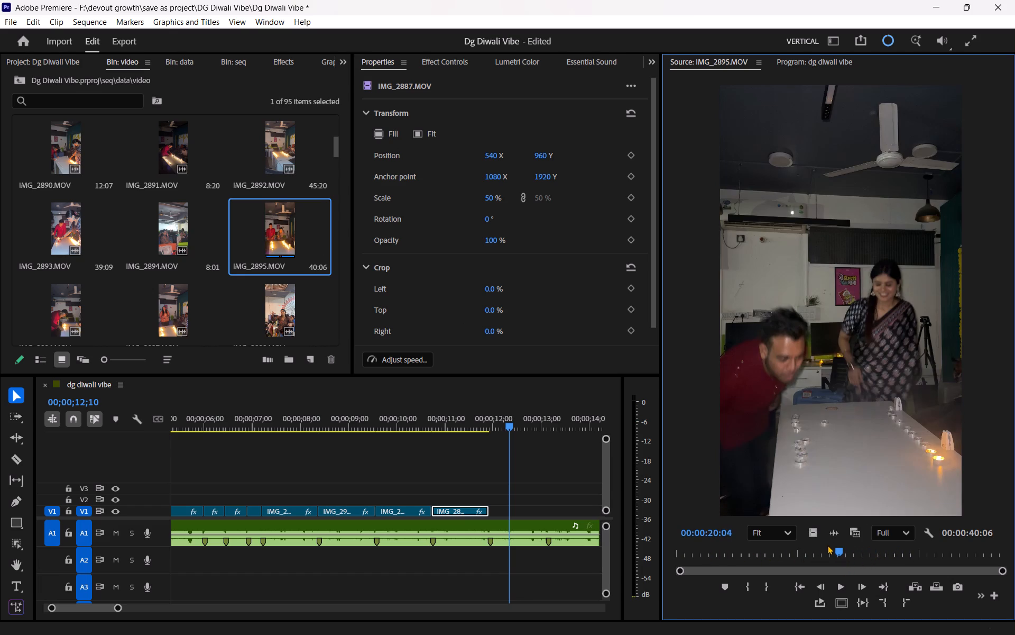
{"action": "key", "text": "space"}
{"action": "key", "text": "space"}
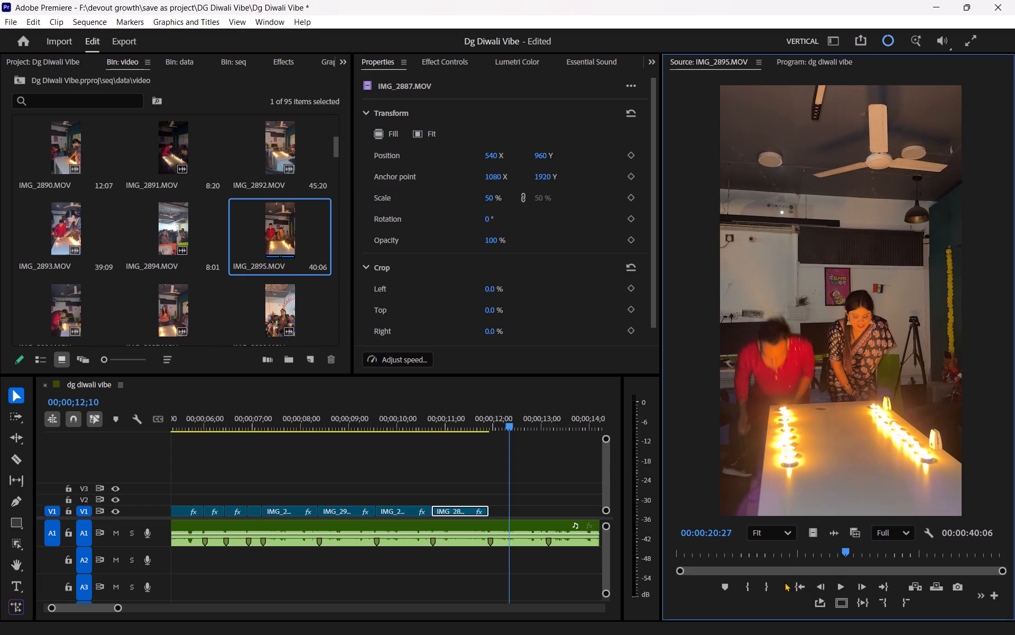
{"action": "left_click", "coordinate": [845, 554]}
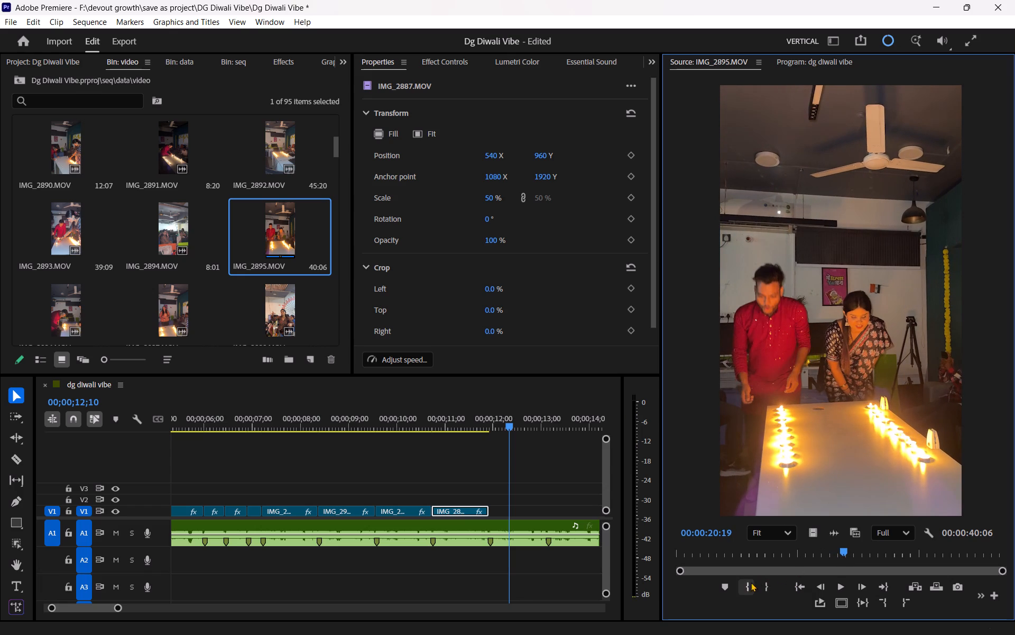
Mark the candle-blowing range of IMG_2895.MOV with In at 00:00:20:29 and Out at 00:00:22:23.
{"action": "left_click", "coordinate": [749, 585]}
{"action": "key", "text": "space"}
{"action": "key", "text": "space"}
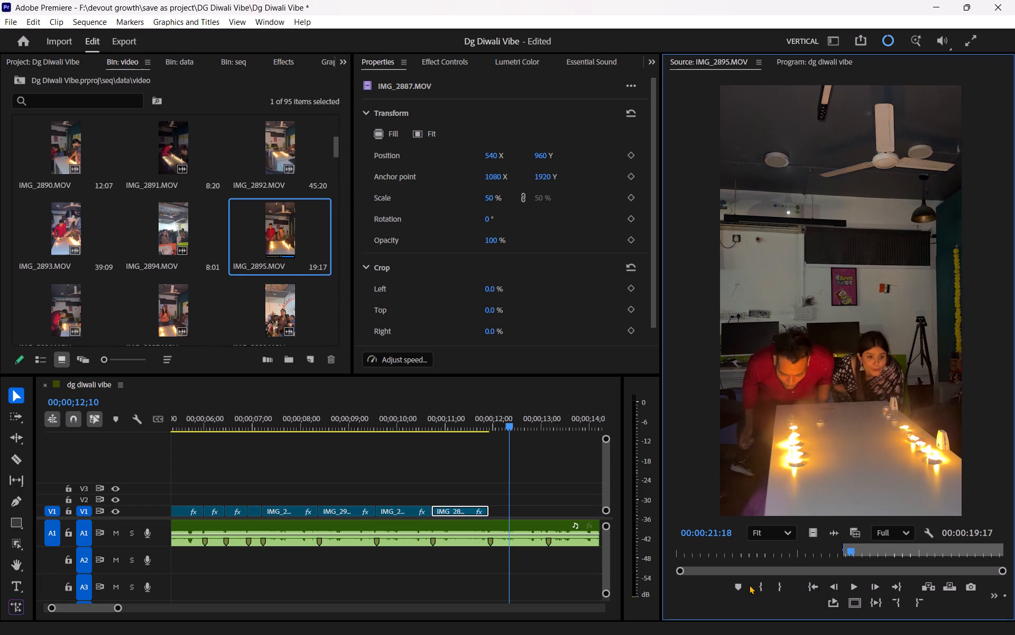
{"action": "key", "text": "space"}
{"action": "key", "text": "space"}
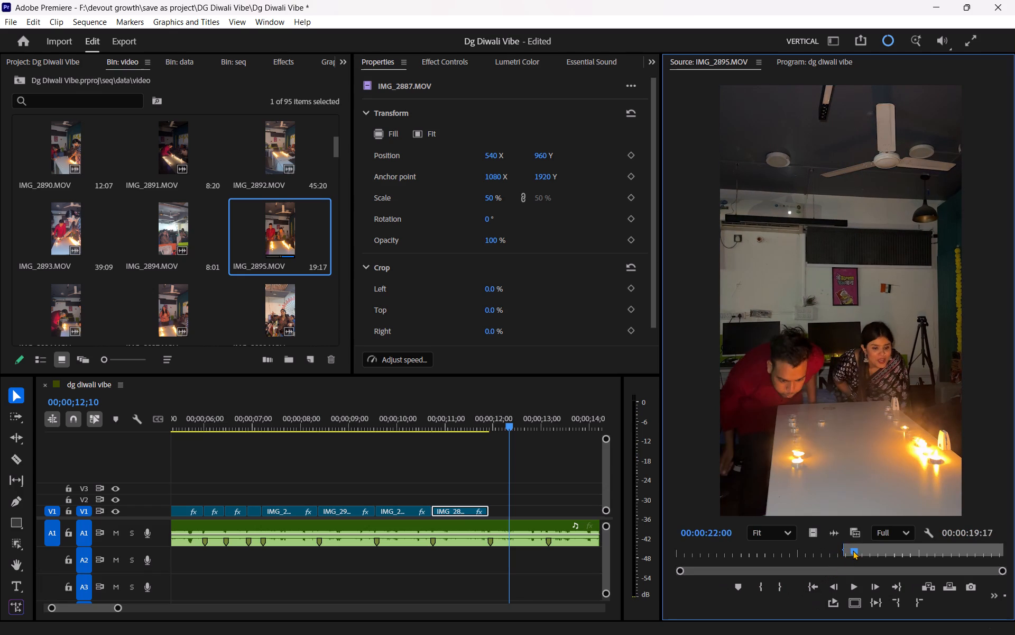
{"action": "left_click_drag", "start_coordinate": [853, 550], "coordinate": [846, 554]}
{"action": "left_click", "coordinate": [847, 552]}
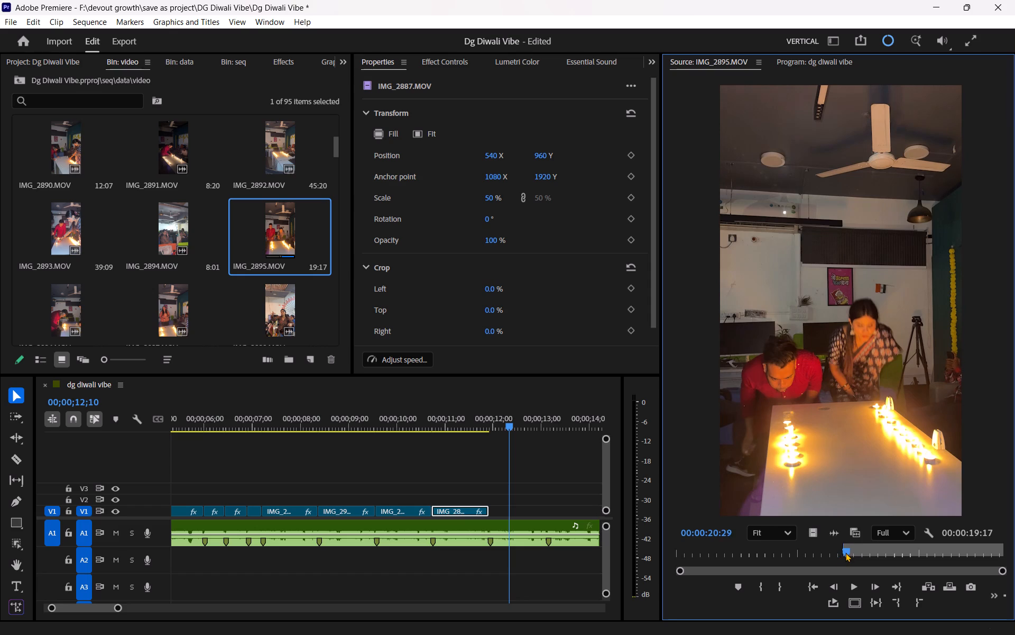
{"action": "key", "text": "space"}
{"action": "key", "text": "space"}
{"action": "left_click", "coordinate": [767, 584]}
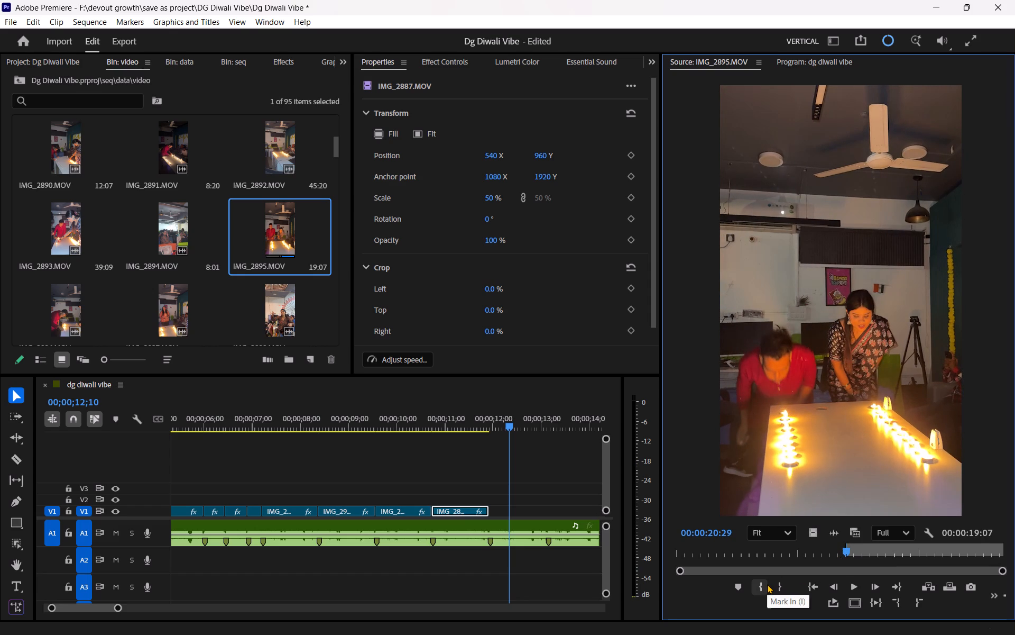
{"action": "key", "text": "space"}
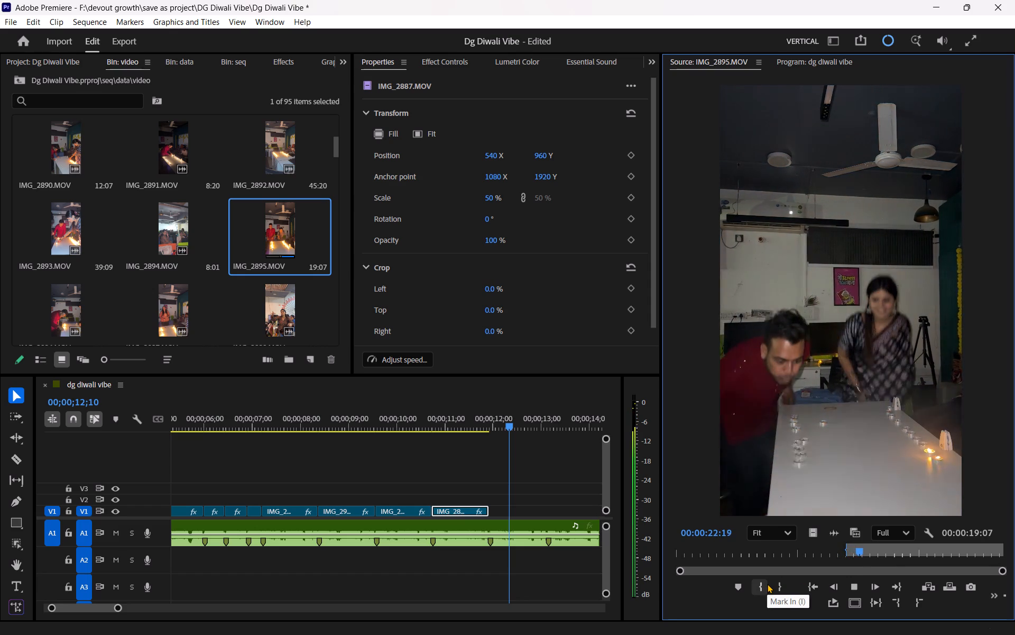
{"action": "key", "text": "space"}
{"action": "left_click", "coordinate": [784, 584]}
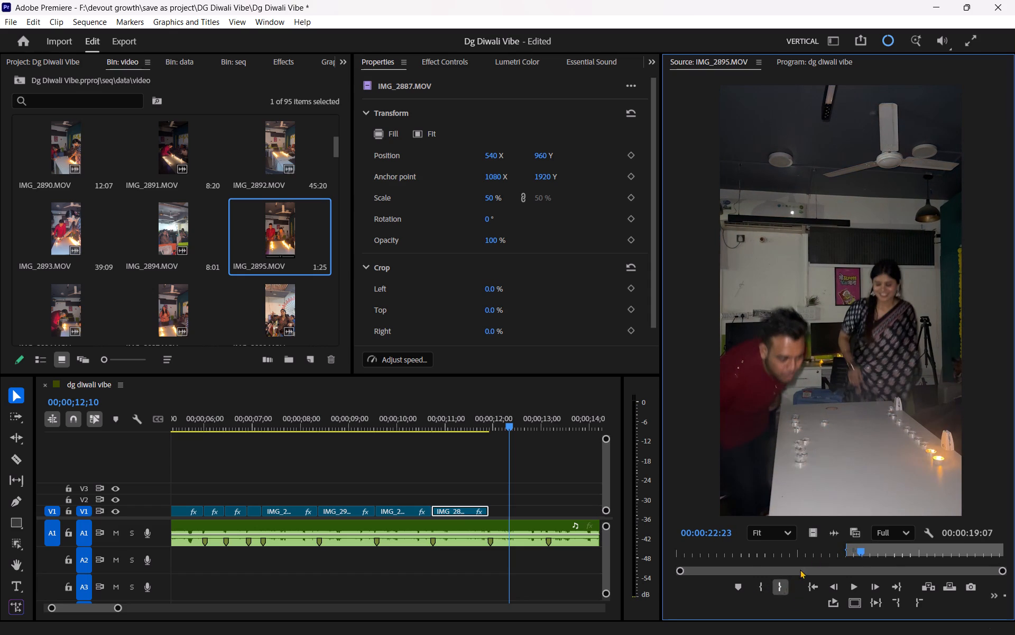
Place only the video of the marked IMG_2895.MOV range on V1 directly after the IMG_2887.MOV clip.
{"action": "left_click_drag", "start_coordinate": [818, 537], "coordinate": [491, 518]}
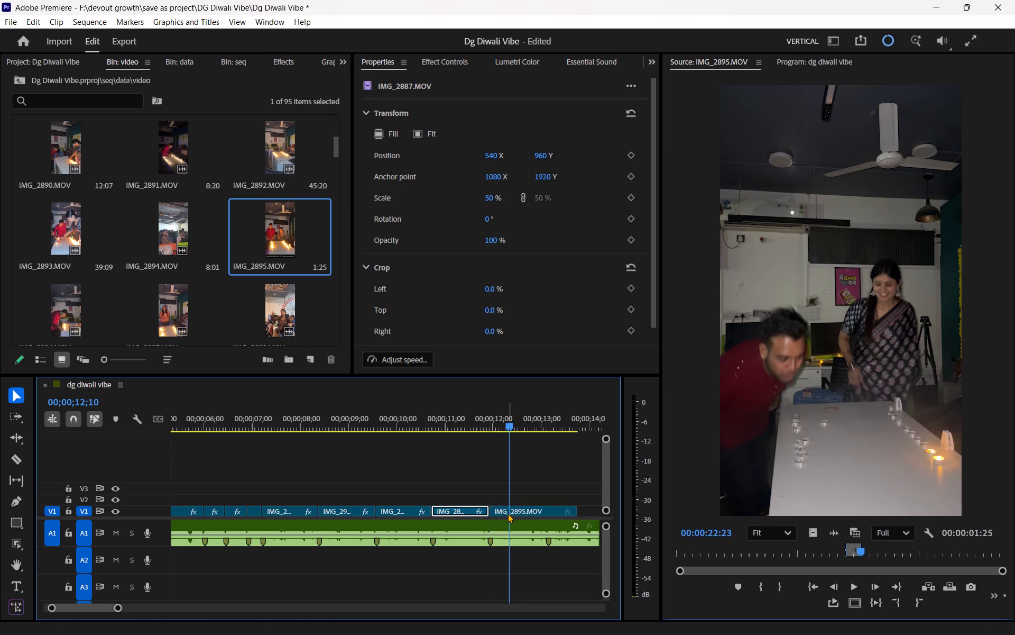
Scale the IMG_2895.MOV clip to fill the frame and trim its end back to the next beat marker.
{"action": "left_click", "coordinate": [508, 513]}
{"action": "left_click", "coordinate": [382, 129]}
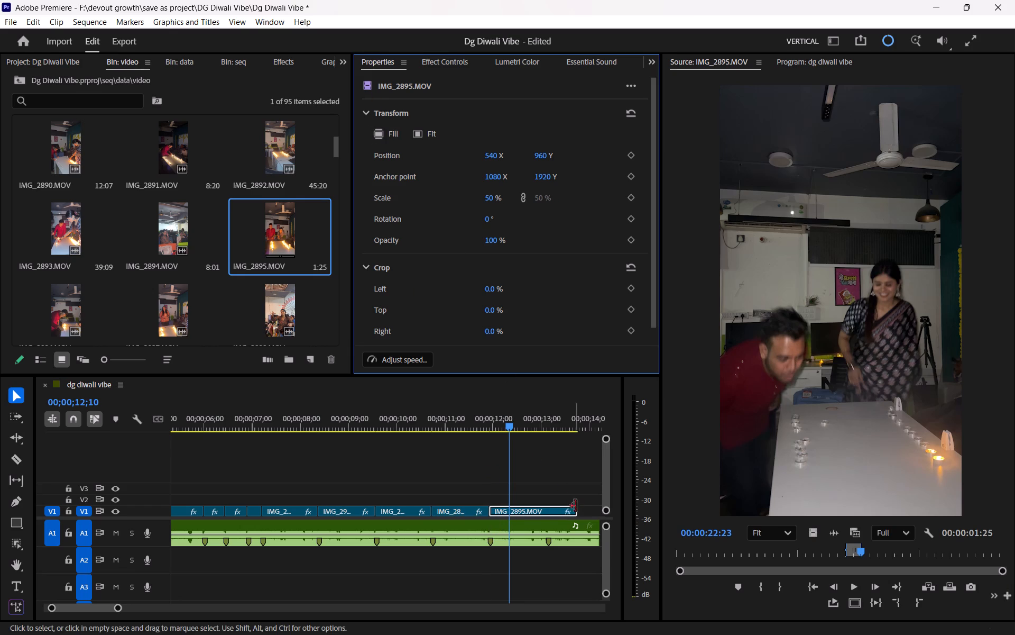
{"action": "left_click_drag", "start_coordinate": [579, 511], "coordinate": [548, 520]}
{"action": "left_click", "coordinate": [567, 475]}
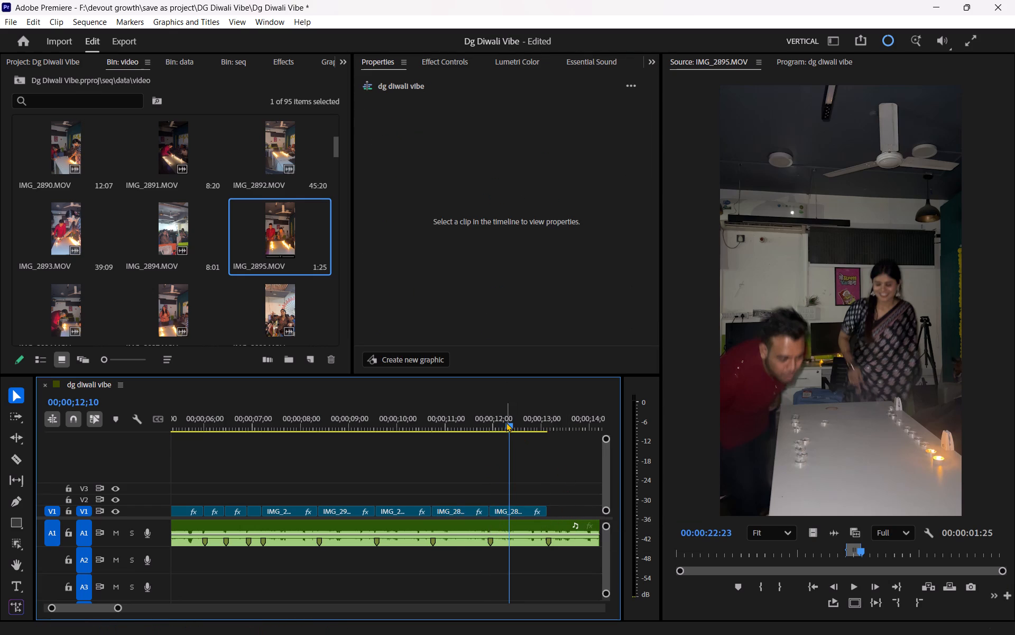
Replay the sequence through the end of the IMG_2895.MOV clip to judge its timing against the beat markers.
{"action": "left_click_drag", "start_coordinate": [488, 421], "coordinate": [356, 443]}
{"action": "key", "text": "space"}
{"action": "scroll", "coordinate": [354, 443], "scroll_direction": "down", "scroll_amount": 3}
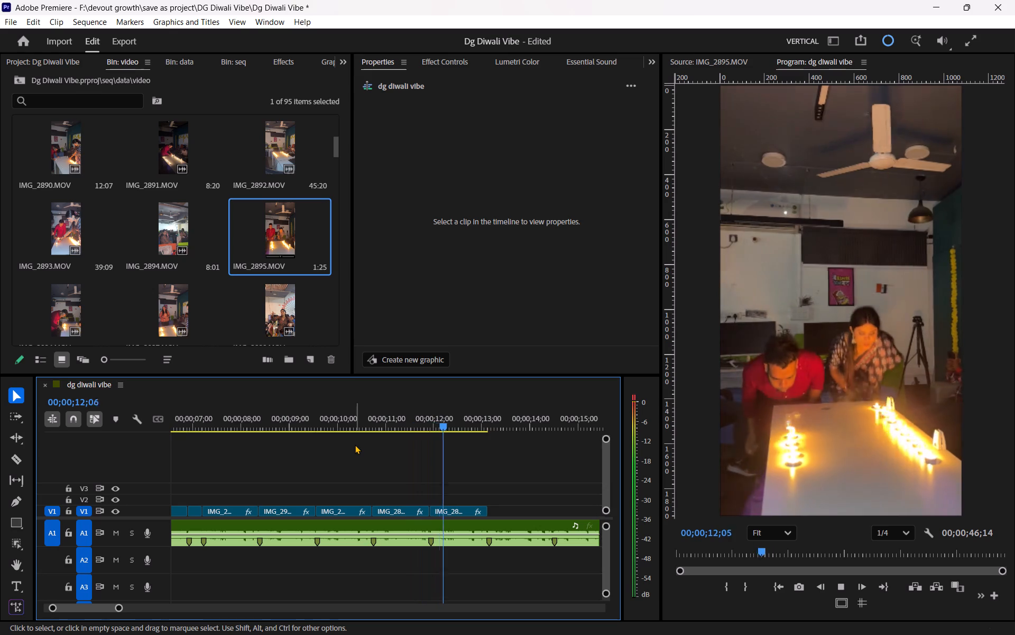
{"action": "scroll", "coordinate": [355, 444], "scroll_direction": "down", "scroll_amount": 4}
{"action": "key", "text": "space"}
{"action": "left_click_drag", "start_coordinate": [364, 421], "coordinate": [342, 424]}
{"action": "key", "text": "space"}
{"action": "key", "text": "space"}
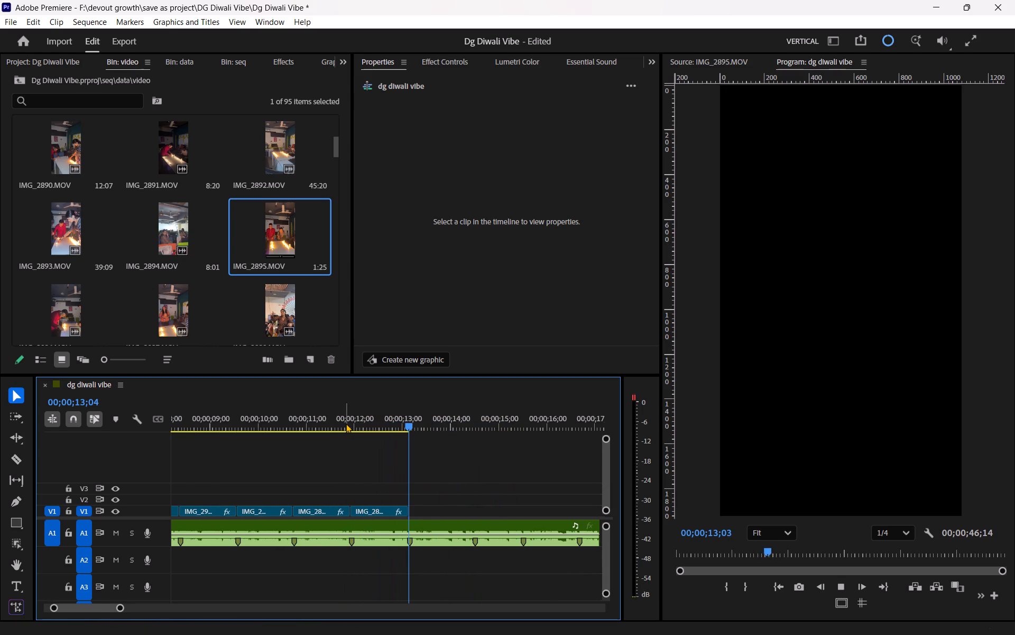
Open IMG_2896.MOV and IMG_2887.MOV in turn and check their footage for another usable candle moment.
{"action": "scroll", "coordinate": [102, 260], "scroll_direction": "down", "scroll_amount": 1}
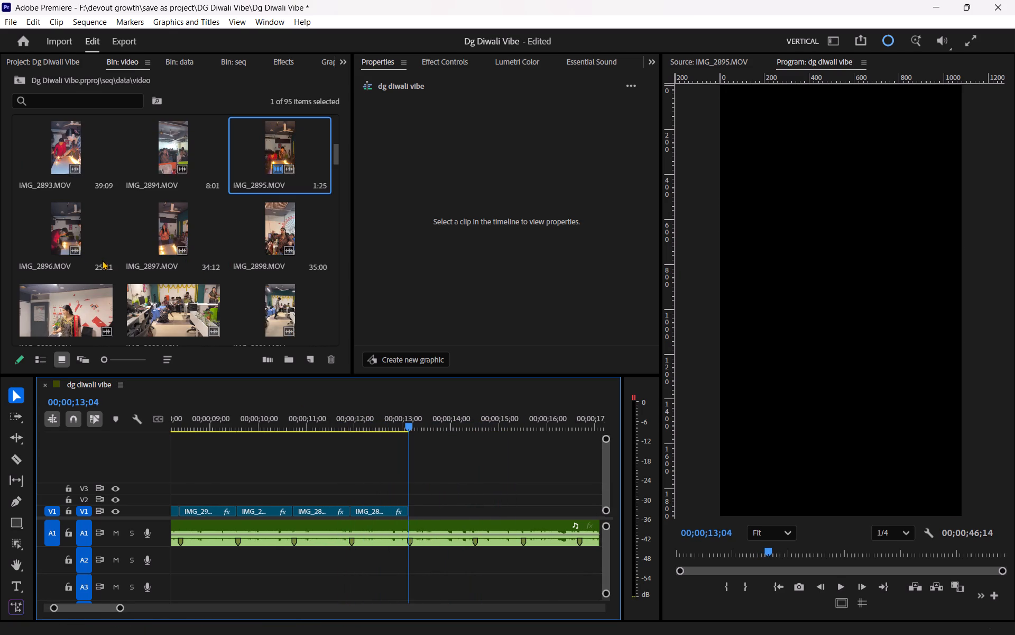
{"action": "double_click", "coordinate": [69, 229]}
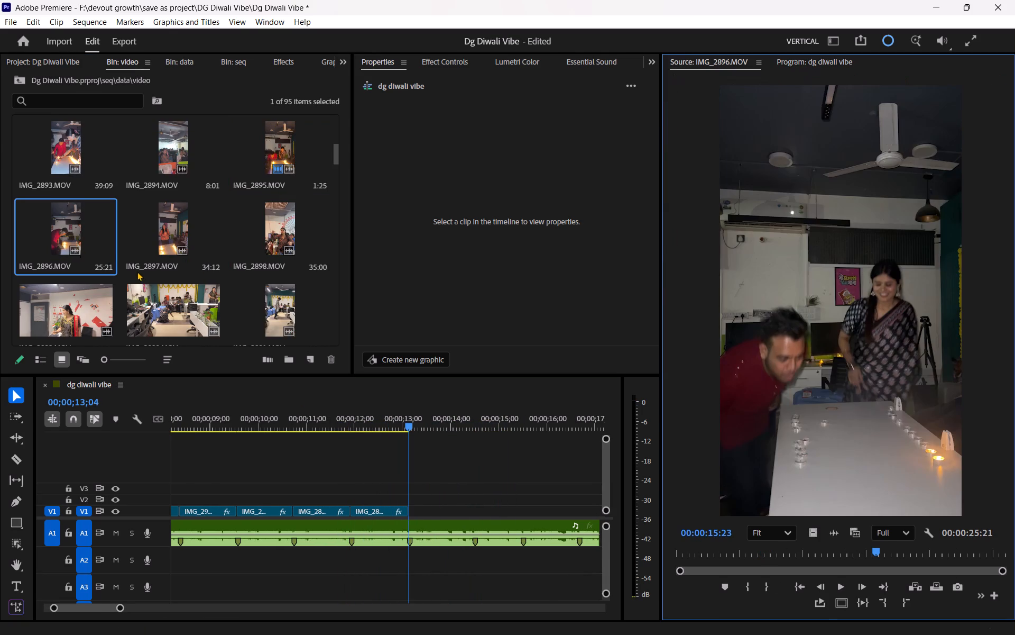
{"action": "scroll", "coordinate": [117, 253], "scroll_direction": "up", "scroll_amount": 2}
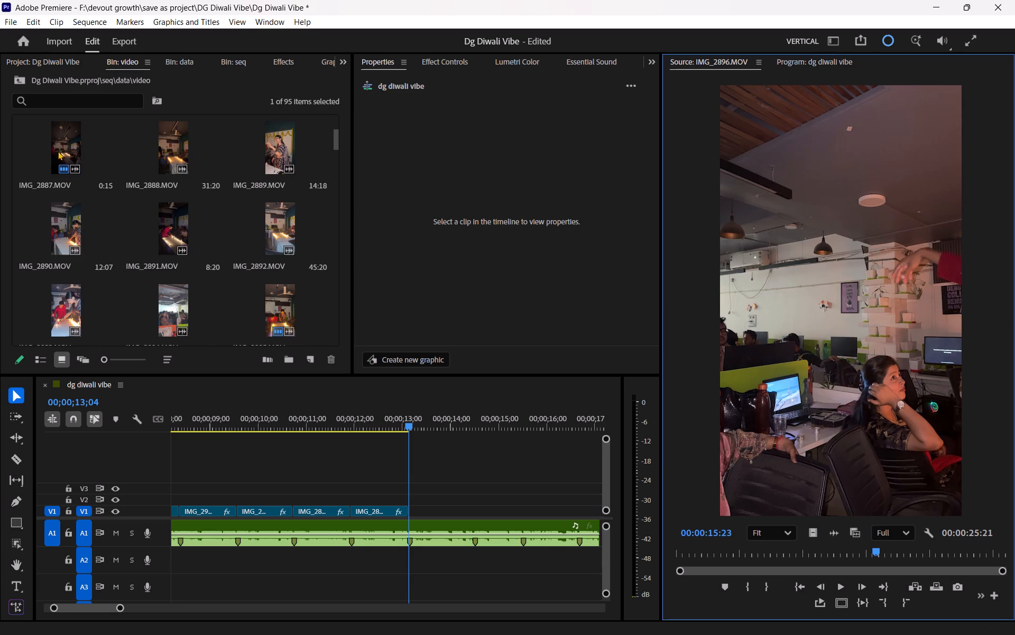
{"action": "scroll", "coordinate": [70, 146], "scroll_direction": "up", "scroll_amount": 1}
{"action": "double_click", "coordinate": [76, 214]}
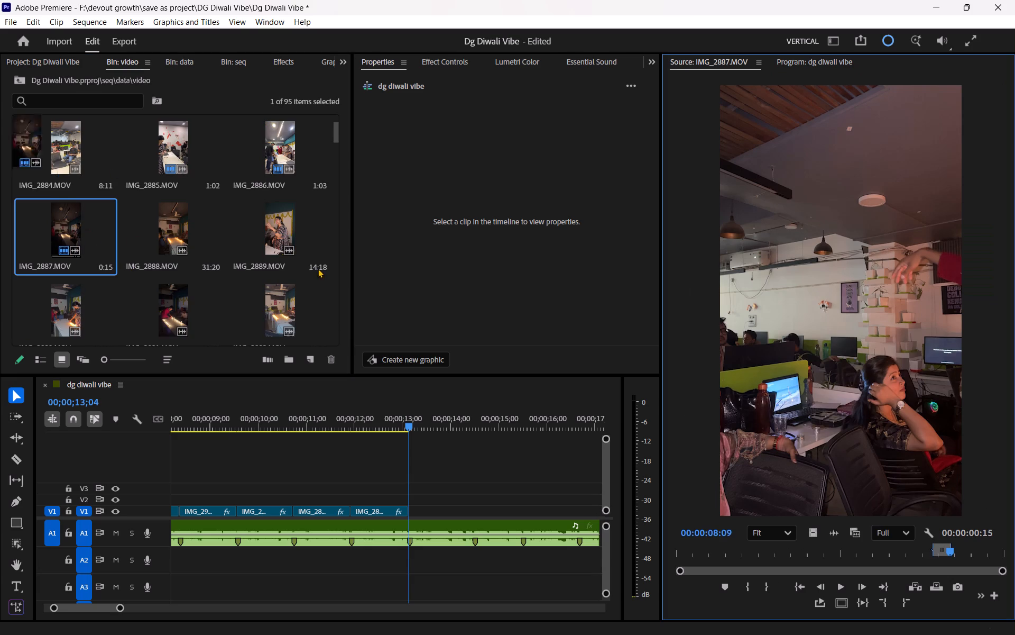
{"action": "left_click_drag", "start_coordinate": [760, 551], "coordinate": [679, 551]}
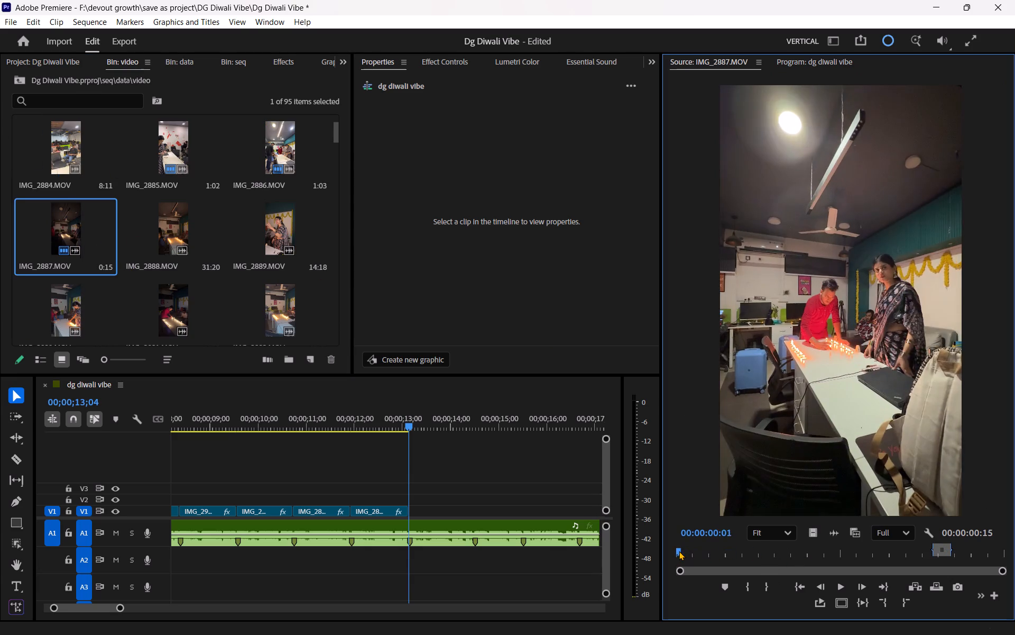
{"action": "left_click_drag", "start_coordinate": [679, 551], "coordinate": [948, 556]}
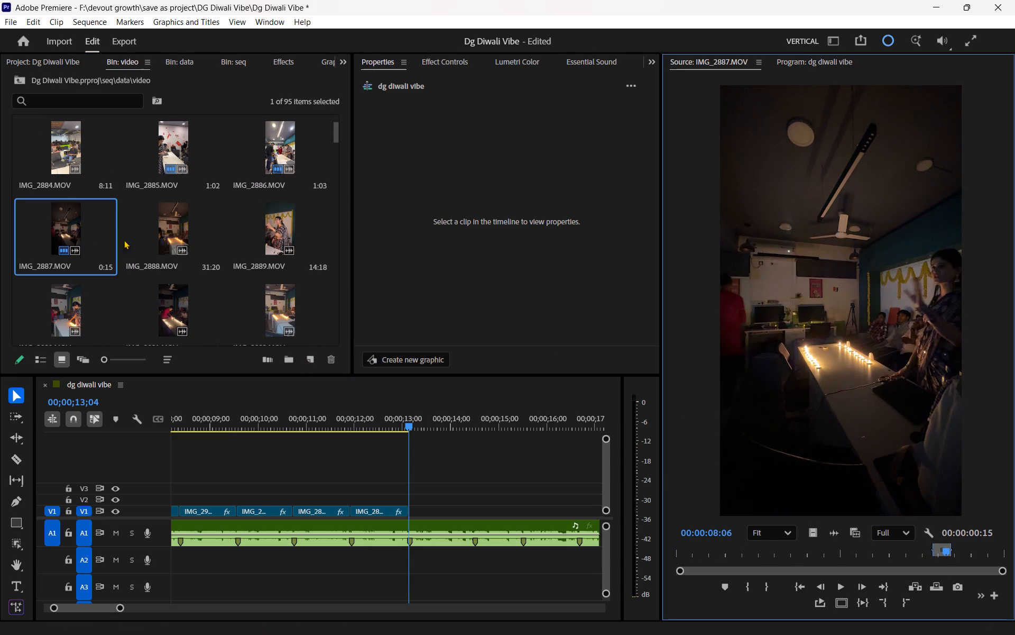
Open IMG_2888.MOV and review its footage between 00:00:06:03 and 00:00:24:10 for a usable candle-blowing moment.
{"action": "double_click", "coordinate": [129, 232]}
{"action": "left_click_drag", "start_coordinate": [697, 550], "coordinate": [746, 551]}
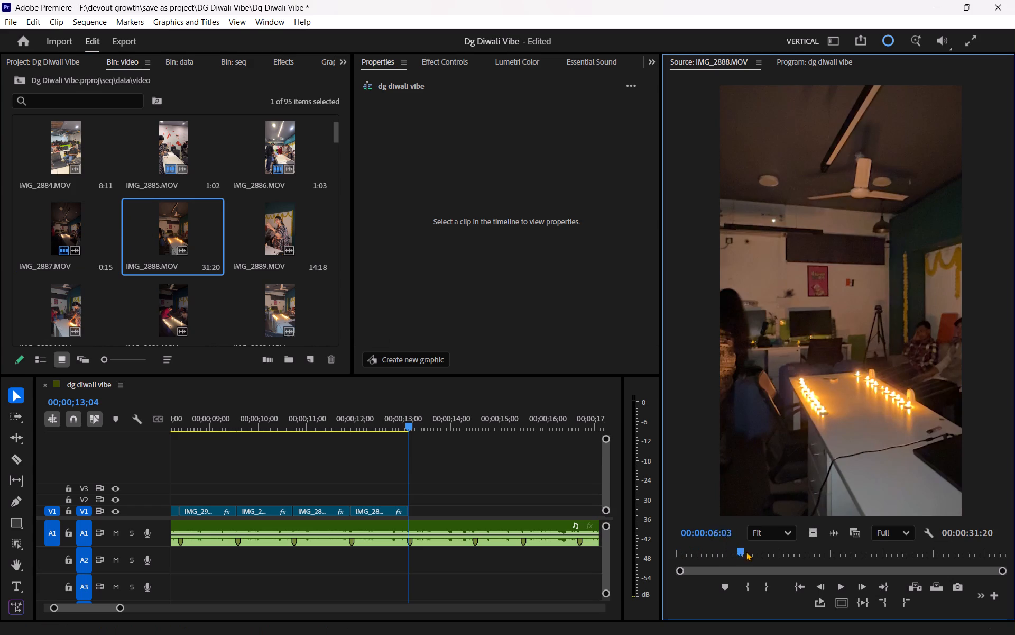
{"action": "left_click_drag", "start_coordinate": [746, 551], "coordinate": [931, 550]}
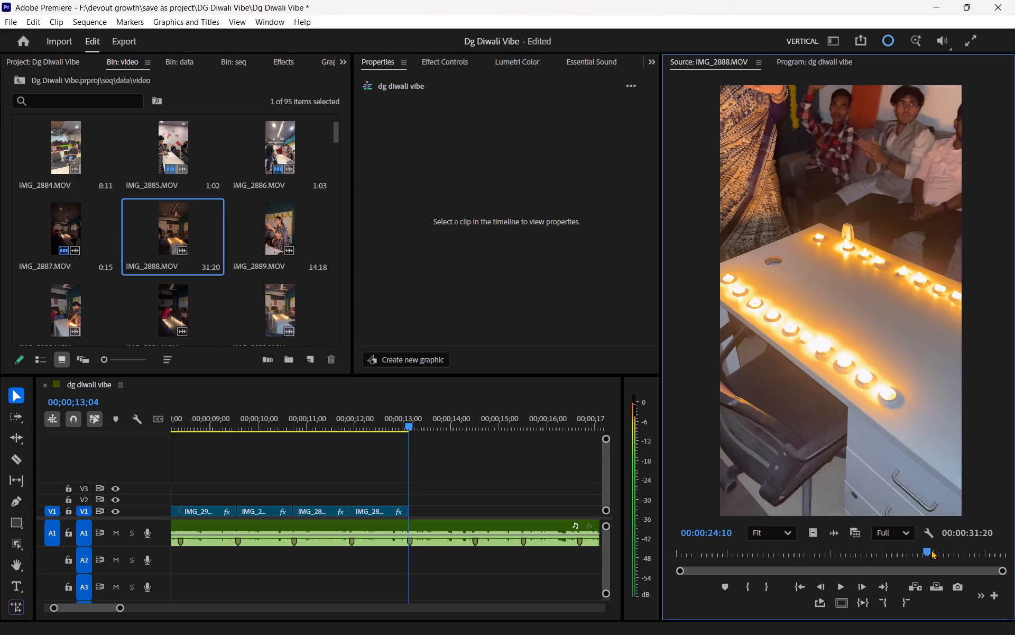
{"action": "left_click_drag", "start_coordinate": [931, 550], "coordinate": [905, 550]}
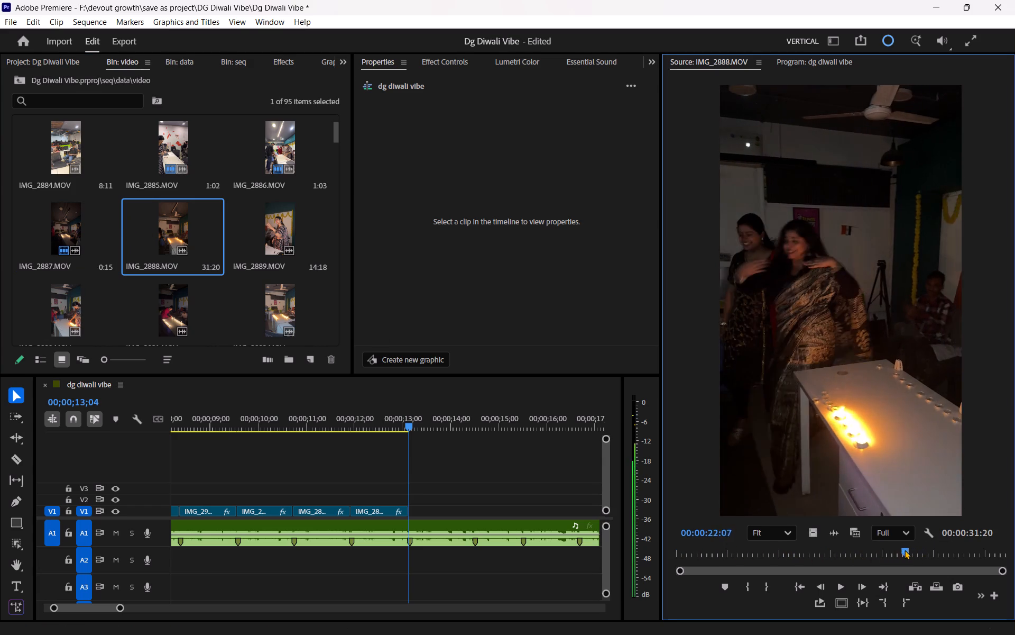
{"action": "left_click_drag", "start_coordinate": [905, 550], "coordinate": [881, 550]}
{"action": "key", "text": "space"}
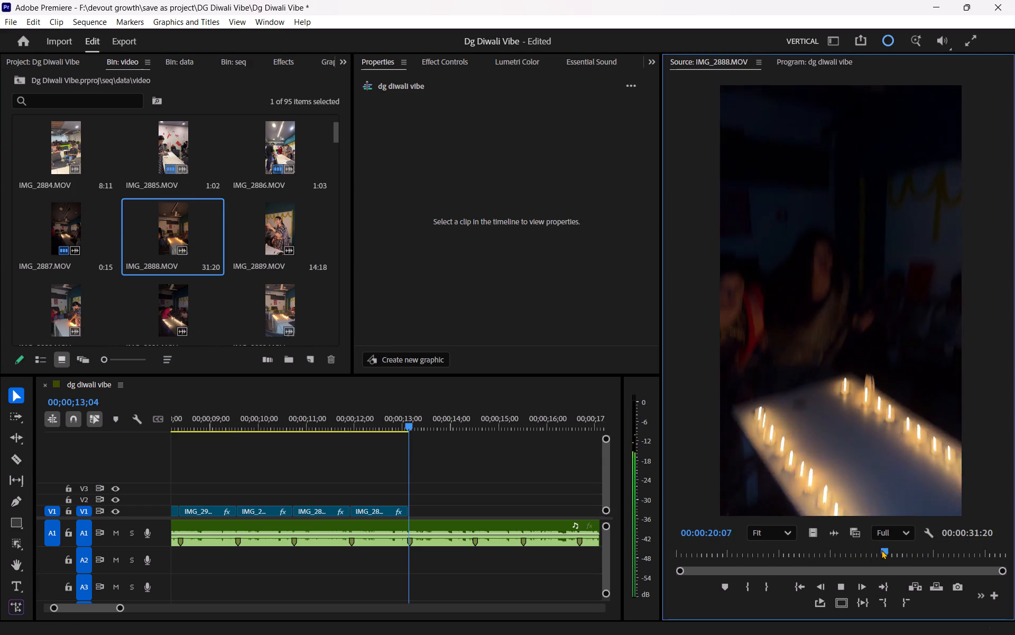
{"action": "key", "text": "space"}
{"action": "key", "text": "space"}
{"action": "key", "text": "space"}
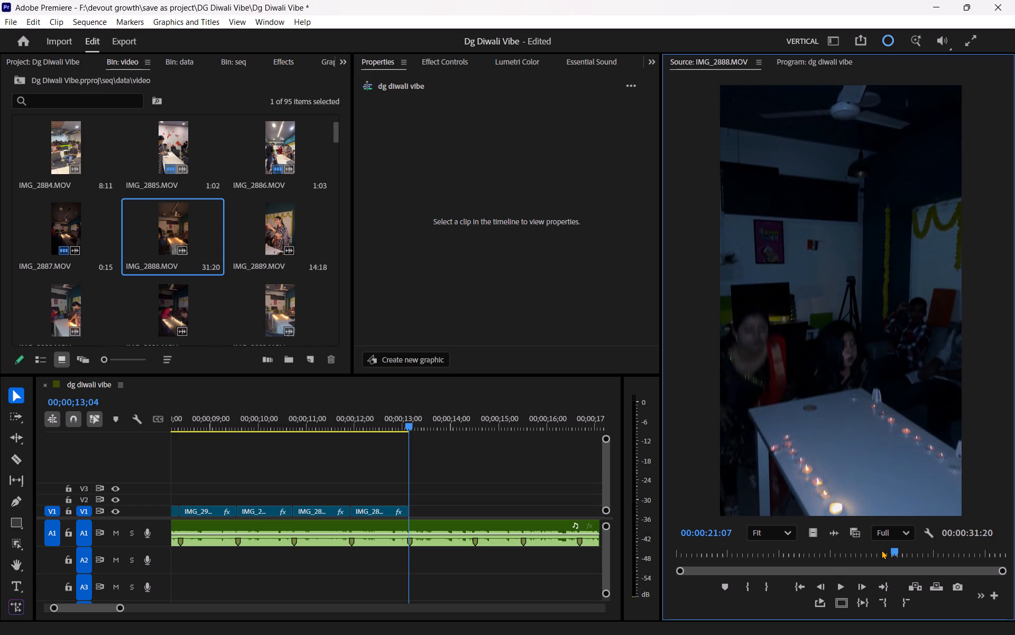
{"action": "left_click_drag", "start_coordinate": [892, 545], "coordinate": [861, 555]}
{"action": "key", "text": "space"}
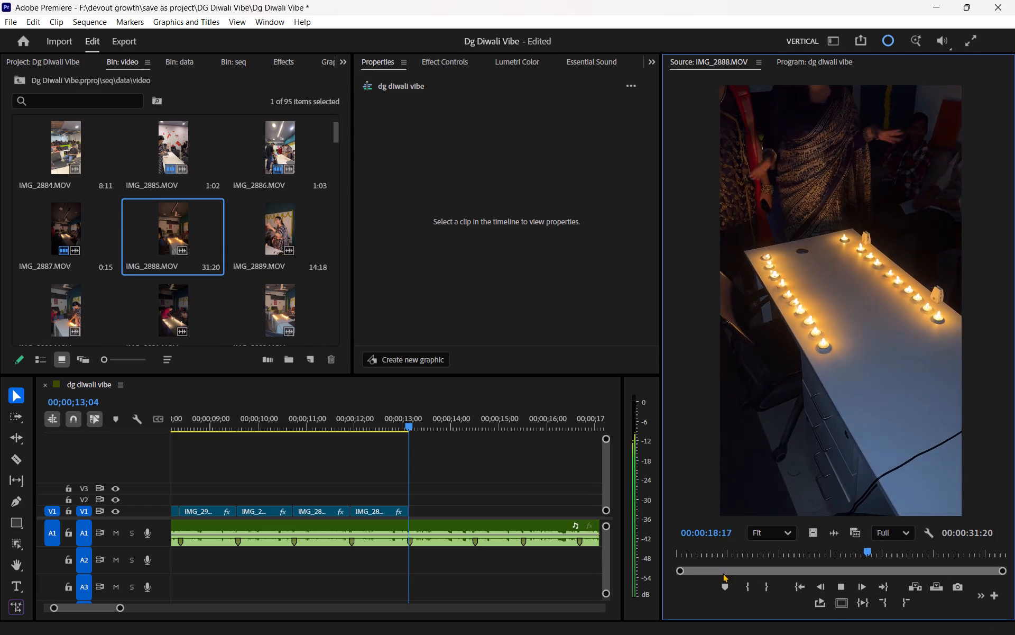
{"action": "key", "text": "space"}
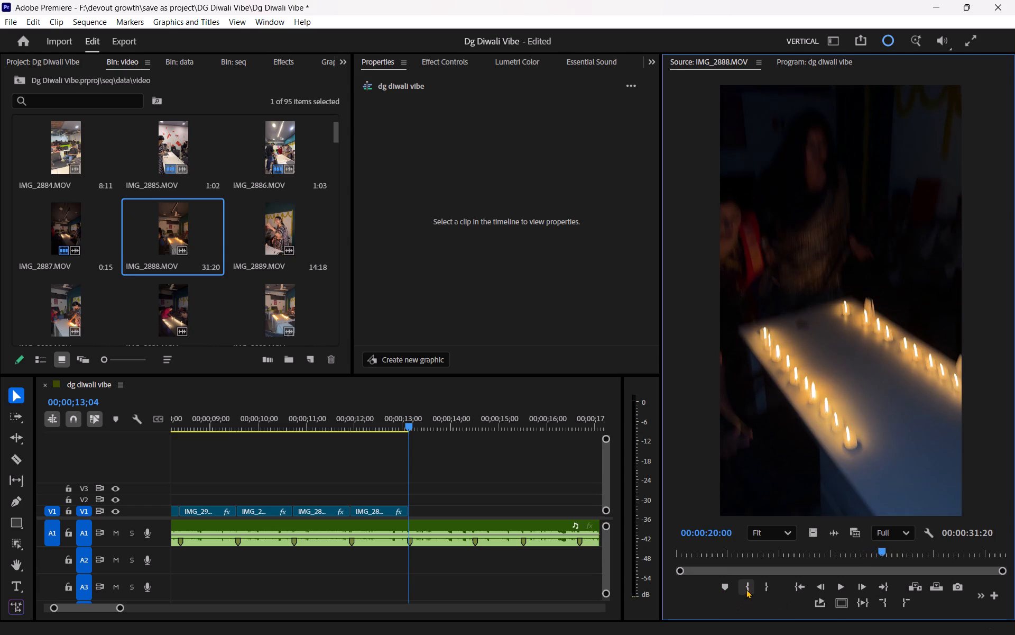
Mark IMG_2888.MOV from 00:00:20:20 to 00:00:22:02 and place the range's video on V1 directly after the last clip.
{"action": "left_click", "coordinate": [748, 586]}
{"action": "key", "text": "space"}
{"action": "key", "text": "space"}
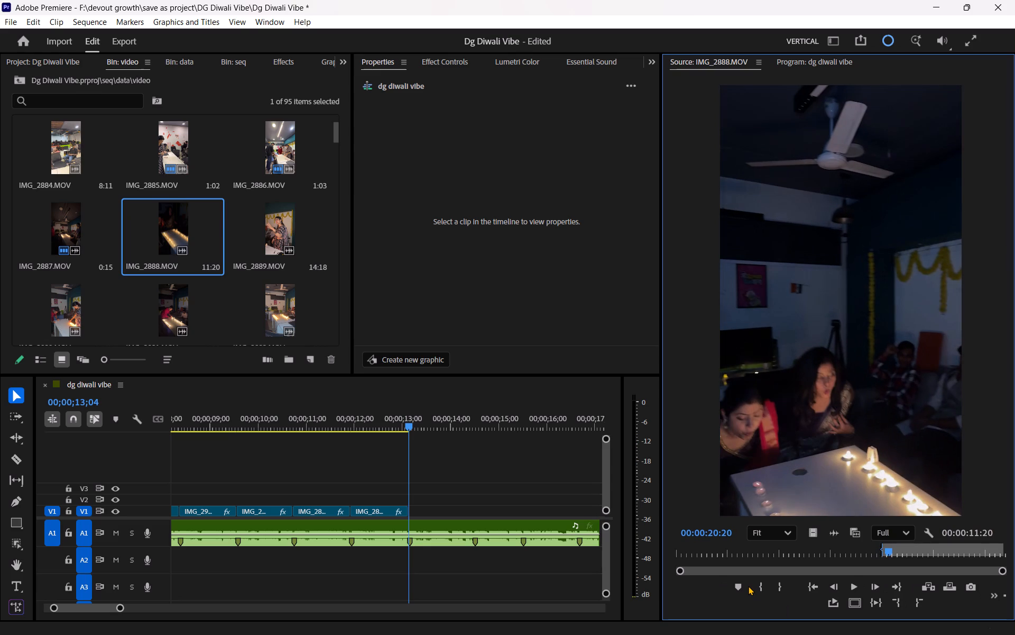
{"action": "left_click", "coordinate": [756, 586]}
{"action": "key", "text": "space"}
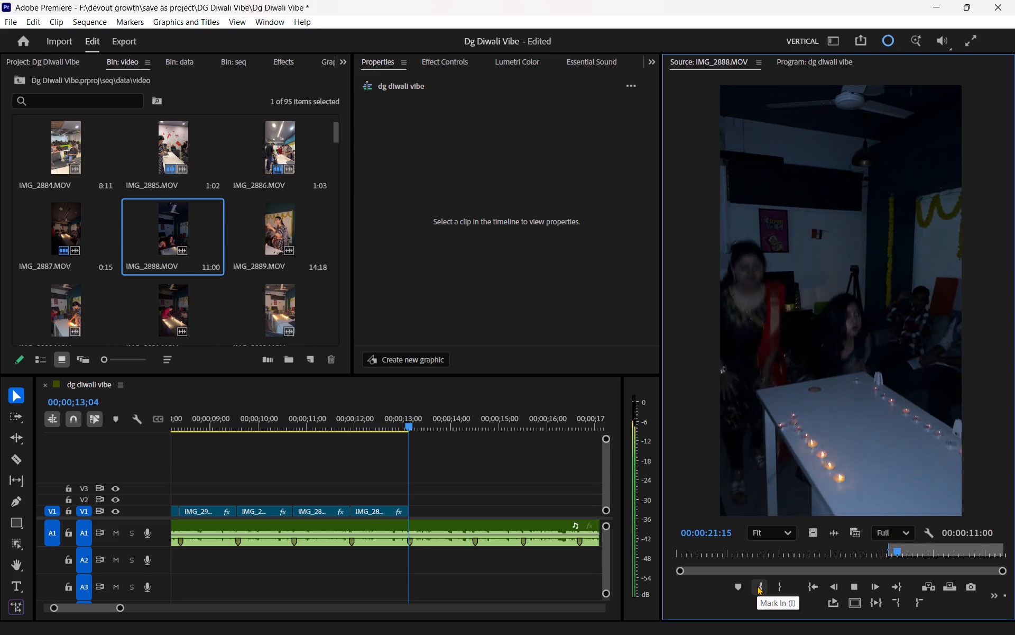
{"action": "key", "text": "space"}
{"action": "key", "text": "space"}
{"action": "key", "text": "space"}
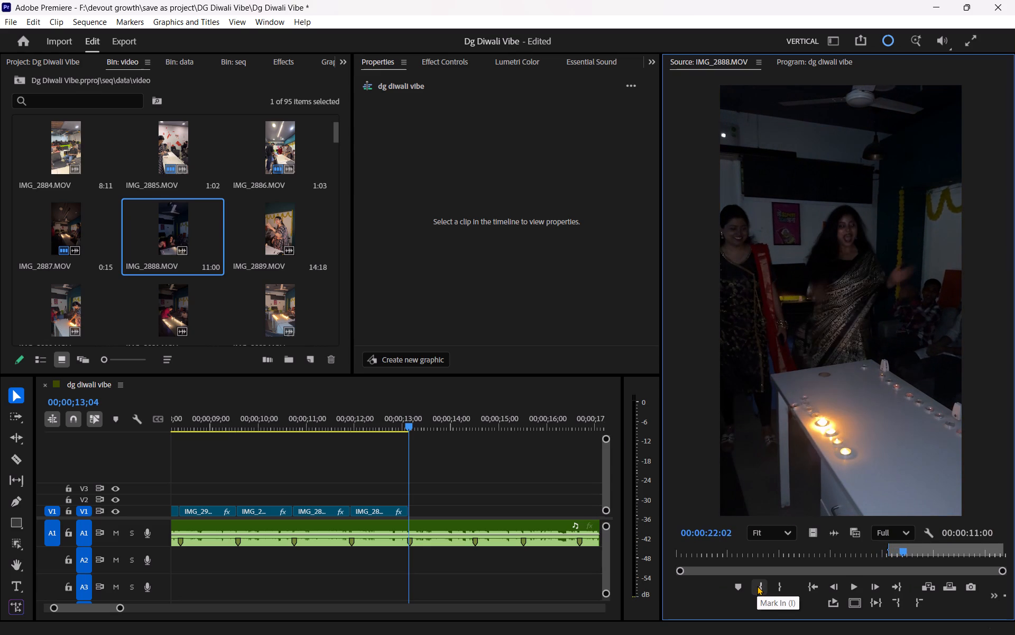
{"action": "left_click", "coordinate": [781, 587]}
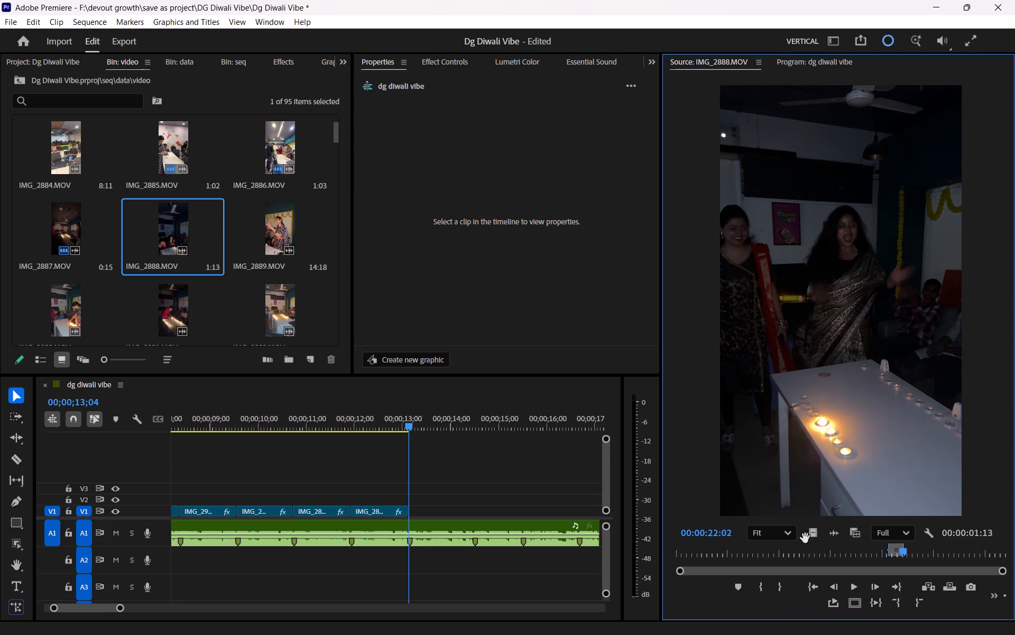
{"action": "left_click_drag", "start_coordinate": [809, 533], "coordinate": [410, 515]}
Trim the end of the new IMG_2888.MOV clip back to the next beat marker and scale it to fill the frame.
{"action": "left_click", "coordinate": [427, 510]}
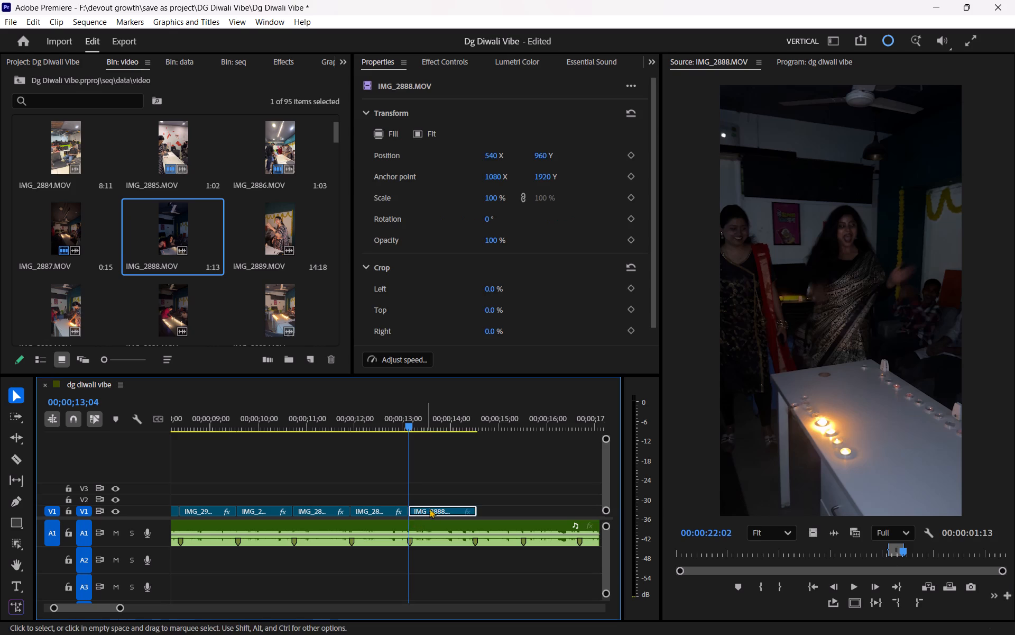
{"action": "left_click_drag", "start_coordinate": [486, 508], "coordinate": [480, 510]}
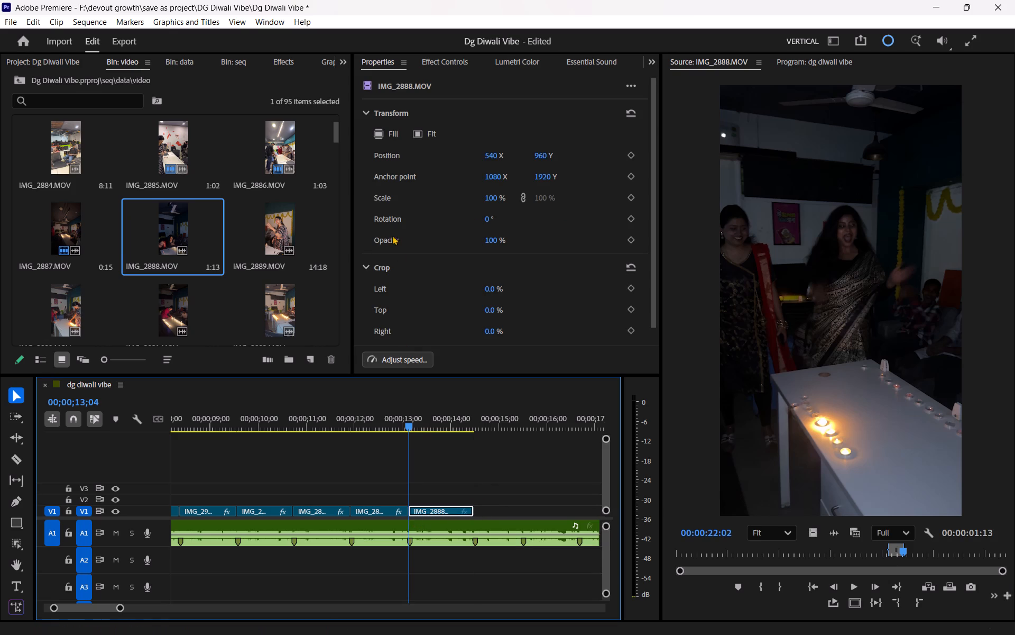
{"action": "left_click", "coordinate": [378, 133]}
Replay the sequence from about 00;00;10;20 through the IMG_2888.MOV clip to judge its timing against the beat markers.
{"action": "left_click_drag", "start_coordinate": [407, 417], "coordinate": [291, 439]}
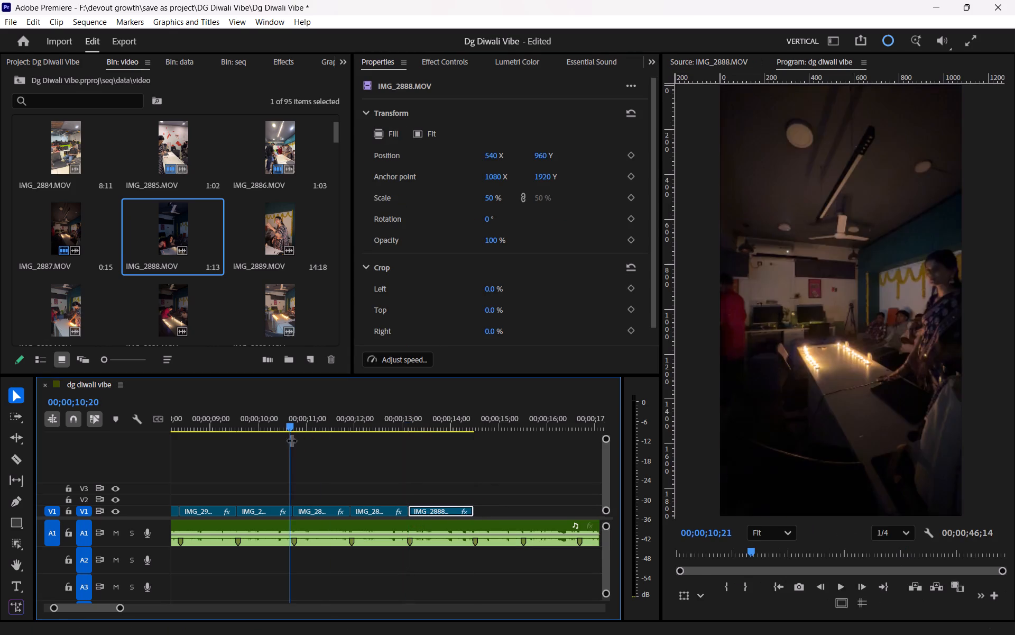
{"action": "key", "text": "space"}
{"action": "left_click", "coordinate": [356, 463]}
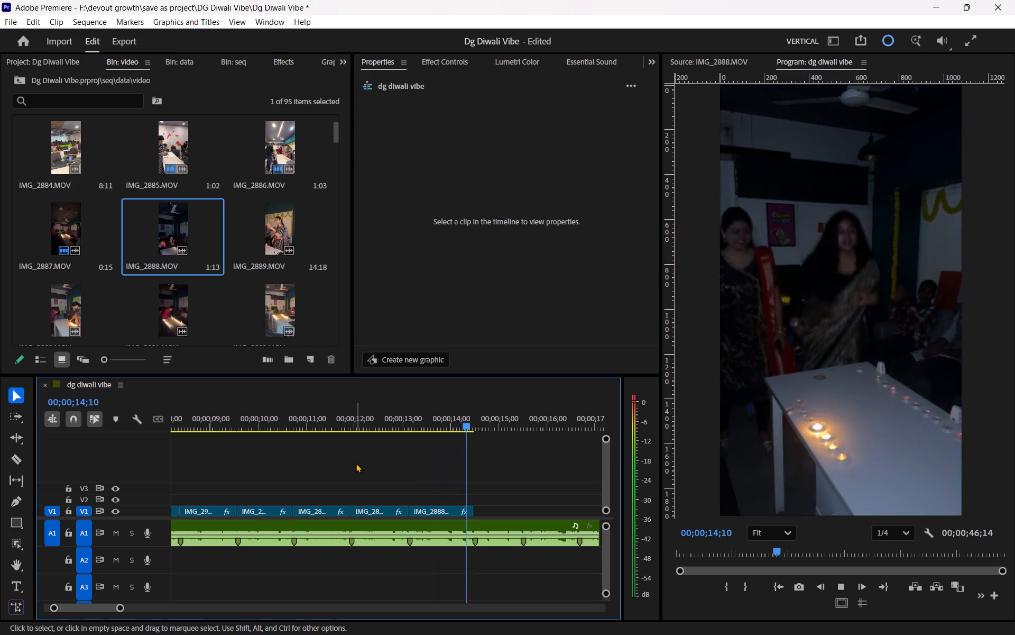
{"action": "left_click", "coordinate": [437, 416]}
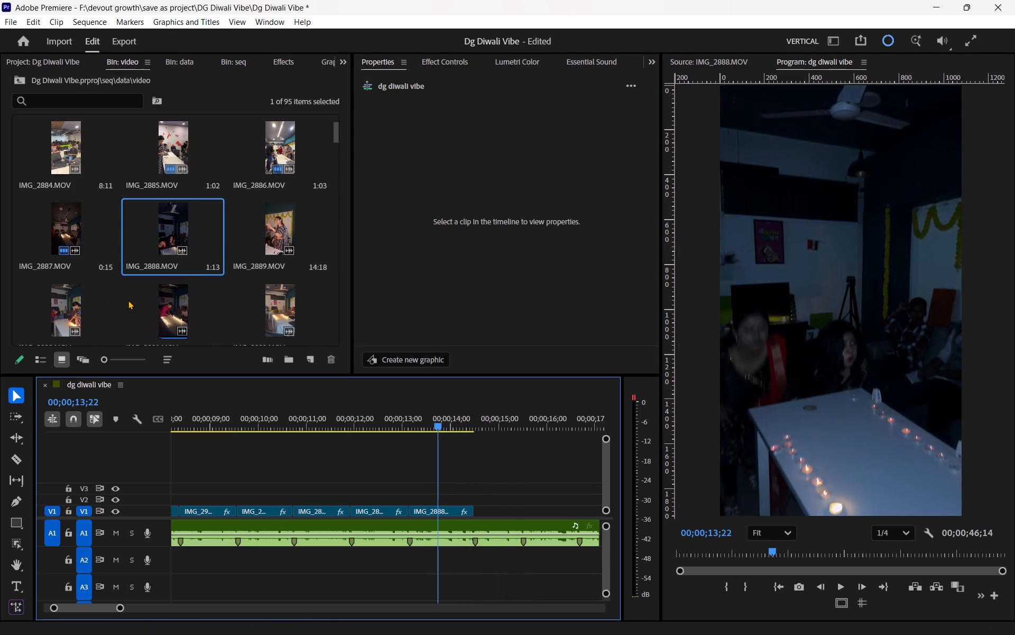
Find the blindfolded walk in IMG_2908.MOV, mark 00:00:52:10 to 00:00:53:10, and place the range's video on V1 after IMG_2888.MOV.
{"action": "scroll", "coordinate": [197, 266], "scroll_direction": "down", "scroll_amount": 1}
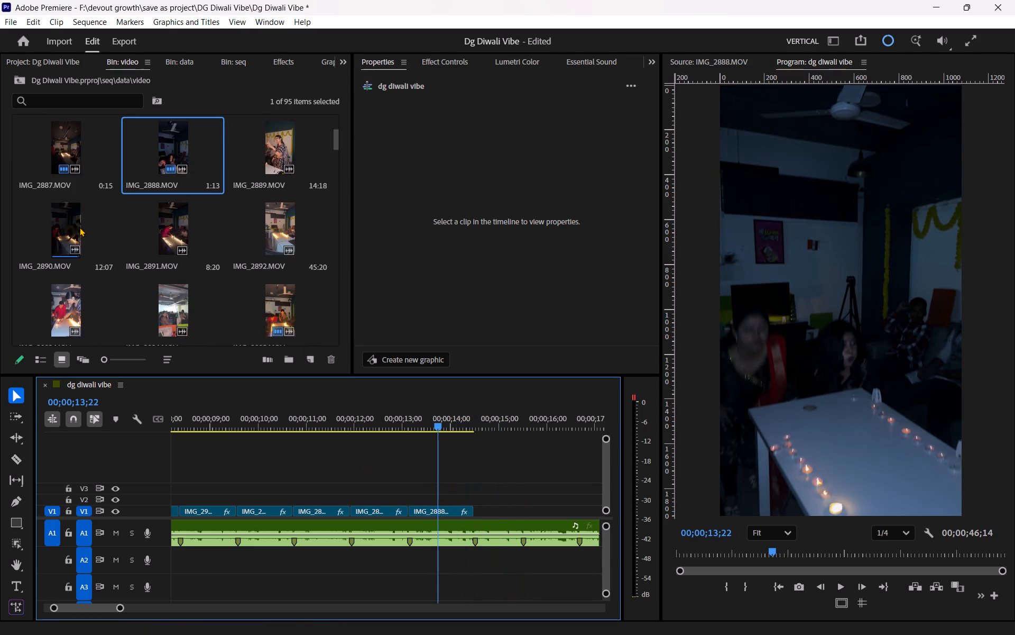
{"action": "scroll", "coordinate": [88, 253], "scroll_direction": "down", "scroll_amount": 5}
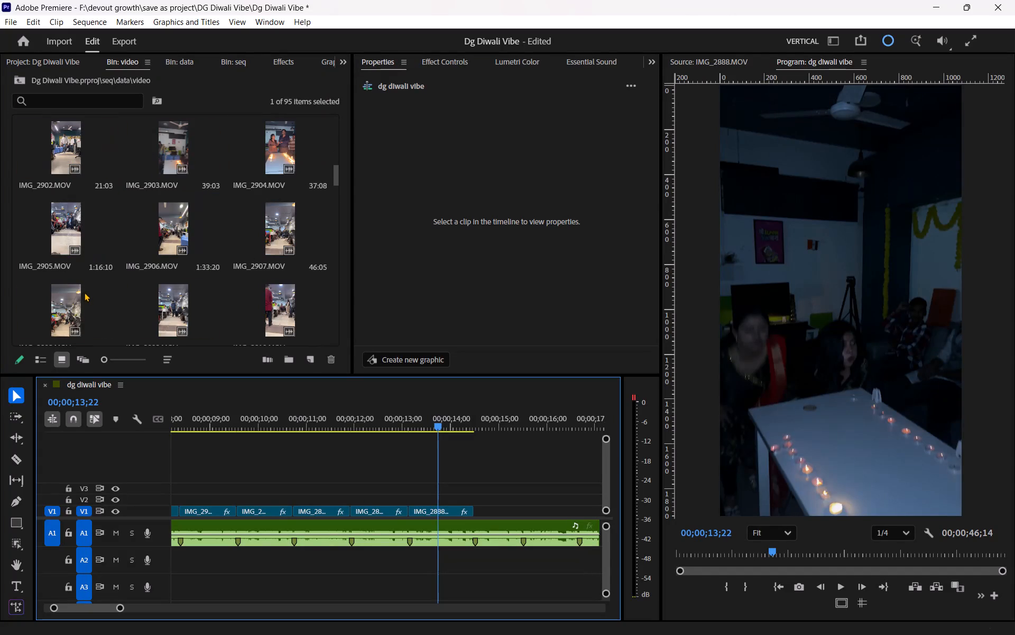
{"action": "double_click", "coordinate": [62, 306]}
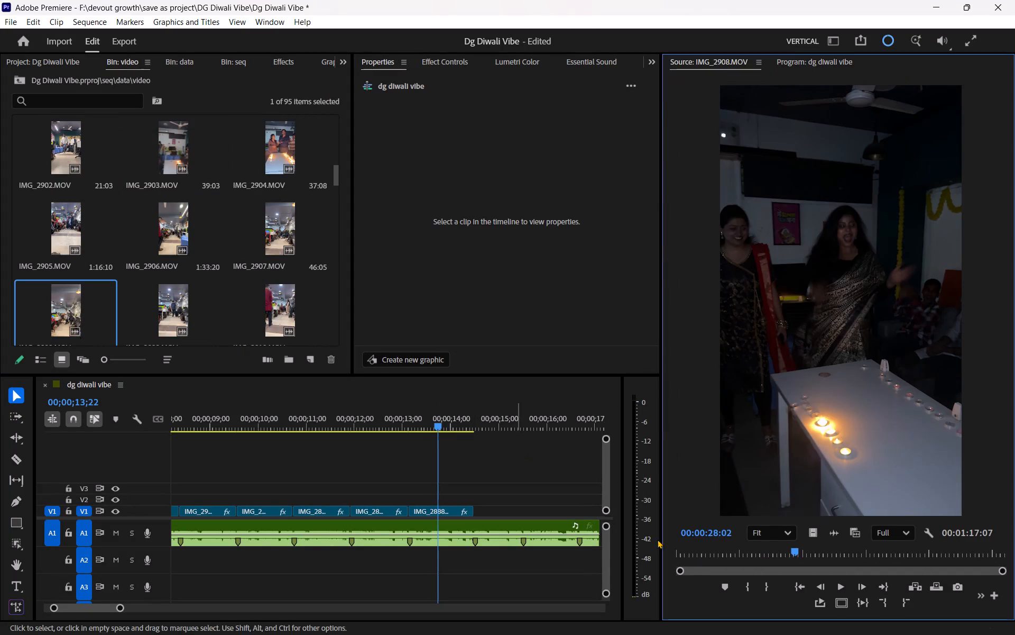
{"action": "left_click_drag", "start_coordinate": [787, 553], "coordinate": [771, 550]}
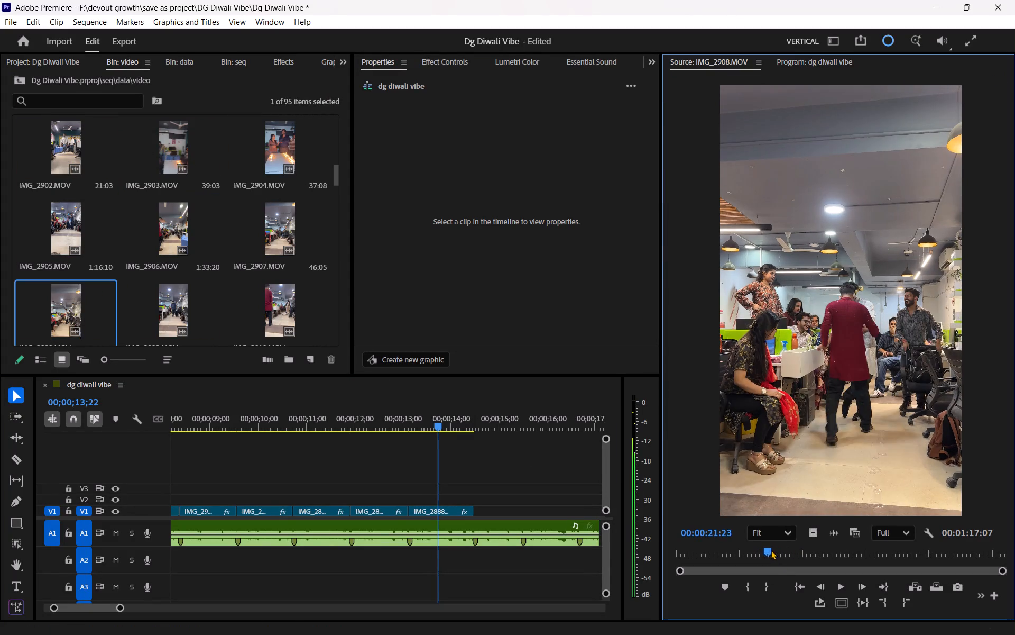
{"action": "left_click_drag", "start_coordinate": [771, 550], "coordinate": [806, 550]}
{"action": "key", "text": "space"}
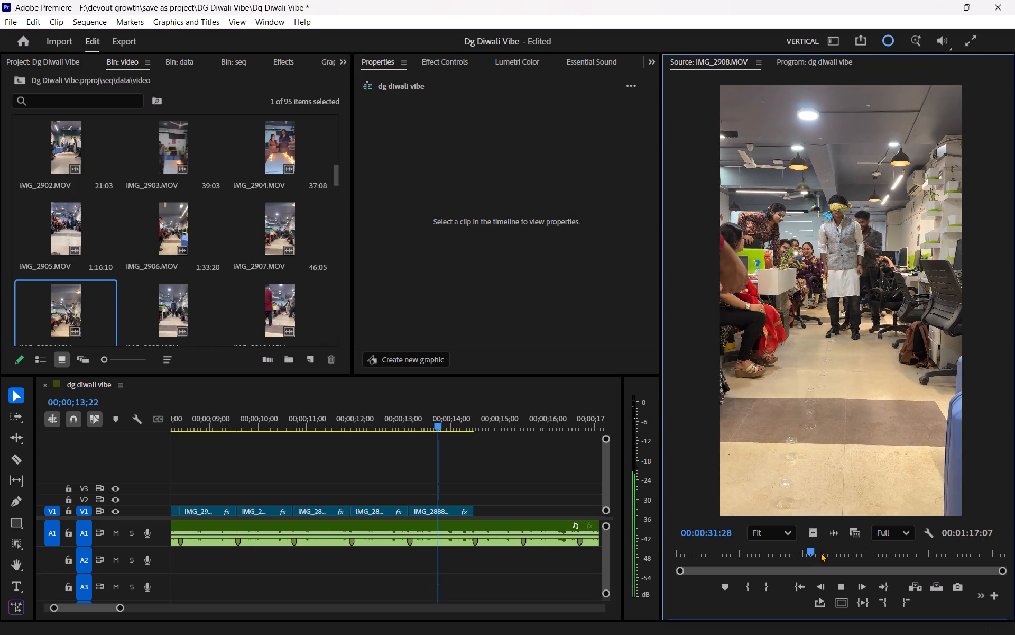
{"action": "left_click_drag", "start_coordinate": [821, 549], "coordinate": [892, 546]}
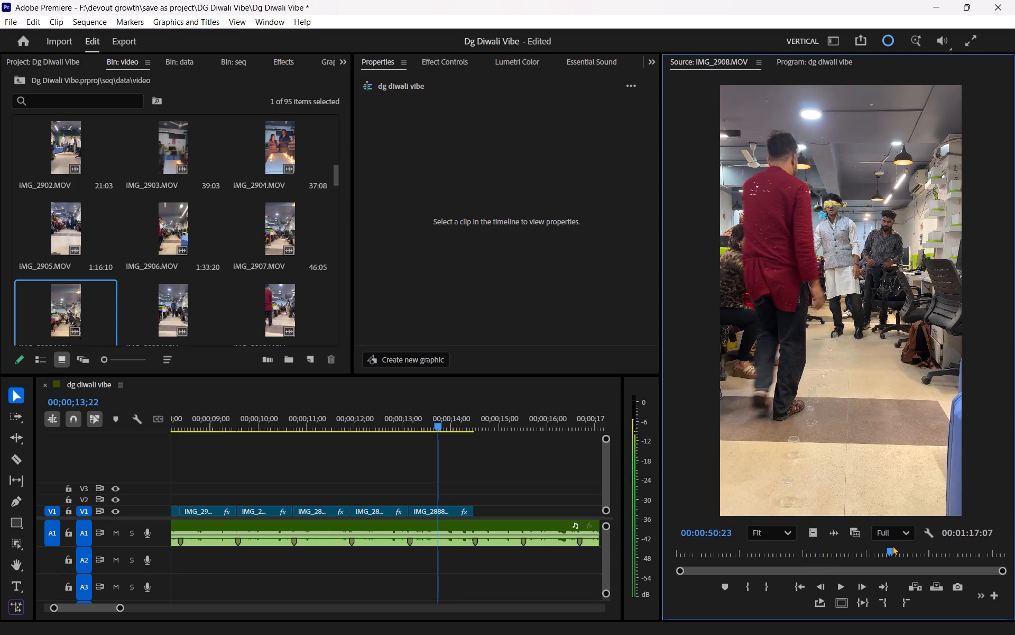
{"action": "left_click_drag", "start_coordinate": [892, 546], "coordinate": [952, 539]}
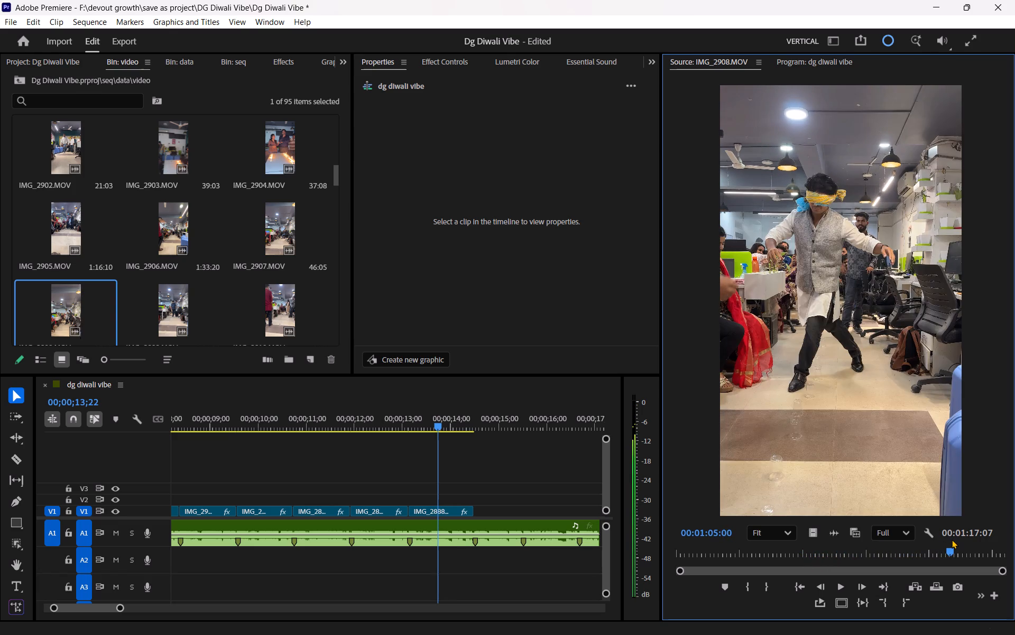
{"action": "left_click_drag", "start_coordinate": [952, 539], "coordinate": [903, 540]}
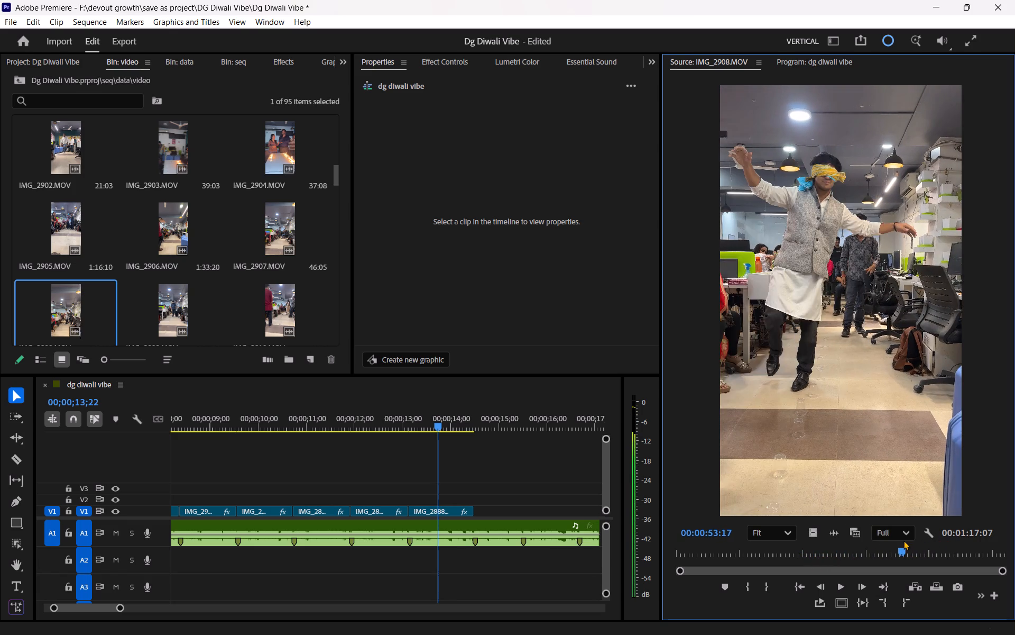
{"action": "left_click_drag", "start_coordinate": [903, 540], "coordinate": [898, 541]}
{"action": "left_click", "coordinate": [749, 587]}
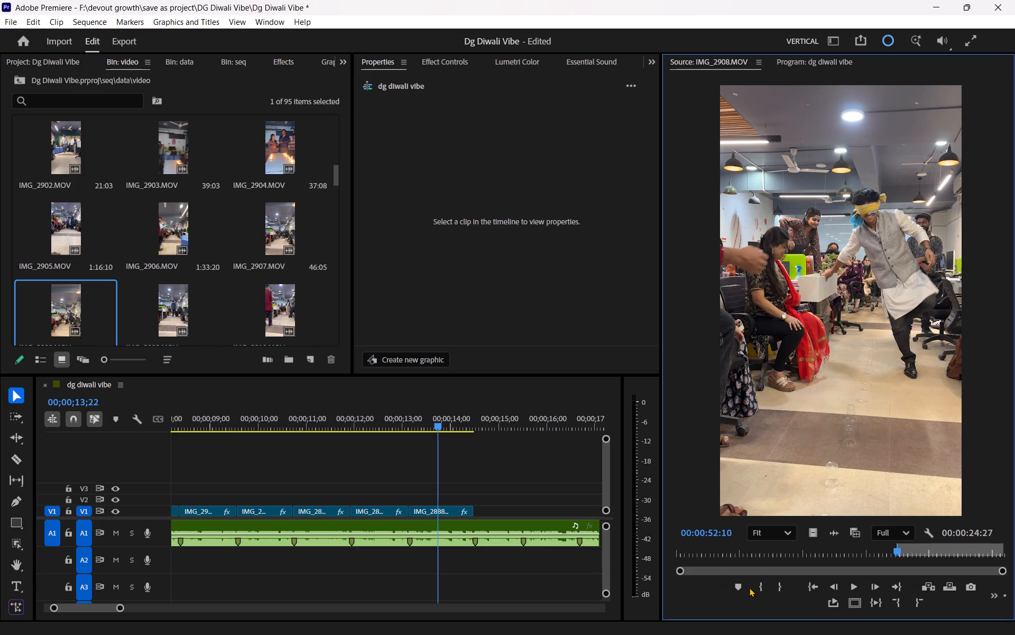
{"action": "key", "text": "space"}
{"action": "key", "text": "space"}
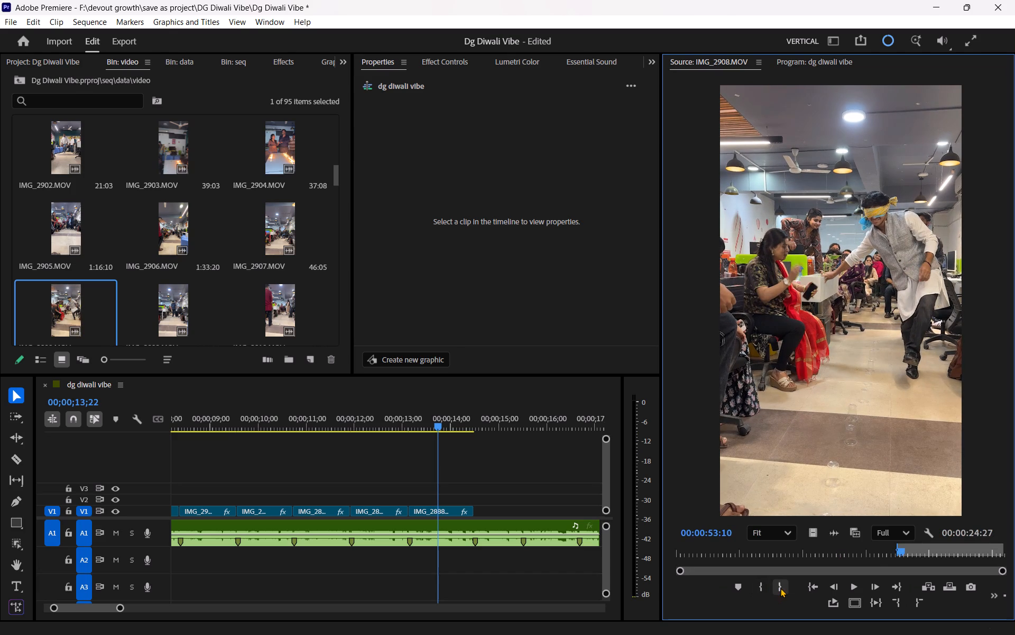
{"action": "left_click", "coordinate": [780, 588]}
{"action": "left_click_drag", "start_coordinate": [818, 533], "coordinate": [478, 514]}
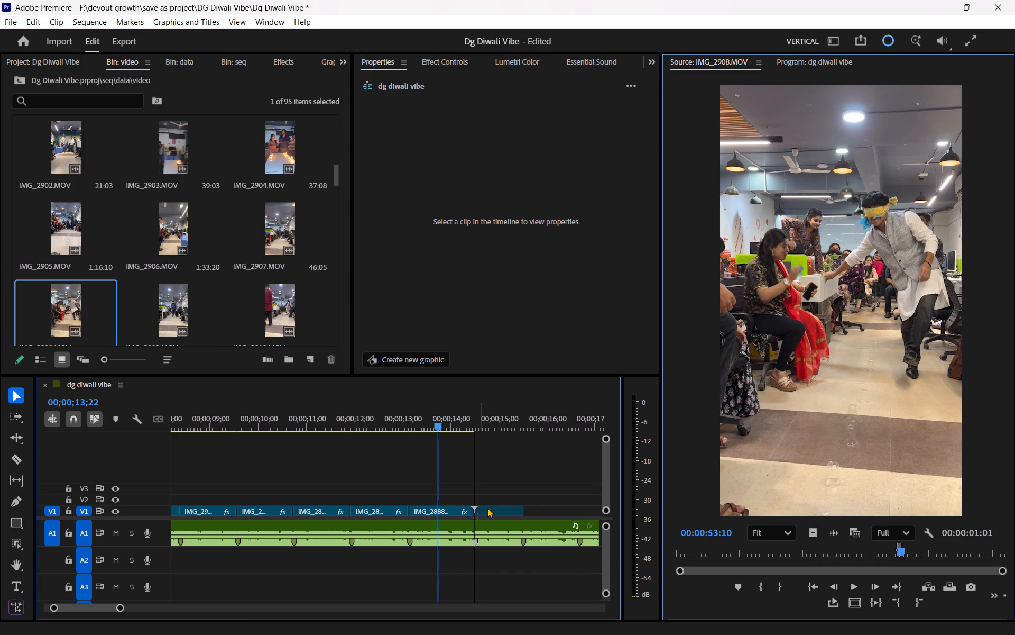
Scale the IMG_2908.MOV clip to fill the frame and trim its end back to the next beat marker.
{"action": "left_click", "coordinate": [488, 506]}
{"action": "left_click", "coordinate": [377, 133]}
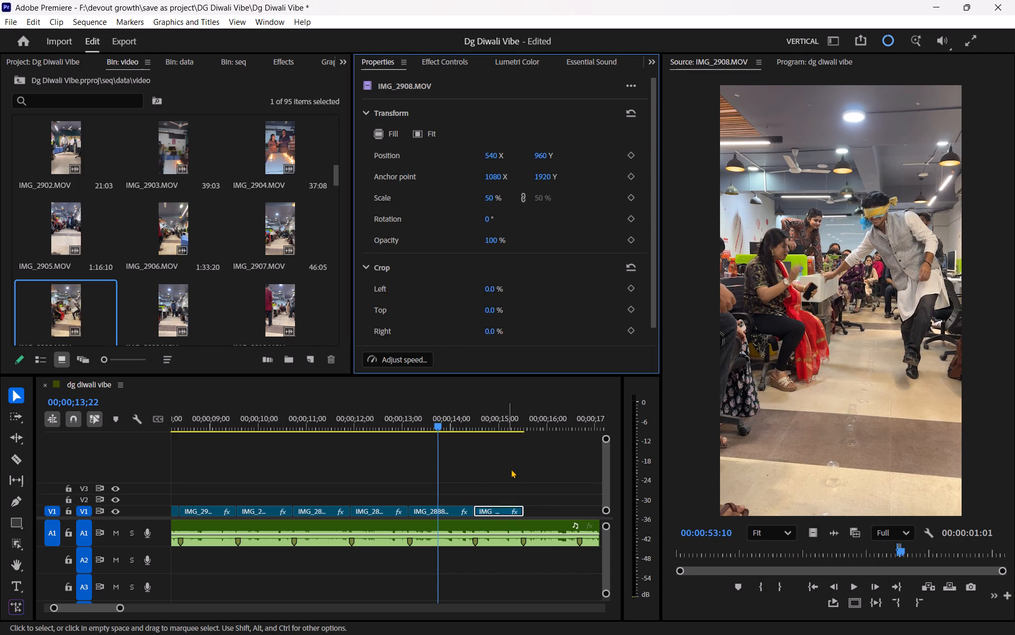
{"action": "left_click", "coordinate": [534, 510]}
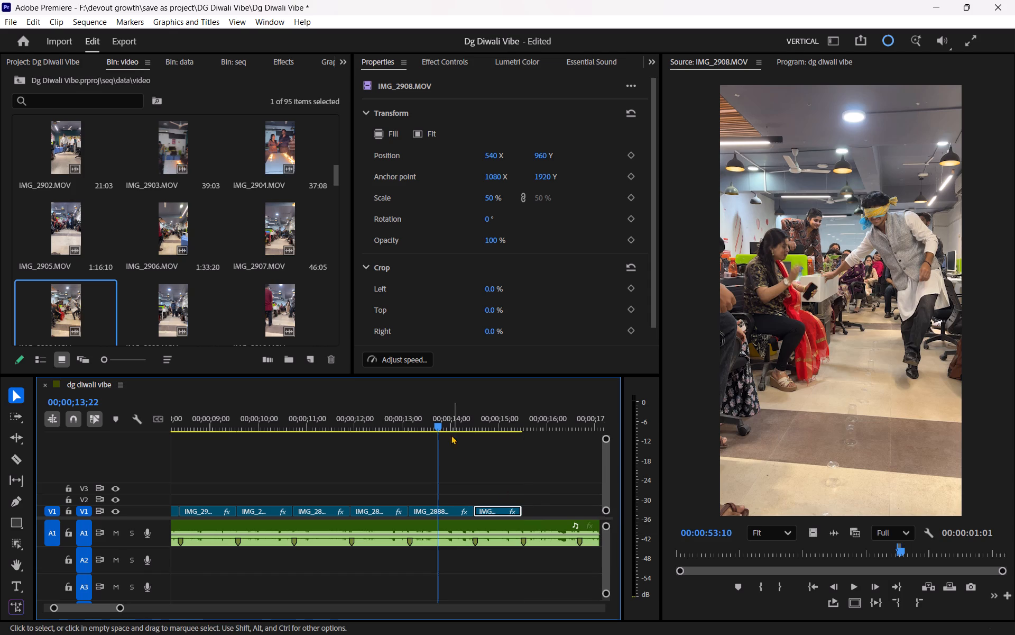
Replay the sequence from about 00;00;11;03 through the end of the IMG_2908.MOV clip to check the cuts against the beat markers.
{"action": "key", "text": "space"}
{"action": "left_click", "coordinate": [445, 422]}
{"action": "left_click_drag", "start_coordinate": [430, 415], "coordinate": [311, 426]}
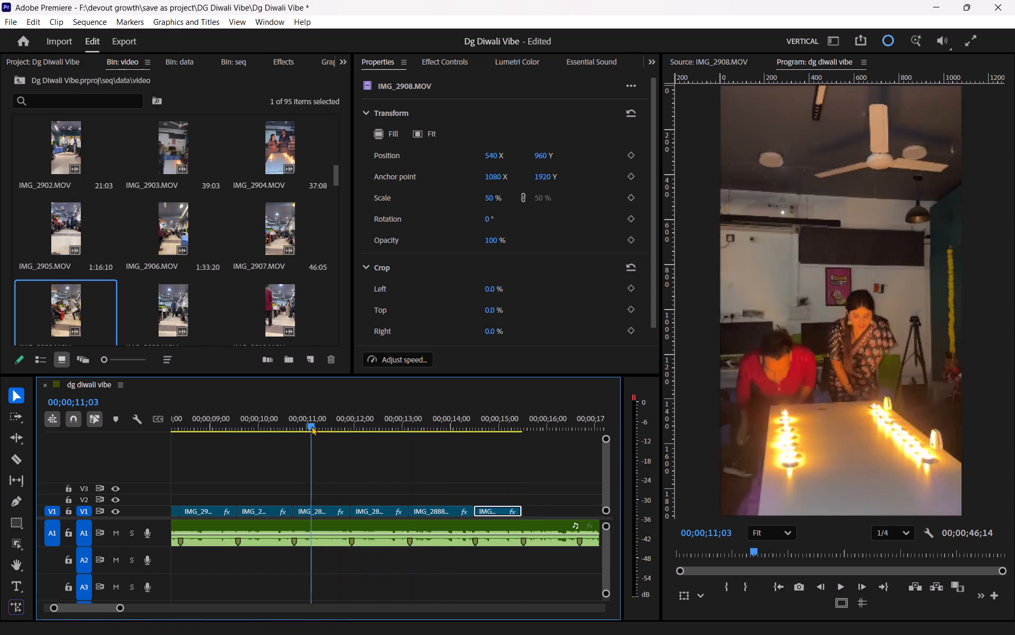
{"action": "left_click_drag", "start_coordinate": [311, 426], "coordinate": [310, 426]}
{"action": "key", "text": "space"}
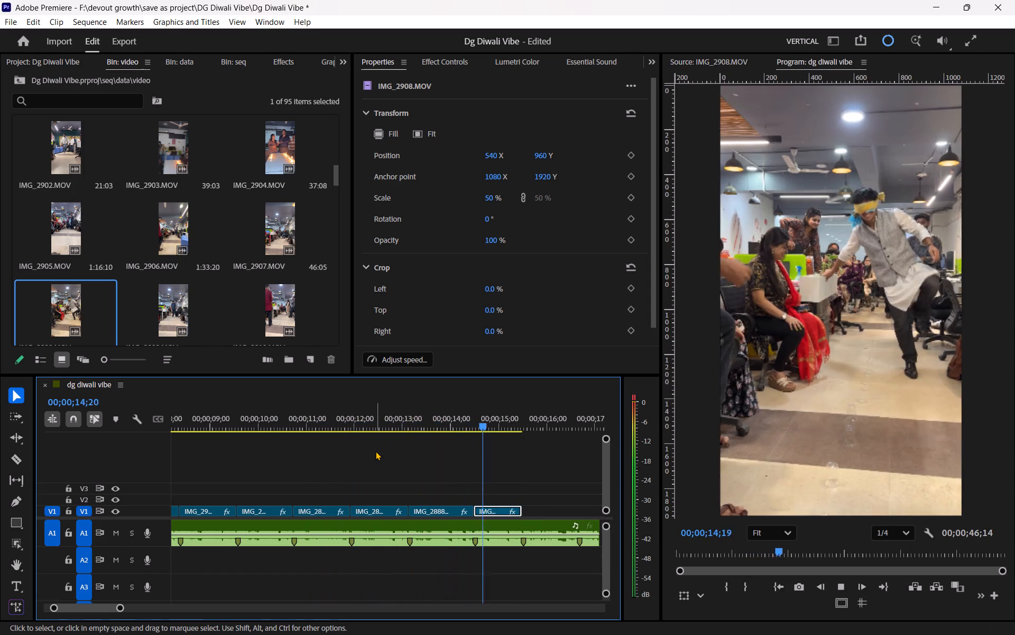
{"action": "key", "text": "space"}
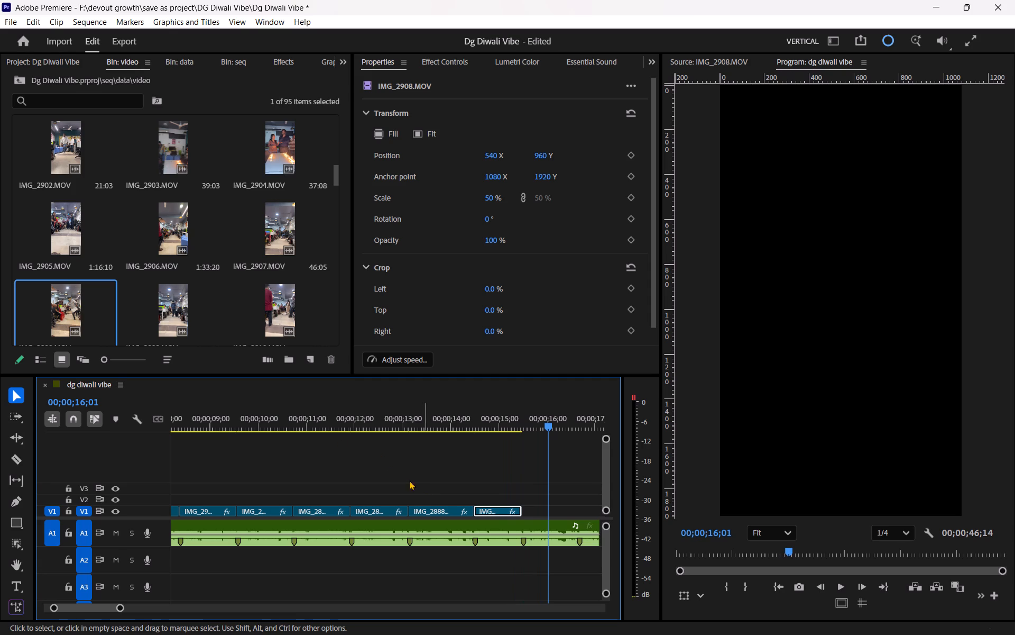
Open IMG_2910.MOV and scan its footage for a usable game moment.
{"action": "double_click", "coordinate": [270, 319]}
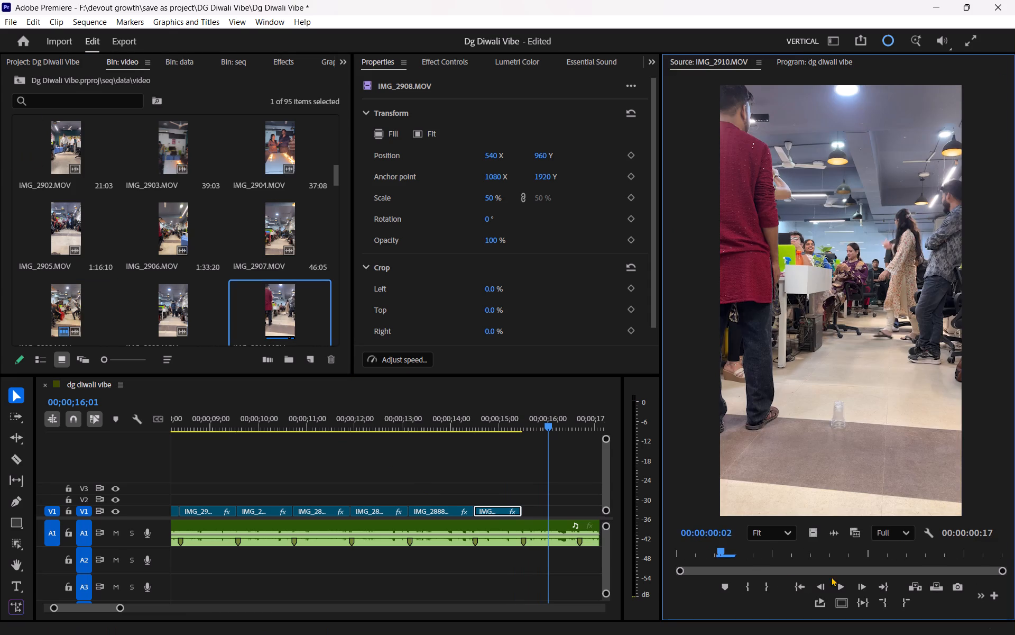
{"action": "left_click_drag", "start_coordinate": [733, 548], "coordinate": [983, 550]}
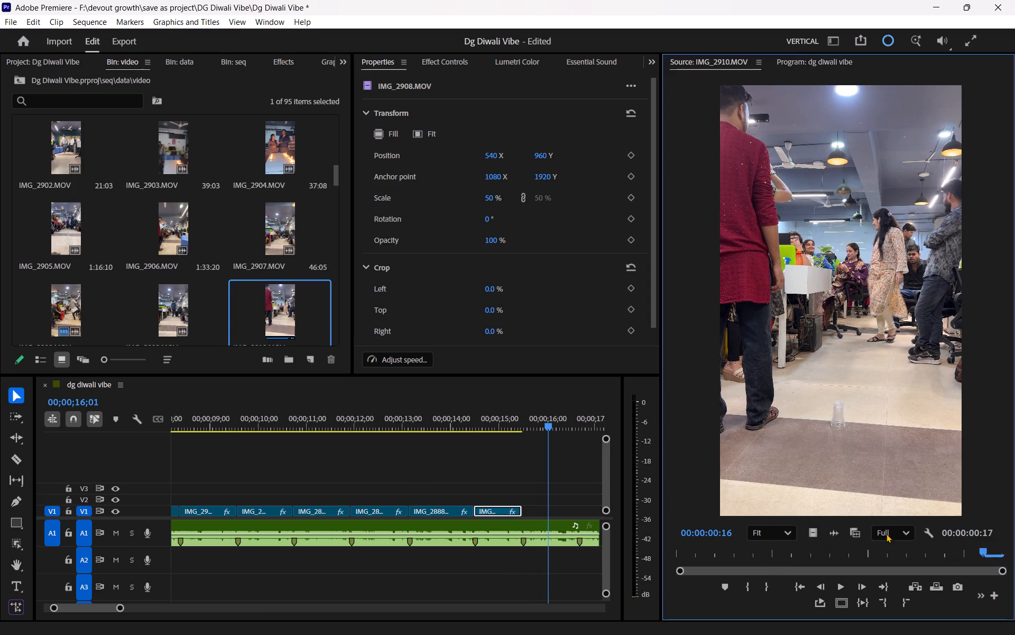
Review the blindfold game footage in IMG_2909.MOV and mark an In point at 00:00:16:03.
{"action": "double_click", "coordinate": [173, 307]}
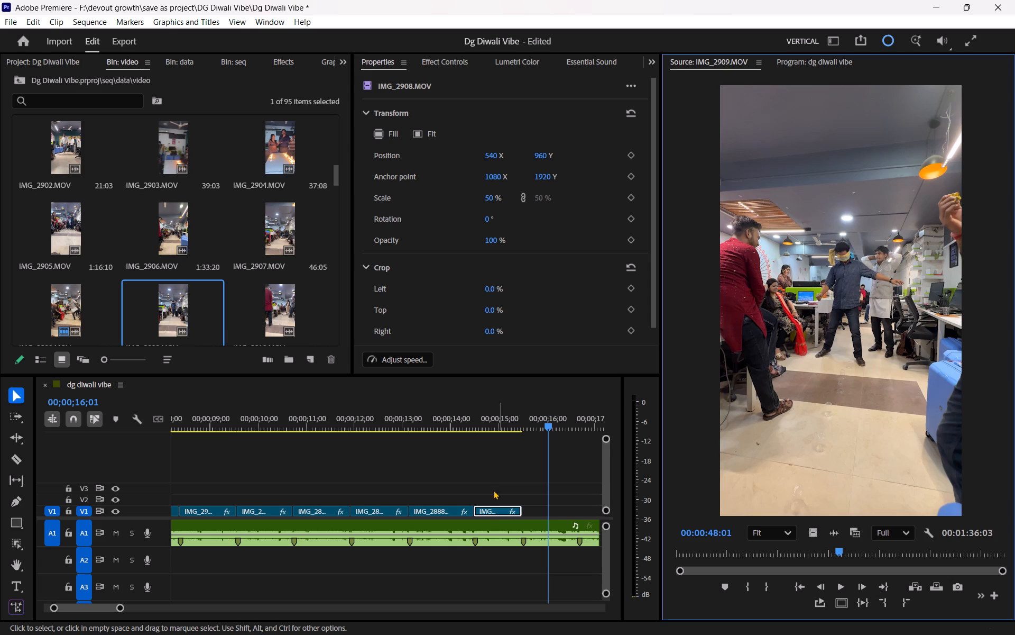
{"action": "left_click_drag", "start_coordinate": [769, 552], "coordinate": [738, 561]}
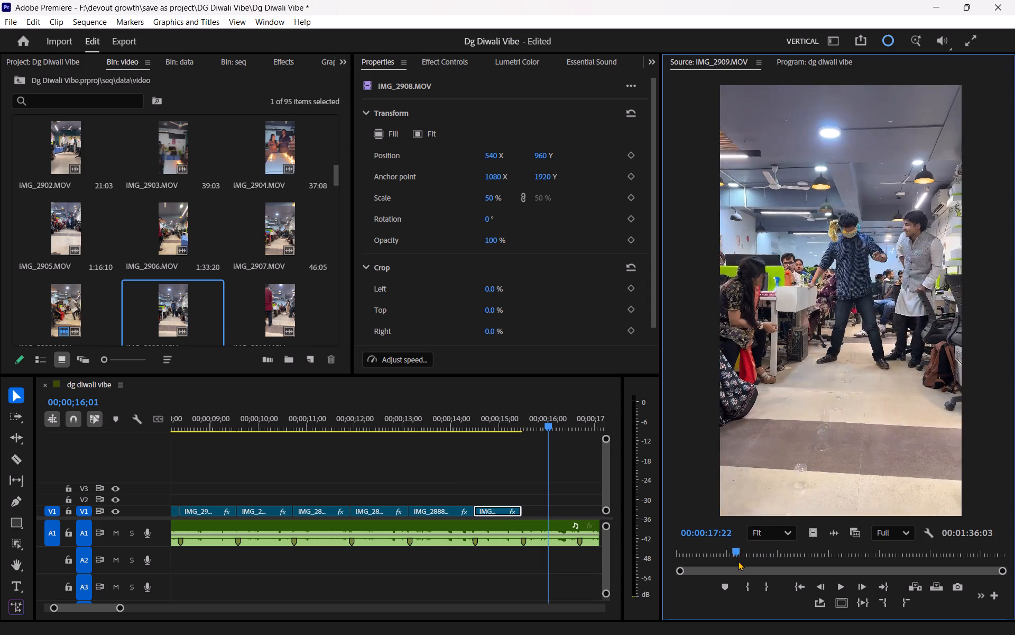
{"action": "left_click_drag", "start_coordinate": [738, 561], "coordinate": [724, 563]}
{"action": "key", "text": "space"}
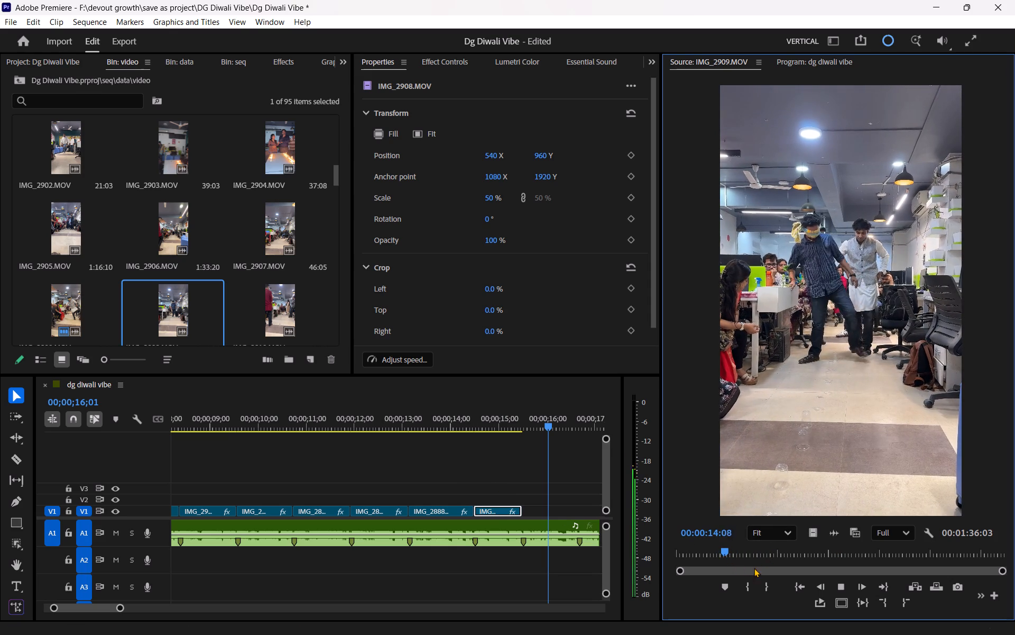
{"action": "key", "text": "space"}
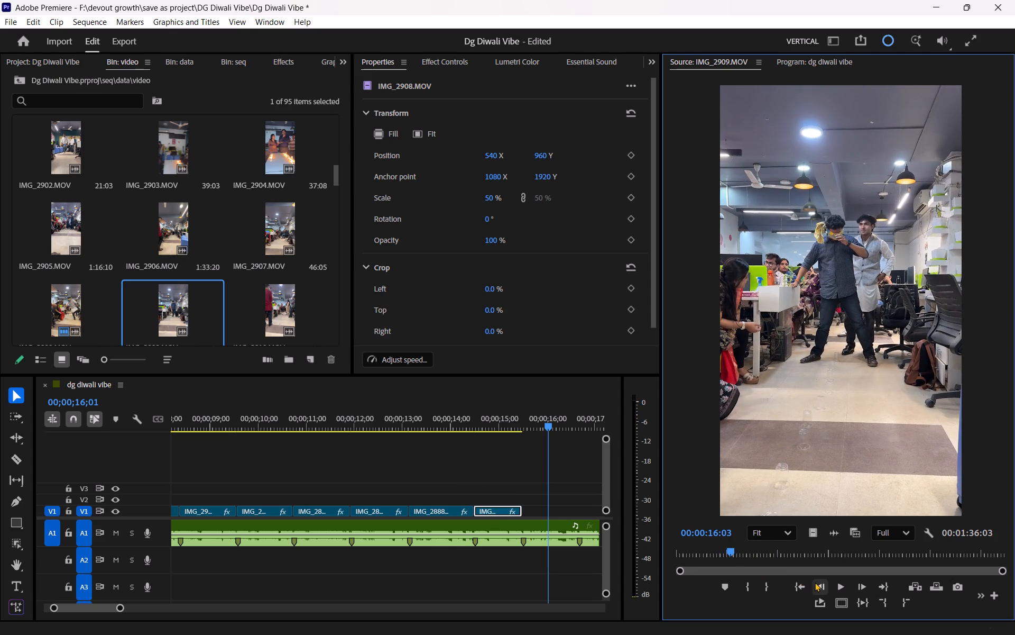
{"action": "left_click", "coordinate": [750, 590]}
{"action": "key", "text": "space"}
{"action": "key", "text": "space"}
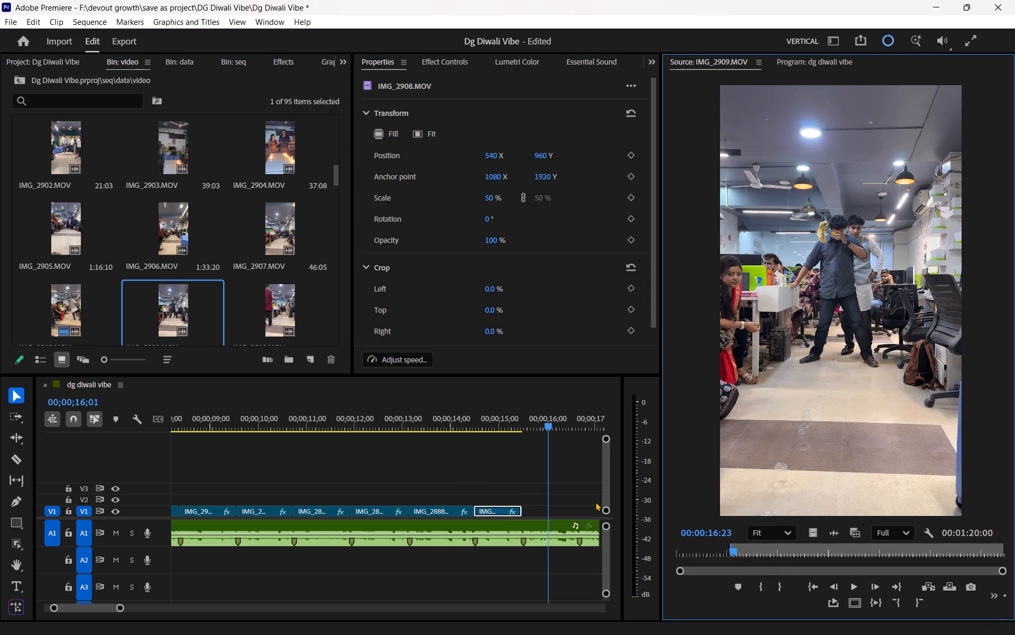
Open IMG_2911.MOV, review its circling game footage, and mark a 00:00:01:02 range ending with an Out point at 00:00:09:14.
{"action": "double_click", "coordinate": [272, 294]}
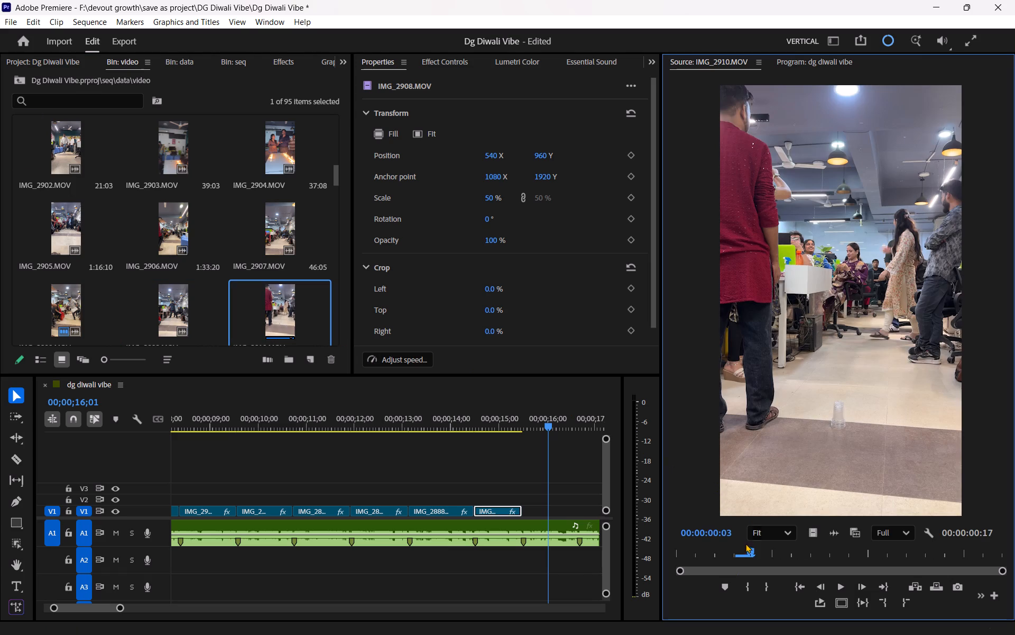
{"action": "scroll", "coordinate": [216, 257], "scroll_direction": "down", "scroll_amount": 1}
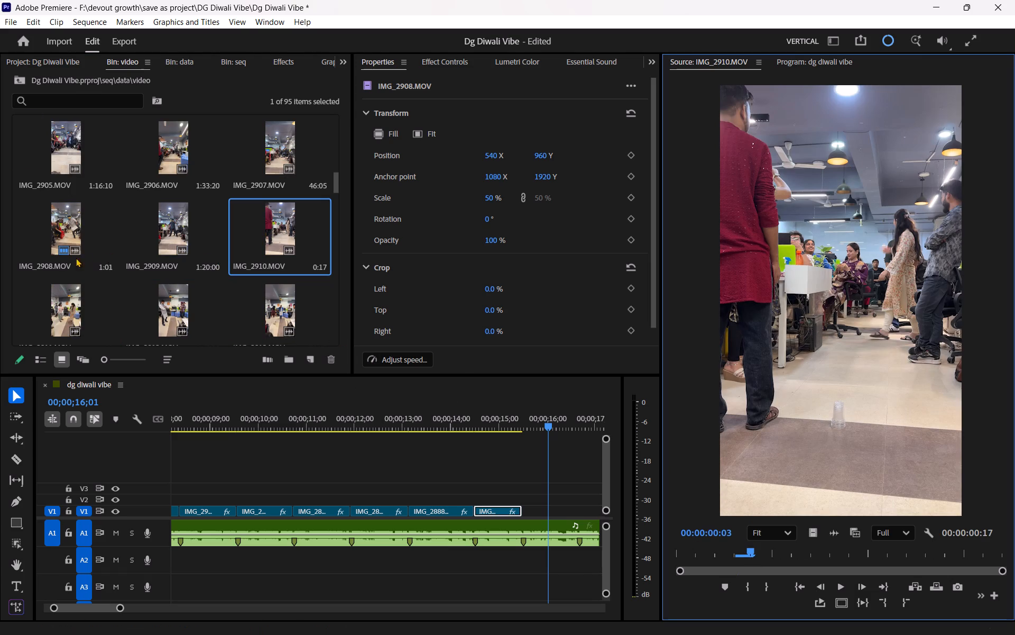
{"action": "double_click", "coordinate": [59, 295]}
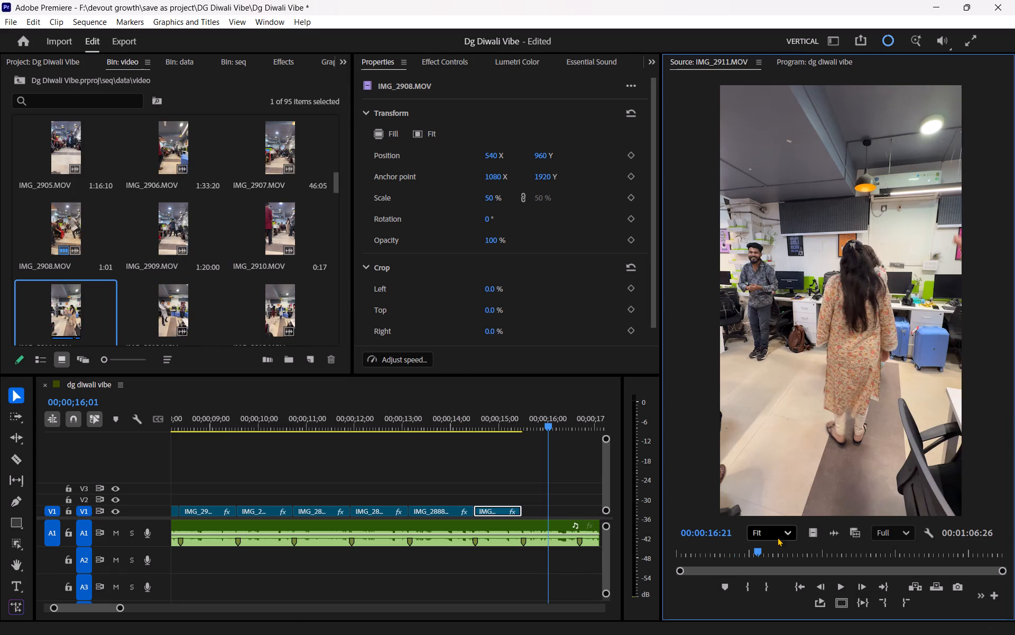
{"action": "left_click_drag", "start_coordinate": [753, 551], "coordinate": [703, 553]}
{"action": "key", "text": "space"}
{"action": "key", "text": "space"}
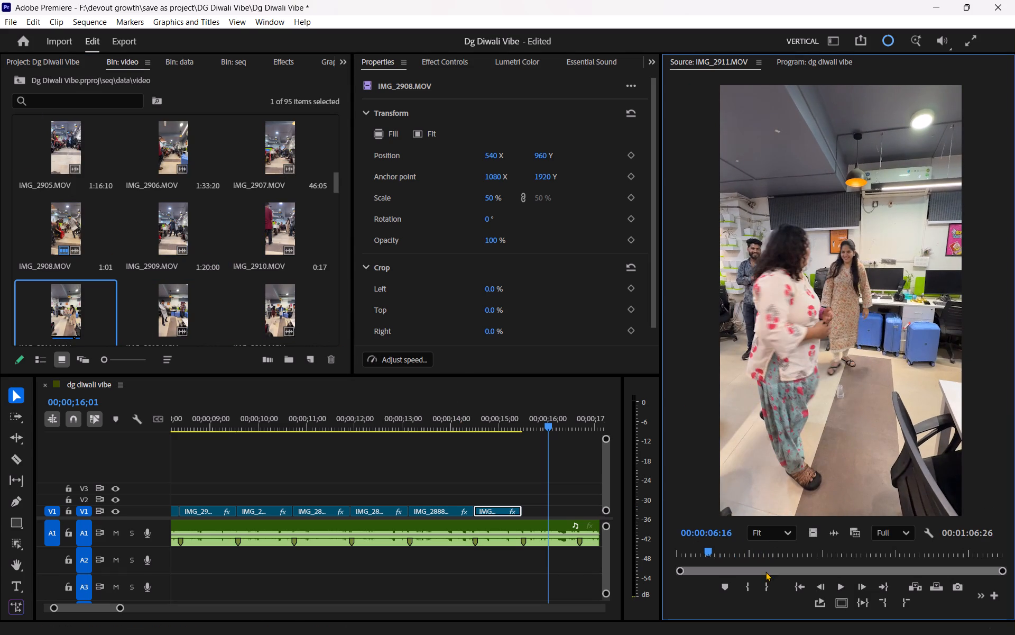
{"action": "key", "text": "space"}
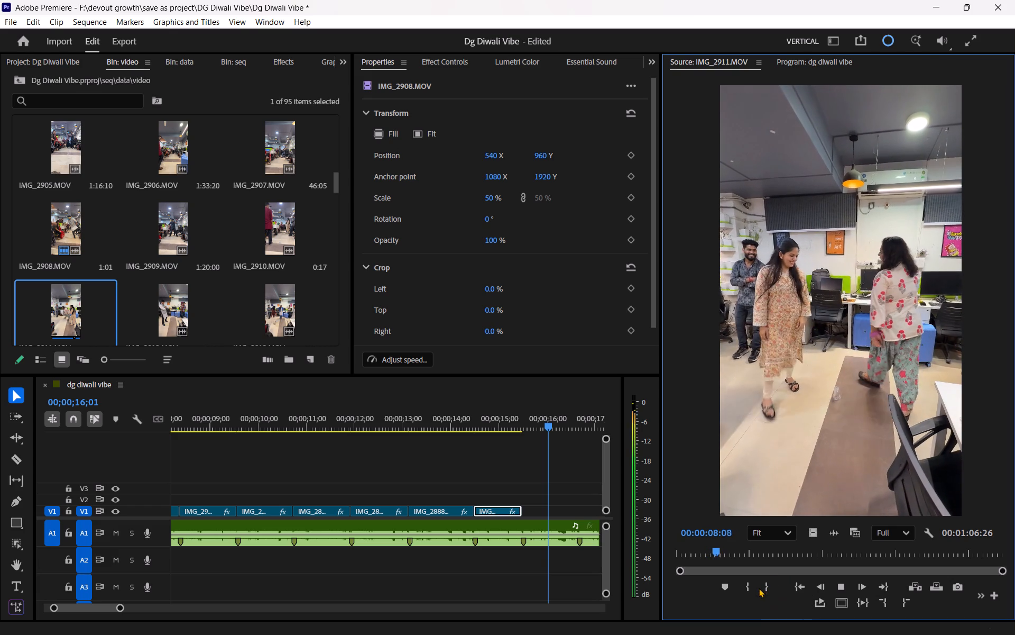
{"action": "key", "text": "space"}
{"action": "left_click", "coordinate": [749, 588]}
{"action": "key", "text": "space"}
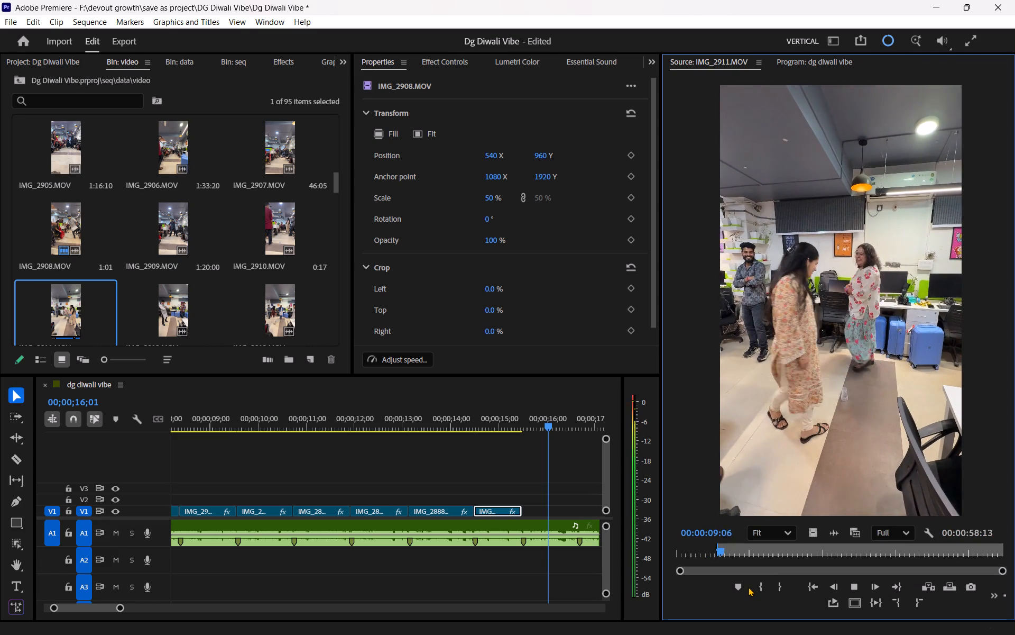
{"action": "key", "text": "space"}
{"action": "left_click", "coordinate": [774, 584]}
Place the marked IMG_2911.MOV range on V1 right after IMG_2908.MOV, extend its end to the next beat marker, and scale it to fill the frame.
{"action": "left_click_drag", "start_coordinate": [810, 536], "coordinate": [572, 509]}
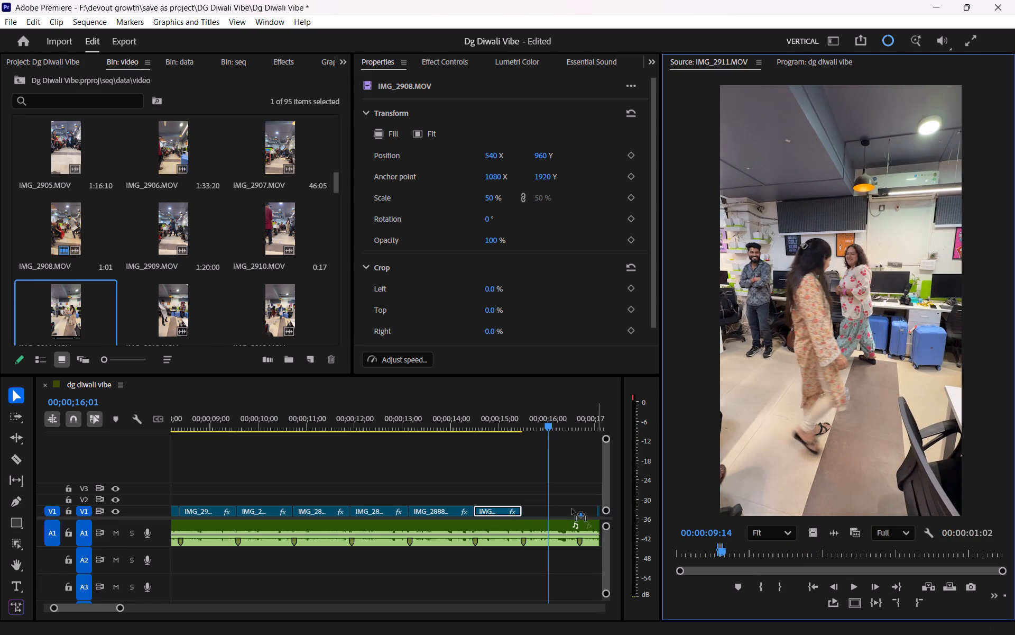
{"action": "left_click_drag", "start_coordinate": [572, 509], "coordinate": [523, 512]}
{"action": "left_click", "coordinate": [535, 512]}
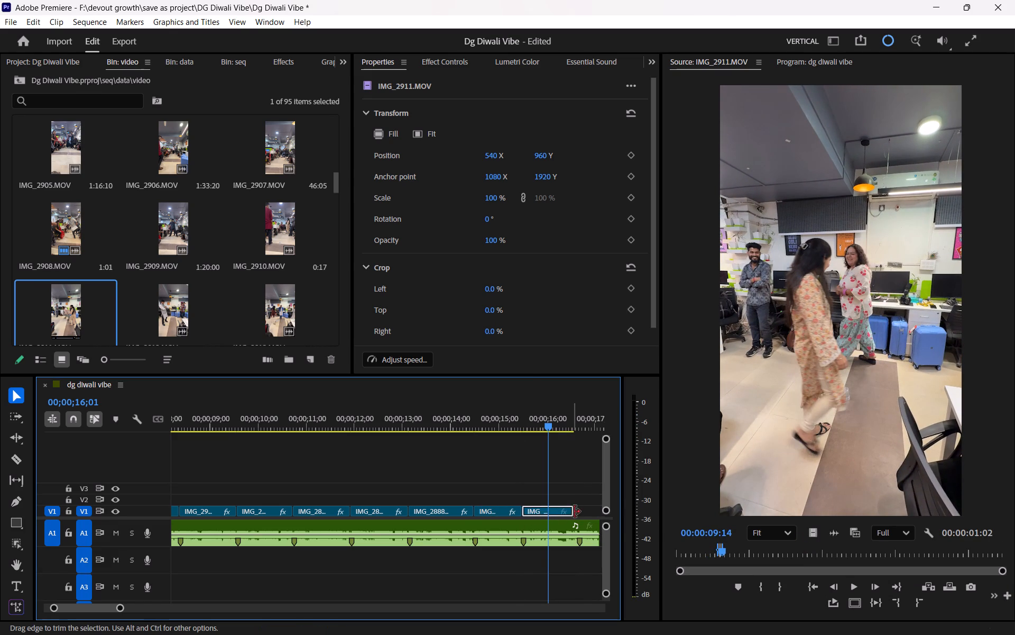
{"action": "left_click_drag", "start_coordinate": [578, 511], "coordinate": [568, 514]}
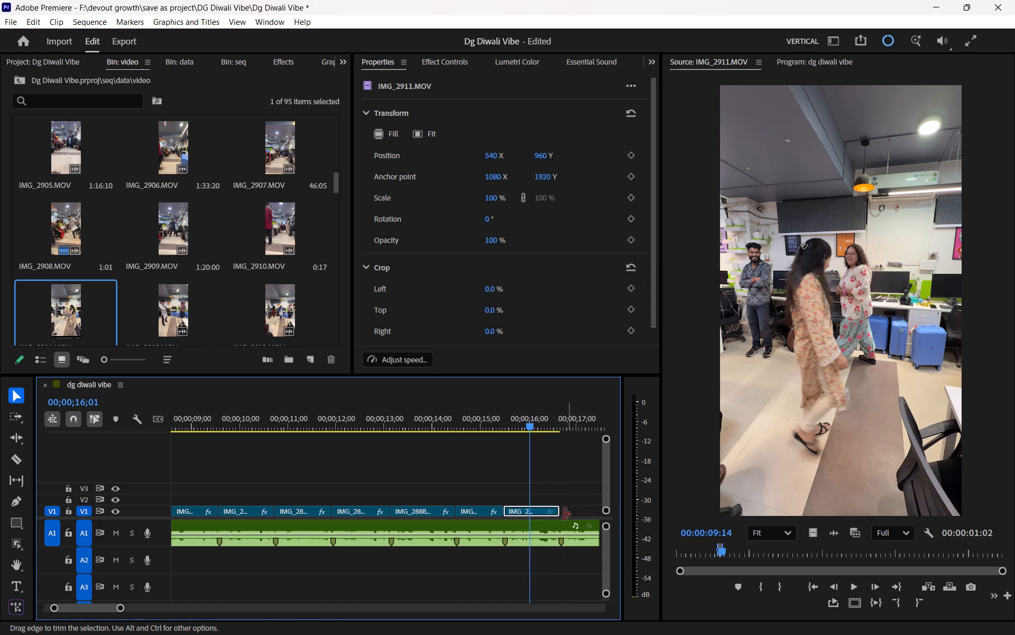
{"action": "left_click", "coordinate": [385, 131]}
Replay the sequence from shortly after 00;00;12;00 past the end of the IMG_2911.MOV clip to check the cuts against the beat.
{"action": "left_click_drag", "start_coordinate": [477, 418], "coordinate": [437, 424]}
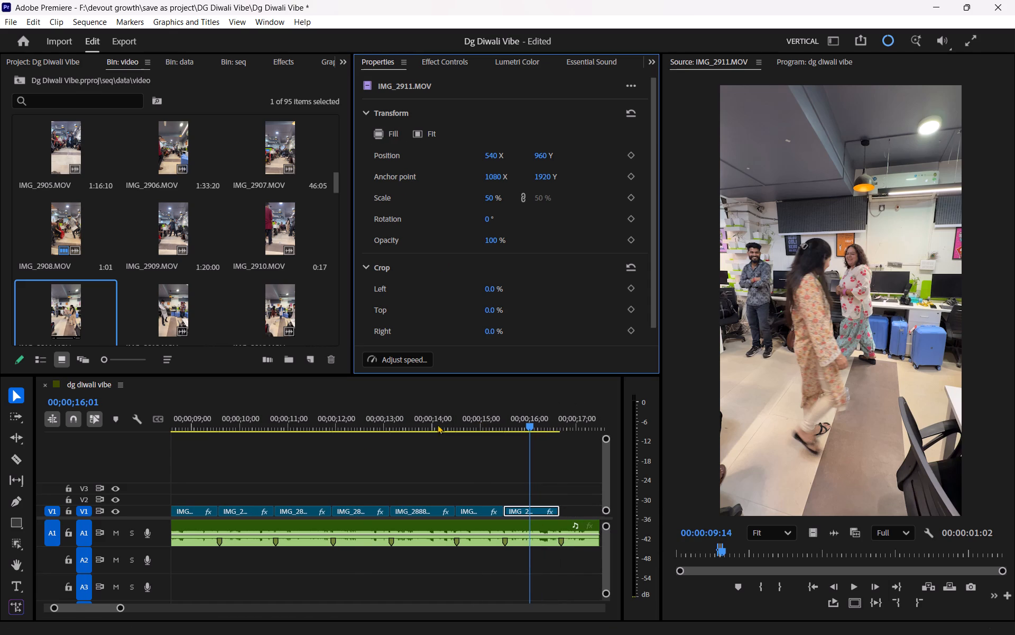
{"action": "left_click_drag", "start_coordinate": [437, 424], "coordinate": [356, 438]}
{"action": "key", "text": "space"}
{"action": "left_click", "coordinate": [458, 456]}
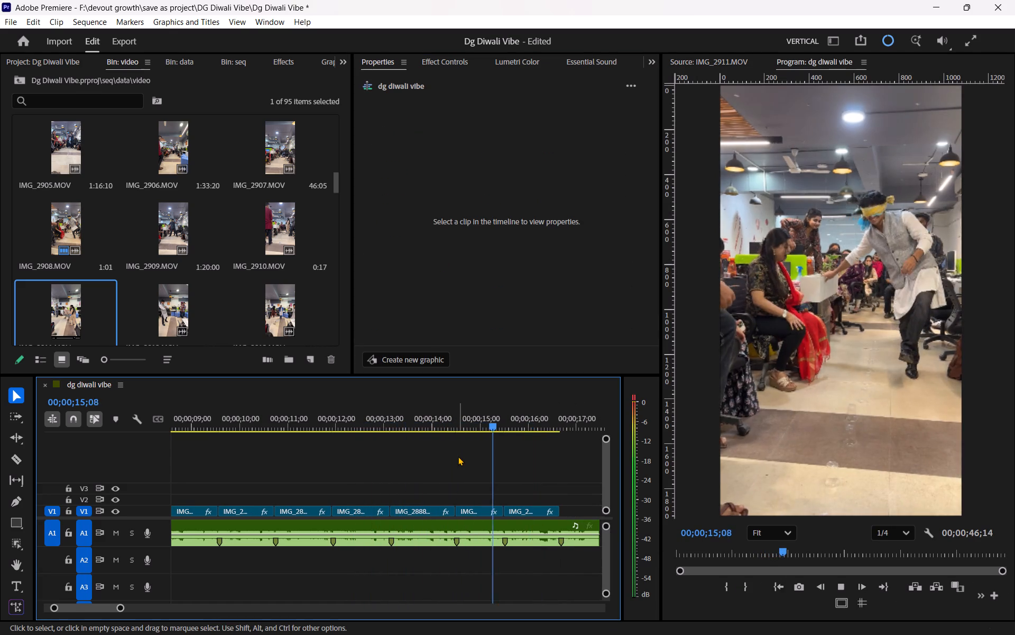
{"action": "scroll", "coordinate": [415, 490], "scroll_direction": "down", "scroll_amount": 2}
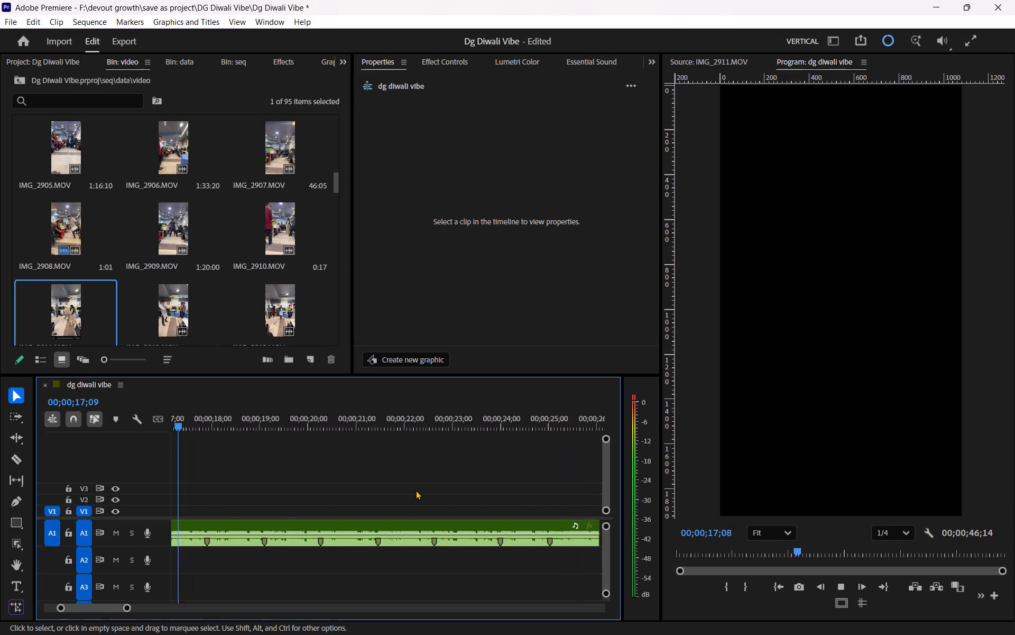
{"action": "scroll", "coordinate": [416, 490], "scroll_direction": "down", "scroll_amount": 3}
{"action": "key", "text": "space"}
Open IMG_2912.MOV and scan its footage for a usable game moment.
{"action": "double_click", "coordinate": [175, 306]}
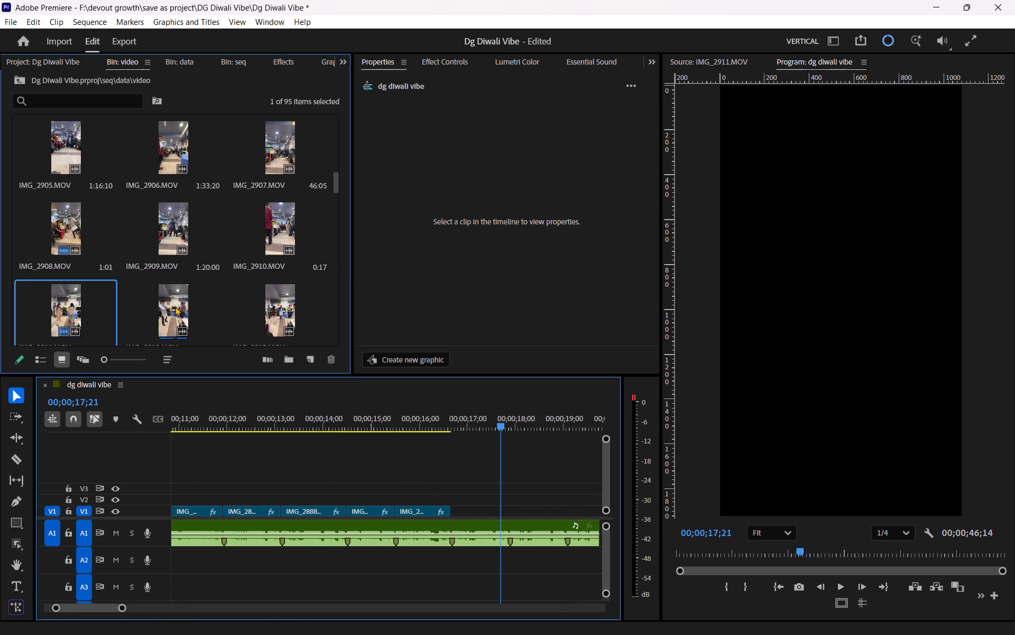
{"action": "left_click_drag", "start_coordinate": [861, 552], "coordinate": [734, 560]}
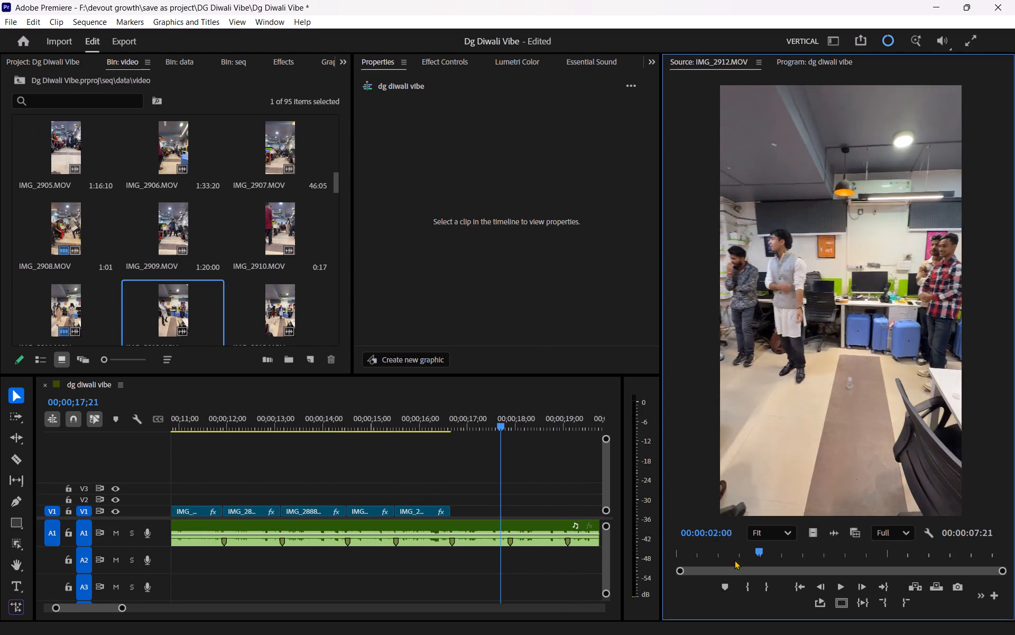
{"action": "left_click_drag", "start_coordinate": [734, 560], "coordinate": [949, 551]}
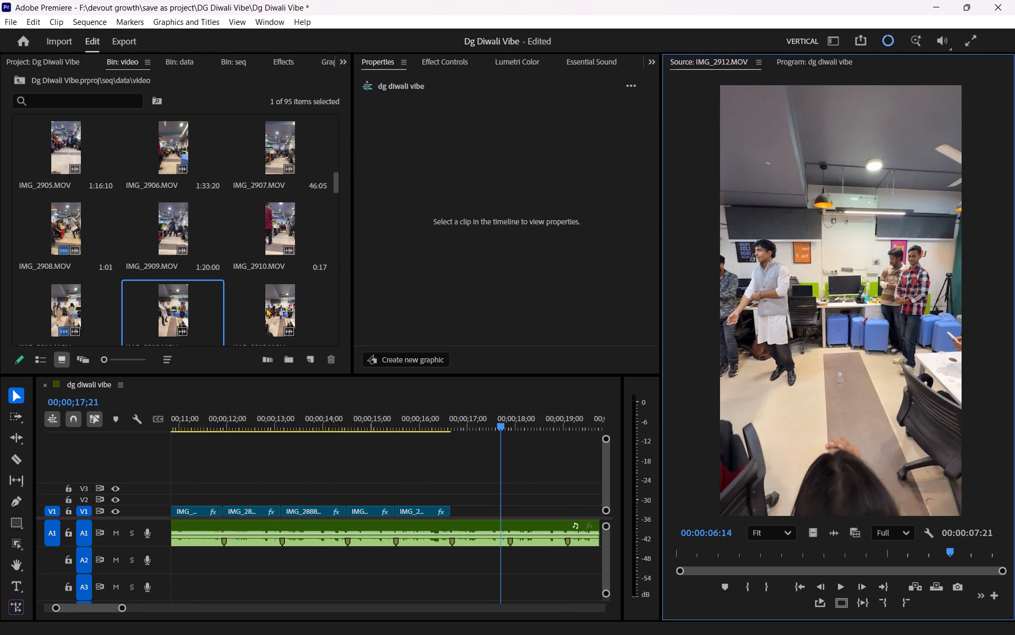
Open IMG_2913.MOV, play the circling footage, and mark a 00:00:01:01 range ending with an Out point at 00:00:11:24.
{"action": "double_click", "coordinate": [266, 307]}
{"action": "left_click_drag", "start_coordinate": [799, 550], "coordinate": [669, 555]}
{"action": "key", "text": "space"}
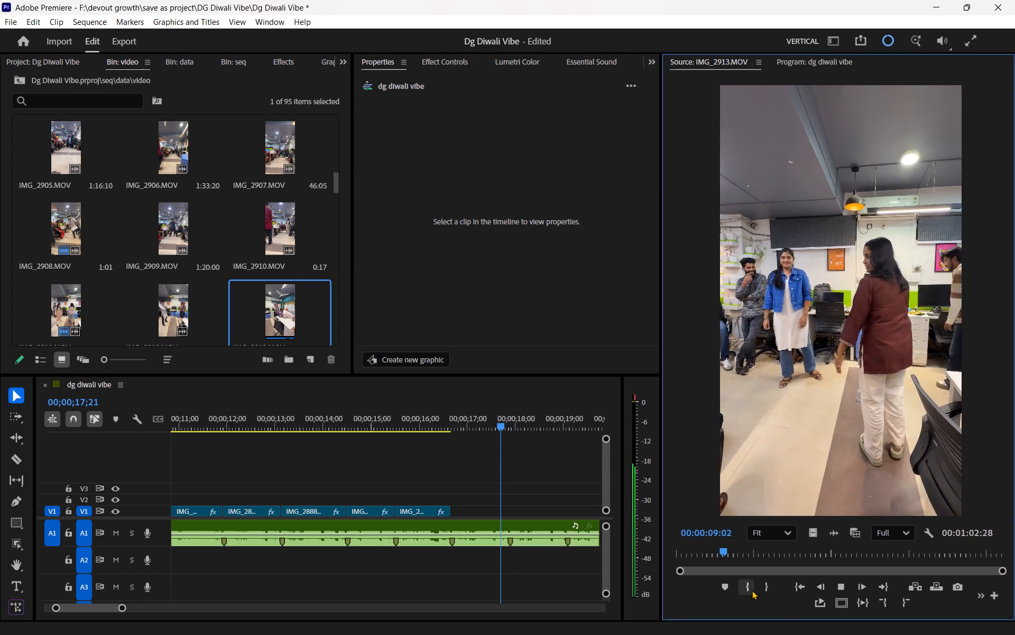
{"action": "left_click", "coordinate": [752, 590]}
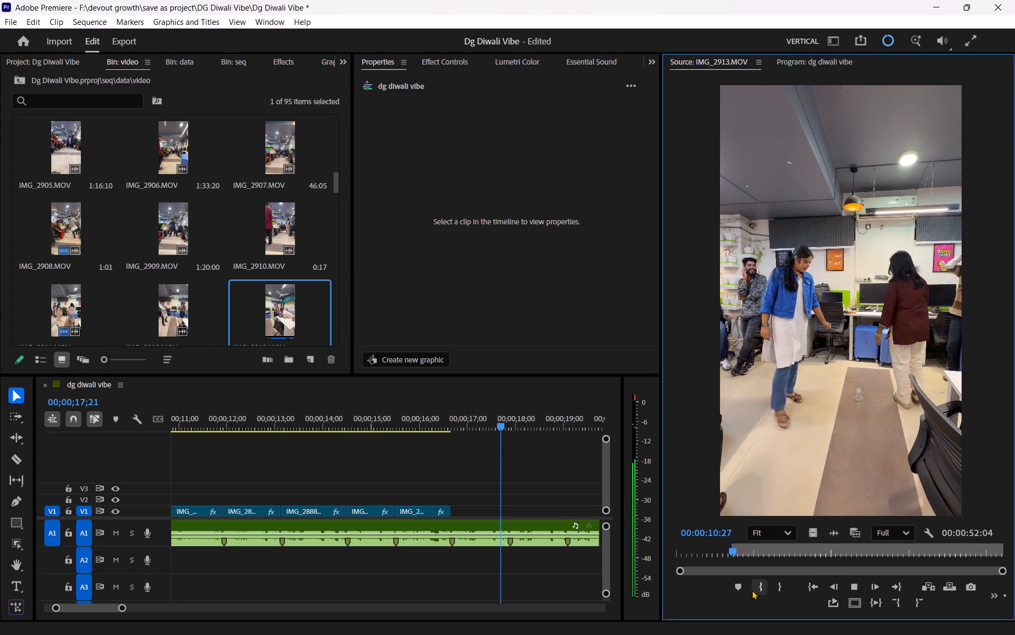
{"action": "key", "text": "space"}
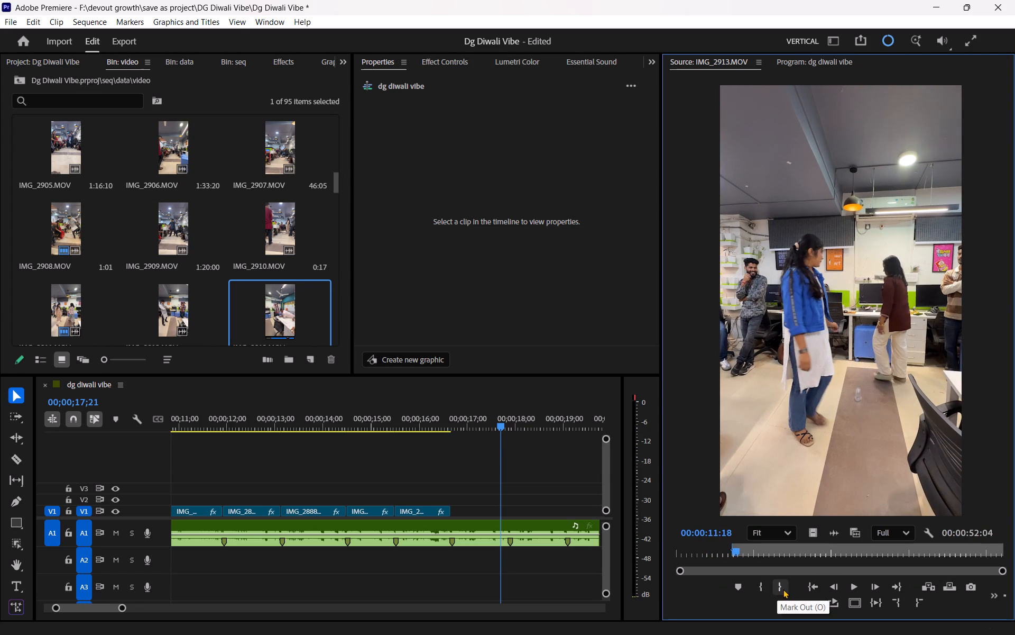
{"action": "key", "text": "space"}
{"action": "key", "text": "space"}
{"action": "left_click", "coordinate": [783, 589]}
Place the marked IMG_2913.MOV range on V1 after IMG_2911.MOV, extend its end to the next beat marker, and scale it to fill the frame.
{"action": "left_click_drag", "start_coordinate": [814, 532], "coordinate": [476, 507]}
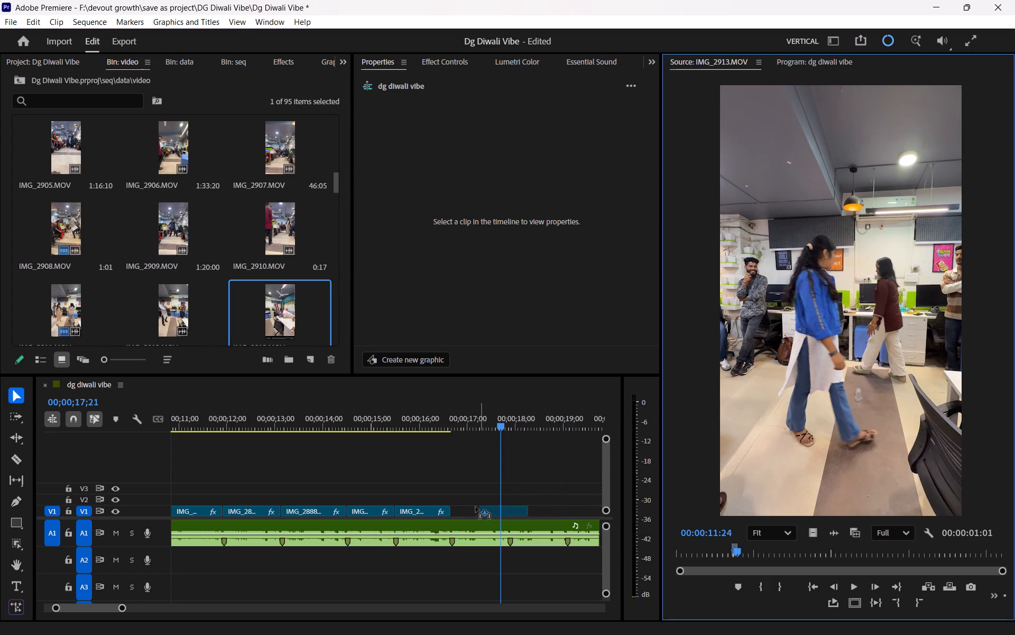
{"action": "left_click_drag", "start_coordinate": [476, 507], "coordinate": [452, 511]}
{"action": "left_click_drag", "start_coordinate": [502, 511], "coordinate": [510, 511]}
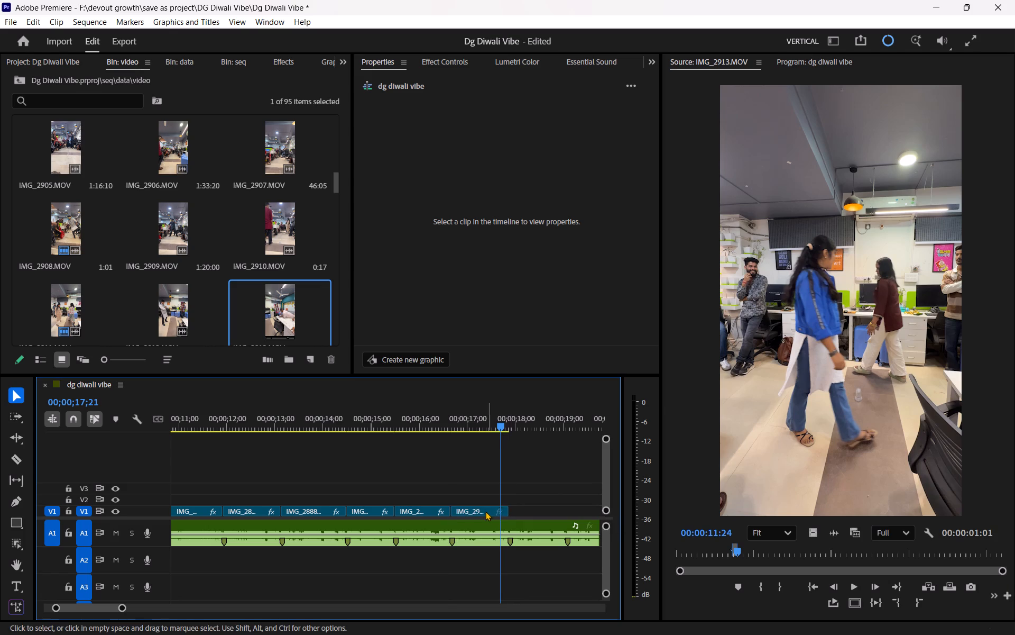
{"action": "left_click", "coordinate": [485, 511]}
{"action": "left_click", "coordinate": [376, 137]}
Replay the sequence from about 00;00;13;17 into the IMG_2913.MOV clip to judge how it follows IMG_2911.MOV.
{"action": "left_click_drag", "start_coordinate": [436, 422], "coordinate": [412, 425]}
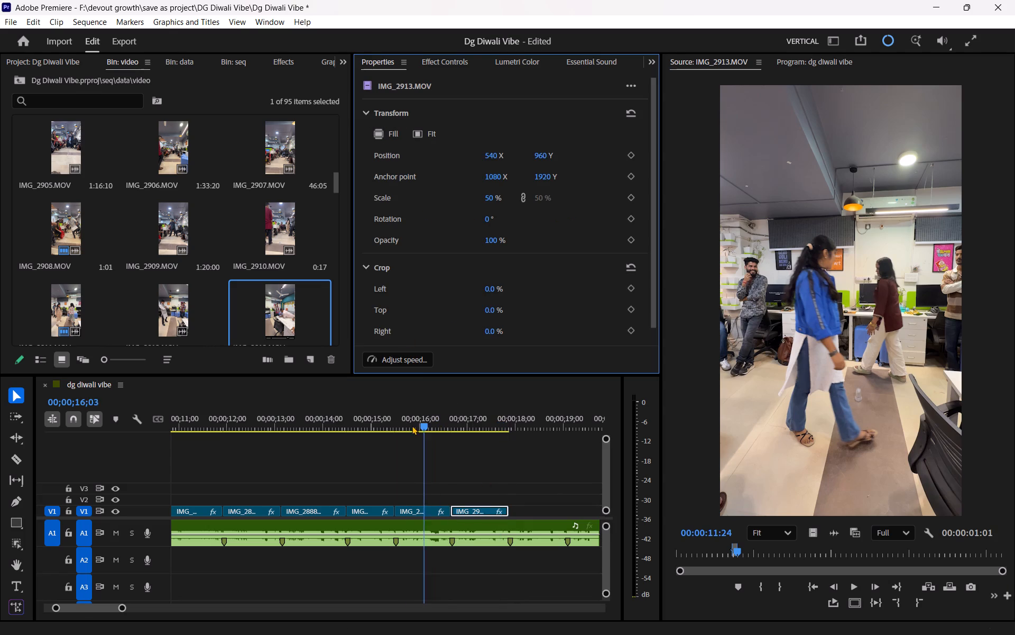
{"action": "left_click_drag", "start_coordinate": [412, 425], "coordinate": [401, 427]}
{"action": "key", "text": "space"}
{"action": "left_click", "coordinate": [485, 455]}
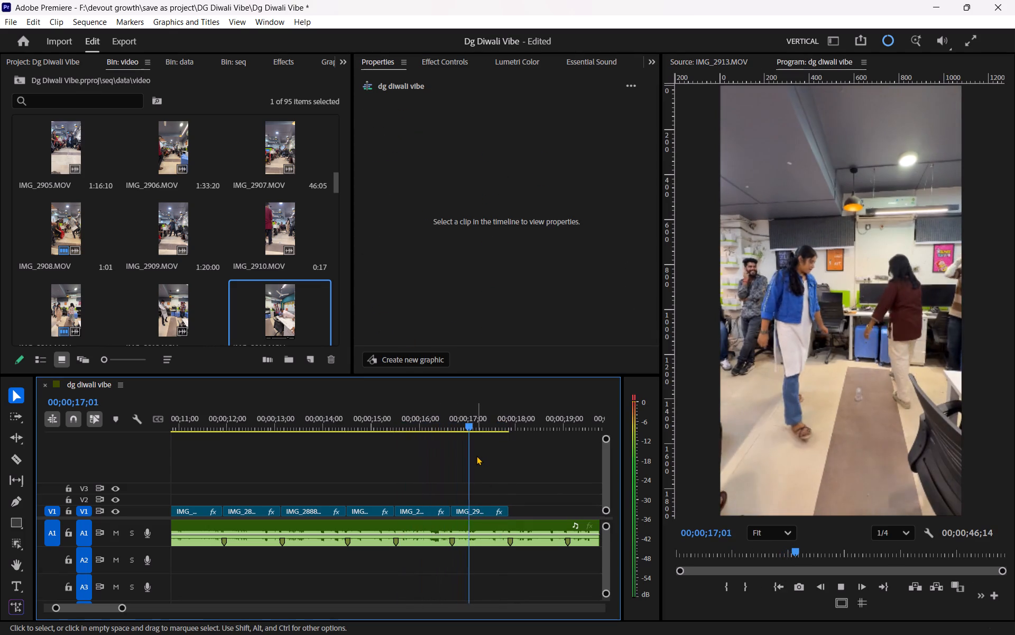
{"action": "key", "text": "space"}
{"action": "left_click_drag", "start_coordinate": [422, 414], "coordinate": [303, 447]}
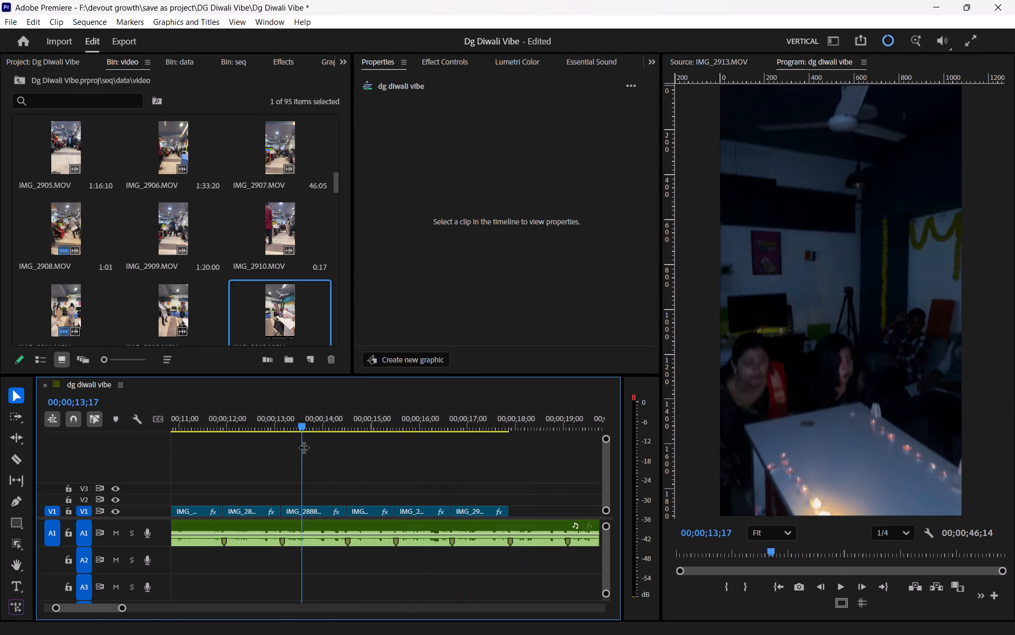
{"action": "key", "text": "space"}
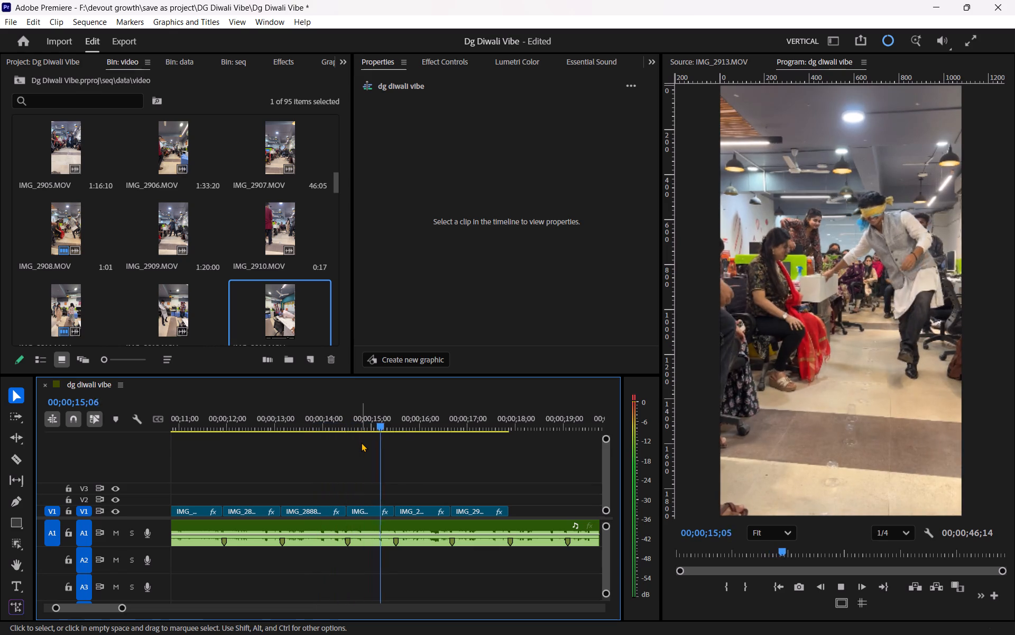
{"action": "key", "text": "space"}
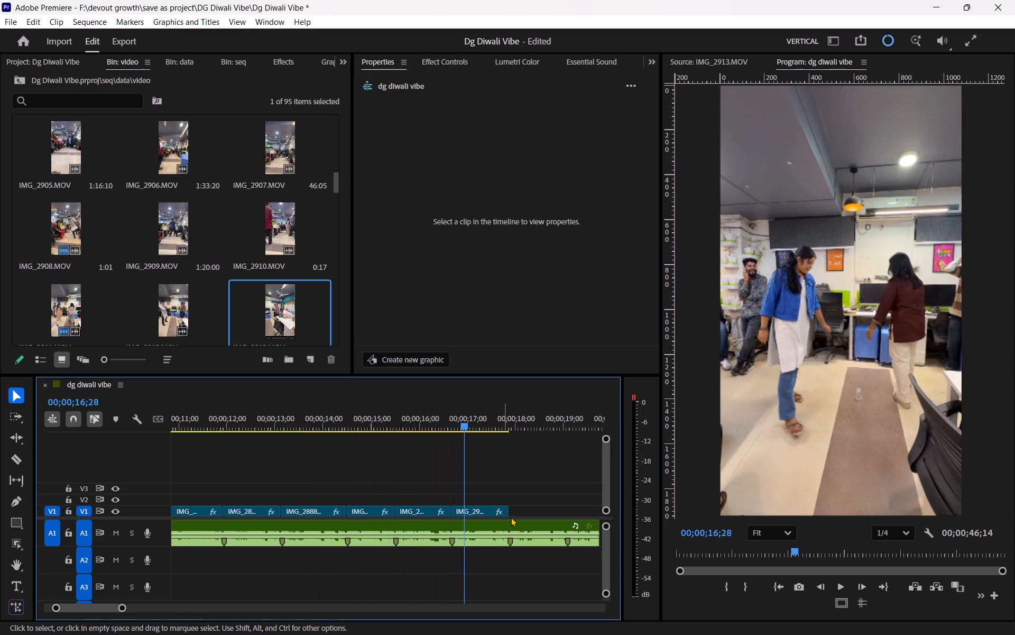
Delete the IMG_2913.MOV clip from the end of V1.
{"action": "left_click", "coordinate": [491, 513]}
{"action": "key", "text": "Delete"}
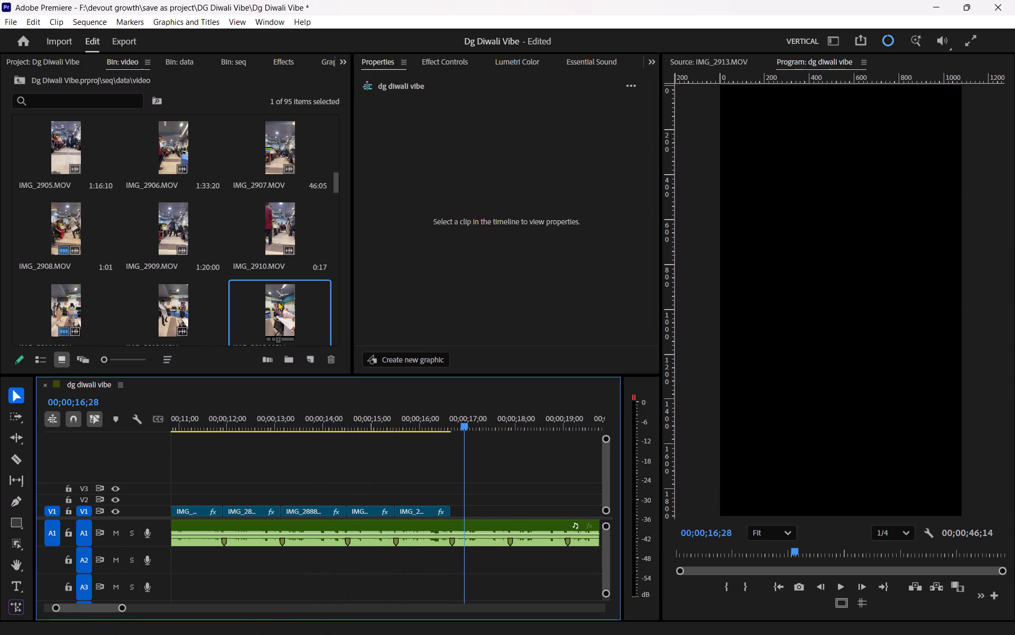
Find the moment in IMG_2913.MOV where the players lunge for the cup and mark In at 00:00:30:00 and Out at 00:00:31:01.
{"action": "double_click", "coordinate": [278, 301]}
{"action": "left_click_drag", "start_coordinate": [746, 550], "coordinate": [810, 549]}
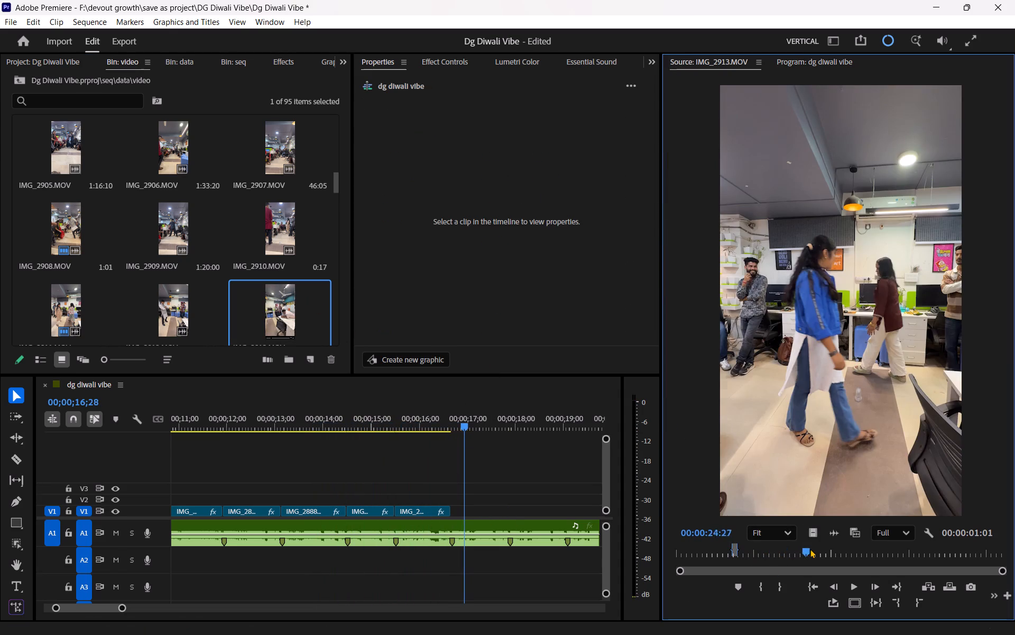
{"action": "left_click_drag", "start_coordinate": [810, 549], "coordinate": [835, 549]}
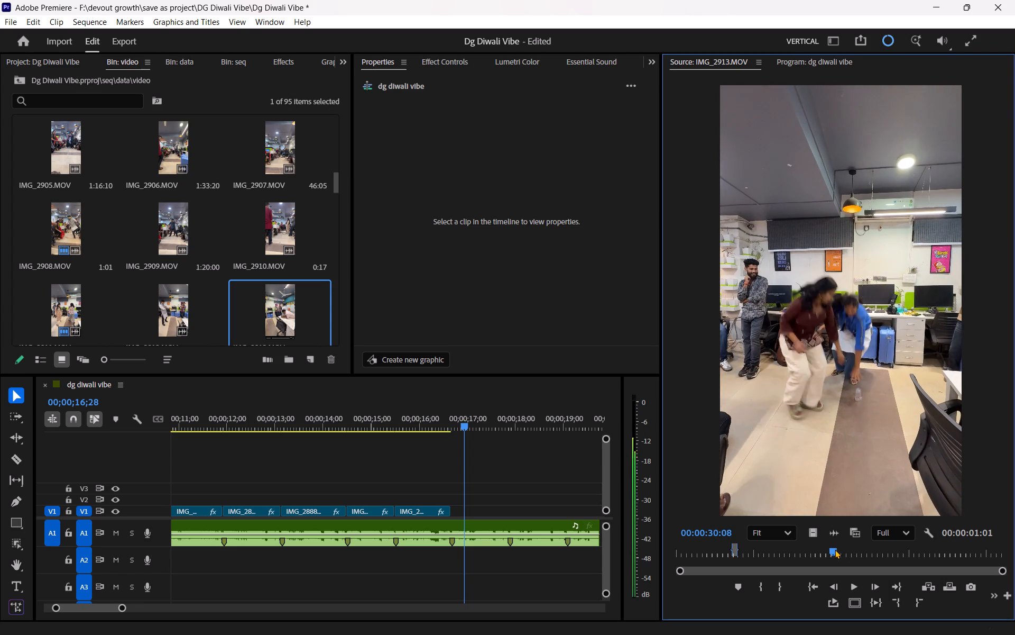
{"action": "left_click_drag", "start_coordinate": [835, 549], "coordinate": [833, 549]}
{"action": "left_click", "coordinate": [763, 584]}
{"action": "key", "text": "space"}
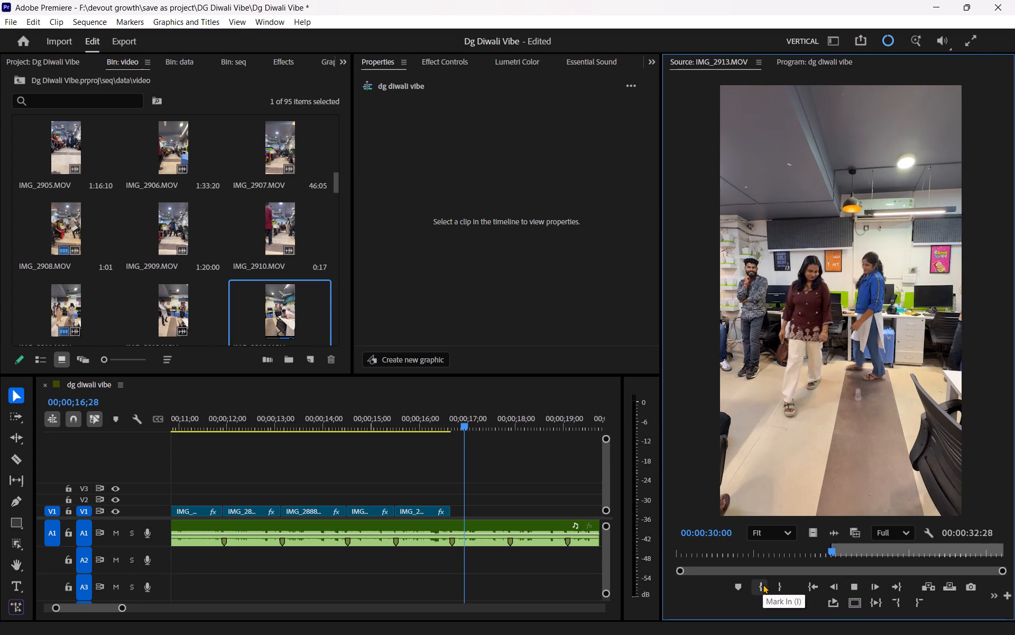
{"action": "key", "text": "space"}
{"action": "key", "text": "space"}
{"action": "key", "text": "space"}
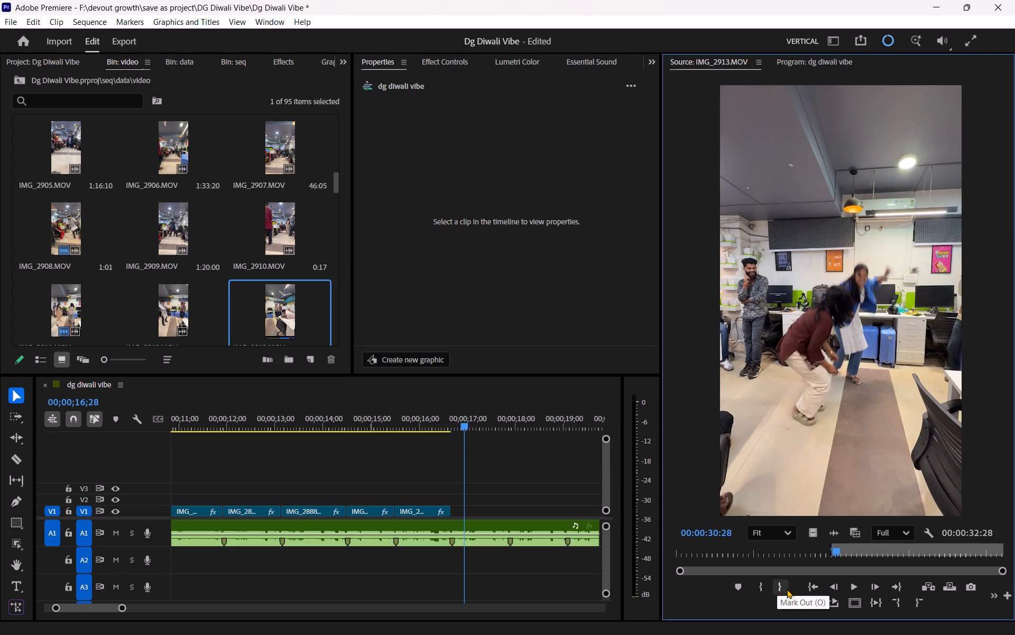
{"action": "key", "text": "space"}
{"action": "key", "text": "space"}
{"action": "left_click", "coordinate": [782, 588]}
Place the newly marked IMG_2913.MOV range on V1 after IMG_2911.MOV, extend its end to the next beat marker, and scale it to fill the frame.
{"action": "left_click_drag", "start_coordinate": [815, 534], "coordinate": [458, 513]}
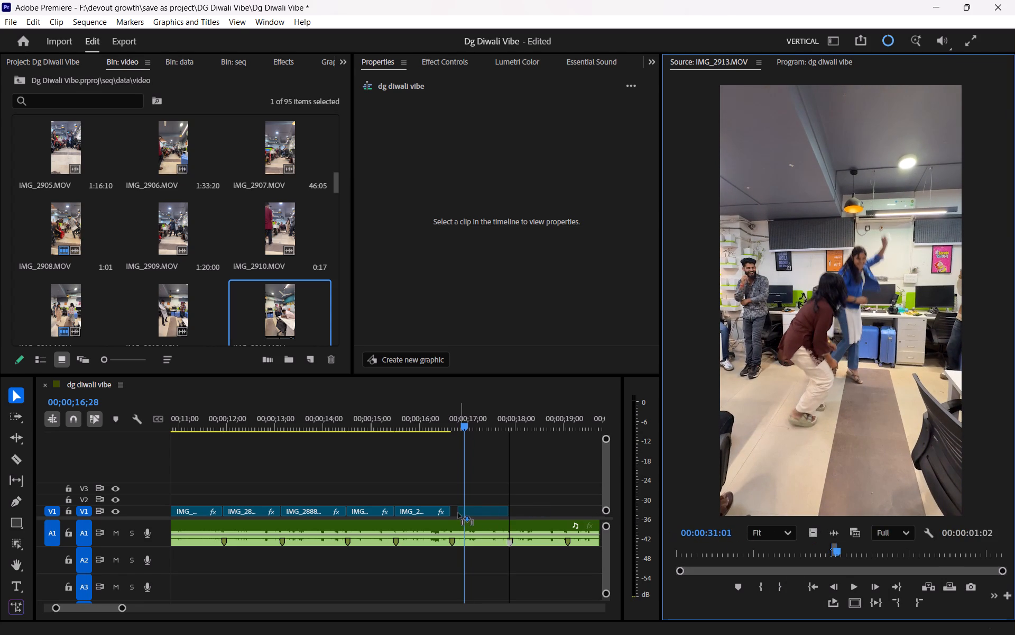
{"action": "left_click_drag", "start_coordinate": [458, 513], "coordinate": [453, 513]}
{"action": "left_click", "coordinate": [465, 513]}
{"action": "left_click_drag", "start_coordinate": [505, 510], "coordinate": [514, 510]}
{"action": "left_click", "coordinate": [389, 140]}
Replay the sequence from just before 00;00;15;00 to check the cuts around the IMG_2911.MOV and IMG_2913.MOV clips.
{"action": "left_click_drag", "start_coordinate": [425, 423], "coordinate": [423, 425]}
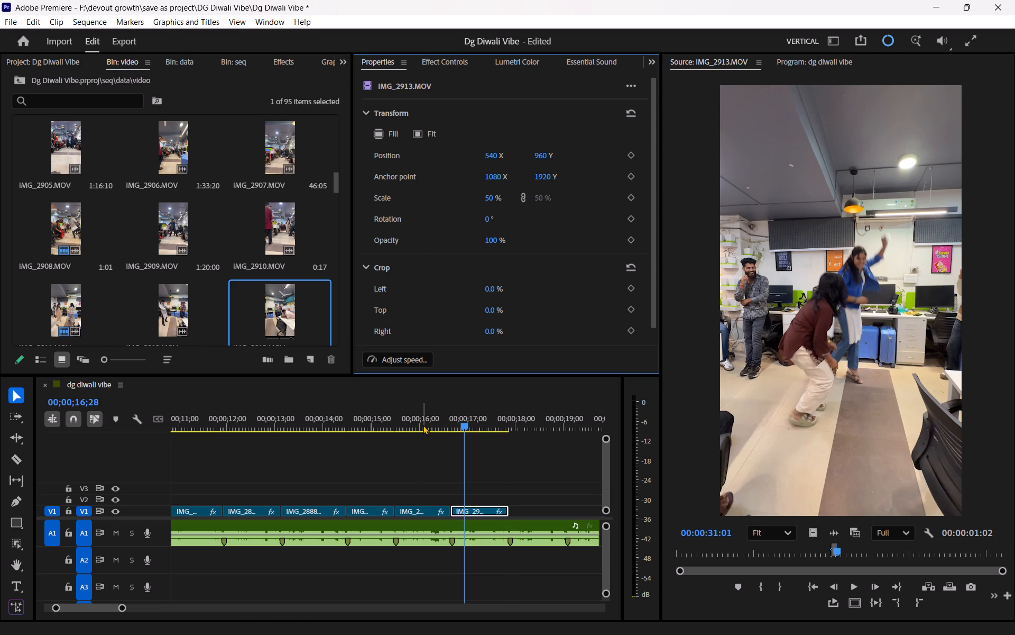
{"action": "left_click_drag", "start_coordinate": [423, 425], "coordinate": [359, 433]}
{"action": "key", "text": "space"}
{"action": "left_click", "coordinate": [431, 455]}
{"action": "key", "text": "space"}
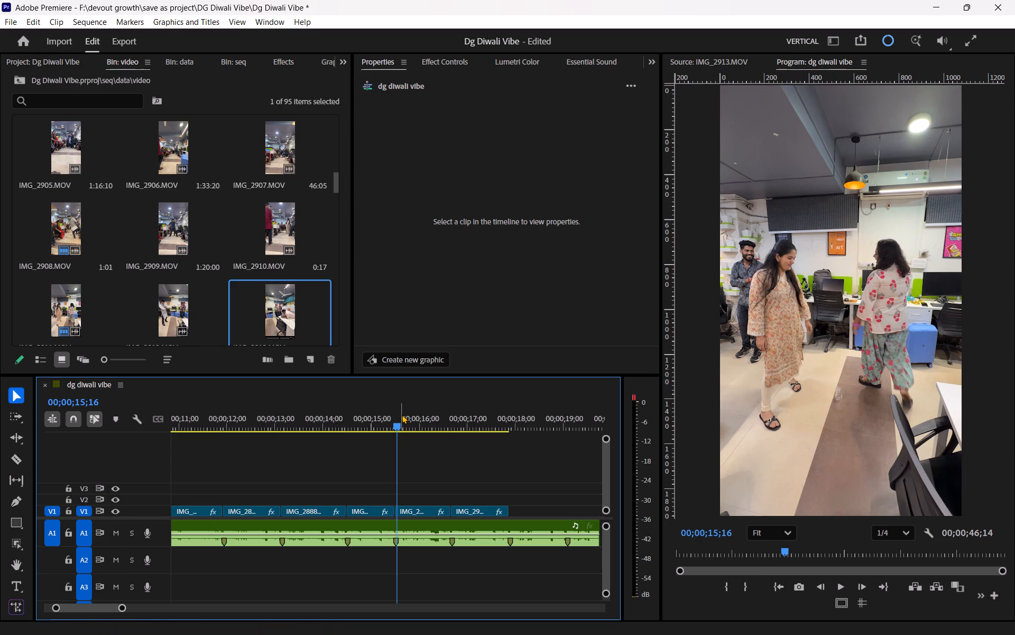
Save the project.
{"action": "key", "text": "ctrl+s"}
Replay the sequence from 00;00;15;13 through the end of the IMG_2913.MOV clip to check the latest cuts.
{"action": "left_click_drag", "start_coordinate": [408, 417], "coordinate": [393, 418]}
{"action": "key", "text": "space"}
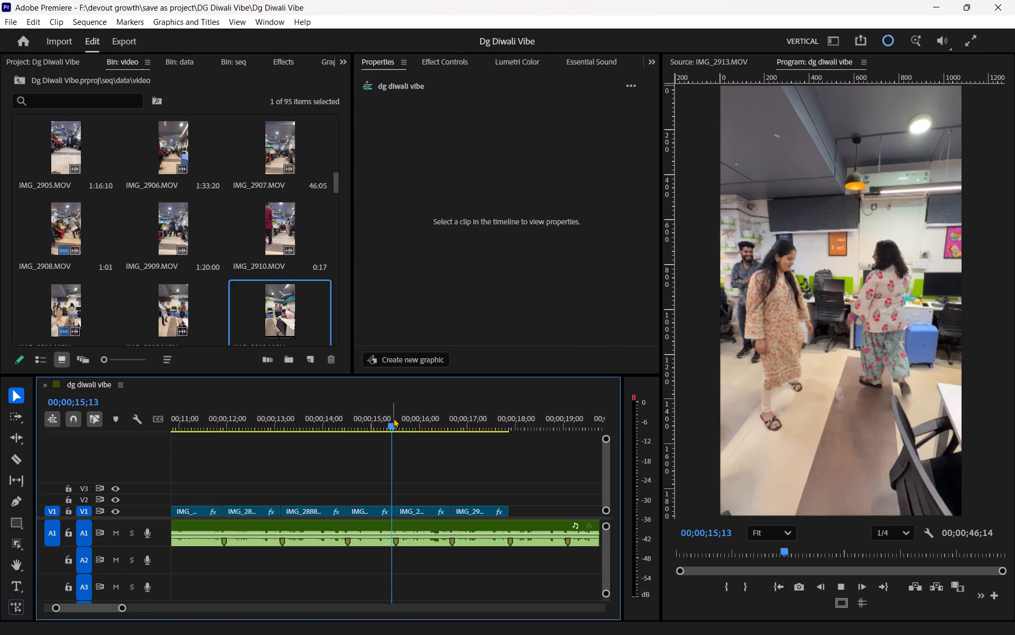
{"action": "scroll", "coordinate": [394, 465], "scroll_direction": "down", "scroll_amount": 2}
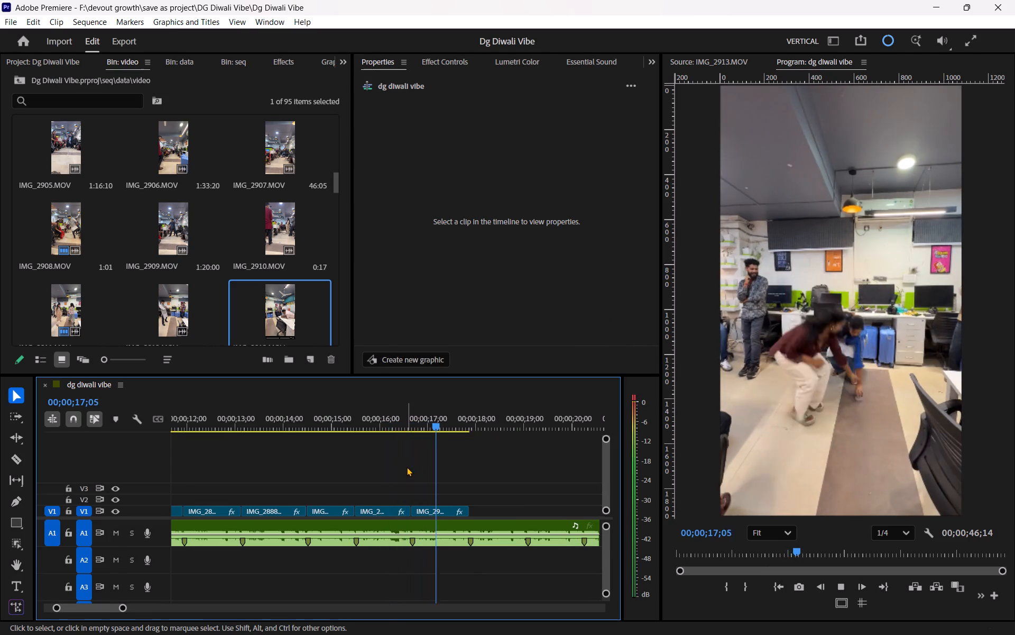
{"action": "key", "text": "space"}
Open IMG_2916.MOV from the video bin and mark In at 00:00:00:16 and Out at 00:00:01:09 around the watching group.
{"action": "scroll", "coordinate": [146, 258], "scroll_direction": "down", "scroll_amount": 2}
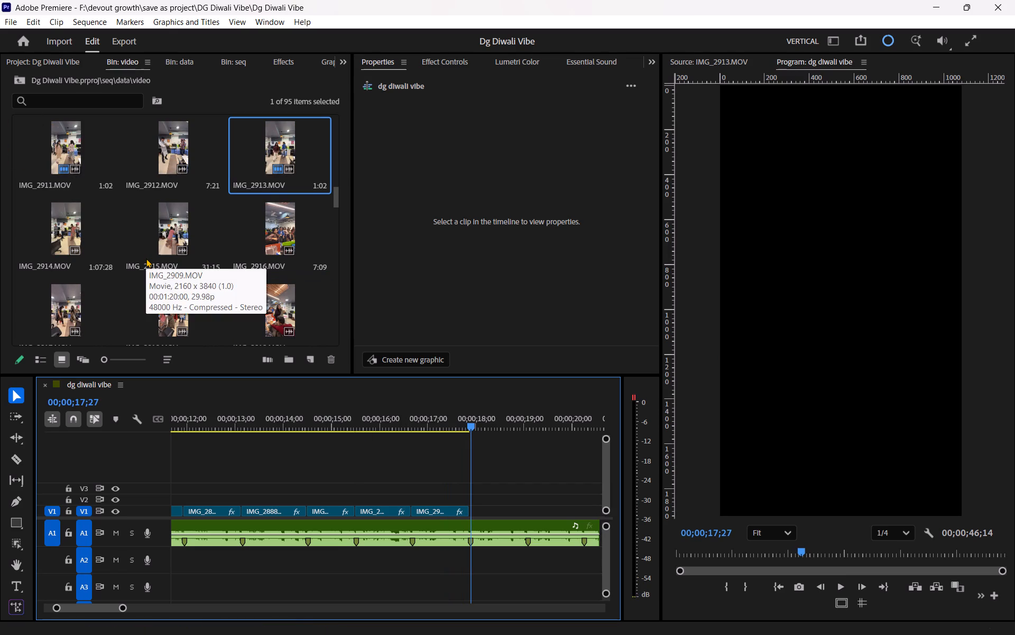
{"action": "double_click", "coordinate": [285, 221]}
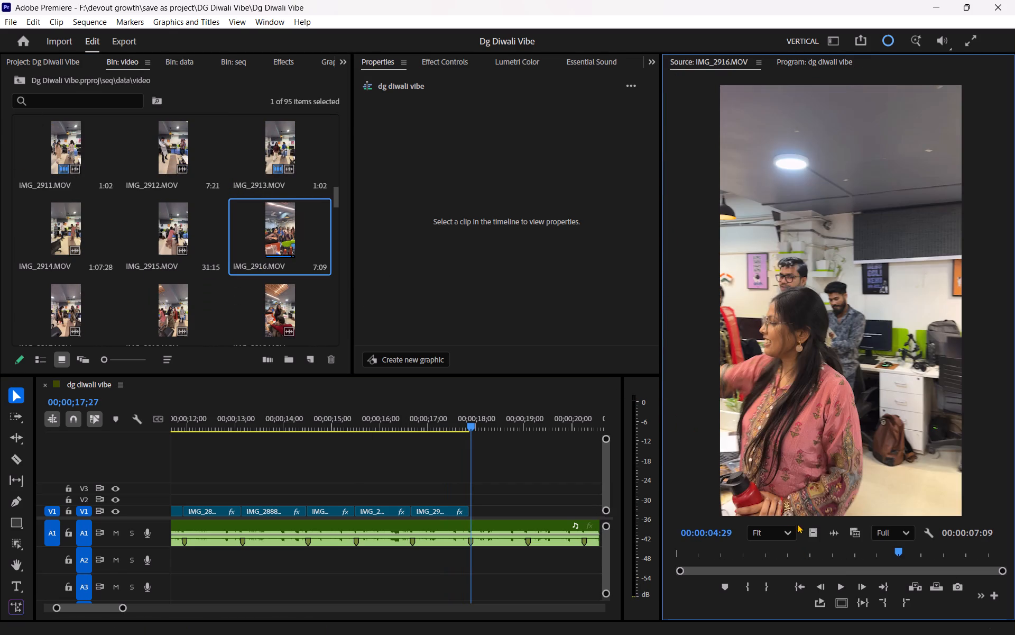
{"action": "left_click_drag", "start_coordinate": [778, 559], "coordinate": [700, 565]}
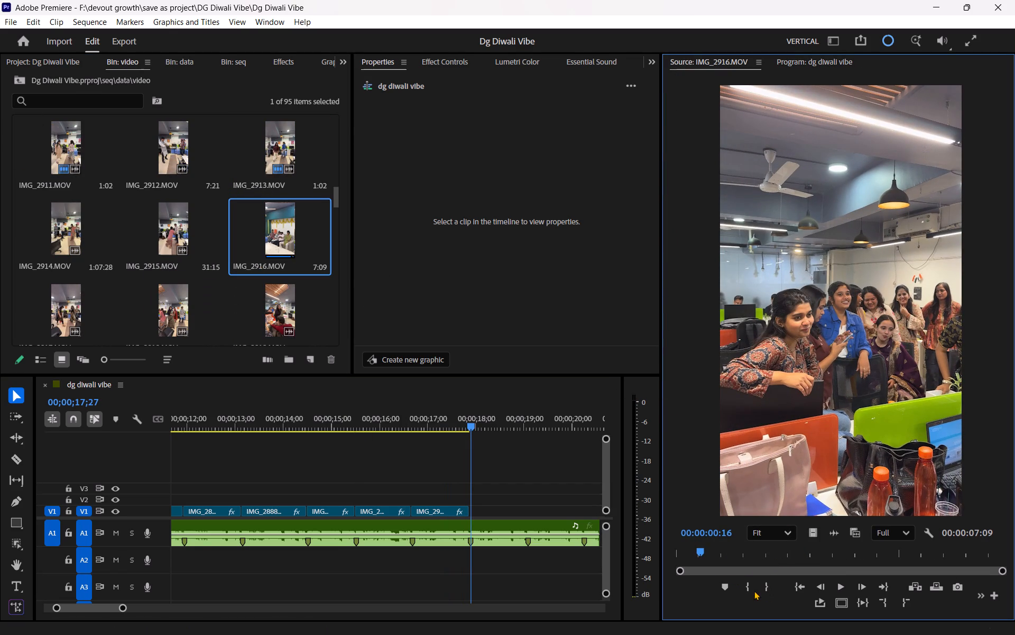
{"action": "left_click", "coordinate": [749, 591]}
{"action": "key", "text": "space"}
{"action": "key", "text": "space"}
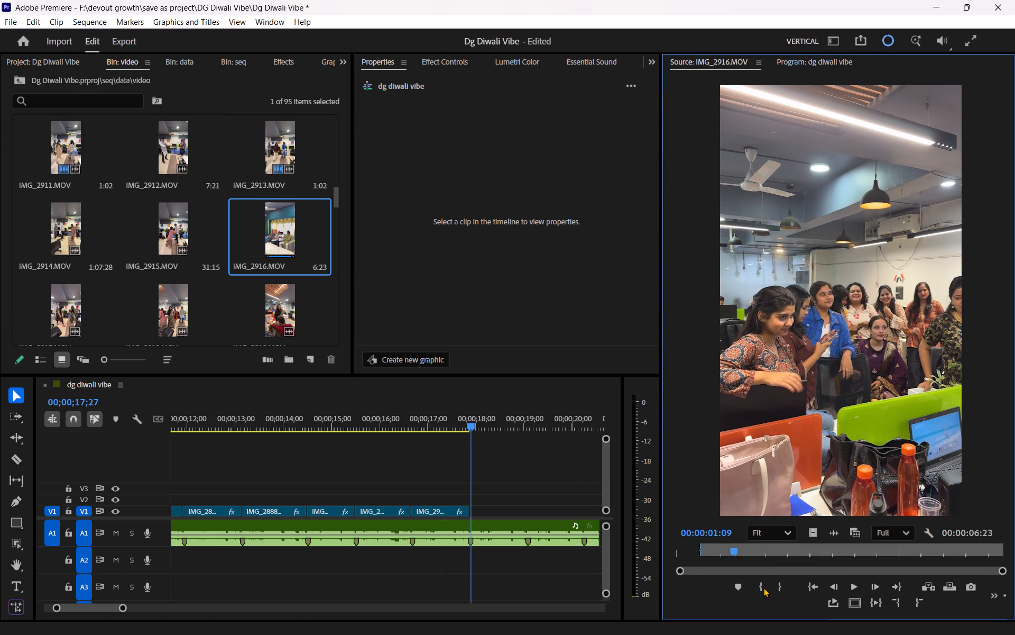
{"action": "left_click", "coordinate": [779, 586]}
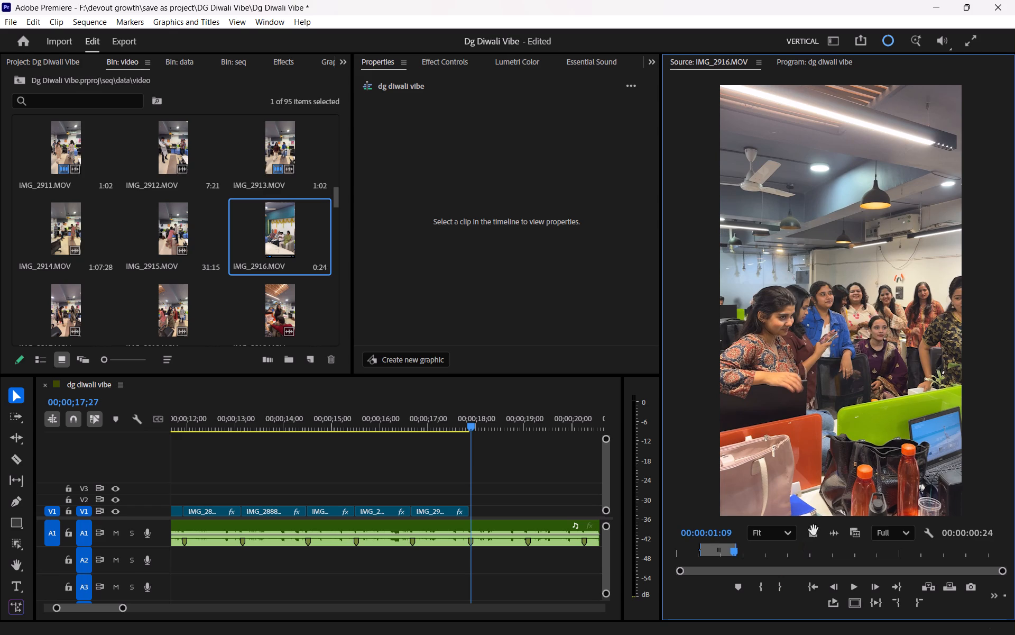
Place the marked IMG_2916.MOV range on V1 after IMG_2913.MOV, extend its end to the next beat marker, and scale it to fill the frame.
{"action": "left_click_drag", "start_coordinate": [813, 530], "coordinate": [465, 520]}
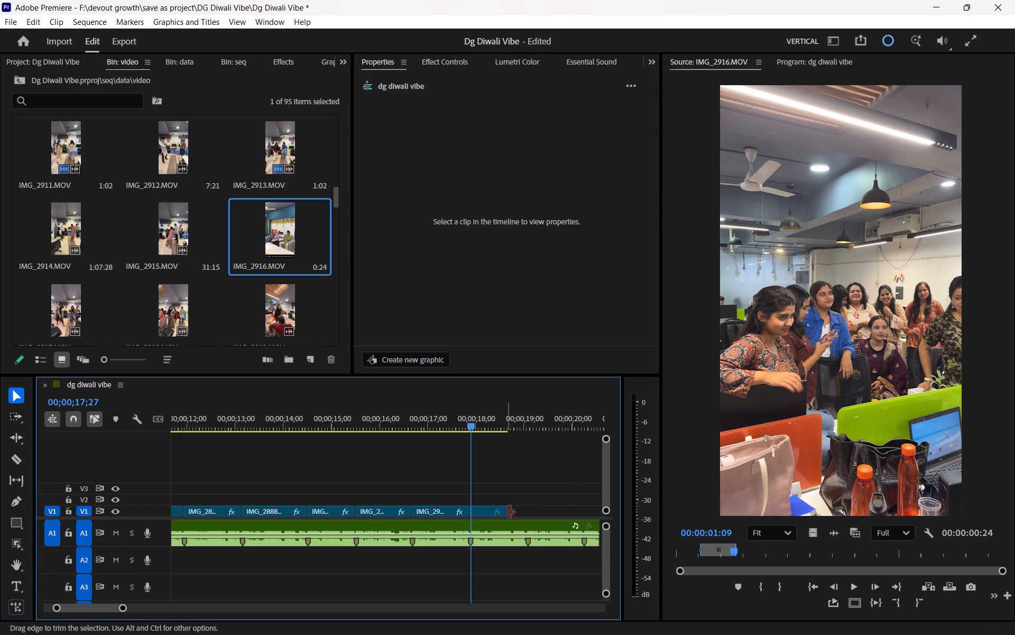
{"action": "left_click_drag", "start_coordinate": [515, 510], "coordinate": [532, 510]}
{"action": "key", "text": "equal"}
{"action": "key", "text": "equal"}
{"action": "key", "text": "minus"}
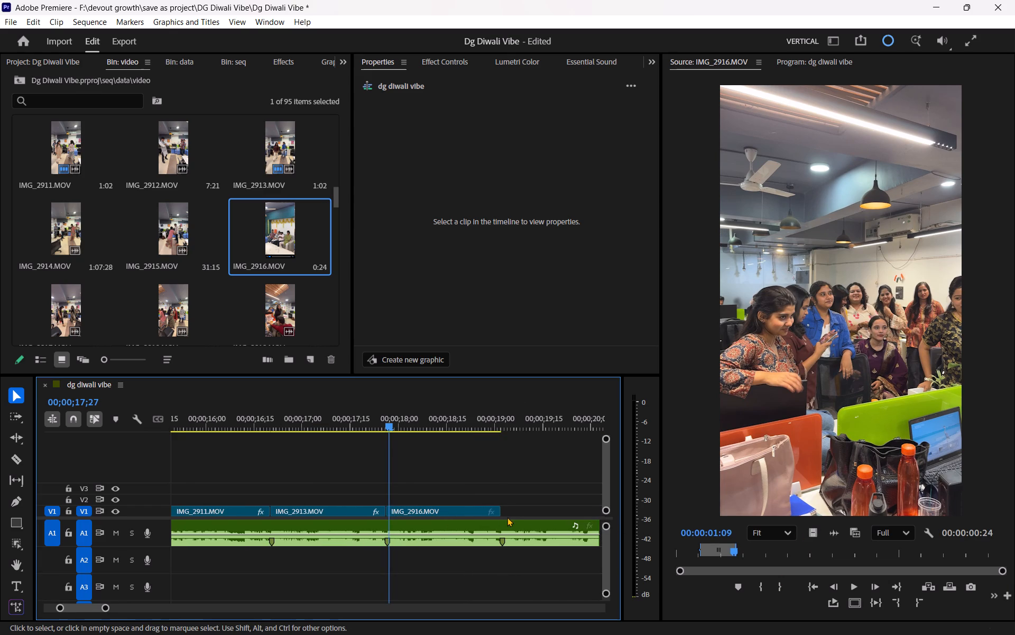
{"action": "left_click_drag", "start_coordinate": [504, 513], "coordinate": [510, 513]}
{"action": "left_click_drag", "start_coordinate": [514, 511], "coordinate": [506, 511]}
{"action": "key", "text": "minus"}
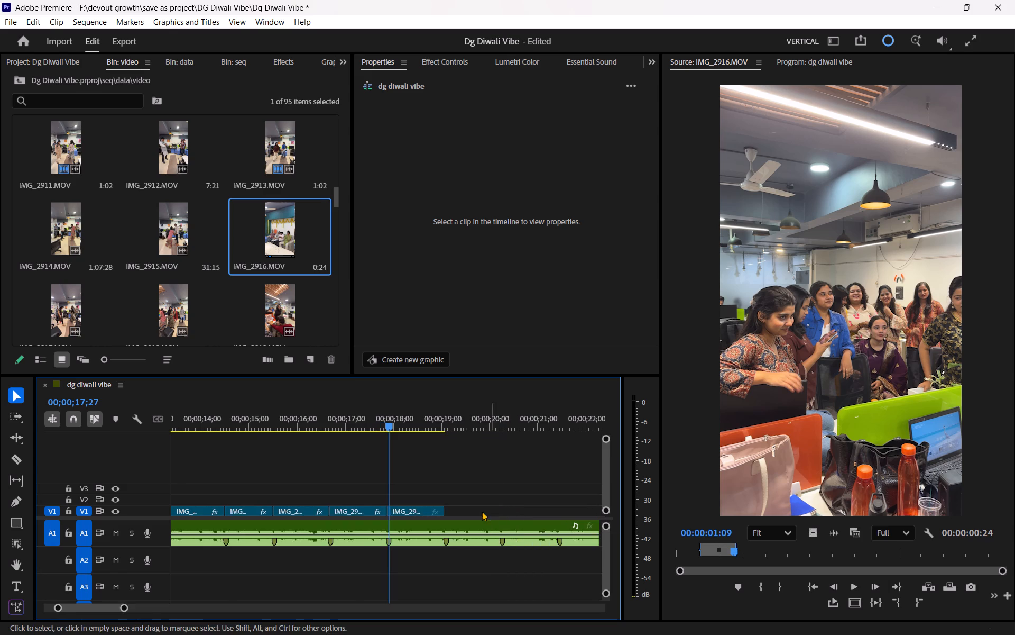
{"action": "key", "text": "minus"}
{"action": "left_click", "coordinate": [399, 512]}
{"action": "left_click", "coordinate": [383, 137]}
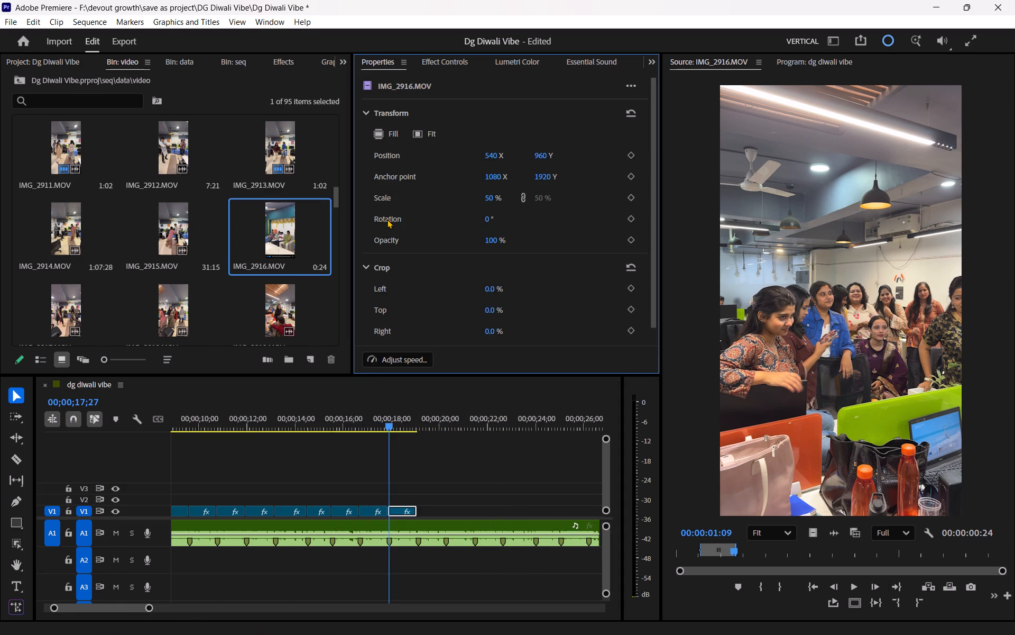
Replay the sequence from around 00;00;11;00 through the IMG_2916.MOV clip to check the cuts against the beat.
{"action": "left_click_drag", "start_coordinate": [342, 430], "coordinate": [231, 445]}
{"action": "key", "text": "space"}
{"action": "left_click", "coordinate": [390, 459]}
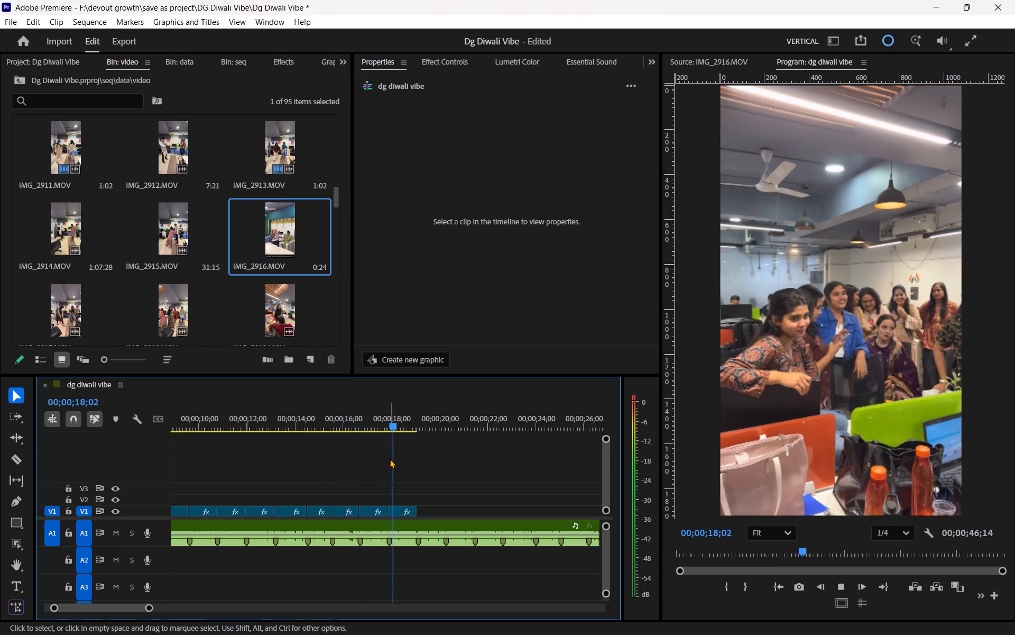
{"action": "key", "text": "space"}
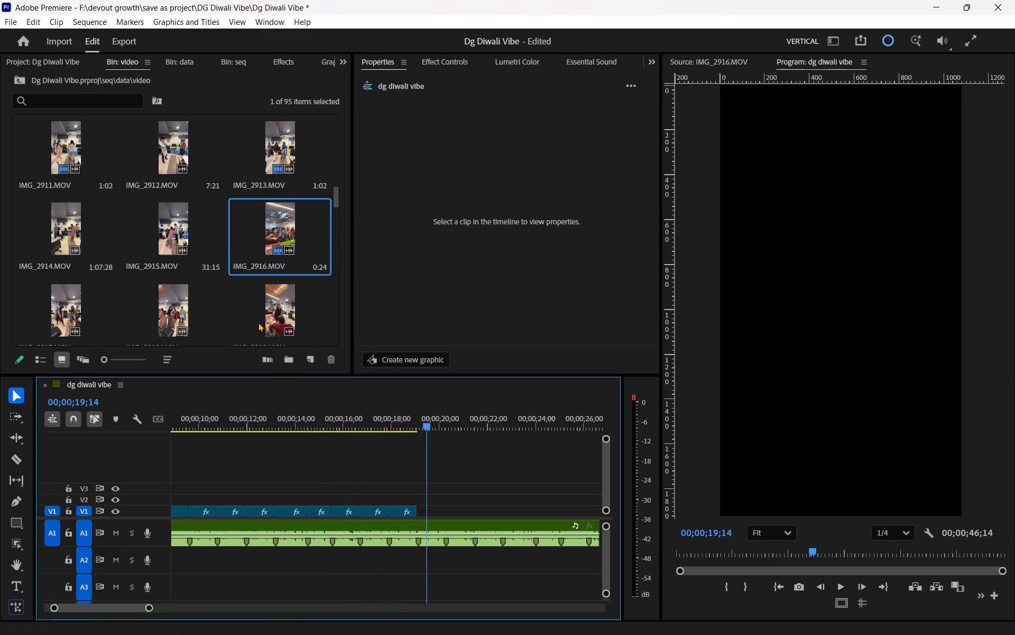
Find the men circling the cup in IMG_2919.MOV and mark In at 00:00:24:05 and Out at 00:00:25:13.
{"action": "double_click", "coordinate": [255, 313]}
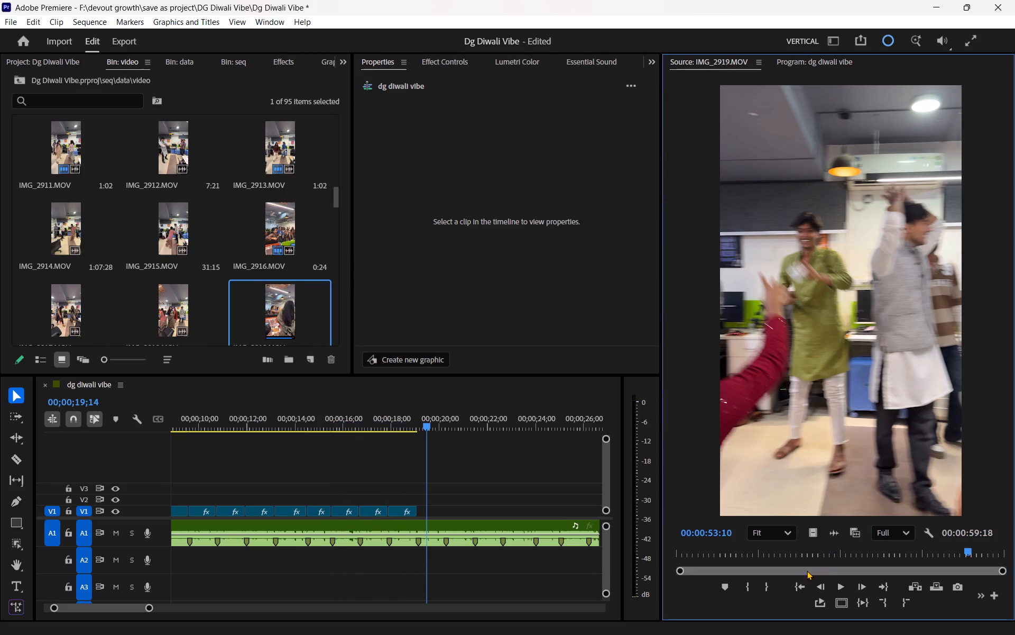
{"action": "left_click_drag", "start_coordinate": [754, 554], "coordinate": [806, 555]}
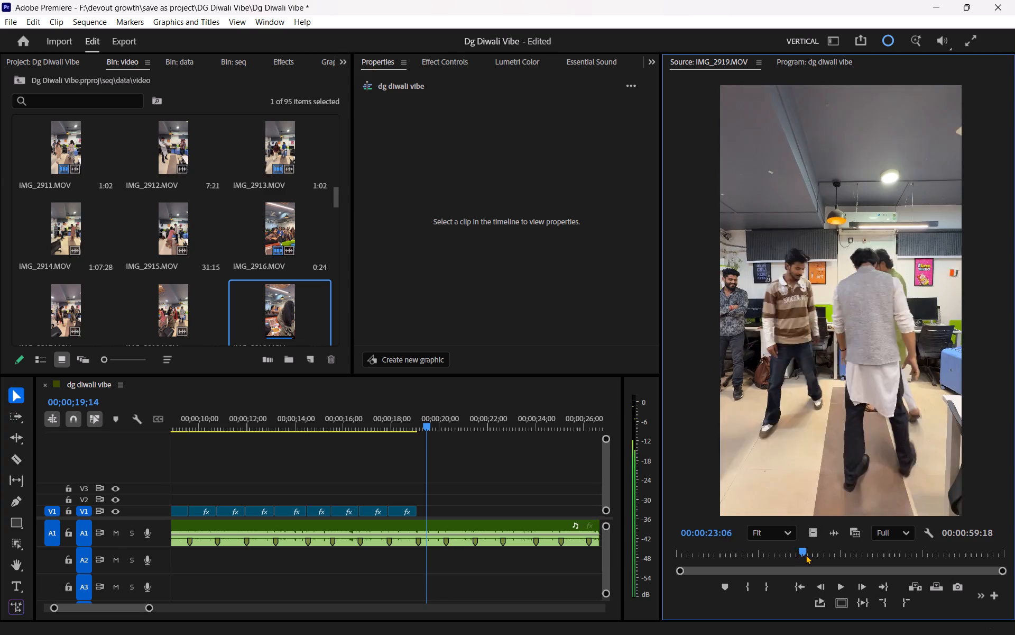
{"action": "left_click_drag", "start_coordinate": [806, 555], "coordinate": [809, 555]}
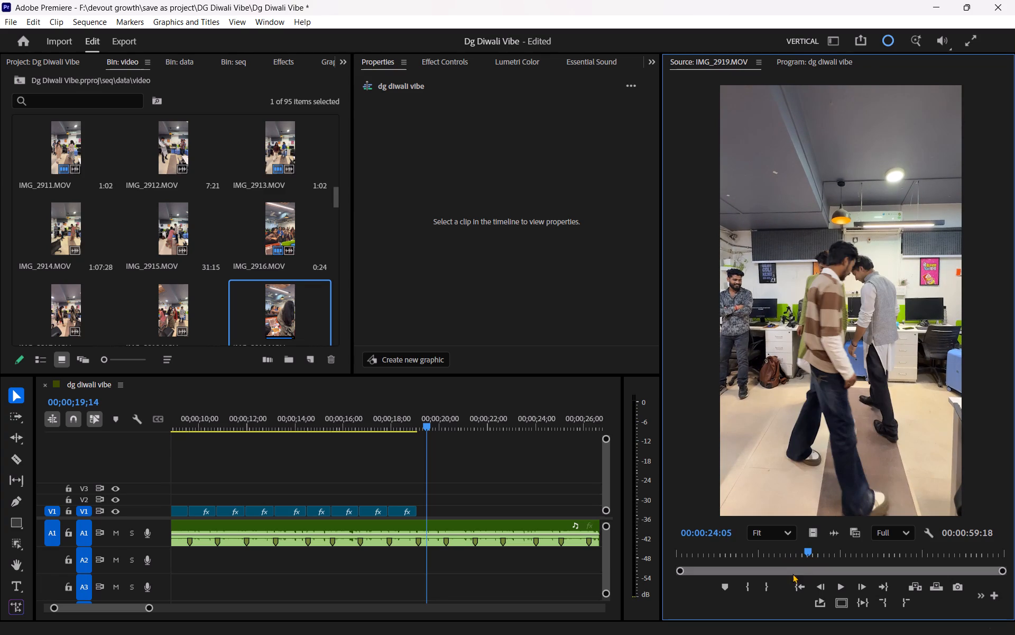
{"action": "left_click", "coordinate": [749, 588]}
{"action": "key", "text": "space"}
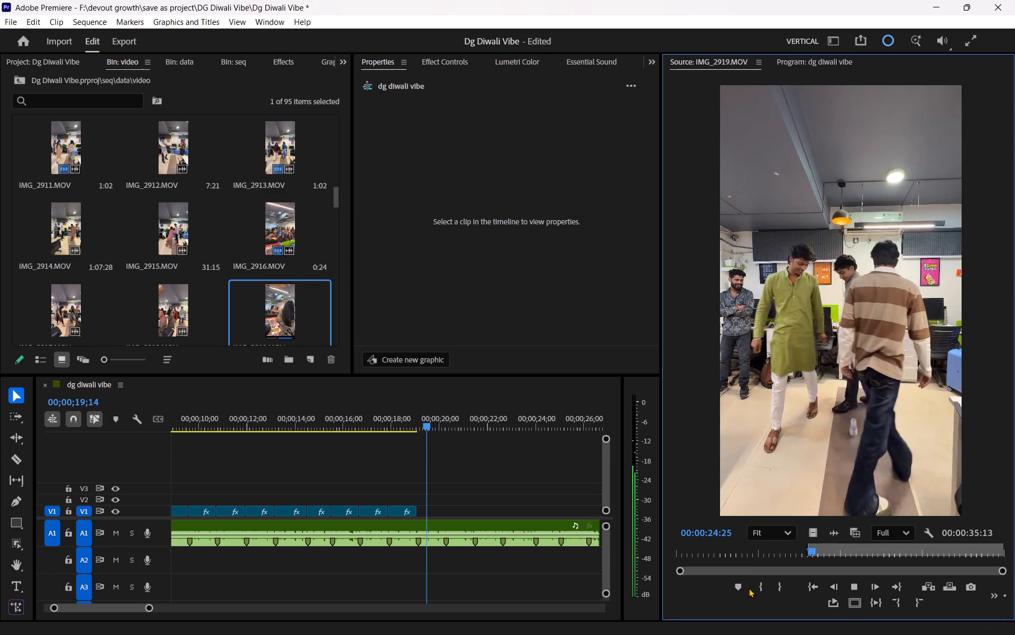
{"action": "key", "text": "space"}
{"action": "key", "text": "space"}
{"action": "key", "text": "space"}
{"action": "left_click", "coordinate": [778, 584]}
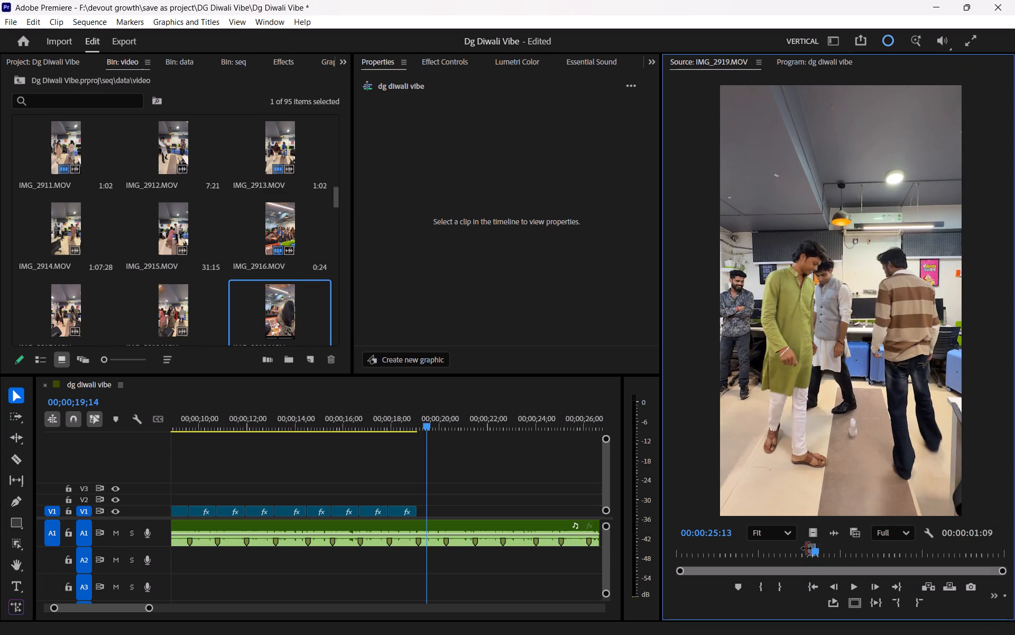
Place the marked IMG_2919.MOV range on V1 after IMG_2916.MOV, trim its end back to the beat marker, and scale it to fill the frame.
{"action": "left_click_drag", "start_coordinate": [813, 536], "coordinate": [418, 518]}
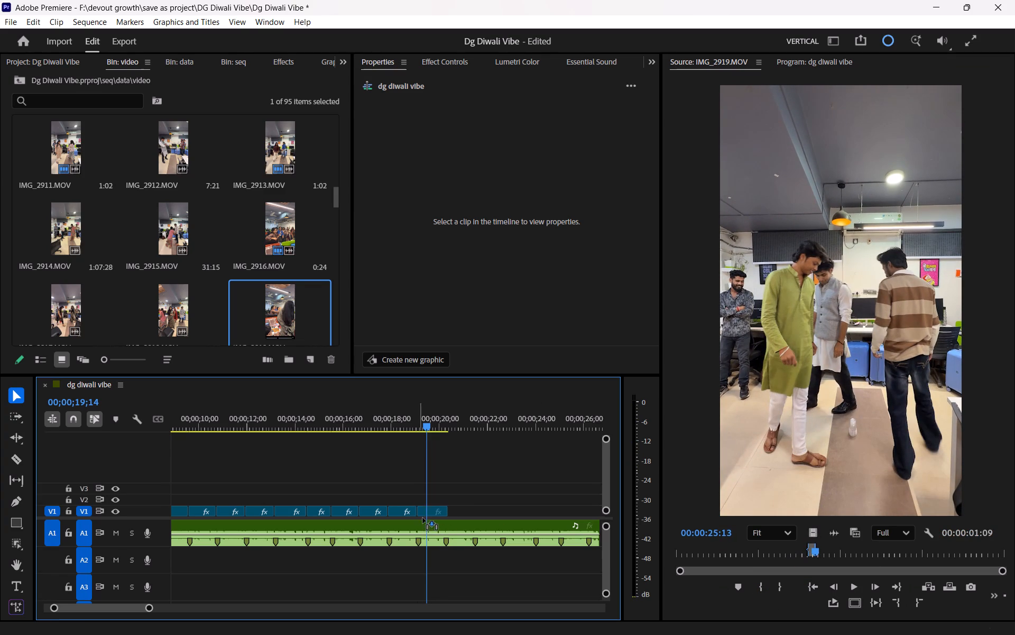
{"action": "key", "text": "equal"}
{"action": "key", "text": "equal"}
{"action": "left_click", "coordinate": [424, 510]}
{"action": "left_click_drag", "start_coordinate": [479, 512], "coordinate": [476, 512]}
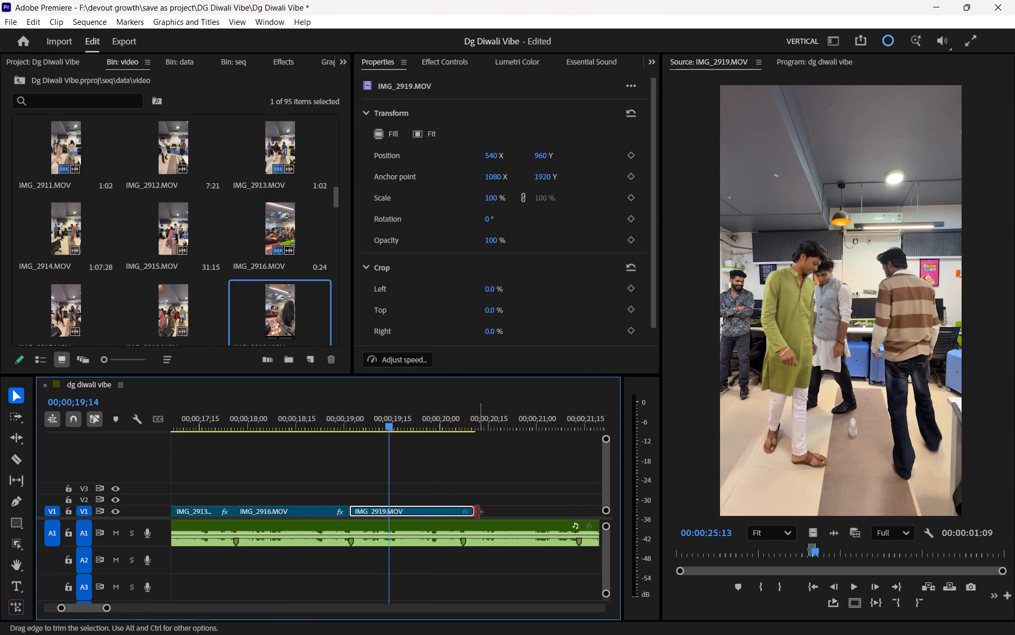
{"action": "left_click_drag", "start_coordinate": [476, 512], "coordinate": [469, 514]}
{"action": "left_click", "coordinate": [376, 134]}
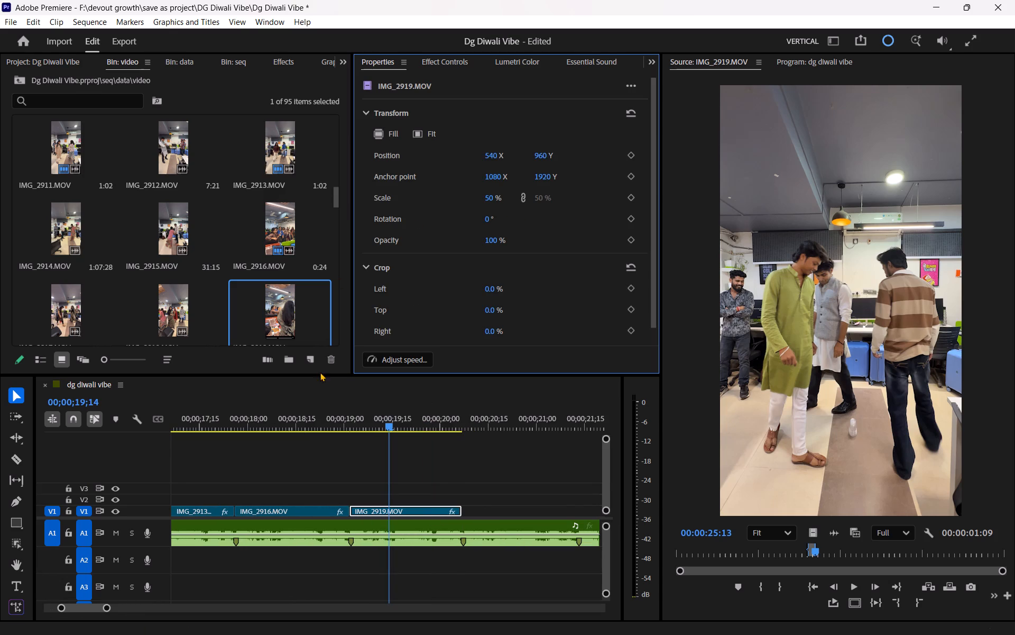
Replay the sequence from within the IMG_2916.MOV clip to check the cut into IMG_2919.MOV.
{"action": "left_click_drag", "start_coordinate": [323, 412], "coordinate": [275, 419]}
{"action": "key", "text": "space"}
{"action": "left_click", "coordinate": [380, 482]}
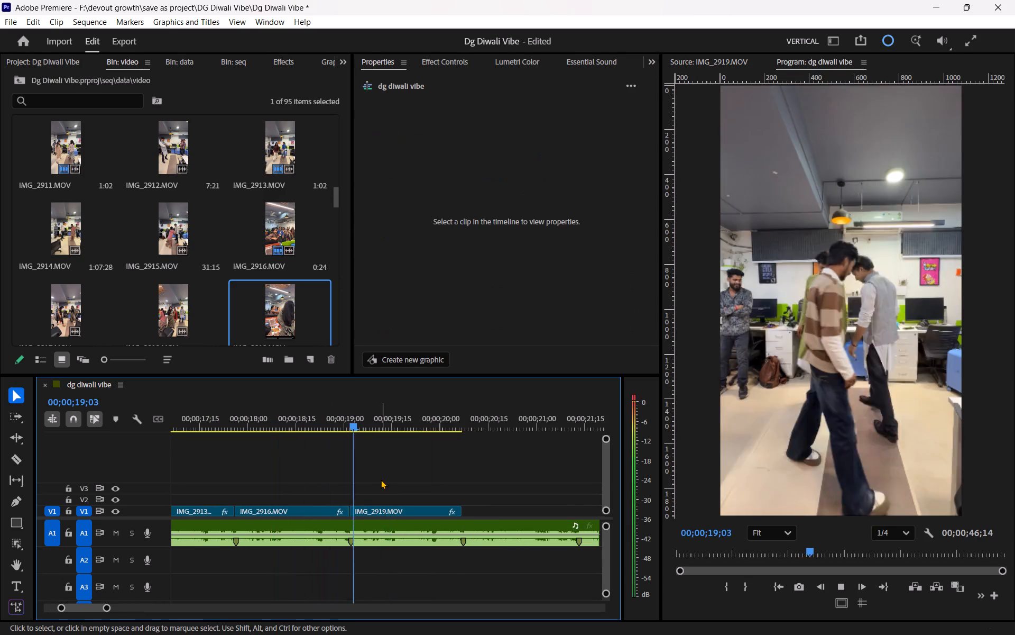
{"action": "key", "text": "space"}
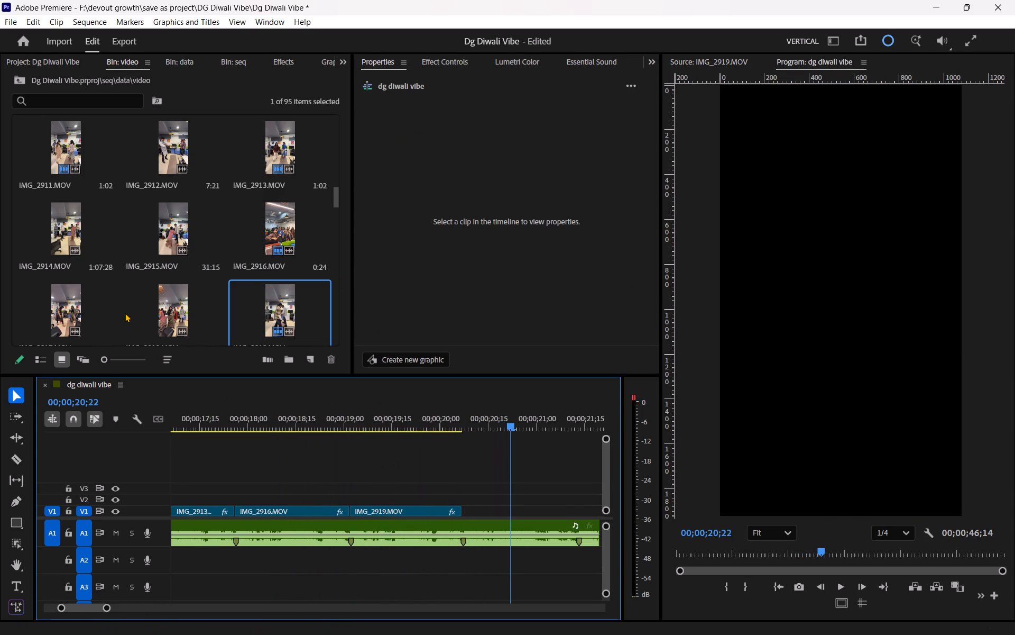
Open IMG_2918.MOV and re-mark its range around the woman in the patterned sari, with In at 00:00:03:00 and Out at 00:00:03:23.
{"action": "double_click", "coordinate": [182, 293]}
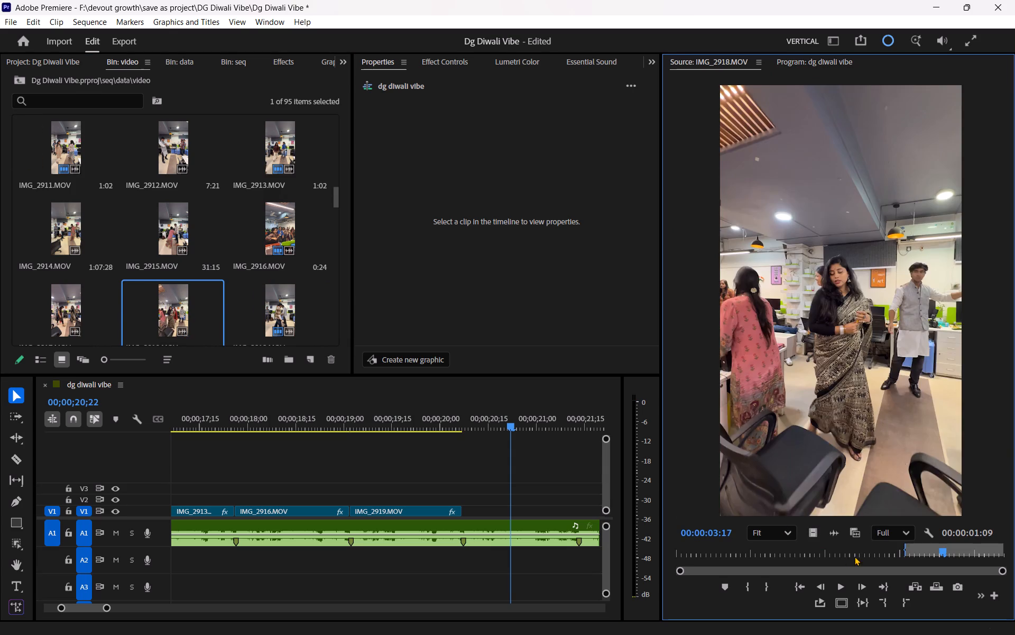
{"action": "left_click", "coordinate": [855, 552]}
{"action": "key", "text": "space"}
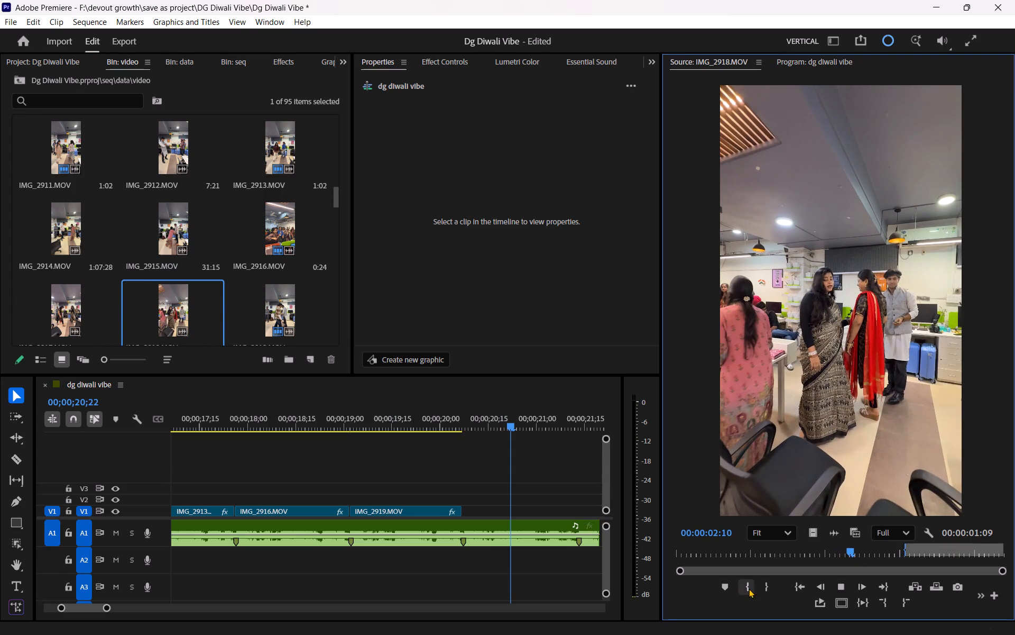
{"action": "key", "text": "space"}
{"action": "left_click", "coordinate": [752, 587]}
{"action": "key", "text": "space"}
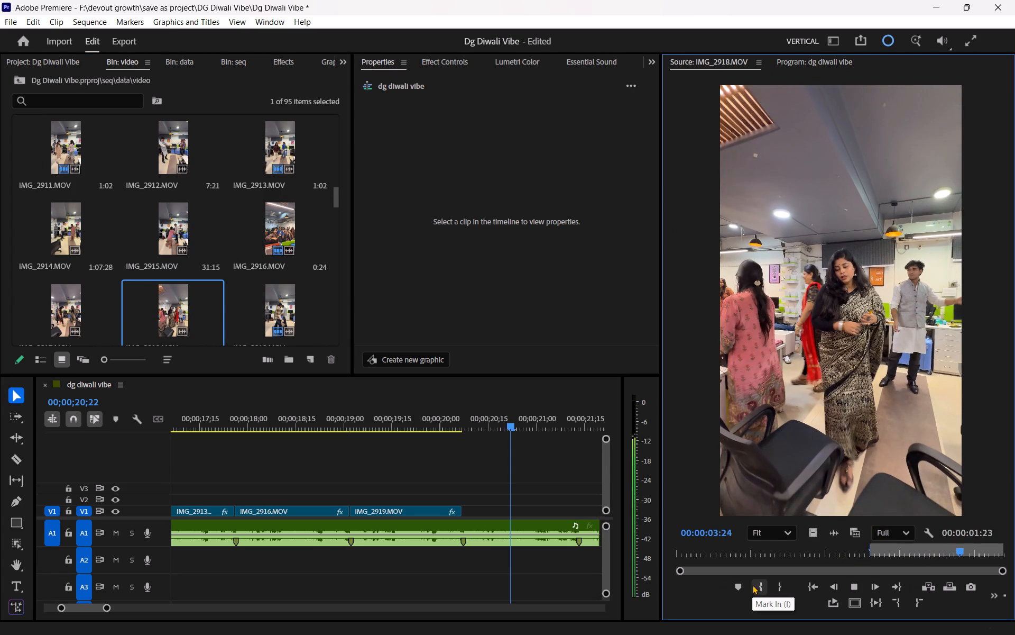
{"action": "key", "text": "space"}
{"action": "left_click_drag", "start_coordinate": [884, 551], "coordinate": [876, 550]}
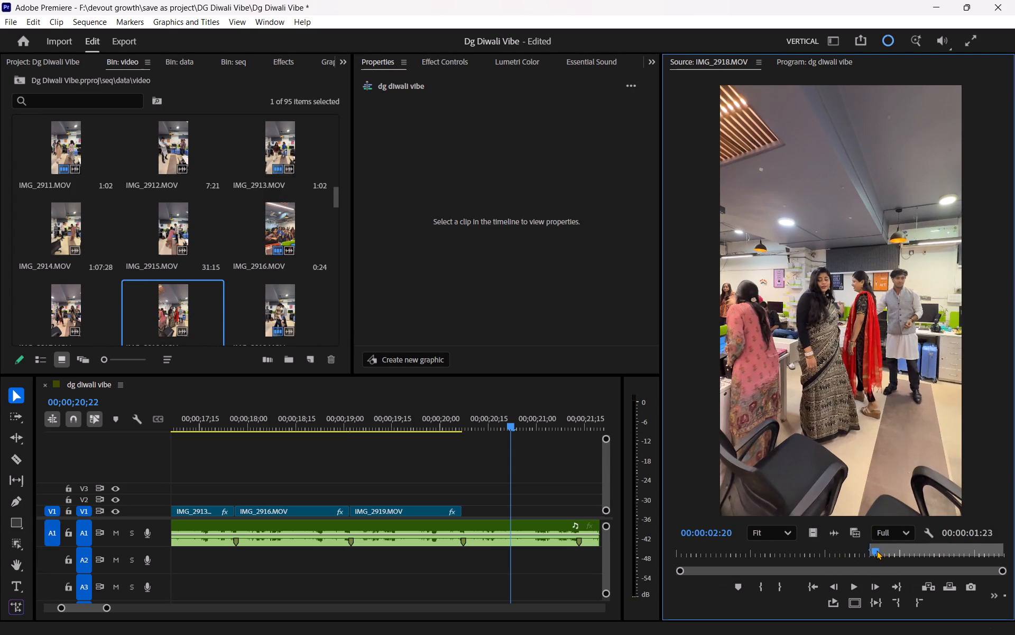
{"action": "key", "text": "space"}
{"action": "key", "text": "space"}
{"action": "left_click", "coordinate": [766, 588]}
{"action": "key", "text": "space"}
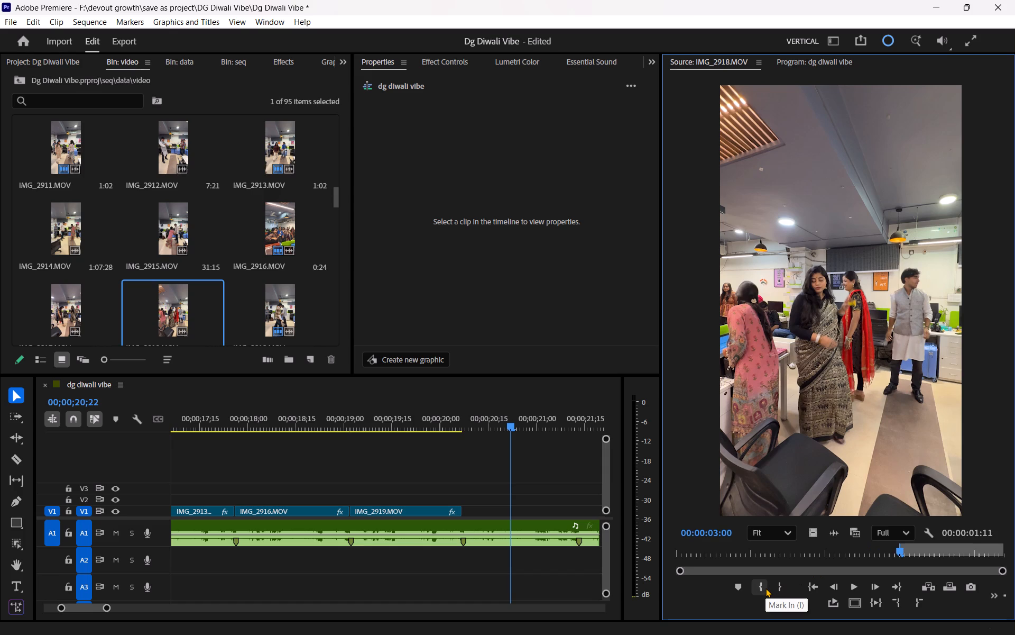
{"action": "key", "text": "space"}
{"action": "left_click", "coordinate": [783, 586]}
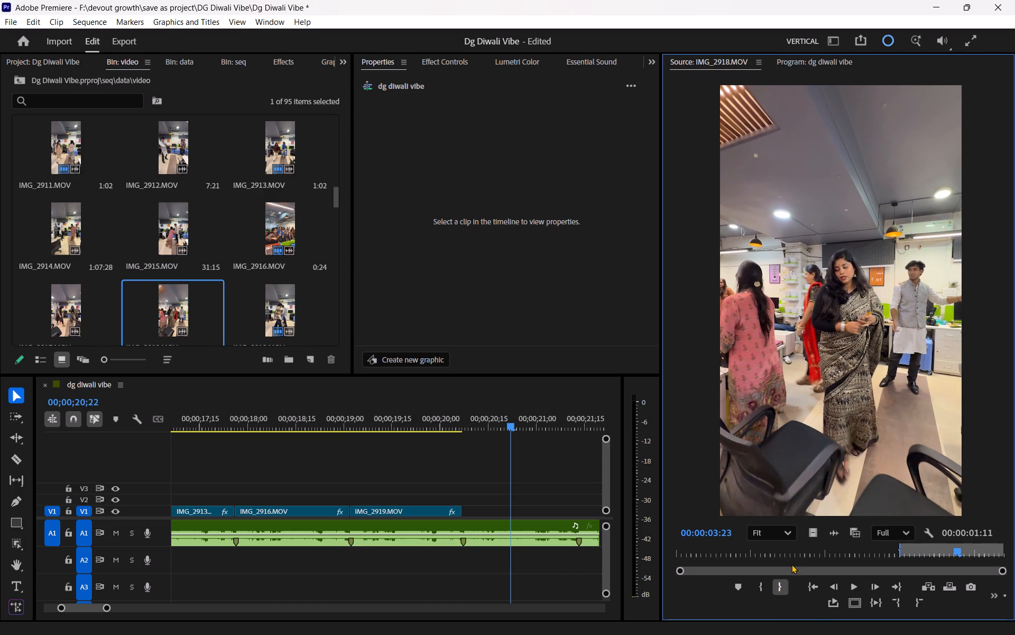
Place the marked IMG_2918.MOV range on V1 after IMG_2919.MOV, extend its end to the next beat marker, and scale it to fill the frame.
{"action": "left_click_drag", "start_coordinate": [815, 532], "coordinate": [464, 518]}
{"action": "left_click", "coordinate": [485, 517]}
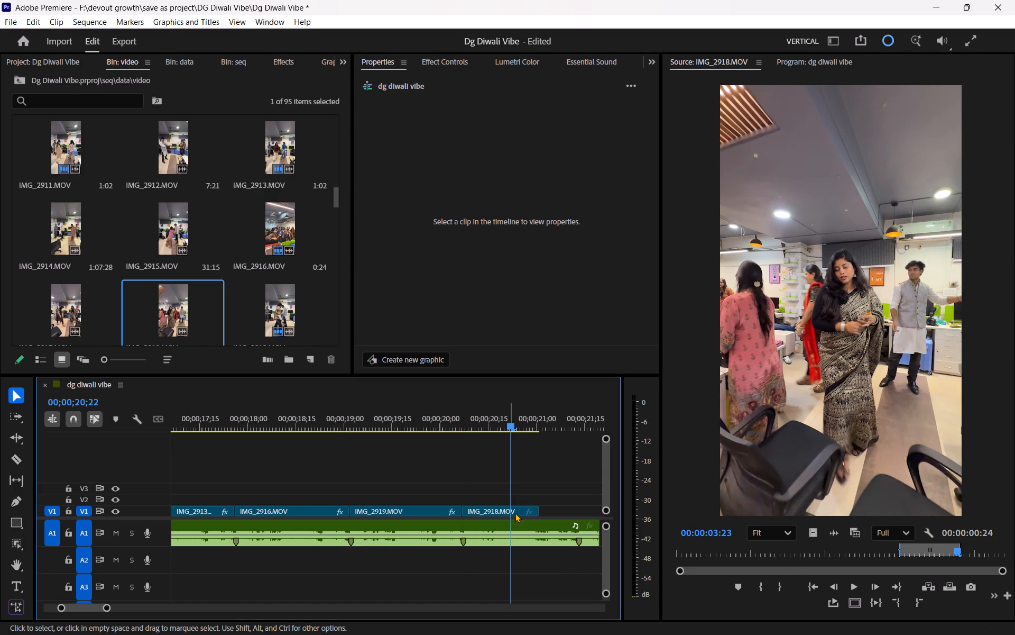
{"action": "left_click_drag", "start_coordinate": [547, 510], "coordinate": [583, 509]}
{"action": "left_click_drag", "start_coordinate": [482, 422], "coordinate": [500, 422]}
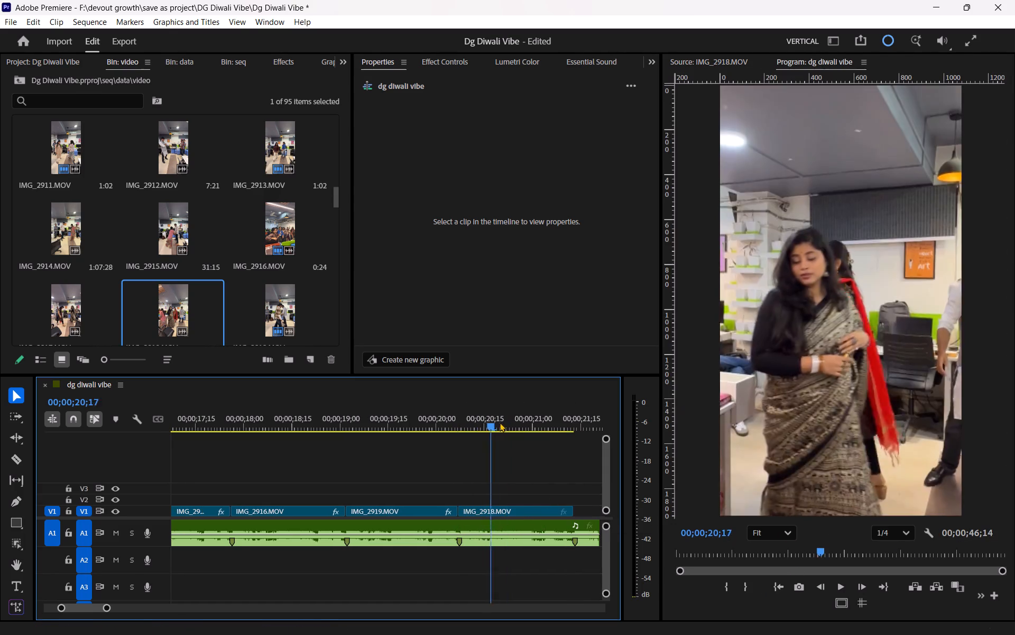
{"action": "left_click_drag", "start_coordinate": [500, 422], "coordinate": [532, 428]}
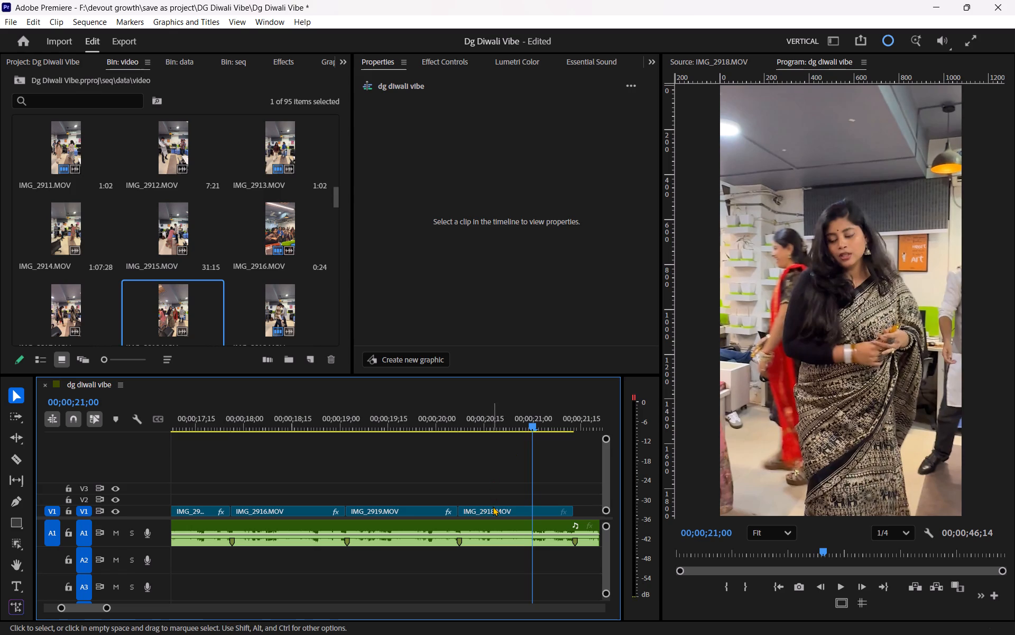
{"action": "left_click", "coordinate": [493, 506]}
{"action": "left_click", "coordinate": [377, 132]}
Replay the sequence from within IMG_2919.MOV to check the cut into IMG_2918.MOV.
{"action": "left_click_drag", "start_coordinate": [424, 410], "coordinate": [350, 430]}
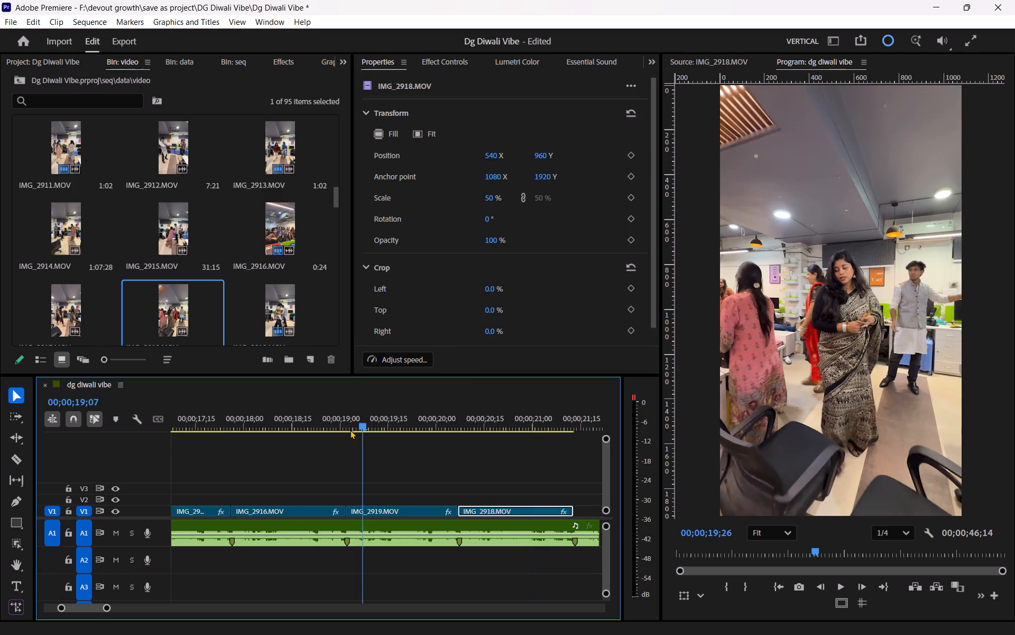
{"action": "left_click_drag", "start_coordinate": [350, 430], "coordinate": [290, 447]}
{"action": "key", "text": "space"}
{"action": "left_click", "coordinate": [404, 461]}
{"action": "scroll", "coordinate": [404, 461], "scroll_direction": "down", "scroll_amount": 4}
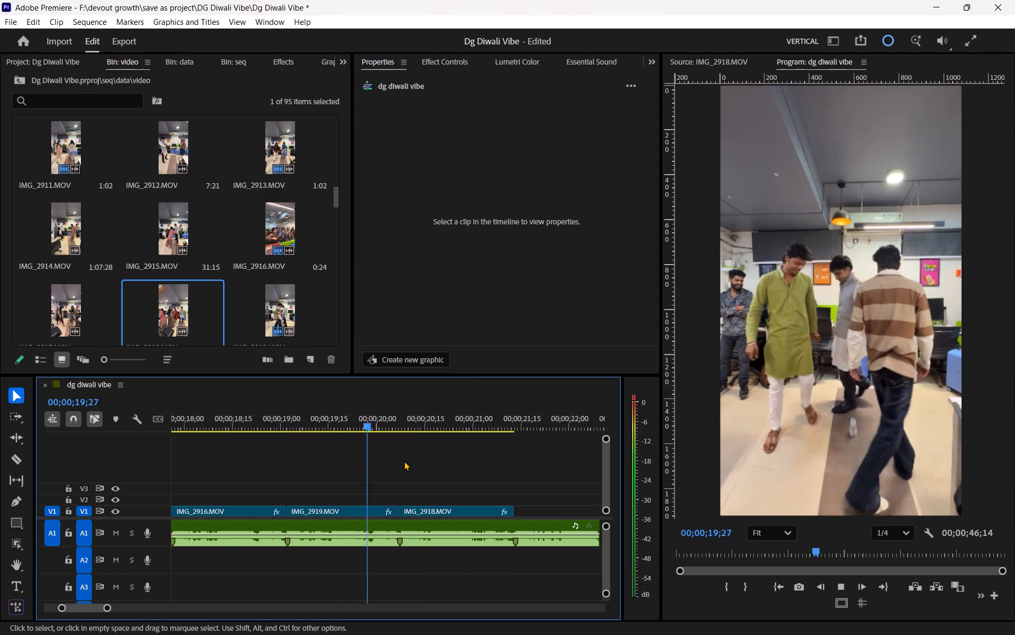
{"action": "scroll", "coordinate": [404, 461], "scroll_direction": "down", "scroll_amount": 3}
{"action": "key", "text": "space"}
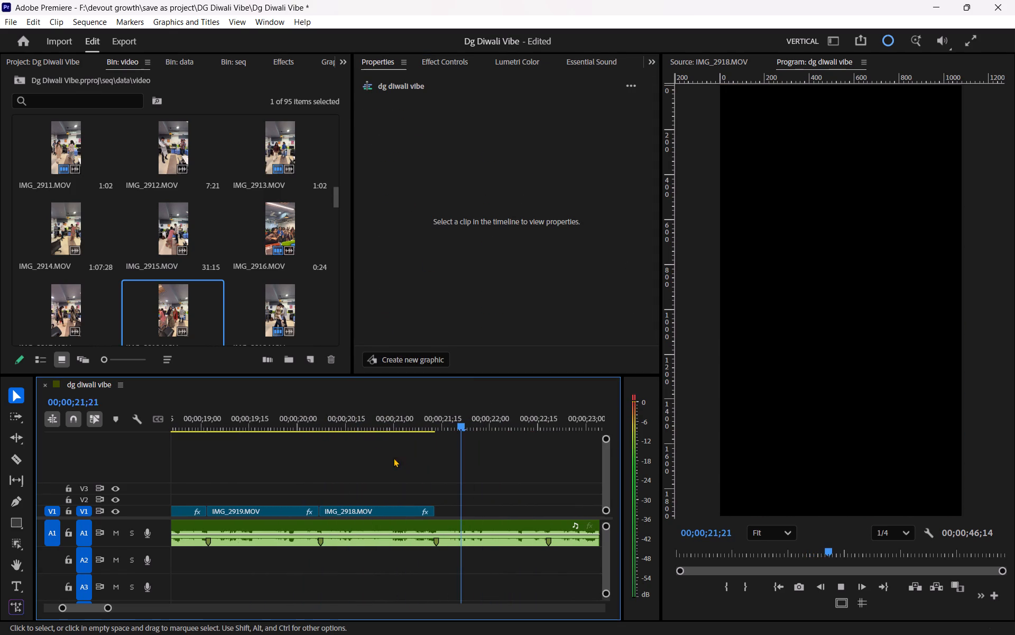
{"action": "left_click_drag", "start_coordinate": [361, 415], "coordinate": [253, 440]}
{"action": "key", "text": "space"}
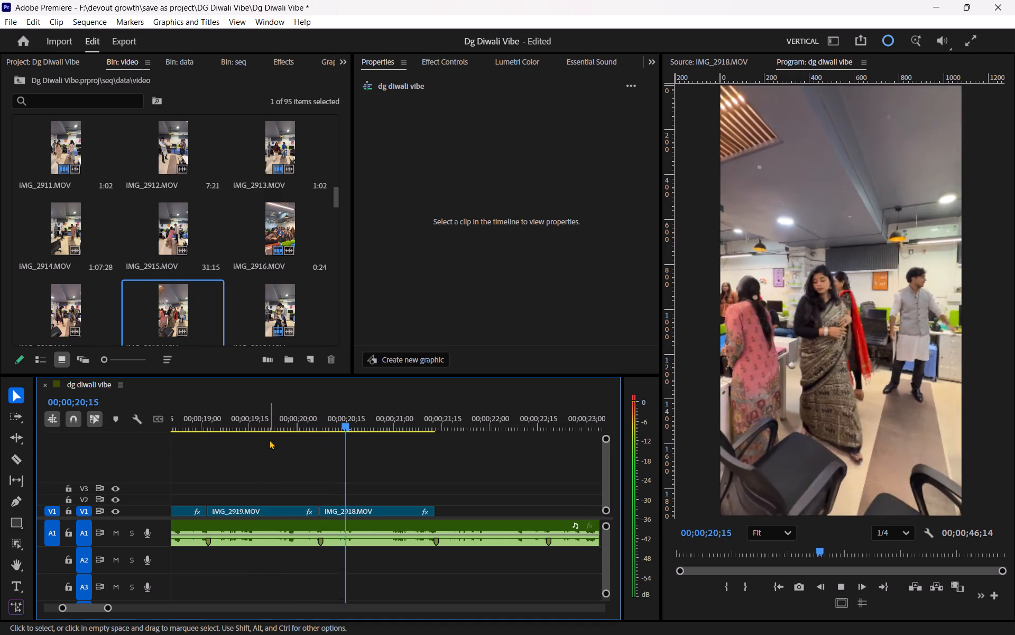
{"action": "key", "text": "space"}
Delete the IMG_2918.MOV clip from the end of V1.
{"action": "left_click", "coordinate": [361, 512]}
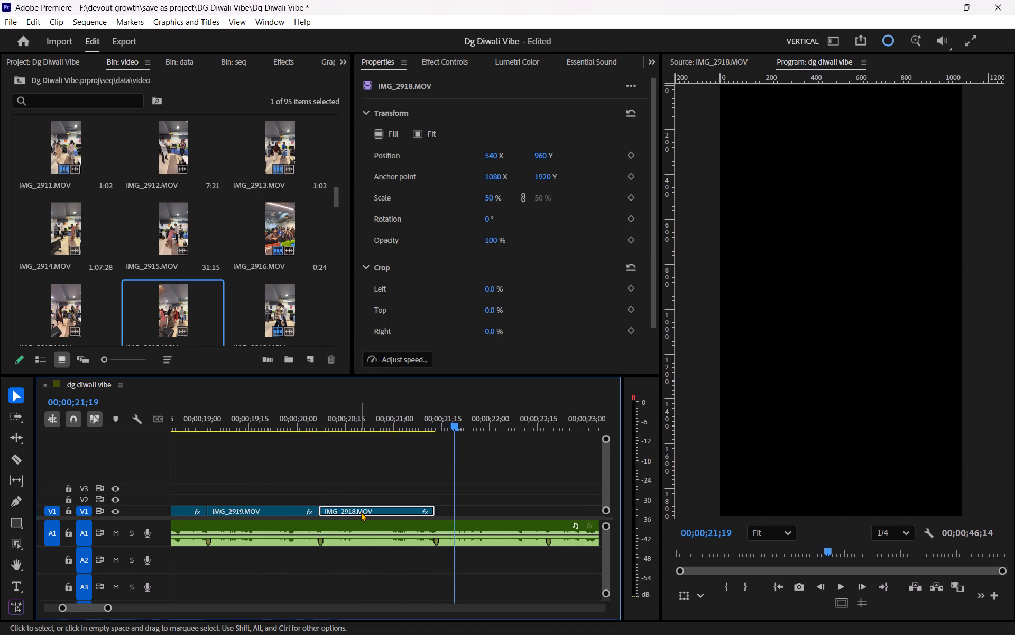
{"action": "key", "text": "Delete"}
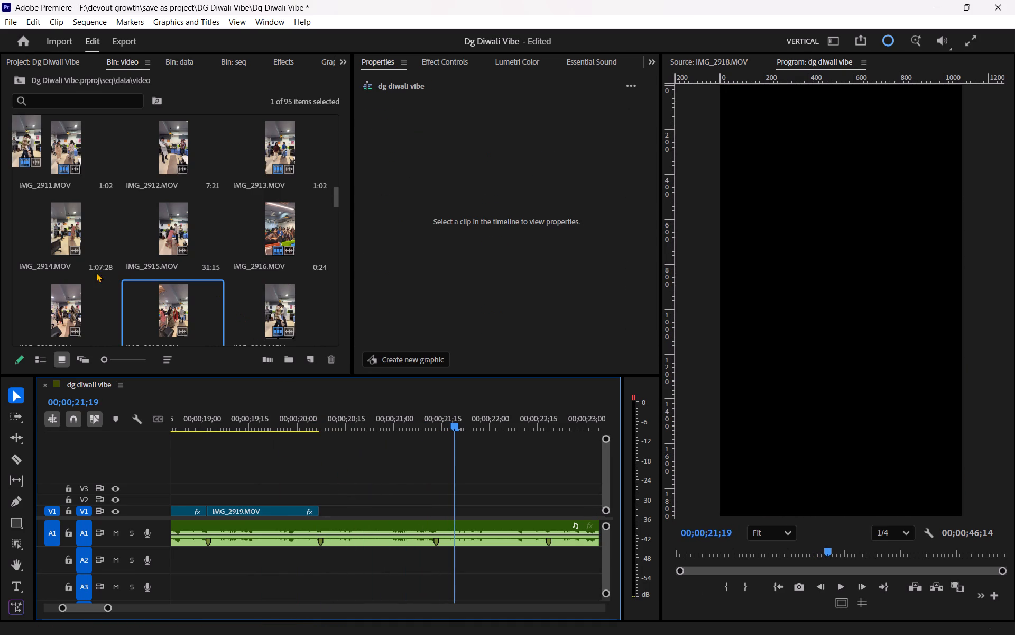
Open IMG_2917.MOV and mark the range of the two women dancing, with In at 00:00:22:00 and Out at 00:00:23:10.
{"action": "double_click", "coordinate": [69, 301]}
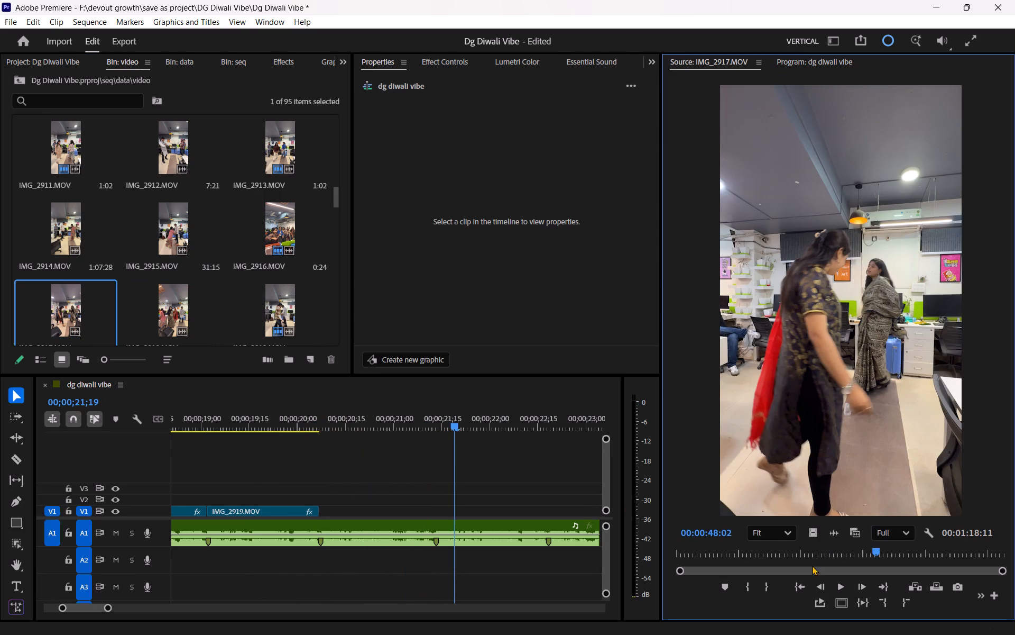
{"action": "left_click_drag", "start_coordinate": [796, 559], "coordinate": [745, 557]}
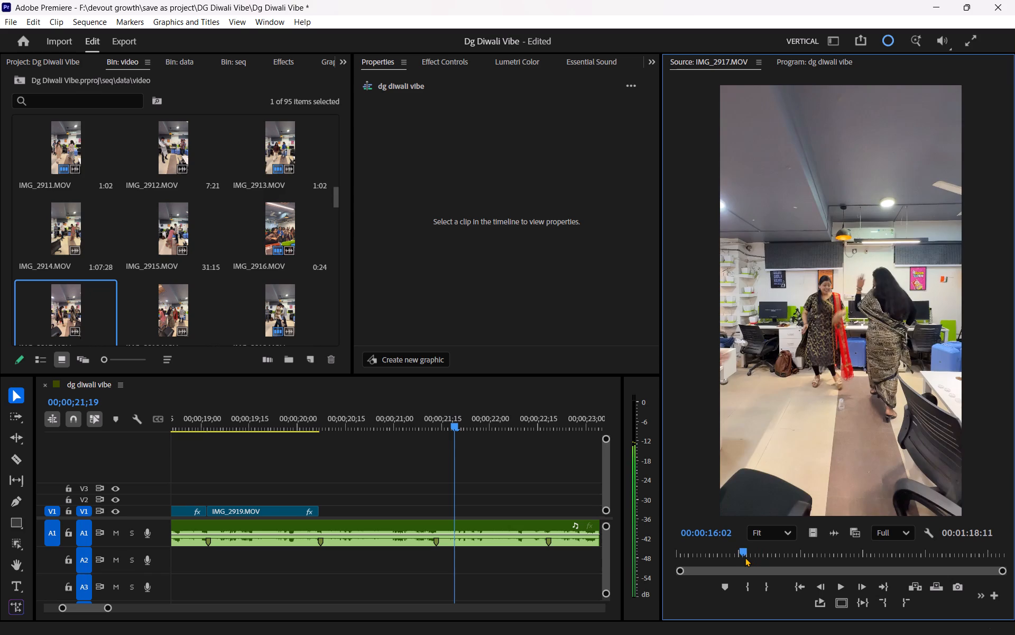
{"action": "left_click_drag", "start_coordinate": [745, 557], "coordinate": [741, 557]}
{"action": "key", "text": "space"}
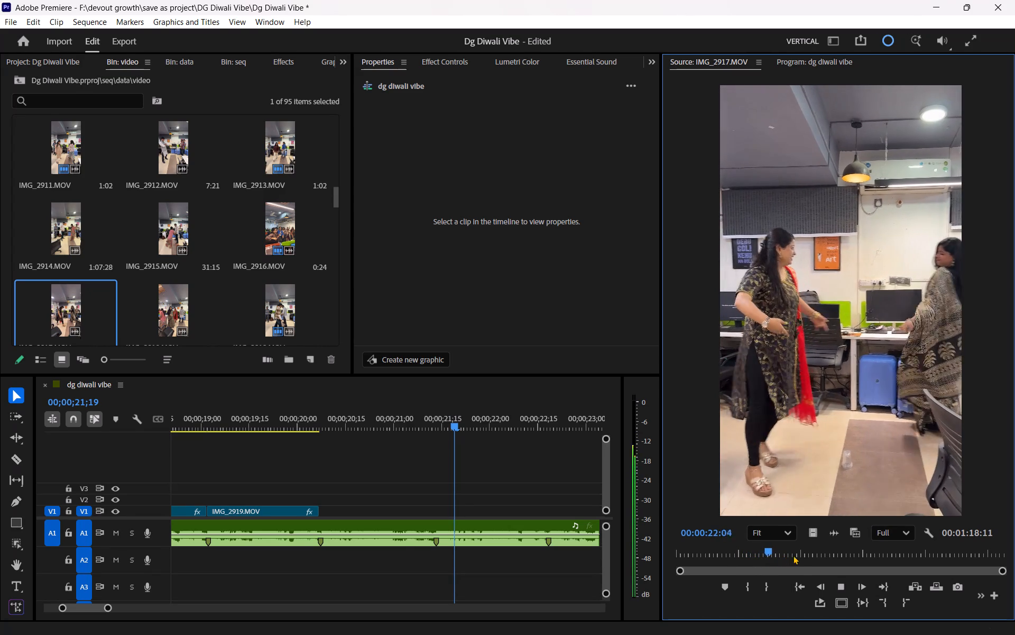
{"action": "key", "text": "space"}
{"action": "left_click_drag", "start_coordinate": [768, 550], "coordinate": [765, 550]}
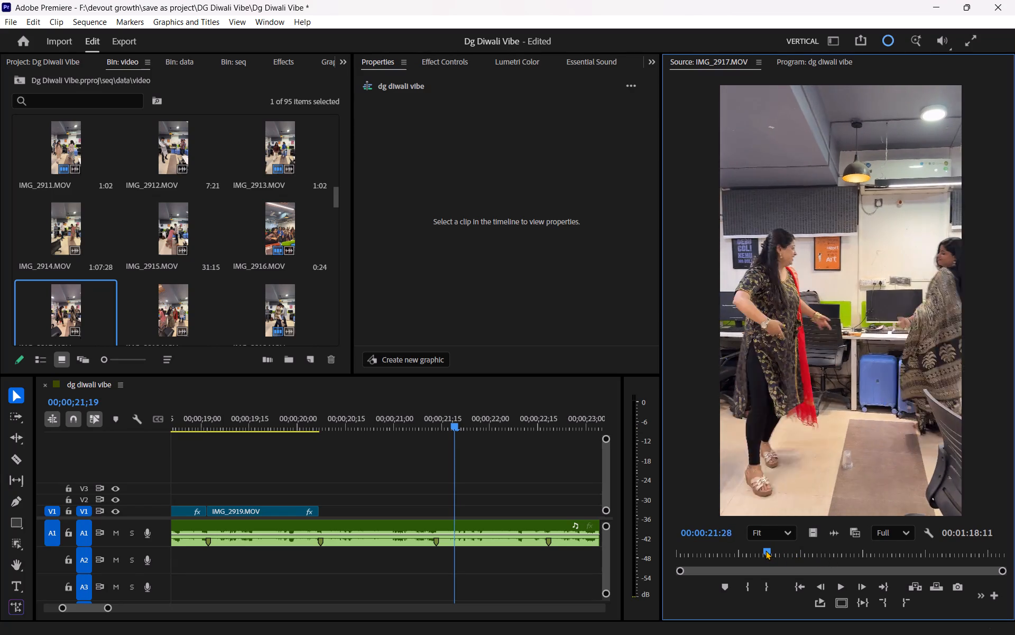
{"action": "left_click_drag", "start_coordinate": [765, 550], "coordinate": [763, 550]}
{"action": "key", "text": "space"}
{"action": "key", "text": "space"}
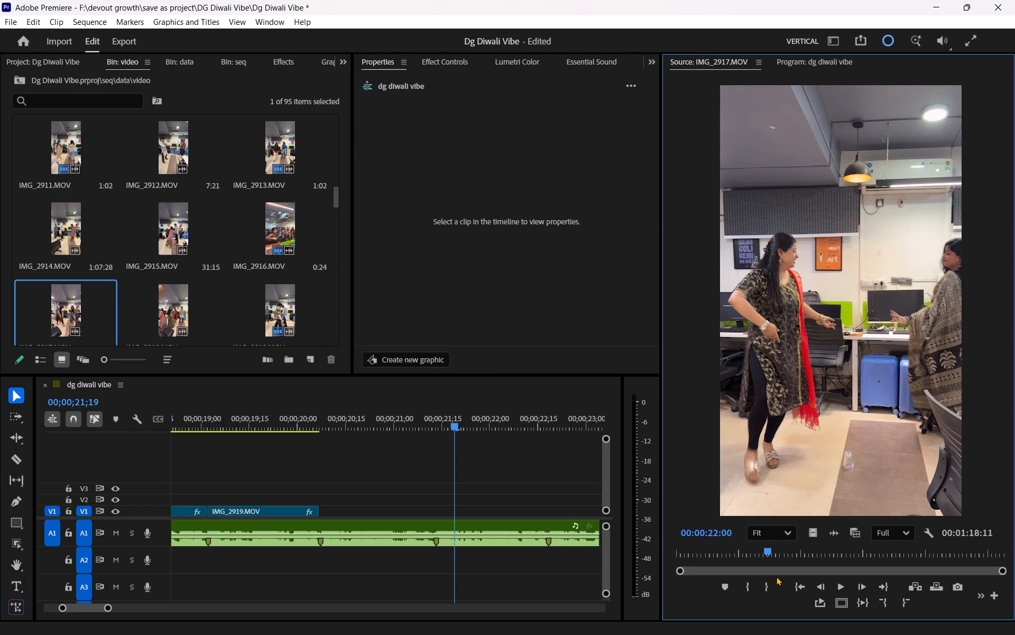
{"action": "left_click", "coordinate": [755, 585]}
{"action": "left_click", "coordinate": [750, 586]}
{"action": "key", "text": "space"}
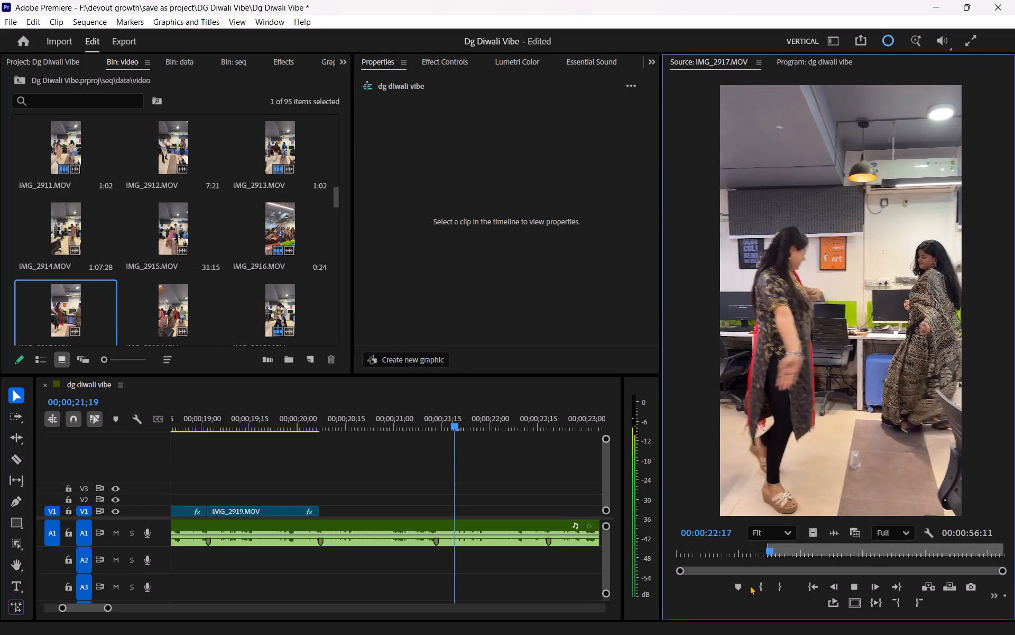
{"action": "key", "text": "space"}
{"action": "left_click", "coordinate": [782, 586]}
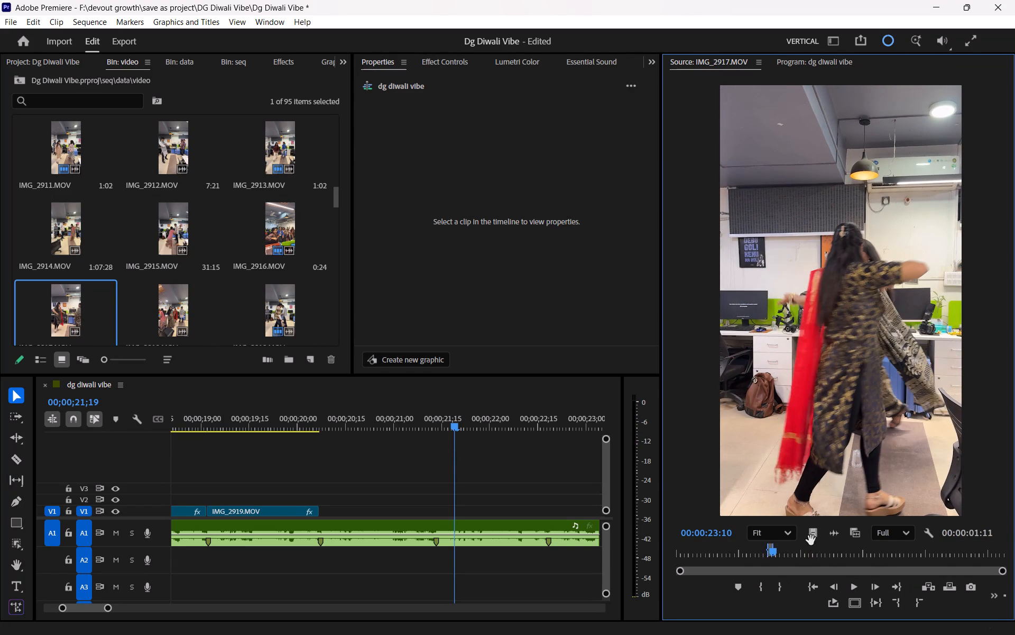
Place the marked IMG_2917.MOV range on V1 after IMG_2919.MOV, trim its end back to the beat marker, and scale it to fill the frame.
{"action": "left_click_drag", "start_coordinate": [812, 535], "coordinate": [318, 511]}
{"action": "left_click", "coordinate": [345, 511]}
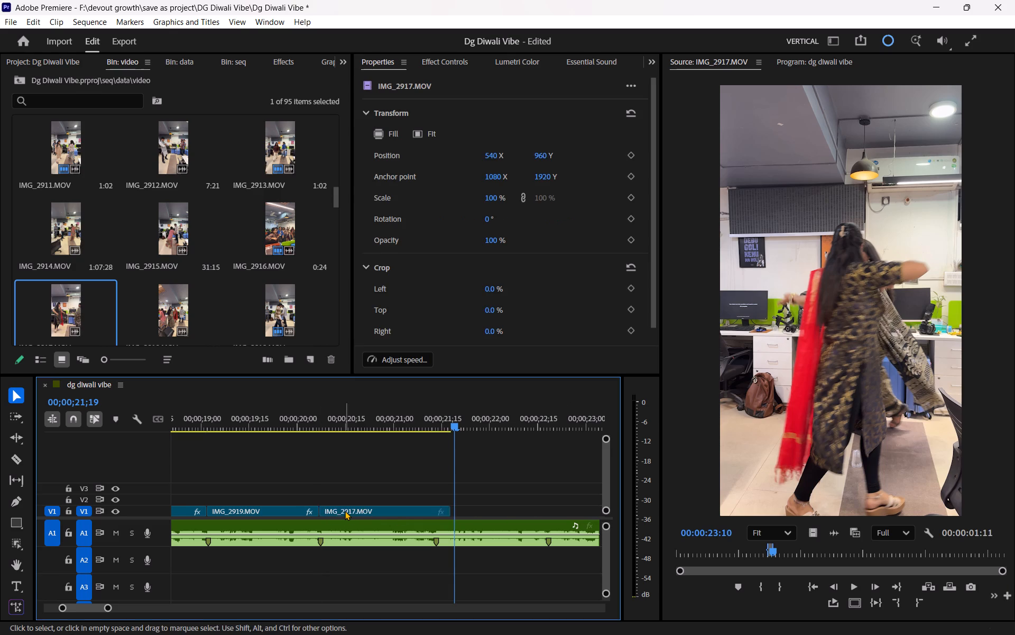
{"action": "left_click_drag", "start_coordinate": [454, 511], "coordinate": [439, 514]}
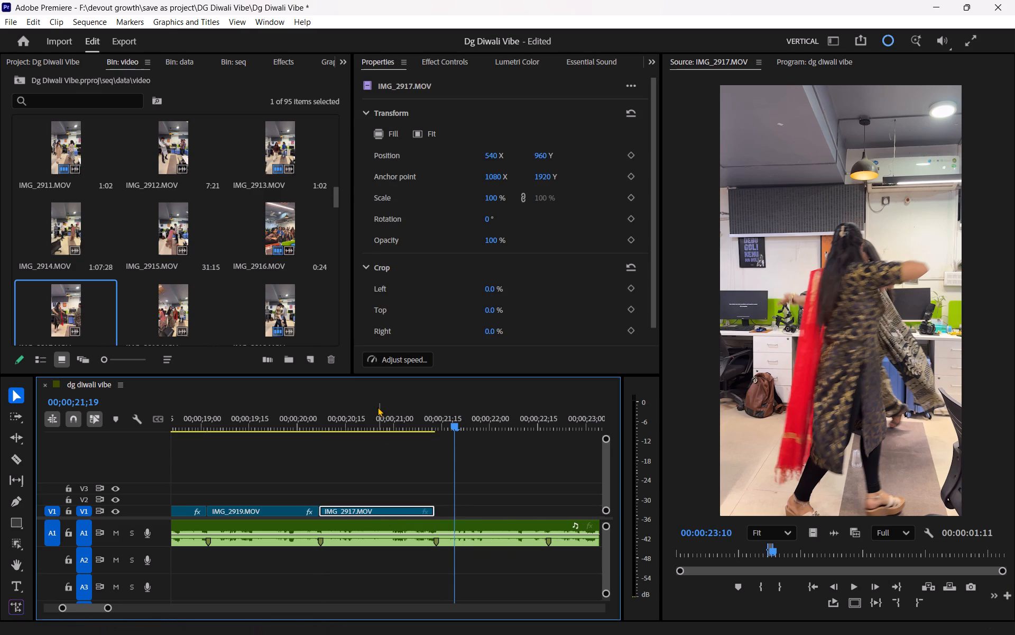
{"action": "left_click", "coordinate": [378, 410]}
{"action": "left_click", "coordinate": [386, 126]}
{"action": "left_click", "coordinate": [379, 133]}
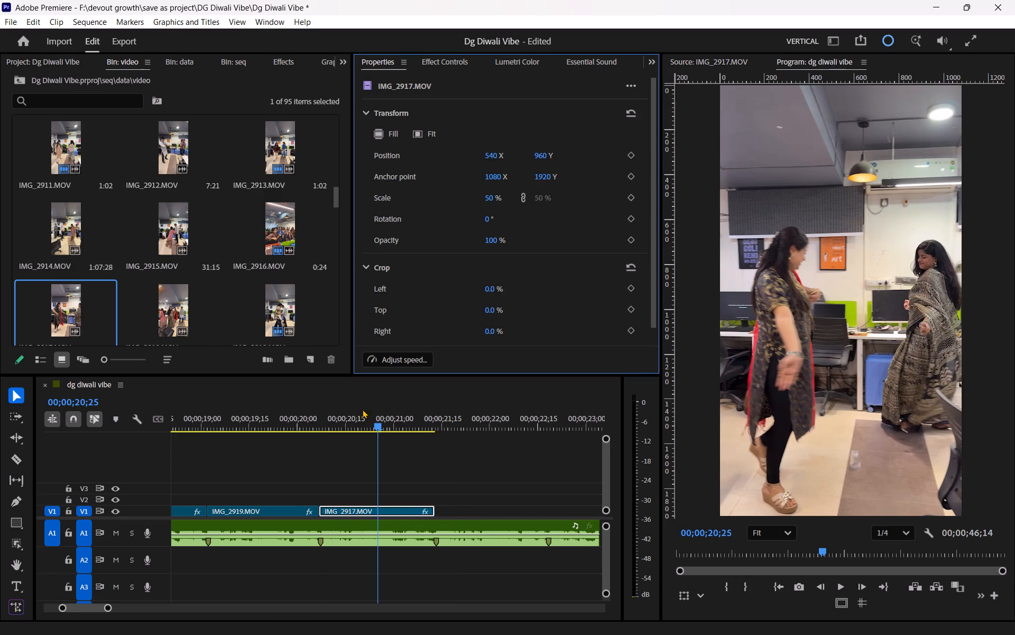
Replay the sequence from within IMG_2919.MOV to check the cut into IMG_2917.MOV.
{"action": "left_click_drag", "start_coordinate": [345, 419], "coordinate": [238, 428]}
{"action": "key", "text": "space"}
{"action": "left_click", "coordinate": [301, 451]}
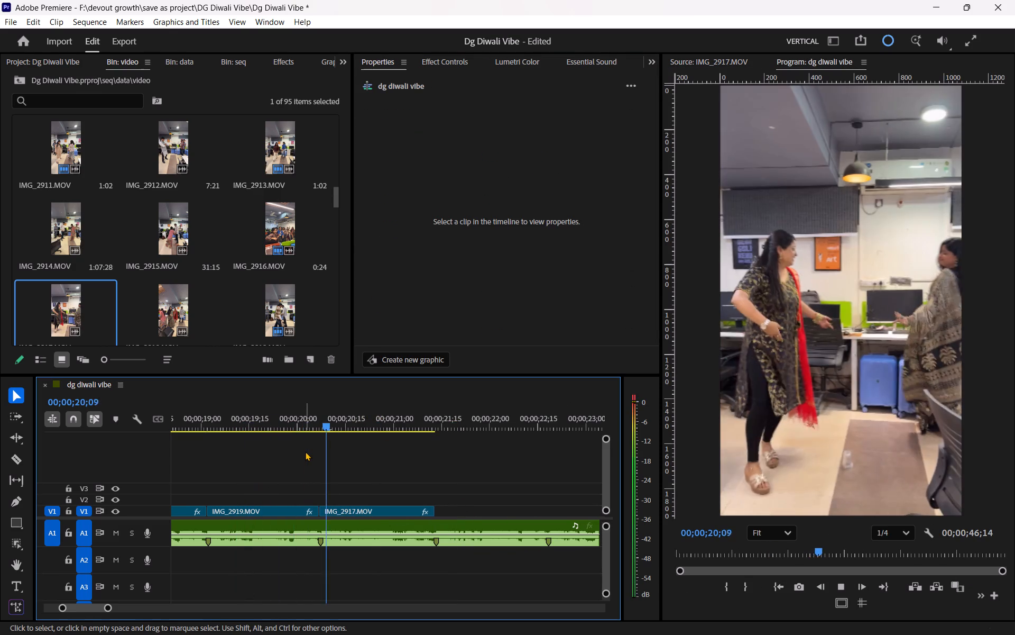
{"action": "key", "text": "space"}
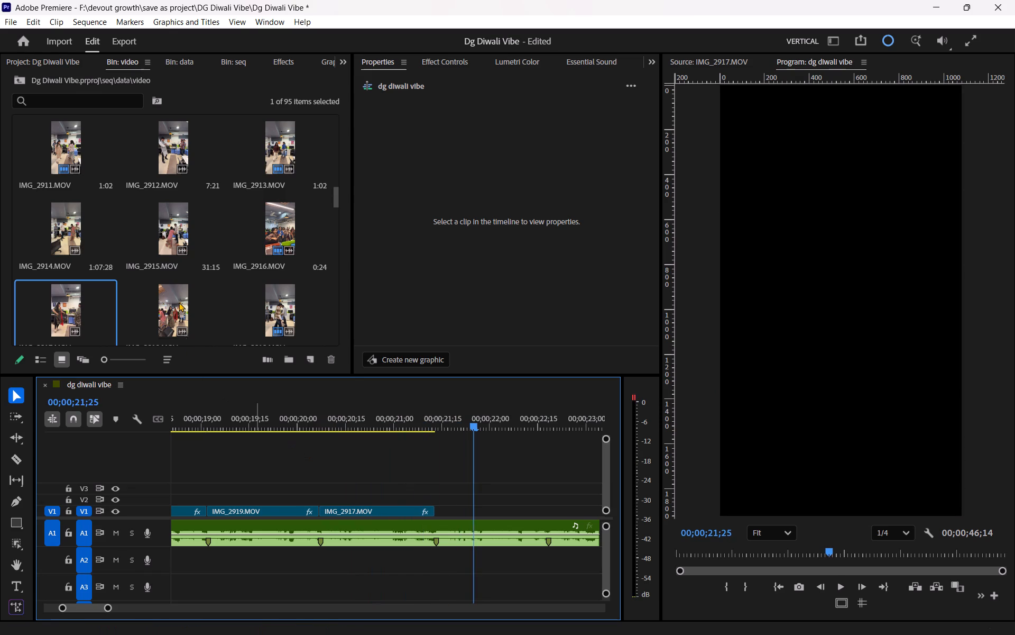
Open IMG_2922.MOV, reset its In point to 00:00:00:09, and preview the footage from there.
{"action": "scroll", "coordinate": [179, 301], "scroll_direction": "down", "scroll_amount": 1}
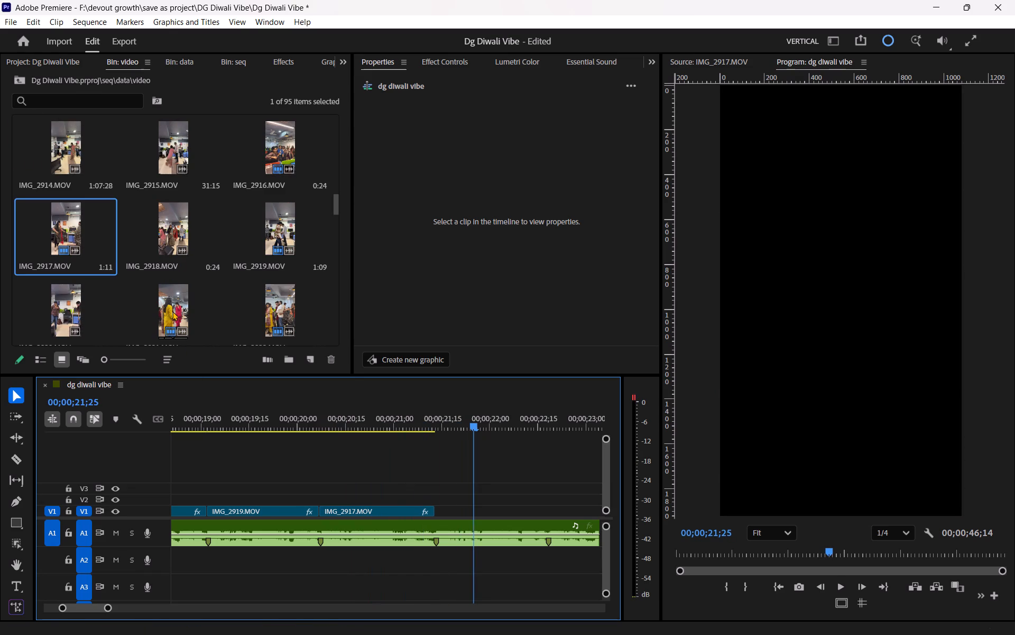
{"action": "double_click", "coordinate": [272, 298]}
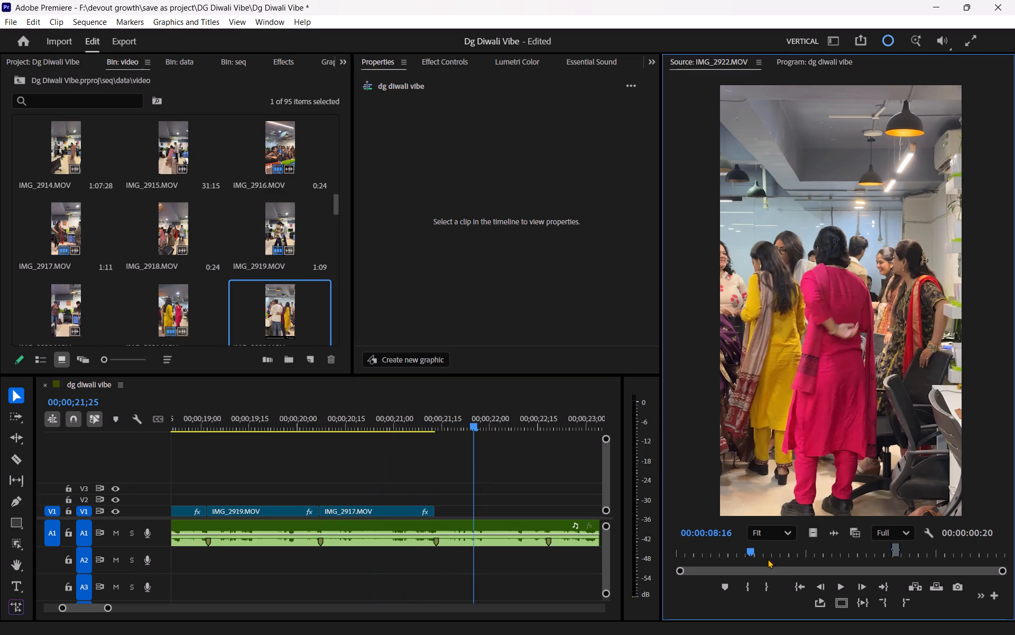
{"action": "left_click_drag", "start_coordinate": [742, 551], "coordinate": [655, 550]}
{"action": "key", "text": "space"}
{"action": "key", "text": "space"}
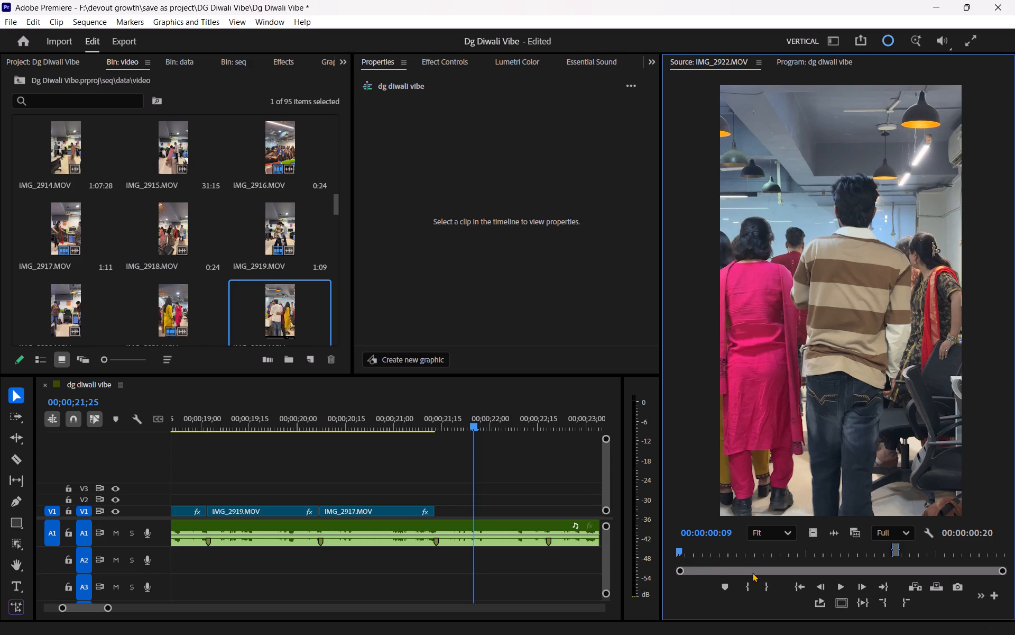
{"action": "left_click", "coordinate": [754, 587]}
{"action": "left_click", "coordinate": [748, 587]}
{"action": "key", "text": "space"}
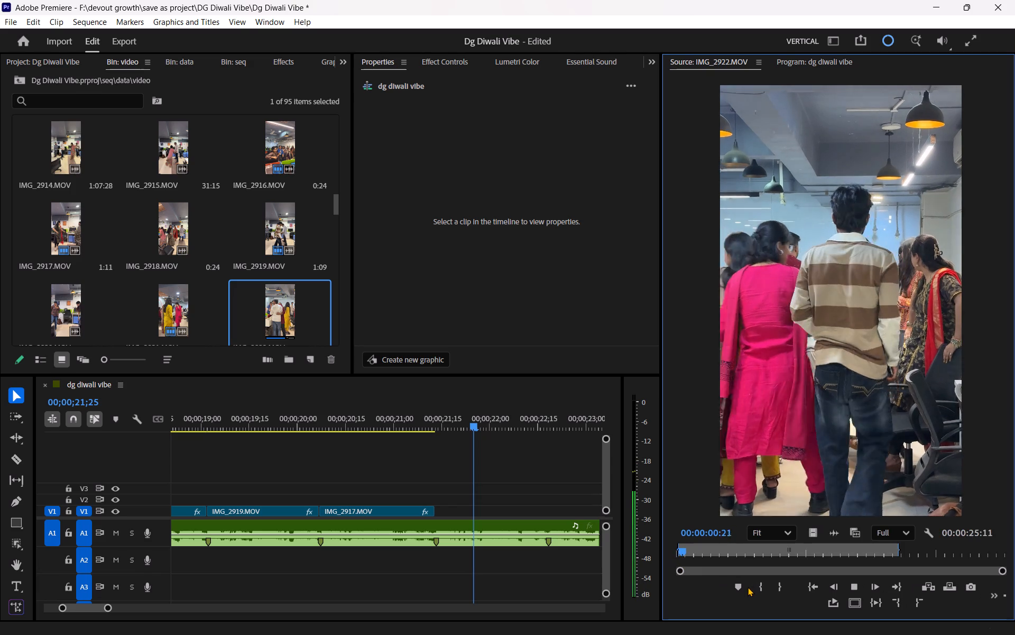
{"action": "key", "text": "space"}
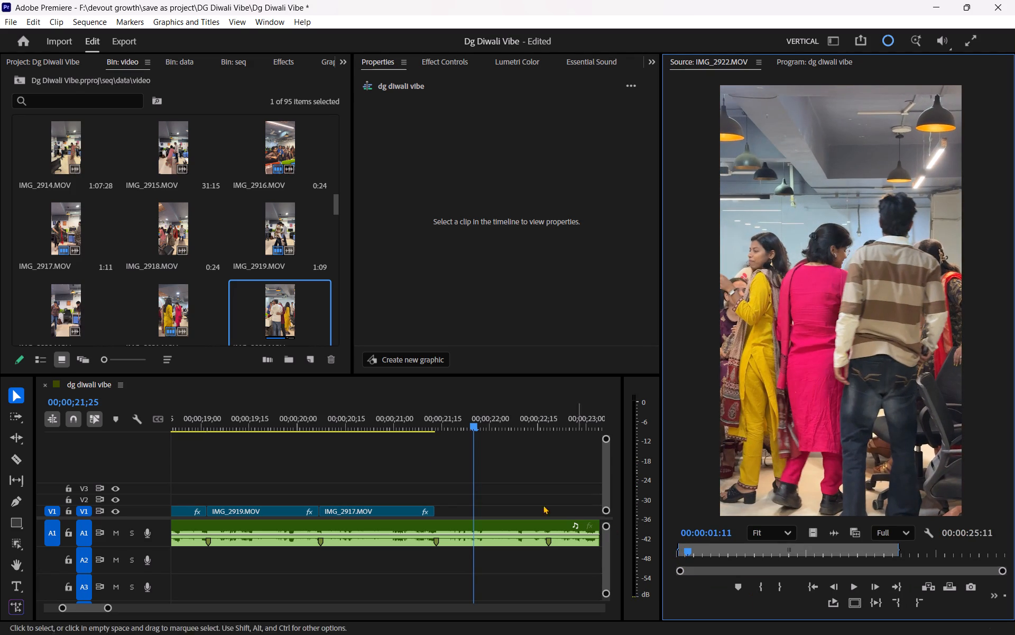
Open IMG_2920.MOV and mark the range of the two women dancing, with In at 00:00:17:04 and Out at 00:00:18:11.
{"action": "double_click", "coordinate": [57, 303]}
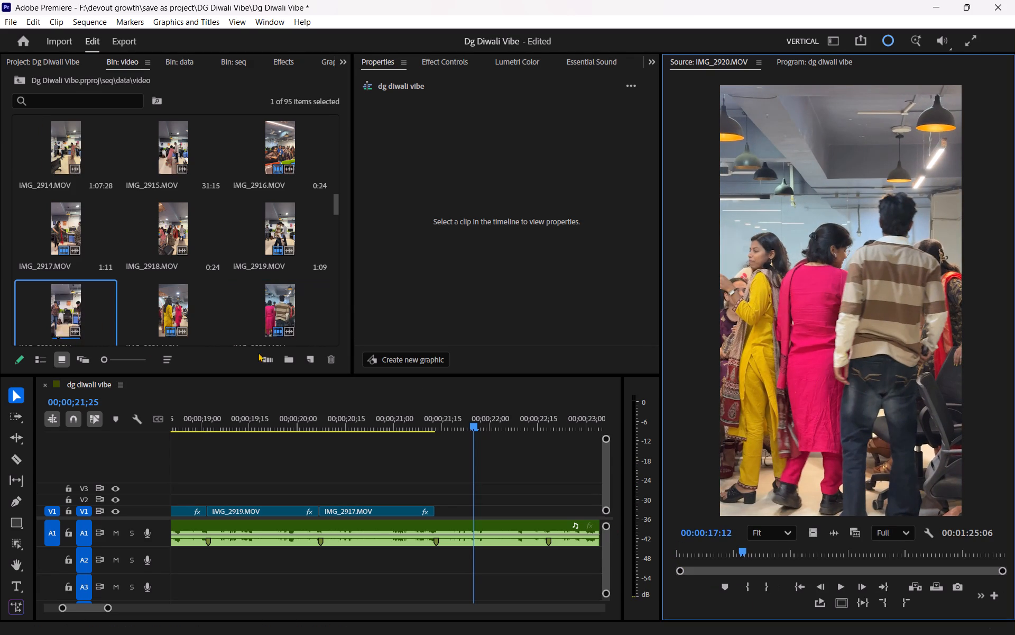
{"action": "left_click_drag", "start_coordinate": [769, 553], "coordinate": [748, 548]}
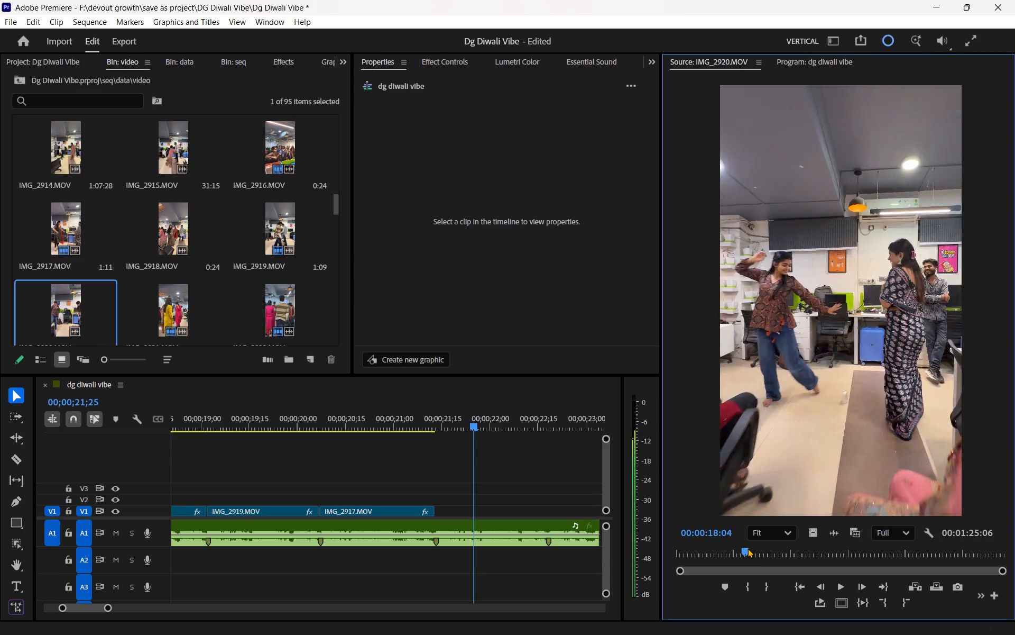
{"action": "left_click_drag", "start_coordinate": [748, 548], "coordinate": [736, 548]}
{"action": "key", "text": "space"}
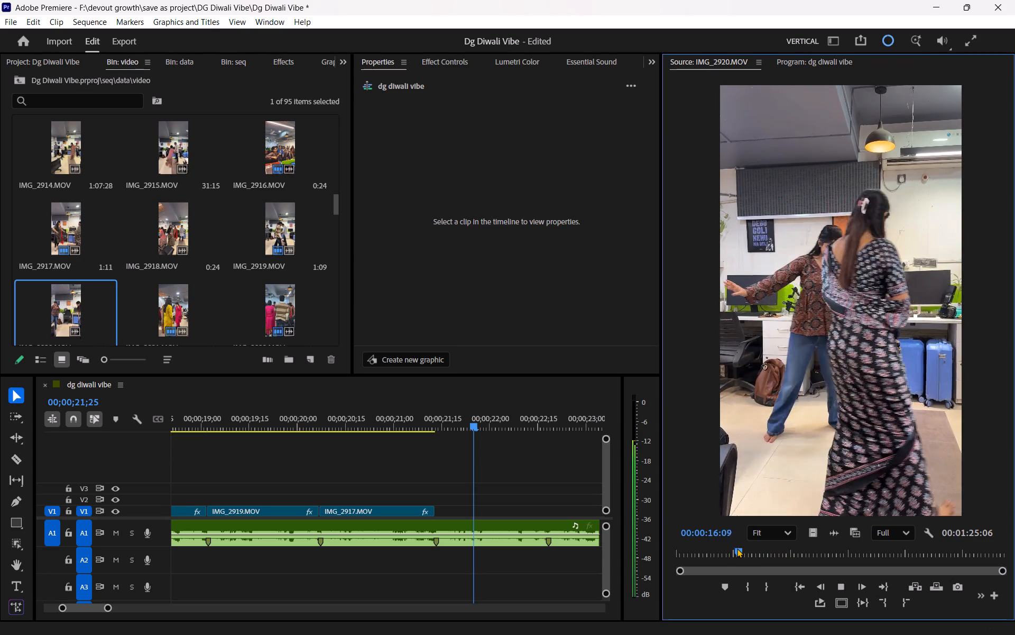
{"action": "key", "text": "space"}
{"action": "left_click", "coordinate": [747, 587]}
{"action": "key", "text": "space"}
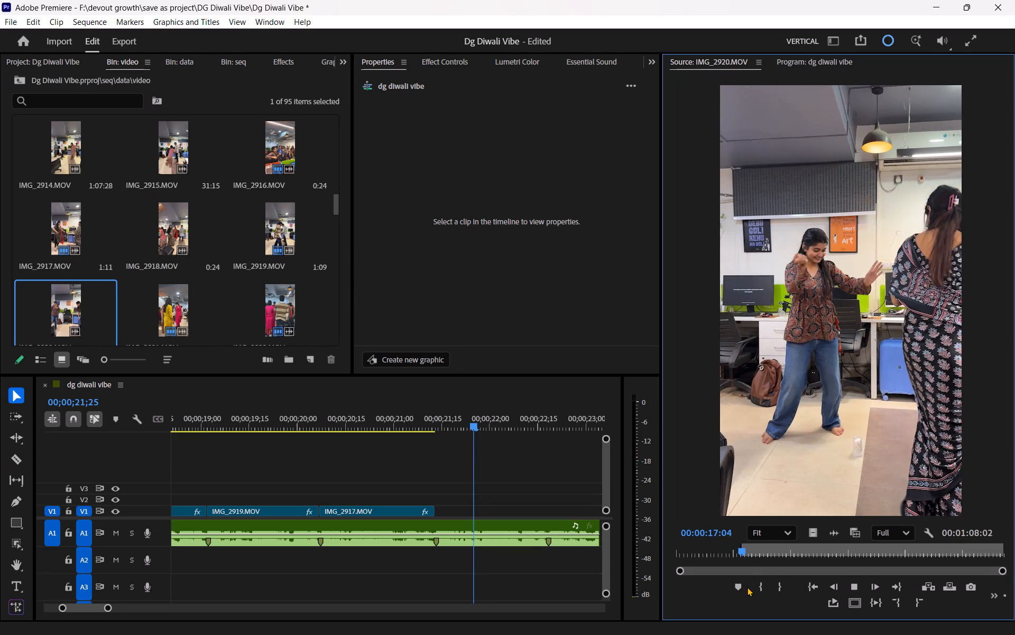
{"action": "key", "text": "space"}
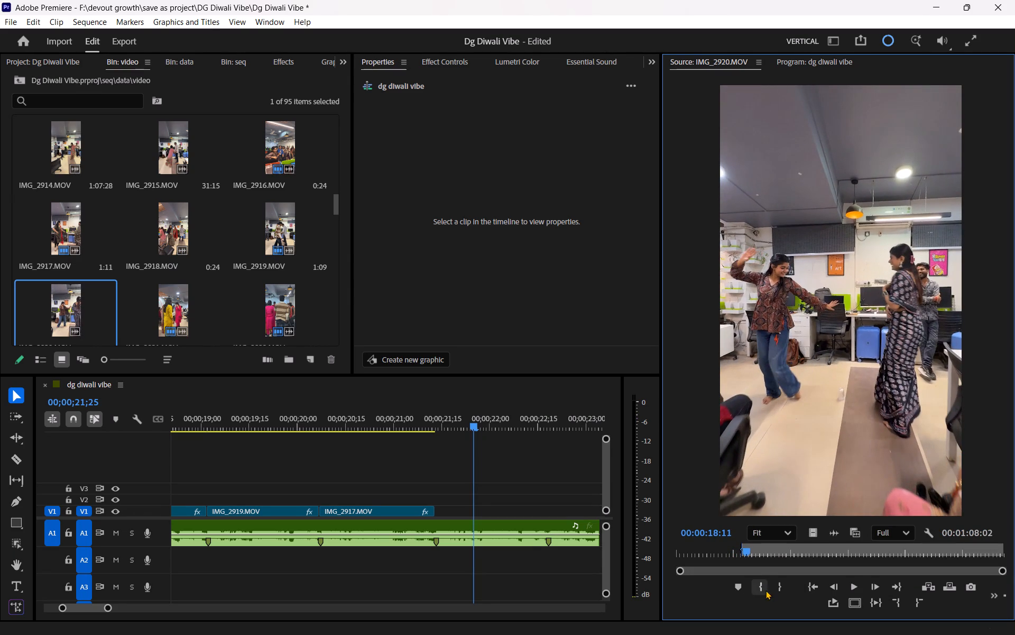
{"action": "left_click", "coordinate": [773, 591]}
Place the marked IMG_2920.MOV range on V1 after IMG_2917.MOV, scale it to fill the frame, and trim its end back to the beat marker.
{"action": "left_click_drag", "start_coordinate": [811, 534], "coordinate": [438, 513]}
{"action": "left_click", "coordinate": [464, 513]}
{"action": "left_click", "coordinate": [383, 140]}
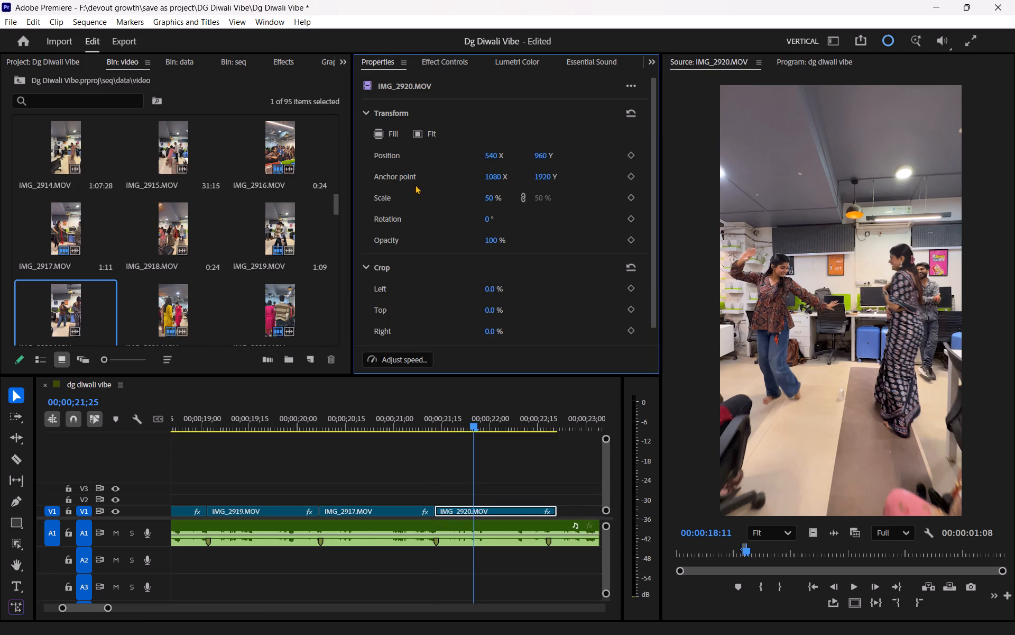
{"action": "left_click_drag", "start_coordinate": [558, 511], "coordinate": [549, 514]}
Replay the sequence from within IMG_2917.MOV to check the cut into IMG_2920.MOV.
{"action": "left_click", "coordinate": [402, 400]}
{"action": "left_click_drag", "start_coordinate": [416, 423], "coordinate": [372, 424]}
{"action": "key", "text": "space"}
{"action": "left_click", "coordinate": [430, 458]}
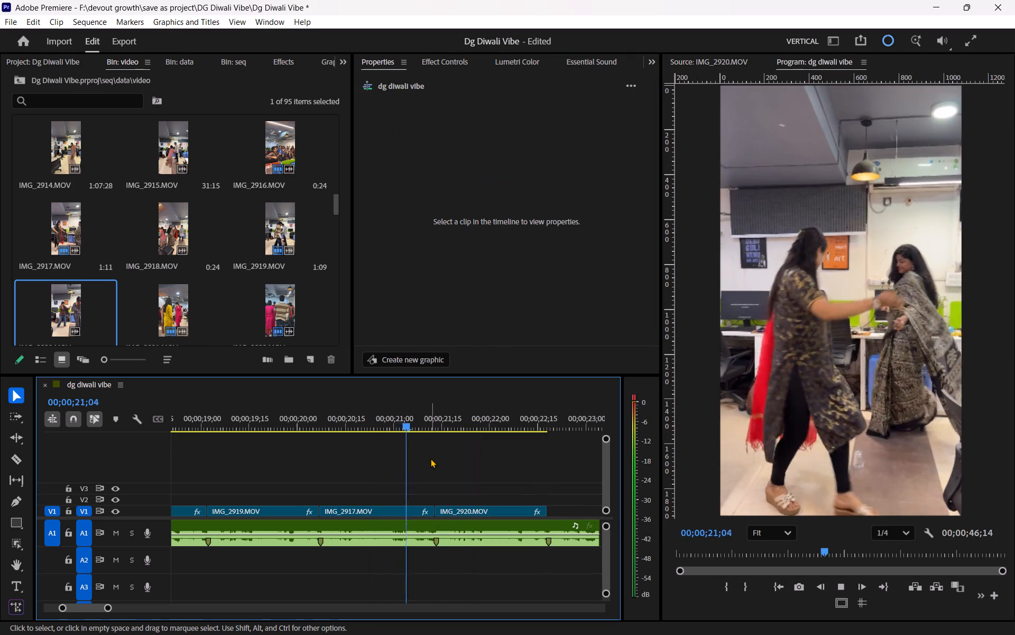
{"action": "key", "text": "space"}
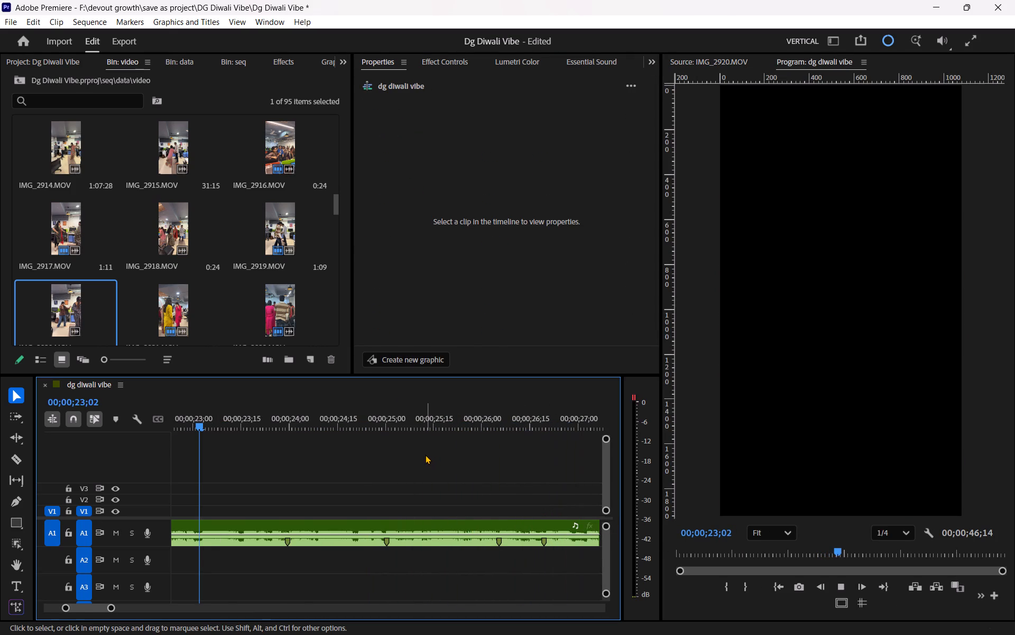
{"action": "scroll", "coordinate": [376, 459], "scroll_direction": "up", "scroll_amount": 7}
Open IMG_2927.MOV and mark its opening range from the clip's start, with Out at 00:00:00:25.
{"action": "scroll", "coordinate": [149, 280], "scroll_direction": "down", "scroll_amount": 2}
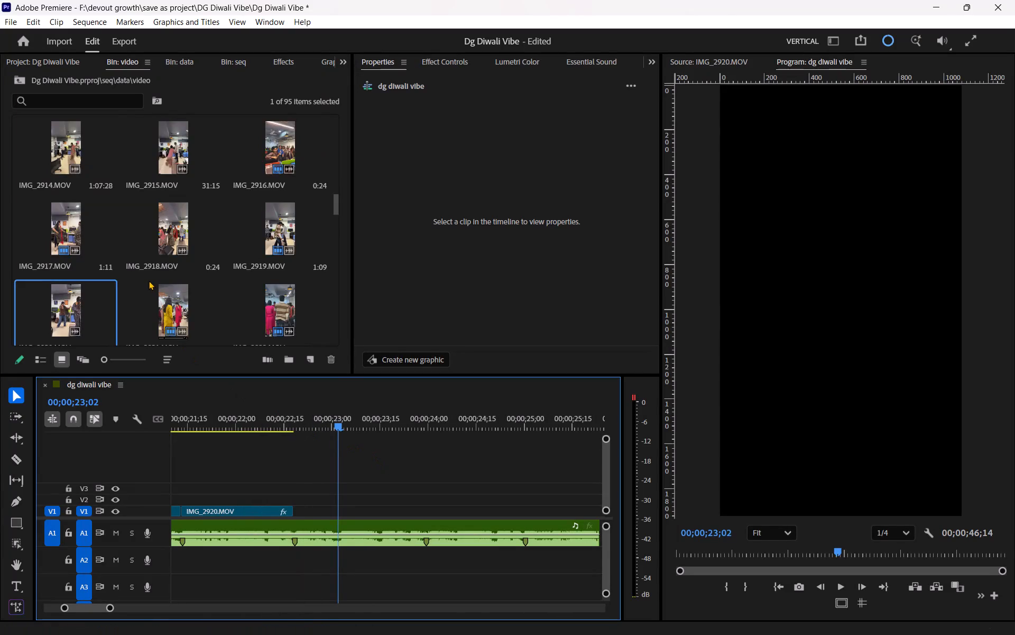
{"action": "double_click", "coordinate": [171, 303]}
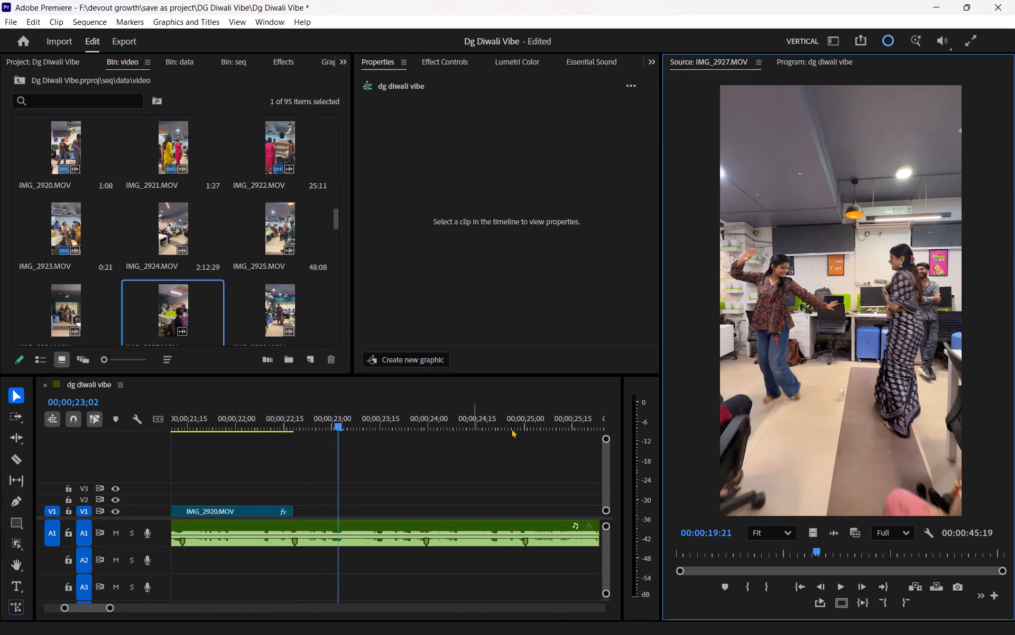
{"action": "left_click_drag", "start_coordinate": [758, 551], "coordinate": [713, 554]}
{"action": "left_click", "coordinate": [747, 585]}
{"action": "key", "text": "space"}
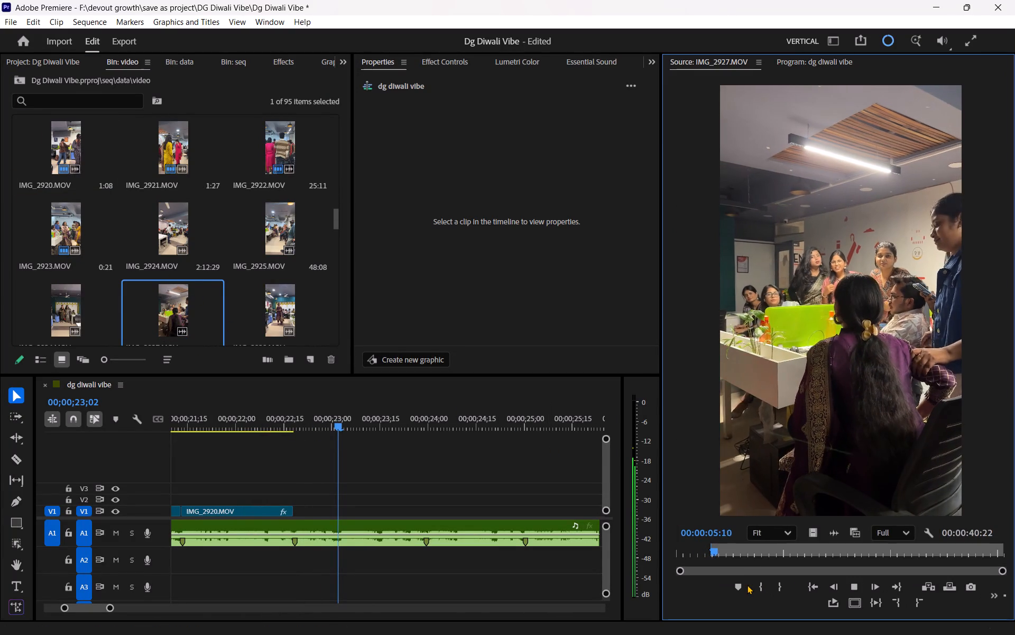
{"action": "left_click_drag", "start_coordinate": [729, 551], "coordinate": [657, 552]}
{"action": "key", "text": "space"}
{"action": "key", "text": "space"}
{"action": "key", "text": "space"}
{"action": "key", "text": "space"}
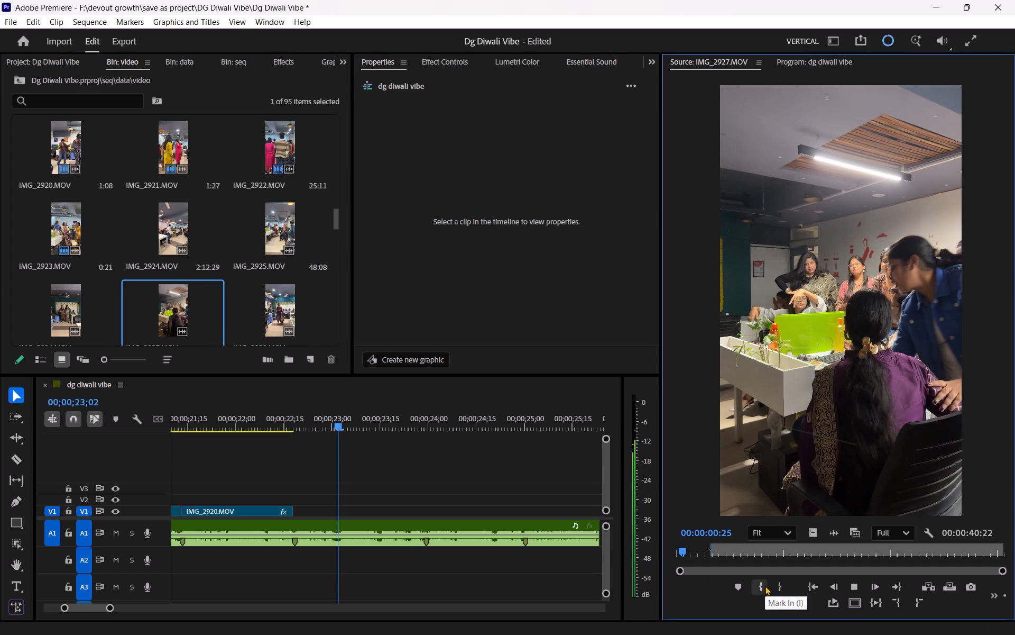
{"action": "left_click", "coordinate": [775, 587]}
Place the marked IMG_2927.MOV range on V1 after IMG_2920.MOV, extend its end to the beat marker, and scale it to fill the frame.
{"action": "left_click_drag", "start_coordinate": [809, 532], "coordinate": [296, 513]}
{"action": "left_click", "coordinate": [316, 507]}
{"action": "left_click_drag", "start_coordinate": [382, 509], "coordinate": [431, 512]}
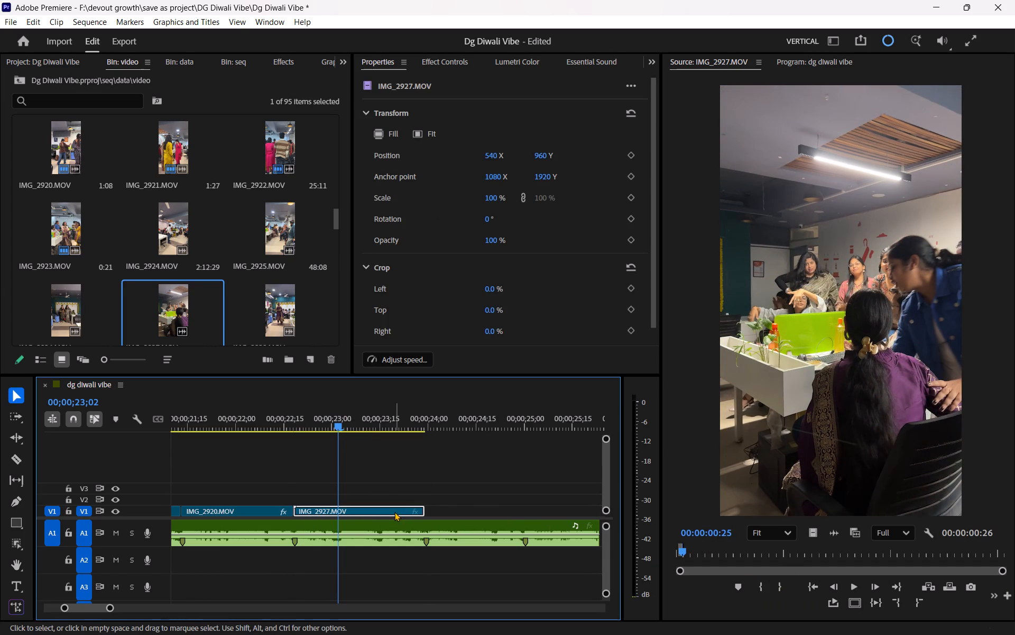
{"action": "left_click", "coordinate": [394, 512]}
{"action": "left_click", "coordinate": [377, 137]}
Replay the sequence from within IMG_2920.MOV to check the cut into IMG_2927.MOV.
{"action": "left_click_drag", "start_coordinate": [297, 424], "coordinate": [253, 430]}
{"action": "key", "text": "space"}
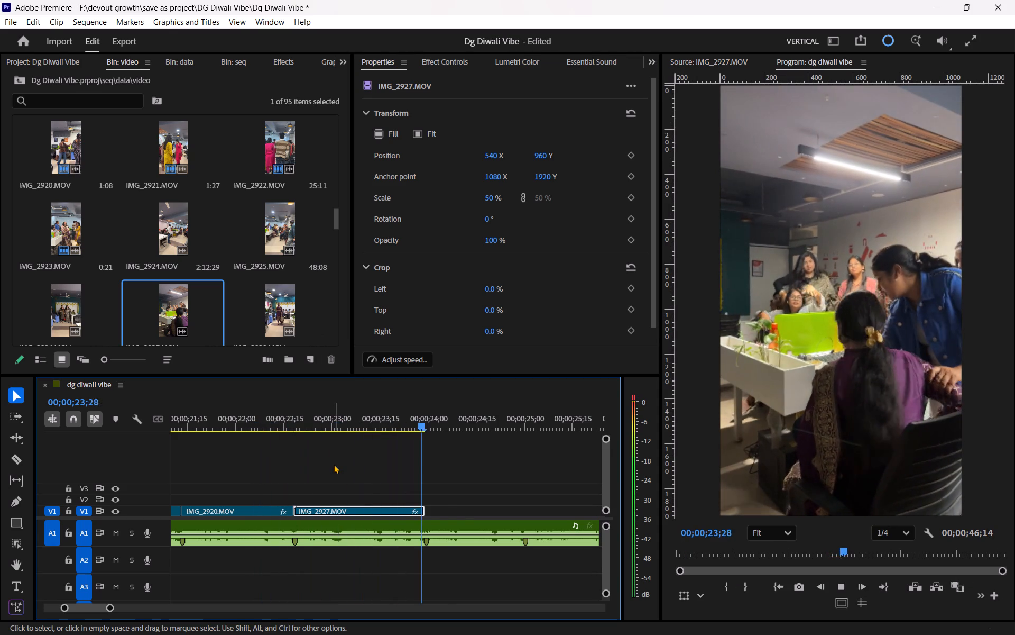
{"action": "key", "text": "space"}
{"action": "left_click_drag", "start_coordinate": [324, 415], "coordinate": [235, 428]}
{"action": "key", "text": "space"}
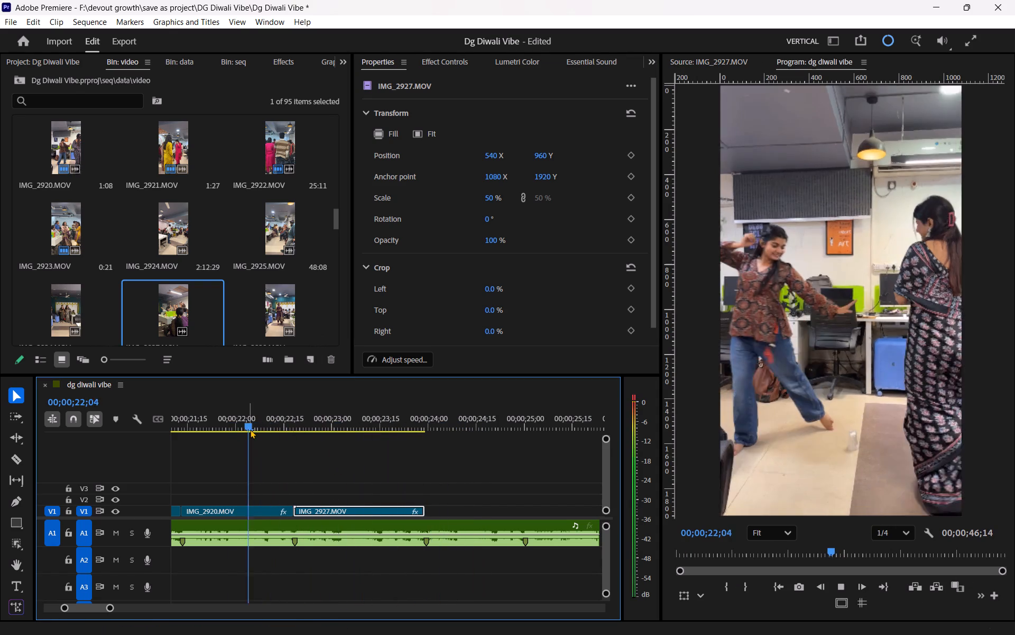
{"action": "key", "text": "space"}
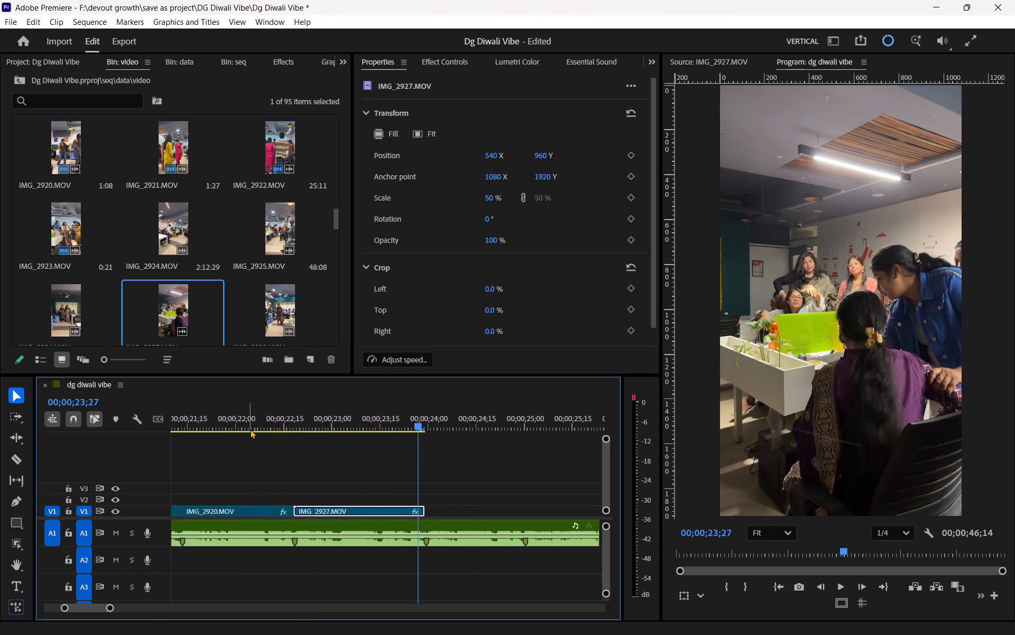
{"action": "key", "text": "space"}
{"action": "key", "text": "space"}
Open IMG_2928.MOV and skim through its footage.
{"action": "double_click", "coordinate": [260, 295]}
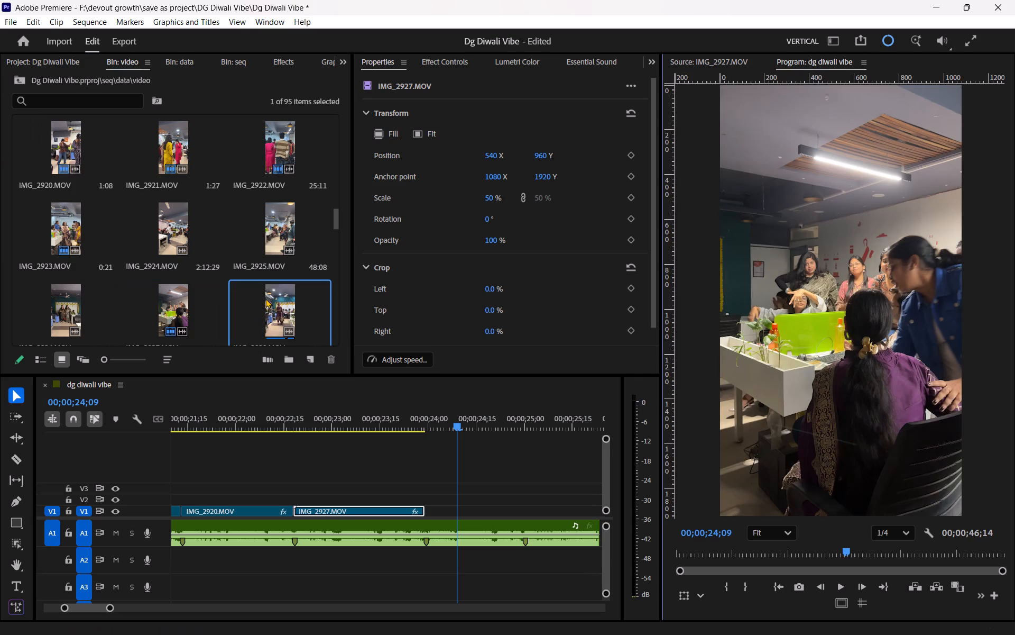
{"action": "left_click_drag", "start_coordinate": [845, 557], "coordinate": [825, 557]}
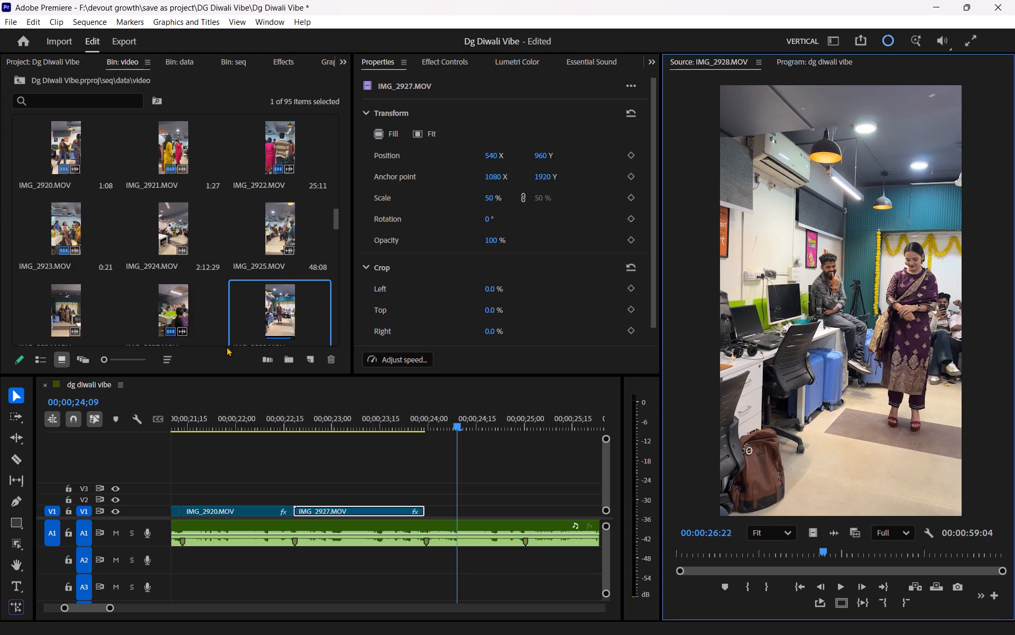
Open IMG_2929.MOV and mark a 00:00:01:15 range of the woman in purple dancing, with Out at 00:00:12:29.
{"action": "scroll", "coordinate": [143, 282], "scroll_direction": "down", "scroll_amount": 2}
{"action": "double_click", "coordinate": [50, 221]}
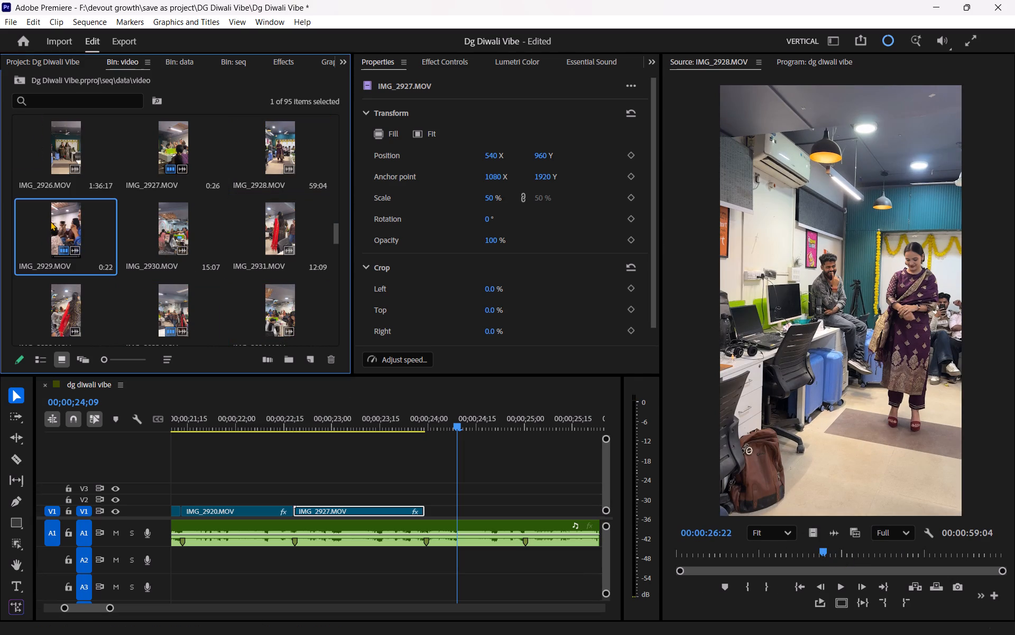
{"action": "left_click_drag", "start_coordinate": [691, 548], "coordinate": [723, 548]}
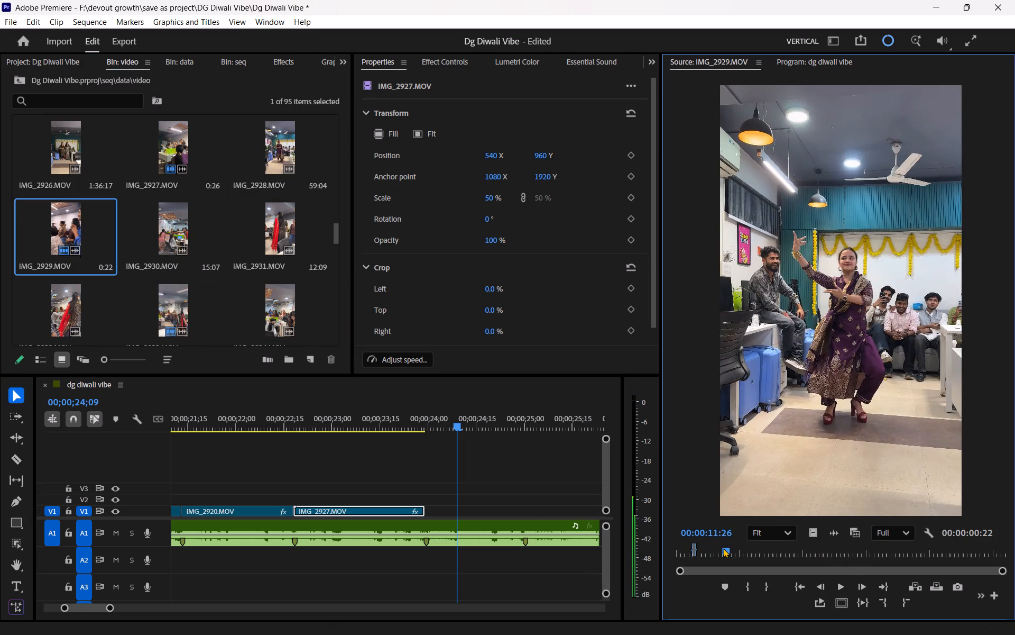
{"action": "left_click_drag", "start_coordinate": [723, 548], "coordinate": [716, 548]}
{"action": "key", "text": "space"}
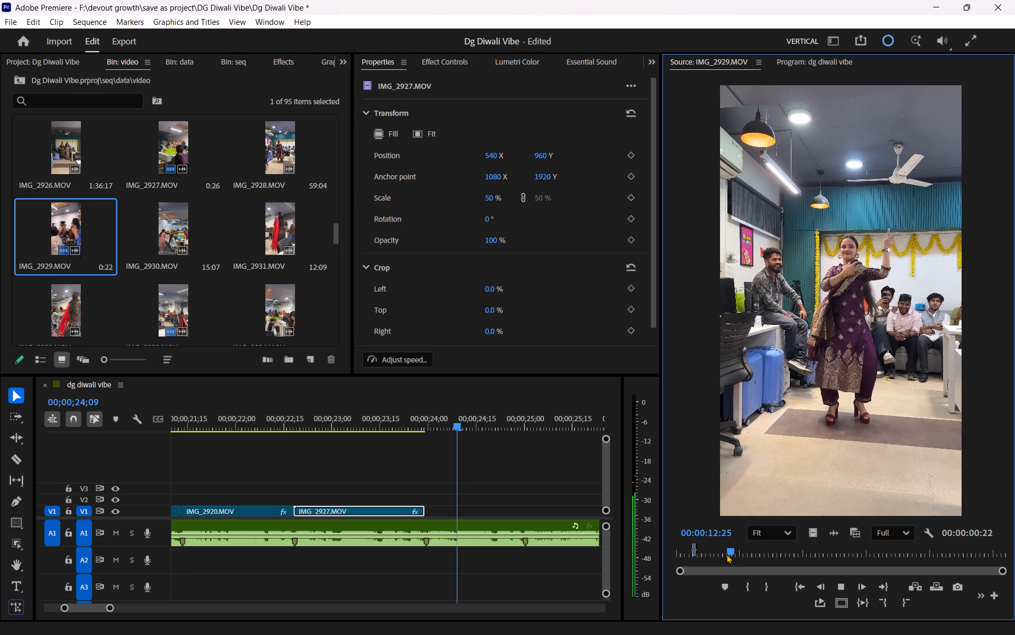
{"action": "key", "text": "space"}
{"action": "left_click_drag", "start_coordinate": [734, 551], "coordinate": [716, 551]}
{"action": "key", "text": "space"}
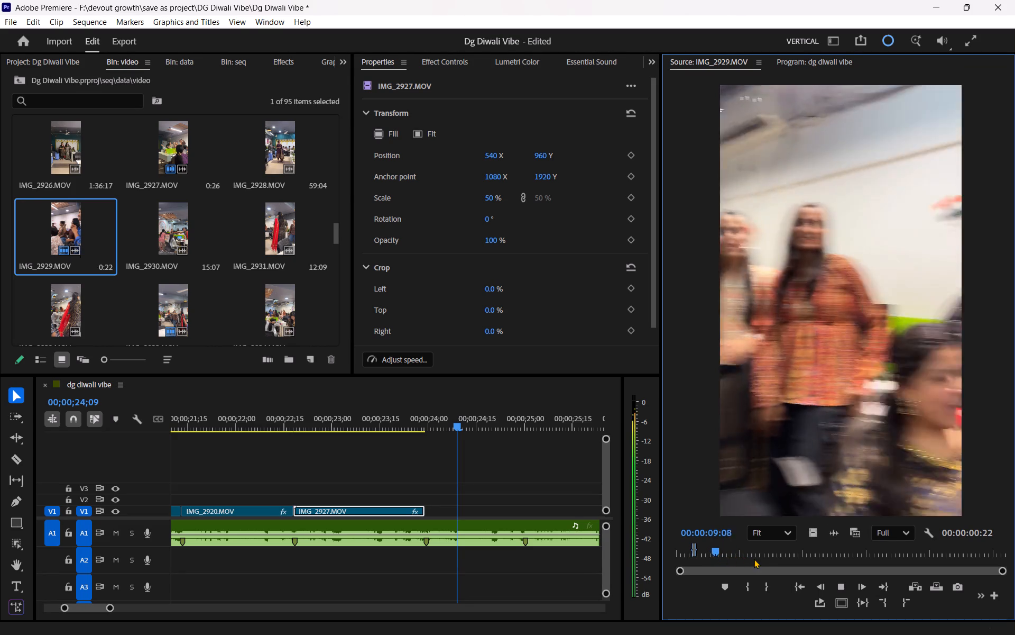
{"action": "key", "text": "space"}
{"action": "key", "text": "space"}
{"action": "key", "text": "space"}
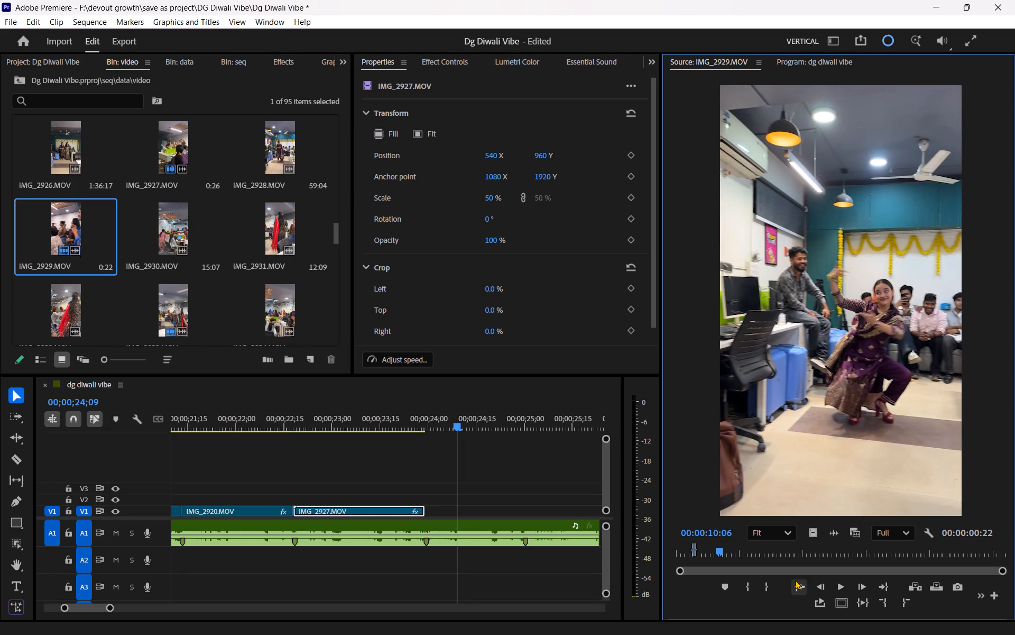
{"action": "left_click", "coordinate": [752, 585]}
{"action": "key", "text": "space"}
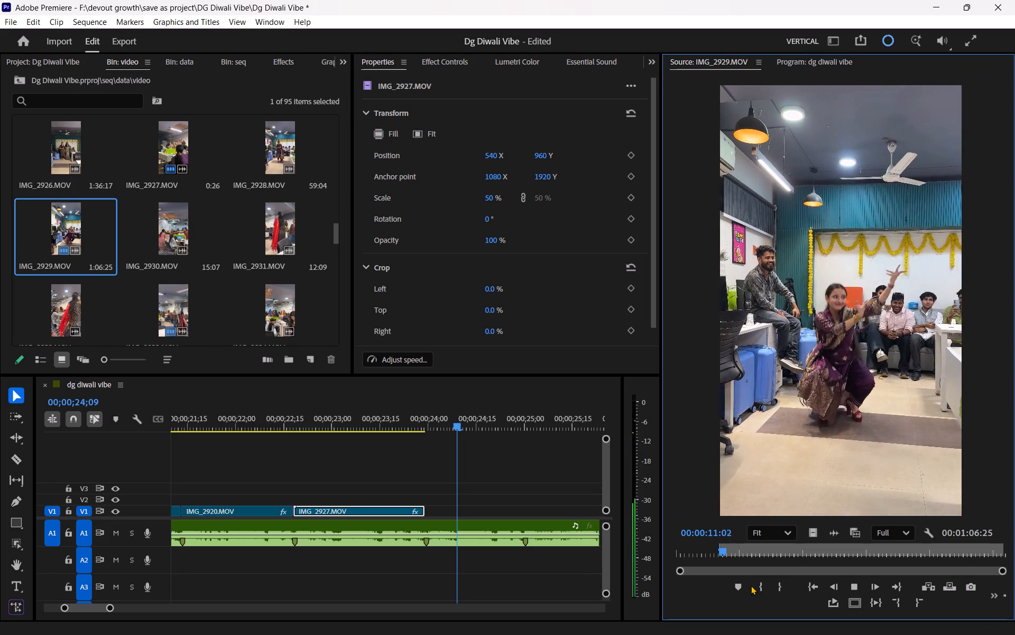
{"action": "key", "text": "space"}
{"action": "left_click", "coordinate": [758, 591]}
{"action": "key", "text": "space"}
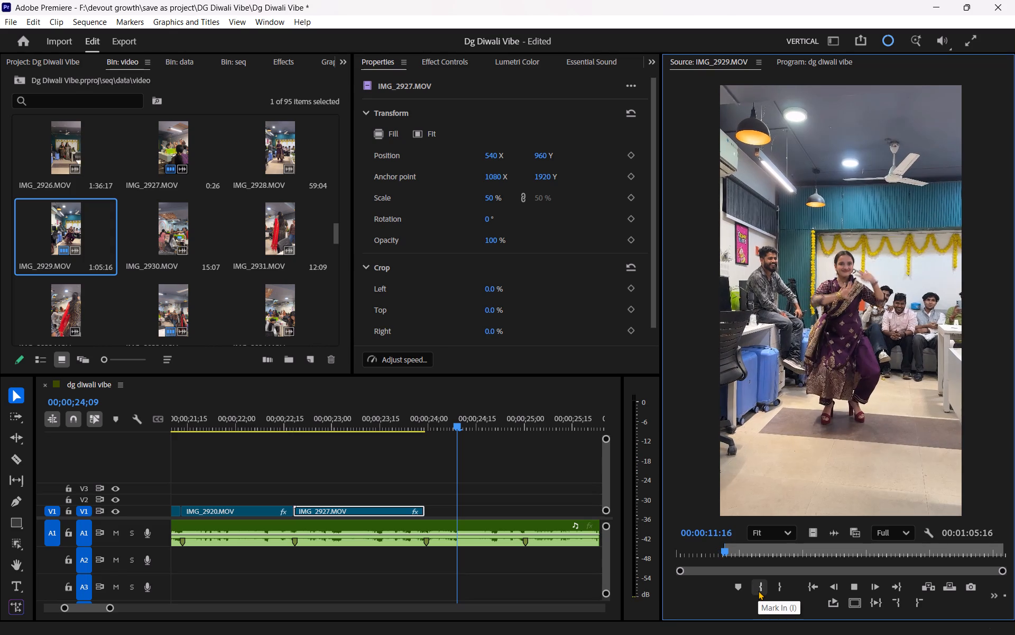
{"action": "key", "text": "space"}
{"action": "left_click", "coordinate": [778, 588]}
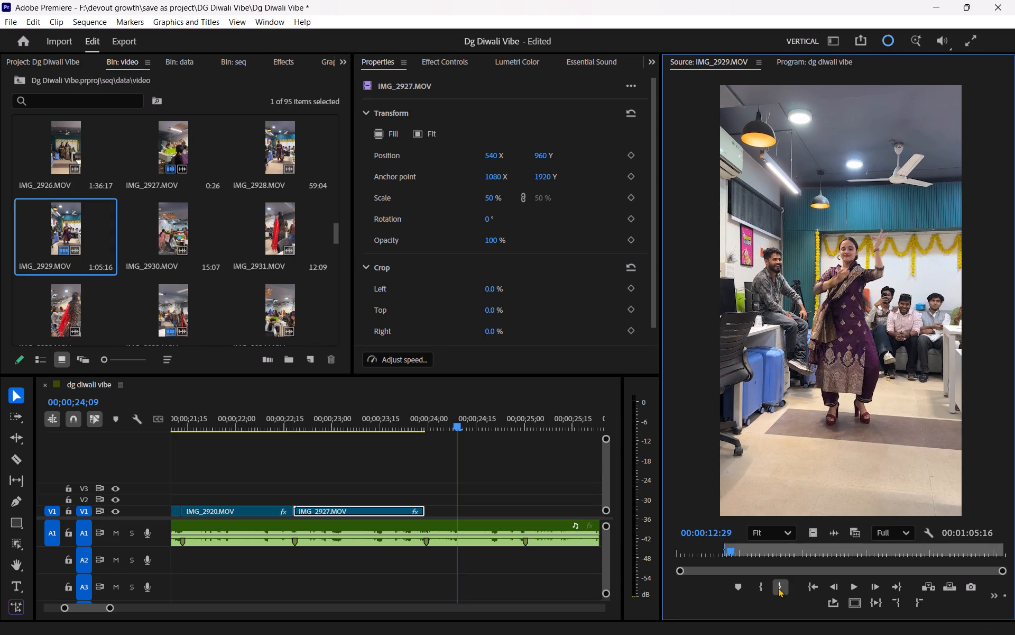
Place the marked IMG_2929.MOV range on V2 from the end of IMG_2920.MOV, and shift IMG_2927.MOV later on V1 to the following beat marker.
{"action": "left_click_drag", "start_coordinate": [818, 533], "coordinate": [435, 512]}
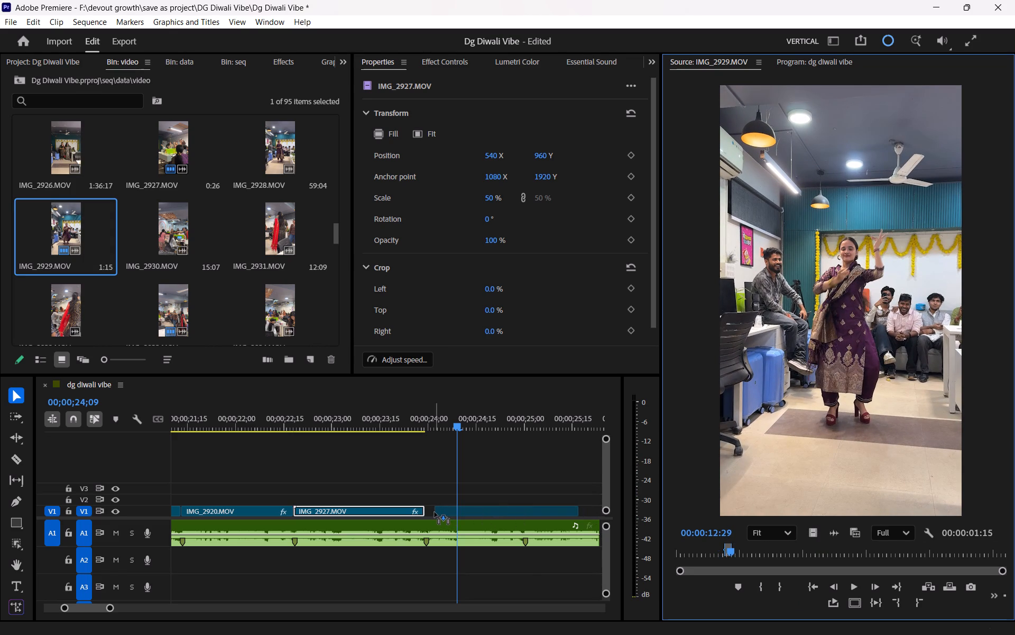
{"action": "left_click_drag", "start_coordinate": [435, 512], "coordinate": [294, 496]}
{"action": "left_click_drag", "start_coordinate": [333, 513], "coordinate": [408, 515]}
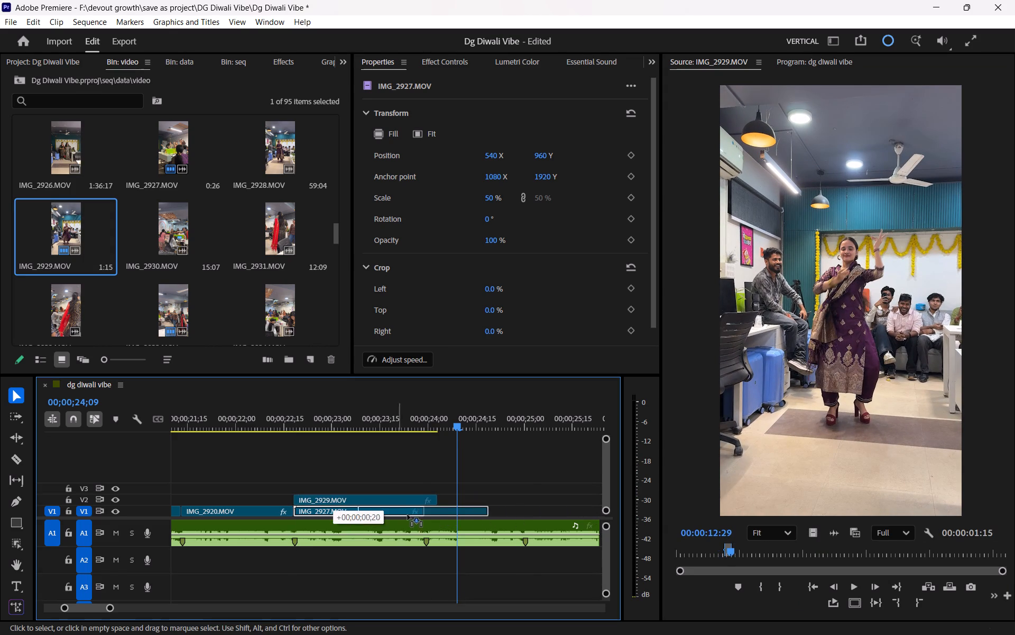
{"action": "left_click_drag", "start_coordinate": [408, 515], "coordinate": [466, 515]}
Trim the end of IMG_2929.MOV on V2 back to the start of IMG_2927.MOV and scale it to fill the frame.
{"action": "left_click_drag", "start_coordinate": [435, 499], "coordinate": [422, 499]}
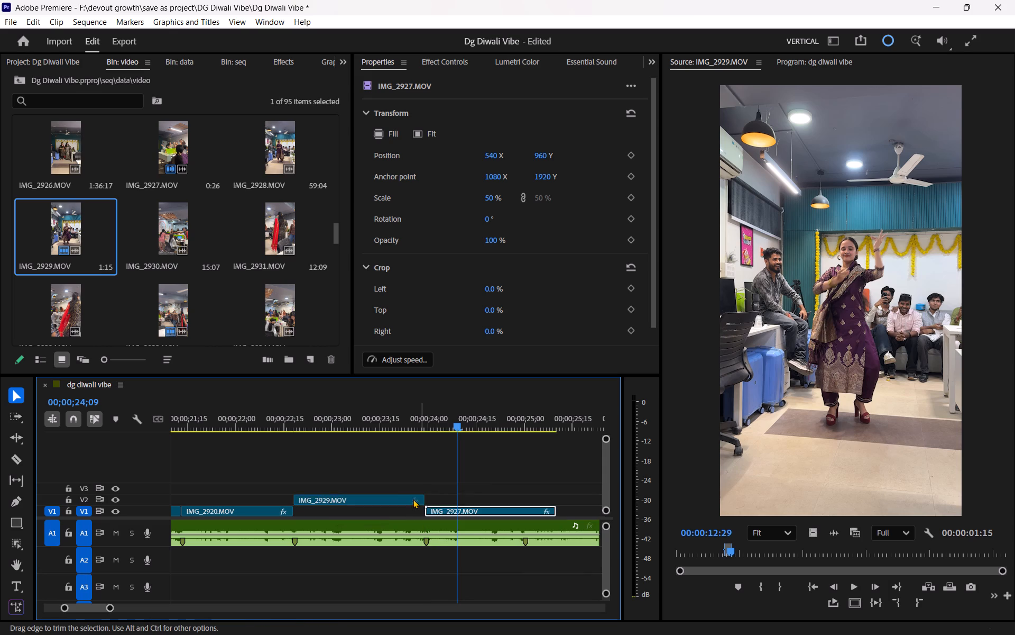
{"action": "left_click", "coordinate": [394, 499]}
{"action": "left_click", "coordinate": [383, 142]}
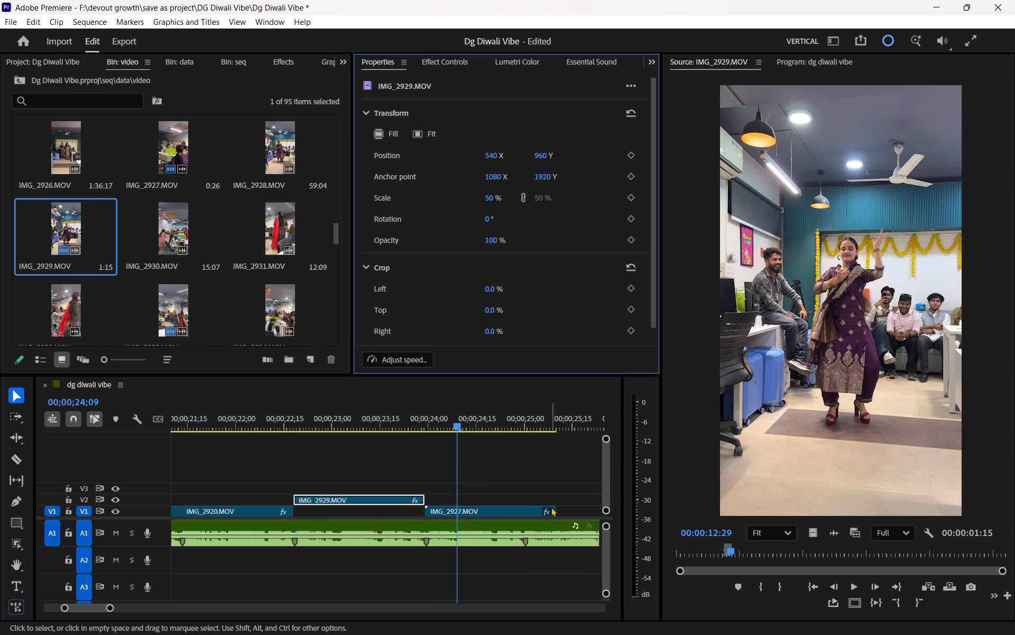
Trim the end of IMG_2927.MOV on V1 back to the beat marker near 00;00;25;00.
{"action": "left_click_drag", "start_coordinate": [555, 510], "coordinate": [524, 525]}
{"action": "left_click", "coordinate": [511, 497]}
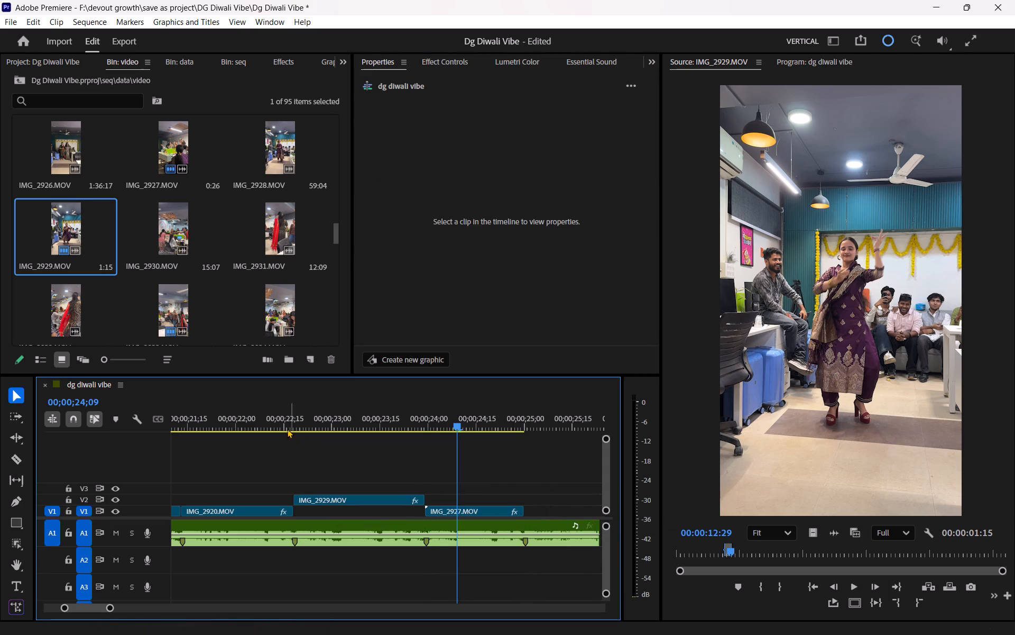
Replay the sequence from within IMG_2920.MOV to check the cuts through IMG_2929.MOV and IMG_2927.MOV.
{"action": "left_click_drag", "start_coordinate": [273, 423], "coordinate": [259, 423]}
{"action": "key", "text": "space"}
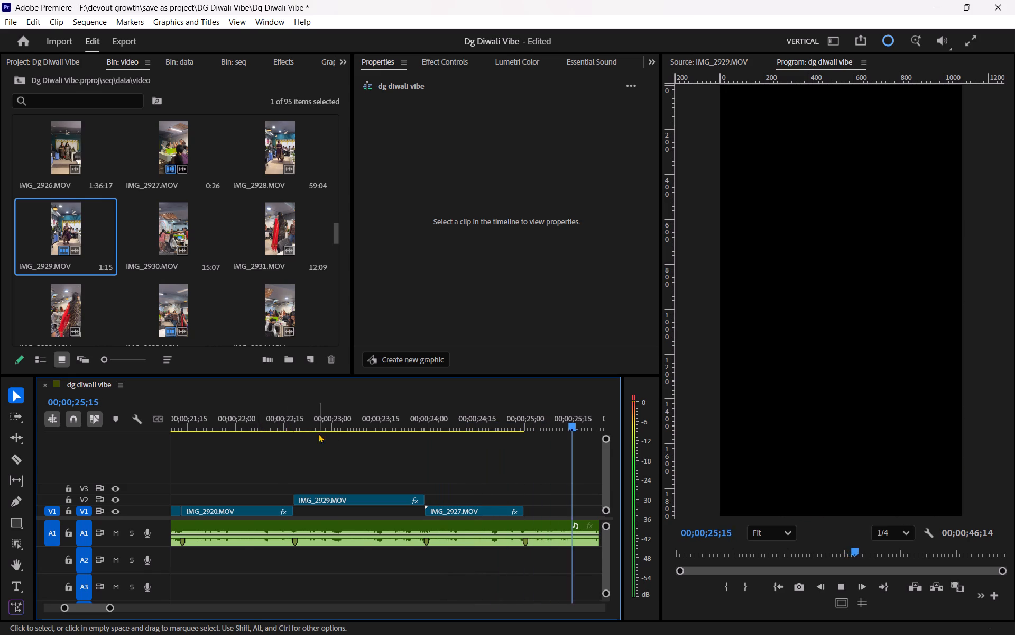
{"action": "key", "text": "space"}
Open IMG_2936.MOV and mark the office group range, with In at 00:00:05:18 and Out at 00:00:06:16.
{"action": "scroll", "coordinate": [330, 474], "scroll_direction": "up", "scroll_amount": 4}
{"action": "scroll", "coordinate": [183, 243], "scroll_direction": "down", "scroll_amount": 1}
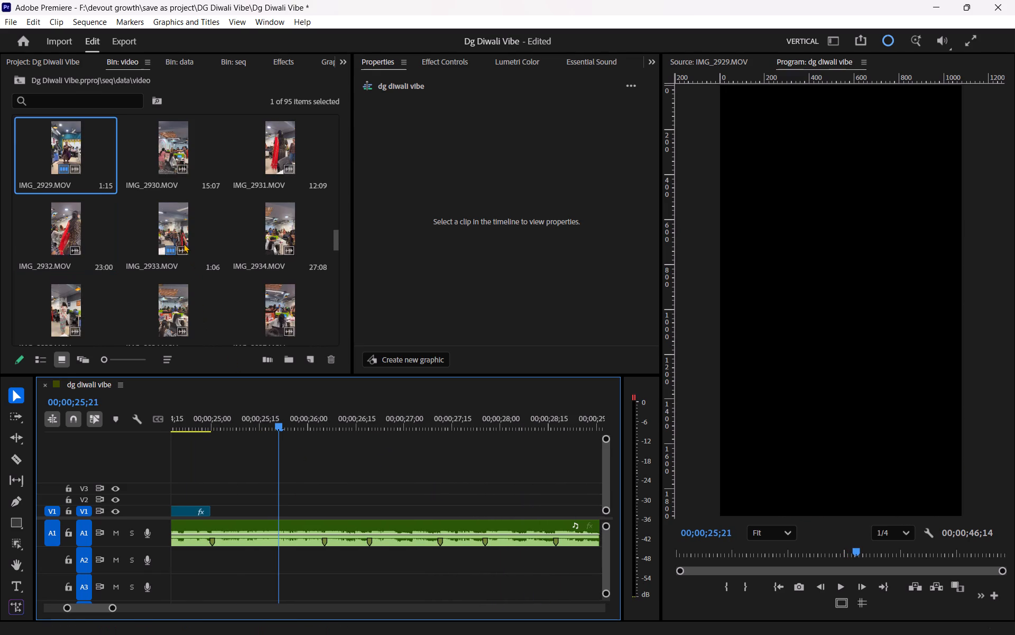
{"action": "scroll", "coordinate": [183, 243], "scroll_direction": "down", "scroll_amount": 1}
{"action": "double_click", "coordinate": [170, 236]}
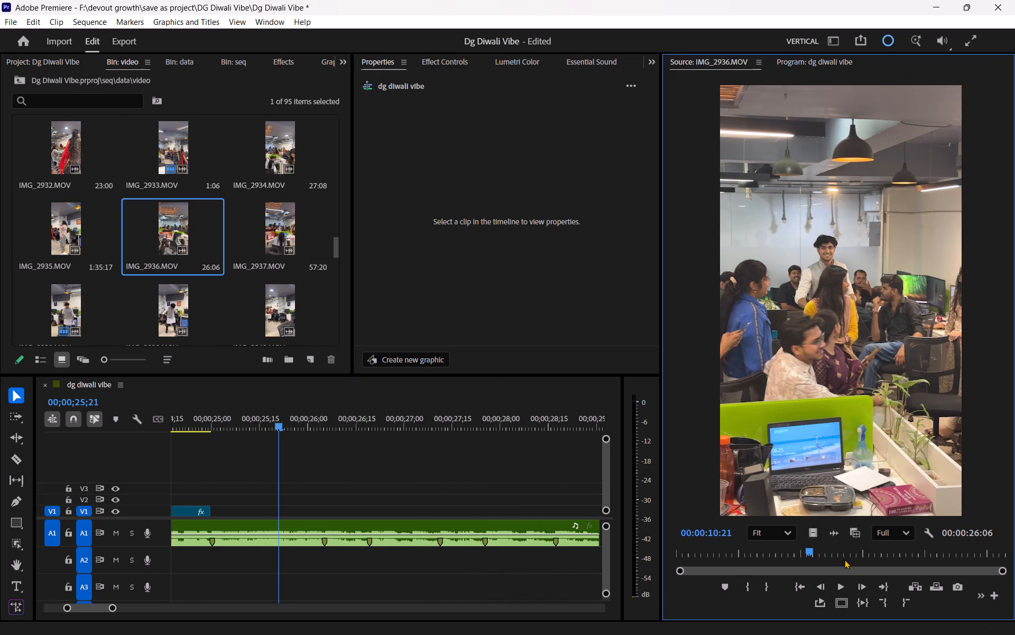
{"action": "left_click_drag", "start_coordinate": [790, 551], "coordinate": [697, 551]}
{"action": "key", "text": "space"}
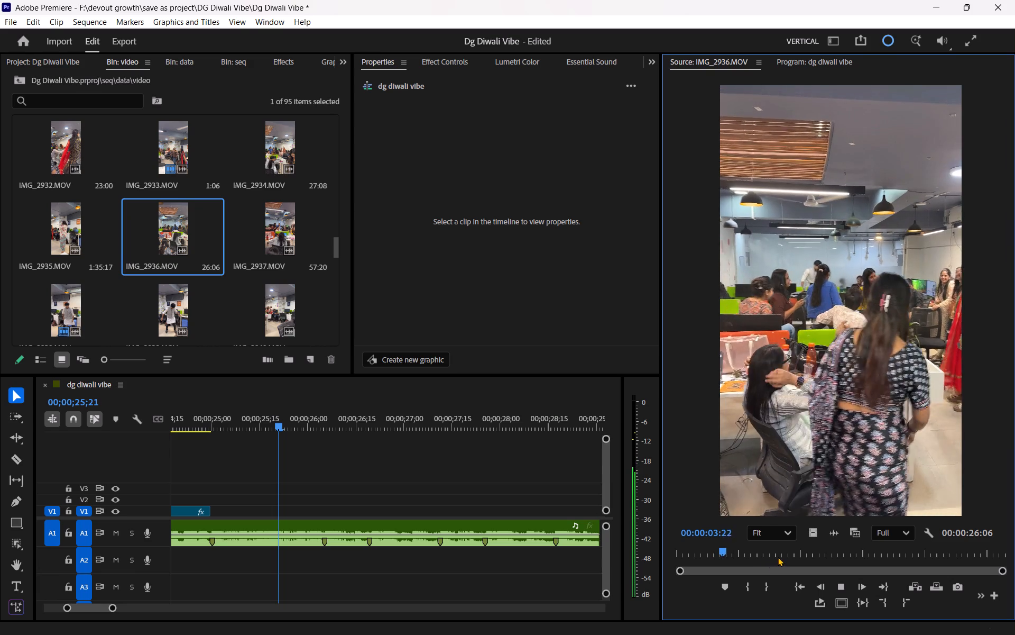
{"action": "key", "text": "space"}
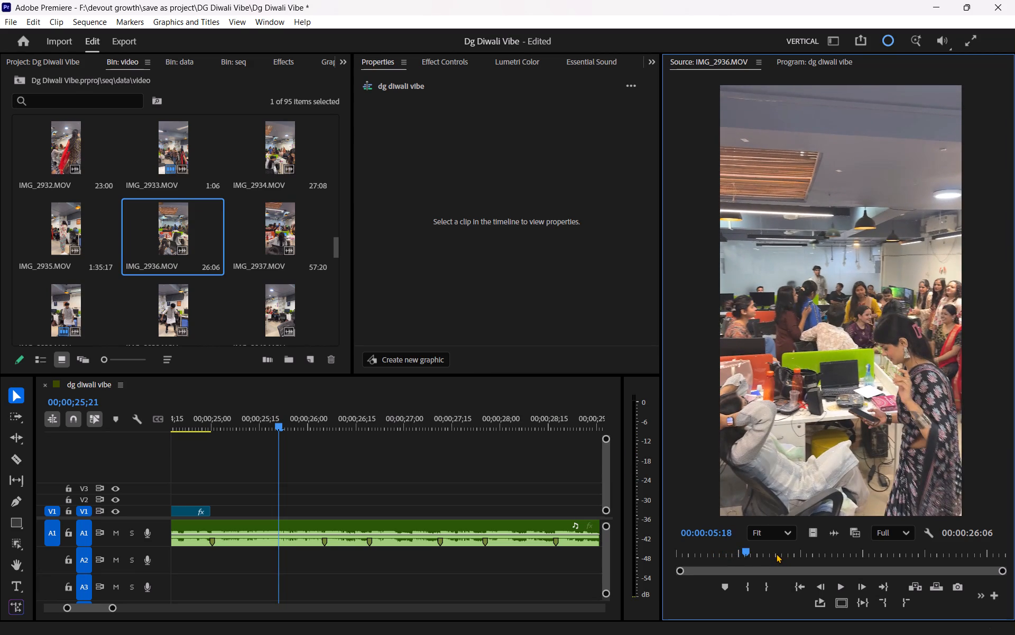
{"action": "left_click", "coordinate": [742, 587]}
{"action": "key", "text": "space"}
{"action": "key", "text": "space"}
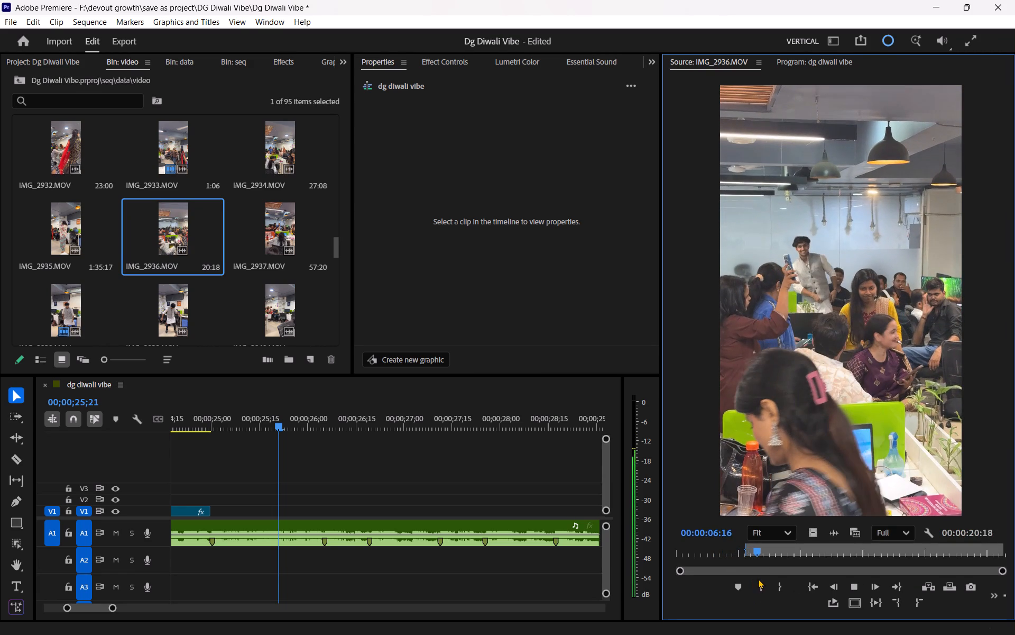
{"action": "left_click", "coordinate": [779, 586]}
Place the marked IMG_2936.MOV range on V1 after IMG_2927.MOV, extend its end to the beat marker, and scale it to fill the frame.
{"action": "left_click_drag", "start_coordinate": [810, 535], "coordinate": [789, 534]}
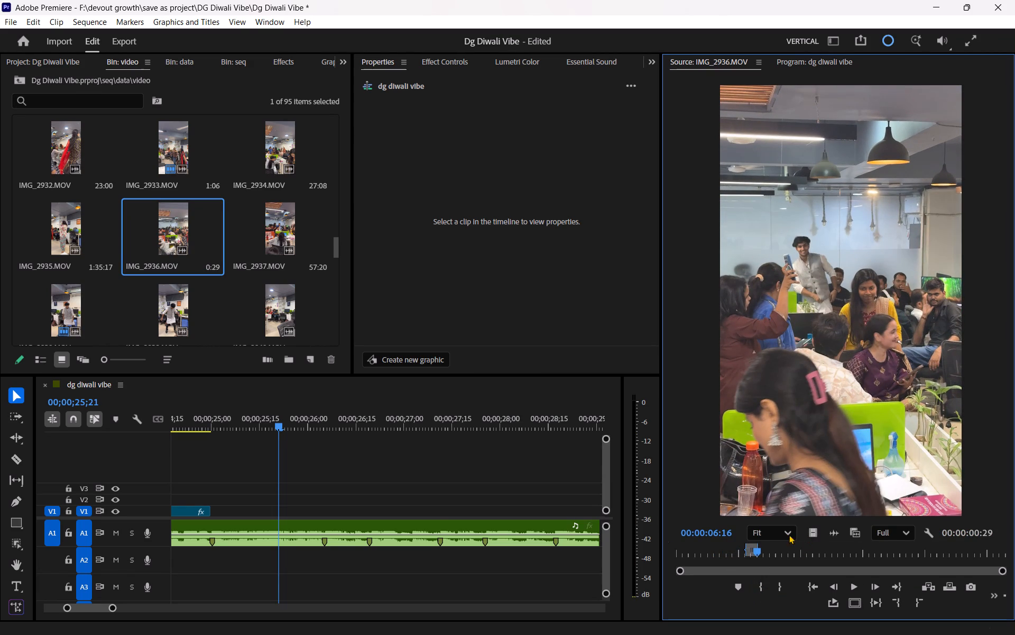
{"action": "left_click_drag", "start_coordinate": [789, 534], "coordinate": [217, 506]}
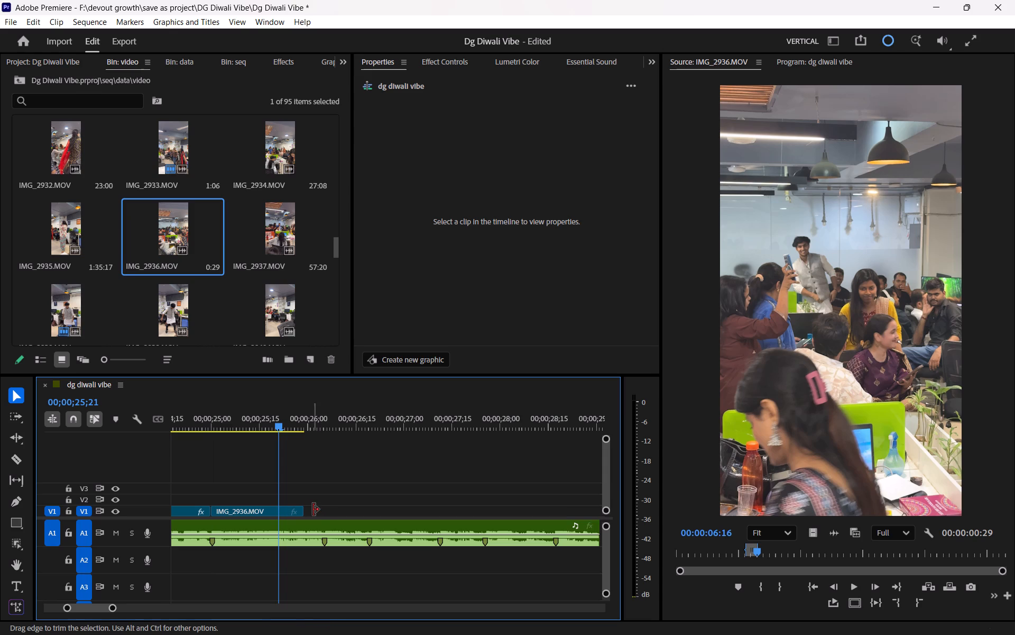
{"action": "left_click_drag", "start_coordinate": [309, 510], "coordinate": [326, 510]}
{"action": "scroll", "coordinate": [376, 489], "scroll_direction": "up", "scroll_amount": 3}
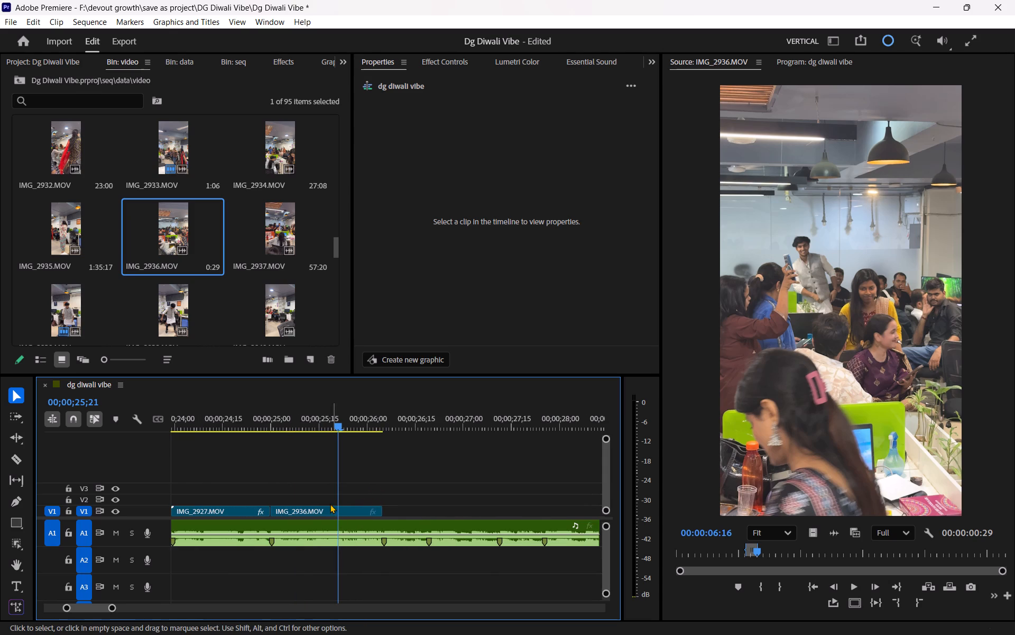
{"action": "left_click", "coordinate": [318, 513]}
{"action": "left_click", "coordinate": [377, 136]}
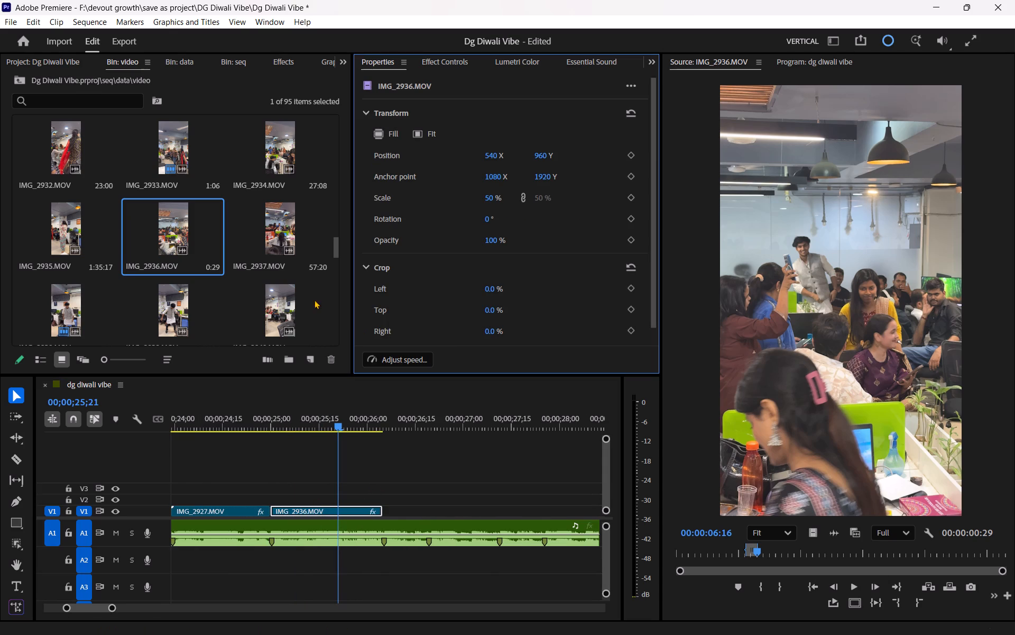
Replay the sequence from within IMG_2927.MOV to check the cut into IMG_2936.MOV.
{"action": "left_click_drag", "start_coordinate": [252, 407], "coordinate": [230, 412]}
{"action": "key", "text": "space"}
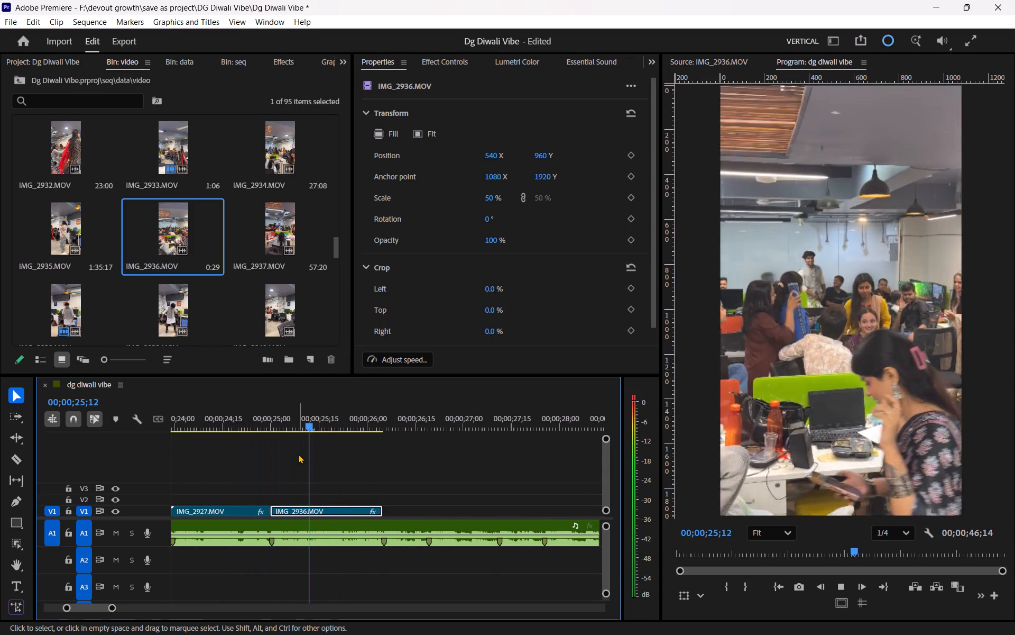
{"action": "key", "text": "space"}
{"action": "left_click", "coordinate": [344, 464]}
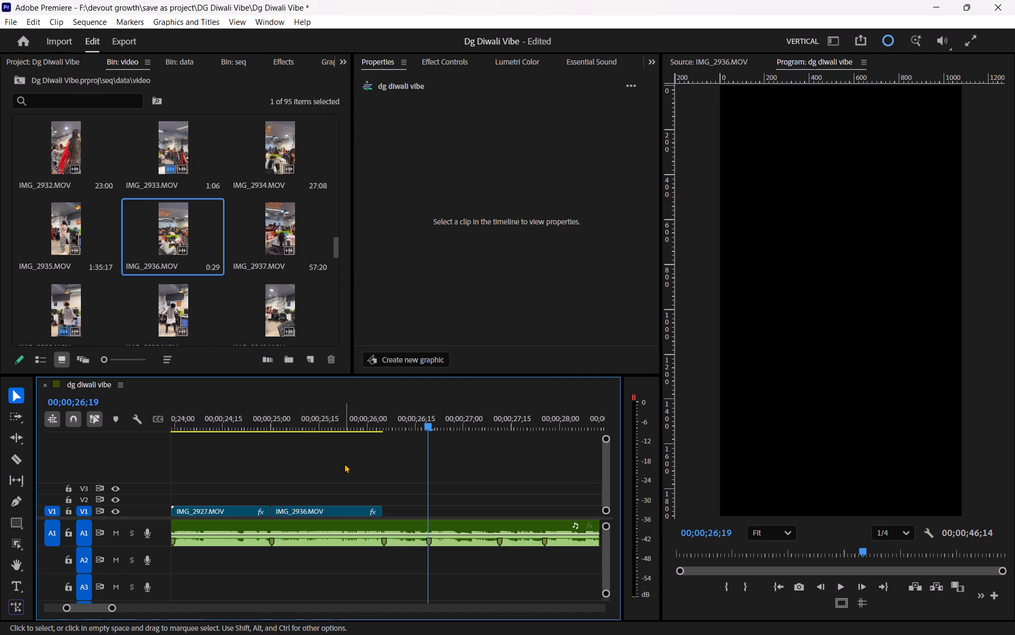
Open IMG_2943.MOV and mark the office pan range, with In at 00:00:12:07 and Out at 00:00:13:07.
{"action": "scroll", "coordinate": [261, 278], "scroll_direction": "down", "scroll_amount": 1}
{"action": "double_click", "coordinate": [272, 303]}
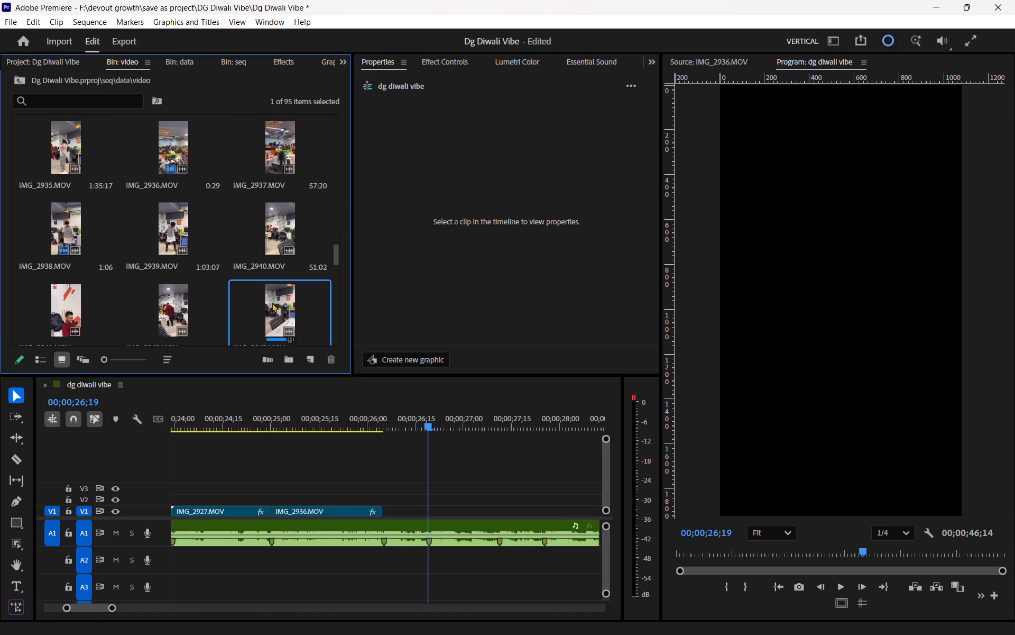
{"action": "left_click_drag", "start_coordinate": [766, 550], "coordinate": [656, 550]}
{"action": "key", "text": "space"}
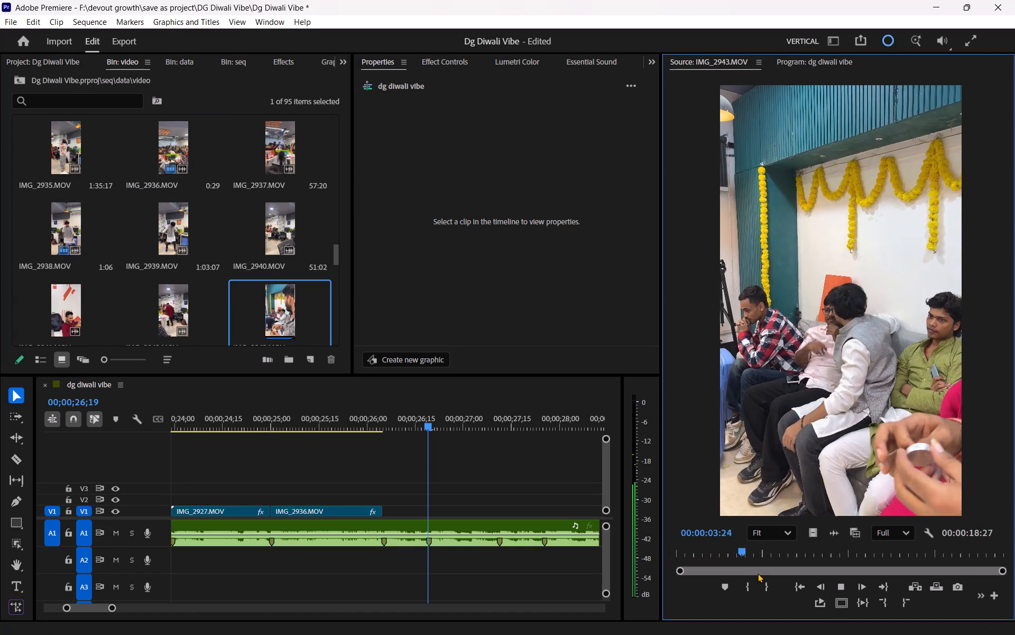
{"action": "left_click_drag", "start_coordinate": [758, 555], "coordinate": [887, 553]}
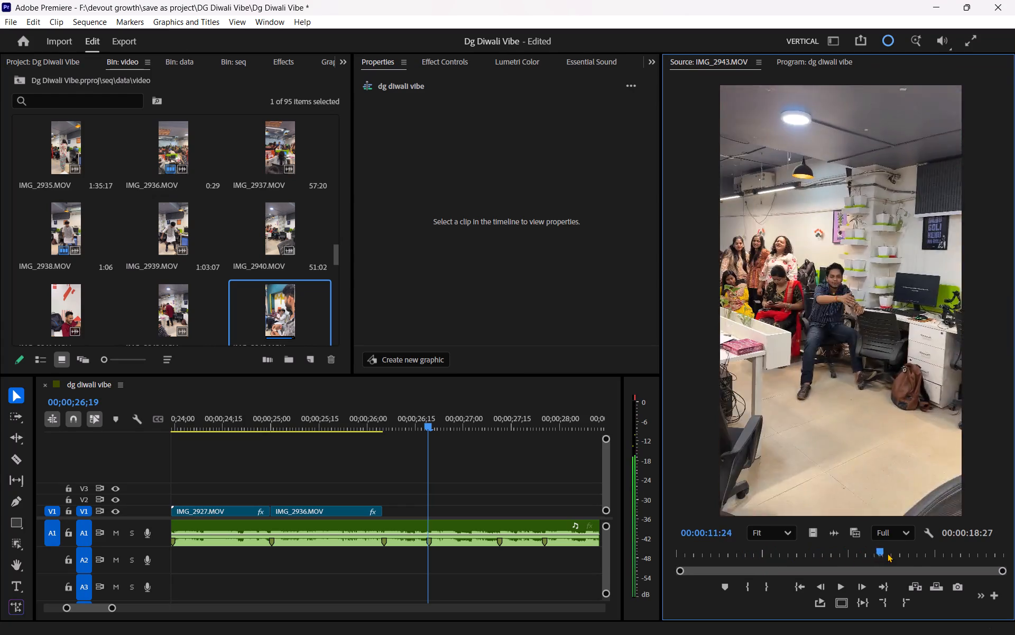
{"action": "left_click_drag", "start_coordinate": [887, 553], "coordinate": [878, 553]}
{"action": "key", "text": "space"}
{"action": "key", "text": "space"}
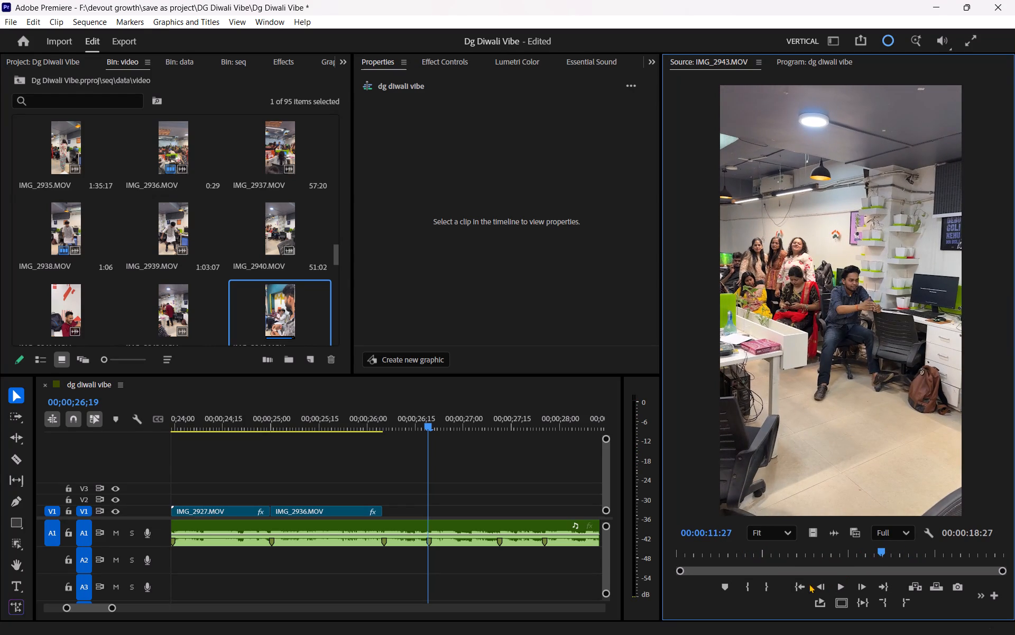
{"action": "left_click", "coordinate": [743, 585]}
{"action": "key", "text": "space"}
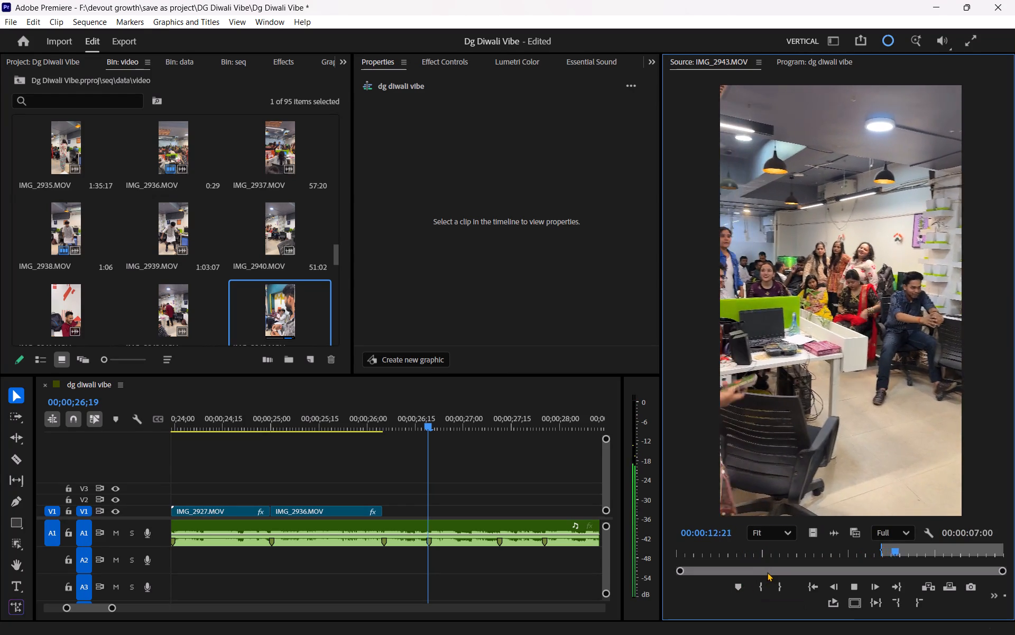
{"action": "key", "text": "space"}
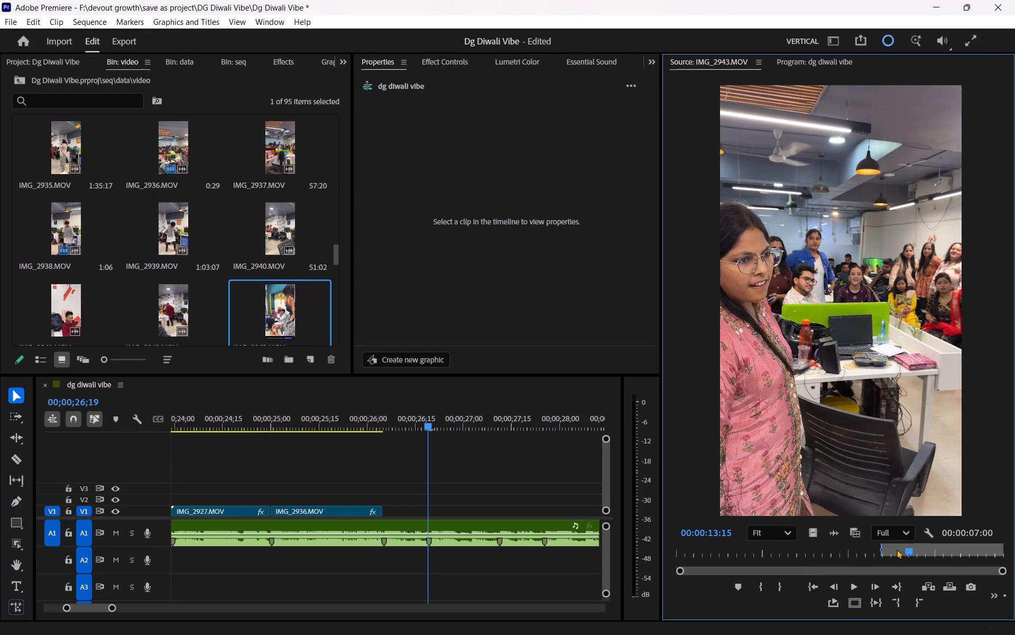
{"action": "left_click_drag", "start_coordinate": [897, 549], "coordinate": [885, 551]}
{"action": "key", "text": "space"}
{"action": "key", "text": "space"}
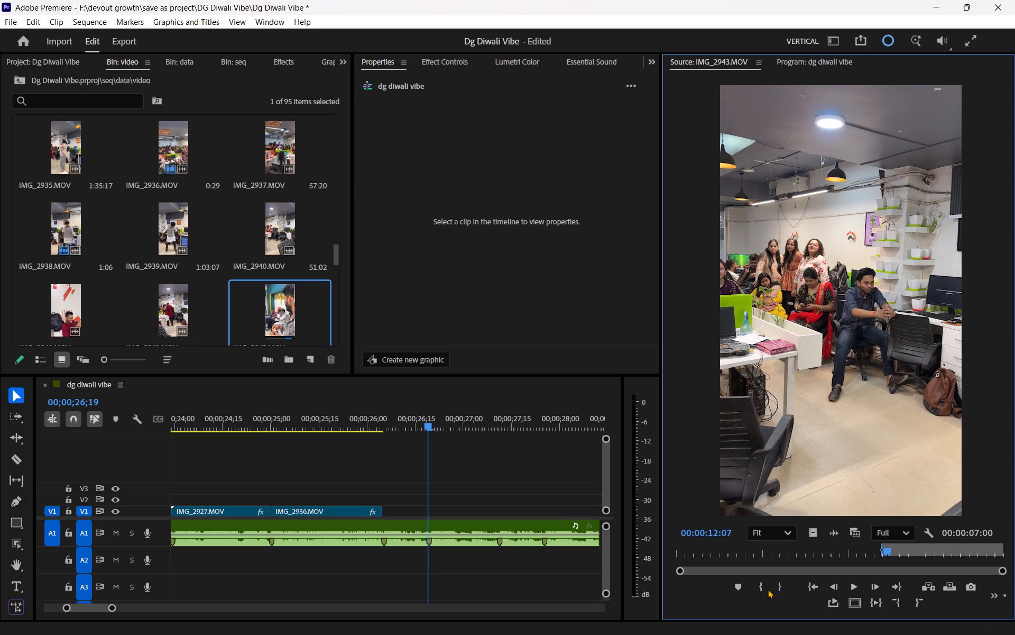
{"action": "left_click", "coordinate": [762, 588]}
{"action": "key", "text": "space"}
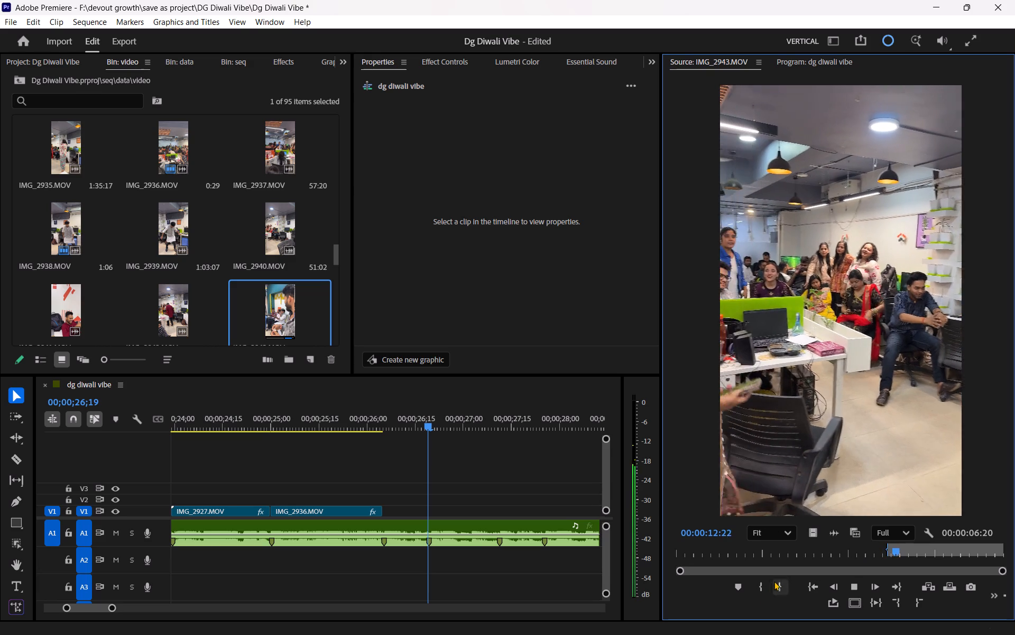
{"action": "key", "text": "space"}
{"action": "left_click", "coordinate": [780, 589]}
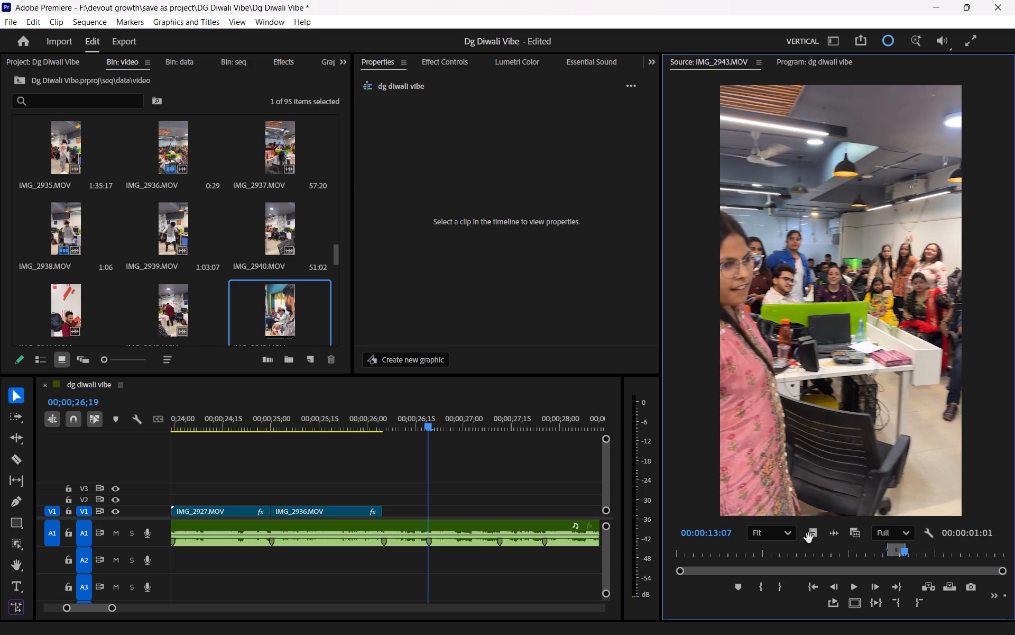
Place the marked IMG_2943.MOV range on V1 after IMG_2936.MOV, trim its end to the next beat marker, and scale it to fill the frame.
{"action": "left_click_drag", "start_coordinate": [810, 537], "coordinate": [388, 515]}
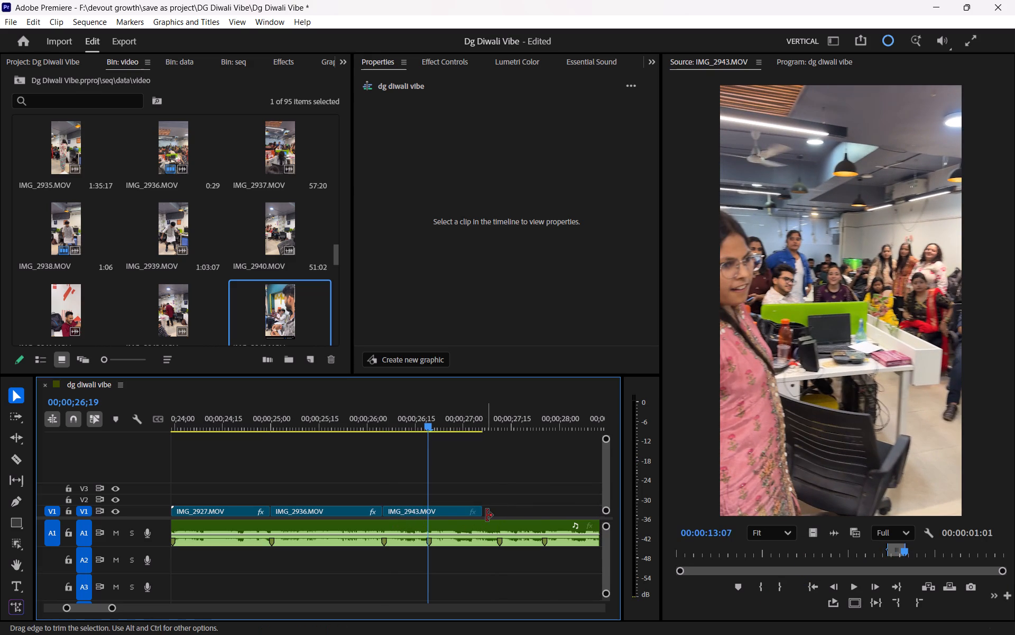
{"action": "left_click_drag", "start_coordinate": [486, 515], "coordinate": [429, 517]}
{"action": "left_click_drag", "start_coordinate": [414, 424], "coordinate": [385, 424]}
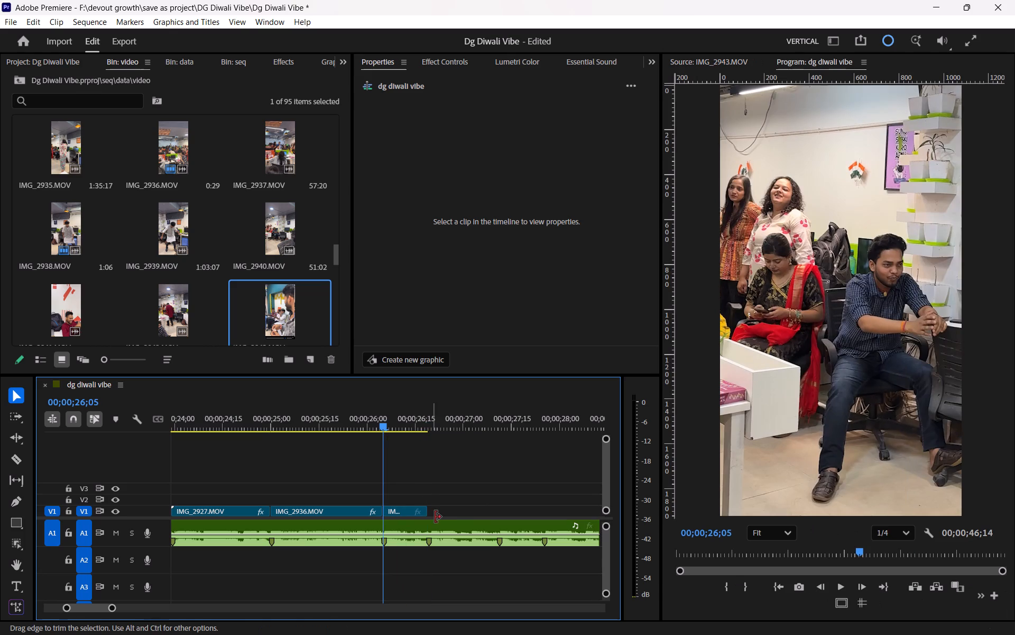
{"action": "left_click_drag", "start_coordinate": [435, 517], "coordinate": [442, 518]}
{"action": "left_click_drag", "start_coordinate": [431, 511], "coordinate": [439, 511]}
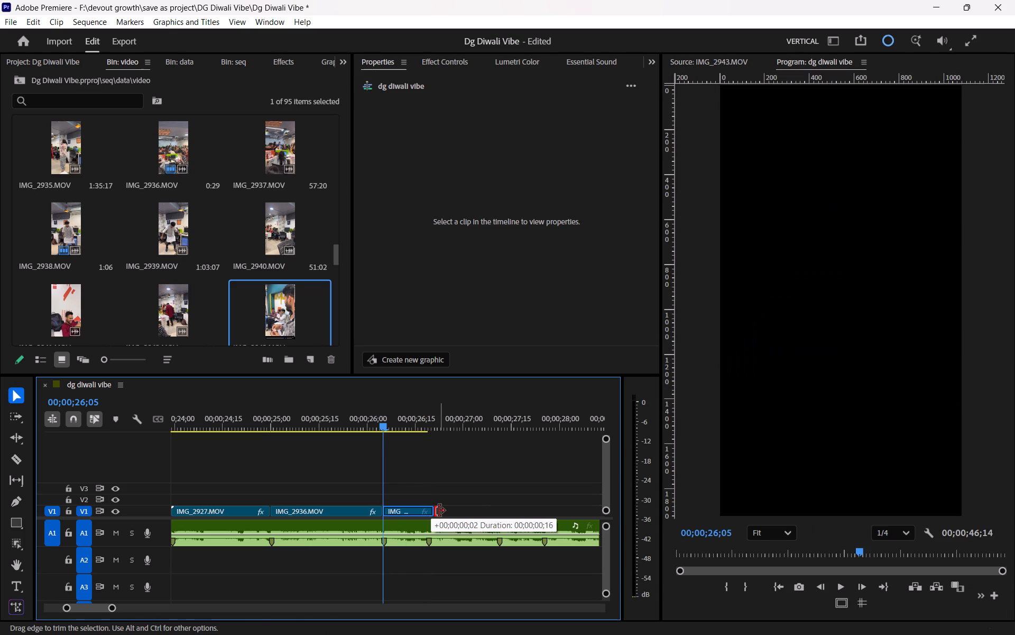
{"action": "left_click_drag", "start_coordinate": [439, 511], "coordinate": [436, 511]}
{"action": "left_click", "coordinate": [409, 507]}
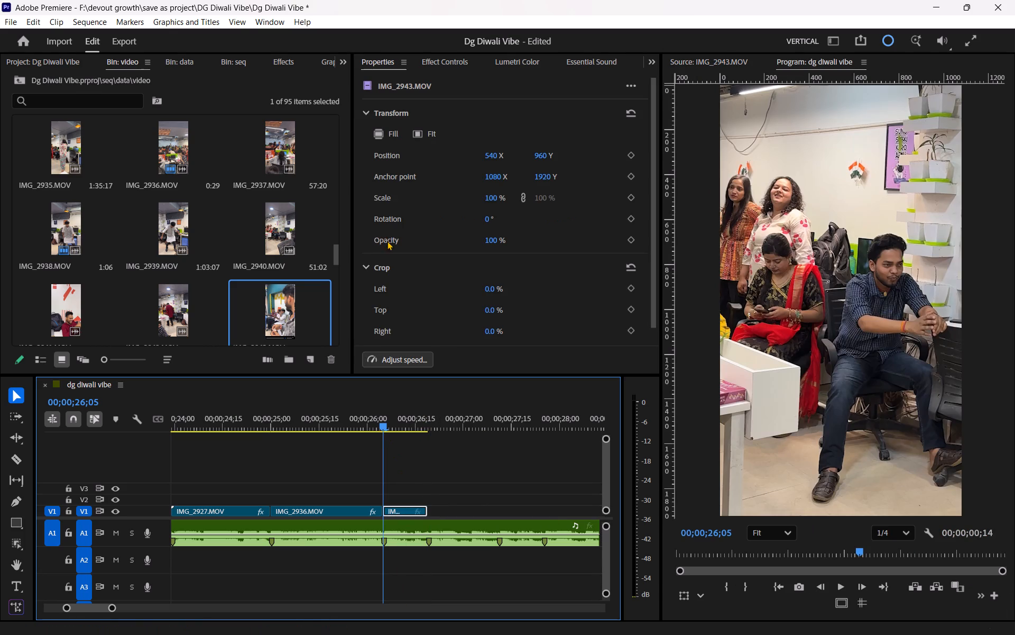
{"action": "left_click", "coordinate": [385, 136]}
Replay the sequence from within IMG_2927.MOV to check the cuts through IMG_2936.MOV and IMG_2943.MOV.
{"action": "left_click_drag", "start_coordinate": [344, 427], "coordinate": [254, 429]}
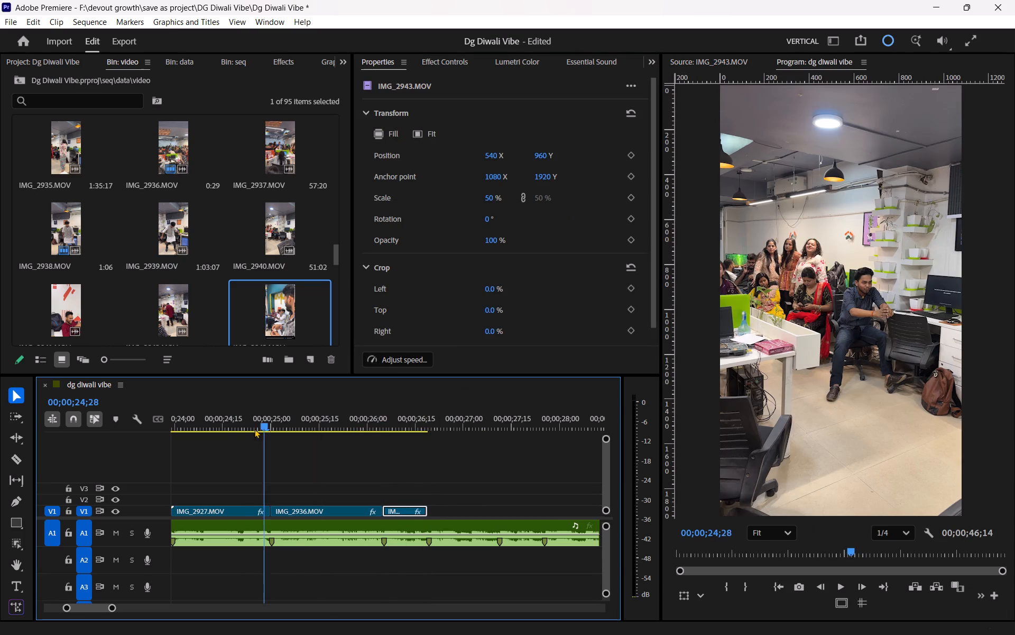
{"action": "left_click_drag", "start_coordinate": [254, 429], "coordinate": [225, 431]}
{"action": "key", "text": "space"}
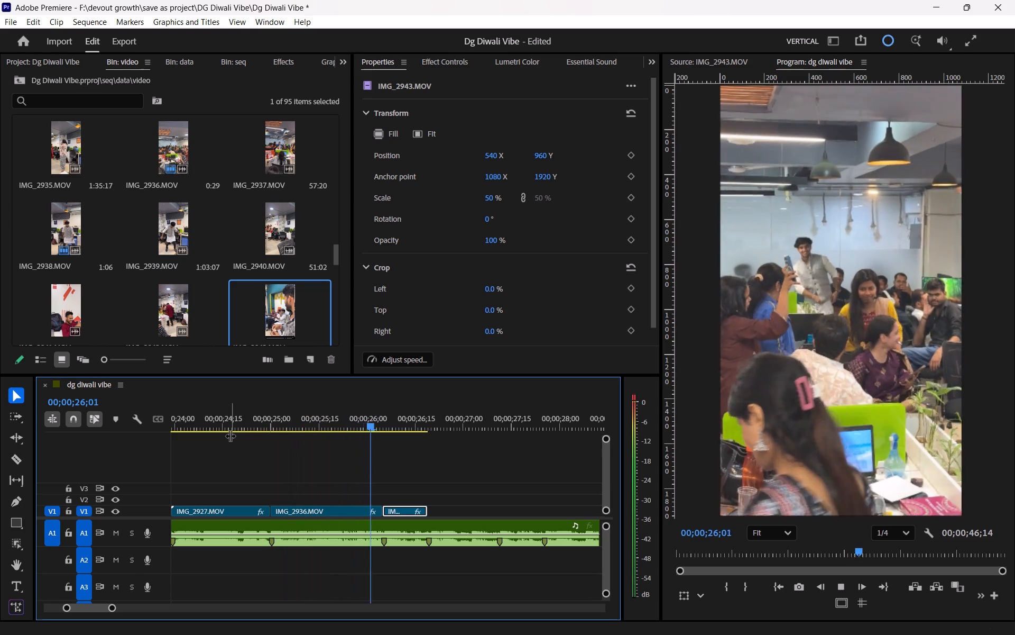
{"action": "key", "text": "space"}
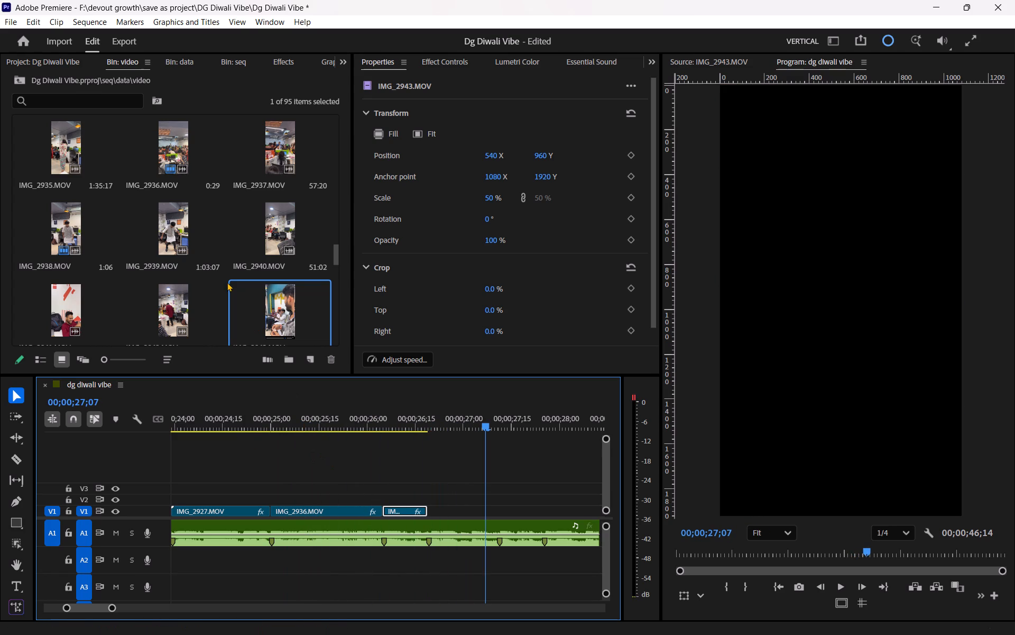
Open IMG_2942.MOV from the video bin for source review.
{"action": "scroll", "coordinate": [210, 270], "scroll_direction": "down", "scroll_amount": 1}
{"action": "double_click", "coordinate": [165, 226]}
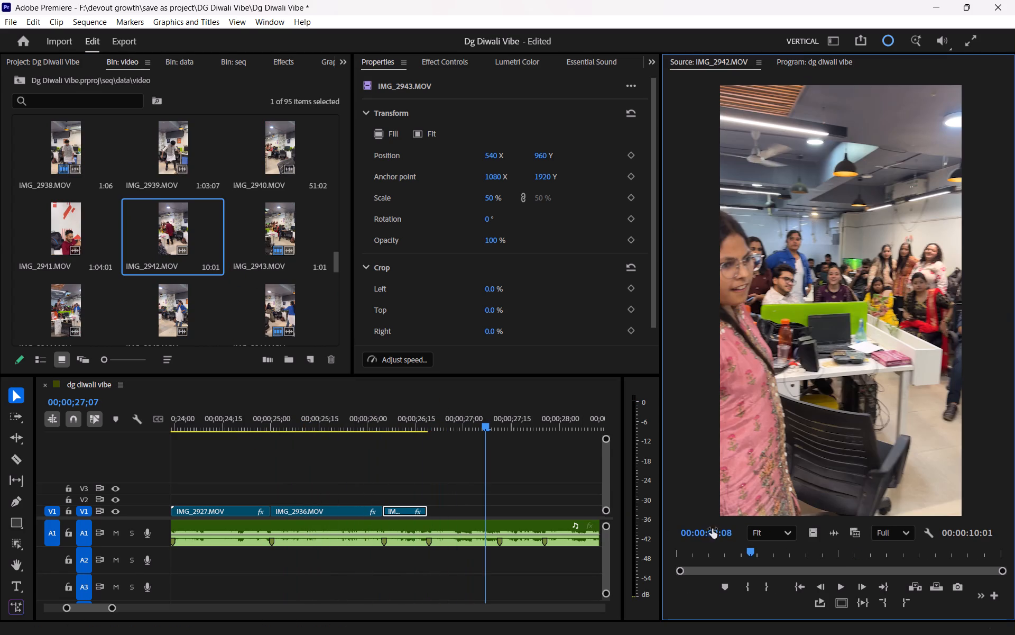
Mark the range of the man in the maroon kurta in IMG_2942.MOV, with In at 00:00:00:15 and Out at 00:00:01:15.
{"action": "left_click_drag", "start_coordinate": [740, 552], "coordinate": [693, 552]}
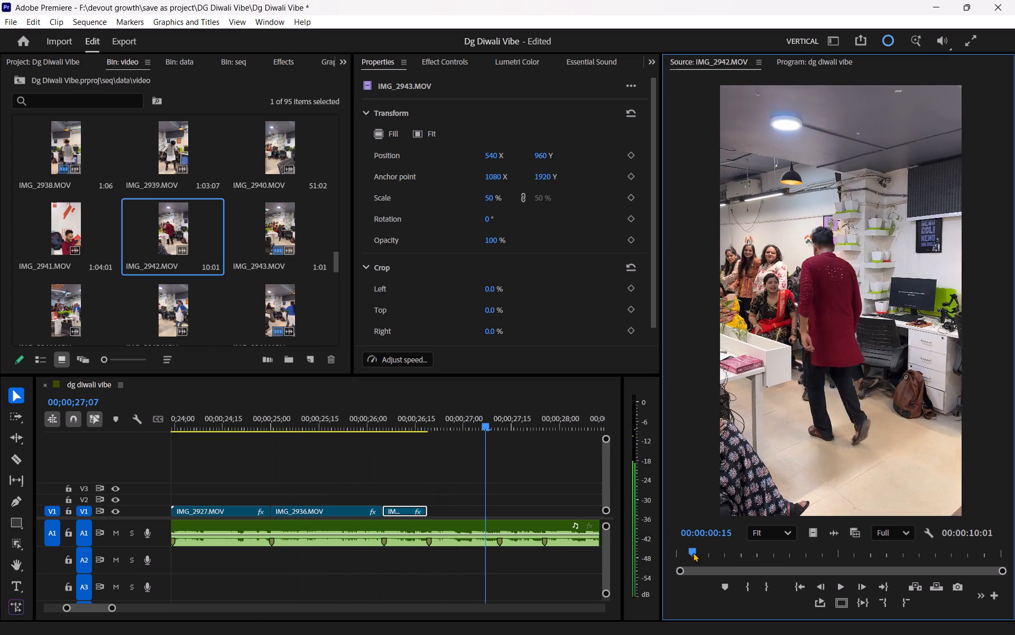
{"action": "left_click_drag", "start_coordinate": [693, 552], "coordinate": [712, 549]}
{"action": "key", "text": "space"}
{"action": "key", "text": "space"}
{"action": "left_click", "coordinate": [747, 589]}
{"action": "key", "text": "space"}
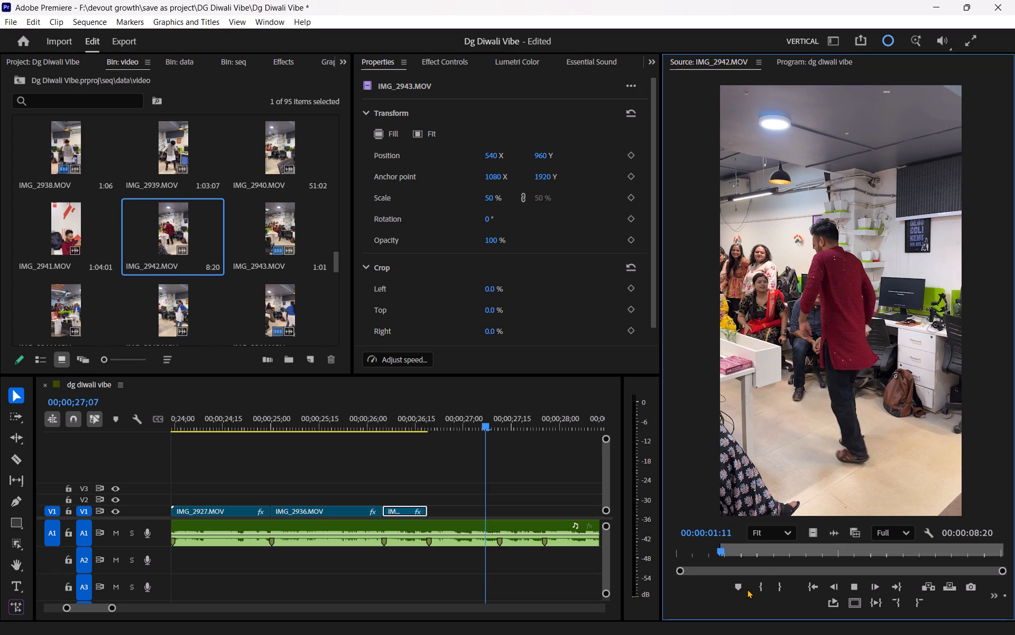
{"action": "key", "text": "space"}
{"action": "left_click_drag", "start_coordinate": [737, 551], "coordinate": [687, 551]}
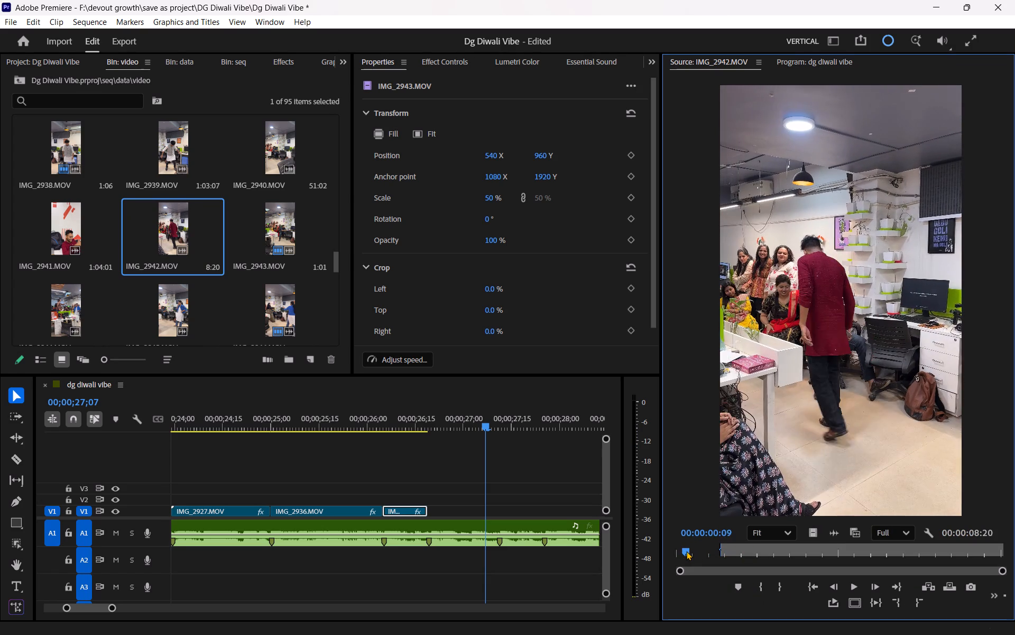
{"action": "key", "text": "space"}
{"action": "key", "text": "space"}
{"action": "left_click", "coordinate": [759, 587]}
{"action": "key", "text": "space"}
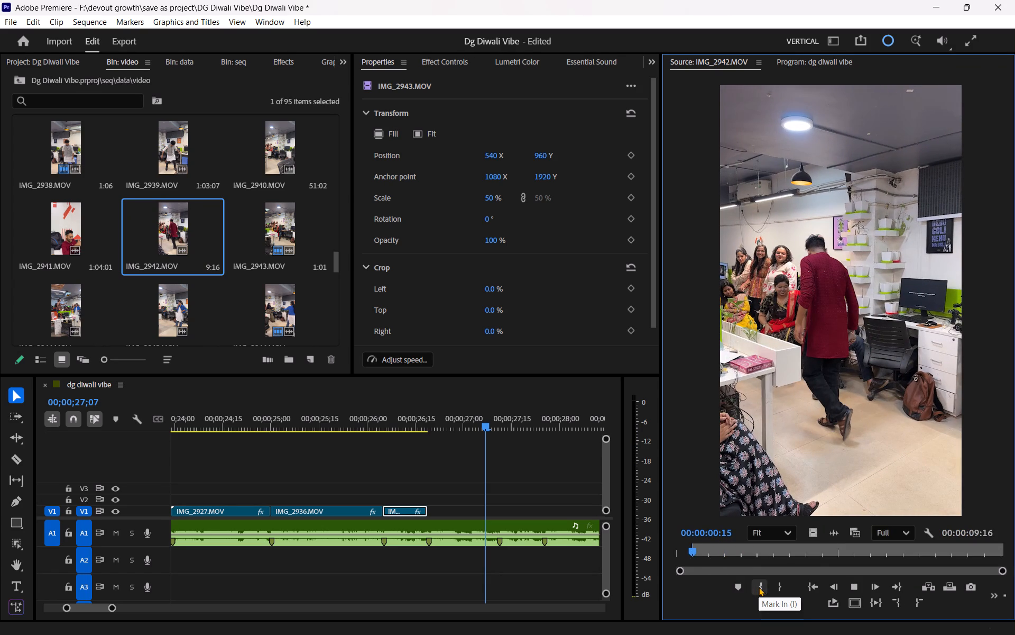
{"action": "key", "text": "space"}
{"action": "left_click", "coordinate": [776, 586]}
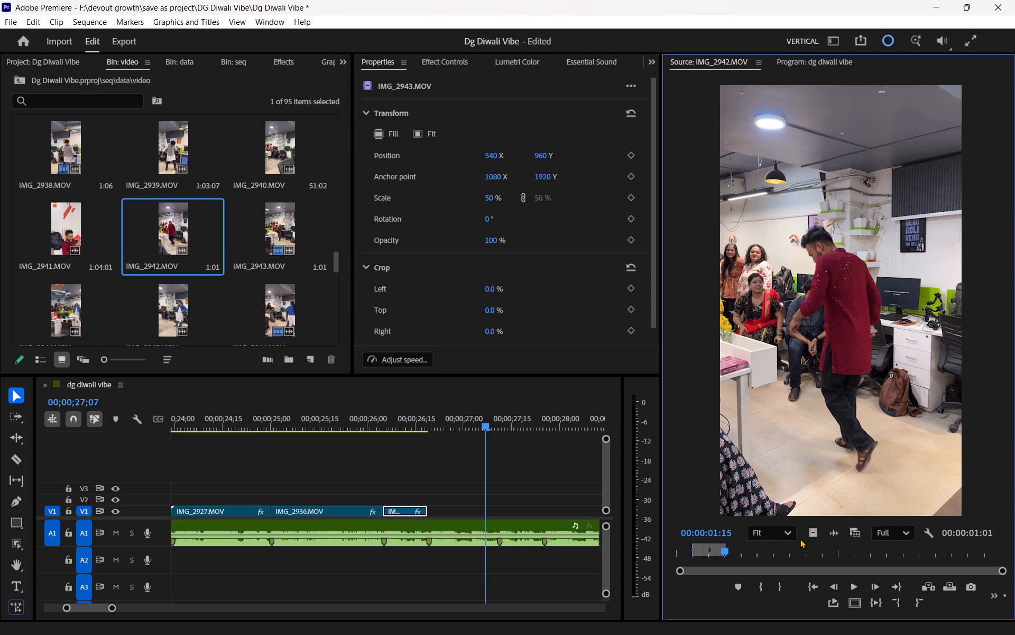
Place the marked IMG_2942.MOV range on V1 after IMG_2943.MOV, trim its end to the next beat marker, and scale it to fill the frame.
{"action": "left_click_drag", "start_coordinate": [809, 533], "coordinate": [432, 510]}
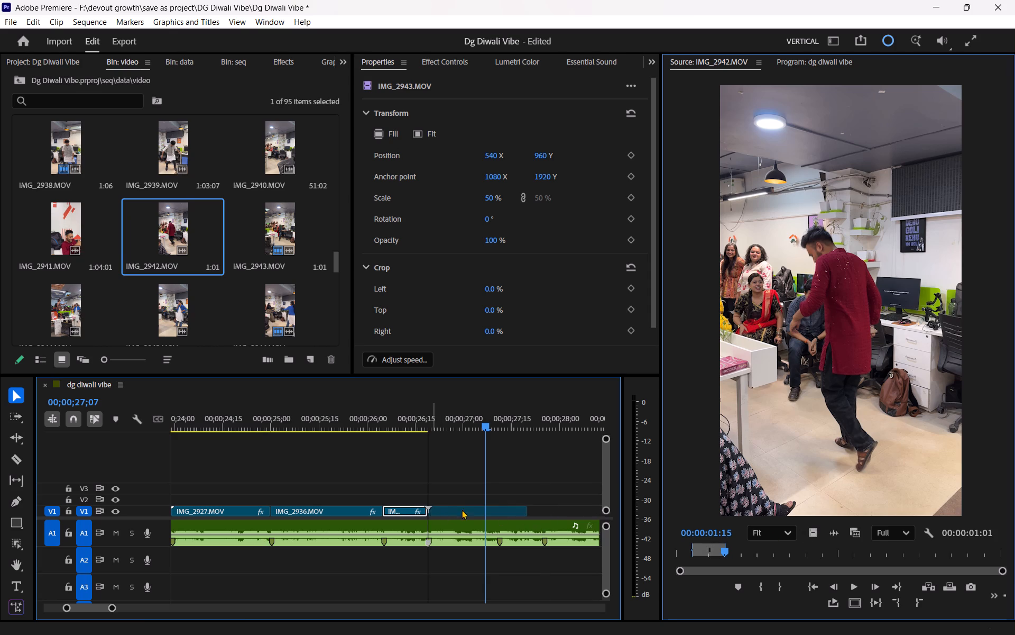
{"action": "left_click_drag", "start_coordinate": [534, 507], "coordinate": [508, 513]}
{"action": "left_click", "coordinate": [441, 513]}
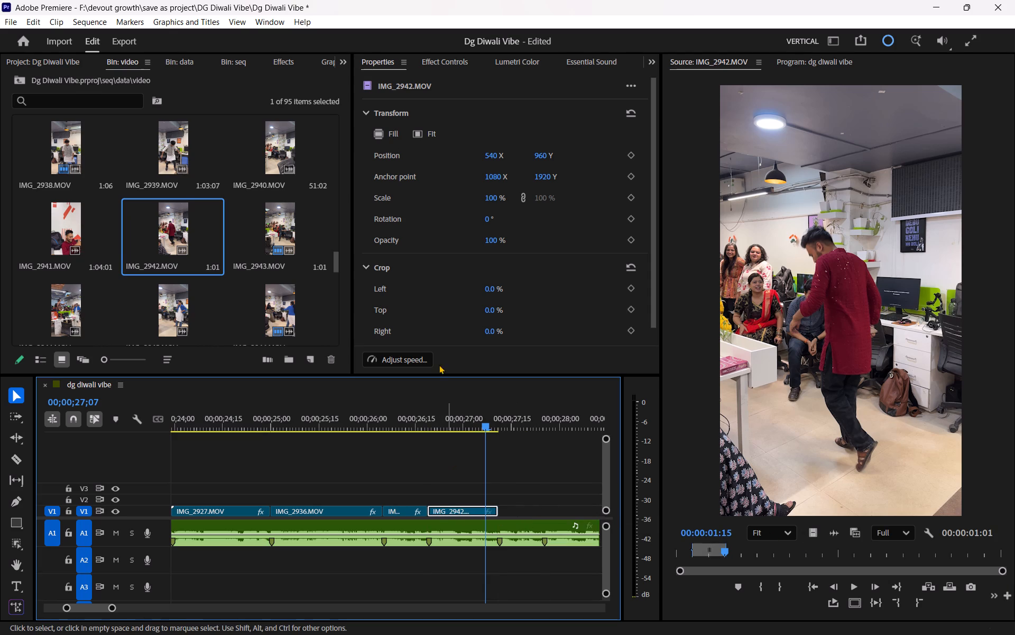
{"action": "left_click", "coordinate": [380, 138]}
Replay the sequence from within IMG_2936.MOV to check the cuts through IMG_2943.MOV and IMG_2942.MOV.
{"action": "left_click_drag", "start_coordinate": [420, 427], "coordinate": [336, 430]}
{"action": "key", "text": "space"}
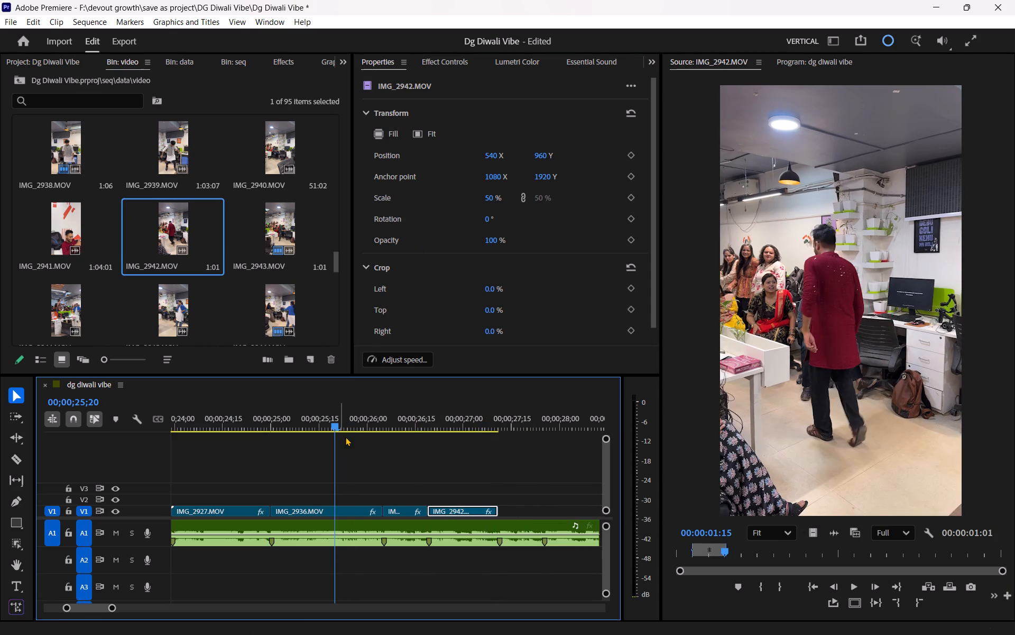
{"action": "scroll", "coordinate": [379, 450], "scroll_direction": "down", "scroll_amount": 1}
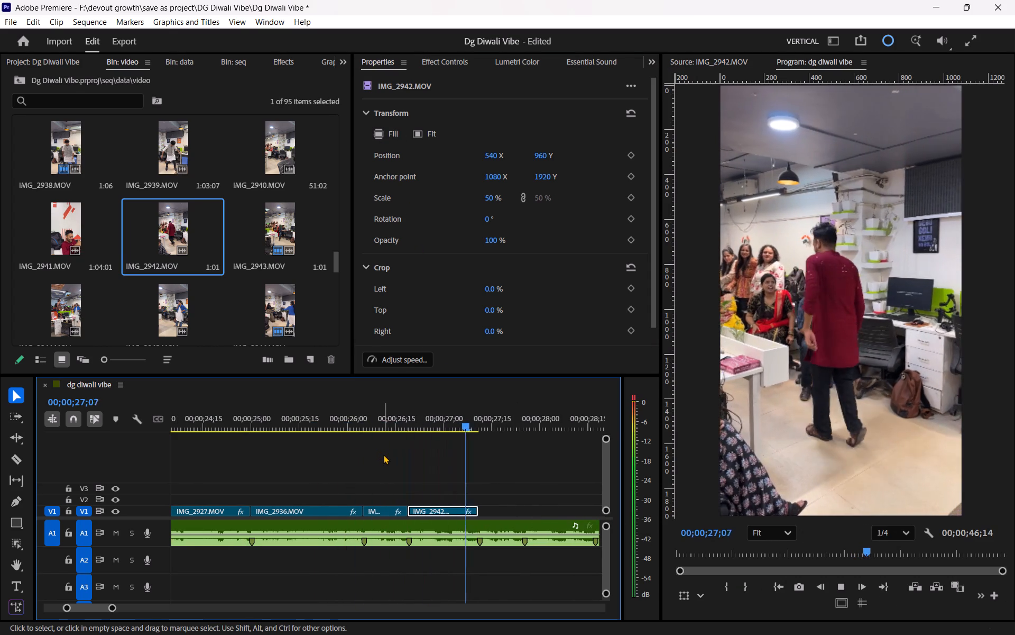
{"action": "key", "text": "space"}
Check IMG_2943.MOV, then open IMG_2945.MOV and play through it for a usable dance moment.
{"action": "double_click", "coordinate": [270, 227]}
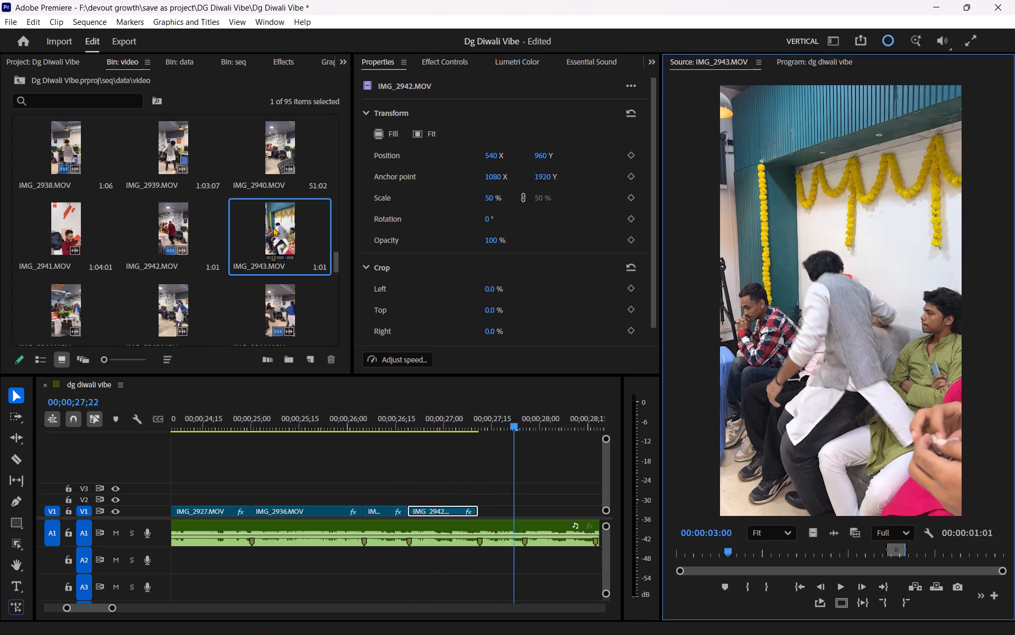
{"action": "double_click", "coordinate": [168, 300]}
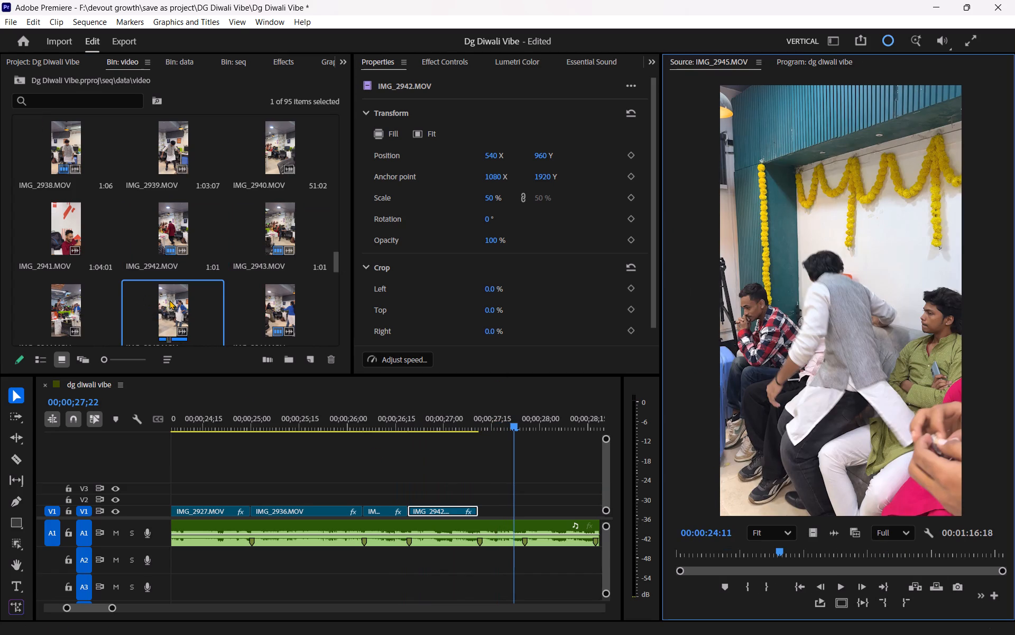
{"action": "left_click_drag", "start_coordinate": [770, 555], "coordinate": [723, 552]}
{"action": "key", "text": "space"}
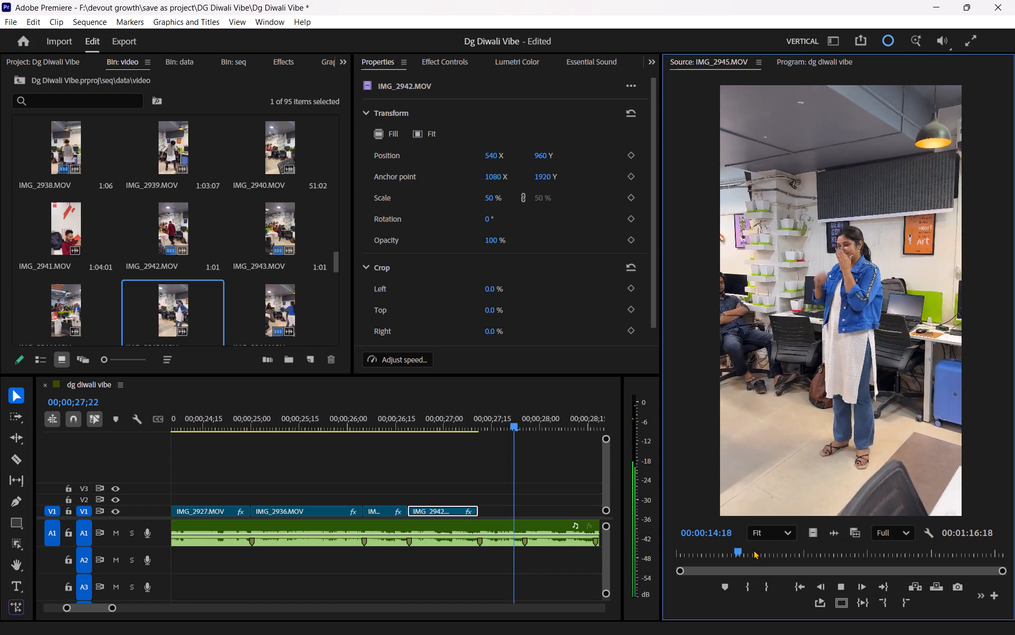
{"action": "left_click_drag", "start_coordinate": [749, 548], "coordinate": [804, 548]}
{"action": "key", "text": "space"}
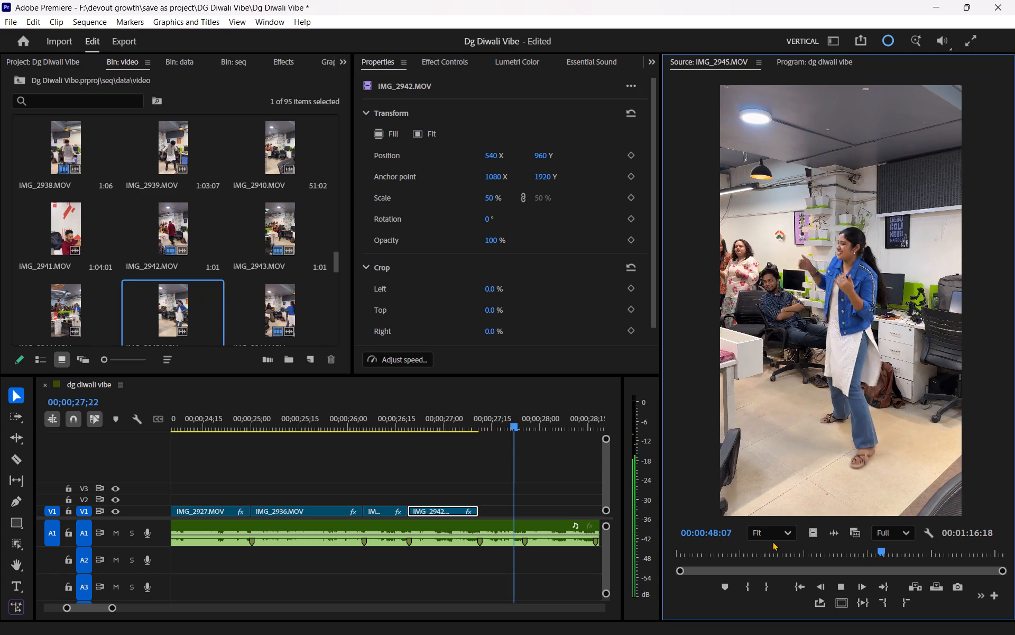
{"action": "key", "text": "space"}
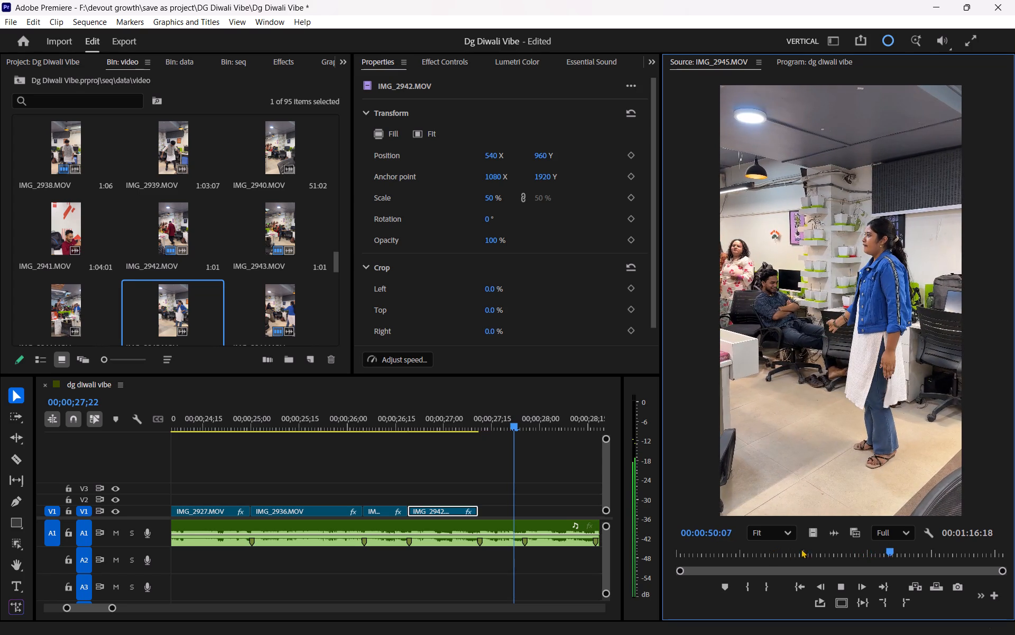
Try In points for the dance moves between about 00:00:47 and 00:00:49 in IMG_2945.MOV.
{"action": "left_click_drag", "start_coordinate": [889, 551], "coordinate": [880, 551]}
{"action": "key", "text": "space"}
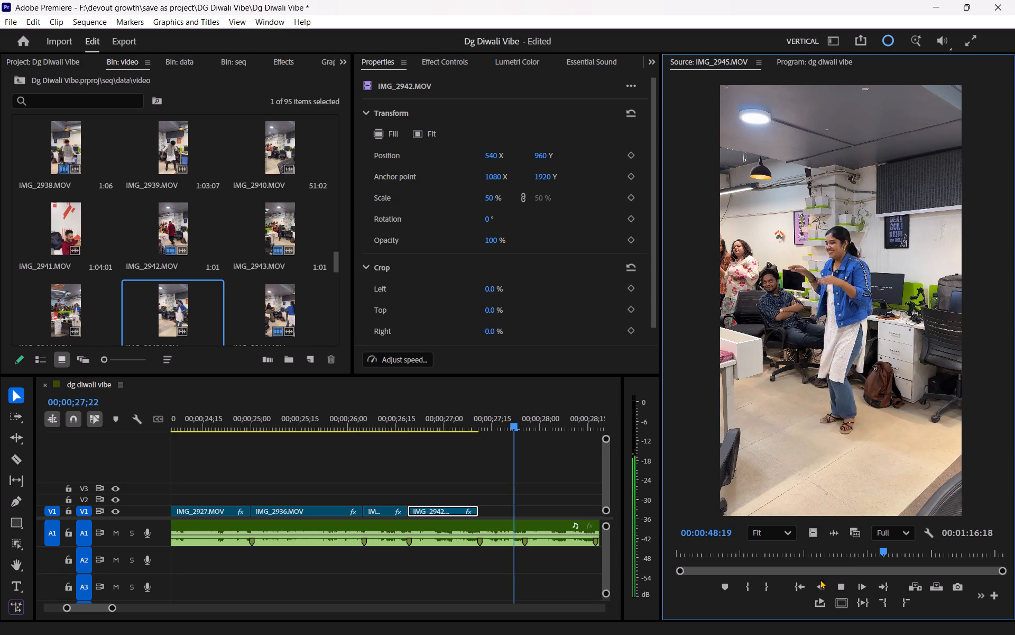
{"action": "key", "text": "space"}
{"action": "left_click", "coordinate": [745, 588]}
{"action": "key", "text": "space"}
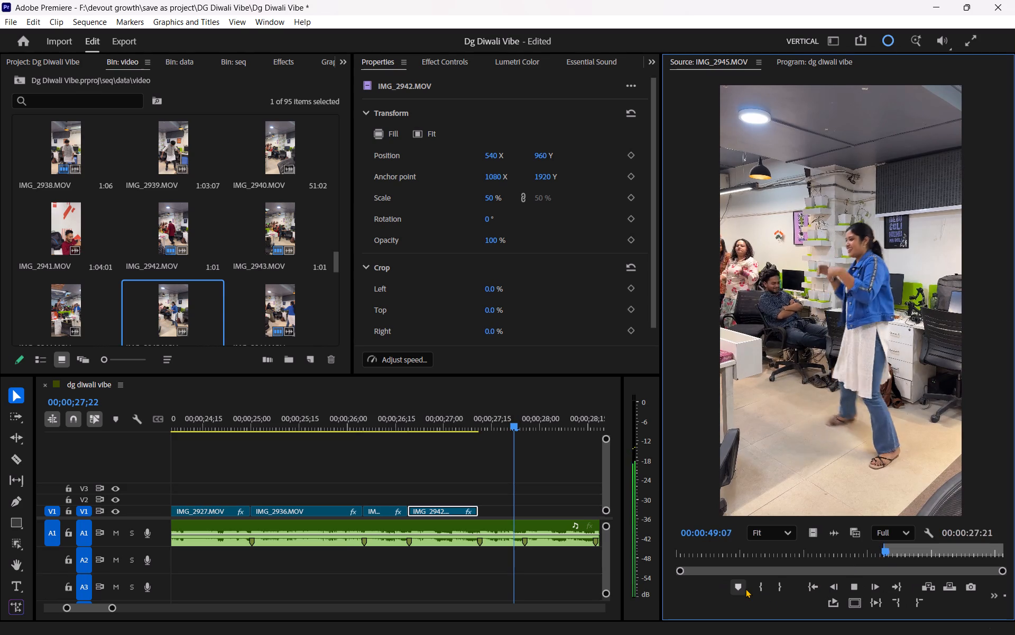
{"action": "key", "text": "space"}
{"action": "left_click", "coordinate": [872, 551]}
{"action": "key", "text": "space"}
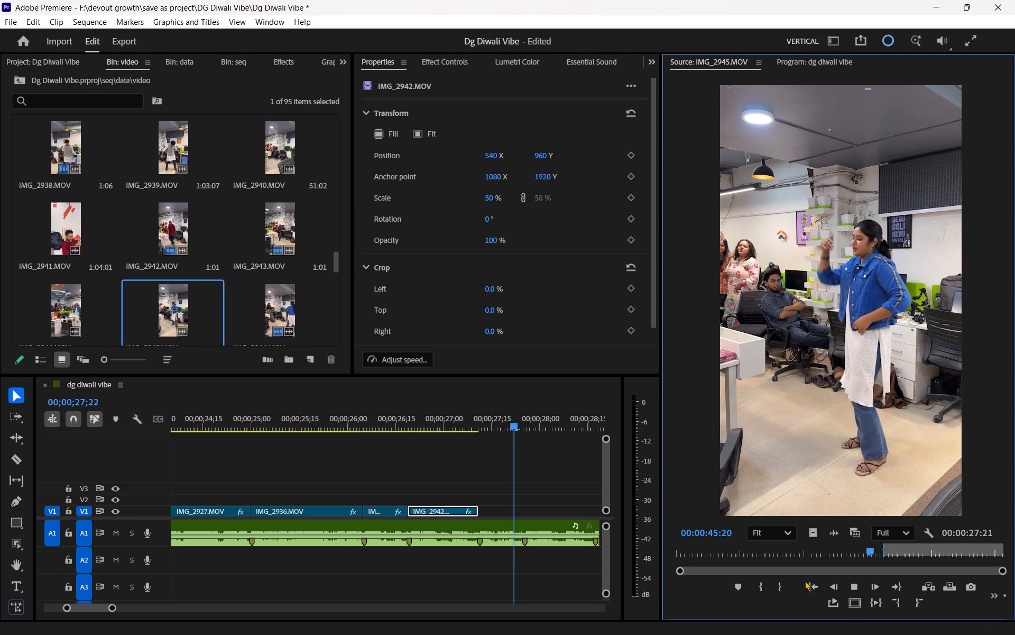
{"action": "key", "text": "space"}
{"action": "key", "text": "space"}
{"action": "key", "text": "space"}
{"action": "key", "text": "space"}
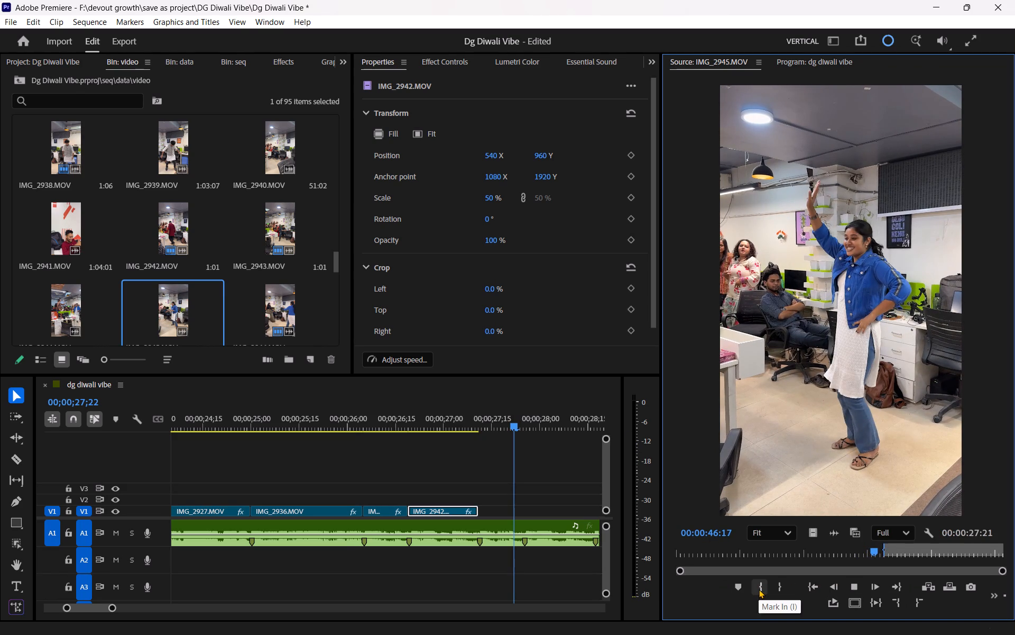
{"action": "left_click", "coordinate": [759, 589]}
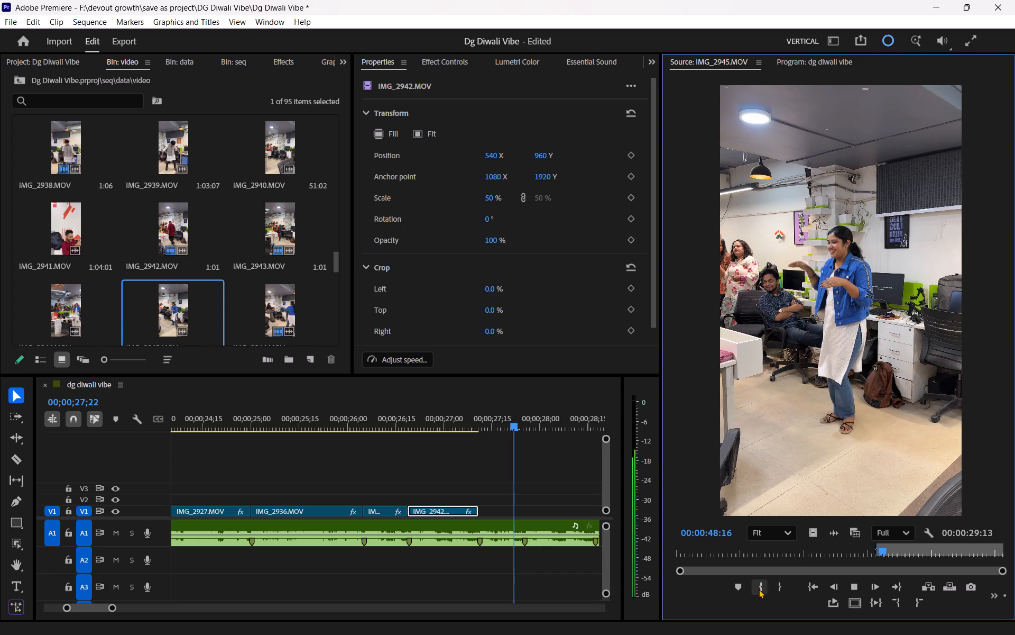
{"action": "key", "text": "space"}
Mark the raised-arm dance move in IMG_2945.MOV as a 00:00:01:20 range with Out at 00:00:46:28.
{"action": "left_click", "coordinate": [860, 549]}
{"action": "key", "text": "space"}
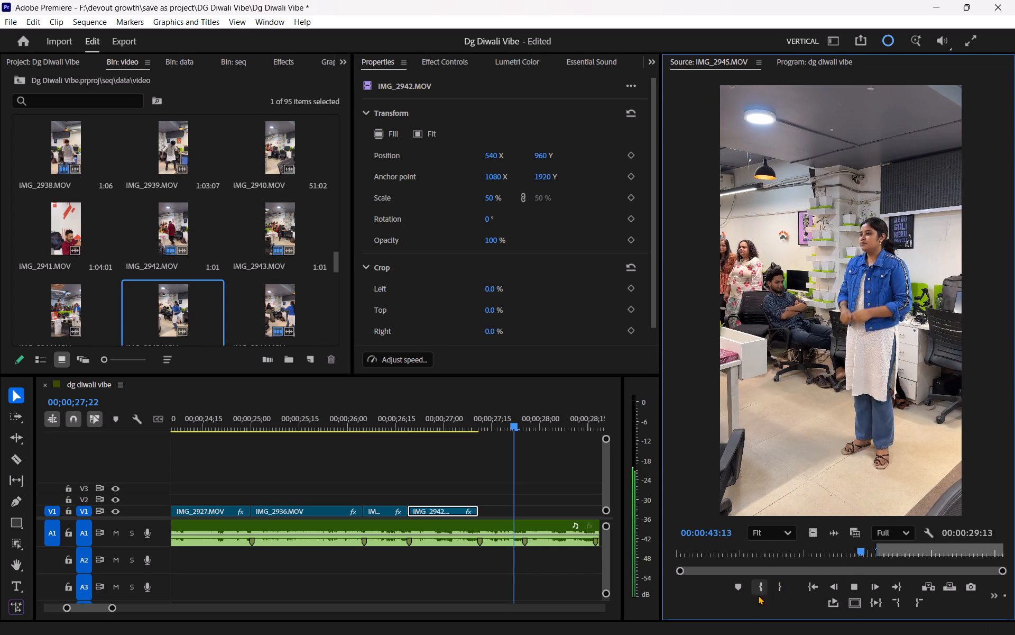
{"action": "left_click", "coordinate": [758, 585]}
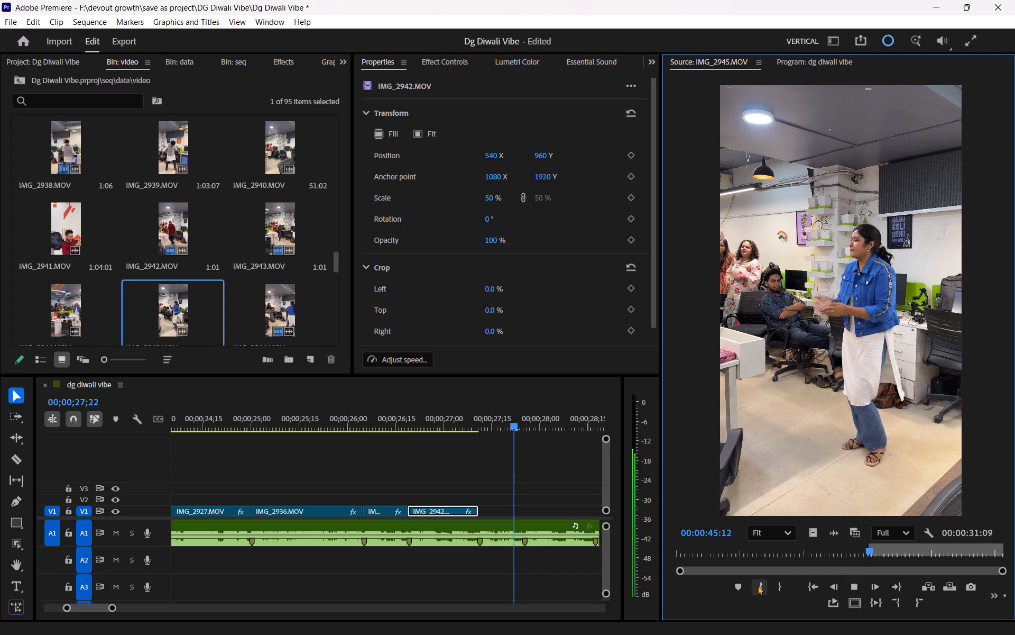
{"action": "key", "text": "space"}
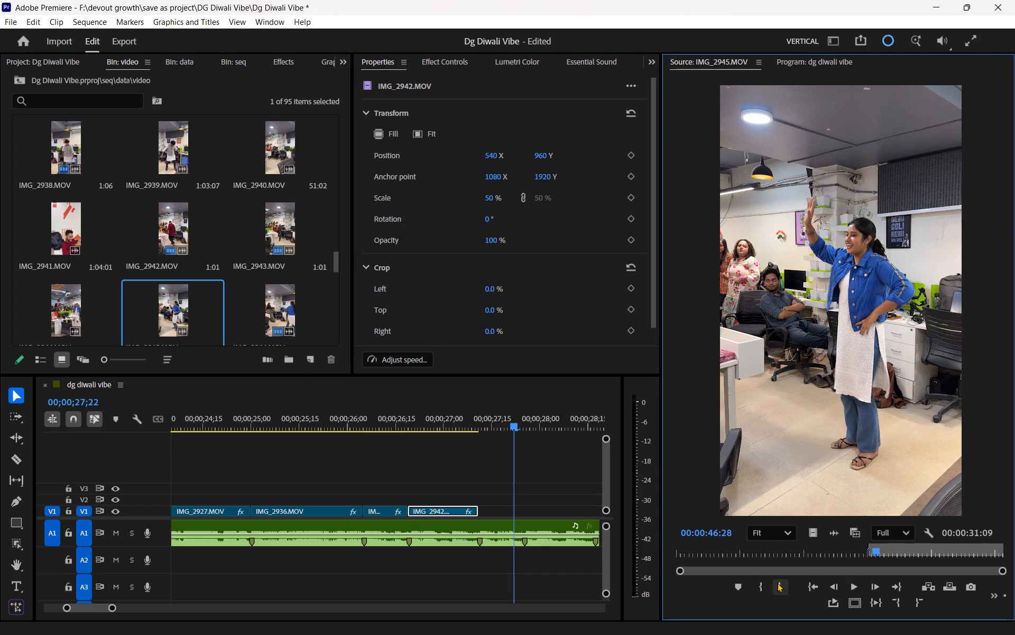
{"action": "left_click", "coordinate": [777, 583]}
Place the marked IMG_2945.MOV range on V1 directly after IMG_2942.MOV, trim its end to the next beat marker, and scale it to fill the frame.
{"action": "left_click_drag", "start_coordinate": [814, 533], "coordinate": [490, 512]}
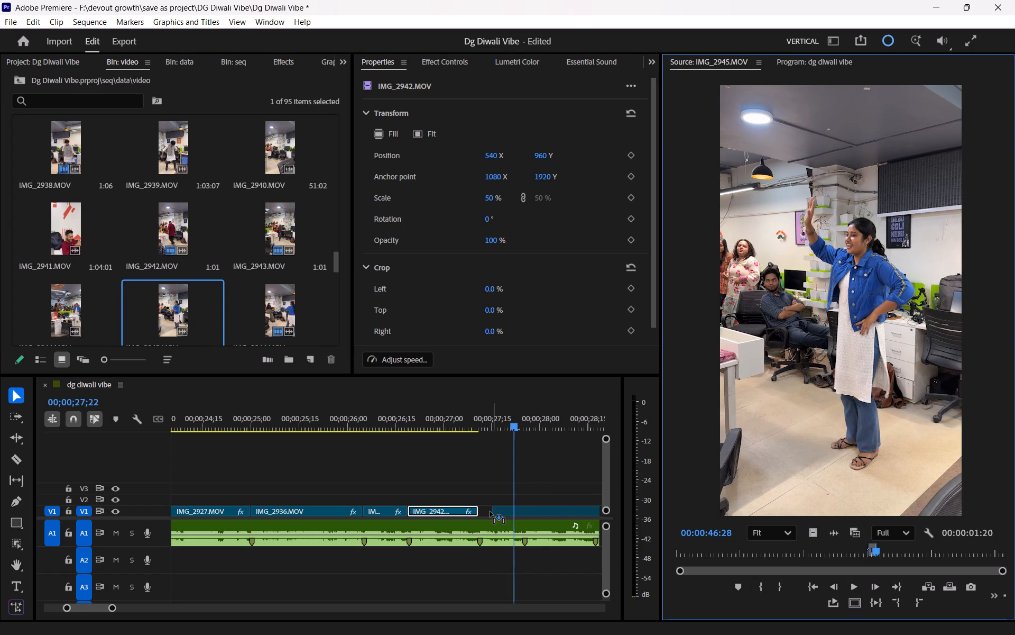
{"action": "left_click_drag", "start_coordinate": [490, 512], "coordinate": [484, 512]}
{"action": "left_click_drag", "start_coordinate": [487, 509], "coordinate": [511, 513]}
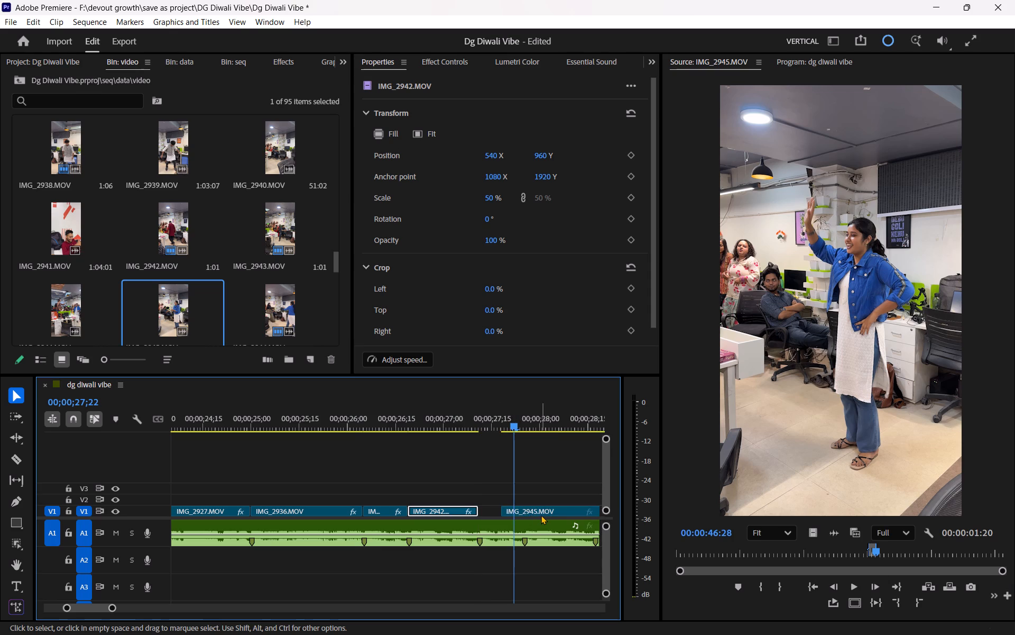
{"action": "left_click_drag", "start_coordinate": [540, 515], "coordinate": [519, 515]}
{"action": "scroll", "coordinate": [519, 515], "scroll_direction": "down", "scroll_amount": 5}
{"action": "left_click_drag", "start_coordinate": [518, 514], "coordinate": [496, 514]}
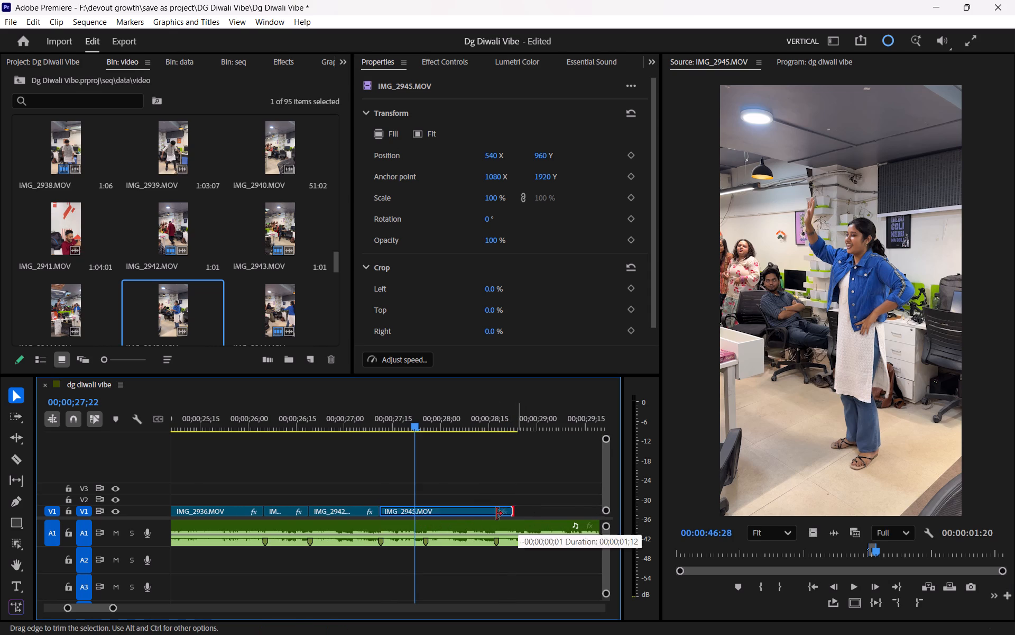
{"action": "left_click_drag", "start_coordinate": [496, 514], "coordinate": [428, 527]}
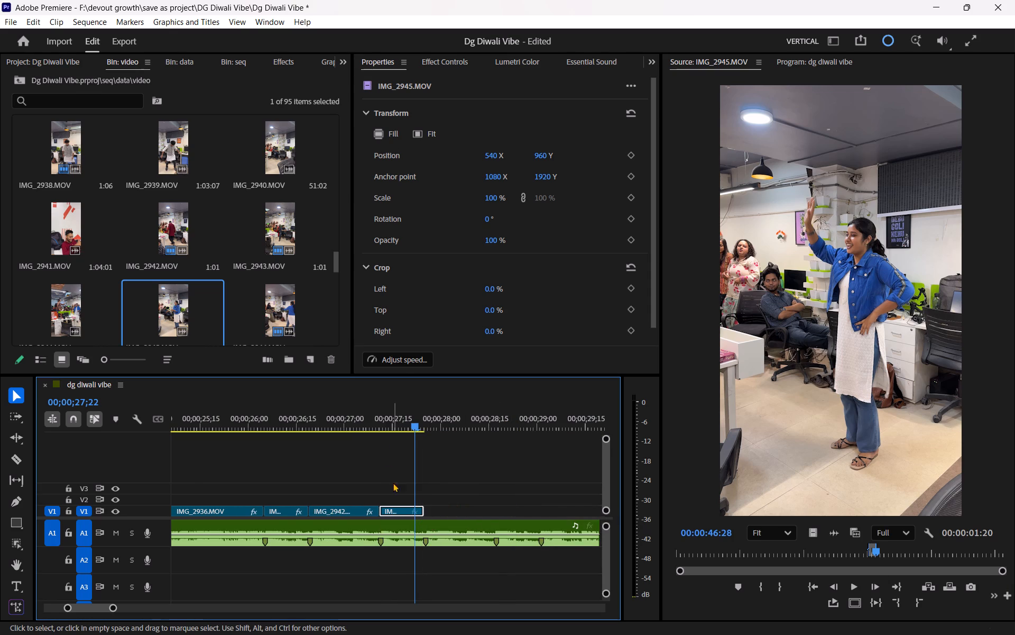
{"action": "left_click", "coordinate": [375, 140]}
Replay the sequence from 00;00;26;18 to check the cuts through IMG_2942.MOV and IMG_2945.MOV.
{"action": "left_click_drag", "start_coordinate": [360, 422], "coordinate": [306, 426]}
{"action": "key", "text": "space"}
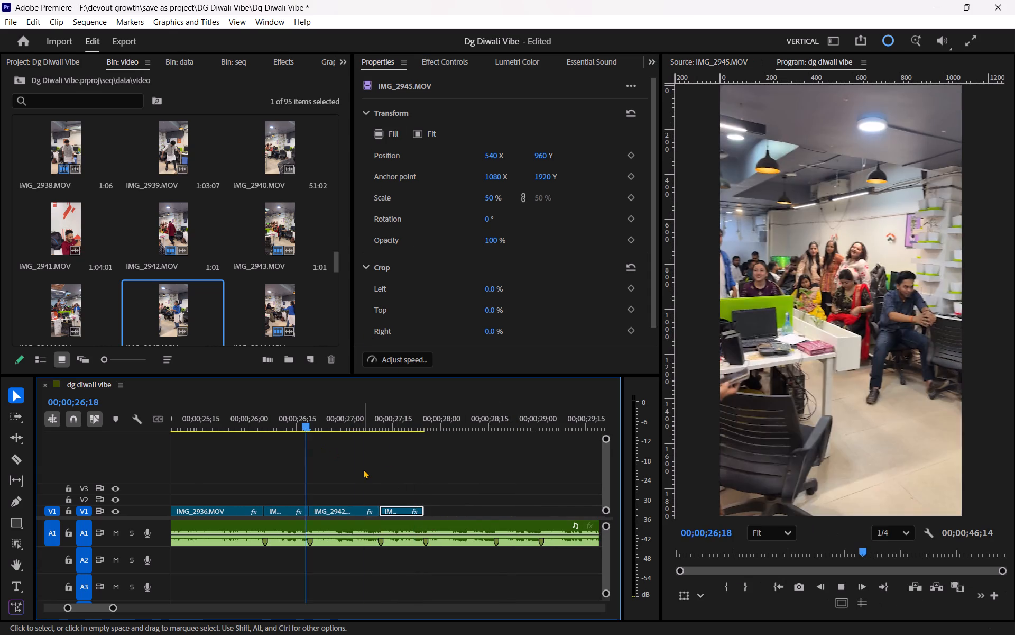
{"action": "left_click", "coordinate": [363, 469]}
{"action": "key", "text": "space"}
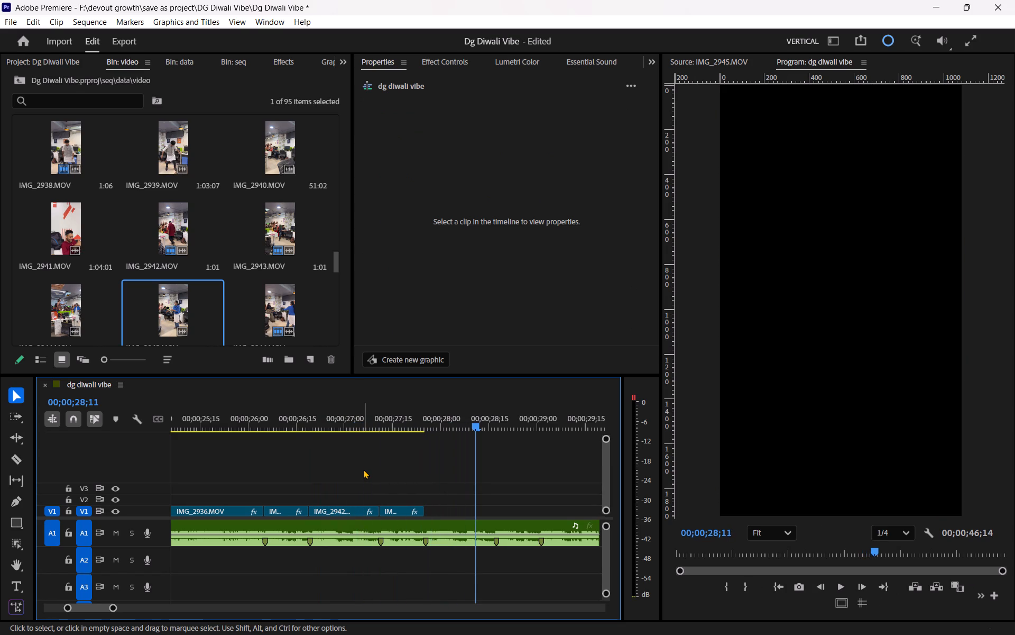
Review IMG_2951.MOV and IMG_2949.MOV from the video bin as candidates for the next shot.
{"action": "scroll", "coordinate": [149, 250], "scroll_direction": "down", "scroll_amount": 2}
{"action": "double_click", "coordinate": [166, 296]}
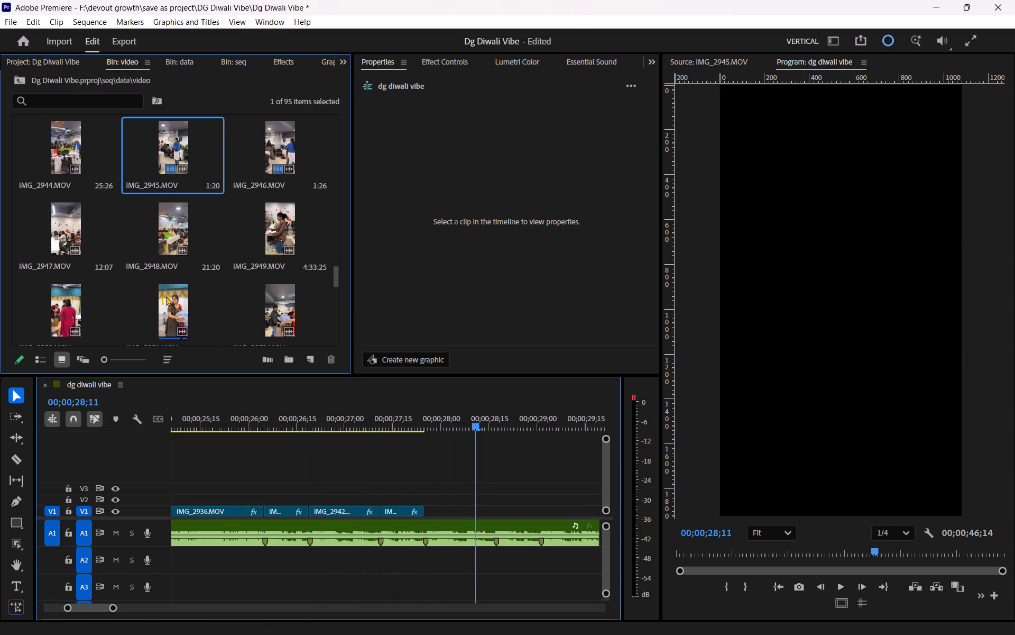
{"action": "left_click_drag", "start_coordinate": [764, 551], "coordinate": [703, 555]}
{"action": "key", "text": "space"}
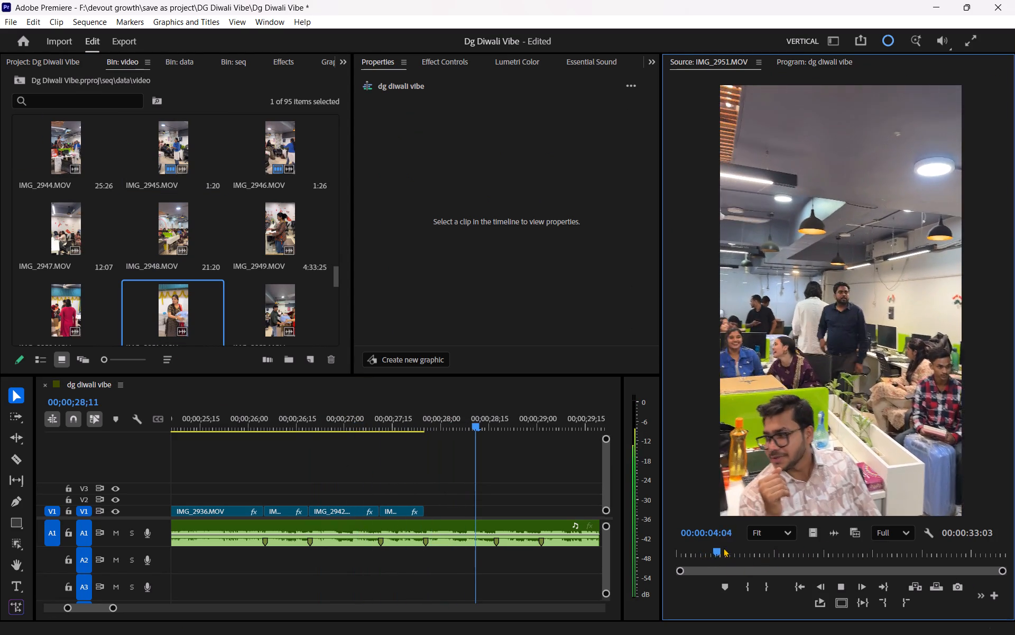
{"action": "left_click", "coordinate": [723, 548]}
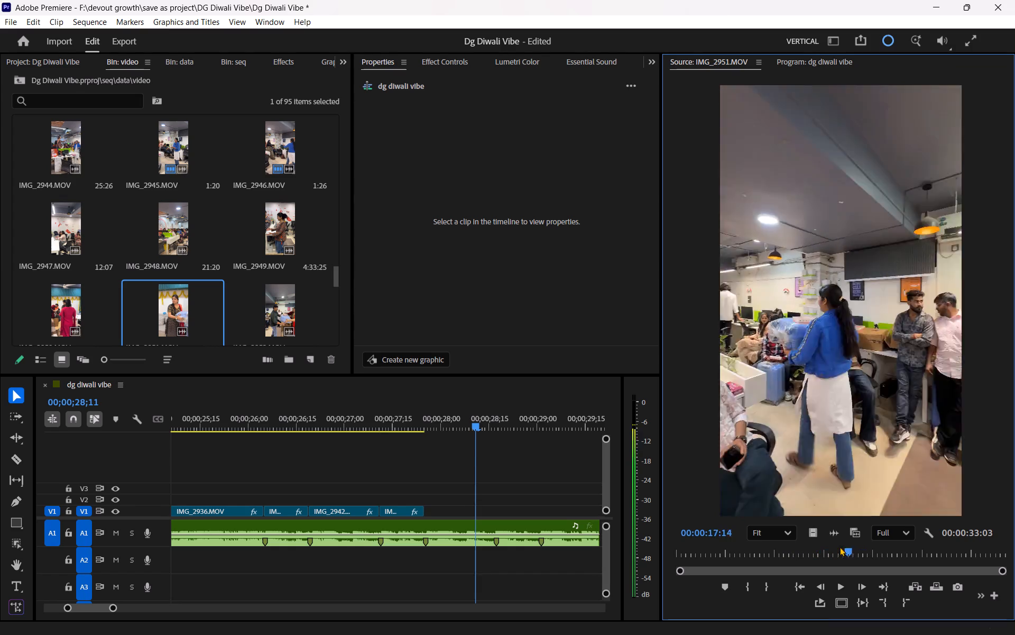
{"action": "scroll", "coordinate": [160, 237], "scroll_direction": "down", "scroll_amount": 1}
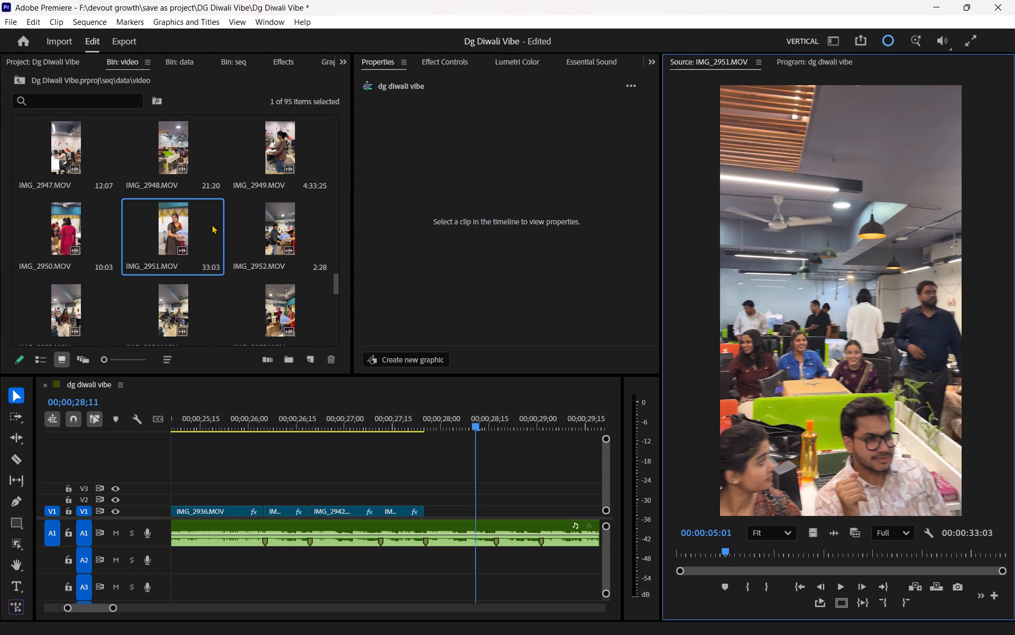
{"action": "double_click", "coordinate": [269, 140]}
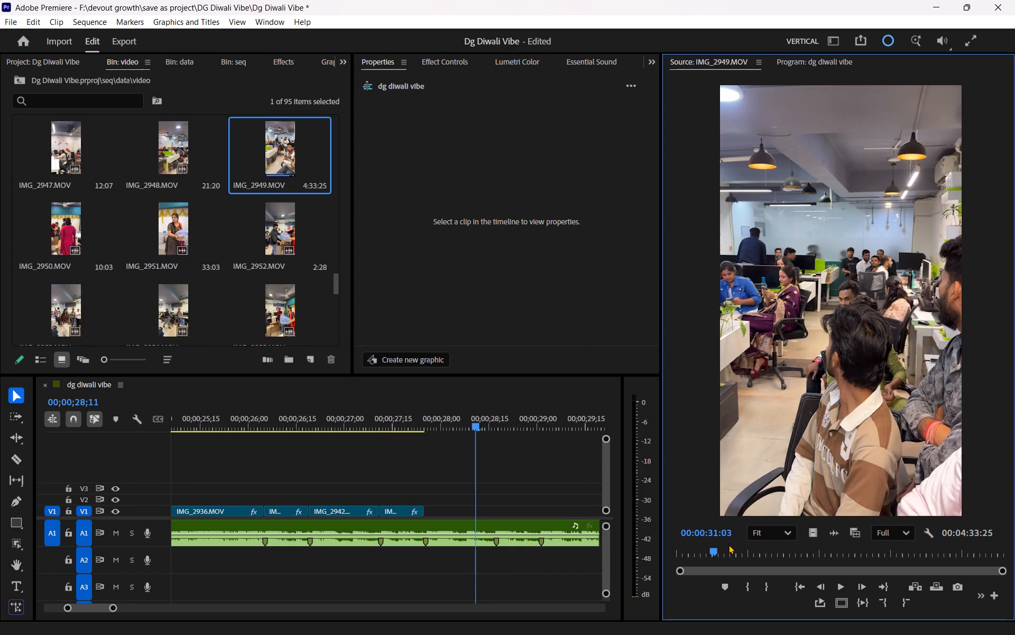
{"action": "scroll", "coordinate": [96, 247], "scroll_direction": "down", "scroll_amount": 2}
{"action": "scroll", "coordinate": [149, 243], "scroll_direction": "down", "scroll_amount": 2}
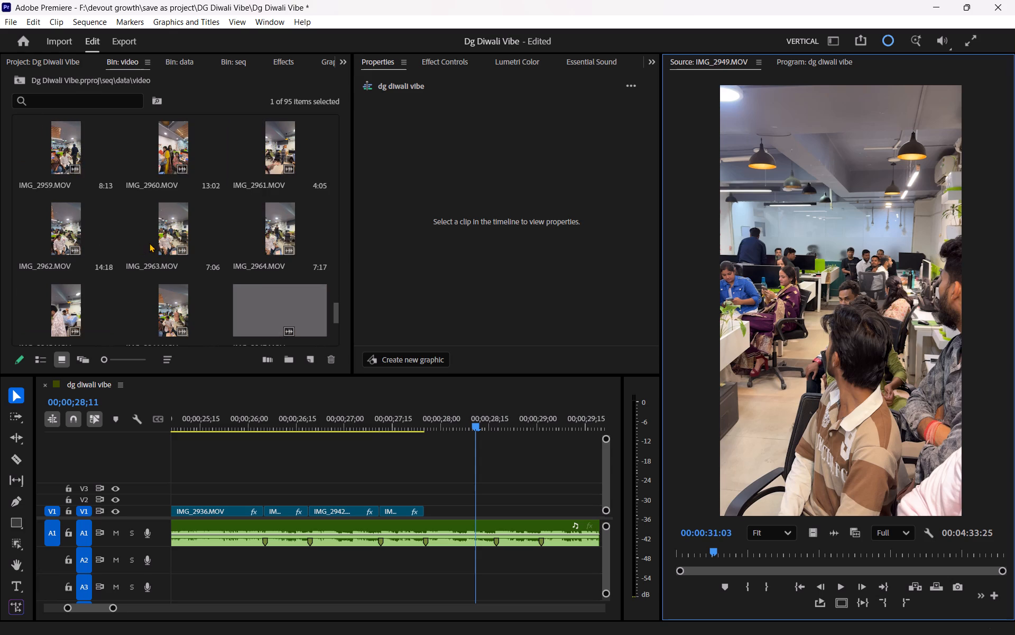
Review IMG_2963.MOV, with the man carrying the wrapped gift, as a candidate for the next shot.
{"action": "double_click", "coordinate": [182, 220]}
{"action": "left_click_drag", "start_coordinate": [775, 549], "coordinate": [762, 549]}
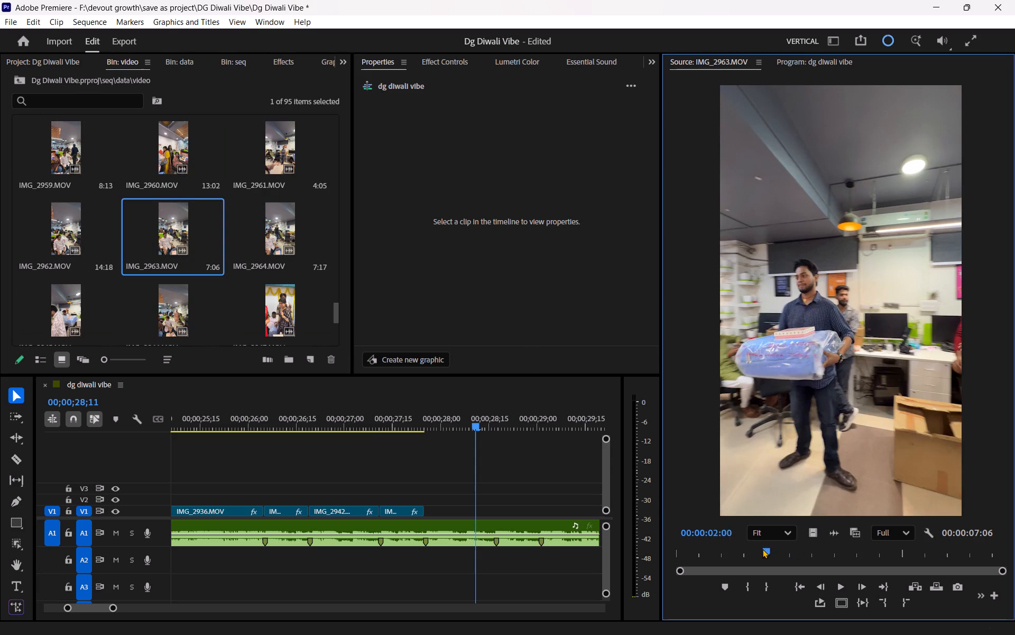
{"action": "left_click_drag", "start_coordinate": [762, 549], "coordinate": [807, 546]}
Mark a 28-frame range in IMG_2975.MOV with Out at 00:00:05:00, ending on the man standing beside the table.
{"action": "scroll", "coordinate": [192, 218], "scroll_direction": "down", "scroll_amount": 5}
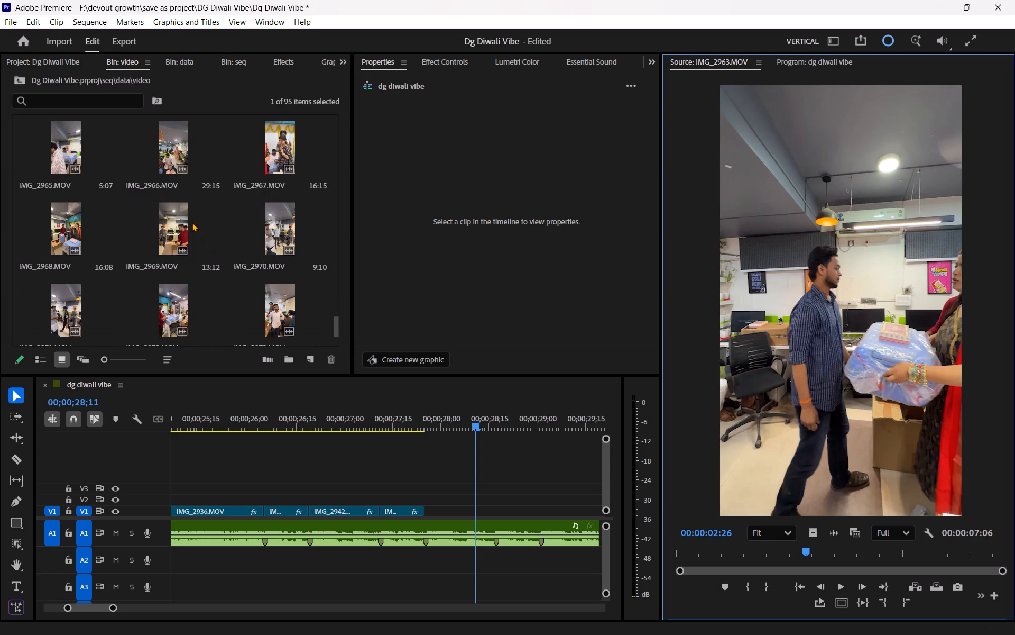
{"action": "double_click", "coordinate": [169, 307]}
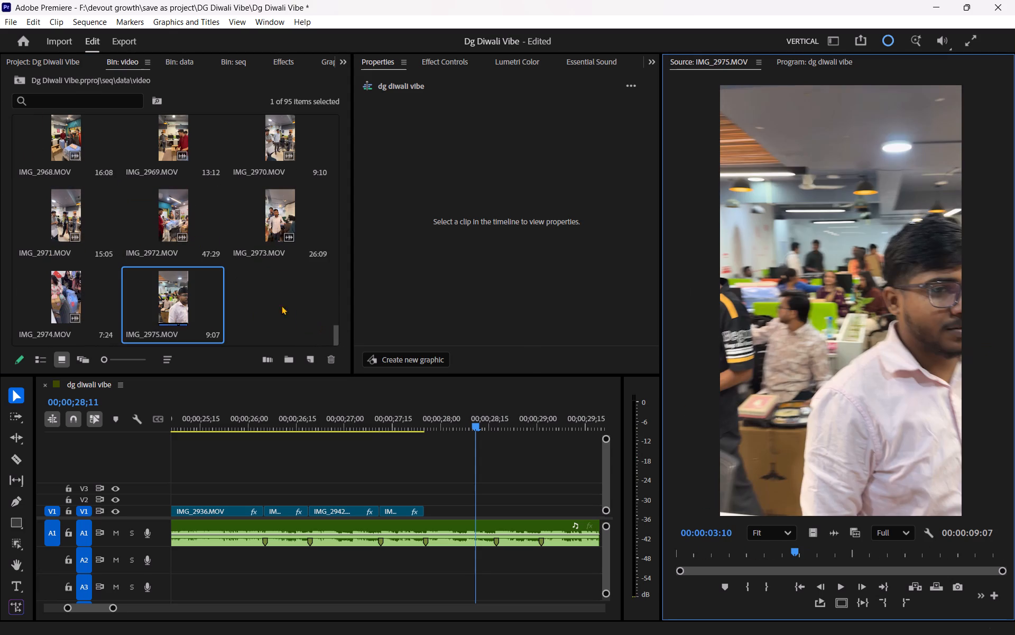
{"action": "left_click_drag", "start_coordinate": [761, 555], "coordinate": [808, 555]}
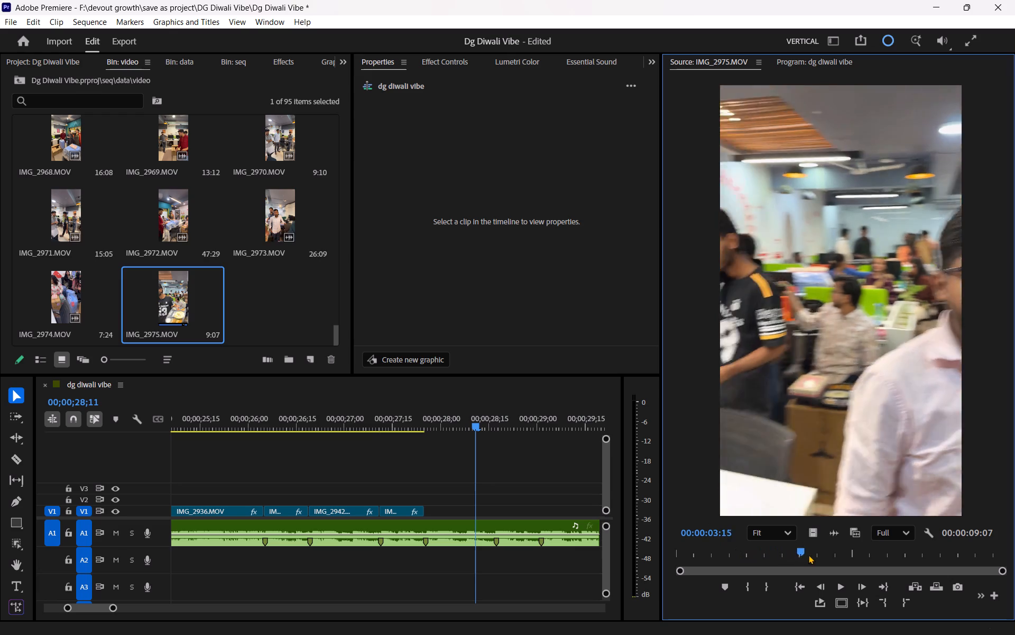
{"action": "left_click_drag", "start_coordinate": [808, 555], "coordinate": [804, 562]}
{"action": "key", "text": "space"}
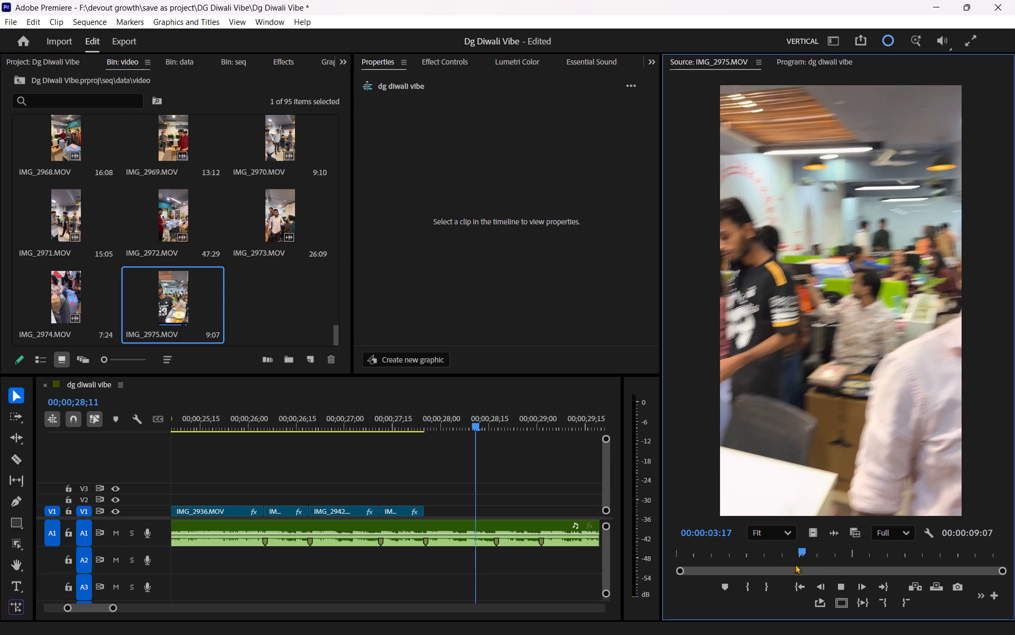
{"action": "left_click", "coordinate": [748, 585]}
{"action": "key", "text": "space"}
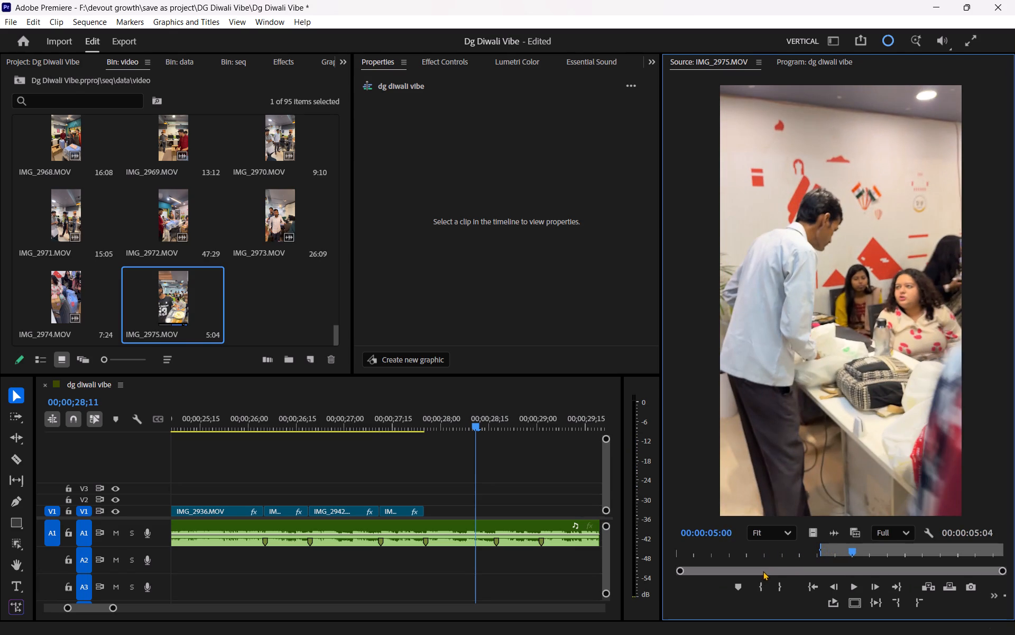
{"action": "left_click", "coordinate": [777, 591]}
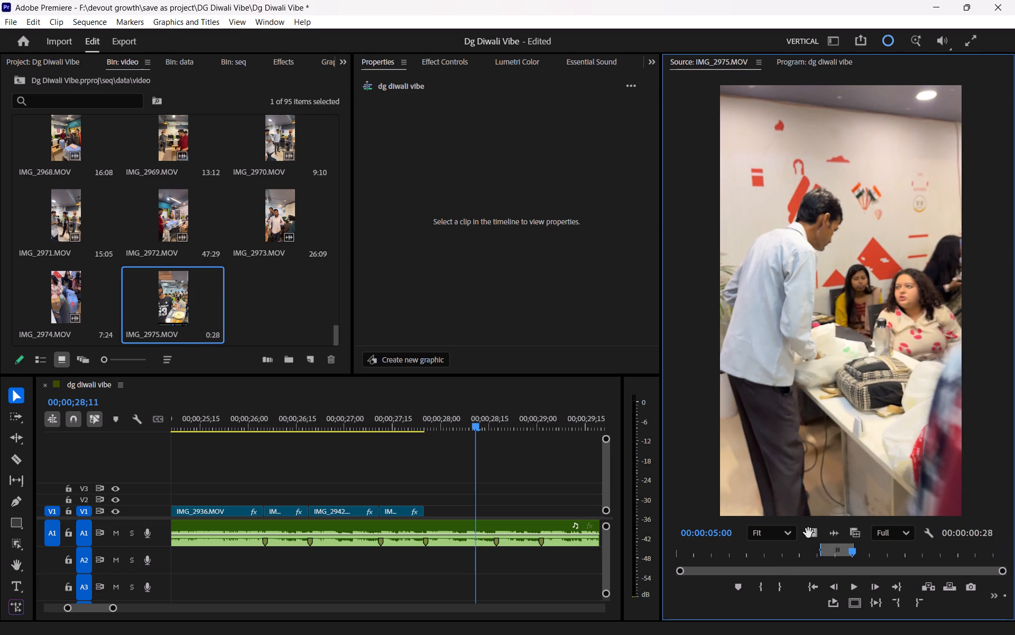
Place the marked IMG_2975.MOV range on V1 directly after IMG_2945.MOV, trim its end to the next beat marker, and scale it to fill the frame.
{"action": "left_click_drag", "start_coordinate": [808, 533], "coordinate": [426, 511]}
{"action": "left_click", "coordinate": [447, 511]}
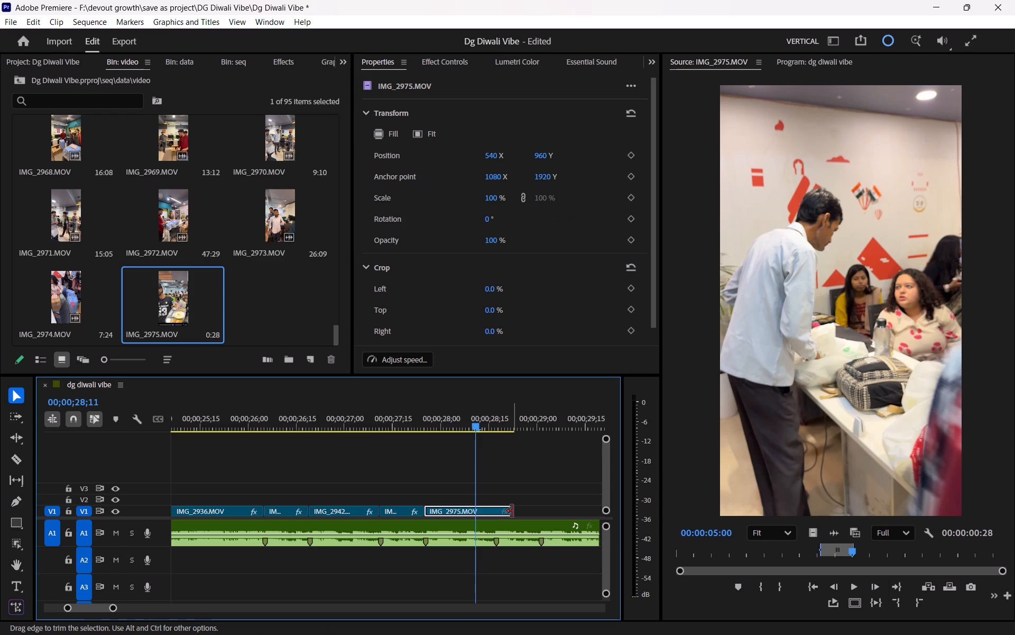
{"action": "left_click_drag", "start_coordinate": [513, 511], "coordinate": [494, 516]}
{"action": "left_click", "coordinate": [371, 130]}
{"action": "left_click", "coordinate": [375, 140]}
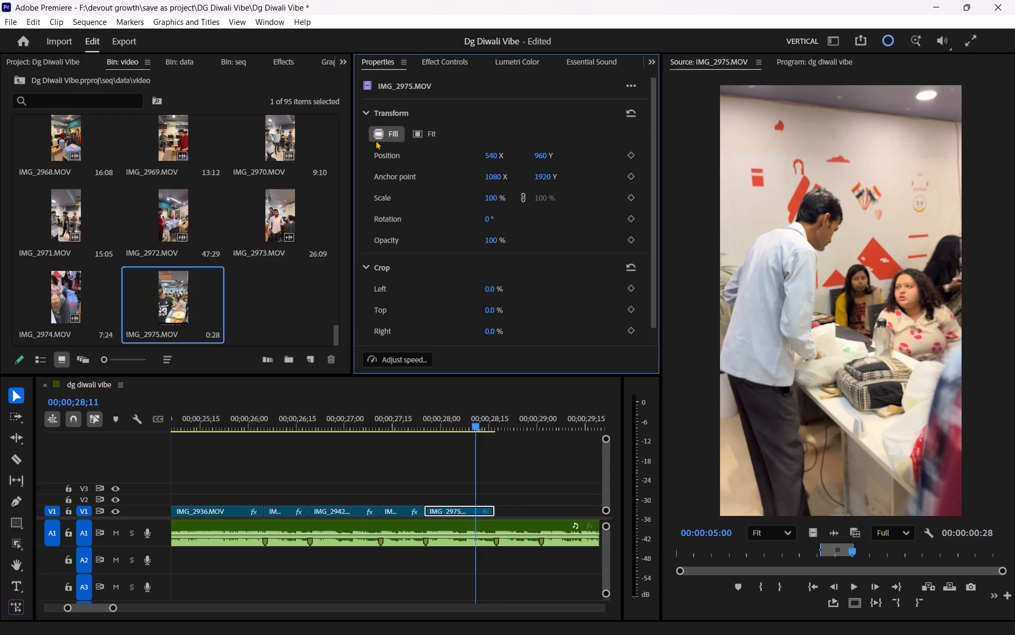
Replay the end of the sequence to check the cuts through IMG_2945.MOV and IMG_2975.MOV.
{"action": "left_click_drag", "start_coordinate": [411, 417], "coordinate": [334, 430]}
{"action": "key", "text": "space"}
{"action": "left_click", "coordinate": [423, 457]}
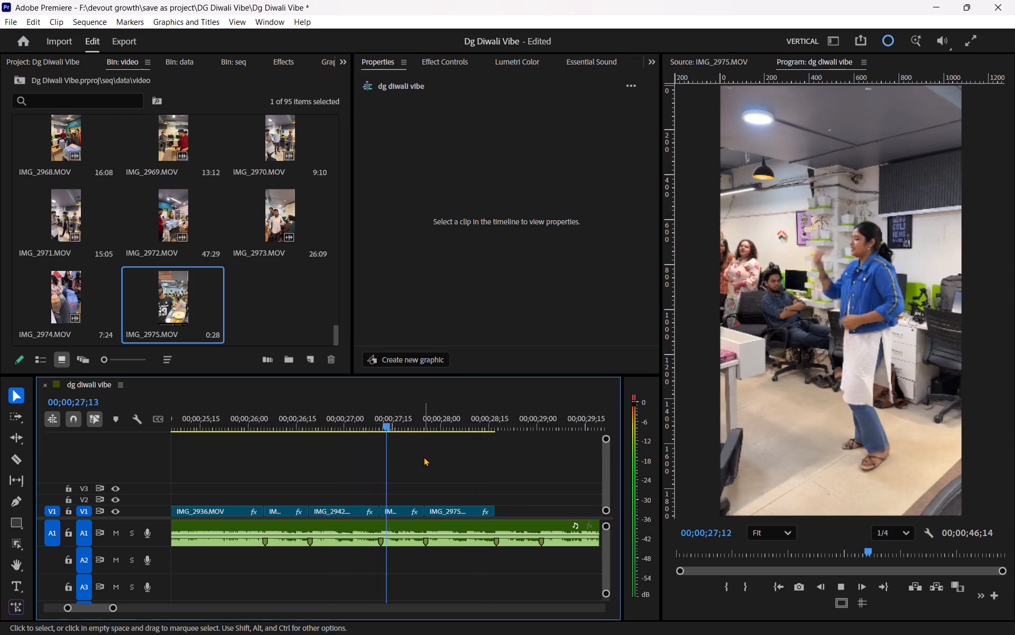
{"action": "key", "text": "space"}
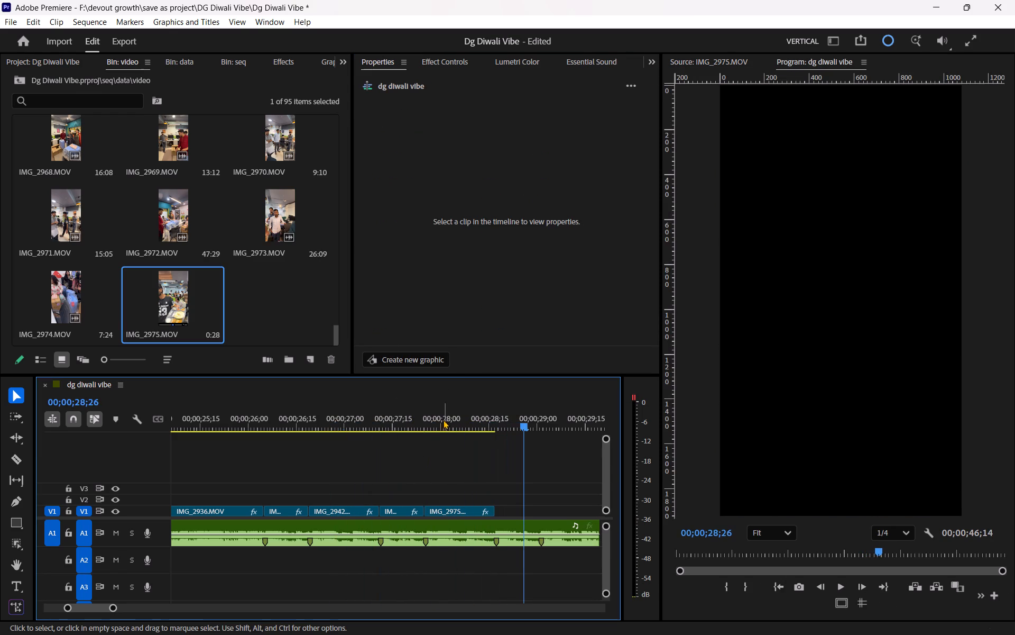
{"action": "left_click_drag", "start_coordinate": [442, 419], "coordinate": [395, 425]}
{"action": "key", "text": "space"}
{"action": "key", "text": "space"}
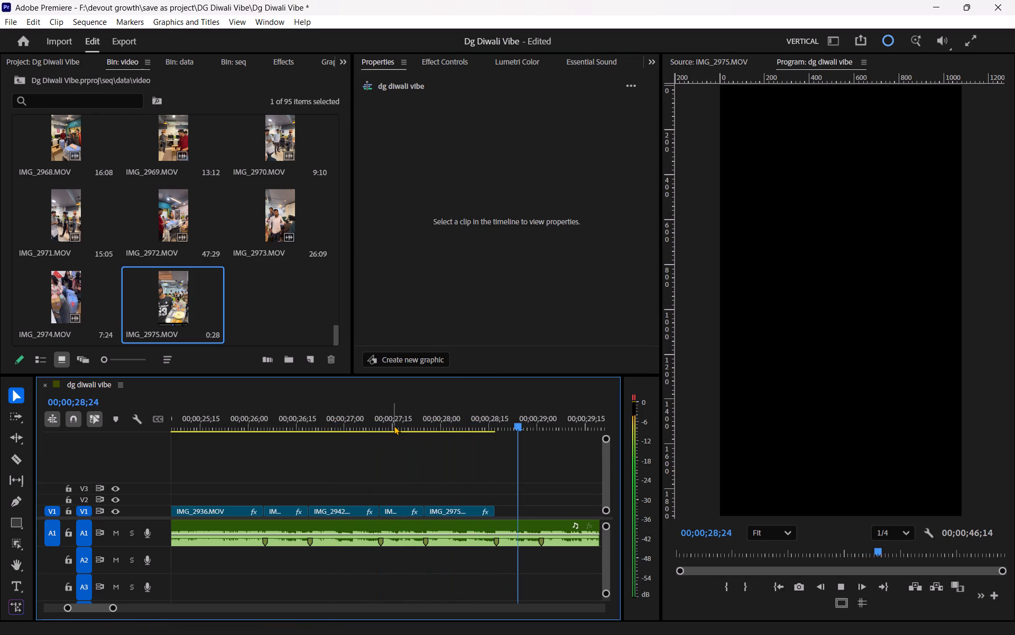
Mark the office pan in IMG_2974.MOV as a 24-frame range from 00:00:02:13 to 00:00:03:06.
{"action": "double_click", "coordinate": [70, 293]}
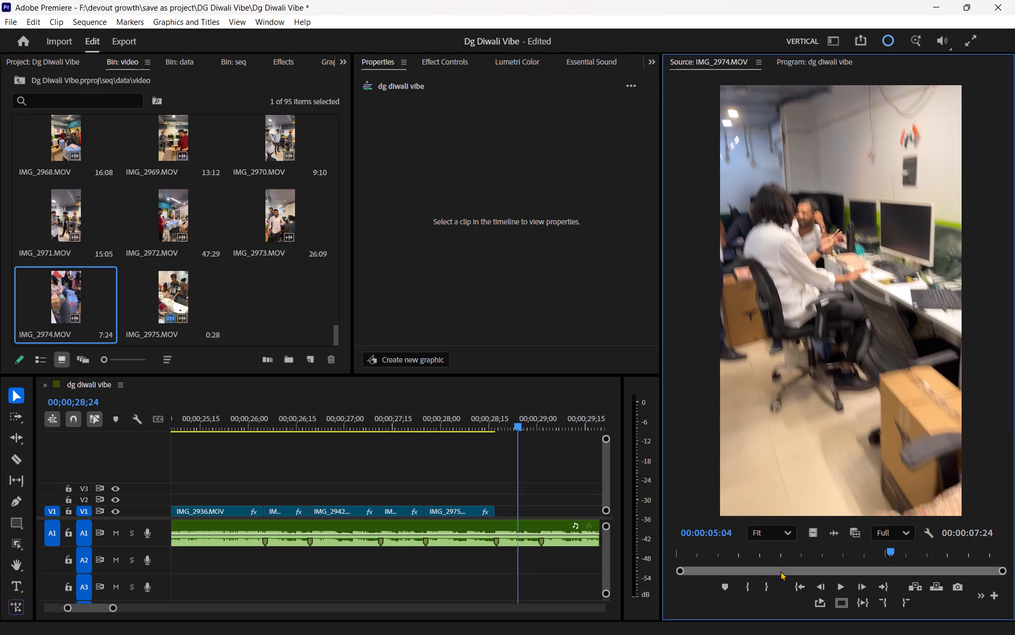
{"action": "left_click", "coordinate": [763, 562]}
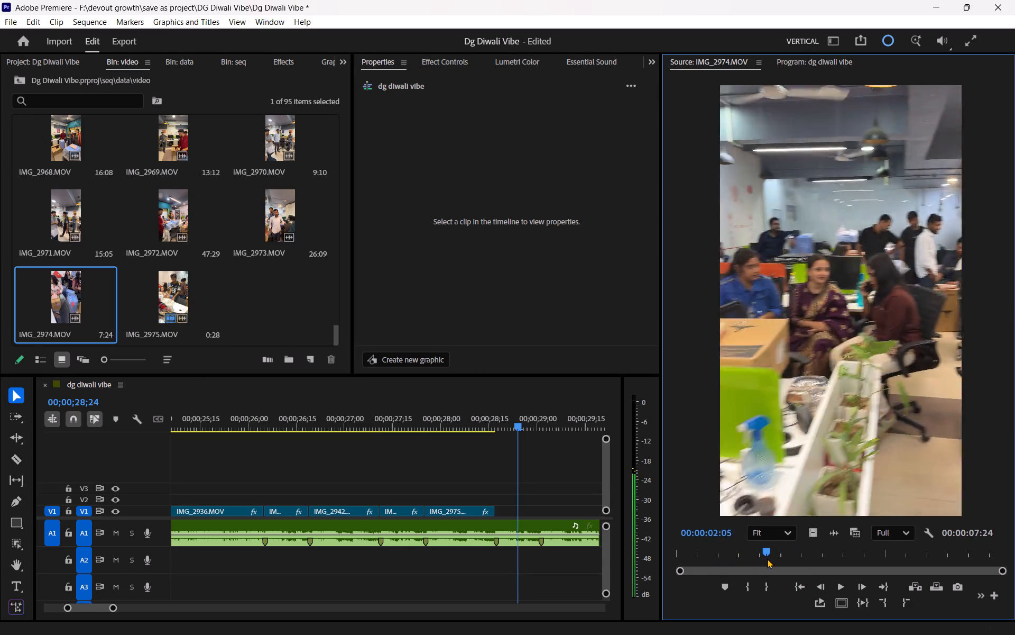
{"action": "key", "text": "space"}
{"action": "key", "text": "space"}
{"action": "left_click", "coordinate": [743, 586]}
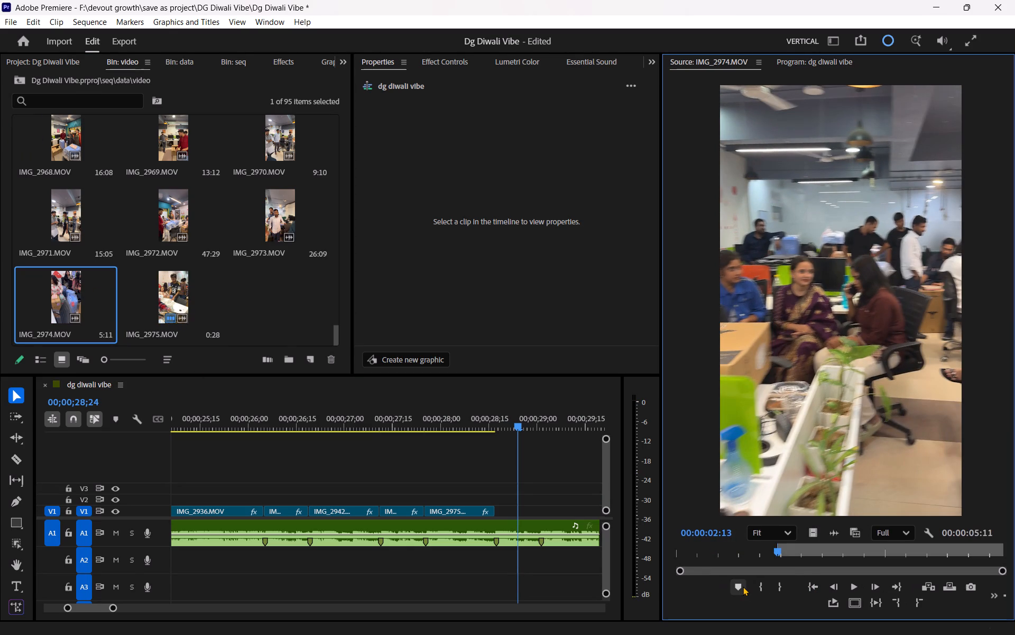
{"action": "key", "text": "space"}
{"action": "key", "text": "space"}
{"action": "left_click", "coordinate": [774, 582]}
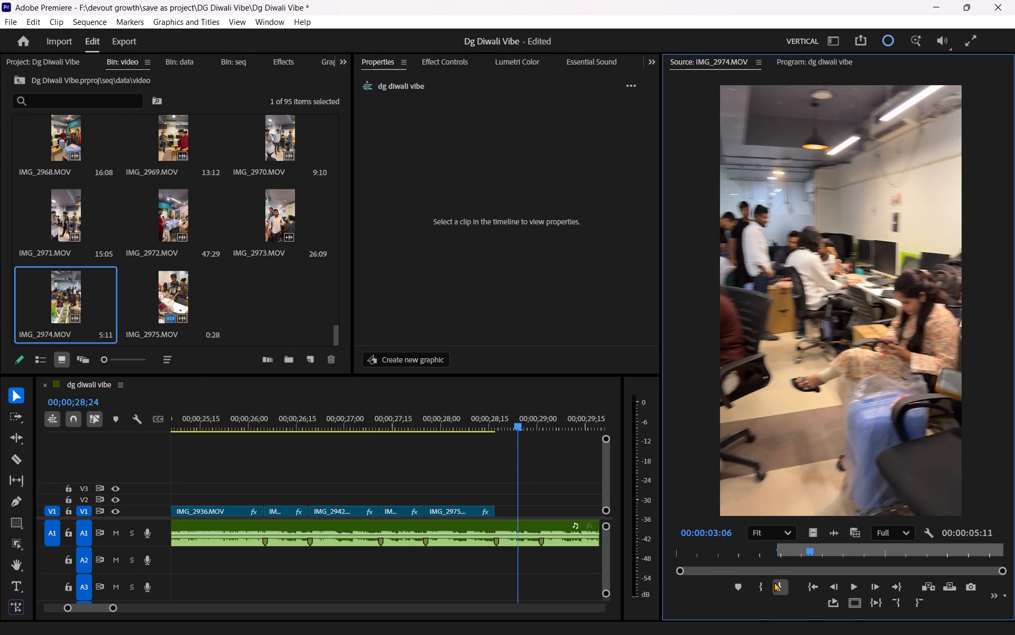
Place the marked IMG_2974.MOV range on V1 directly after IMG_2975.MOV, trim its end to the next beat marker, and scale it to fill the frame.
{"action": "left_click_drag", "start_coordinate": [807, 536], "coordinate": [495, 515]}
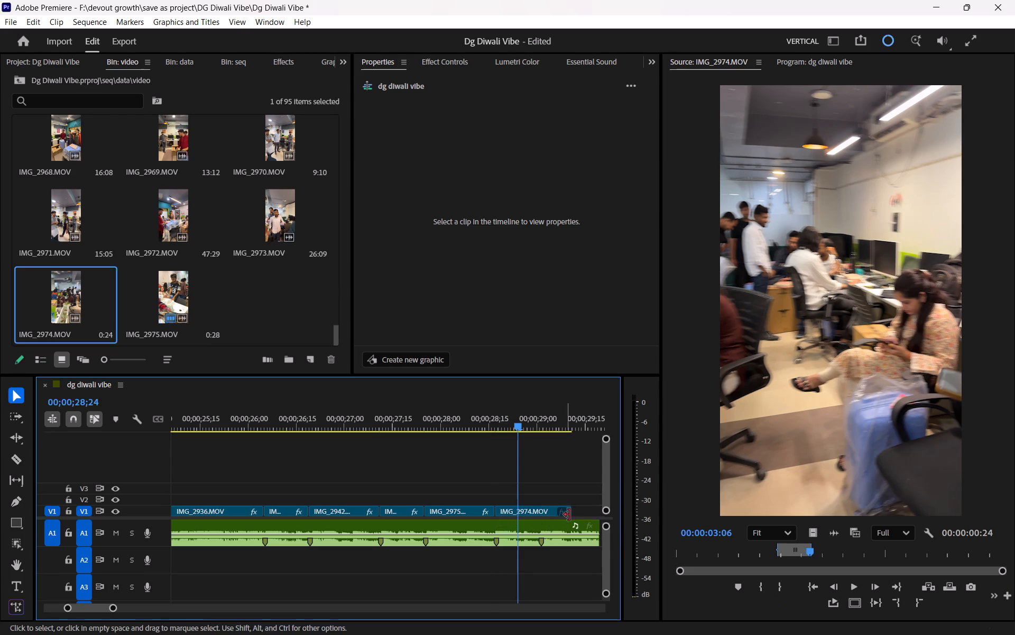
{"action": "left_click_drag", "start_coordinate": [574, 514], "coordinate": [539, 522]}
{"action": "left_click", "coordinate": [516, 514]}
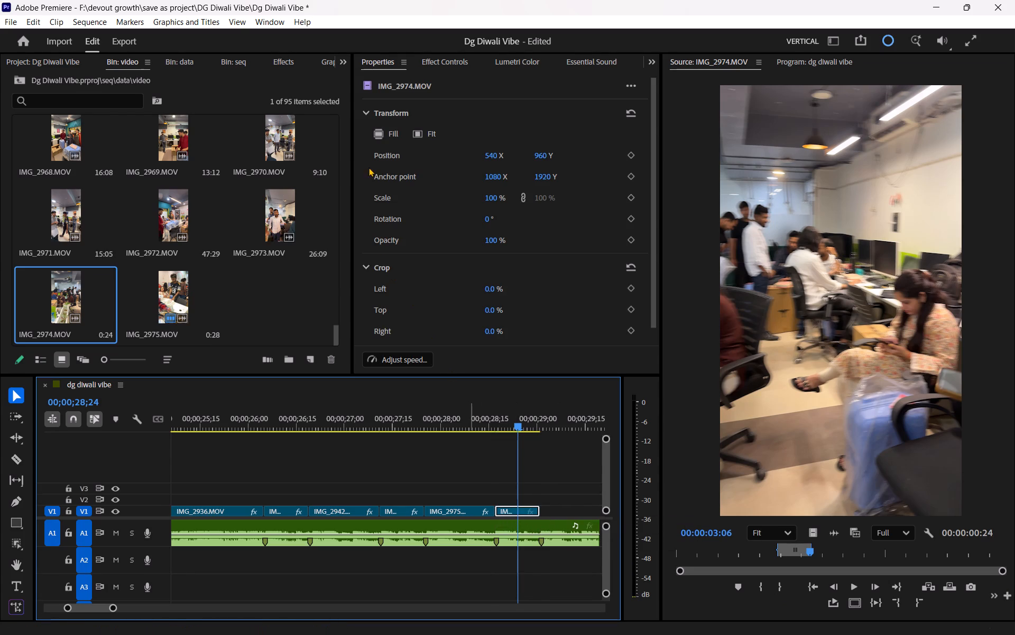
{"action": "left_click", "coordinate": [374, 134]}
Replay the sequence from 00;00;26;21, and again from within IMG_2975.MOV, to check the cuts through IMG_2974.MOV.
{"action": "left_click_drag", "start_coordinate": [444, 425], "coordinate": [316, 440]}
{"action": "key", "text": "space"}
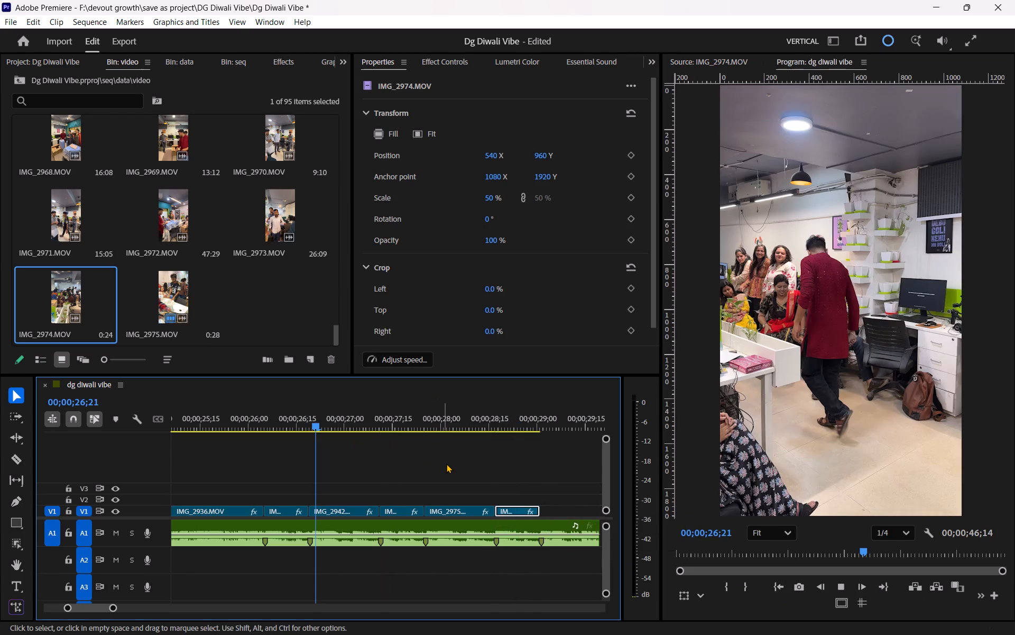
{"action": "left_click", "coordinate": [446, 464]}
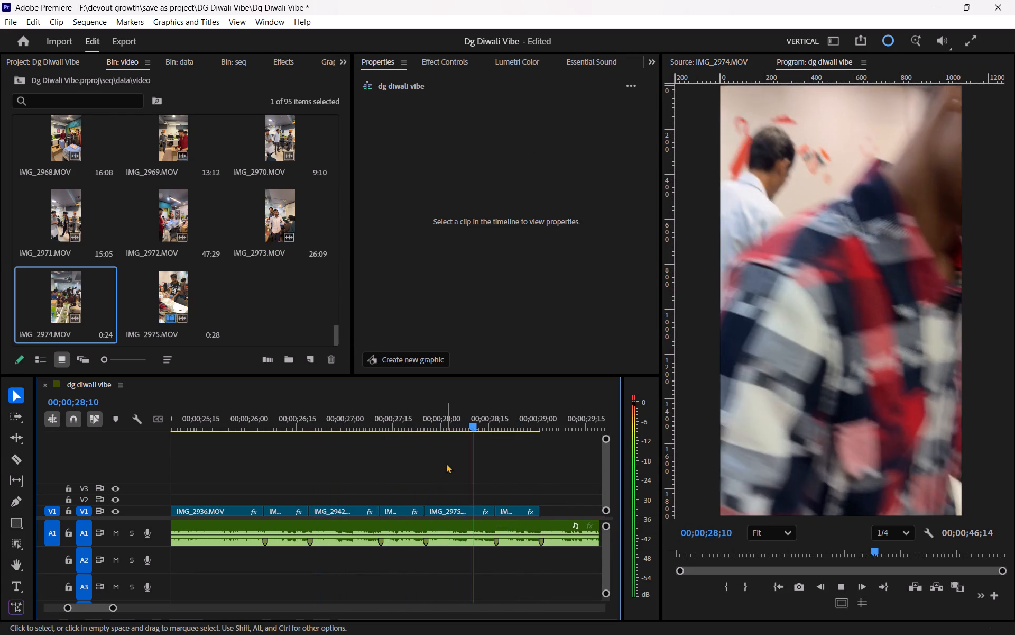
{"action": "key", "text": "space"}
{"action": "scroll", "coordinate": [276, 468], "scroll_direction": "up", "scroll_amount": 3}
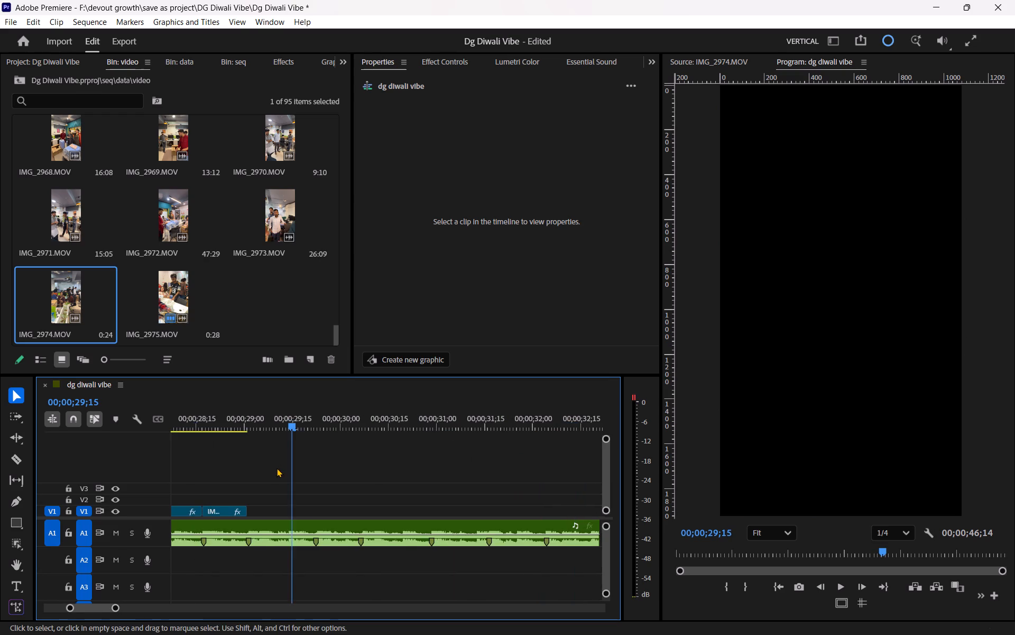
{"action": "scroll", "coordinate": [276, 468], "scroll_direction": "up", "scroll_amount": 6}
{"action": "left_click_drag", "start_coordinate": [301, 415], "coordinate": [245, 428]}
{"action": "key", "text": "space"}
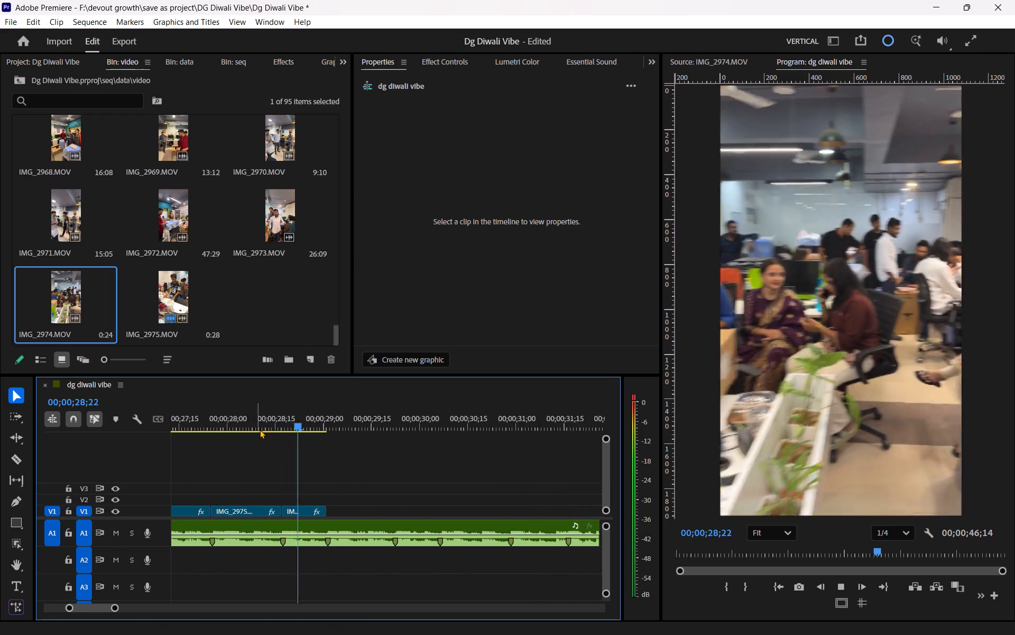
{"action": "scroll", "coordinate": [340, 452], "scroll_direction": "up", "scroll_amount": 4}
{"action": "key", "text": "space"}
{"action": "scroll", "coordinate": [390, 451], "scroll_direction": "up", "scroll_amount": 4}
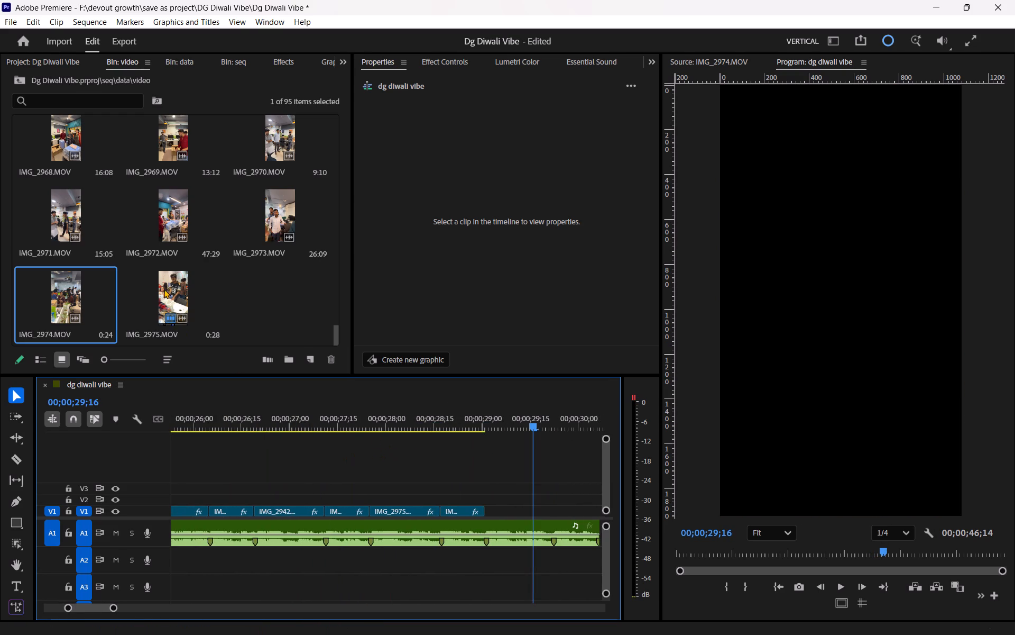
Reopen IMG_2975.MOV, find the man holding the food trays, and set a new In point at 00:00:06:25.
{"action": "double_click", "coordinate": [164, 289]}
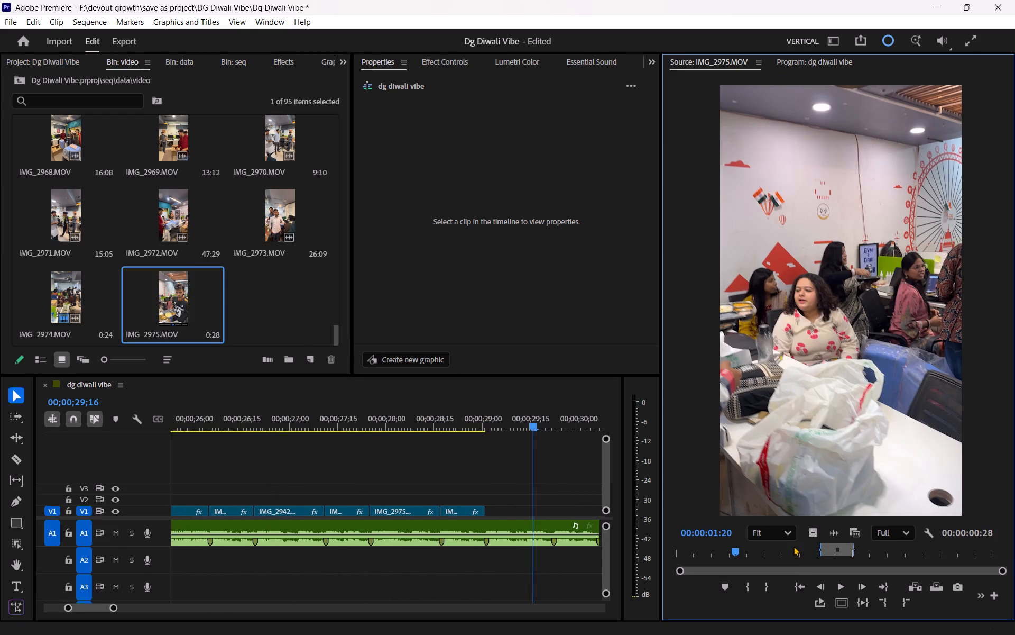
{"action": "left_click_drag", "start_coordinate": [770, 547], "coordinate": [857, 542]}
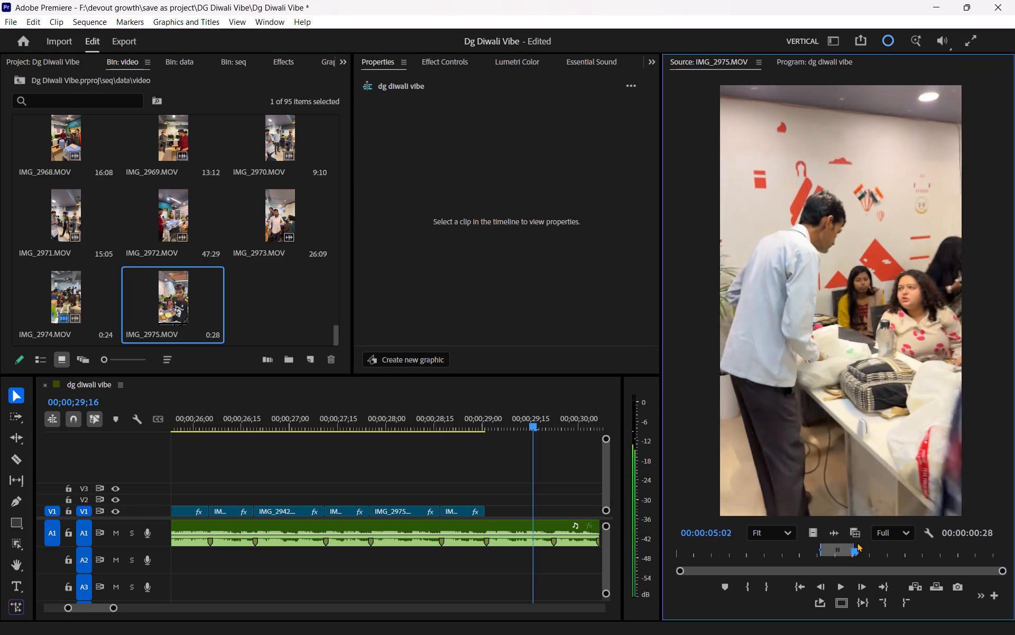
{"action": "left_click_drag", "start_coordinate": [857, 542], "coordinate": [916, 542]}
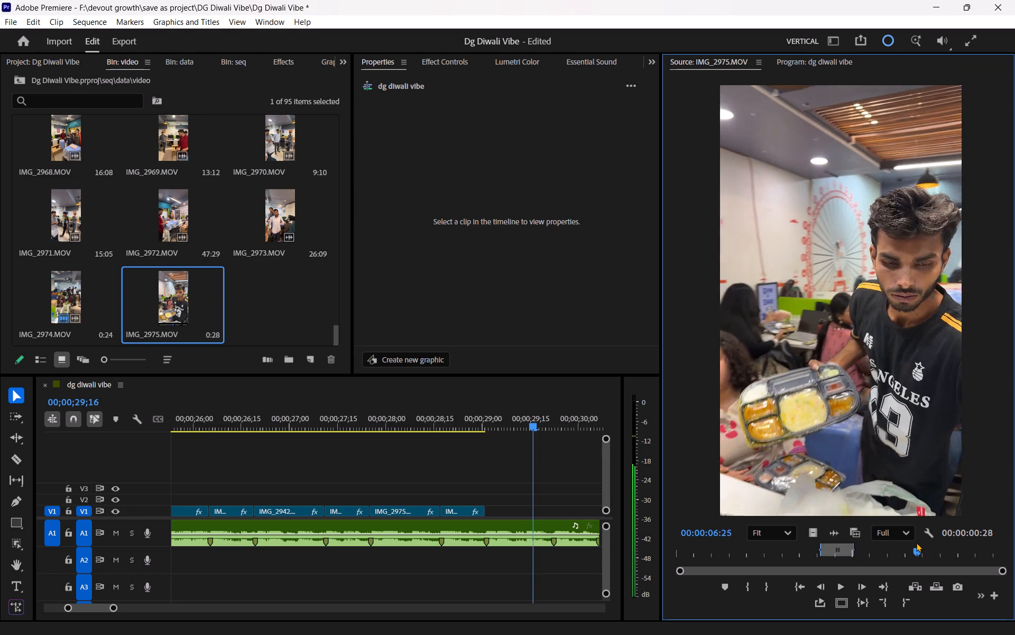
{"action": "left_click_drag", "start_coordinate": [916, 542], "coordinate": [907, 543]}
{"action": "key", "text": "space"}
{"action": "key", "text": "space"}
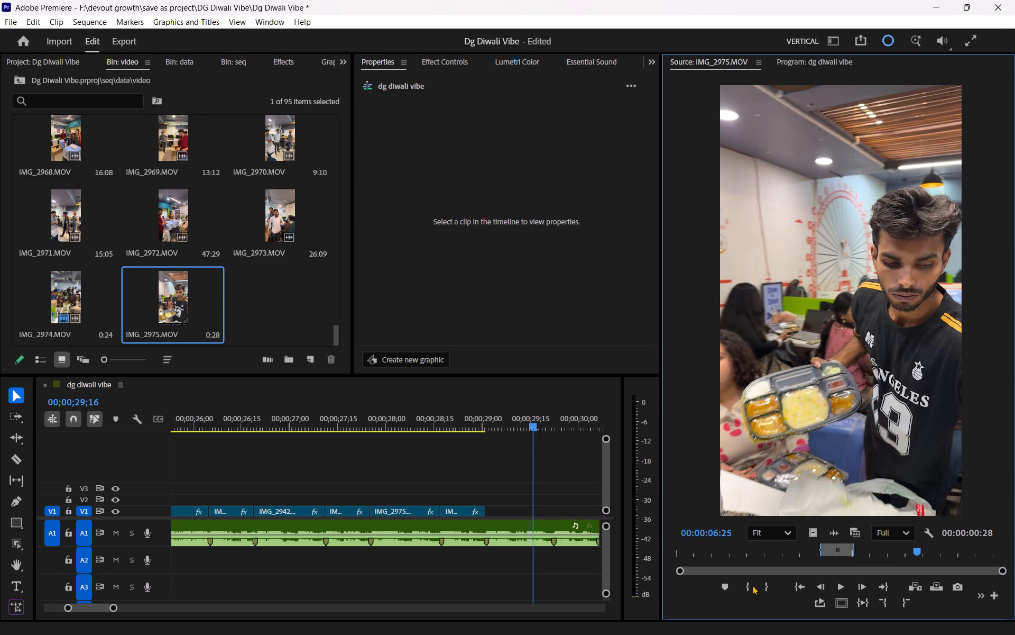
{"action": "left_click", "coordinate": [751, 585]}
{"action": "key", "text": "space"}
{"action": "key", "text": "space"}
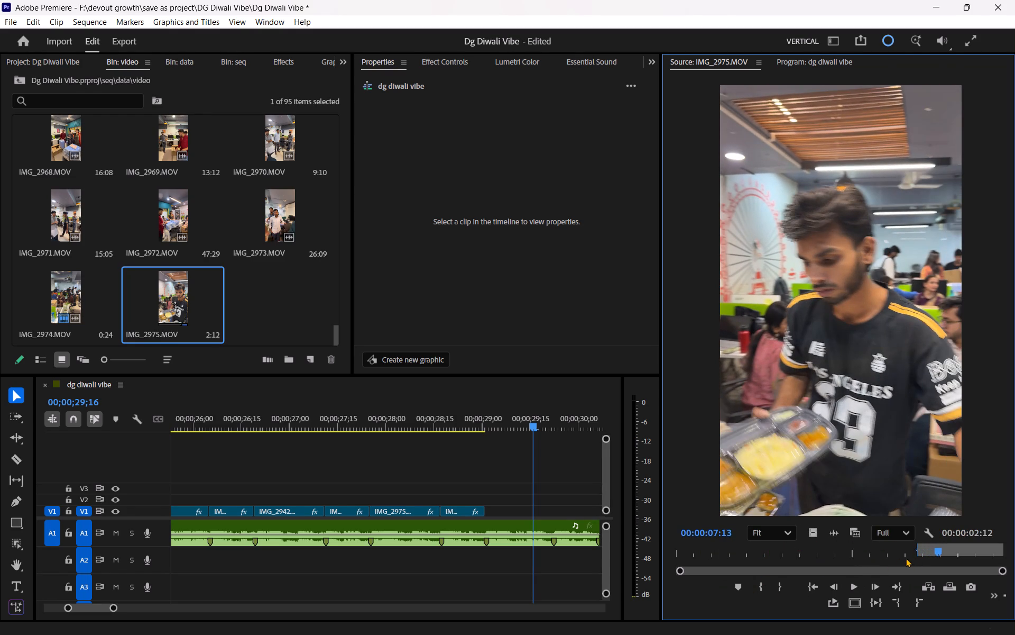
Re-mark the food-tray moment in IMG_2975.MOV as a 22-frame range from 00:00:06:10 to 00:00:07:01.
{"action": "left_click_drag", "start_coordinate": [902, 556], "coordinate": [878, 556]}
{"action": "key", "text": "space"}
{"action": "key", "text": "space"}
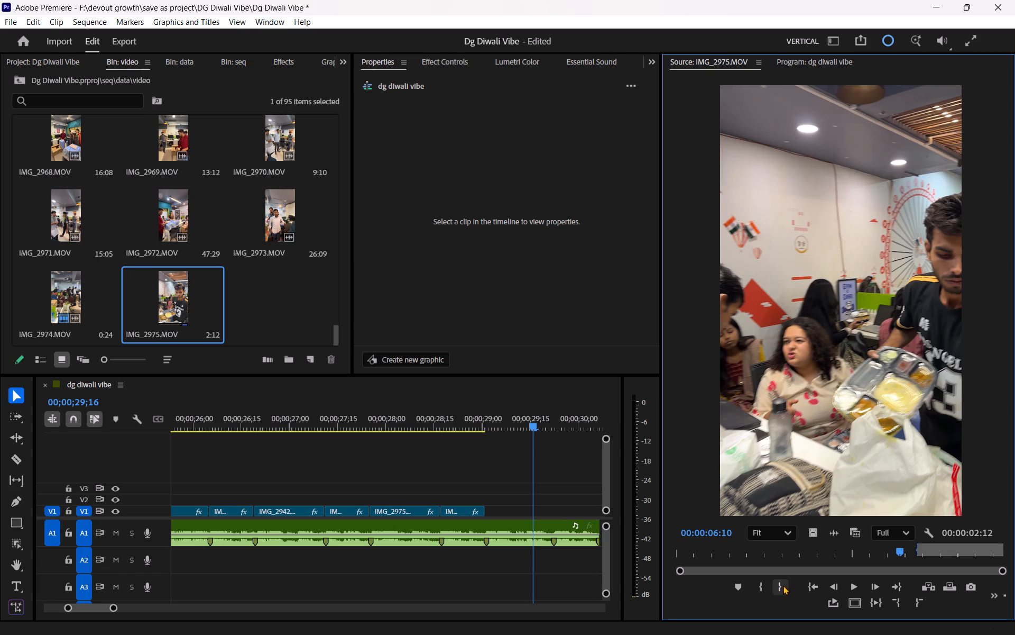
{"action": "left_click", "coordinate": [763, 584]}
{"action": "key", "text": "space"}
{"action": "key", "text": "space"}
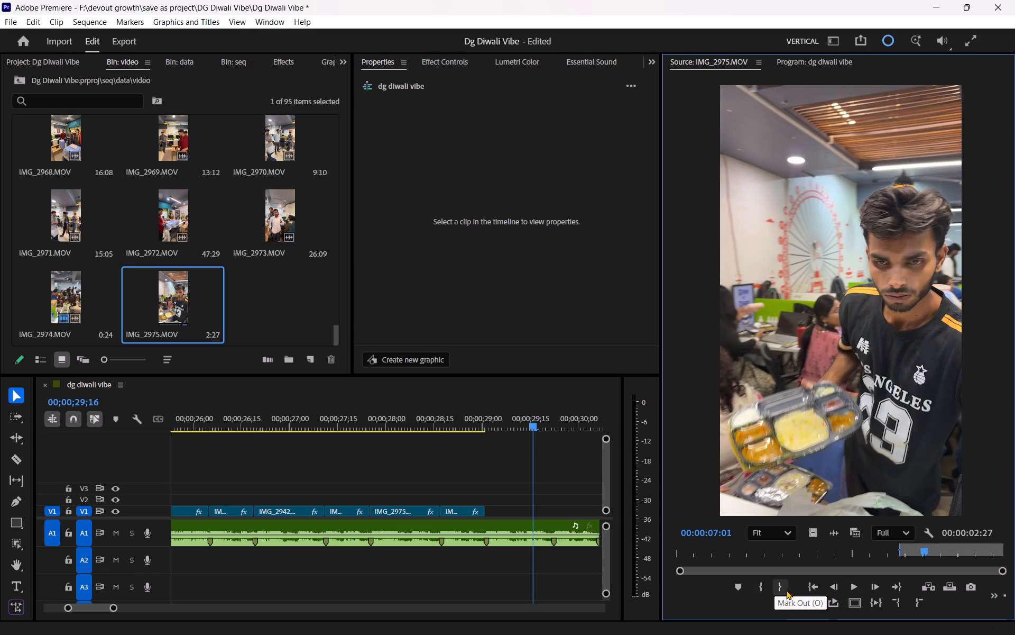
{"action": "left_click", "coordinate": [782, 591]}
Place the food-tray range on V1 directly after IMG_2974.MOV, trim its end to the next beat marker, and scale it to fill the frame.
{"action": "left_click_drag", "start_coordinate": [818, 536], "coordinate": [486, 512]}
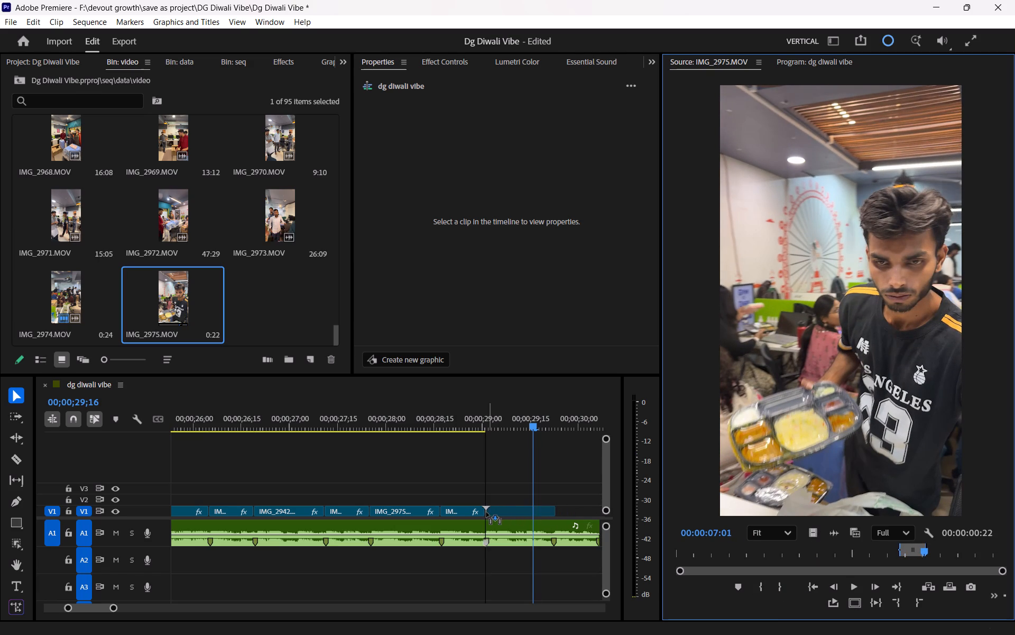
{"action": "left_click_drag", "start_coordinate": [486, 512], "coordinate": [486, 512]}
{"action": "left_click_drag", "start_coordinate": [558, 512], "coordinate": [553, 513]}
{"action": "left_click", "coordinate": [514, 513]}
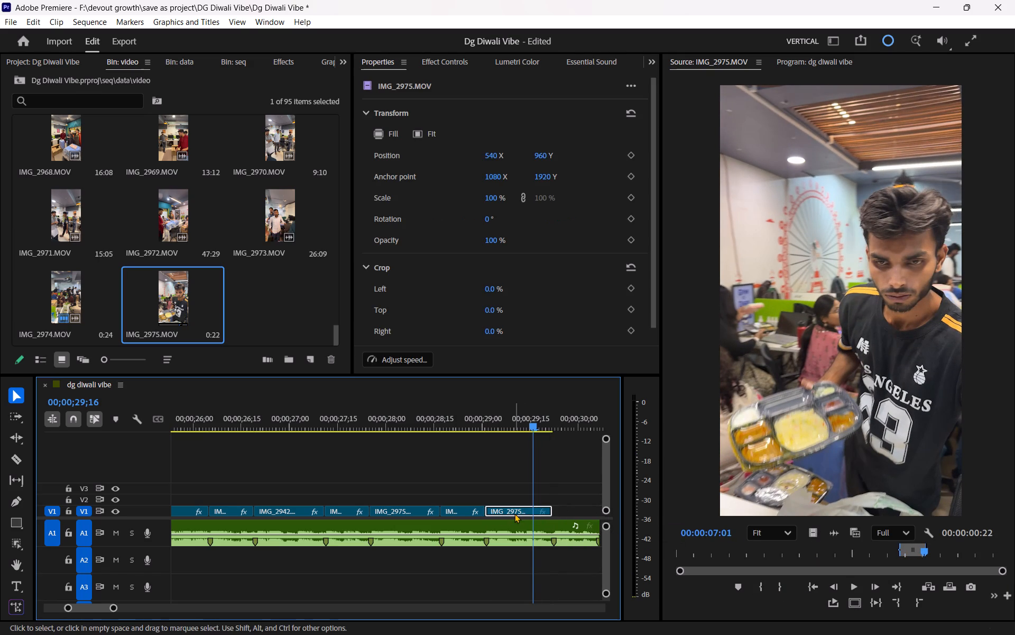
{"action": "left_click", "coordinate": [379, 133]}
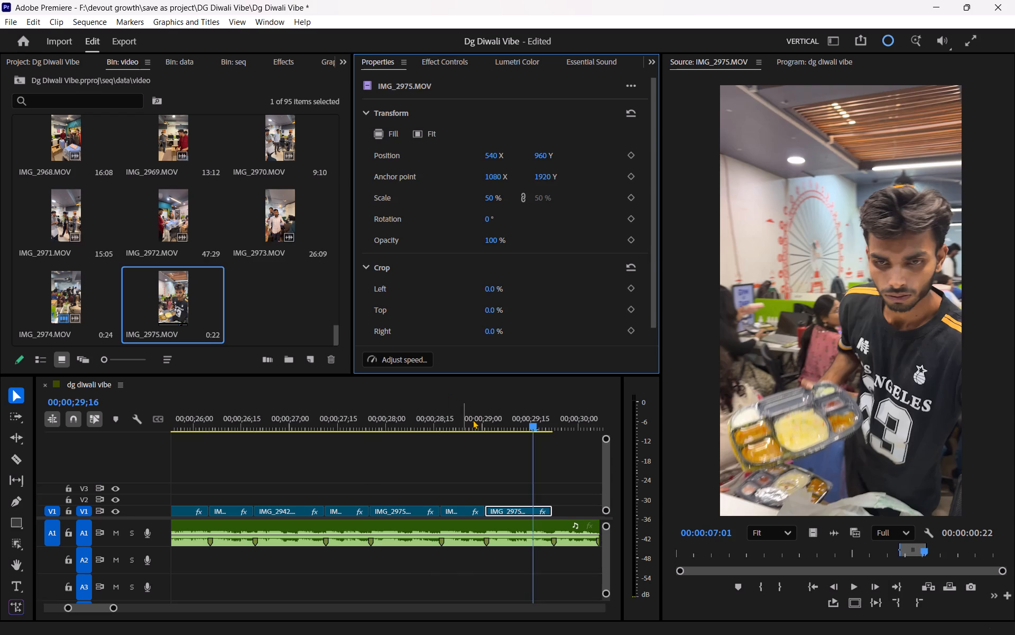
Replay the end of the sequence to check the cuts through IMG_2974.MOV and the food-tray shot.
{"action": "left_click_drag", "start_coordinate": [467, 420], "coordinate": [347, 434]}
{"action": "key", "text": "space"}
{"action": "left_click", "coordinate": [464, 469]}
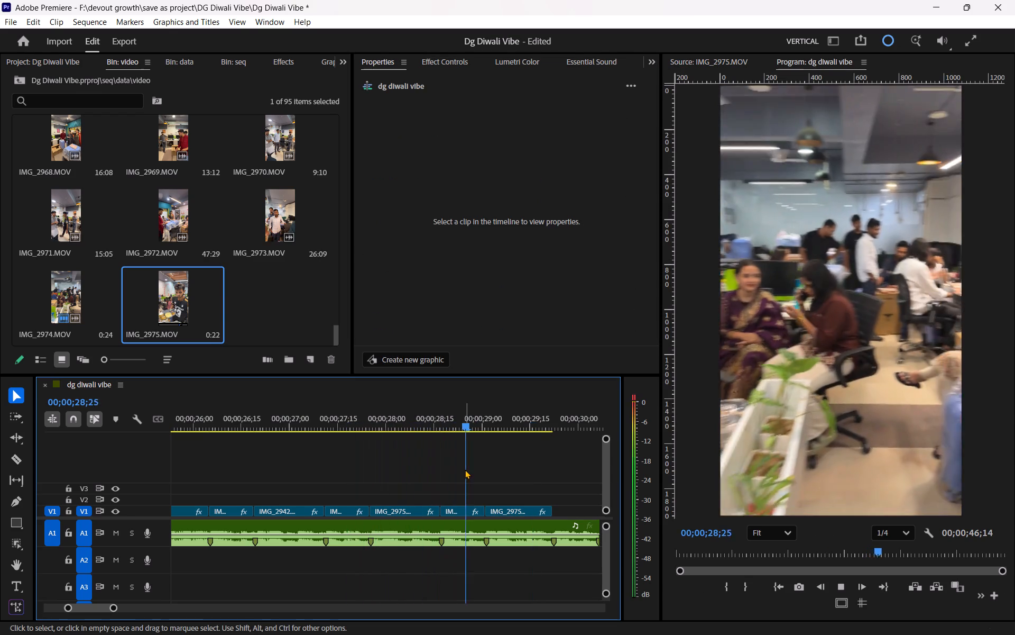
{"action": "key", "text": "space"}
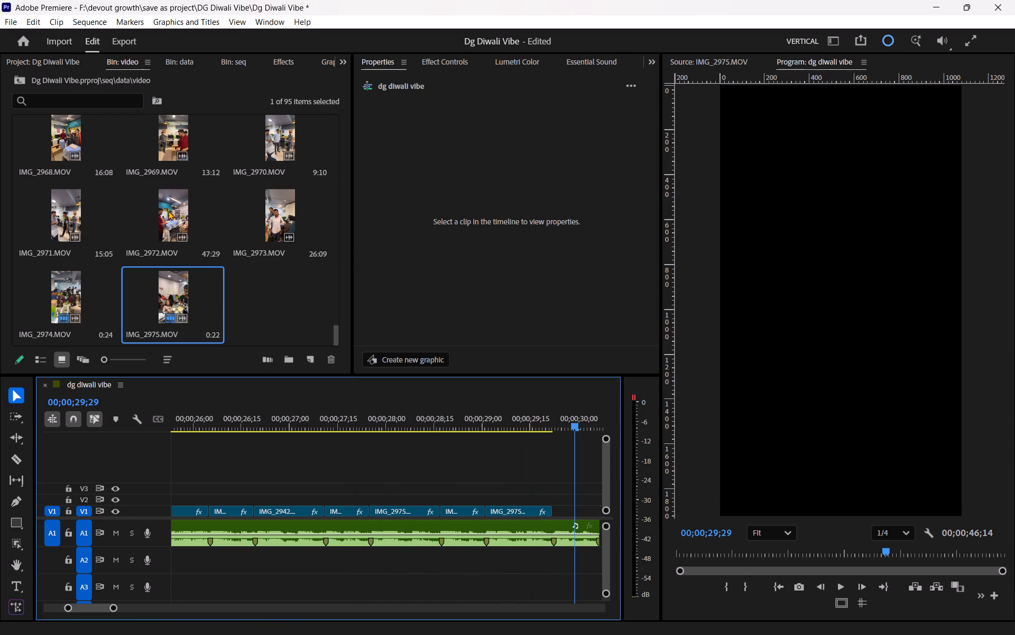
Open IMG_2972.MOV and mark the moment of the man in the orange kurta from 00:00:20:01 to 00:00:21:02.
{"action": "double_click", "coordinate": [168, 208]}
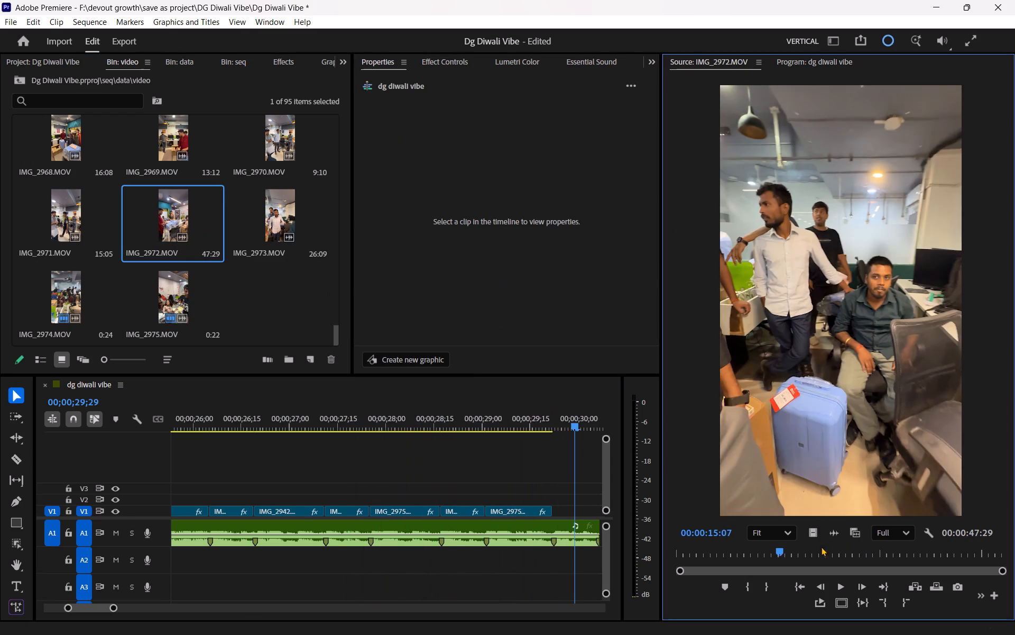
{"action": "left_click_drag", "start_coordinate": [765, 549], "coordinate": [724, 548]}
{"action": "key", "text": "space"}
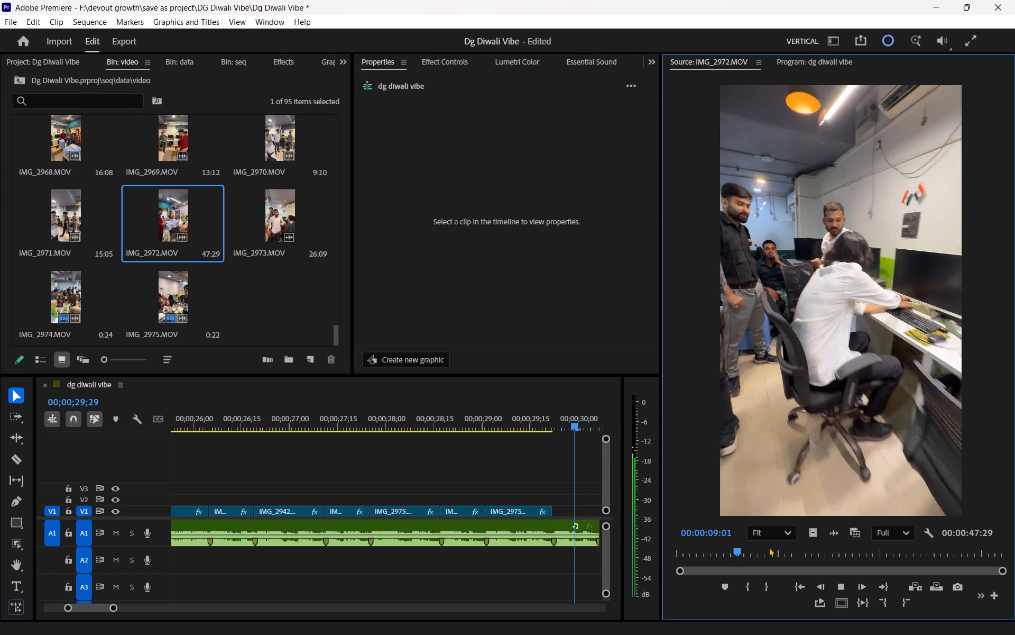
{"action": "left_click_drag", "start_coordinate": [750, 549], "coordinate": [829, 548]}
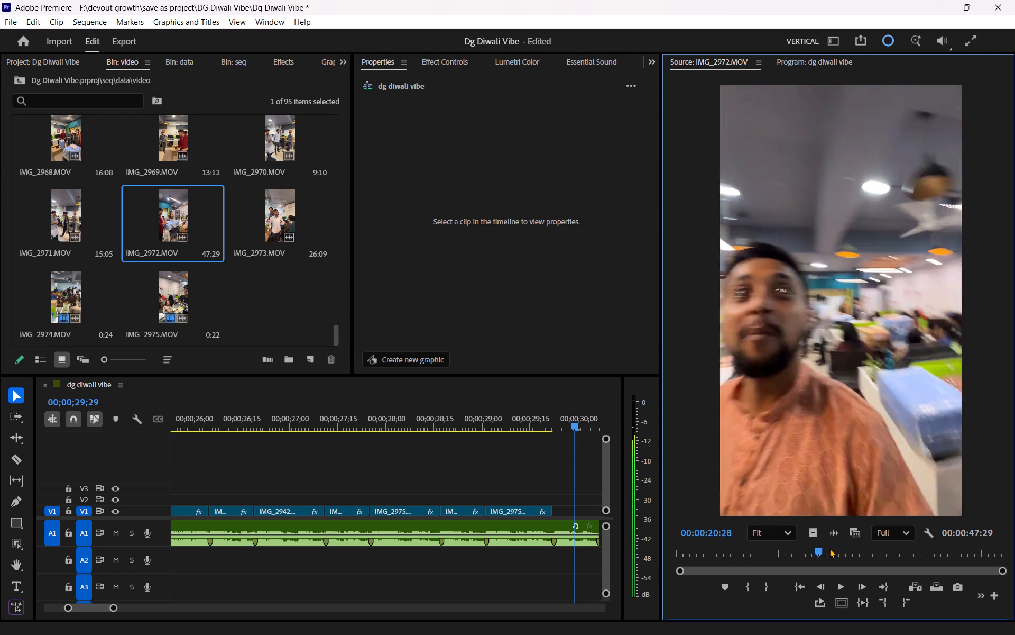
{"action": "left_click_drag", "start_coordinate": [829, 548], "coordinate": [806, 548]}
{"action": "key", "text": "space"}
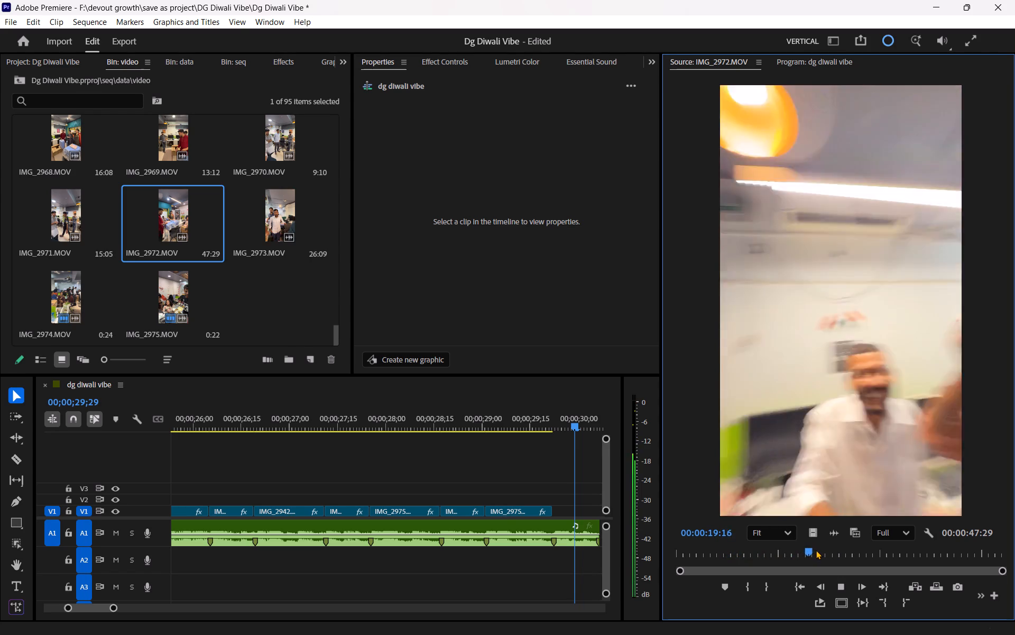
{"action": "key", "text": "space"}
{"action": "left_click", "coordinate": [748, 589]}
{"action": "key", "text": "space"}
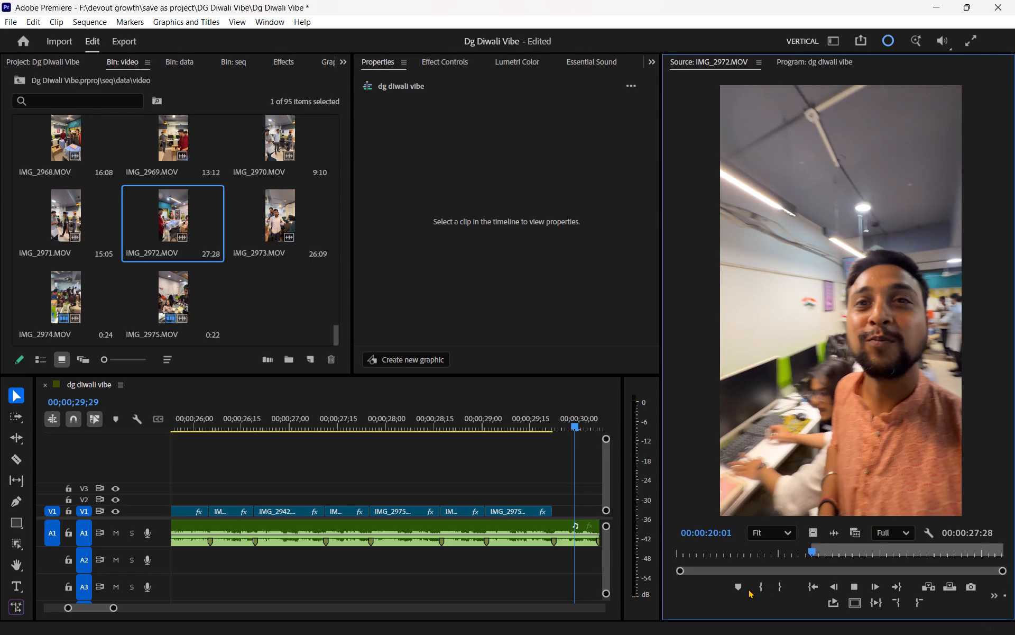
{"action": "key", "text": "space"}
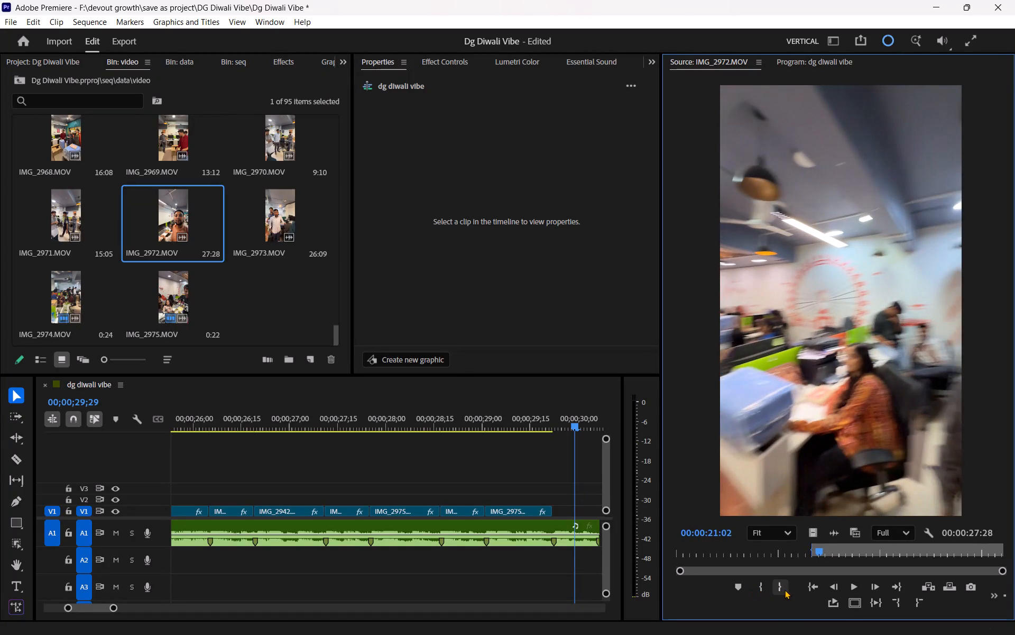
{"action": "left_click", "coordinate": [785, 589]}
Place the IMG_2972.MOV range on V1 one beat marker past the food-tray shot, trim its end to the following marker, and fill the frame.
{"action": "left_click_drag", "start_coordinate": [811, 534], "coordinate": [571, 511]}
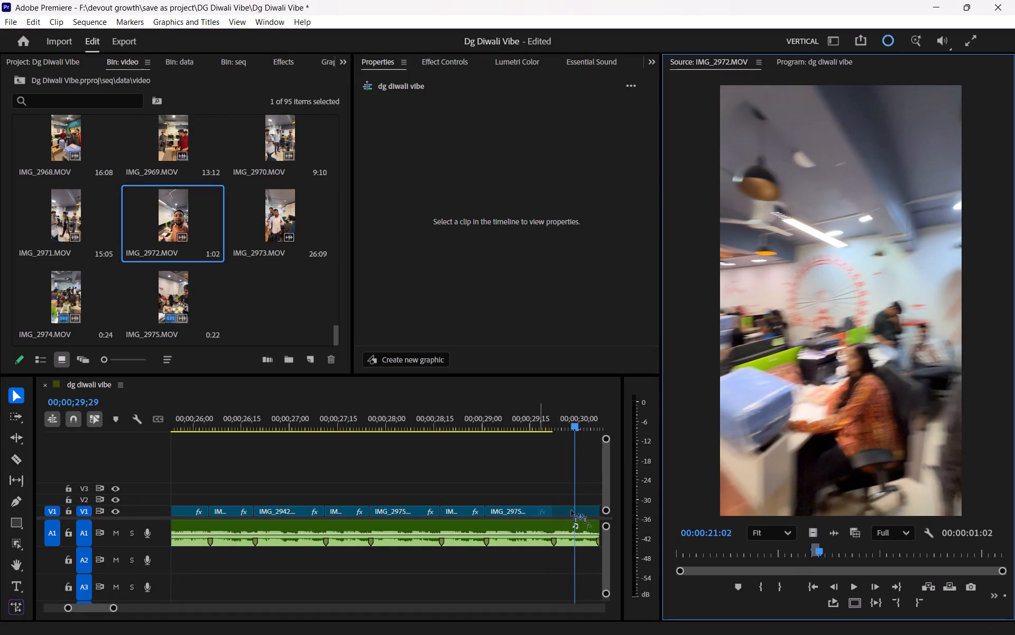
{"action": "left_click_drag", "start_coordinate": [571, 511], "coordinate": [509, 510]}
{"action": "scroll", "coordinate": [509, 510], "scroll_direction": "down", "scroll_amount": 4}
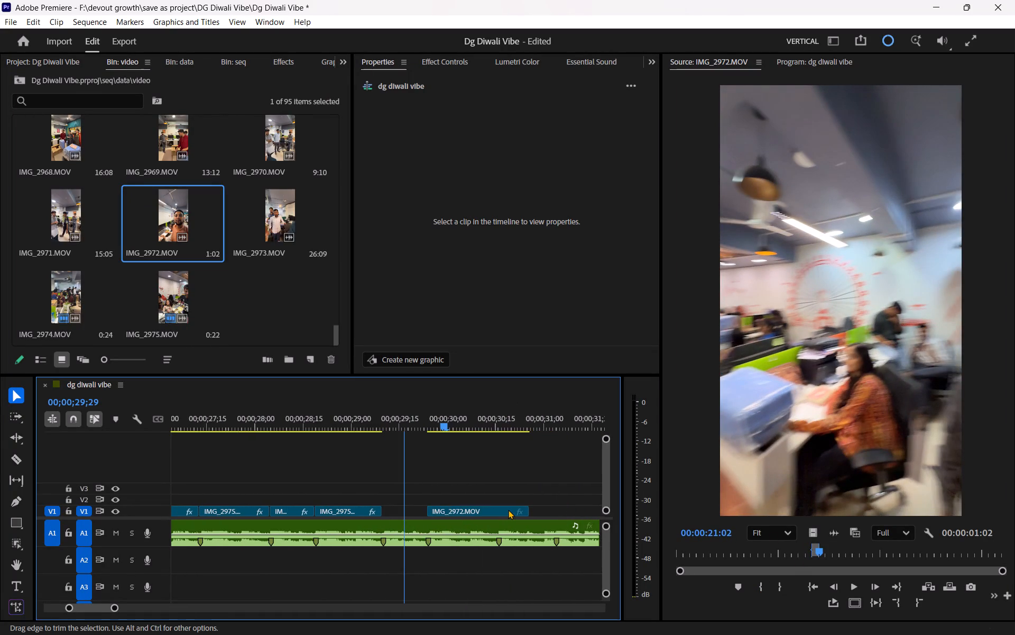
{"action": "left_click", "coordinate": [508, 510]}
{"action": "left_click", "coordinate": [504, 512]}
{"action": "left_click_drag", "start_coordinate": [533, 513], "coordinate": [505, 514]}
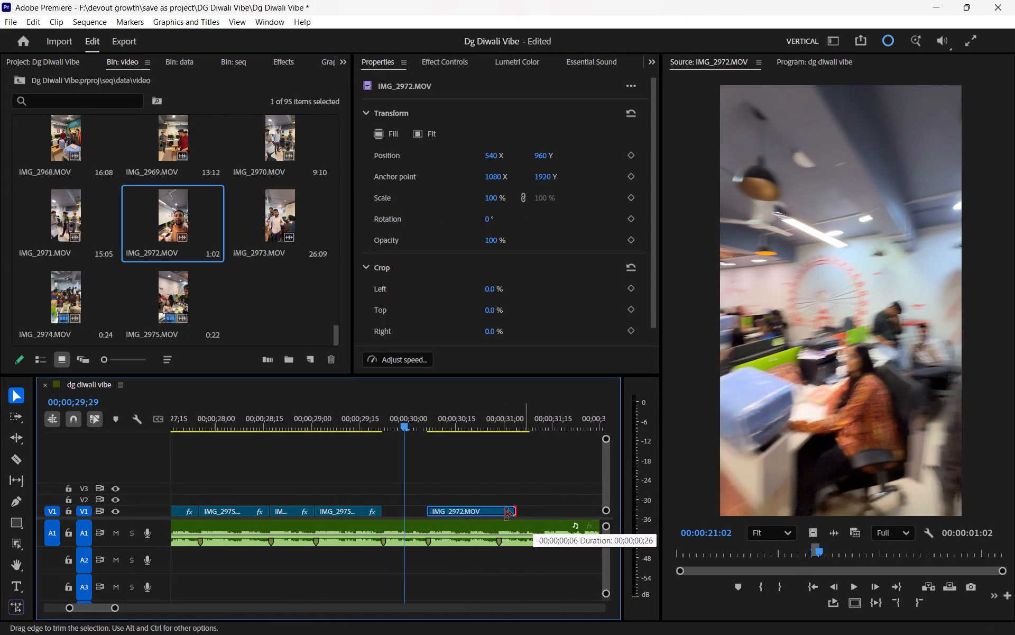
{"action": "left_click_drag", "start_coordinate": [505, 514], "coordinate": [497, 515]}
{"action": "left_click", "coordinate": [385, 132]}
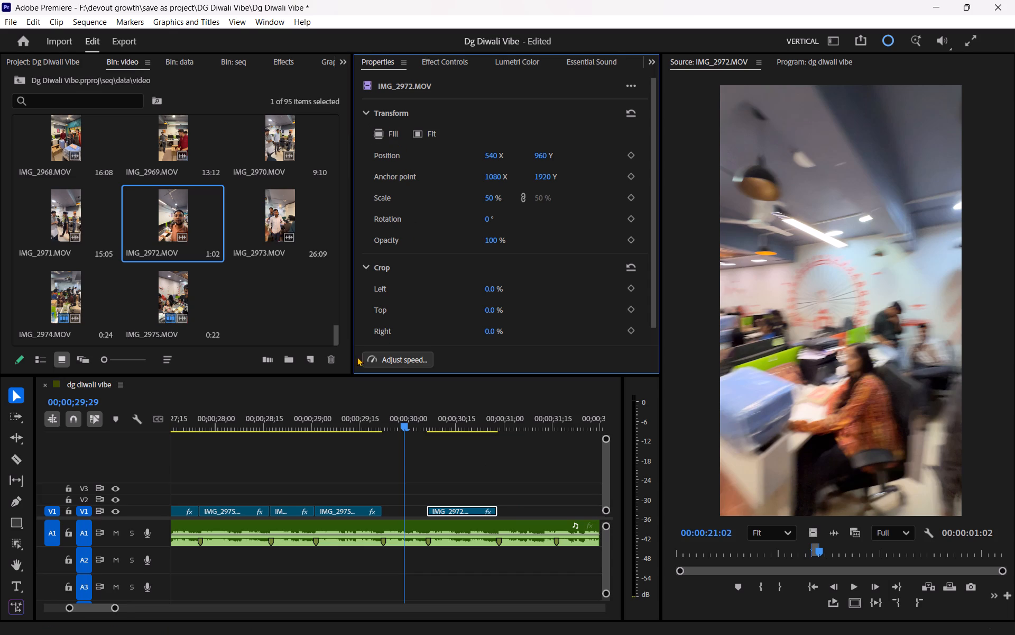
Open IMG_2971.MOV and mark the gift handover as a 16-frame range from 00:00:10:28 to 00:00:11:13.
{"action": "left_click", "coordinate": [35, 205]}
{"action": "double_click", "coordinate": [56, 206]}
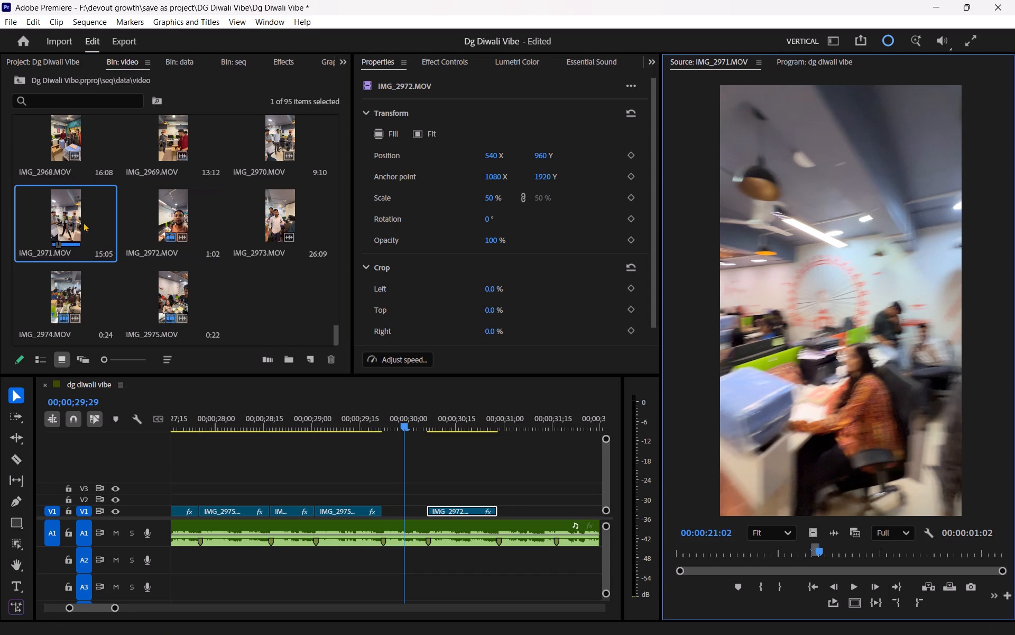
{"action": "left_click_drag", "start_coordinate": [729, 549], "coordinate": [711, 550]}
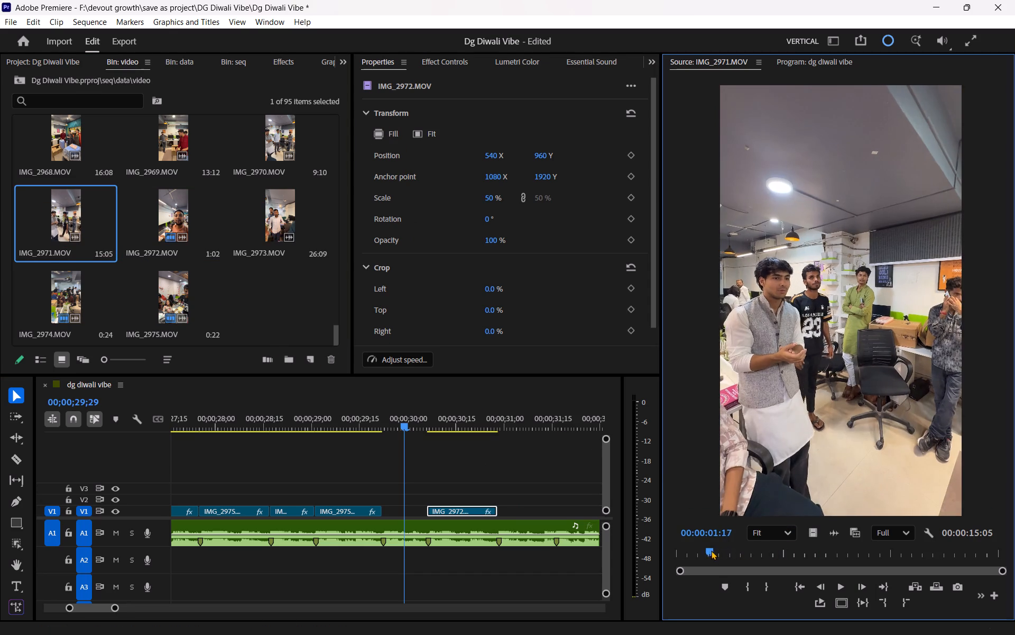
{"action": "left_click_drag", "start_coordinate": [711, 550], "coordinate": [683, 556]}
{"action": "key", "text": "space"}
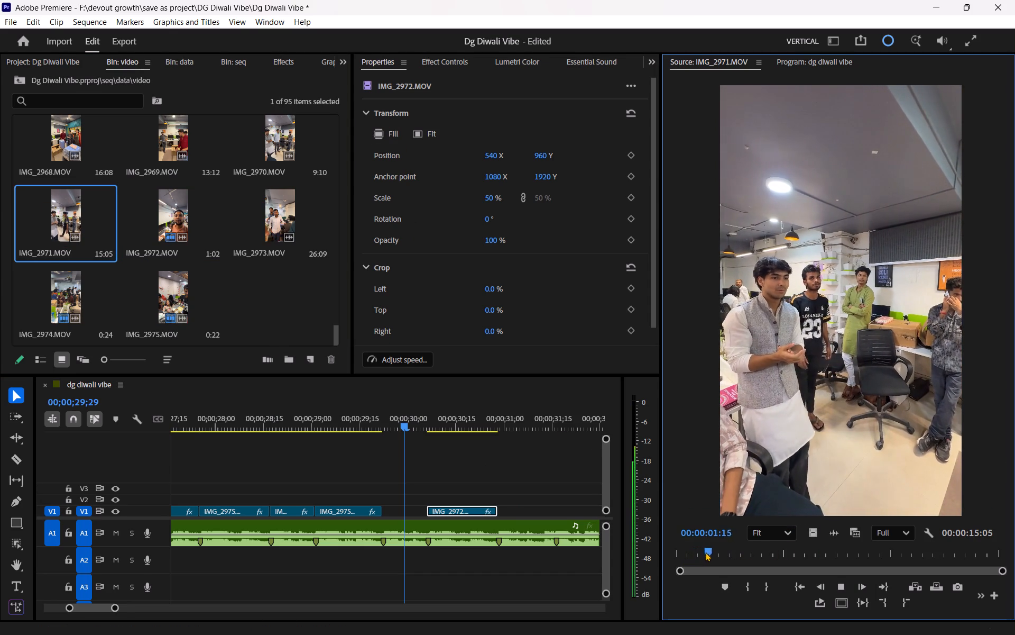
{"action": "key", "text": "space"}
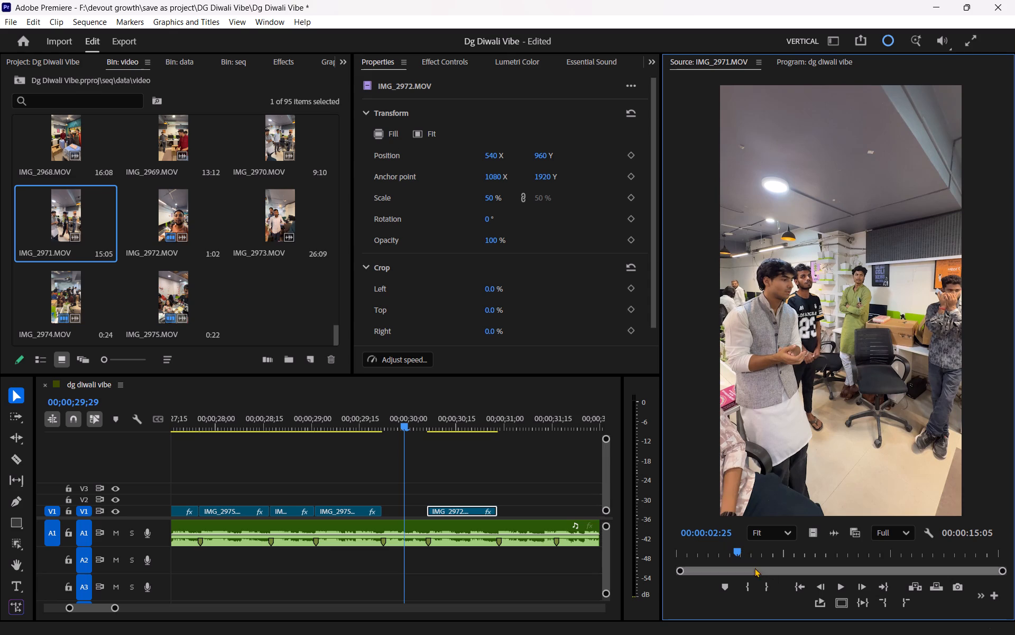
{"action": "left_click_drag", "start_coordinate": [740, 551], "coordinate": [884, 553]}
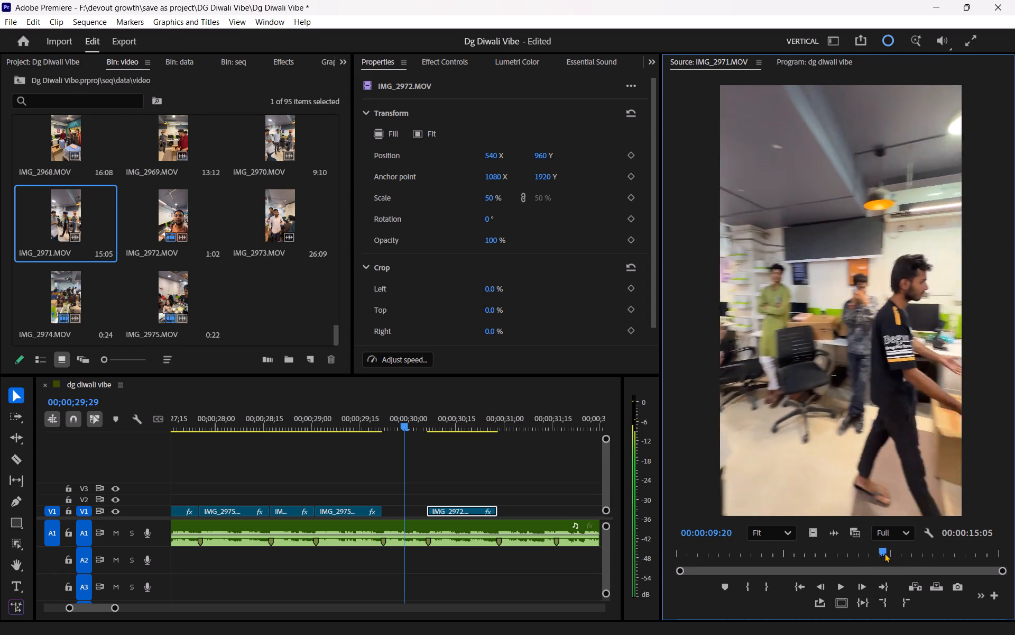
{"action": "left_click_drag", "start_coordinate": [884, 553], "coordinate": [910, 551]}
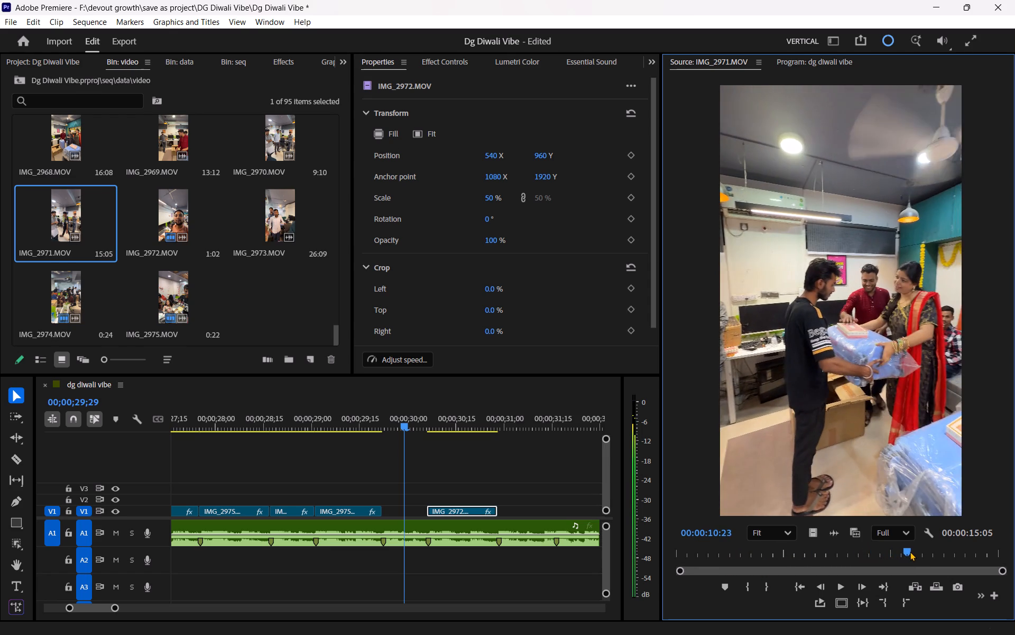
{"action": "left_click_drag", "start_coordinate": [910, 551], "coordinate": [914, 551]}
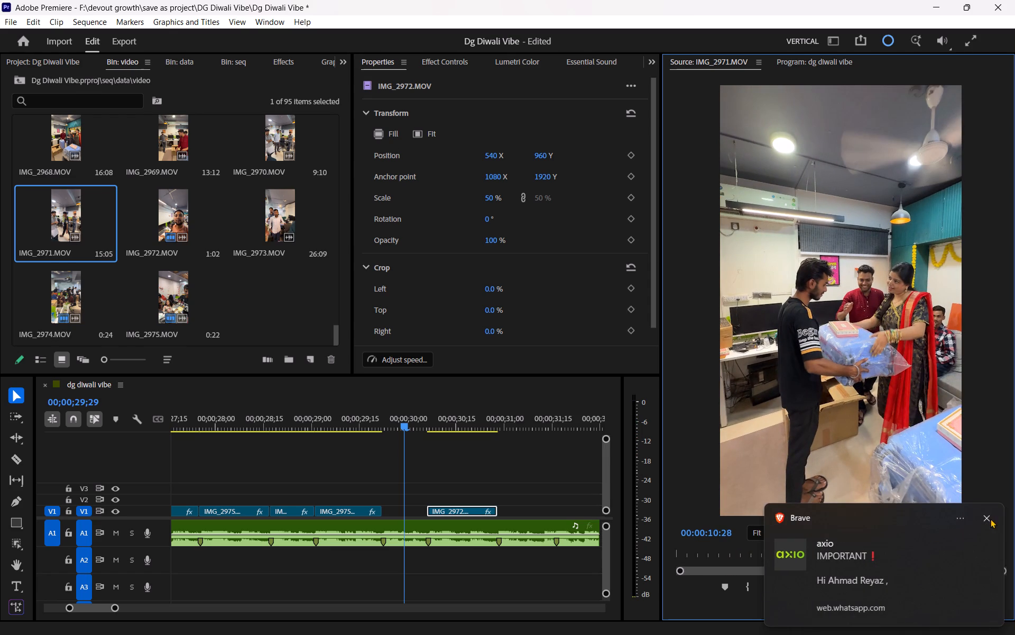
{"action": "left_click", "coordinate": [990, 519]}
{"action": "left_click", "coordinate": [744, 587]}
{"action": "key", "text": "space"}
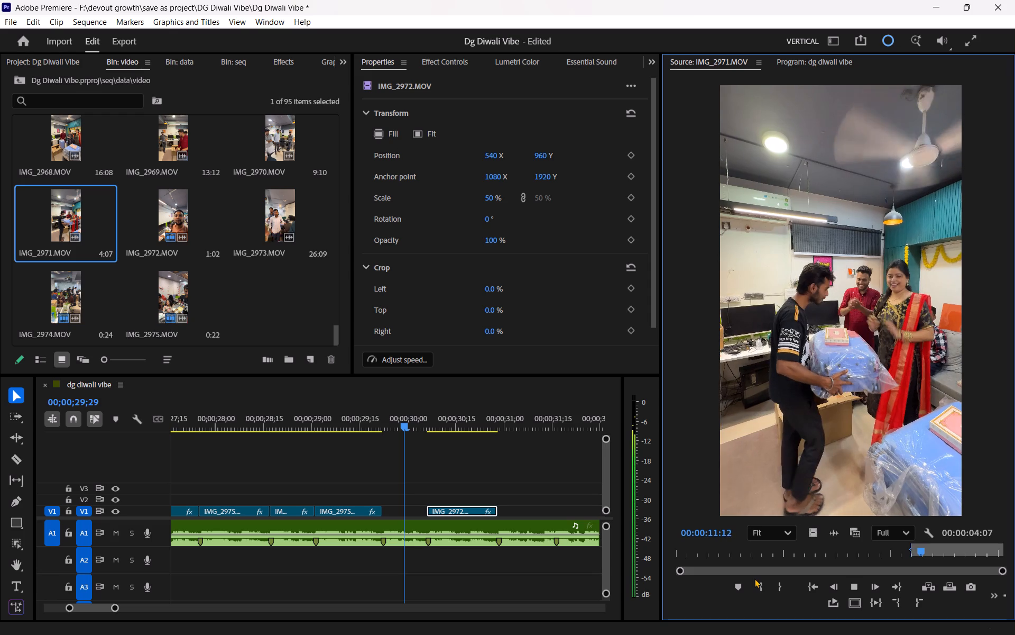
{"action": "key", "text": "space"}
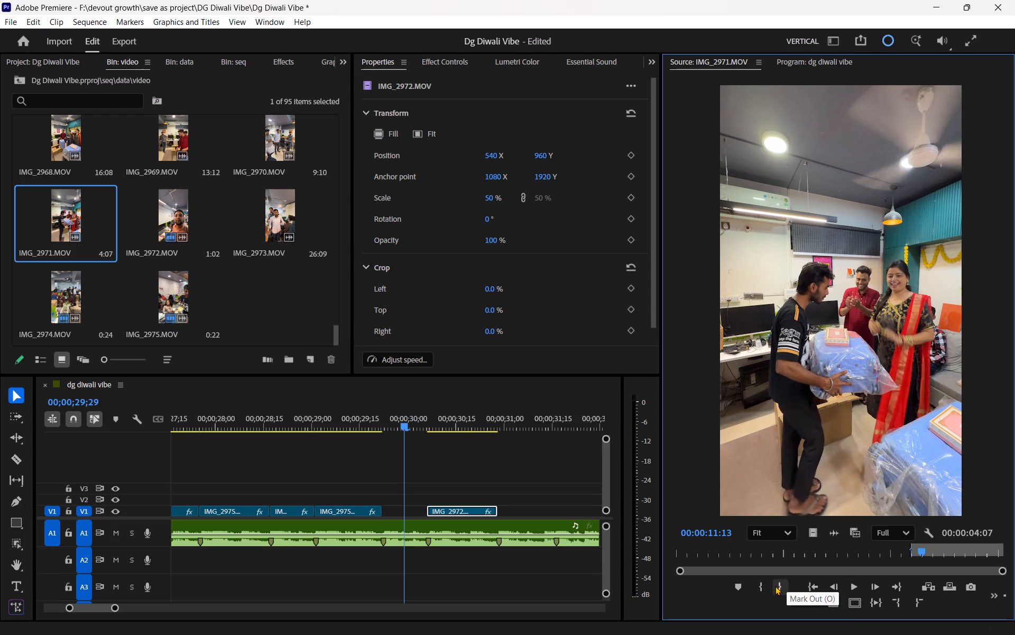
{"action": "left_click", "coordinate": [775, 586]}
Place the gift-handover range on V2 over the gap between the food-tray shot and IMG_2972.MOV, and scale it to fill the frame.
{"action": "left_click_drag", "start_coordinate": [809, 536], "coordinate": [376, 499]}
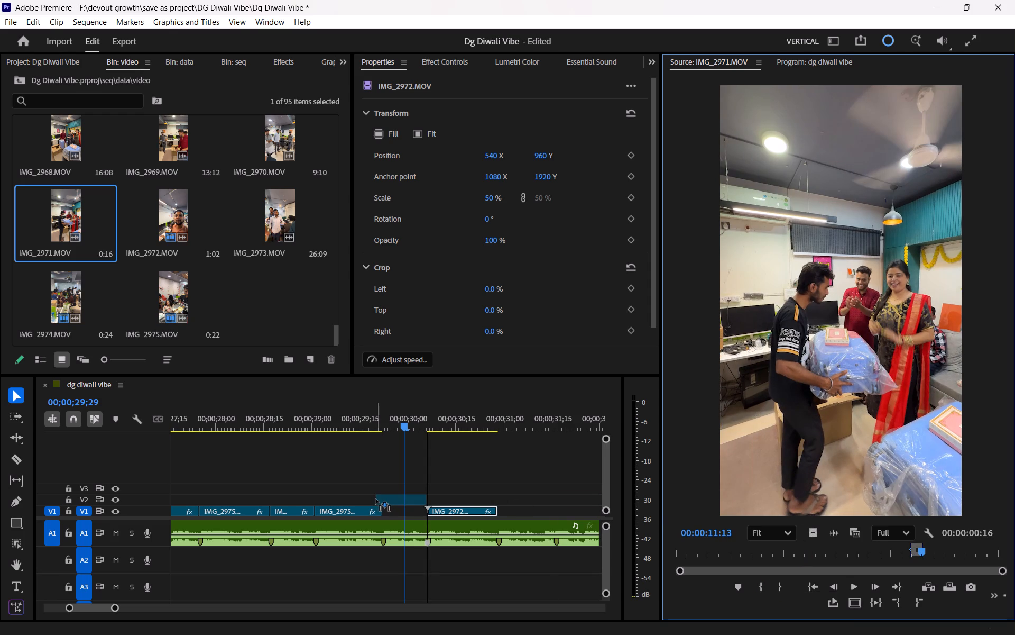
{"action": "left_click_drag", "start_coordinate": [376, 499], "coordinate": [384, 499]}
{"action": "left_click_drag", "start_coordinate": [432, 501], "coordinate": [423, 501]}
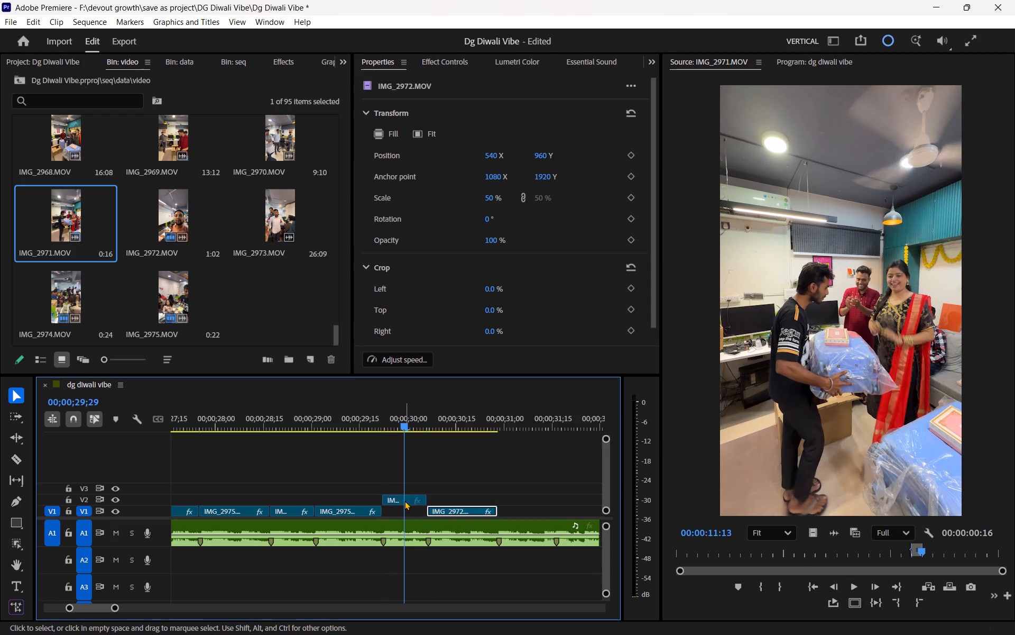
{"action": "left_click", "coordinate": [404, 501]}
{"action": "left_click", "coordinate": [385, 129]}
Replay the end of the sequence to check the cuts through the gift-handover shot and IMG_2972.MOV.
{"action": "left_click_drag", "start_coordinate": [363, 417], "coordinate": [294, 432]}
{"action": "key", "text": "space"}
{"action": "left_click", "coordinate": [356, 452]}
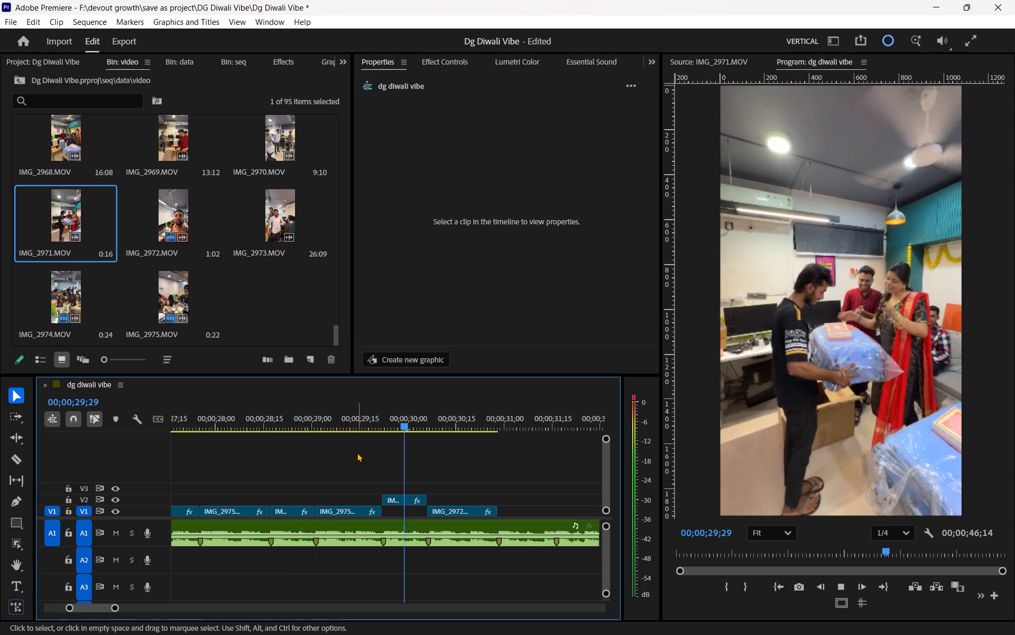
{"action": "key", "text": "space"}
{"action": "left_click_drag", "start_coordinate": [392, 425], "coordinate": [349, 426]}
{"action": "key", "text": "space"}
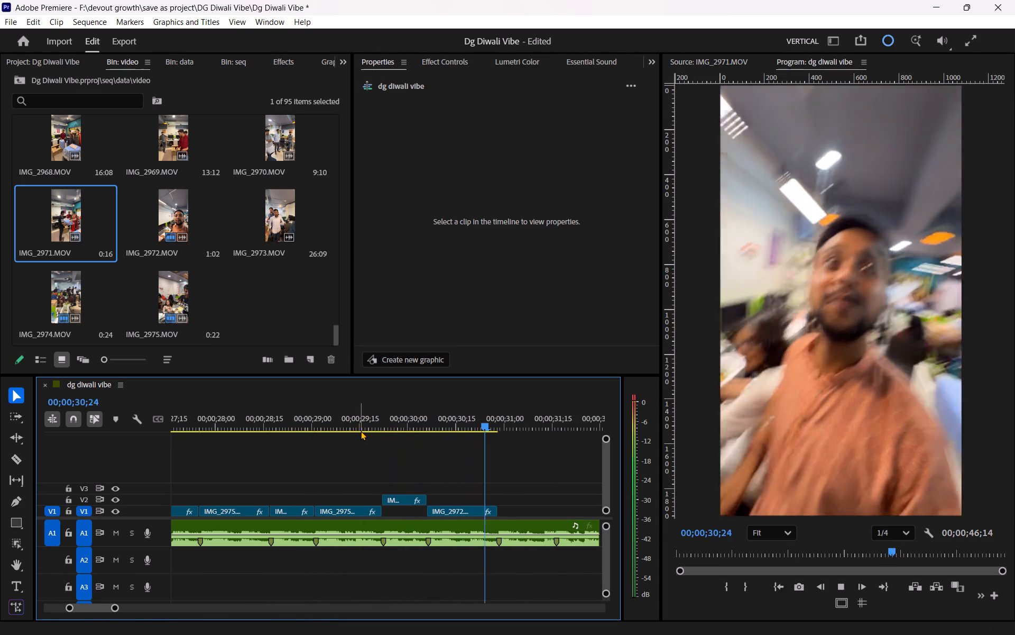
{"action": "key", "text": "space"}
Reopen IMG_2972.MOV and look through its footage for another usable moment.
{"action": "double_click", "coordinate": [153, 209]}
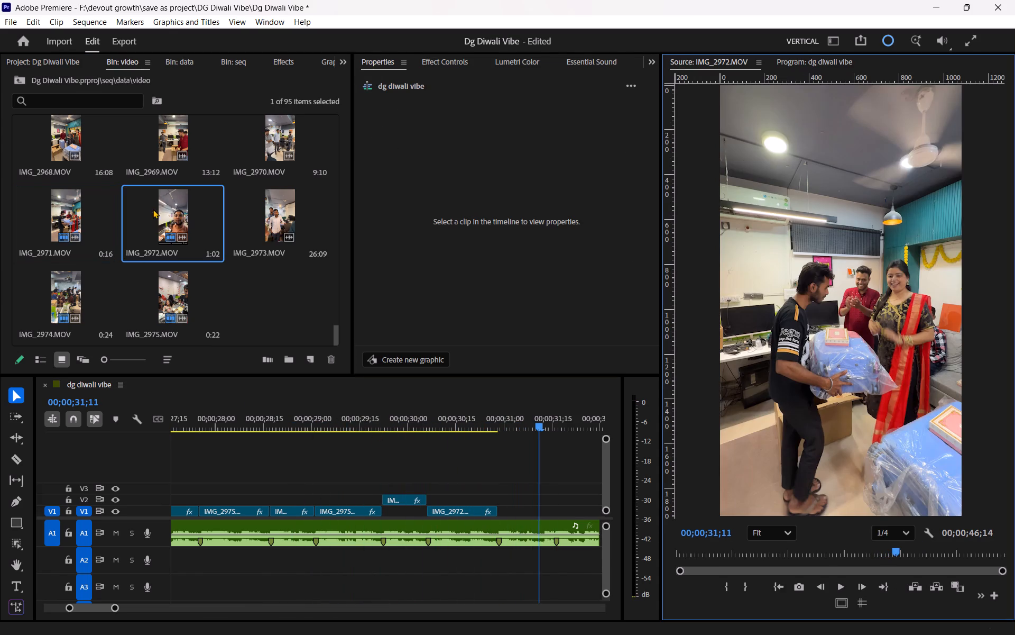
{"action": "left_click_drag", "start_coordinate": [790, 549], "coordinate": [776, 546]}
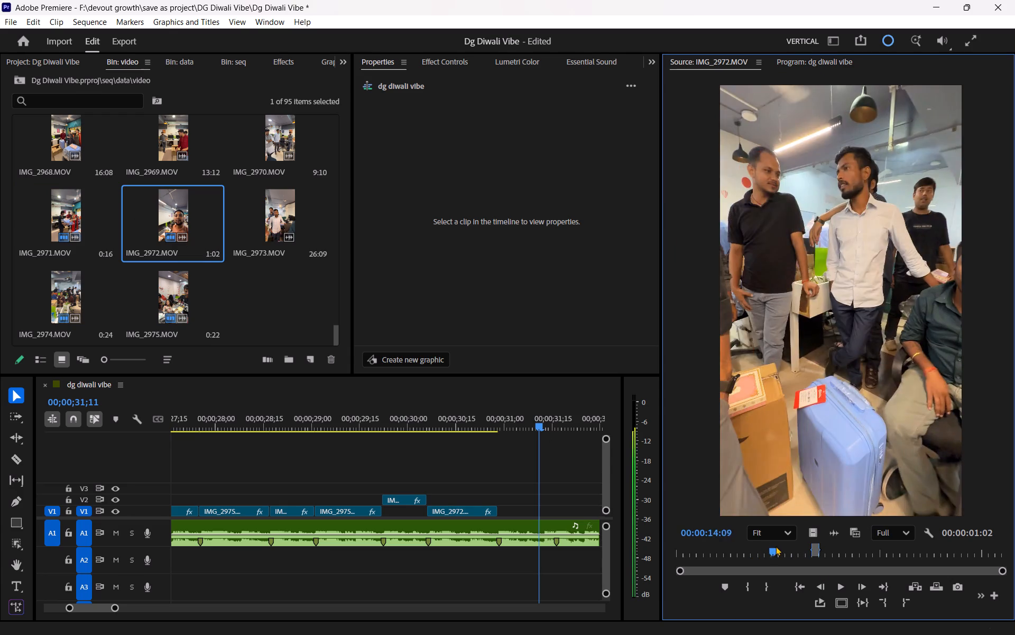
{"action": "left_click_drag", "start_coordinate": [776, 546], "coordinate": [738, 543]}
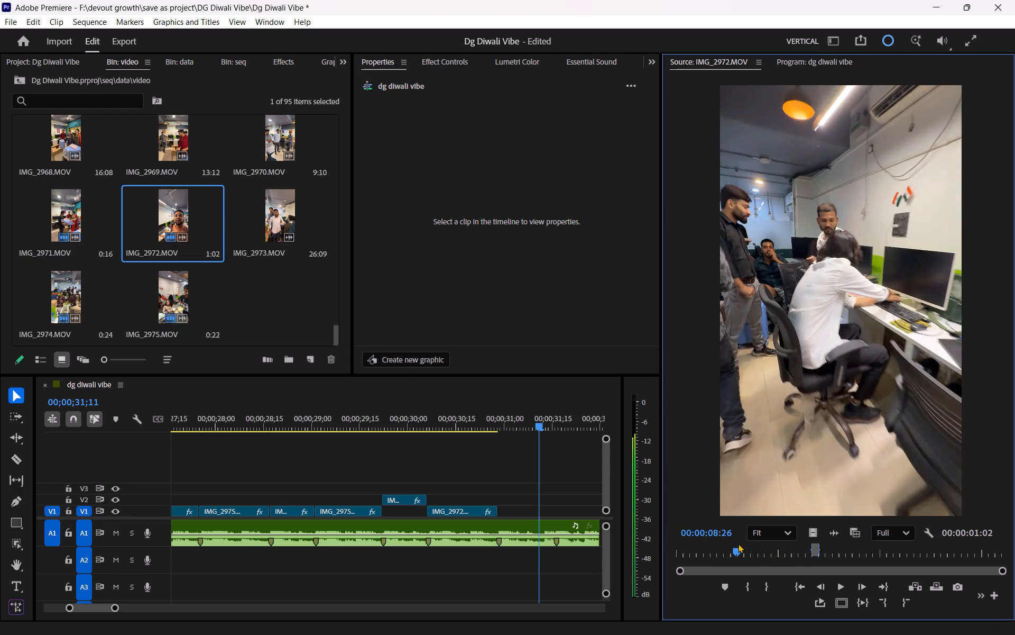
{"action": "left_click_drag", "start_coordinate": [738, 543], "coordinate": [847, 537]}
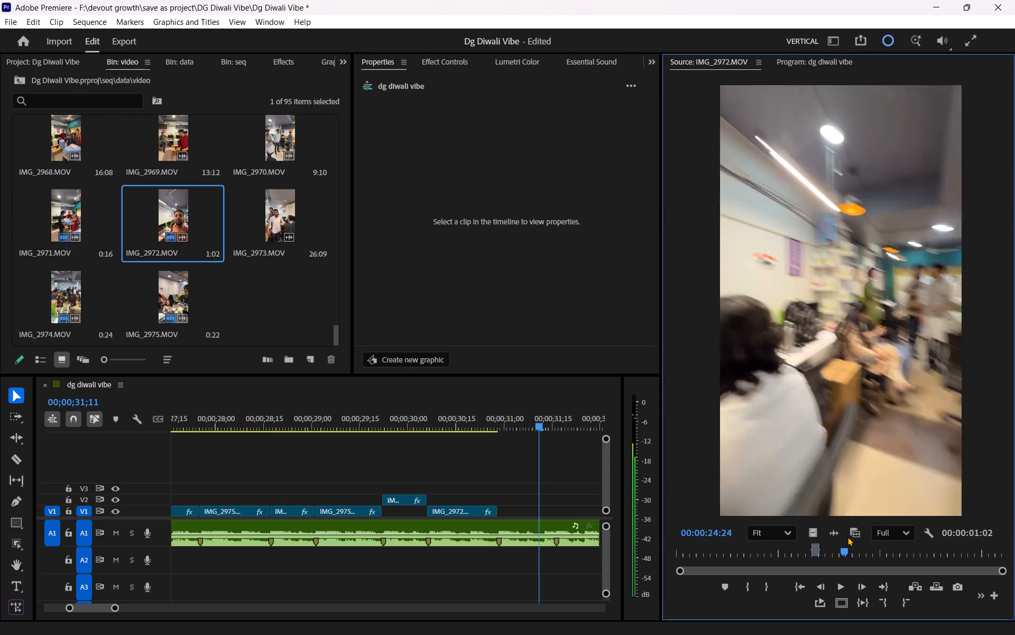
{"action": "left_click_drag", "start_coordinate": [847, 537], "coordinate": [845, 538]}
{"action": "key", "text": "space"}
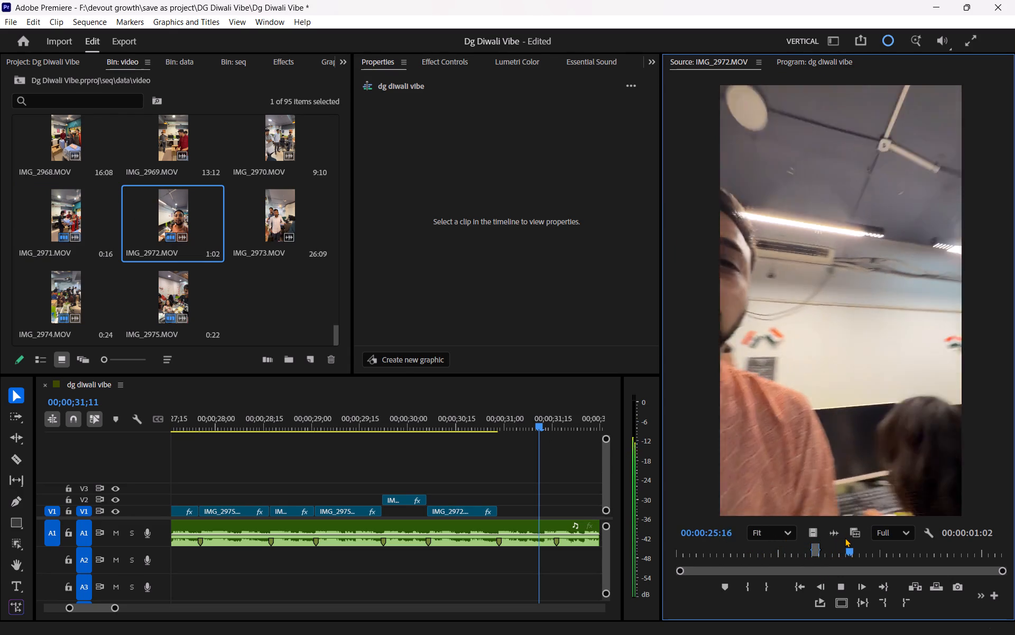
{"action": "key", "text": "space"}
{"action": "key", "text": "space"}
{"action": "key", "text": "space"}
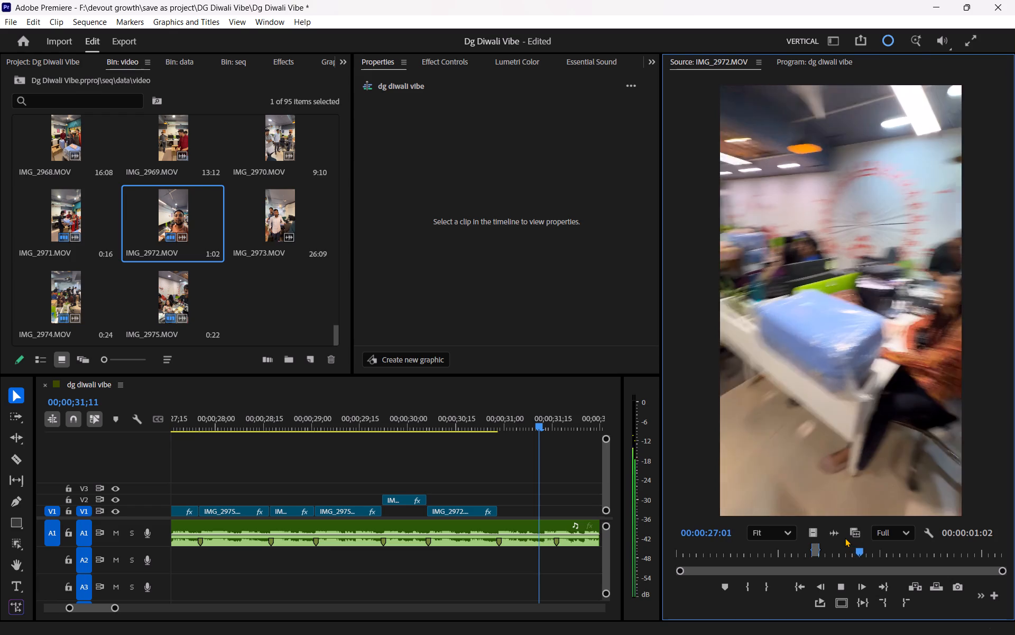
{"action": "key", "text": "space"}
{"action": "key", "text": "space"}
{"action": "key", "text": "space"}
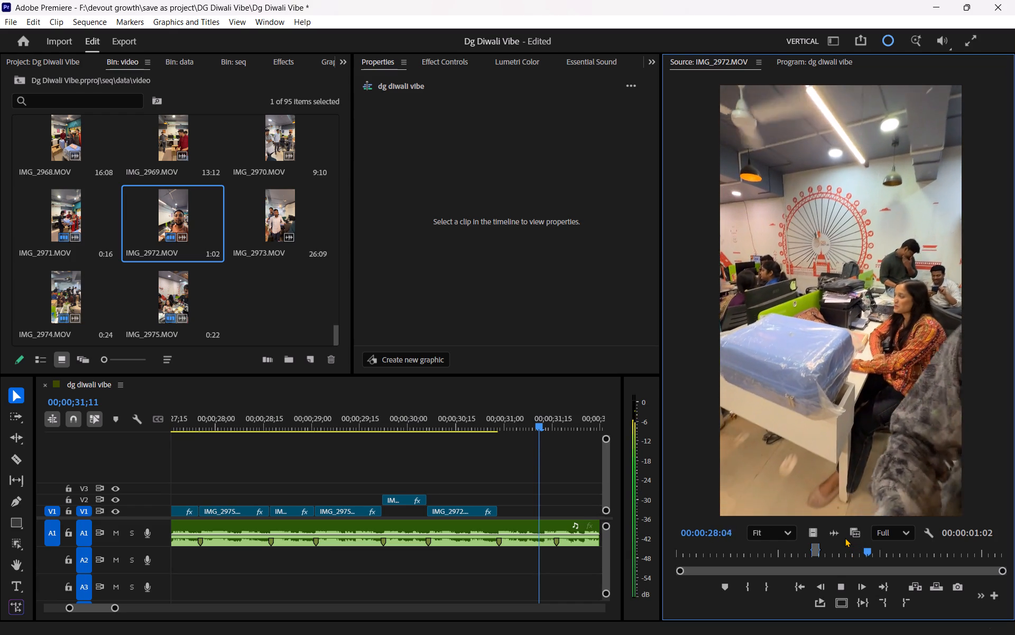
{"action": "left_click", "coordinate": [874, 550]}
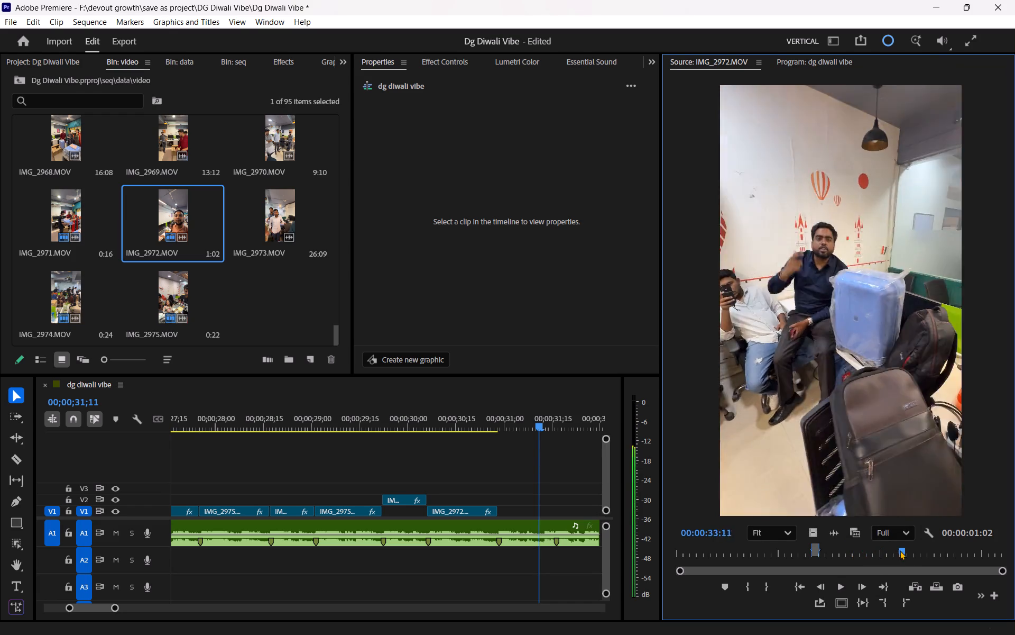
{"action": "key", "text": "space"}
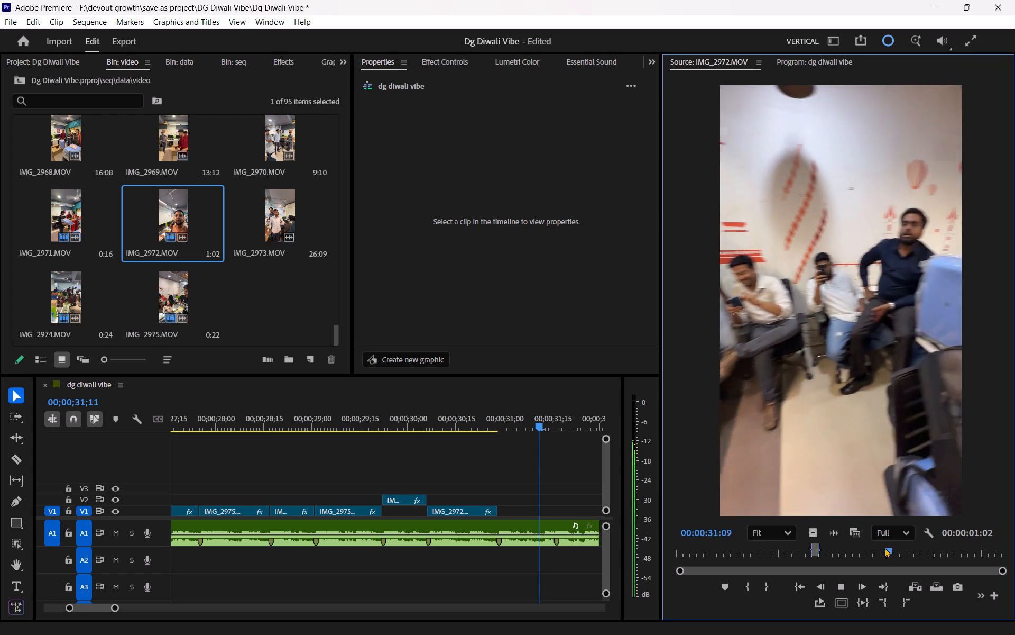
Mark the wide office view in IMG_2972.MOV as a 22-frame range ending at 00:00:42:09.
{"action": "left_click_drag", "start_coordinate": [884, 548], "coordinate": [954, 548]}
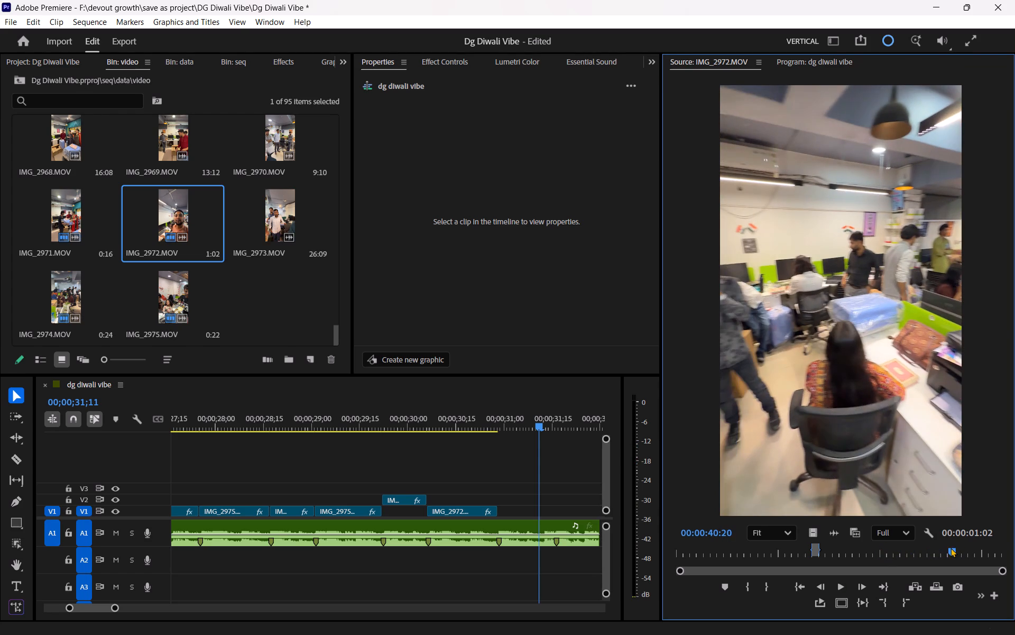
{"action": "key", "text": "space"}
{"action": "key", "text": "space"}
{"action": "left_click", "coordinate": [752, 587]}
{"action": "key", "text": "space"}
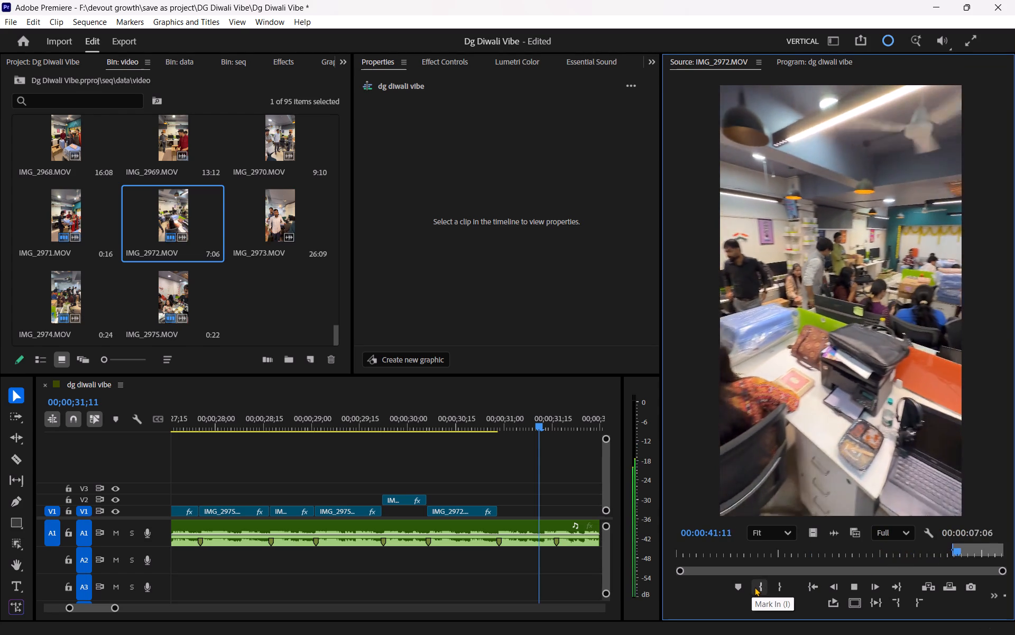
{"action": "key", "text": "space"}
{"action": "left_click", "coordinate": [754, 587]}
{"action": "key", "text": "space"}
{"action": "key", "text": "space"}
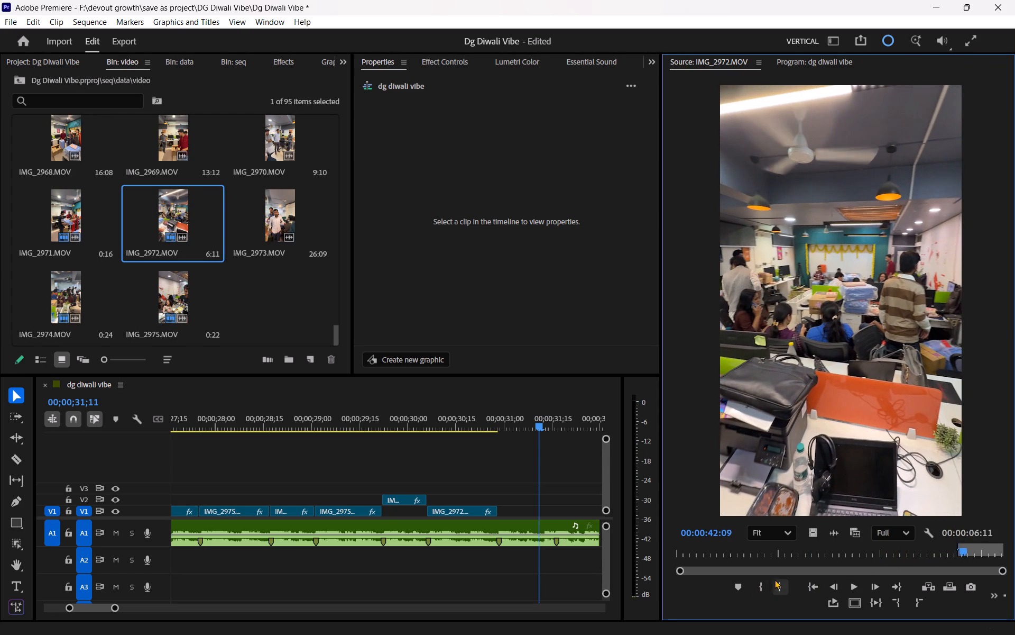
{"action": "left_click", "coordinate": [783, 585]}
Place the office-view range on V1 directly after the existing IMG_2972.MOV clip, trim its end to the next beat marker, and fill the frame.
{"action": "left_click_drag", "start_coordinate": [810, 531], "coordinate": [501, 517]}
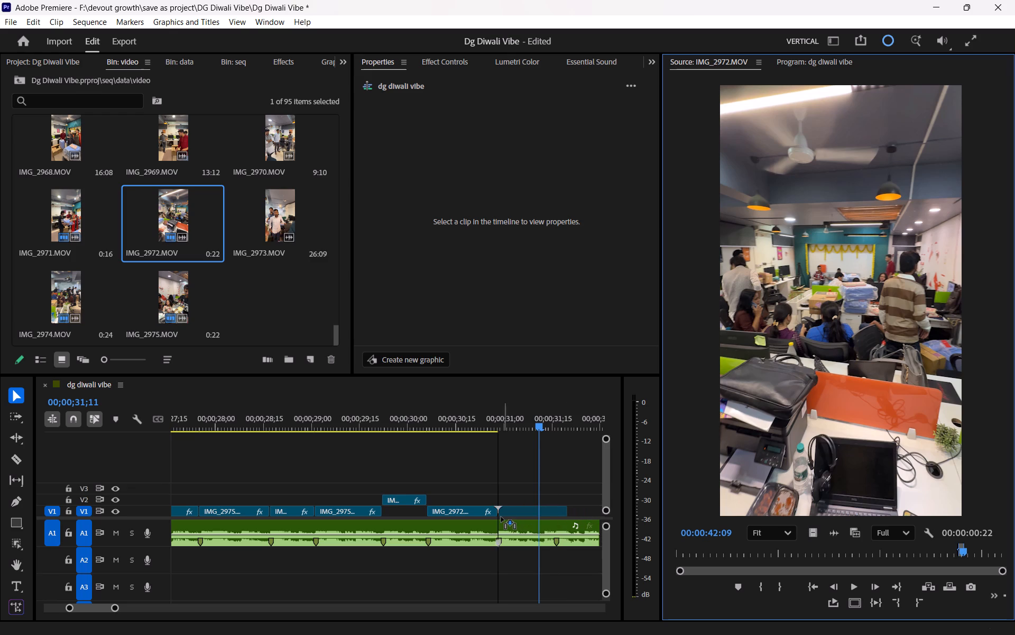
{"action": "left_click_drag", "start_coordinate": [501, 517], "coordinate": [501, 517]}
{"action": "left_click", "coordinate": [511, 515]}
{"action": "left_click_drag", "start_coordinate": [573, 506], "coordinate": [562, 511]}
{"action": "left_click", "coordinate": [382, 132]}
Replay the end of the sequence to check the cut into the new office-view shot.
{"action": "left_click_drag", "start_coordinate": [494, 420], "coordinate": [458, 423]}
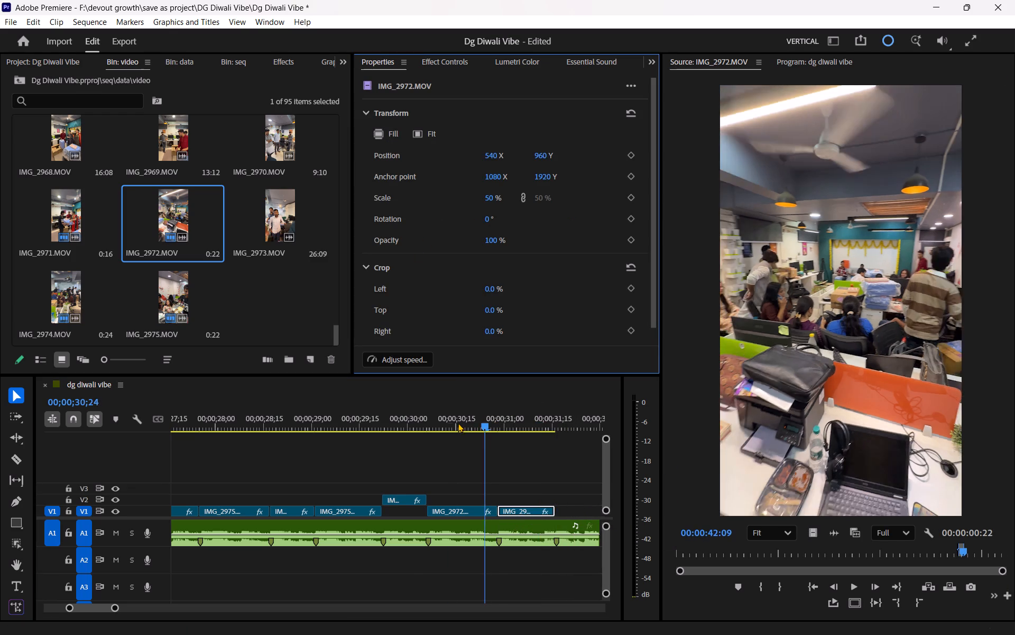
{"action": "left_click_drag", "start_coordinate": [458, 423], "coordinate": [414, 427]}
{"action": "key", "text": "space"}
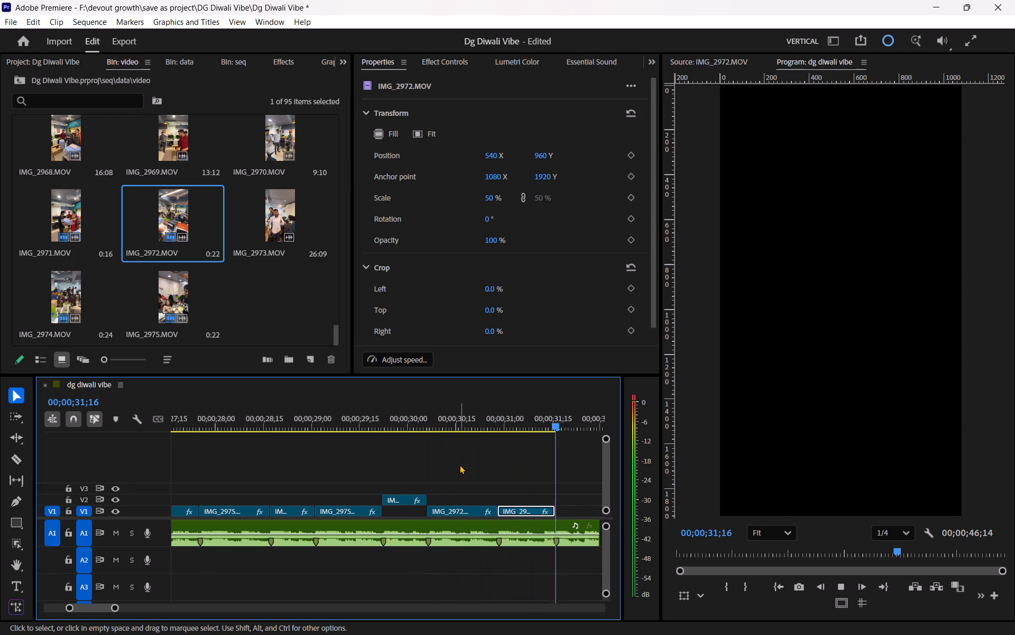
{"action": "key", "text": "space"}
{"action": "scroll", "coordinate": [286, 492], "scroll_direction": "up", "scroll_amount": 9}
{"action": "left_click", "coordinate": [289, 473]}
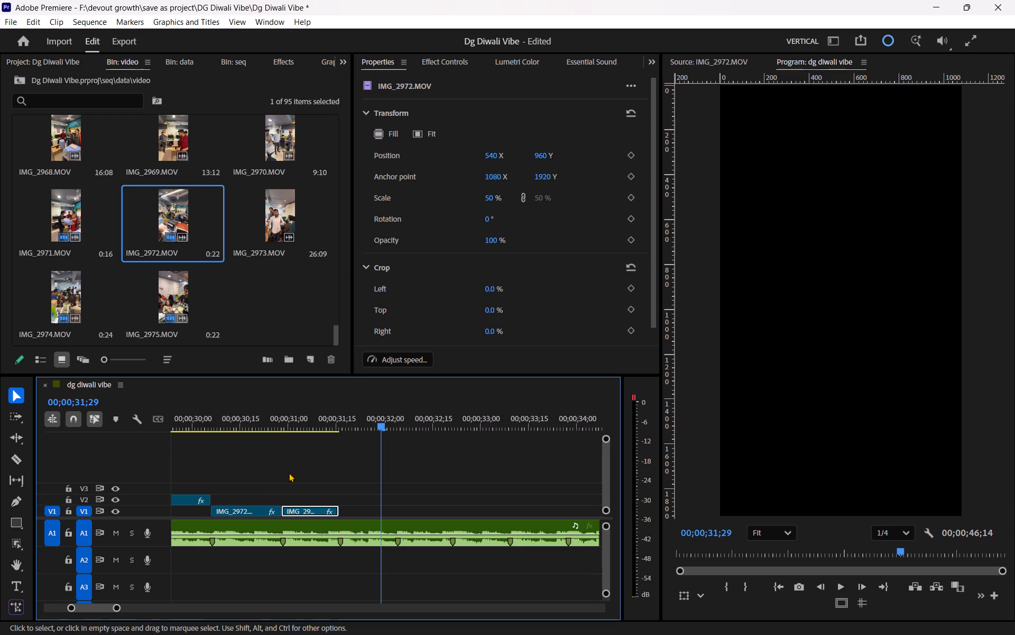
Play the whole sequence from the beginning to review the edit and its beat cuts.
{"action": "left_click", "coordinate": [302, 421]}
{"action": "left_click", "coordinate": [309, 460]}
{"action": "left_click_drag", "start_coordinate": [298, 423], "coordinate": [59, 447]}
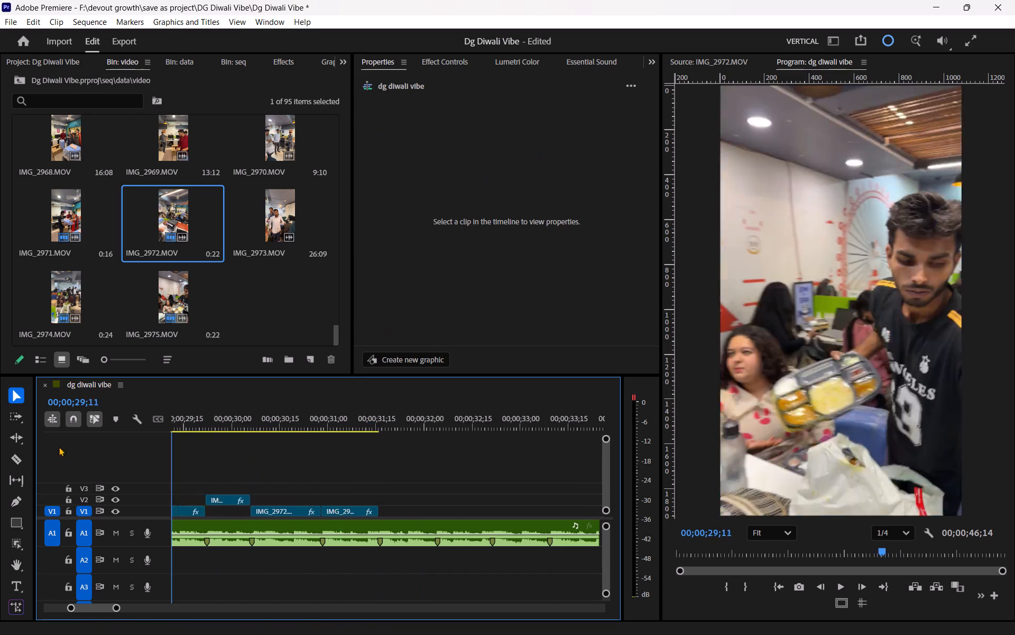
{"action": "left_click_drag", "start_coordinate": [59, 447], "coordinate": [277, 451]}
{"action": "key", "text": "minus"}
{"action": "key", "text": "minus"}
{"action": "key", "text": "minus"}
{"action": "key", "text": "minus"}
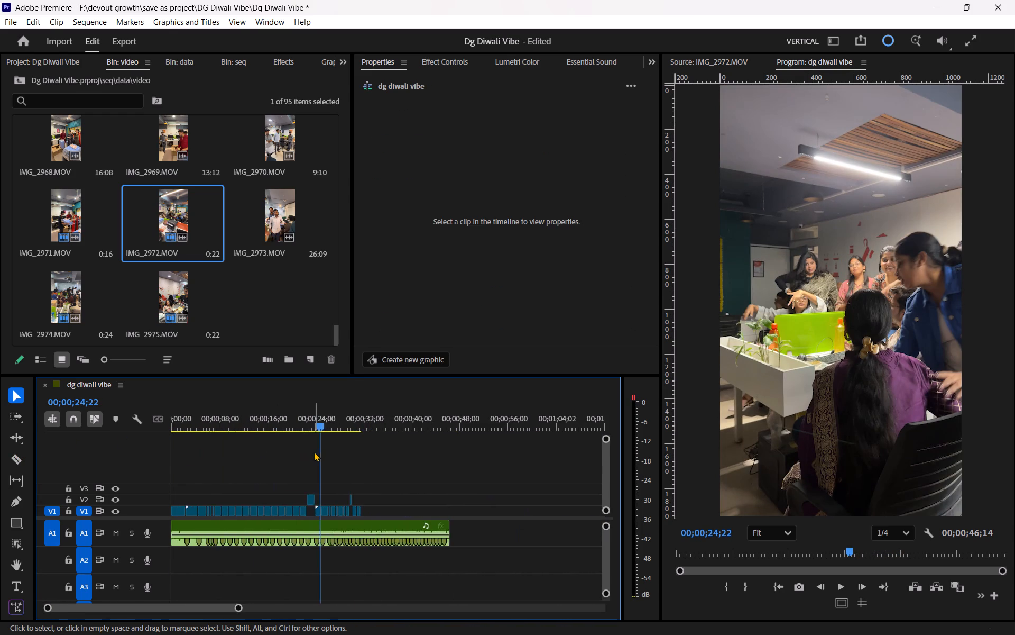
{"action": "key", "text": "minus"}
{"action": "key", "text": "equal"}
{"action": "key", "text": "equal"}
{"action": "left_click_drag", "start_coordinate": [293, 419], "coordinate": [49, 452]}
{"action": "key", "text": "space"}
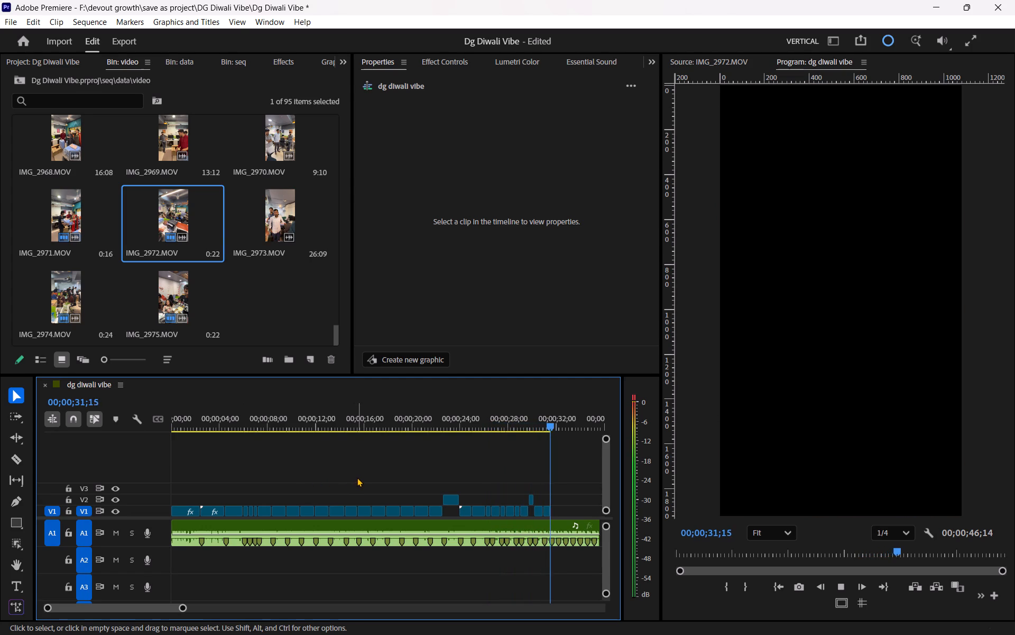
{"action": "key", "text": "space"}
{"action": "left_click", "coordinate": [471, 469]}
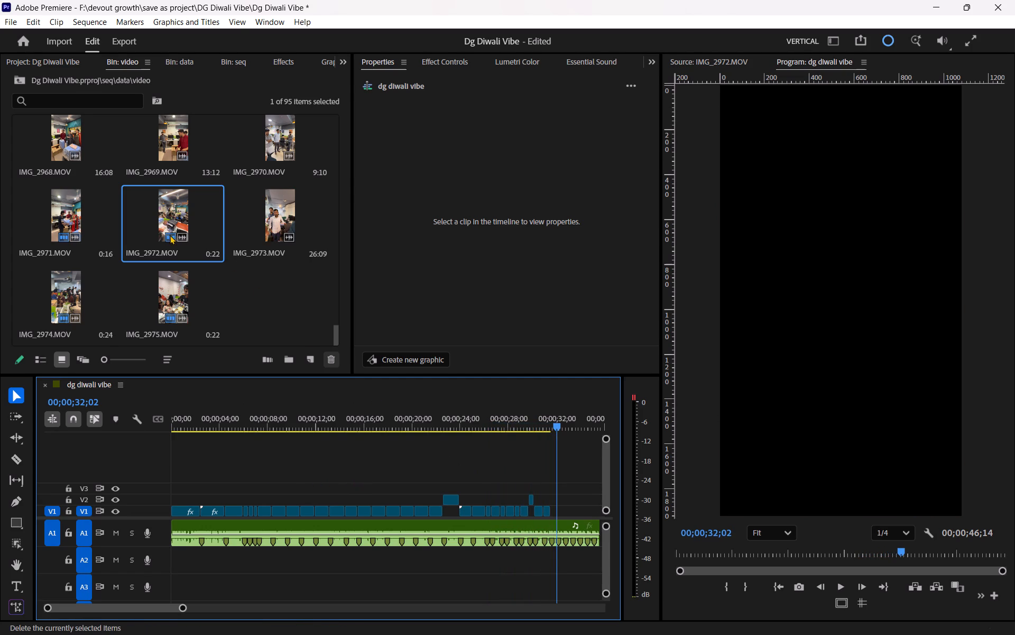
Look back through the earlier clips in the video bin for unused footage.
{"action": "scroll", "coordinate": [158, 226], "scroll_direction": "up", "scroll_amount": 5}
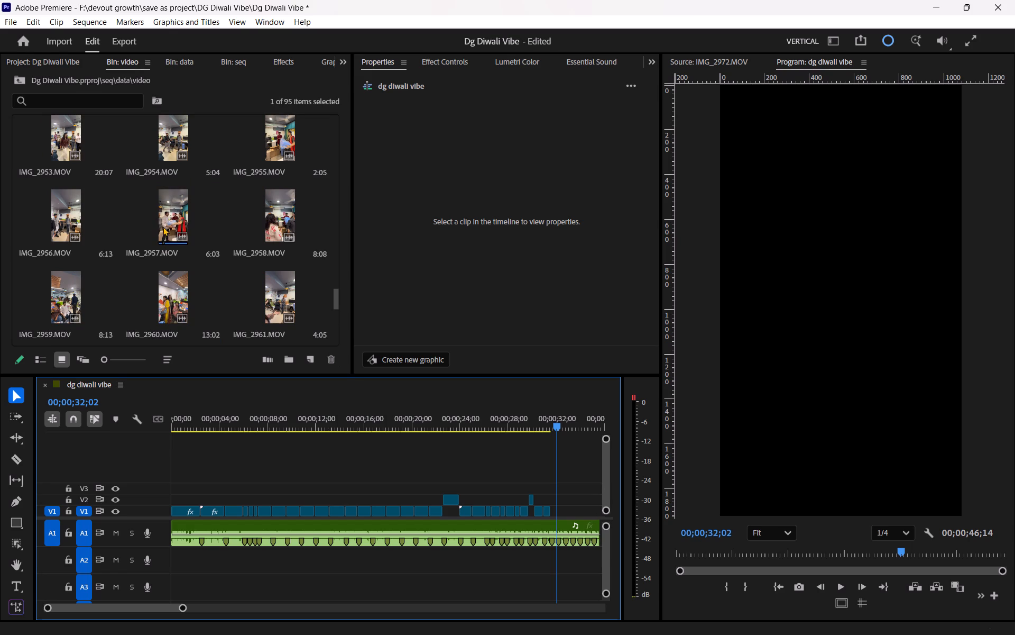
{"action": "scroll", "coordinate": [175, 218], "scroll_direction": "up", "scroll_amount": 2}
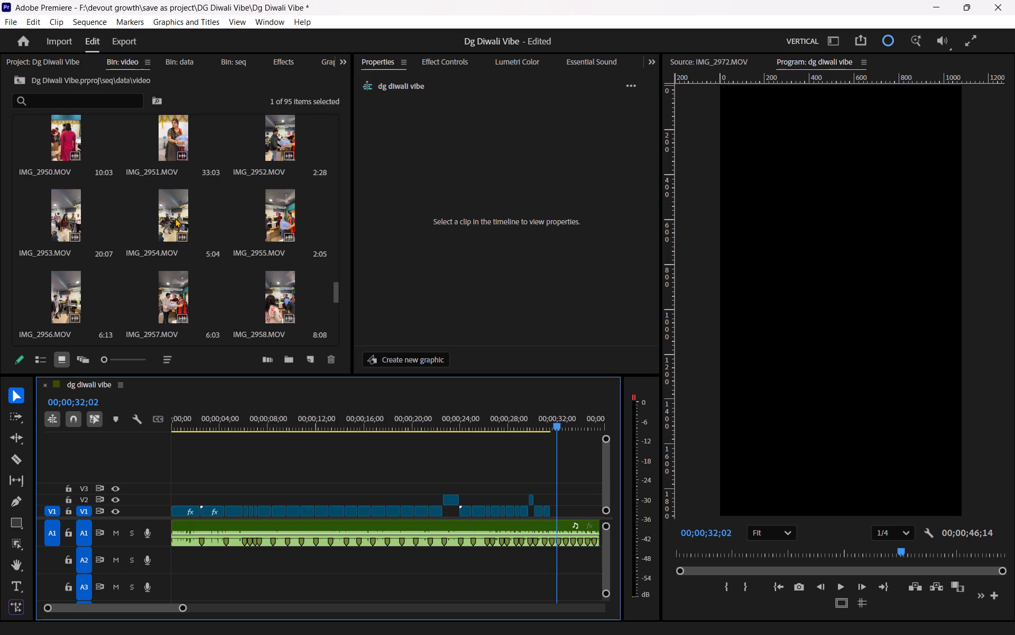
{"action": "scroll", "coordinate": [172, 216], "scroll_direction": "up", "scroll_amount": 3}
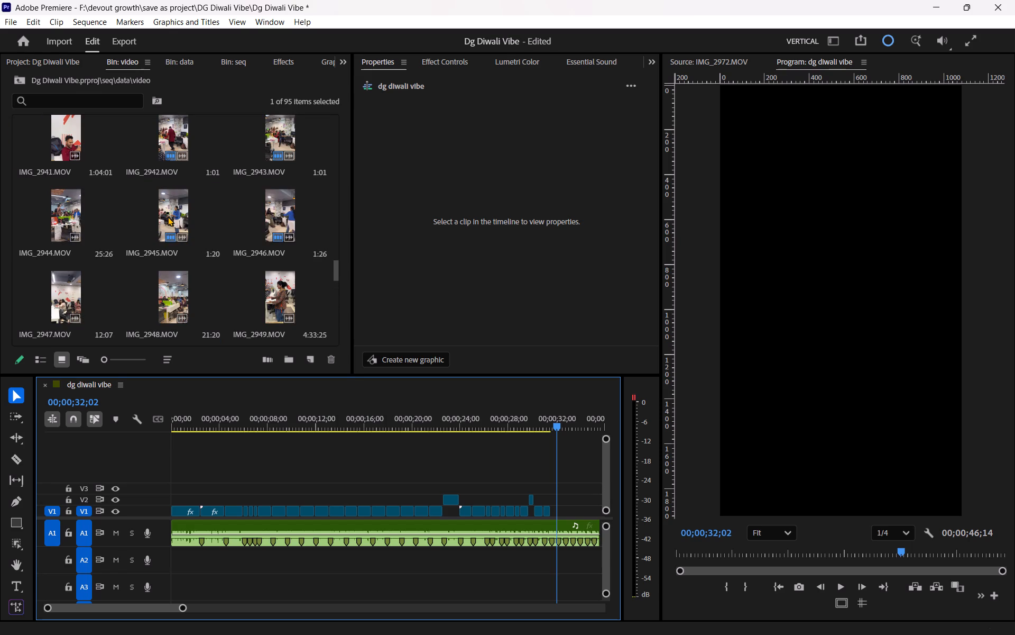
{"action": "scroll", "coordinate": [165, 215], "scroll_direction": "up", "scroll_amount": 1}
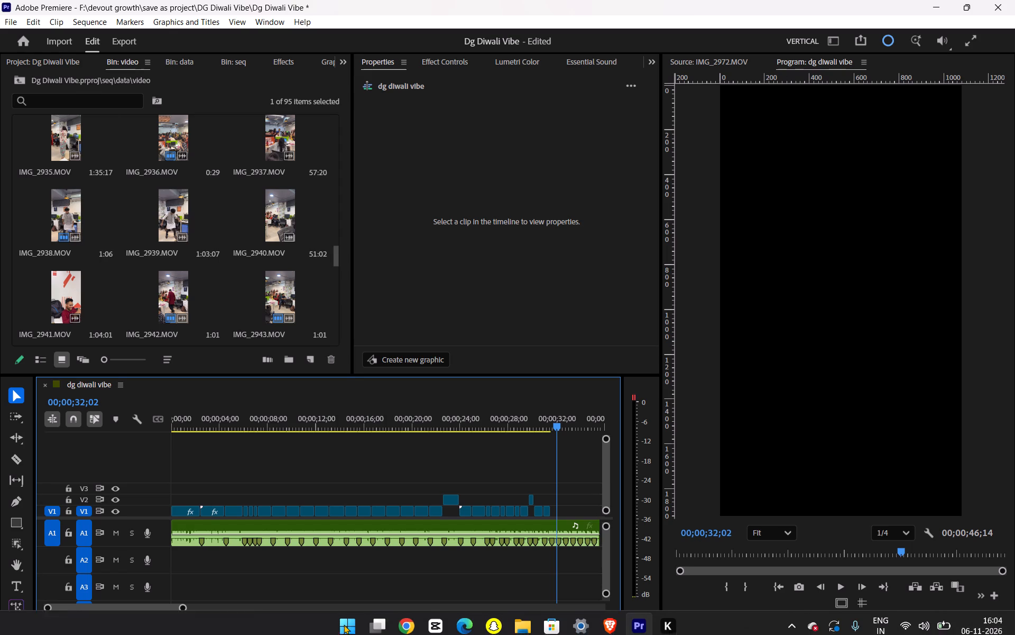
Switch to Brave, check the Go4Explore Diwali reel and the dg diwali Drive folder, and return to Premiere.
{"action": "left_click", "coordinate": [620, 619]}
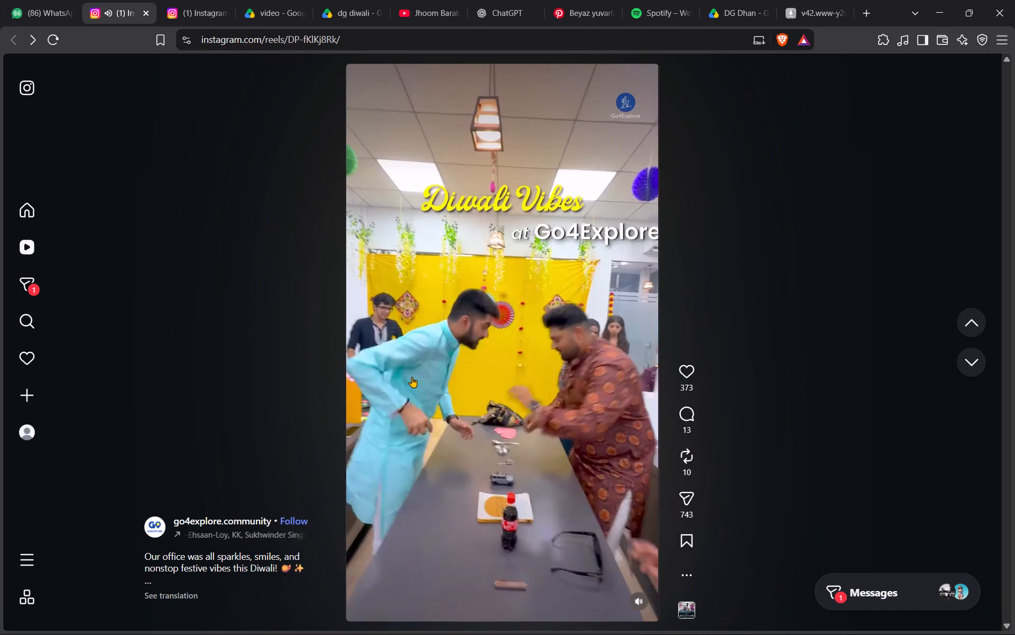
{"action": "left_click", "coordinate": [481, 357]}
{"action": "left_click", "coordinate": [328, 0]}
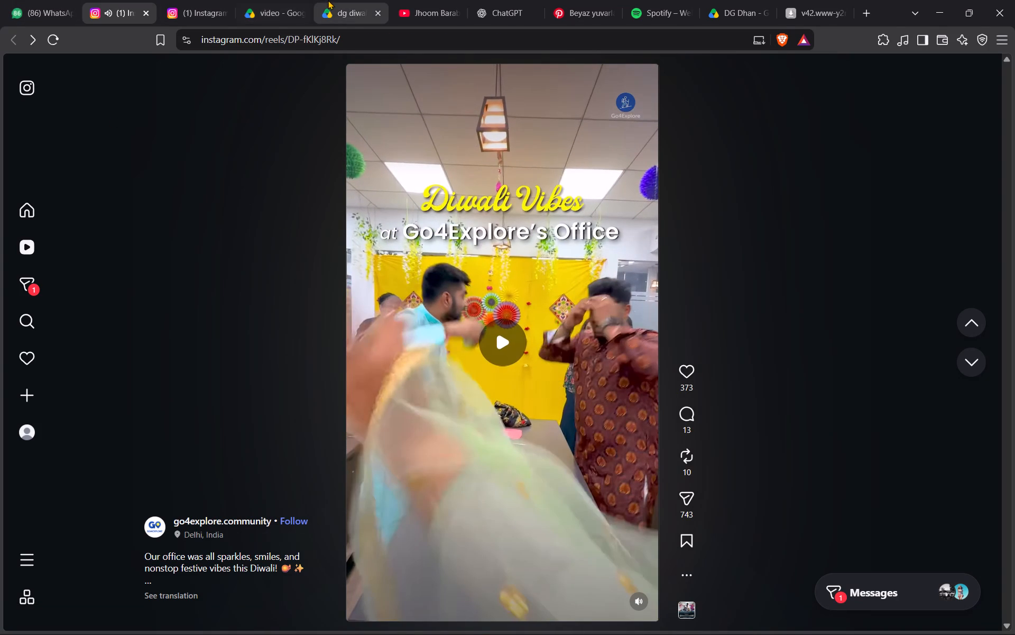
{"action": "scroll", "coordinate": [574, 329], "scroll_direction": "down", "scroll_amount": 4}
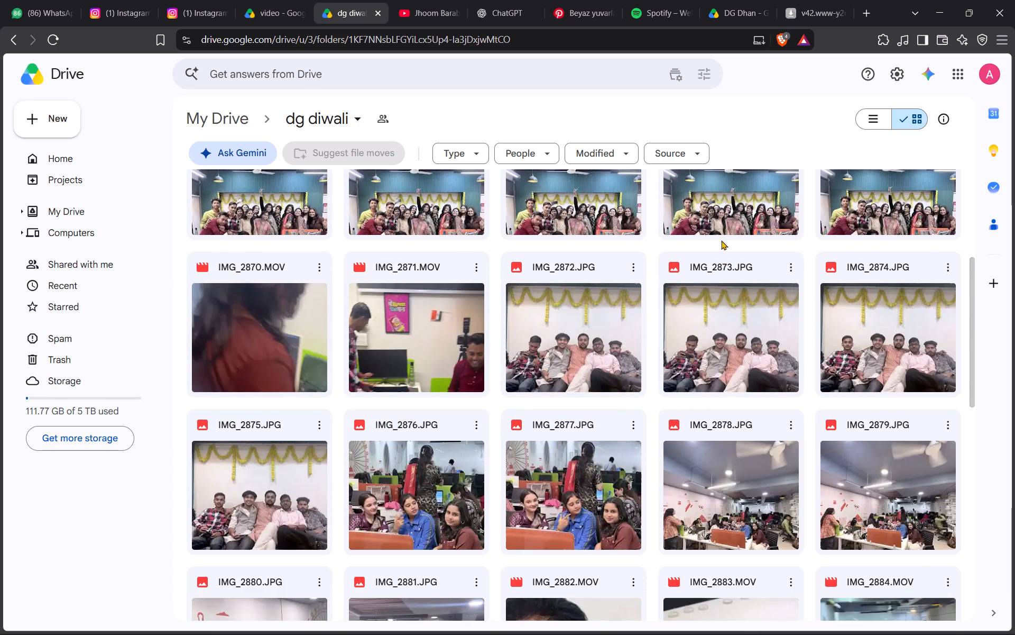
{"action": "left_click", "coordinate": [931, 0]}
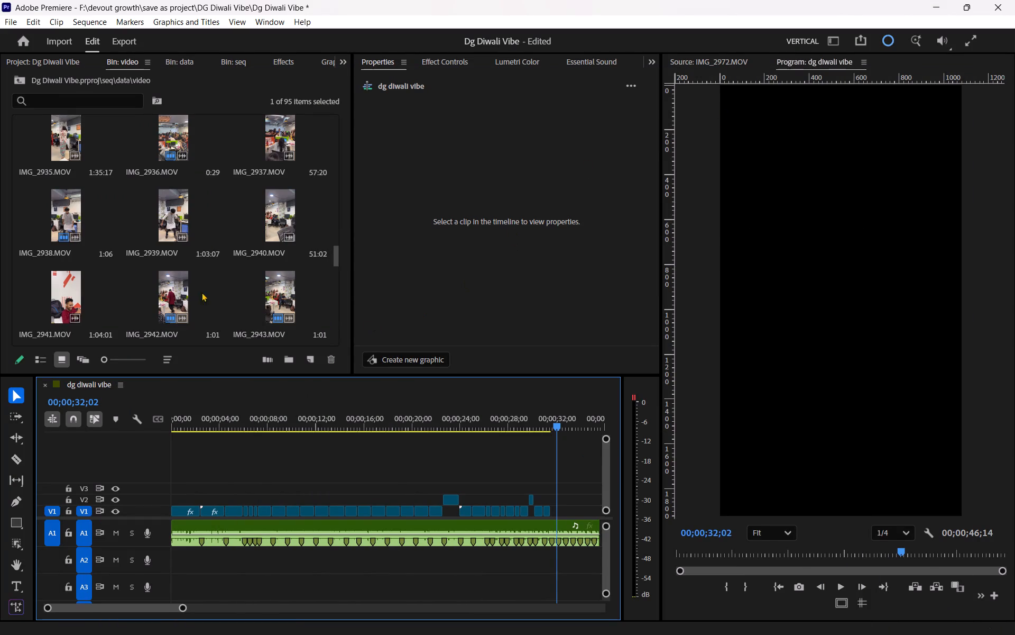
Open IMG_2939.MOV and mark the push-up moment as a range from 00:00:12:22 to 00:00:13:24.
{"action": "double_click", "coordinate": [165, 215]}
{"action": "left_click_drag", "start_coordinate": [777, 557], "coordinate": [777, 557]}
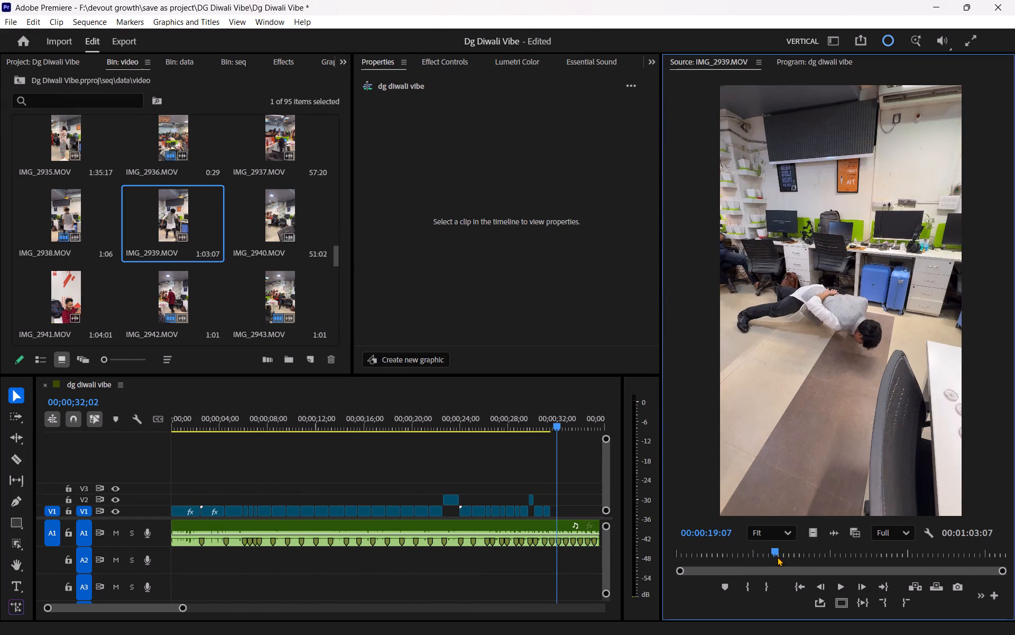
{"action": "left_click_drag", "start_coordinate": [777, 557], "coordinate": [742, 557]}
{"action": "key", "text": "space"}
{"action": "key", "text": "space"}
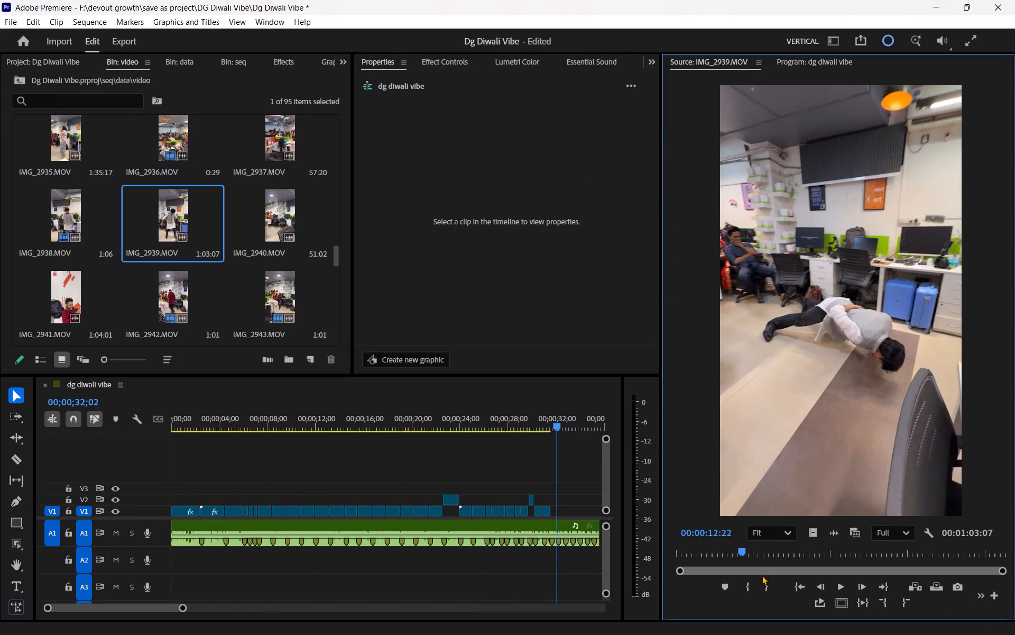
{"action": "left_click", "coordinate": [746, 587]}
{"action": "key", "text": "space"}
{"action": "key", "text": "space"}
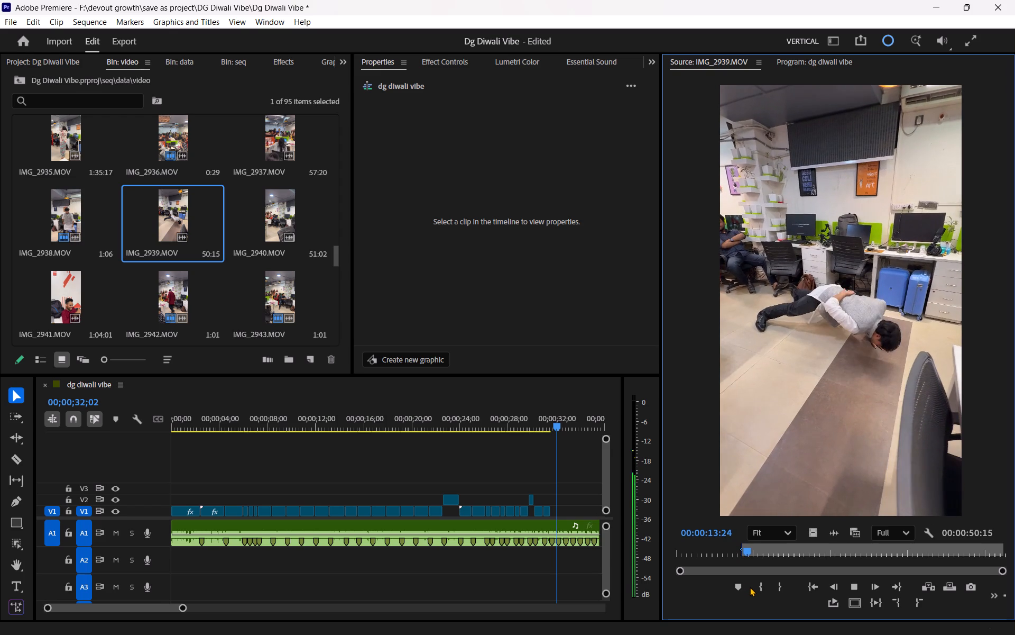
{"action": "left_click", "coordinate": [780, 582]}
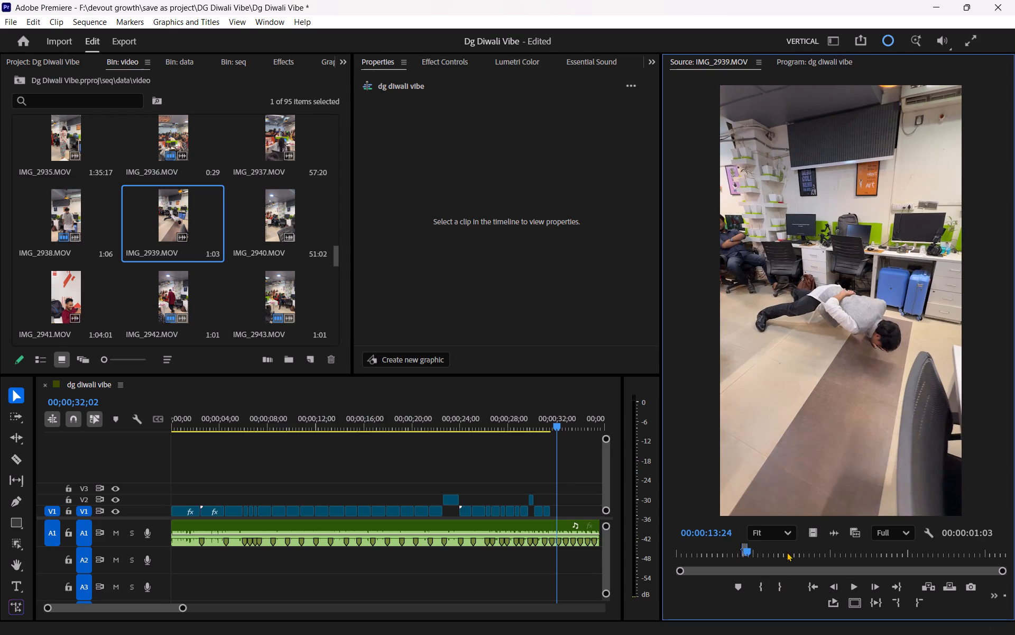
Place the push-up range on V2 right after the last IMG_2972.MOV clip, trim its end to the next beat marker, and fill the frame.
{"action": "left_click_drag", "start_coordinate": [807, 534], "coordinate": [564, 505]}
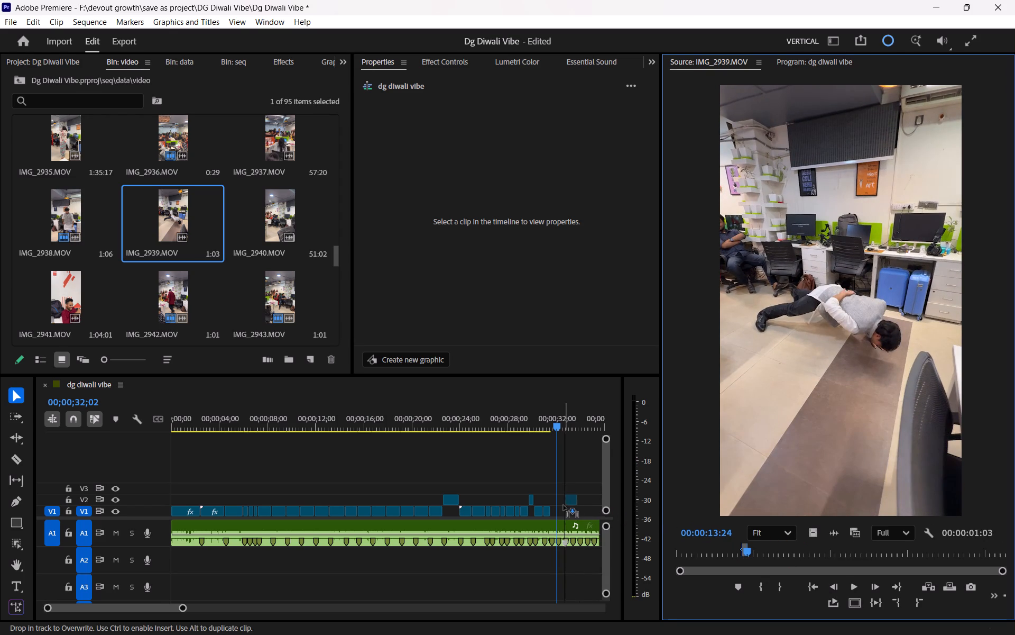
{"action": "left_click_drag", "start_coordinate": [564, 505], "coordinate": [562, 505]}
{"action": "type", "text": "=="}
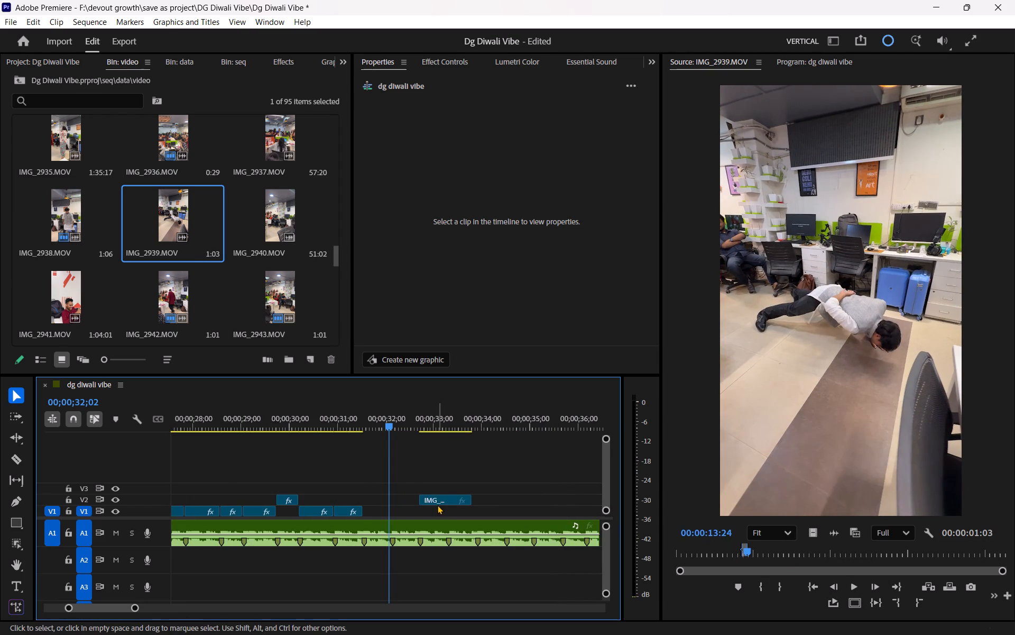
{"action": "left_click_drag", "start_coordinate": [435, 500], "coordinate": [372, 504]}
{"action": "left_click_drag", "start_coordinate": [415, 500], "coordinate": [403, 500]}
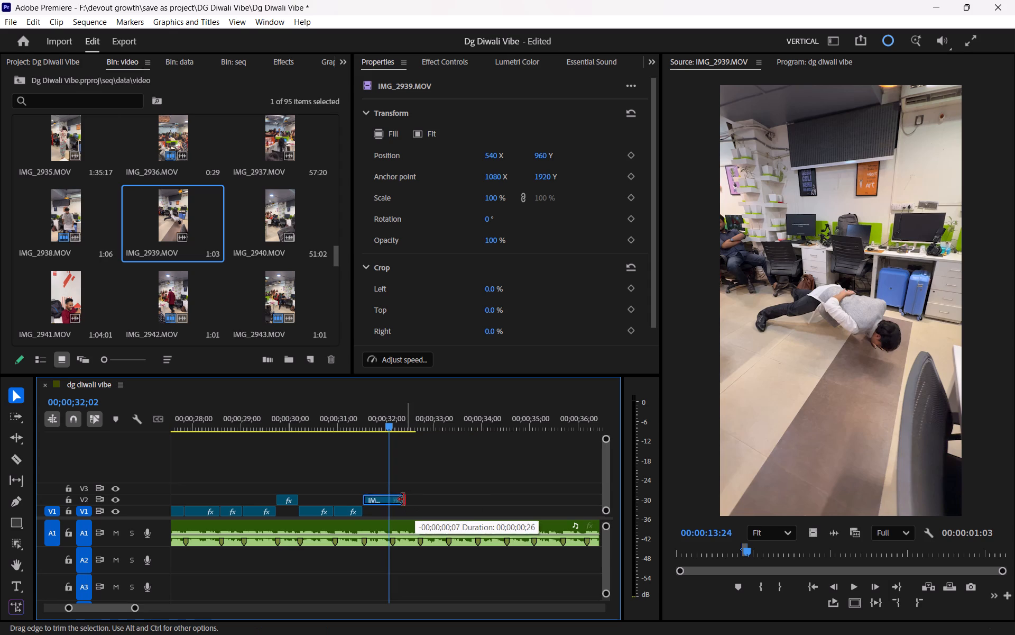
{"action": "left_click_drag", "start_coordinate": [403, 500], "coordinate": [396, 506]}
{"action": "key", "text": "equal"}
{"action": "key", "text": "equal"}
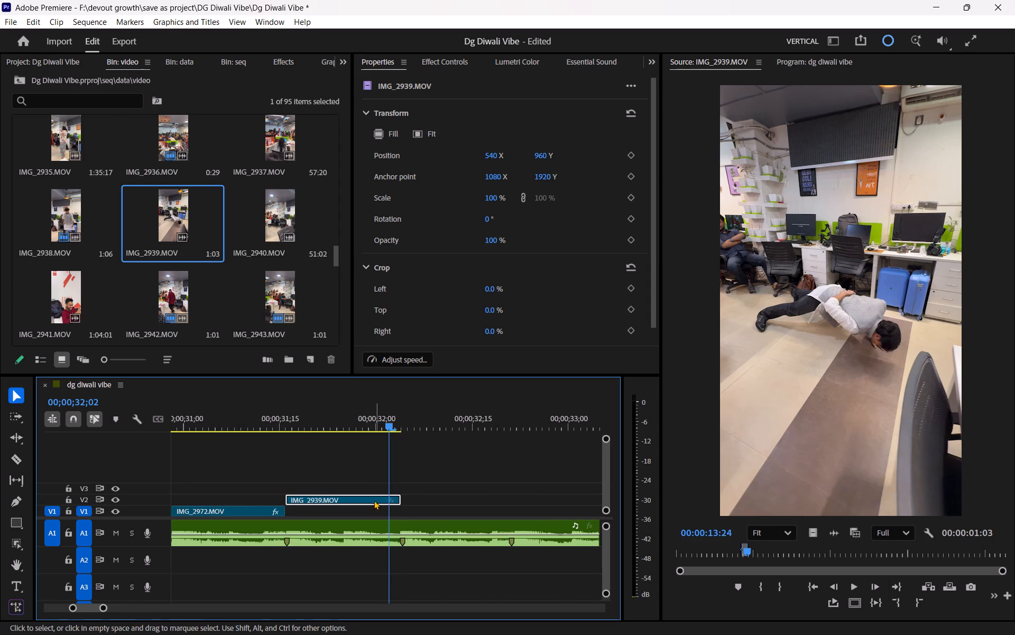
{"action": "left_click", "coordinate": [387, 138]}
Replay the end of the sequence to check the cut into the push-up shot.
{"action": "left_click_drag", "start_coordinate": [236, 426], "coordinate": [197, 424]}
{"action": "key", "text": "space"}
{"action": "key", "text": "space"}
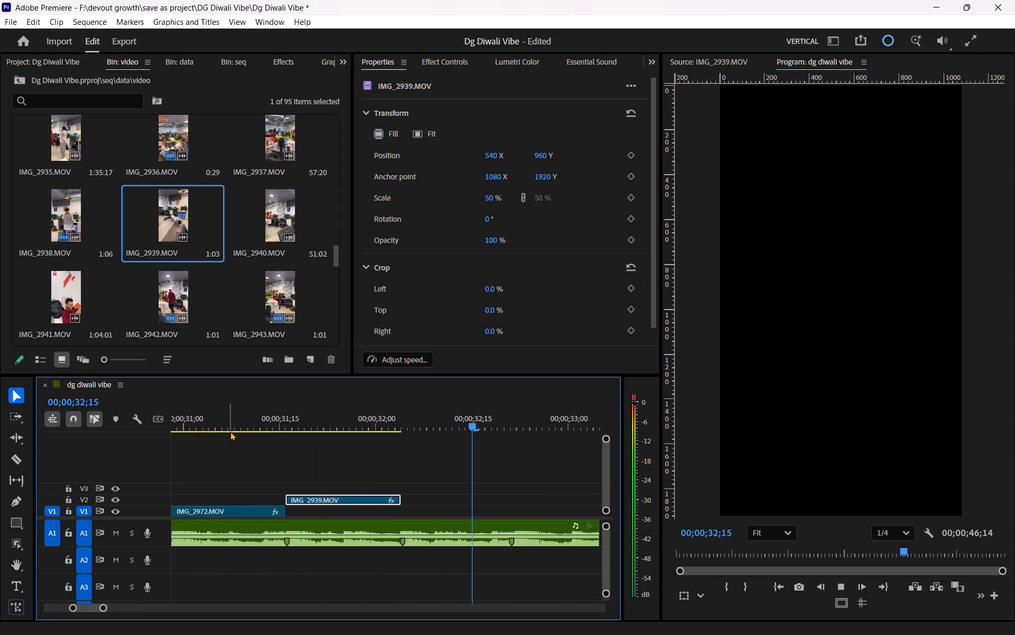
Open IMG_2926.MOV and mark the saree dance moment as a range from about 00:00:13:03 to 00:00:14:12.
{"action": "double_click", "coordinate": [256, 296]}
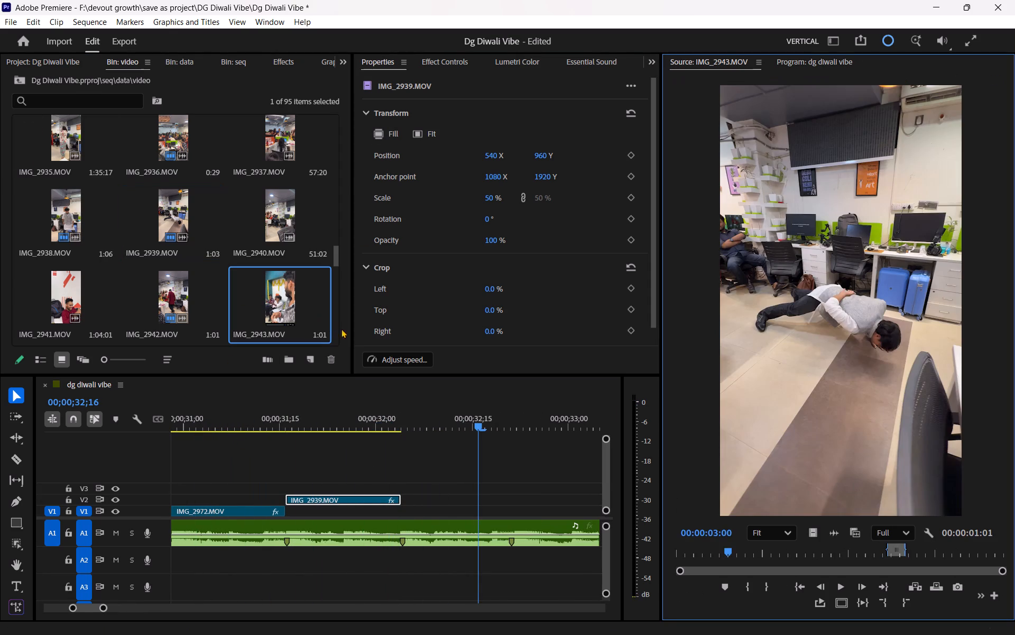
{"action": "scroll", "coordinate": [218, 255], "scroll_direction": "up", "scroll_amount": 2}
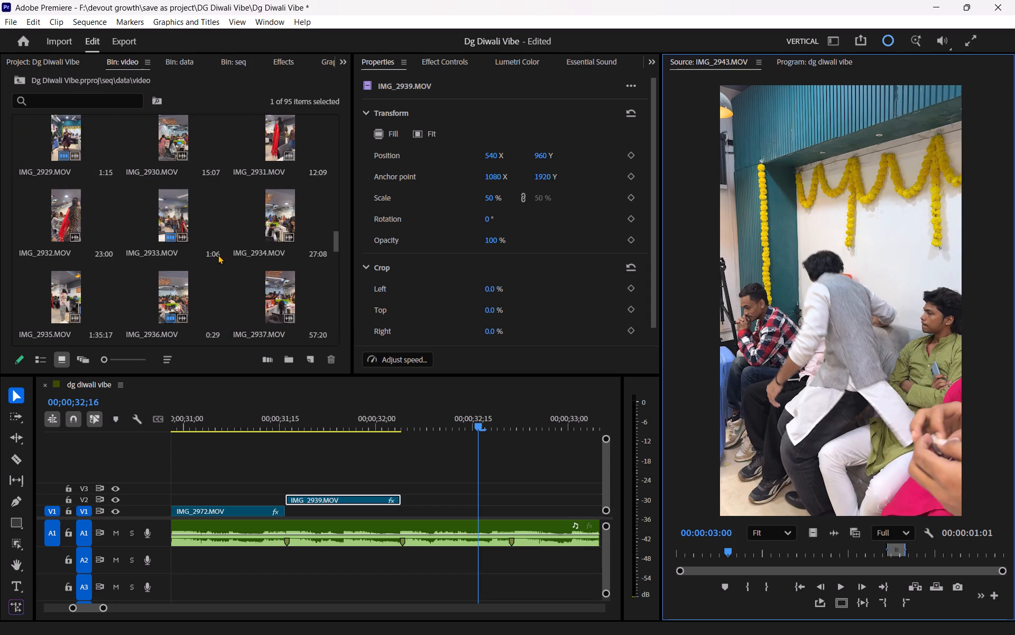
{"action": "scroll", "coordinate": [125, 217], "scroll_direction": "up", "scroll_amount": 2}
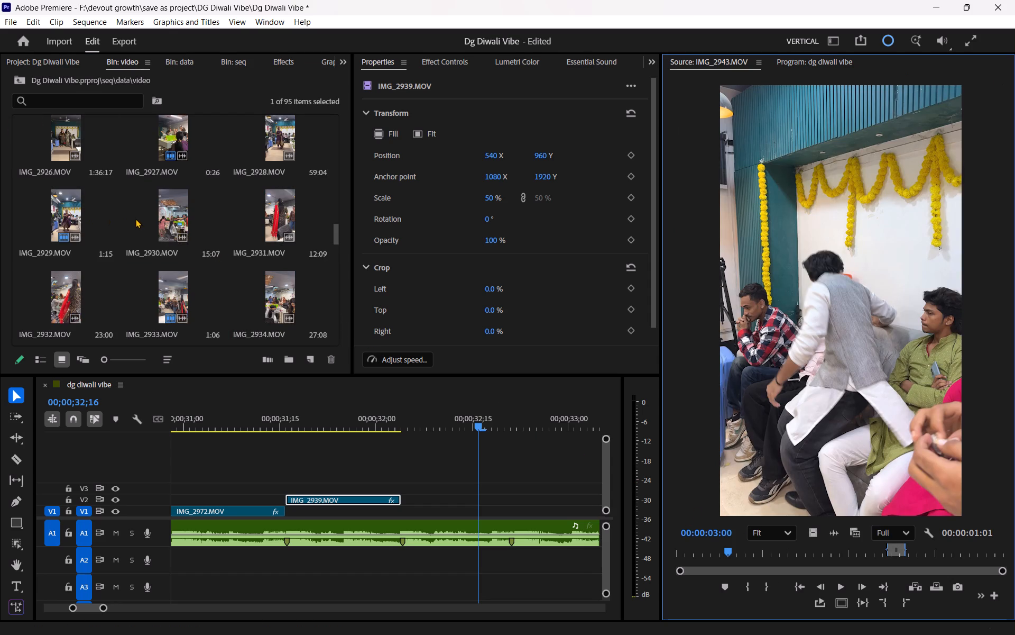
{"action": "double_click", "coordinate": [68, 214]}
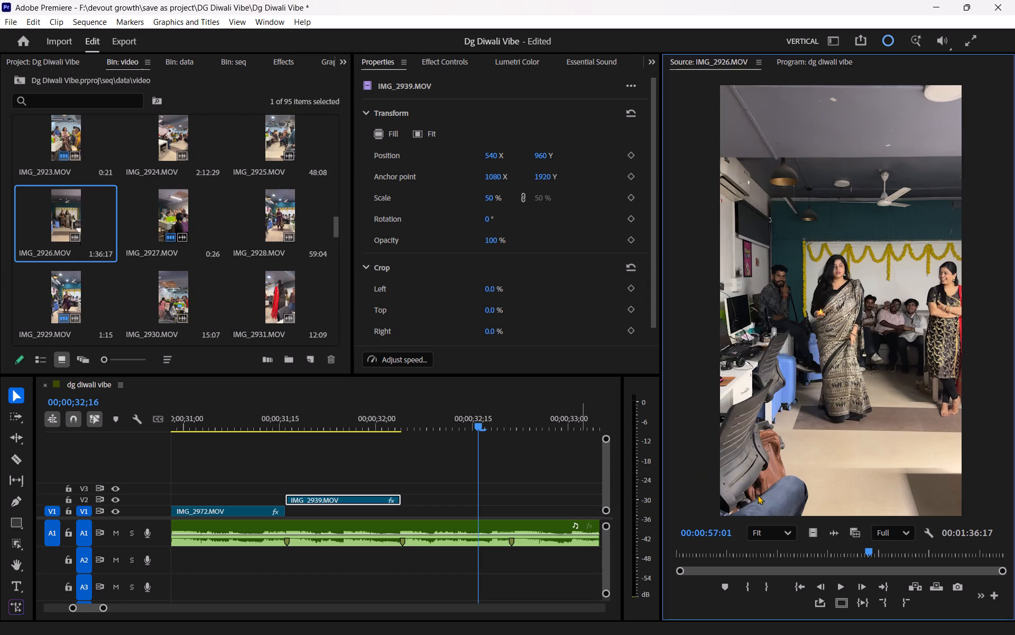
{"action": "left_click_drag", "start_coordinate": [867, 550], "coordinate": [808, 555]}
{"action": "key", "text": "space"}
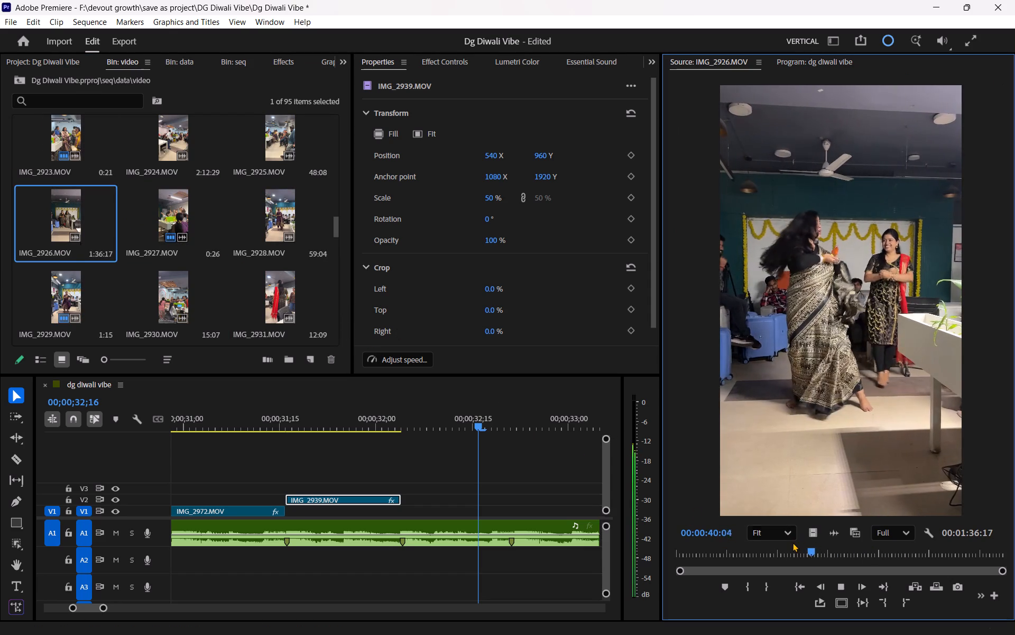
{"action": "key", "text": "space"}
{"action": "left_click_drag", "start_coordinate": [781, 555], "coordinate": [775, 555]}
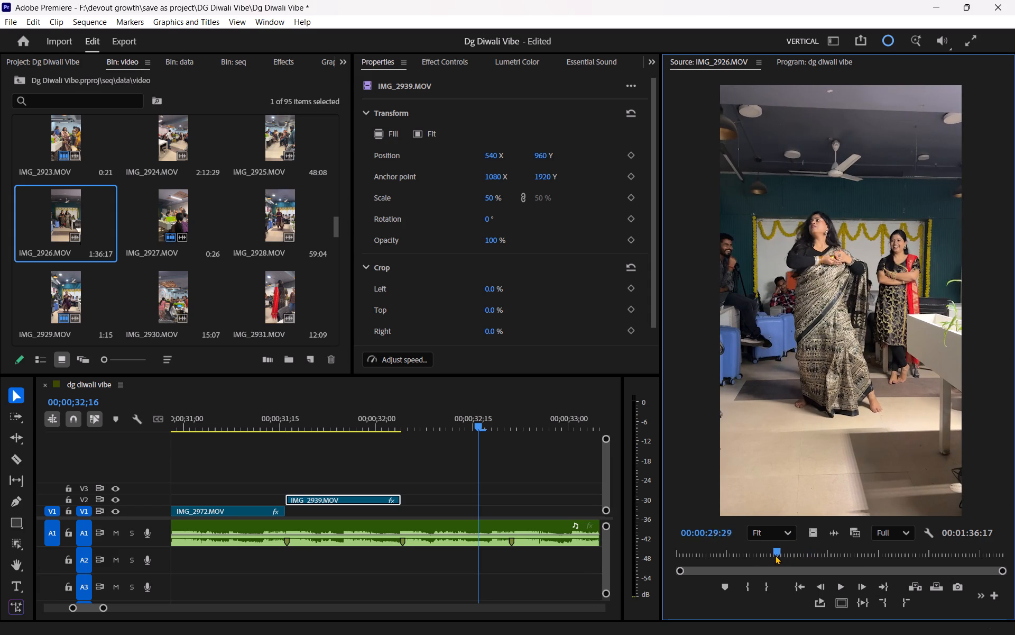
{"action": "left_click_drag", "start_coordinate": [775, 555], "coordinate": [753, 555]}
{"action": "key", "text": "space"}
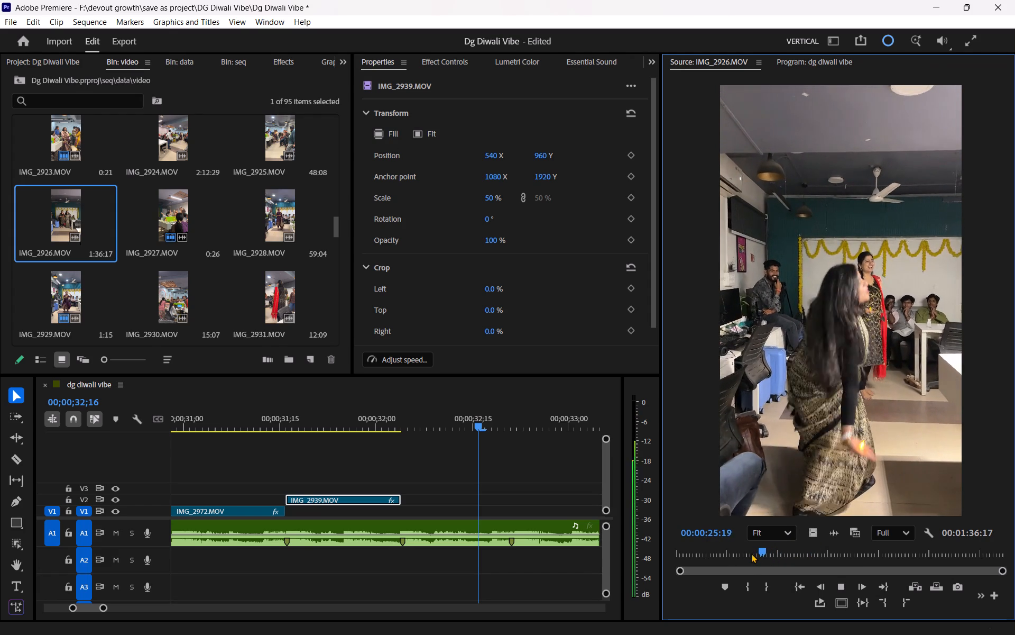
{"action": "key", "text": "space"}
{"action": "left_click_drag", "start_coordinate": [760, 552], "coordinate": [714, 552]}
{"action": "key", "text": "space"}
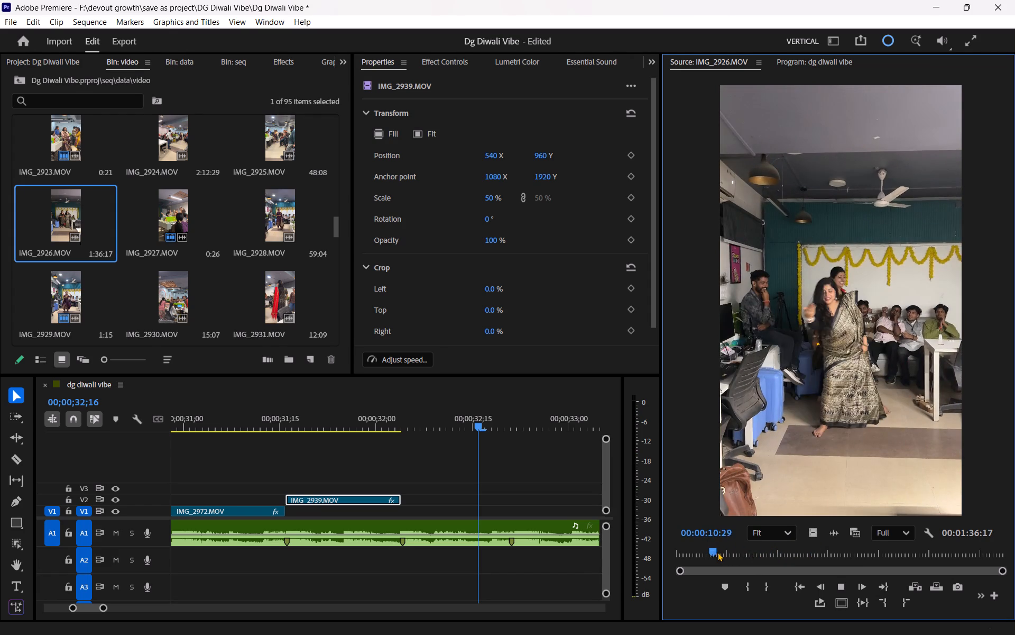
{"action": "left_click", "coordinate": [749, 587]}
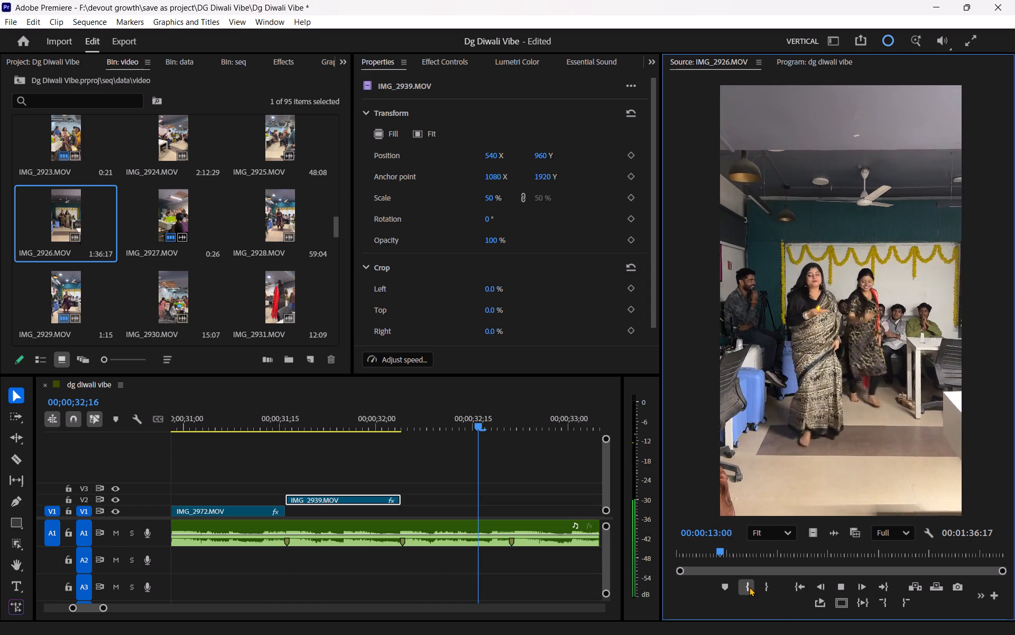
{"action": "key", "text": "space"}
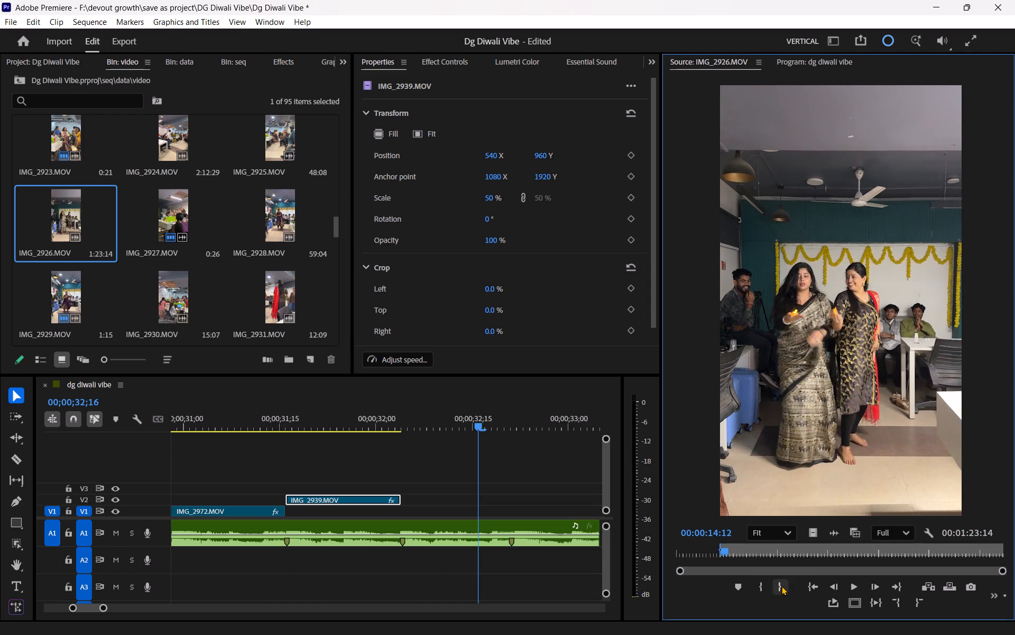
{"action": "left_click", "coordinate": [781, 586]}
Place the IMG_2926.MOV range on a new V4 track above the IMG_2972.MOV clips near the sequence end.
{"action": "left_click_drag", "start_coordinate": [809, 532], "coordinate": [166, 478]}
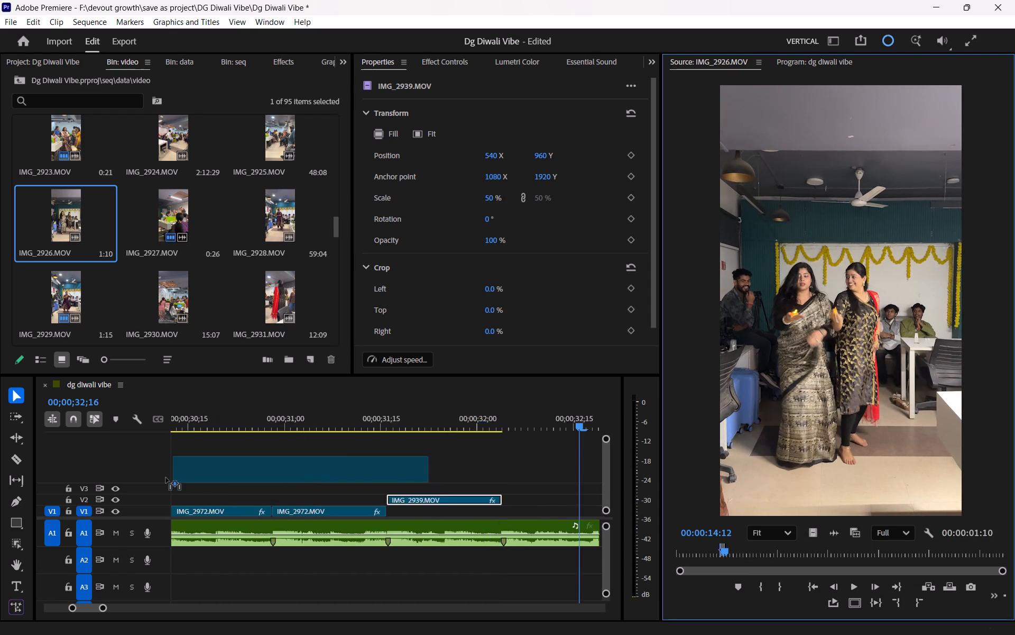
{"action": "left_click_drag", "start_coordinate": [166, 478], "coordinate": [346, 466]}
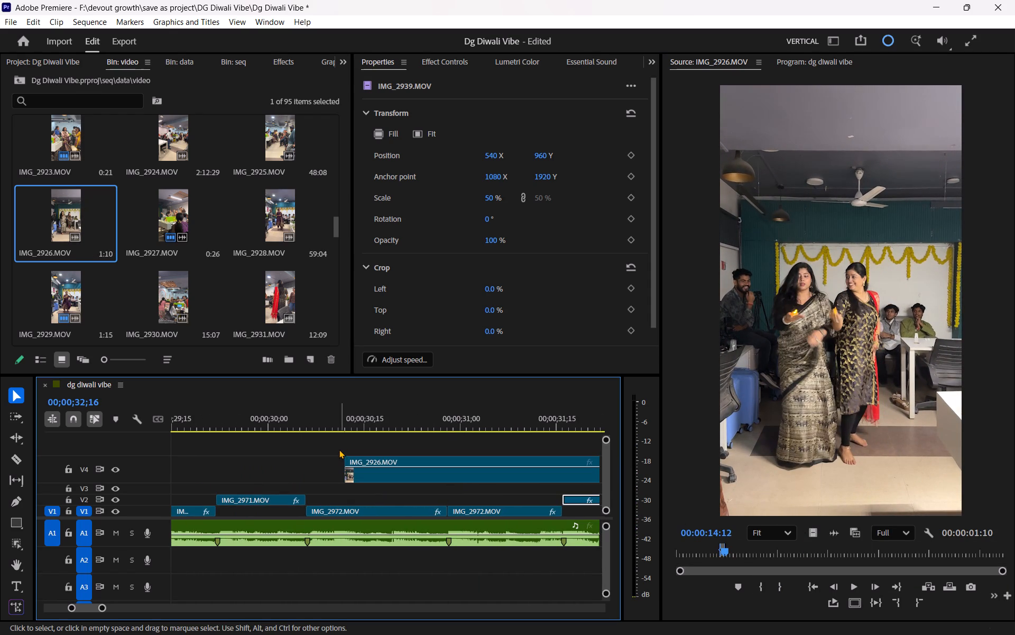
Play the earlier part of the sequence around 00;00;10 to 00;00;12 to examine where the dance shot could go.
{"action": "key", "text": "minus"}
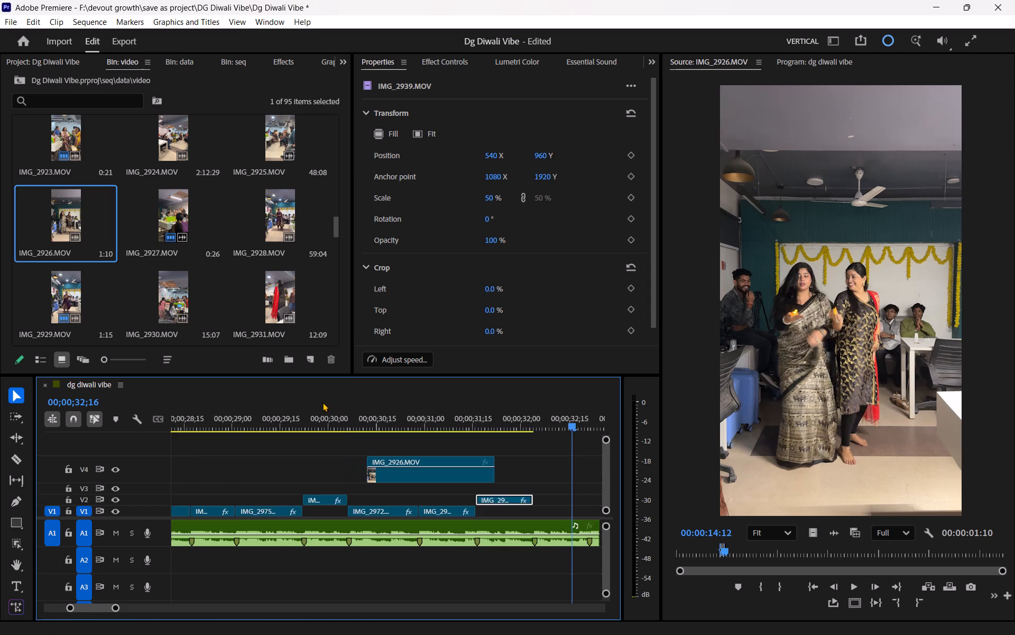
{"action": "key", "text": "minus"}
{"action": "key", "text": "minus"}
{"action": "key", "text": "minus"}
{"action": "left_click_drag", "start_coordinate": [270, 426], "coordinate": [198, 428]}
{"action": "scroll", "coordinate": [269, 468], "scroll_direction": "up", "scroll_amount": 7}
{"action": "left_click_drag", "start_coordinate": [310, 414], "coordinate": [234, 434]}
{"action": "key", "text": "space"}
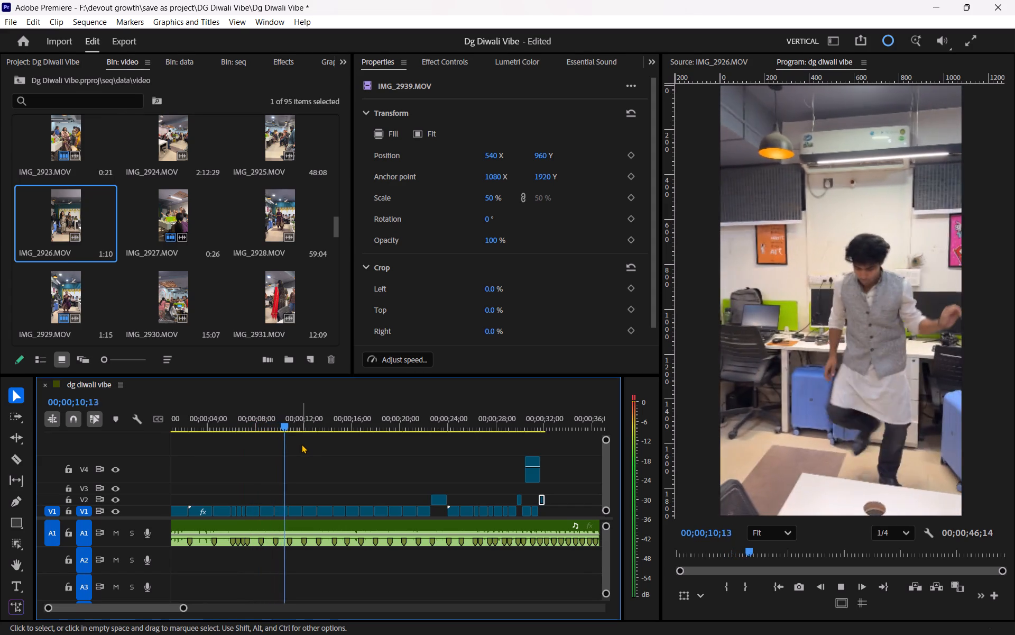
{"action": "key", "text": "space"}
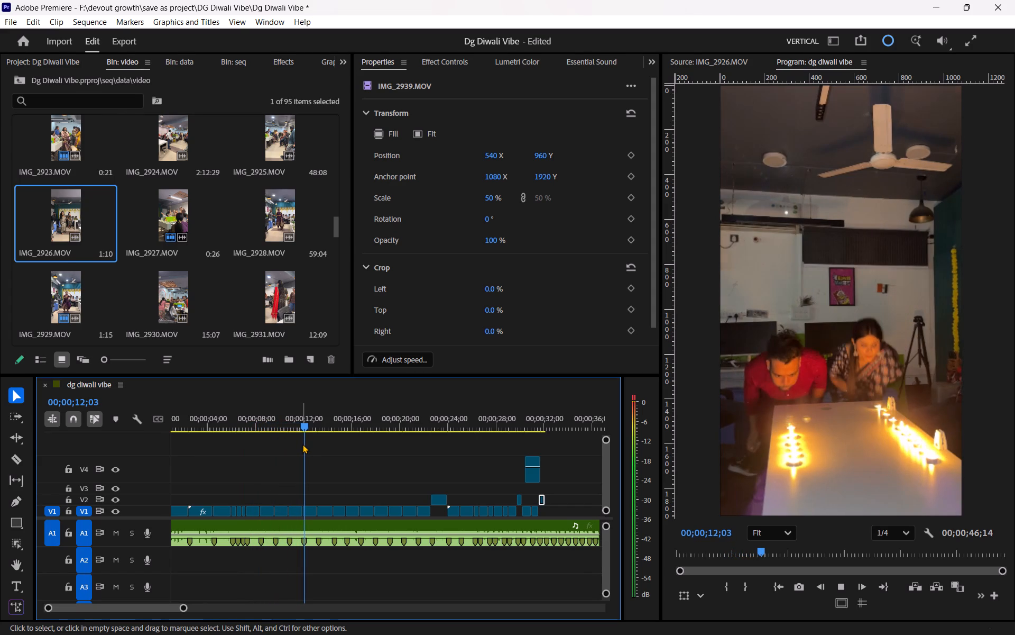
{"action": "type", "text": "=="}
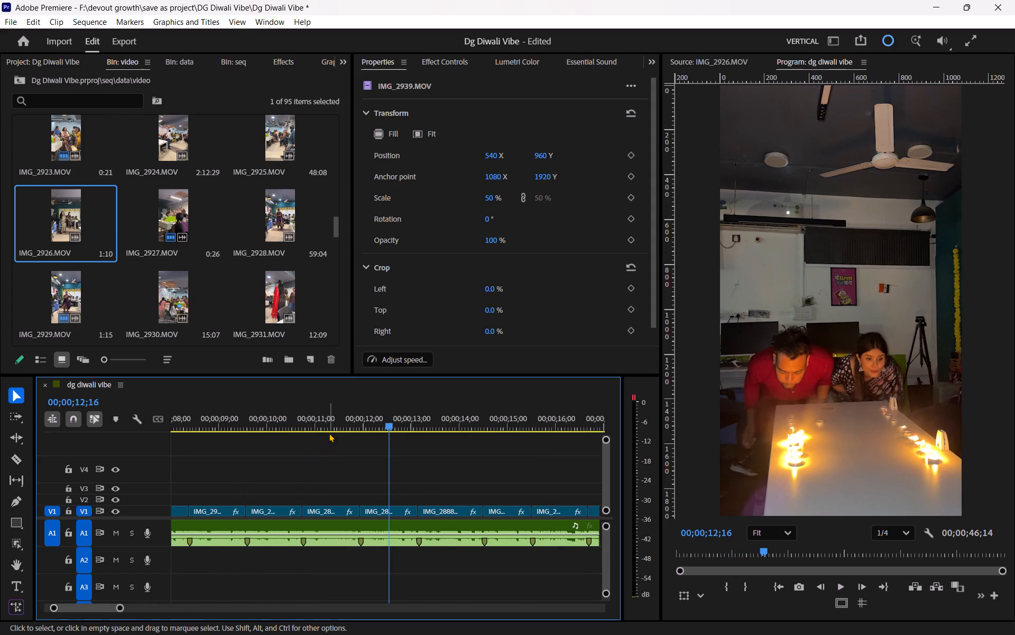
{"action": "left_click_drag", "start_coordinate": [325, 425], "coordinate": [296, 425]}
{"action": "key", "text": "space"}
{"action": "scroll", "coordinate": [300, 430], "scroll_direction": "down", "scroll_amount": 3}
{"action": "key", "text": "space"}
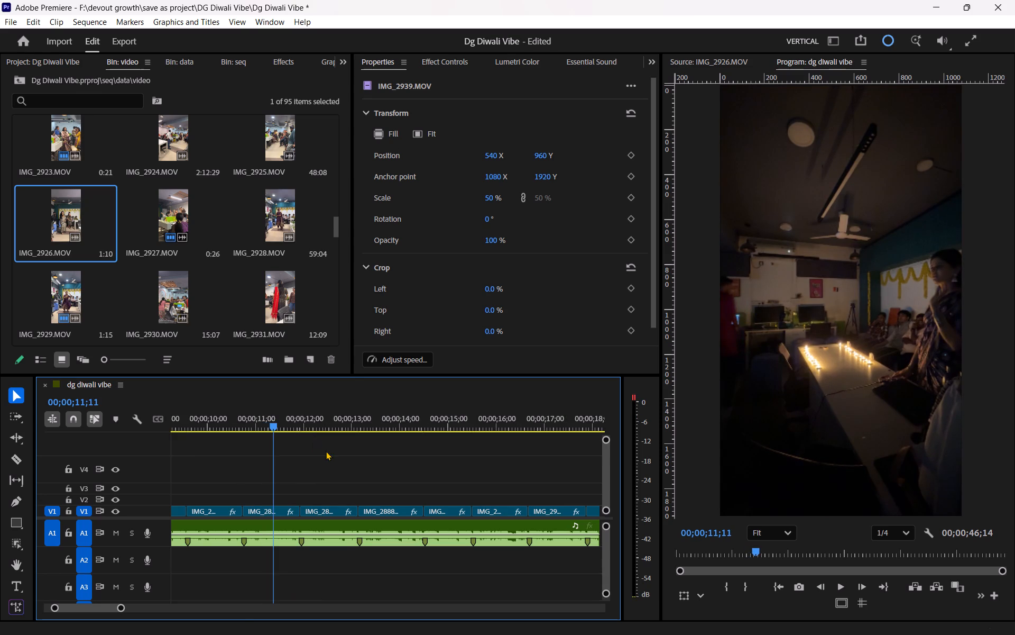
Move the IMG_2926.MOV clip to V3 above IMG_2887.MOV, trim its end to the next beat marker, and fill the frame.
{"action": "key", "text": "minus"}
{"action": "key", "text": "minus"}
{"action": "key", "text": "minus"}
{"action": "key", "text": "equal"}
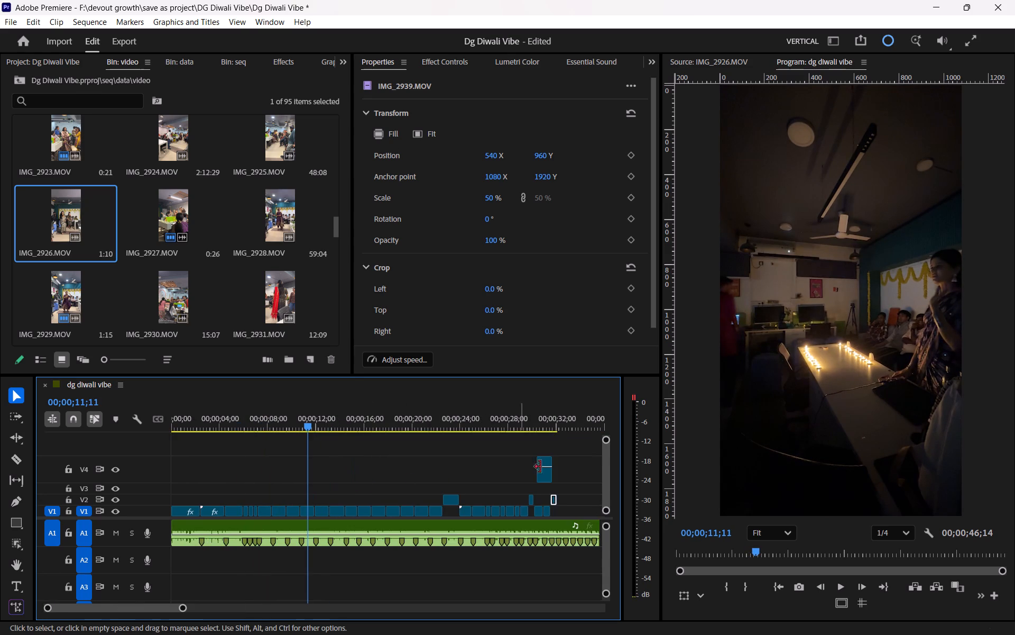
{"action": "left_click_drag", "start_coordinate": [605, 442], "coordinate": [607, 416]}
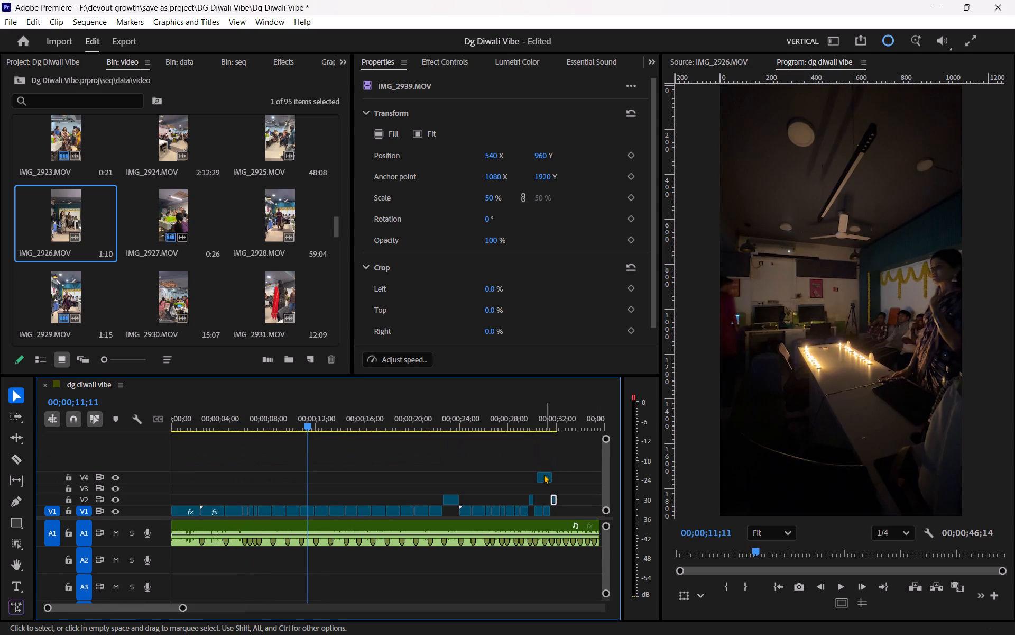
{"action": "left_click_drag", "start_coordinate": [543, 476], "coordinate": [308, 488]}
{"action": "key", "text": "equal"}
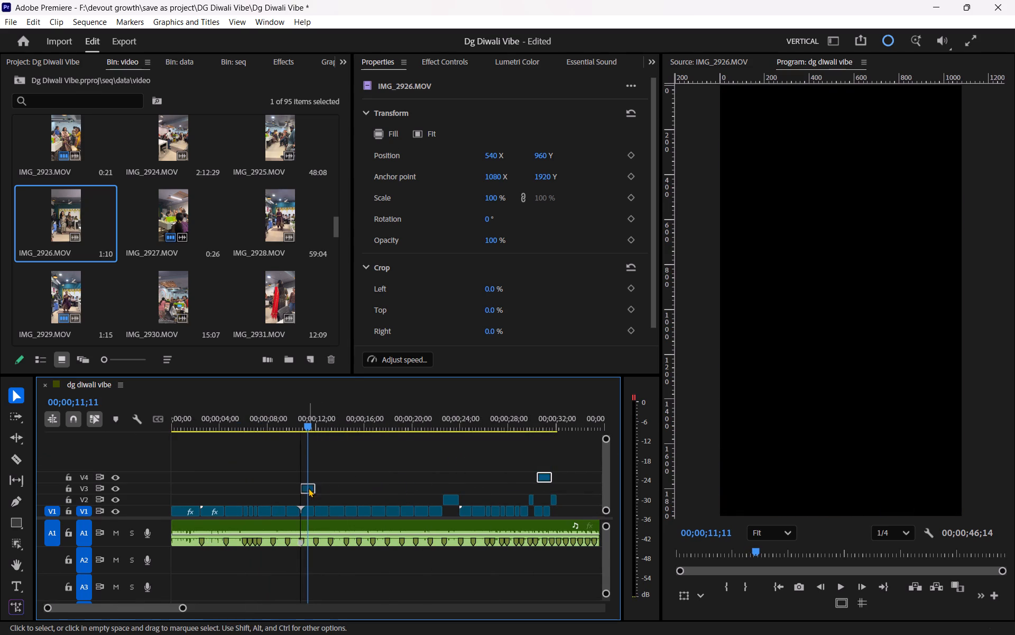
{"action": "key", "text": "equal"}
{"action": "key", "text": "equal"}
{"action": "left_click_drag", "start_coordinate": [459, 487], "coordinate": [436, 495]}
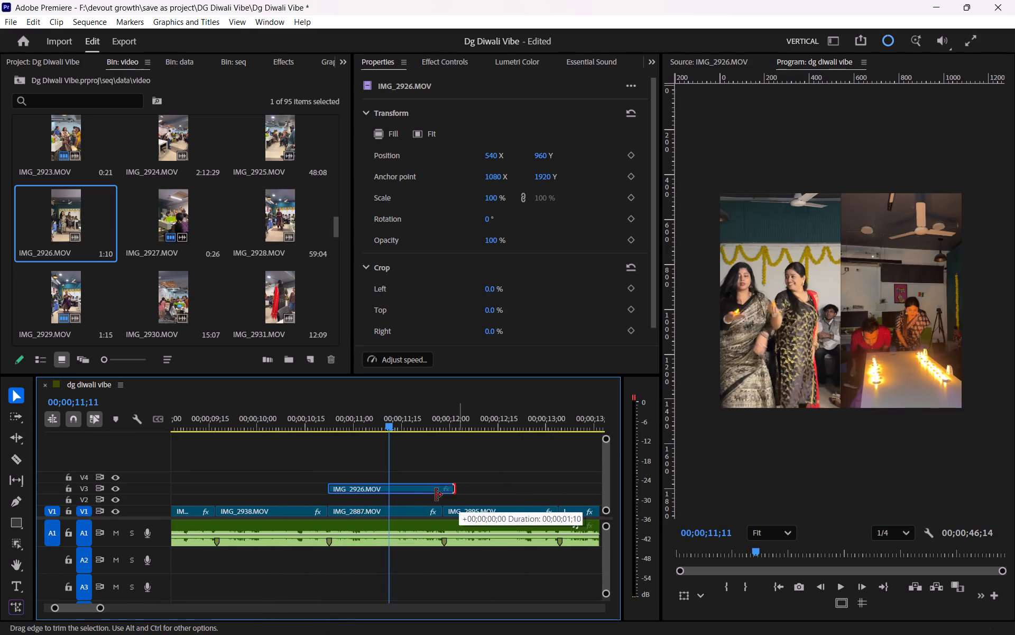
{"action": "left_click_drag", "start_coordinate": [436, 495], "coordinate": [444, 497]}
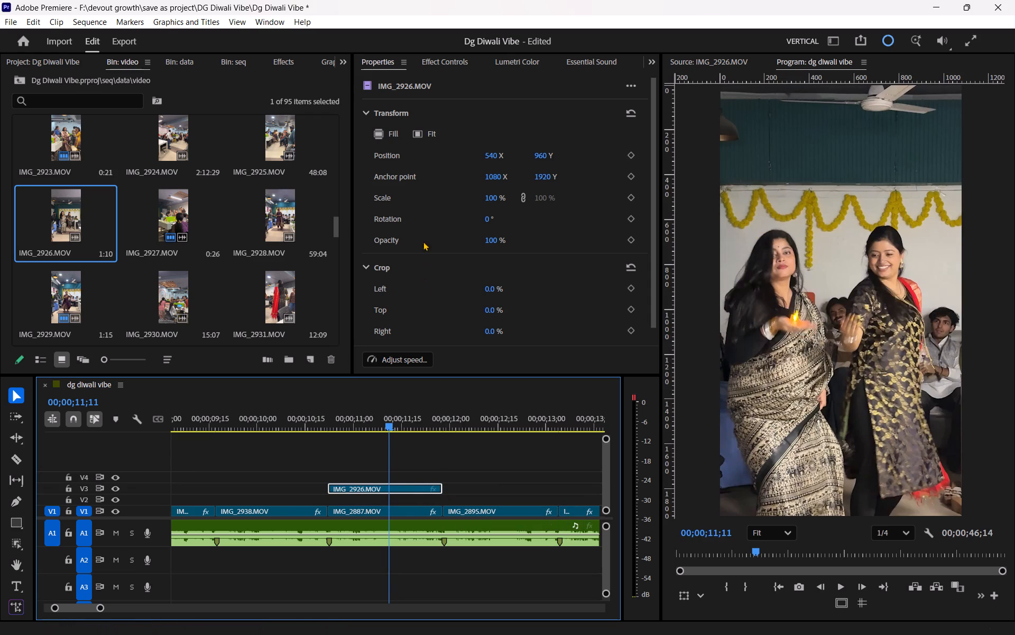
{"action": "left_click", "coordinate": [380, 135]}
Replay the sequence from before the IMG_2926.MOV clip to check the cuts around it.
{"action": "left_click_drag", "start_coordinate": [310, 420], "coordinate": [267, 439]}
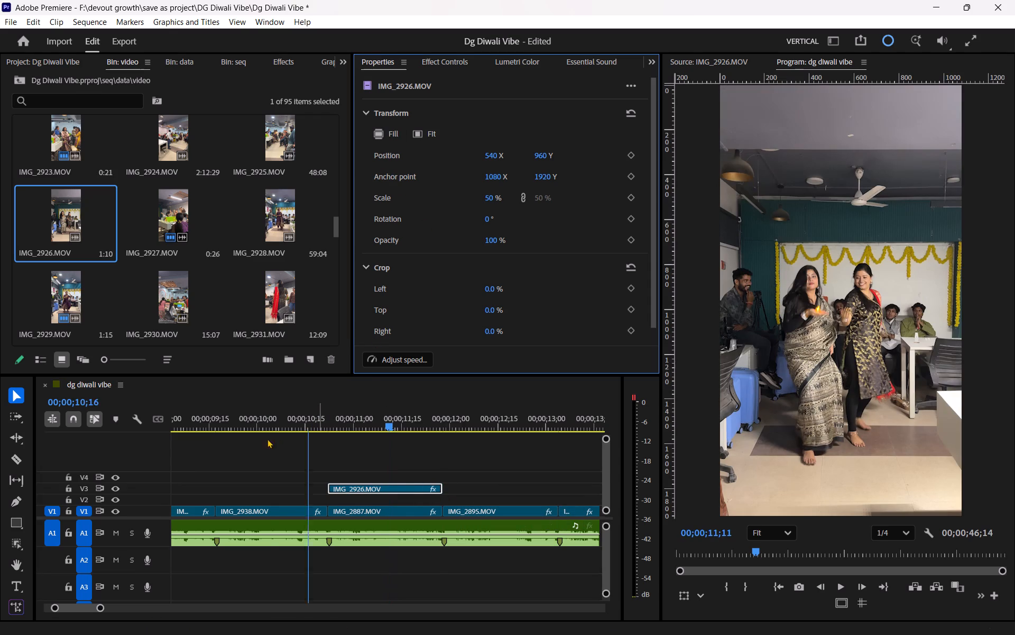
{"action": "left_click_drag", "start_coordinate": [267, 439], "coordinate": [255, 445]}
{"action": "key", "text": "space"}
{"action": "left_click", "coordinate": [285, 449]}
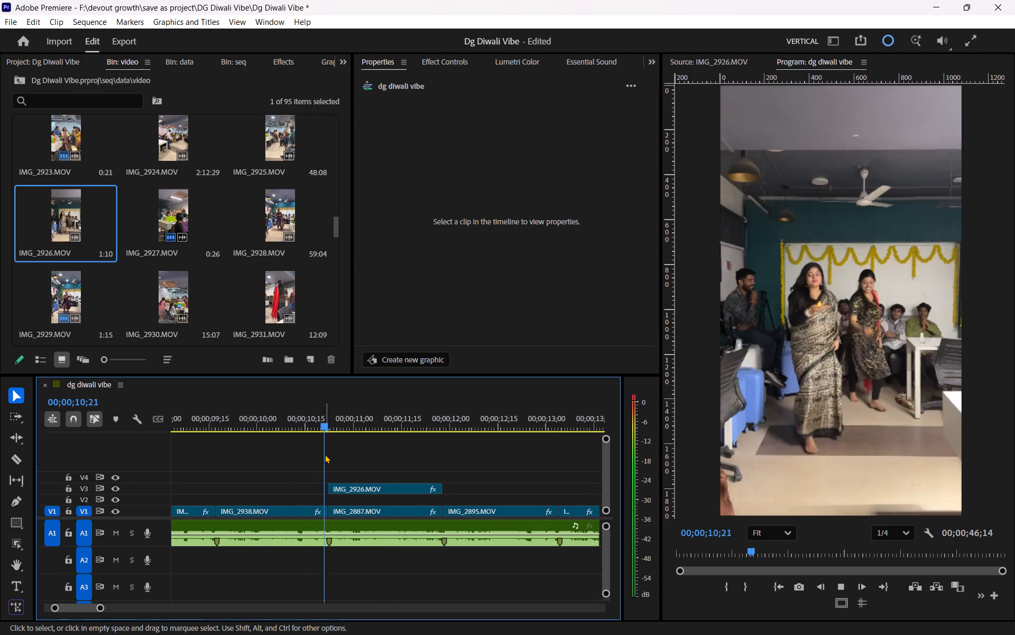
{"action": "key", "text": "space"}
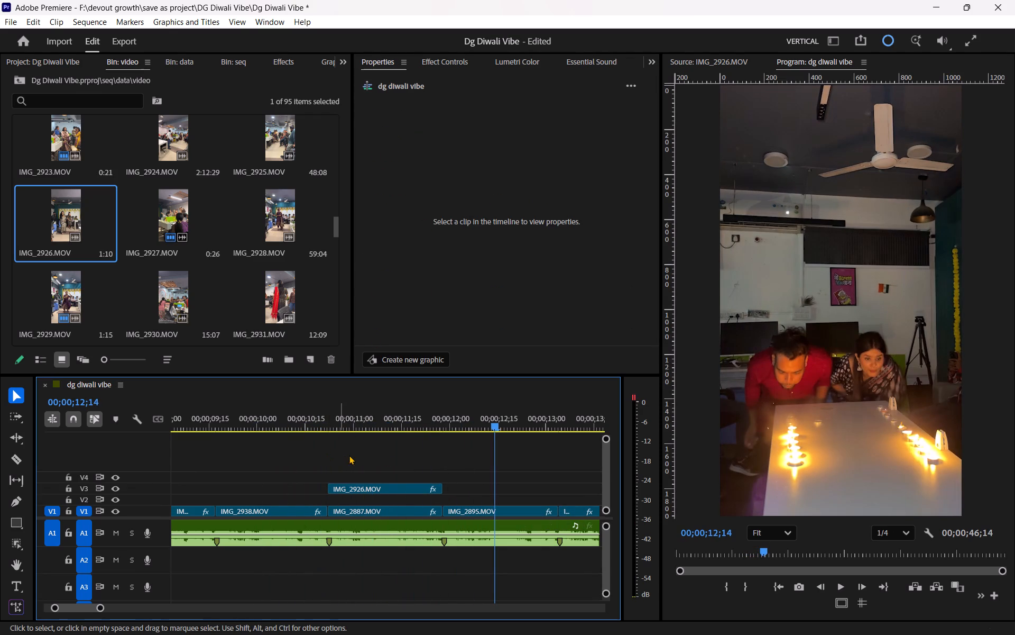
Review the sequence from 00;00;12;14 to about 00;00;17;10, replaying the shots around IMG_2911.MOV and IMG_2913.MOV.
{"action": "type", "text": "--"}
{"action": "key", "text": "minus"}
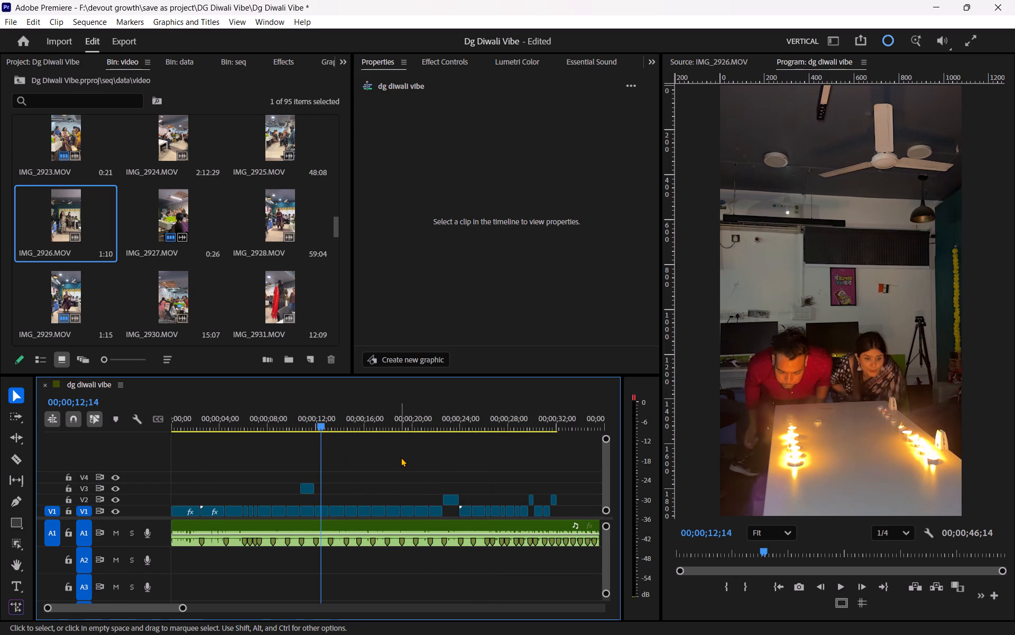
{"action": "key", "text": "space"}
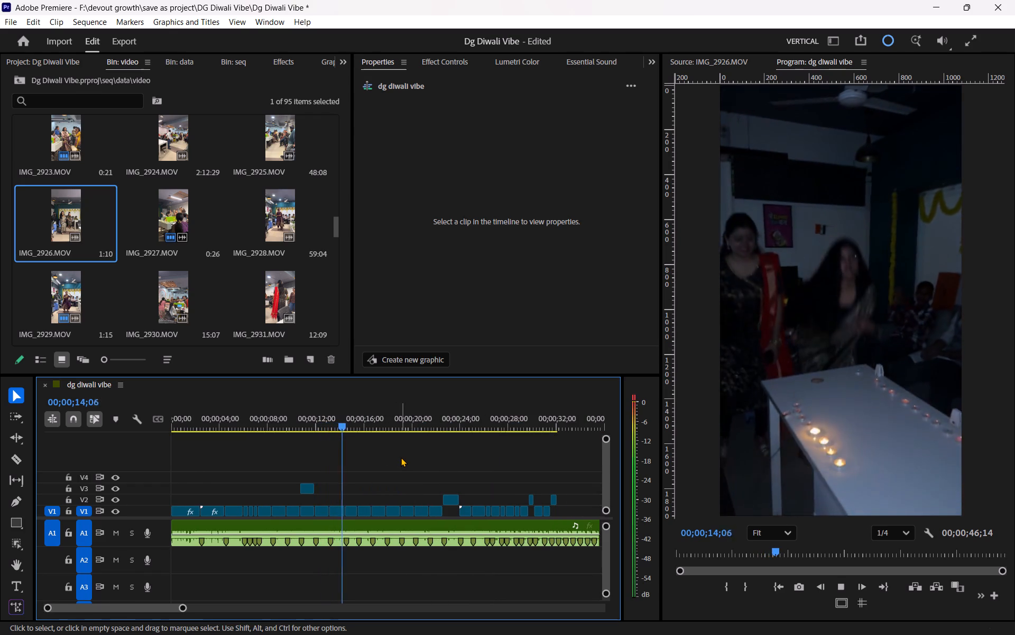
{"action": "scroll", "coordinate": [401, 457], "scroll_direction": "down", "scroll_amount": 3}
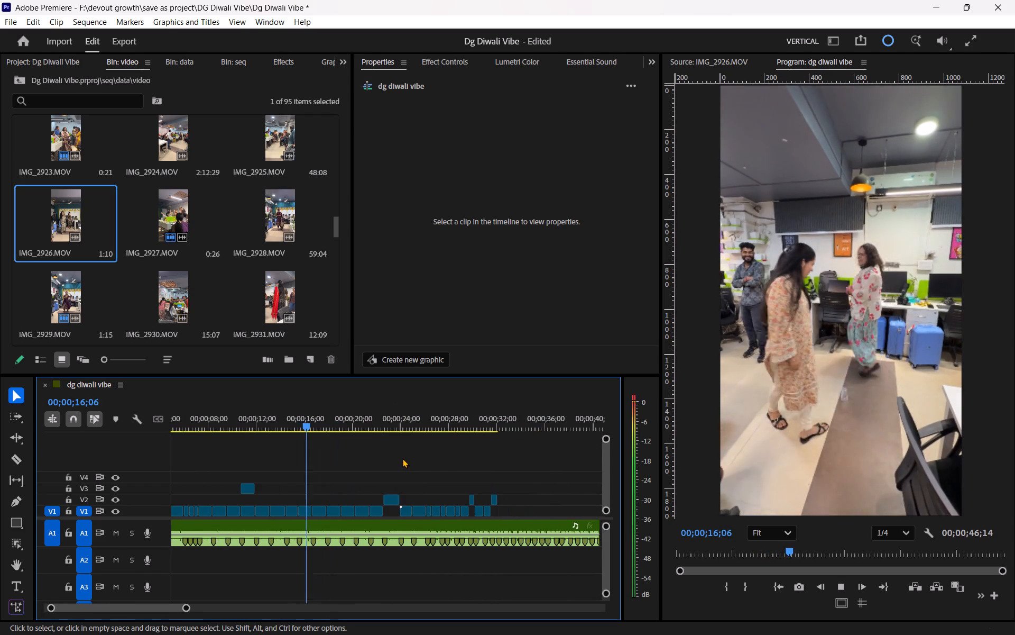
{"action": "key", "text": "space"}
{"action": "scroll", "coordinate": [408, 462], "scroll_direction": "up", "scroll_amount": 3}
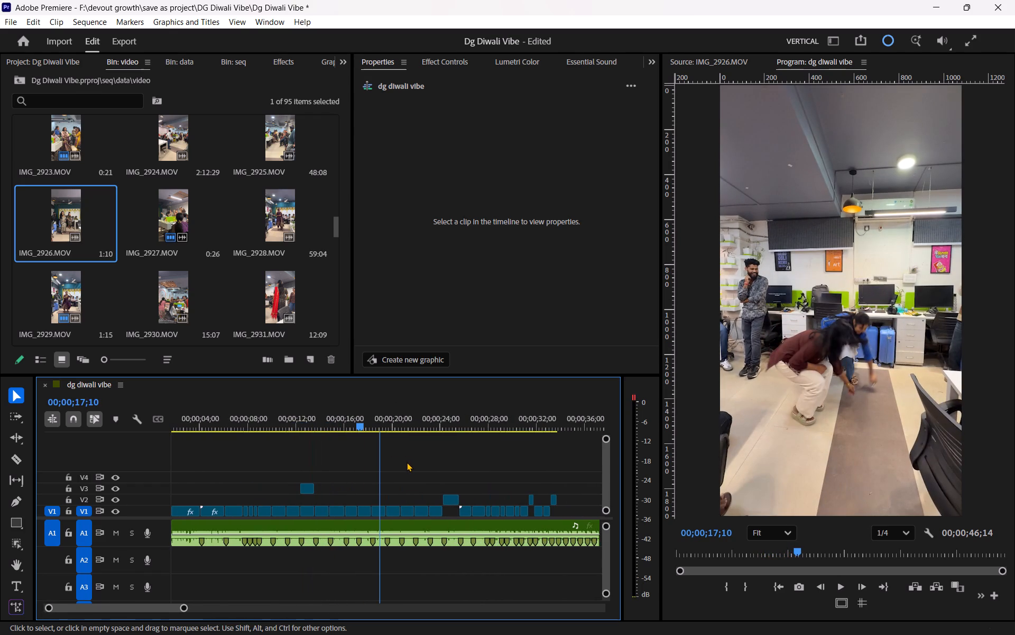
{"action": "type", "text": "=="}
{"action": "key", "text": "equal"}
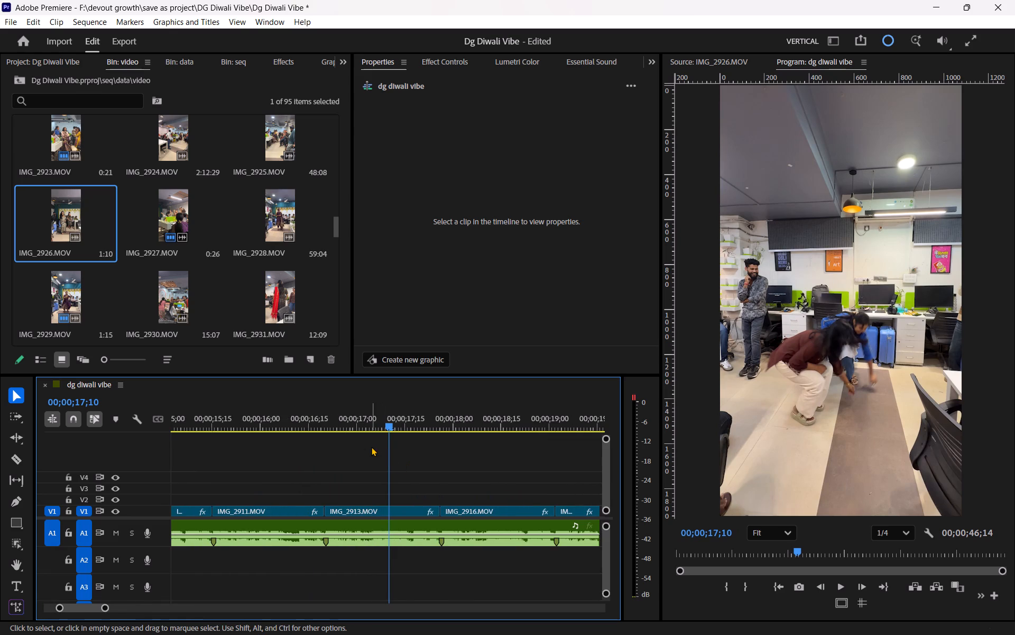
{"action": "key", "text": "minus"}
{"action": "left_click_drag", "start_coordinate": [301, 415], "coordinate": [251, 421]}
{"action": "key", "text": "space"}
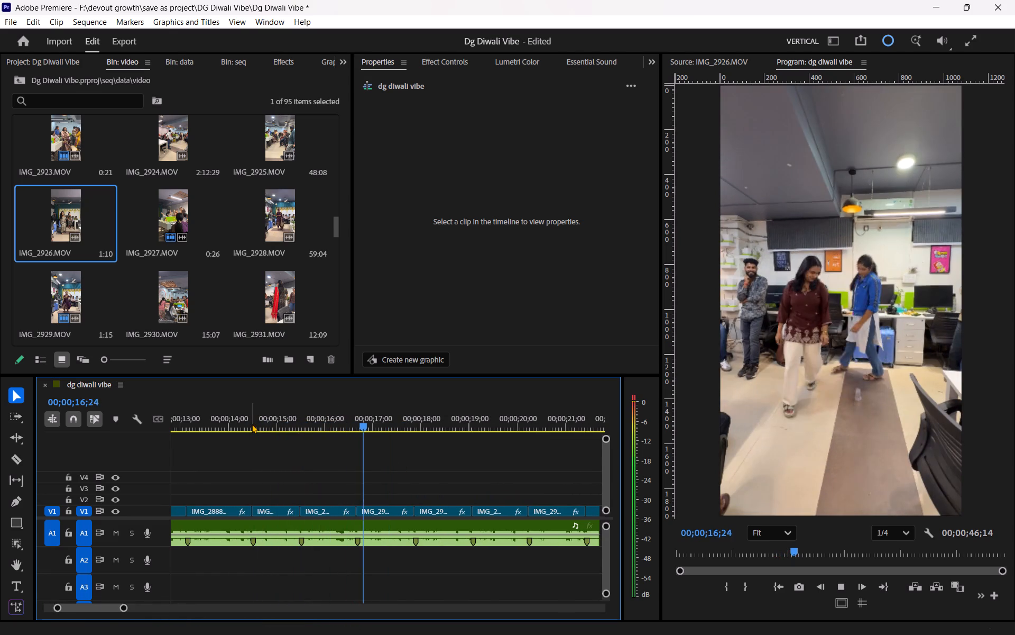
{"action": "key", "text": "space"}
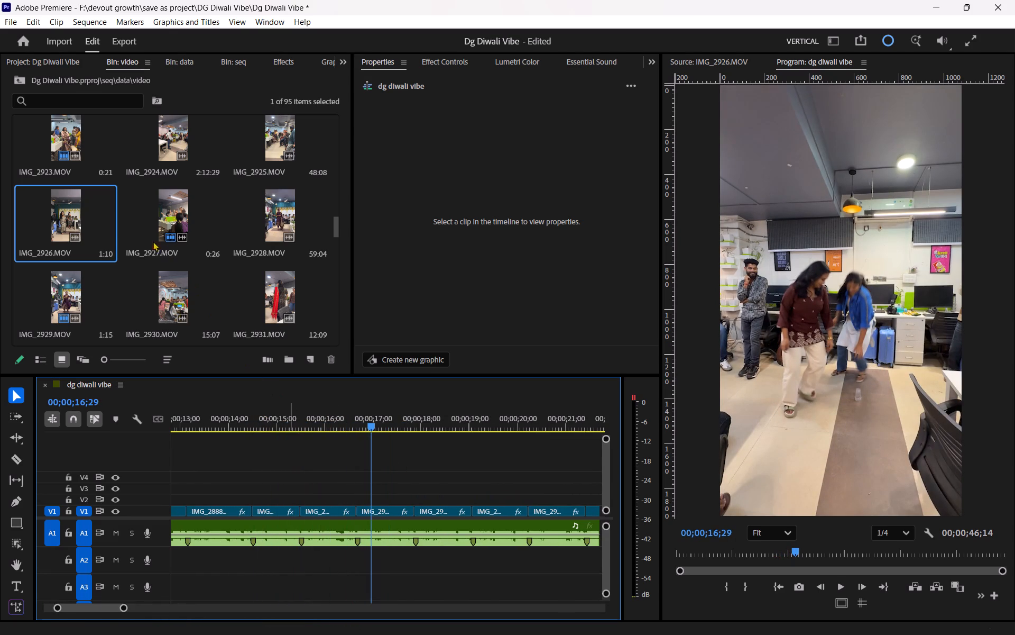
Find the spinning dance moment in IMG_2926.MOV and mark a source range from about 00:00:28 to 00:00:30:09.
{"action": "double_click", "coordinate": [69, 216]}
{"action": "left_click_drag", "start_coordinate": [735, 549], "coordinate": [750, 551]}
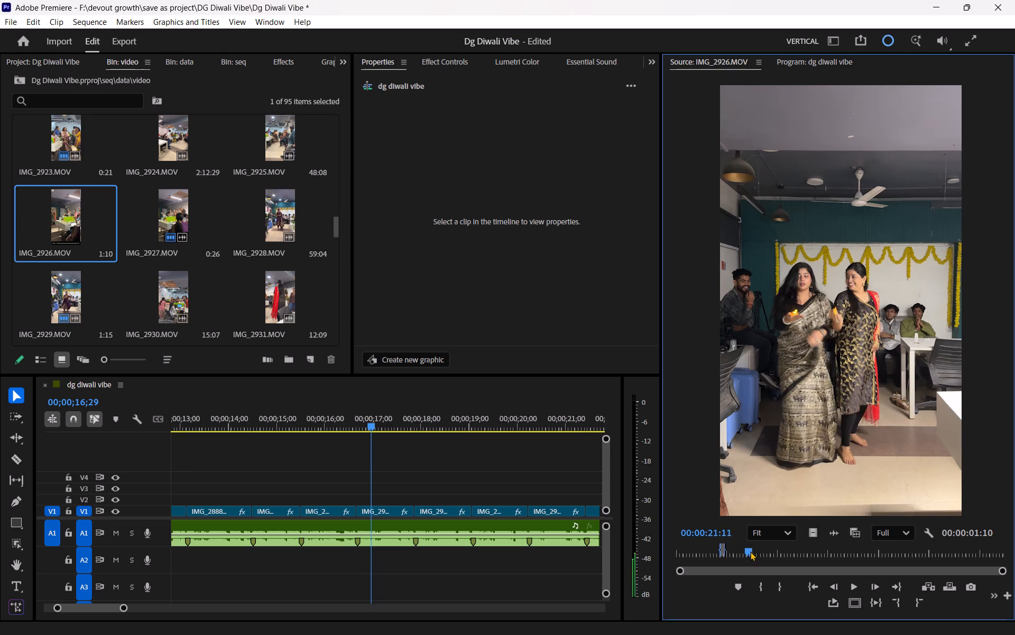
{"action": "left_click_drag", "start_coordinate": [750, 551], "coordinate": [760, 551]}
{"action": "key", "text": "space"}
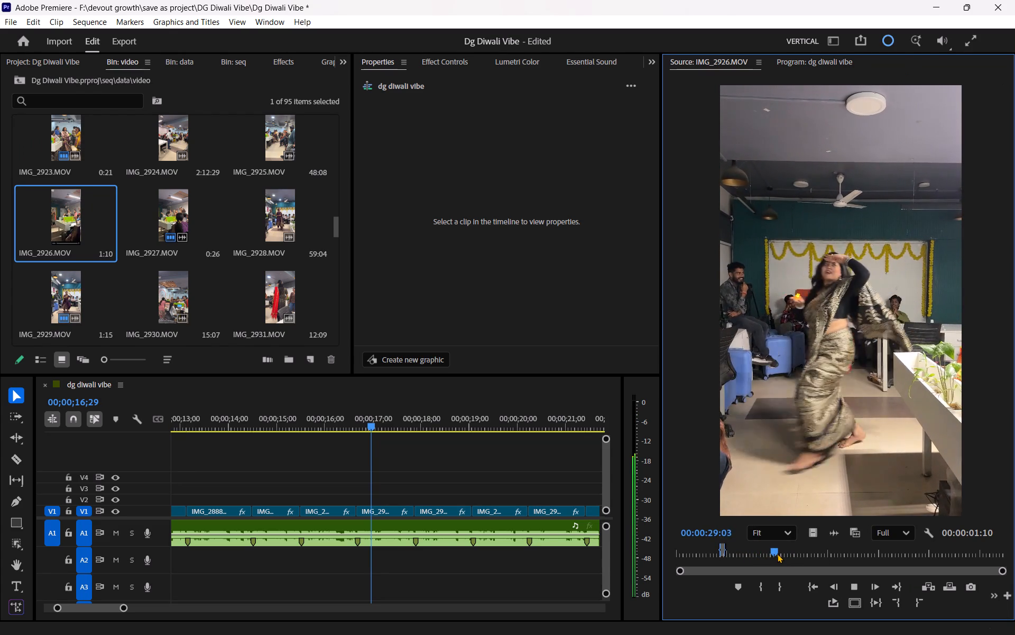
{"action": "key", "text": "space"}
{"action": "left_click_drag", "start_coordinate": [774, 547], "coordinate": [769, 547]}
{"action": "key", "text": "space"}
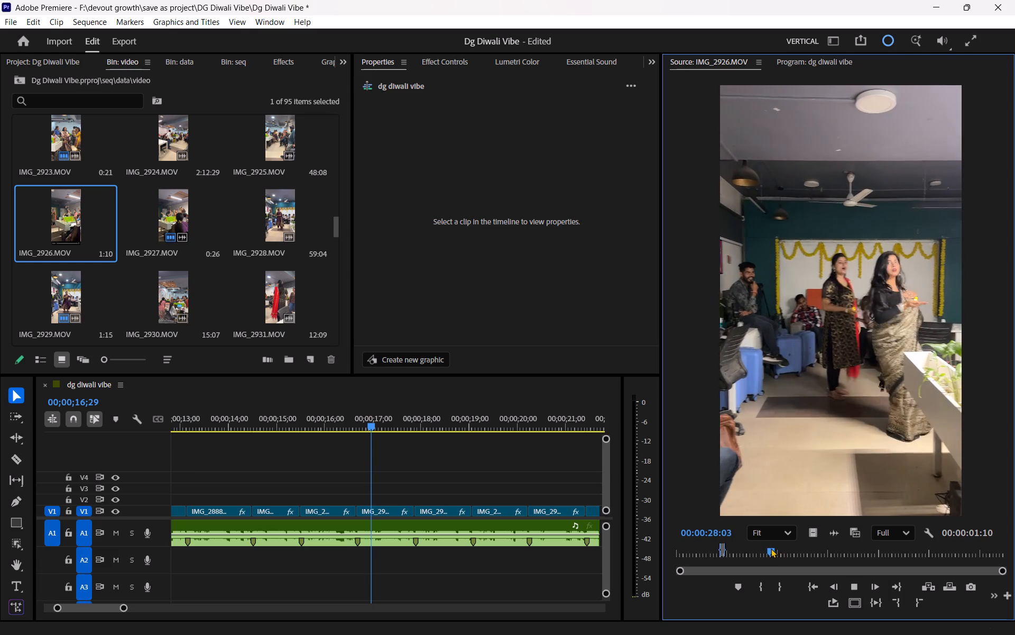
{"action": "key", "text": "space"}
{"action": "left_click", "coordinate": [763, 587]}
{"action": "key", "text": "space"}
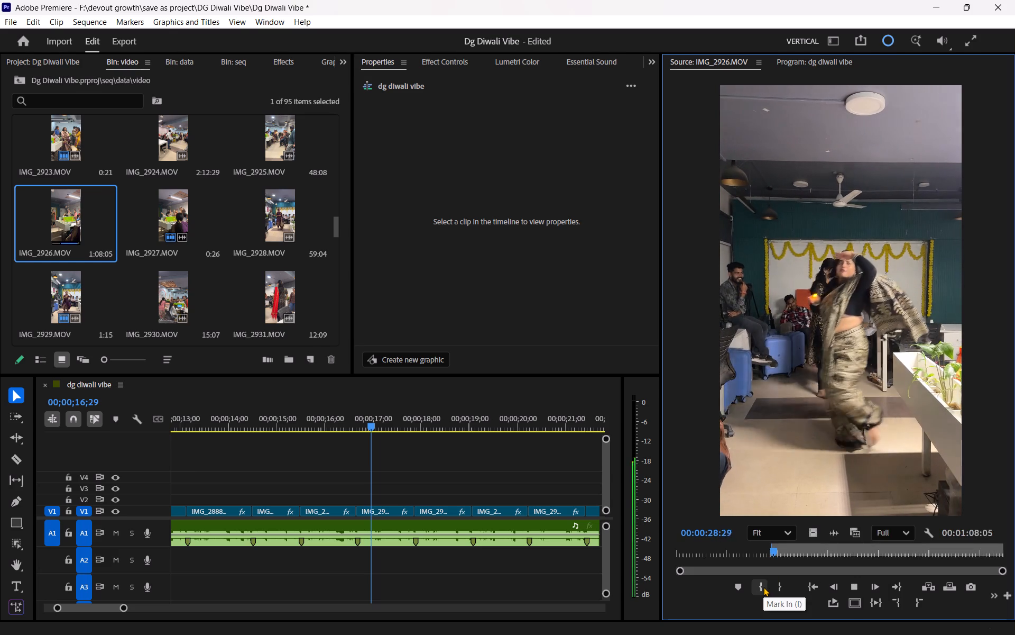
{"action": "key", "text": "space"}
{"action": "key", "text": "space"}
{"action": "key", "text": "space"}
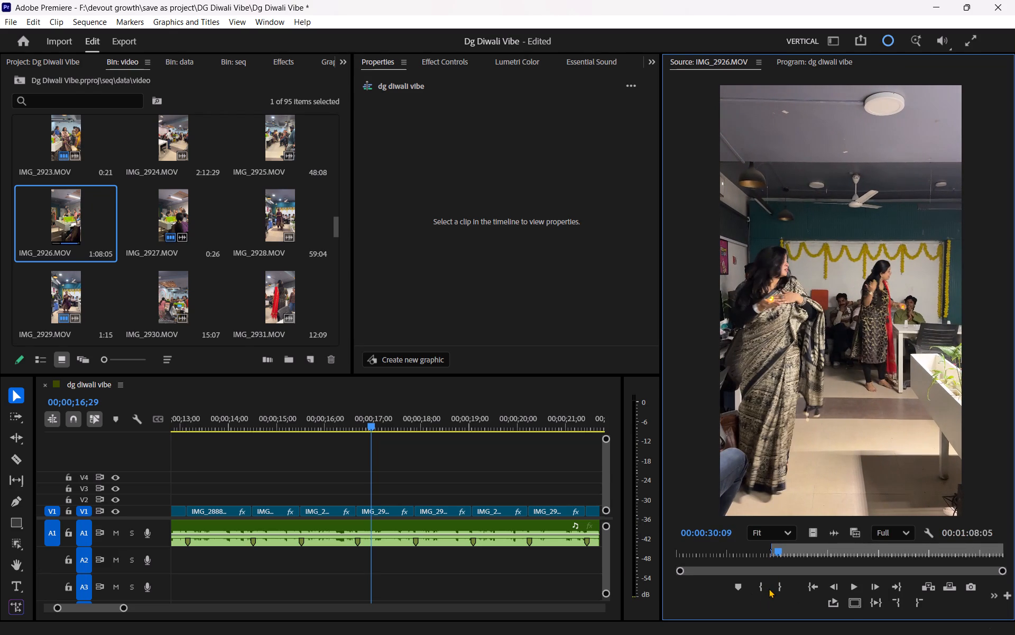
{"action": "left_click", "coordinate": [781, 589]}
Place the marked IMG_2926.MOV range on V2 at the beat marker before 00;00;17;00, trim its end to the next marker, and fill the frame.
{"action": "left_click_drag", "start_coordinate": [814, 531], "coordinate": [359, 503]}
{"action": "left_click_drag", "start_coordinate": [369, 425], "coordinate": [365, 425]}
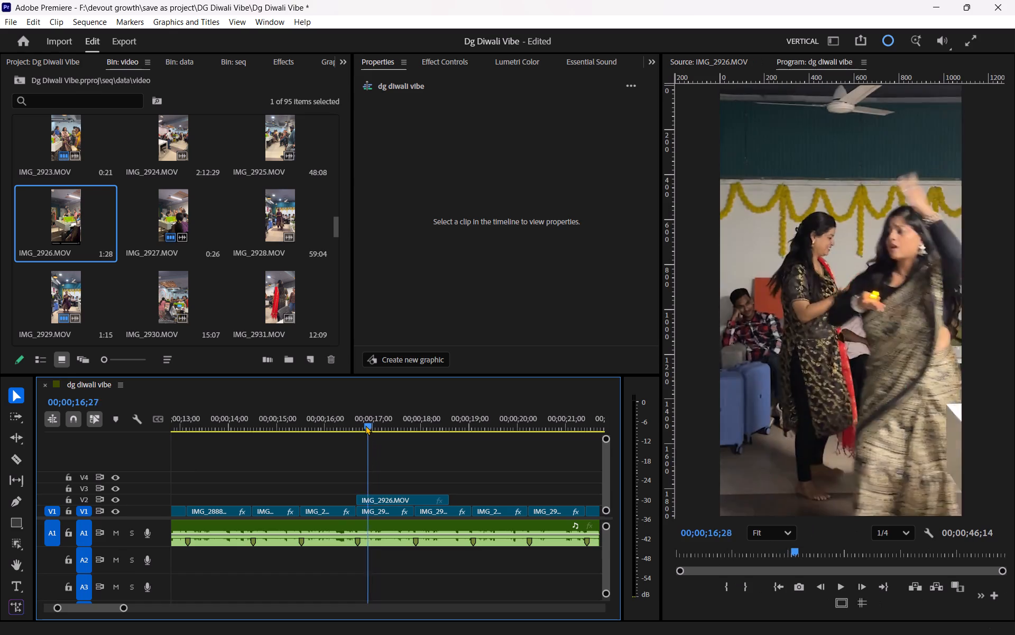
{"action": "left_click_drag", "start_coordinate": [365, 425], "coordinate": [334, 430]}
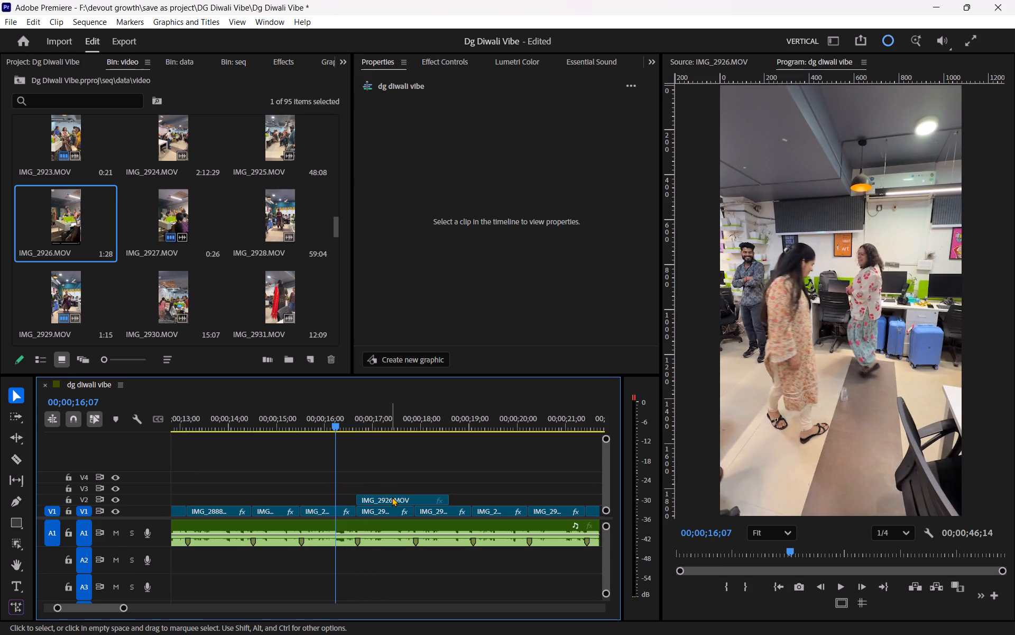
{"action": "left_click", "coordinate": [392, 497]}
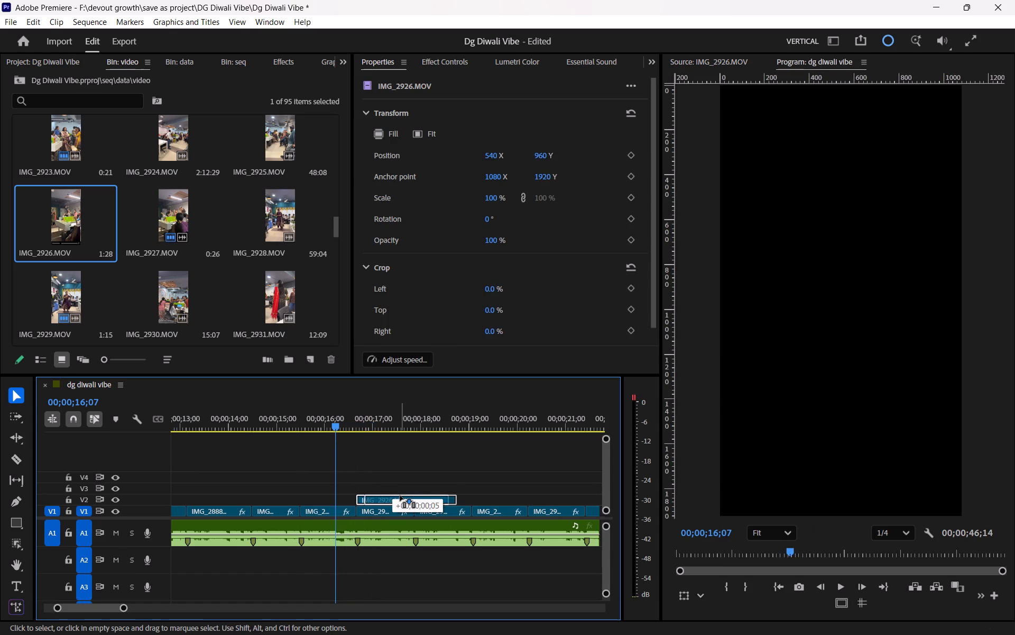
{"action": "left_click_drag", "start_coordinate": [454, 497], "coordinate": [416, 501]}
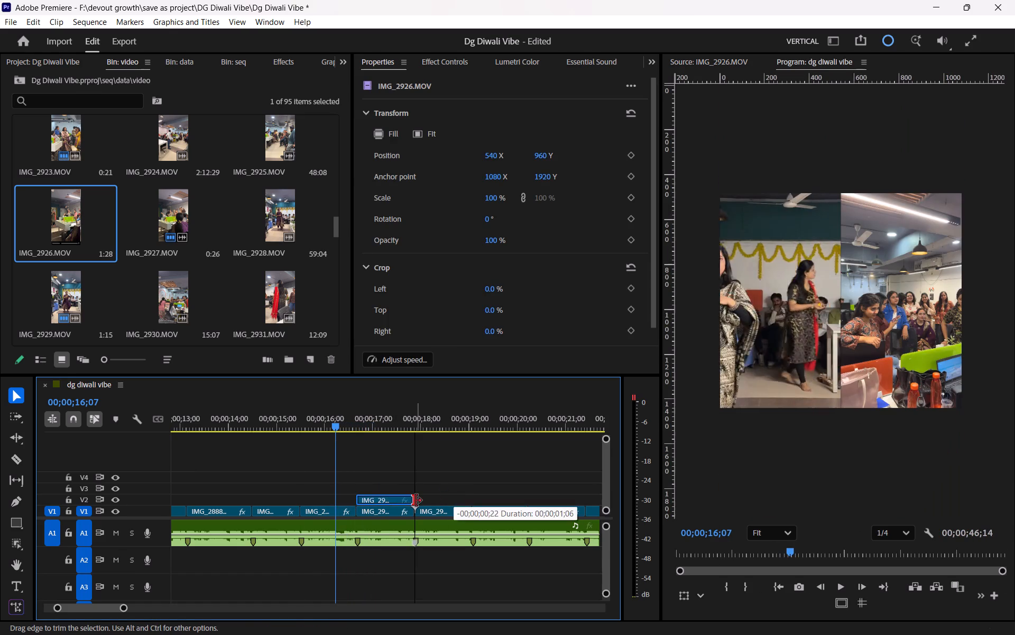
{"action": "left_click_drag", "start_coordinate": [416, 501], "coordinate": [414, 501]}
{"action": "left_click", "coordinate": [383, 501]}
{"action": "left_click", "coordinate": [383, 140]}
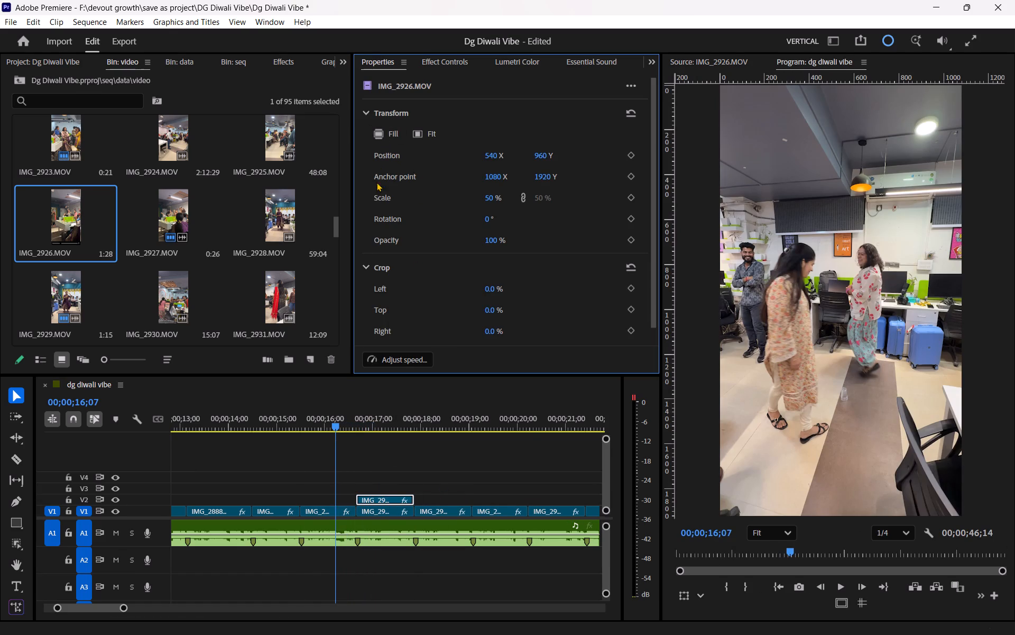
Replay the sequence from about 00;00;15 to 00;00;19;12 to check the cuts around the new V2 shot.
{"action": "left_click_drag", "start_coordinate": [310, 425], "coordinate": [273, 430]}
{"action": "key", "text": "space"}
{"action": "left_click", "coordinate": [330, 453]}
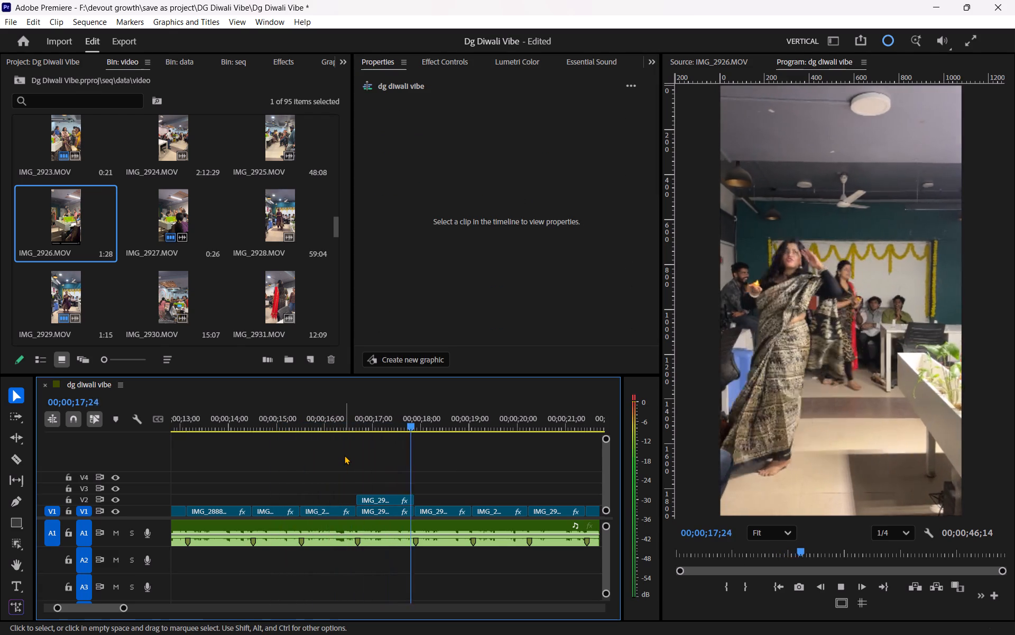
{"action": "key", "text": "space"}
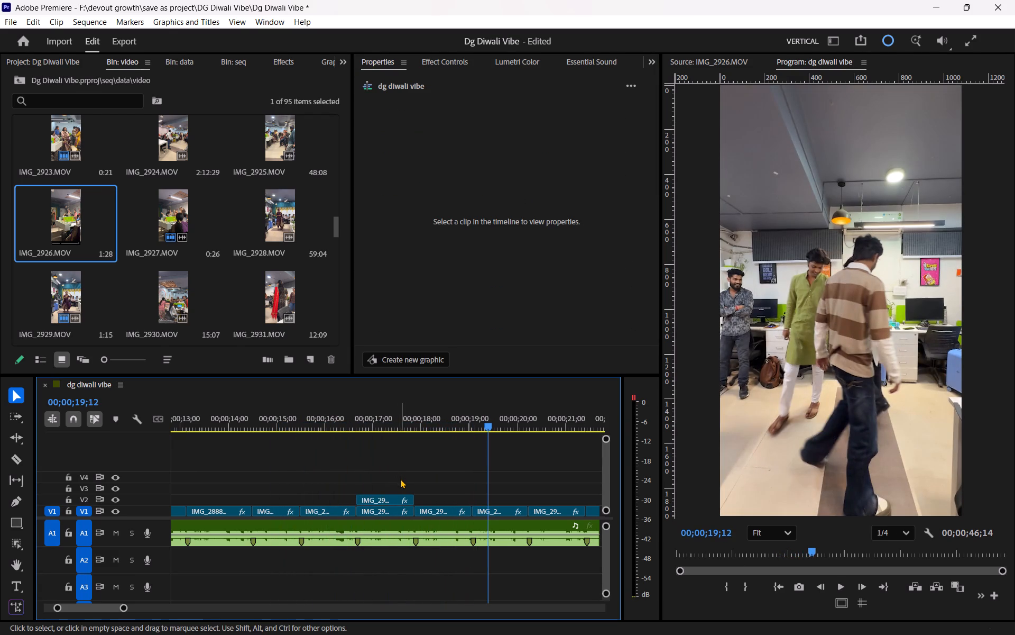
Review the rest of the edited sequence through to its last clip near 00;00;32, replaying the final shots.
{"action": "key", "text": "space"}
{"action": "scroll", "coordinate": [433, 486], "scroll_direction": "down", "scroll_amount": 4}
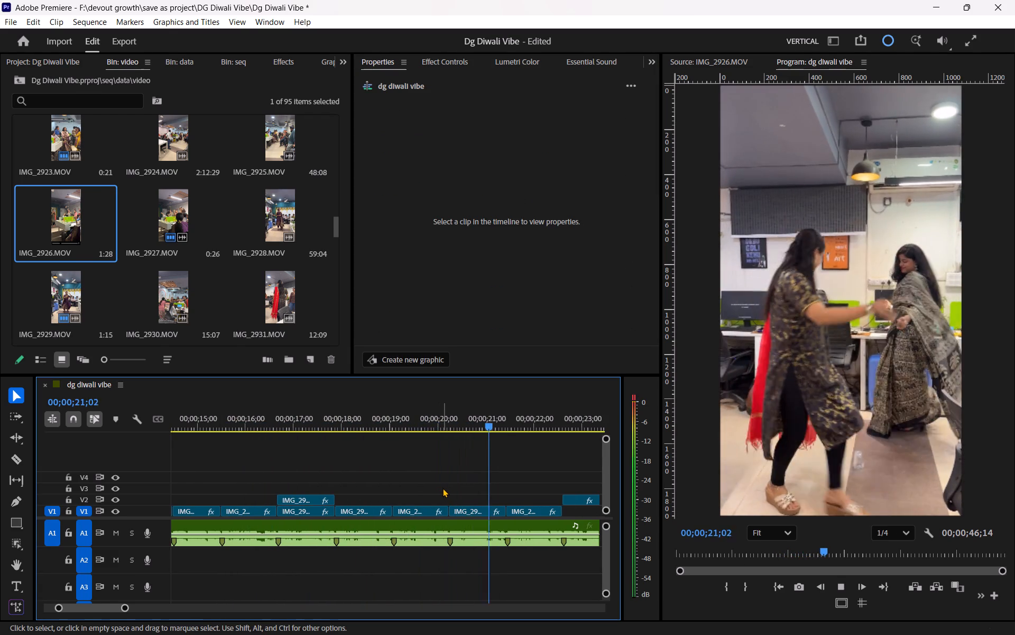
{"action": "key", "text": "space"}
{"action": "key", "text": "space"}
{"action": "scroll", "coordinate": [390, 468], "scroll_direction": "down", "scroll_amount": 3}
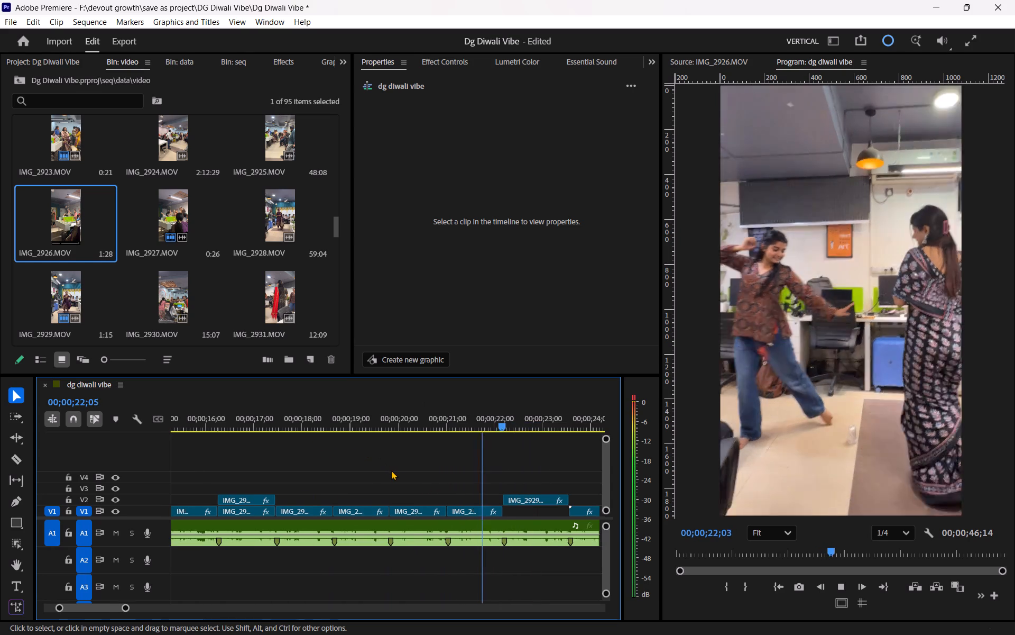
{"action": "scroll", "coordinate": [391, 470], "scroll_direction": "down", "scroll_amount": 6}
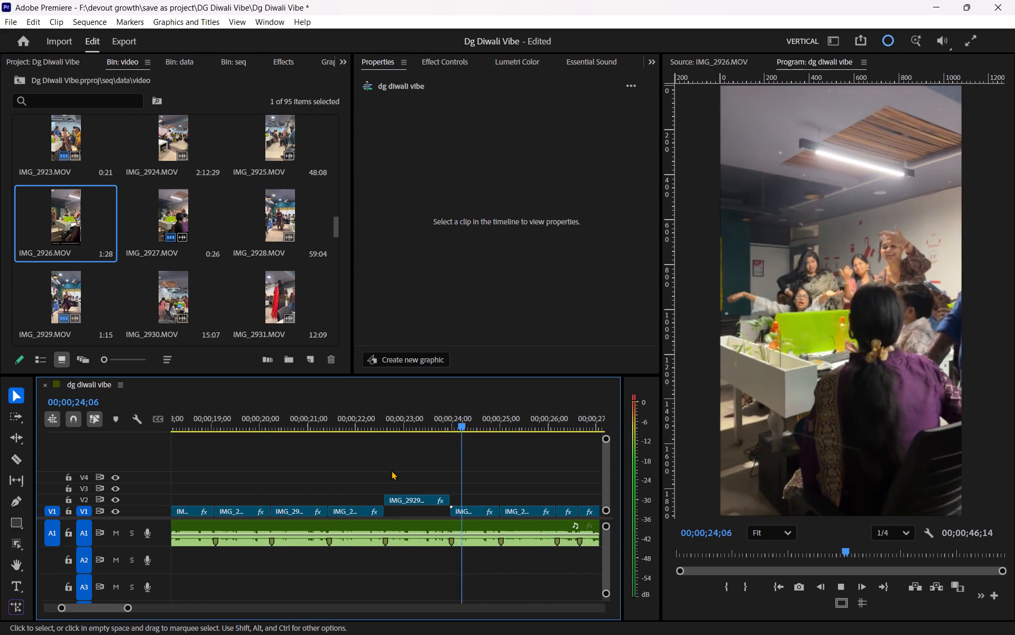
{"action": "scroll", "coordinate": [391, 470], "scroll_direction": "down", "scroll_amount": 12}
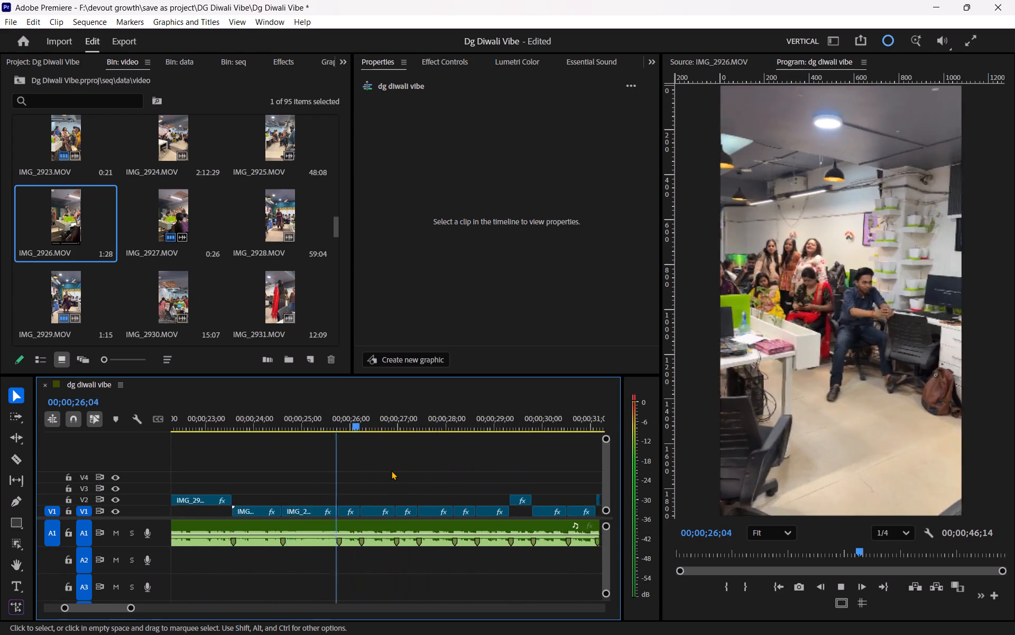
{"action": "scroll", "coordinate": [391, 470], "scroll_direction": "down", "scroll_amount": 2}
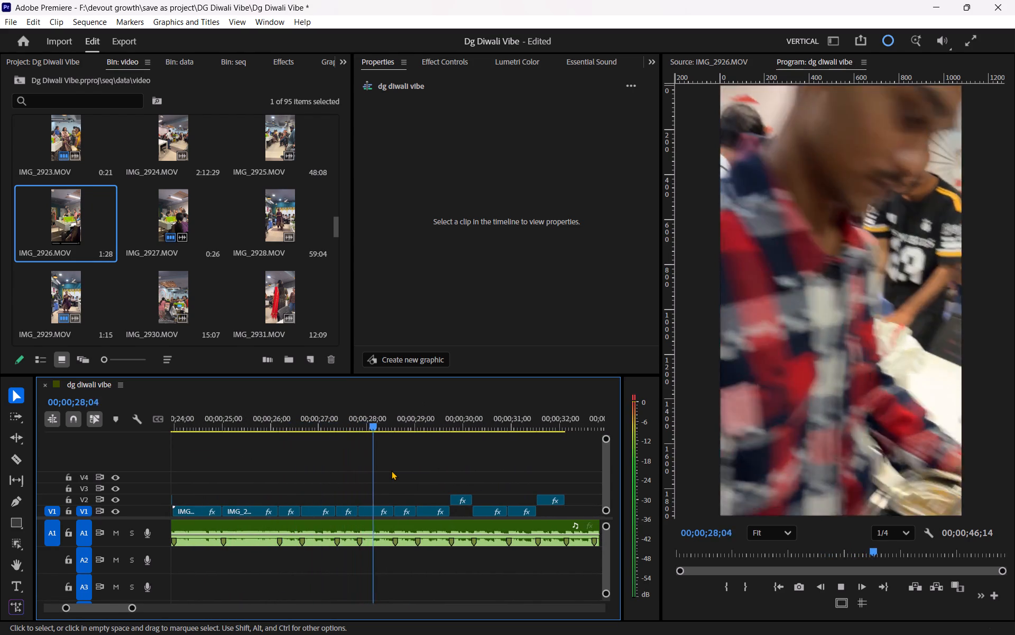
{"action": "scroll", "coordinate": [391, 470], "scroll_direction": "down", "scroll_amount": 4}
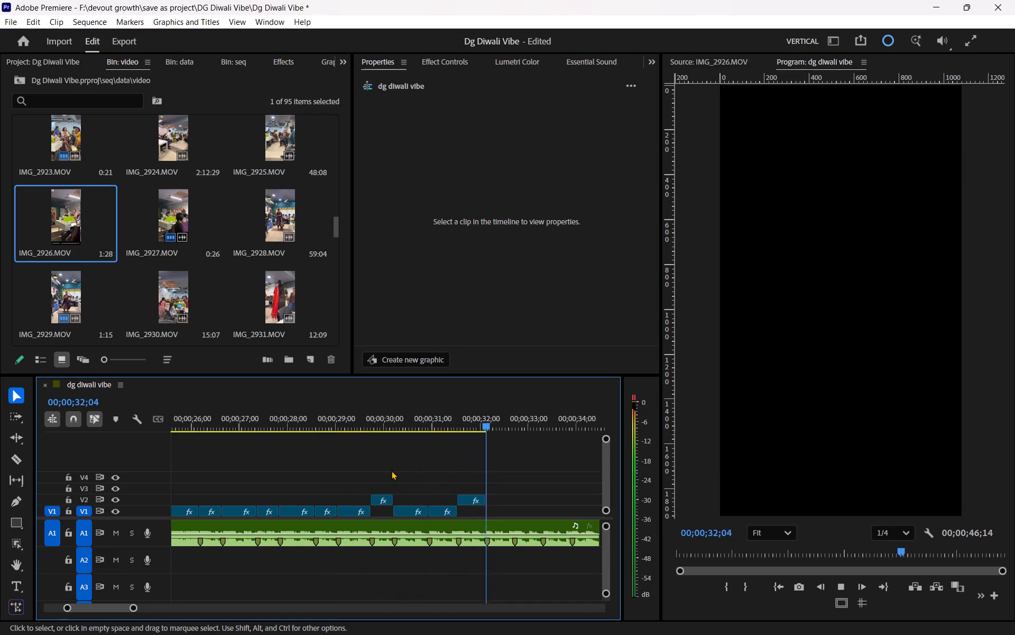
{"action": "key", "text": "space"}
{"action": "left_click_drag", "start_coordinate": [452, 420], "coordinate": [418, 420]}
{"action": "key", "text": "space"}
{"action": "scroll", "coordinate": [442, 455], "scroll_direction": "down", "scroll_amount": 3}
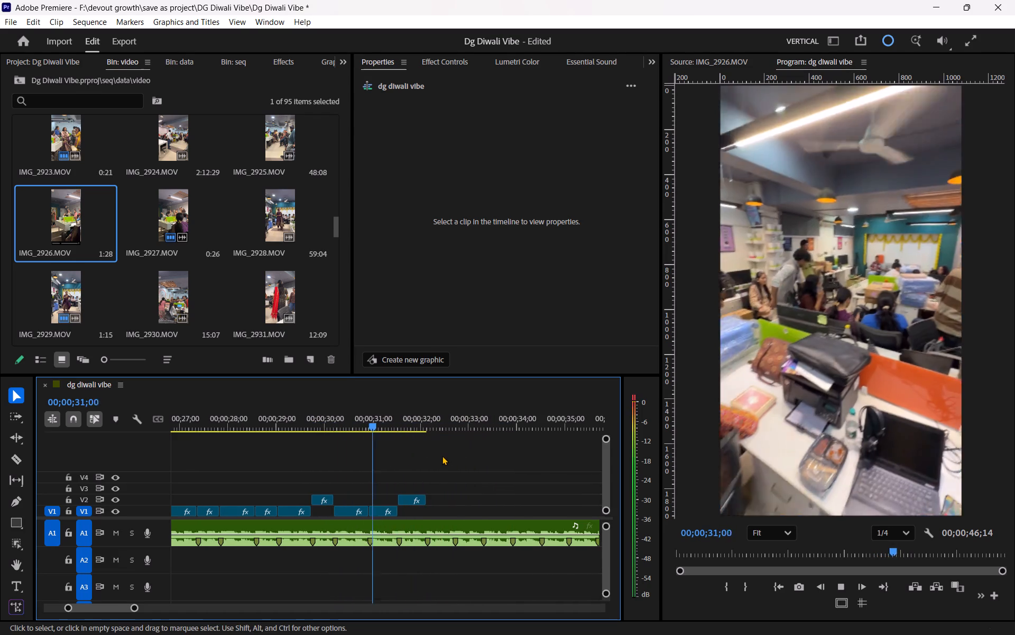
{"action": "key", "text": "space"}
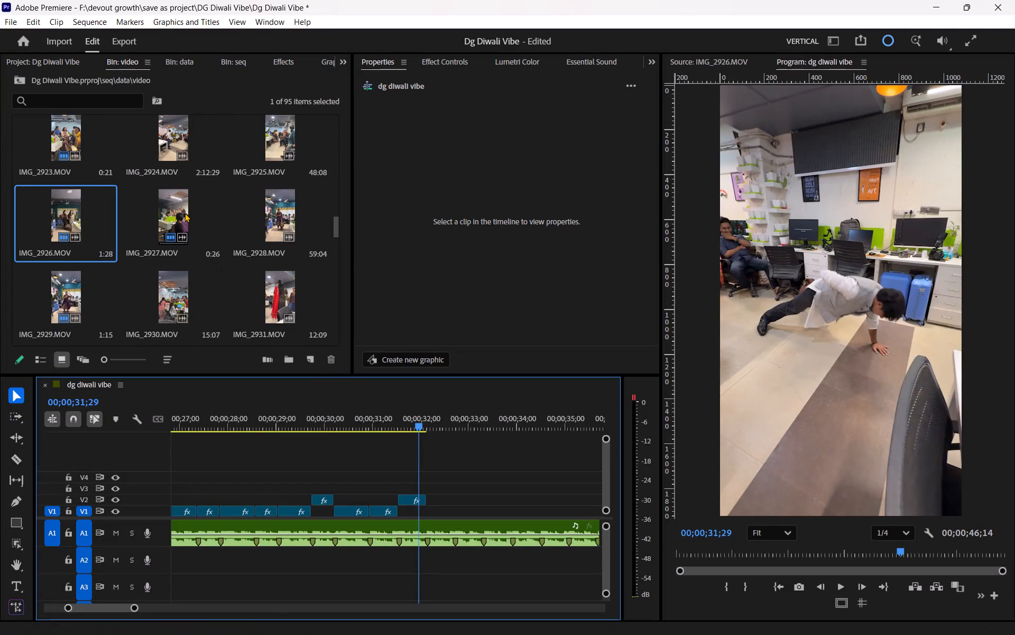
Find a later dance moment in IMG_2926.MOV and mark a source range from about 00:01:05 to 00:01:06:00.
{"action": "double_click", "coordinate": [53, 207]}
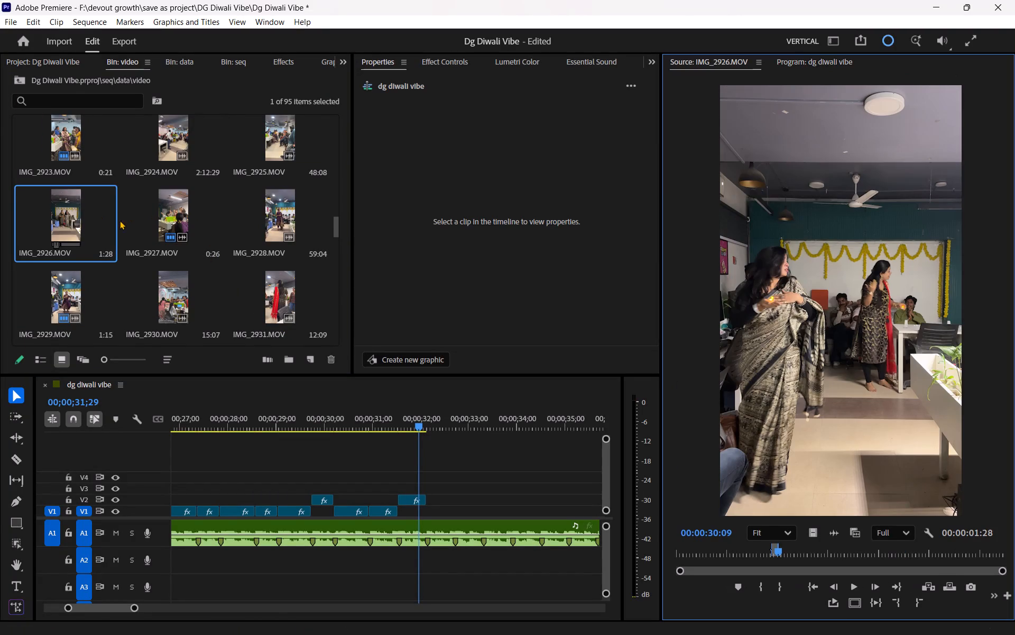
{"action": "left_click_drag", "start_coordinate": [788, 554], "coordinate": [839, 553]}
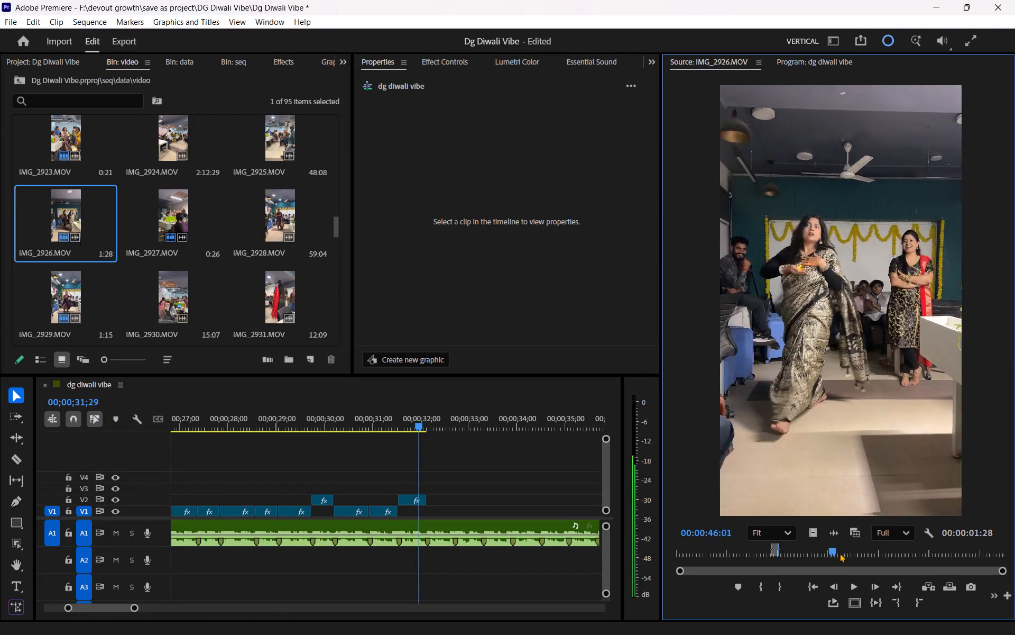
{"action": "left_click_drag", "start_coordinate": [839, 553], "coordinate": [900, 553]}
{"action": "key", "text": "space"}
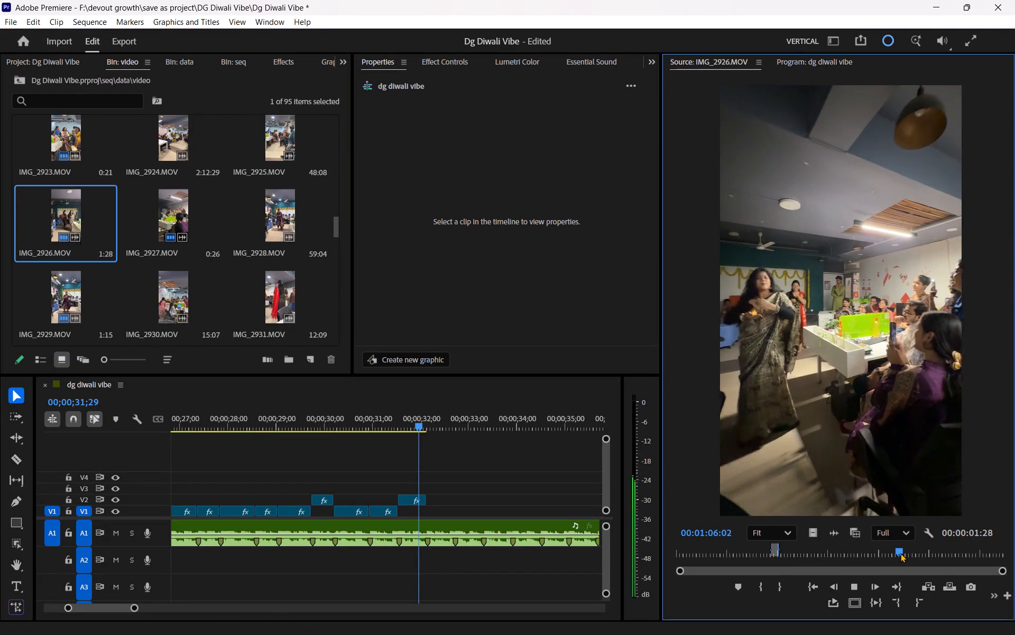
{"action": "key", "text": "space"}
{"action": "left_click_drag", "start_coordinate": [900, 553], "coordinate": [890, 555]}
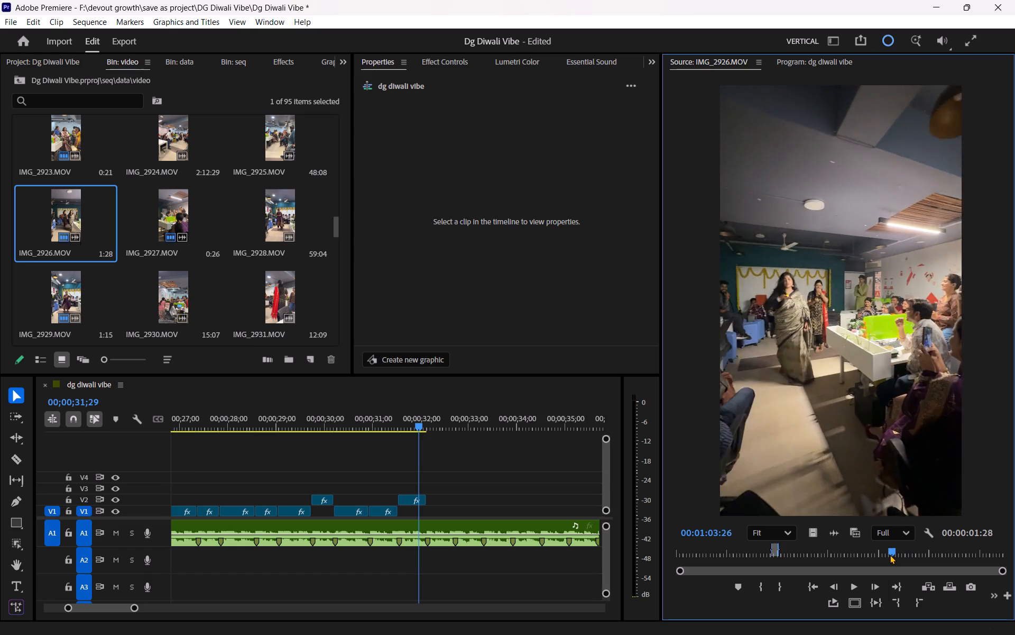
{"action": "key", "text": "space"}
{"action": "key", "text": "space"}
{"action": "key", "text": "space"}
{"action": "key", "text": "space"}
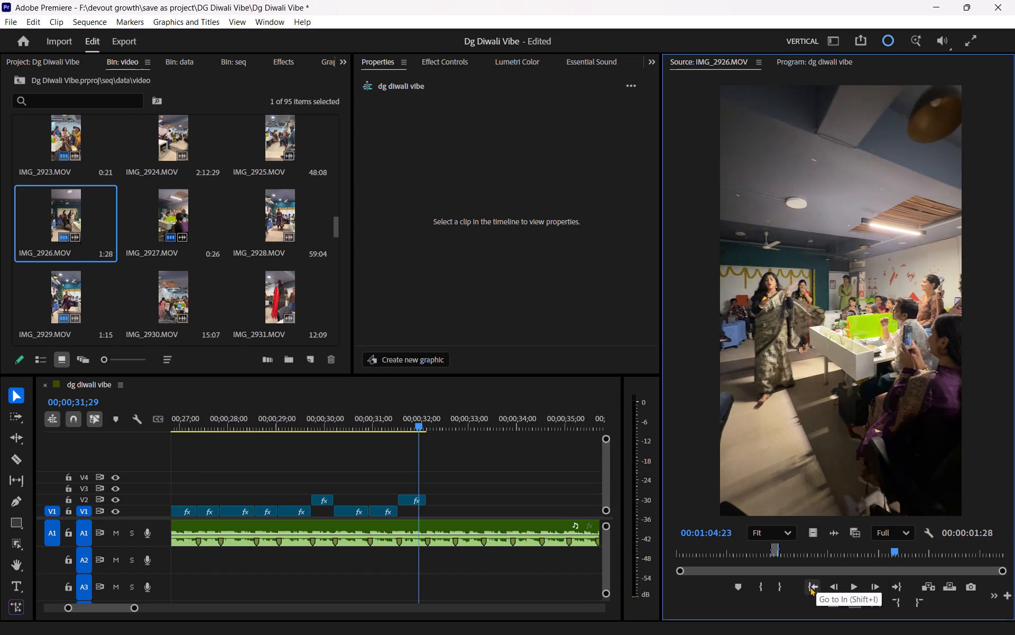
{"action": "key", "text": "space"}
{"action": "key", "text": "space"}
{"action": "left_click", "coordinate": [760, 588]}
{"action": "key", "text": "space"}
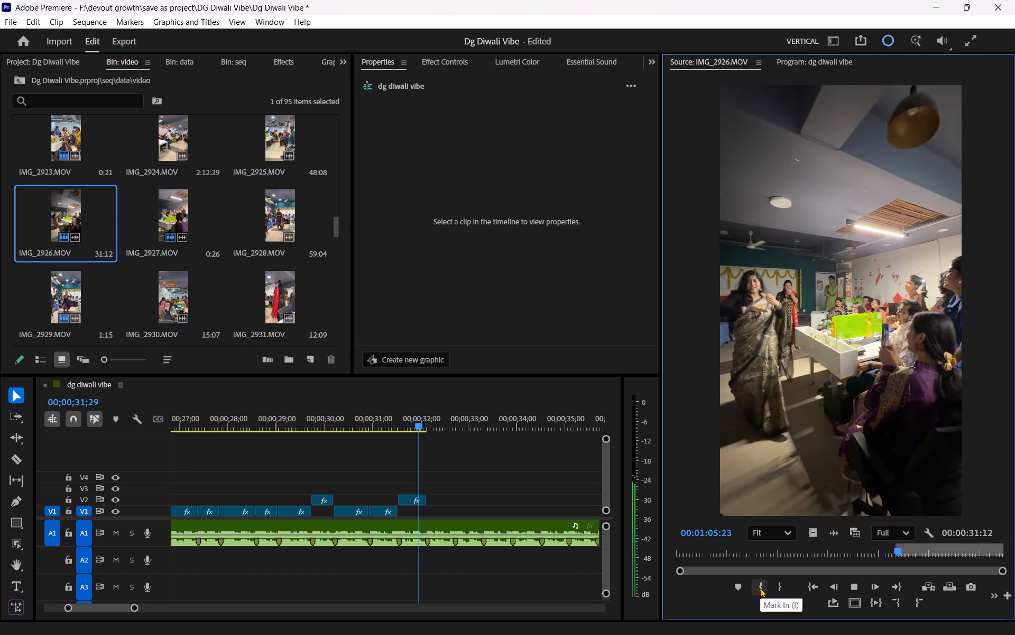
{"action": "key", "text": "space"}
{"action": "left_click", "coordinate": [784, 587]}
Place the marked IMG_2926.MOV range on V1 after the last clip near 00;00;32, trim its end to the next beat marker, and fill the frame.
{"action": "left_click_drag", "start_coordinate": [811, 533], "coordinate": [459, 515]}
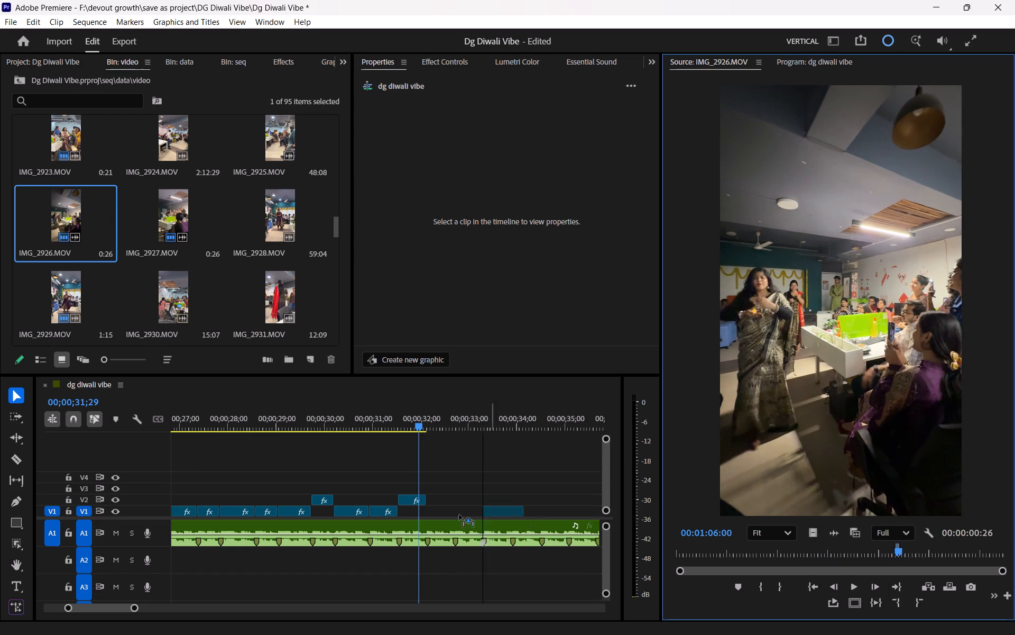
{"action": "left_click_drag", "start_coordinate": [459, 515], "coordinate": [431, 513]}
{"action": "left_click_drag", "start_coordinate": [470, 512], "coordinate": [457, 512]}
{"action": "left_click", "coordinate": [439, 512]}
{"action": "left_click", "coordinate": [382, 130]}
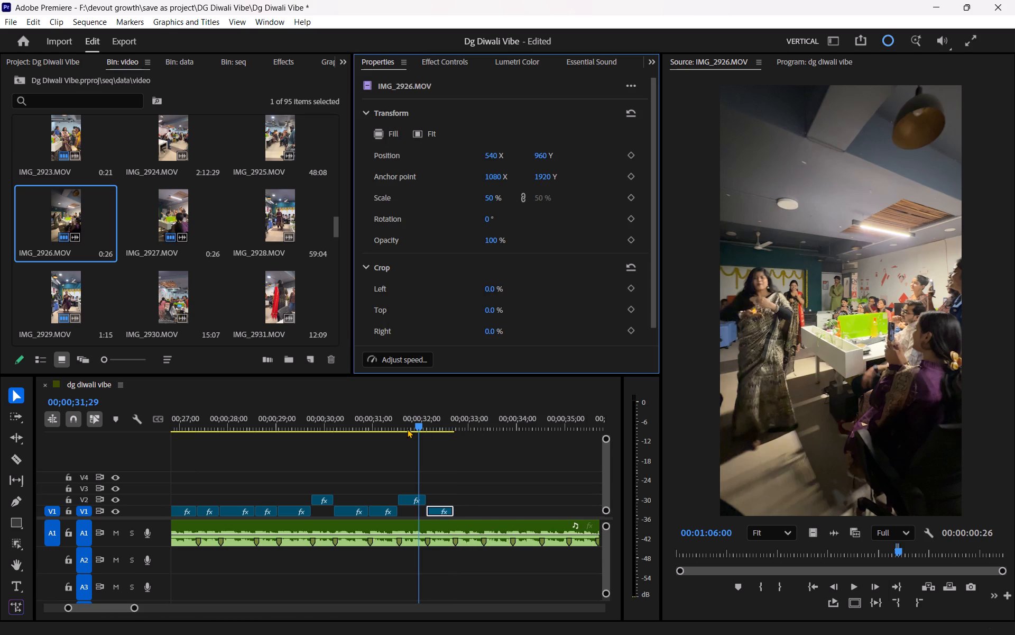
Replay the end of the sequence from about 00;00;30 to check the newly added final shot.
{"action": "left_click_drag", "start_coordinate": [400, 422], "coordinate": [337, 434]}
{"action": "key", "text": "space"}
{"action": "left_click", "coordinate": [401, 457]}
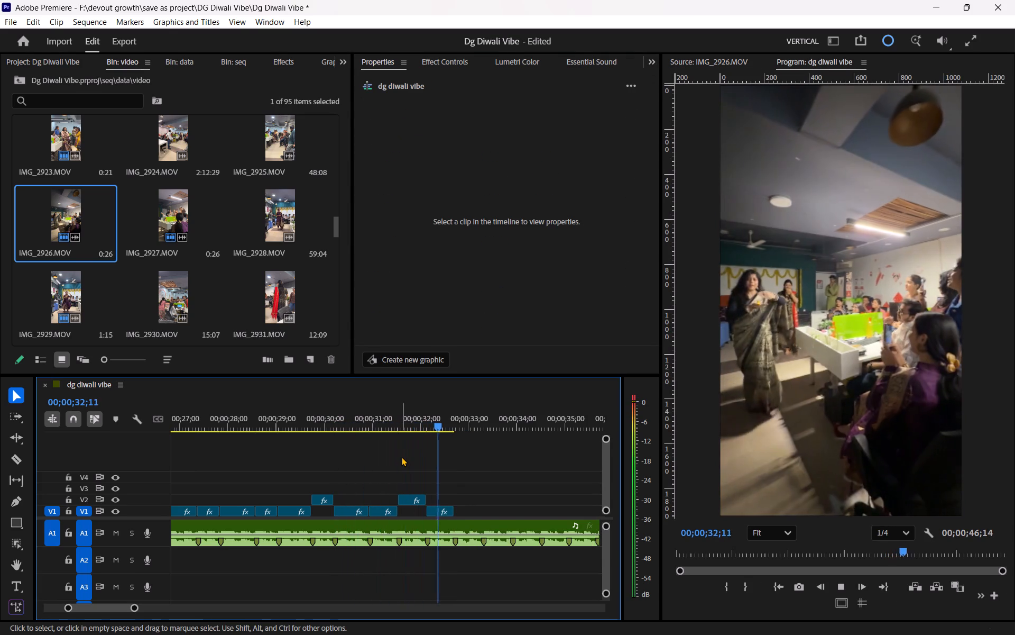
{"action": "key", "text": "space"}
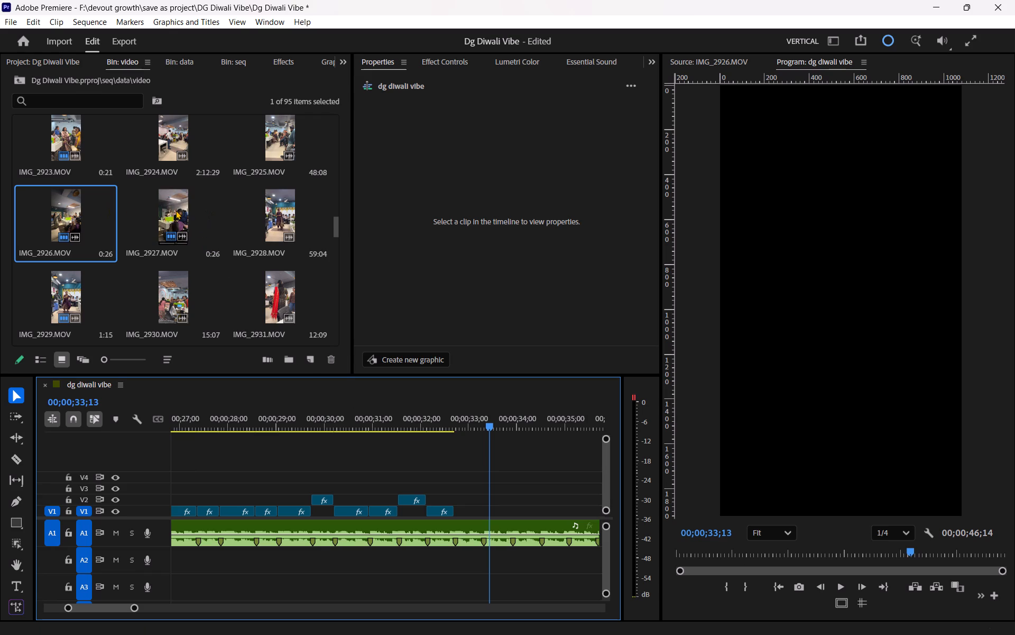
Find the audience clapping moment near the end of IMG_2926.MOV and mark a source range from 00:01:26:13 to 00:01:27:03.
{"action": "double_click", "coordinate": [67, 211]}
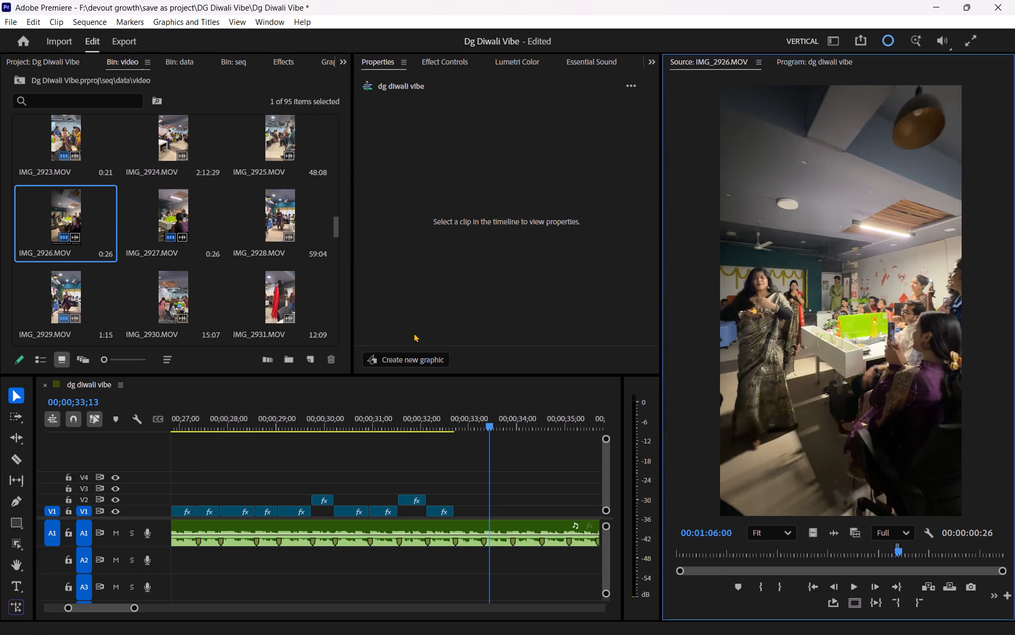
{"action": "left_click_drag", "start_coordinate": [909, 550], "coordinate": [968, 555]}
{"action": "key", "text": "space"}
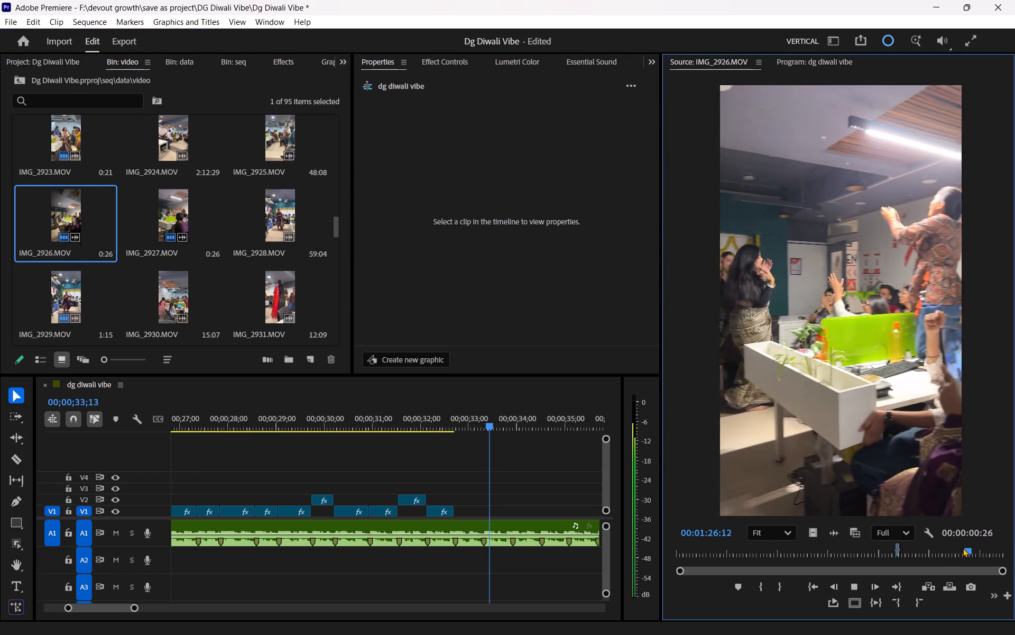
{"action": "key", "text": "space"}
{"action": "left_click_drag", "start_coordinate": [966, 552], "coordinate": [956, 552]}
{"action": "key", "text": "space"}
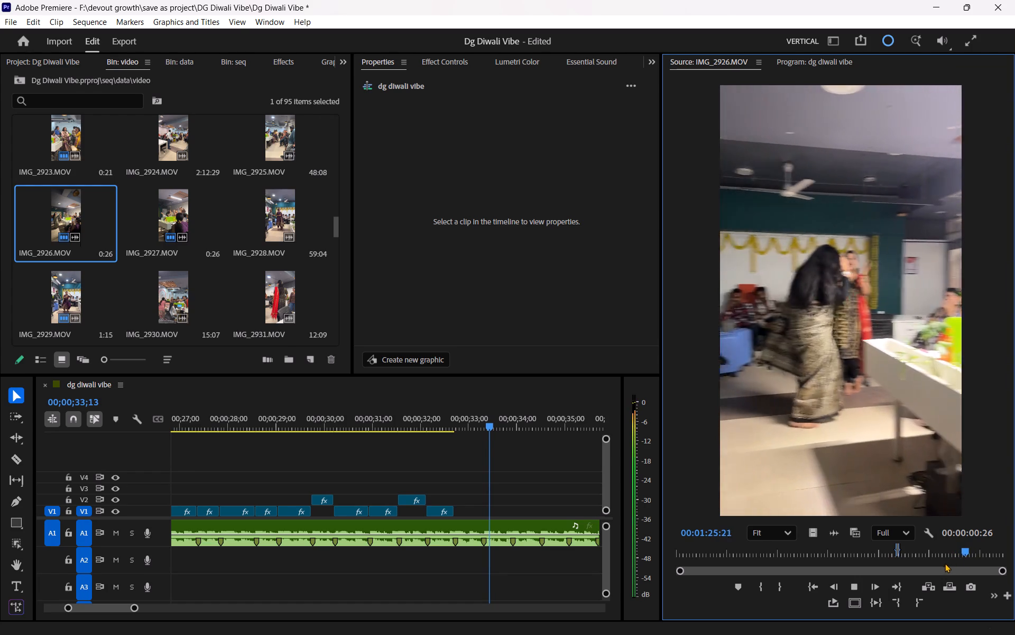
{"action": "key", "text": "space"}
{"action": "left_click", "coordinate": [758, 583]}
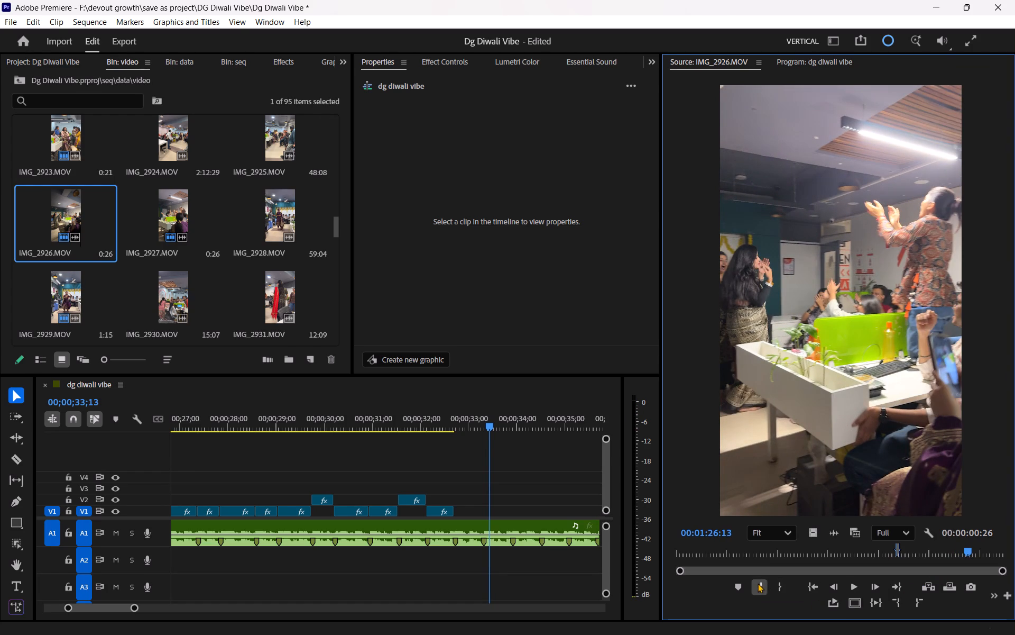
{"action": "key", "text": "space"}
{"action": "key", "text": "space"}
{"action": "left_click", "coordinate": [779, 582]}
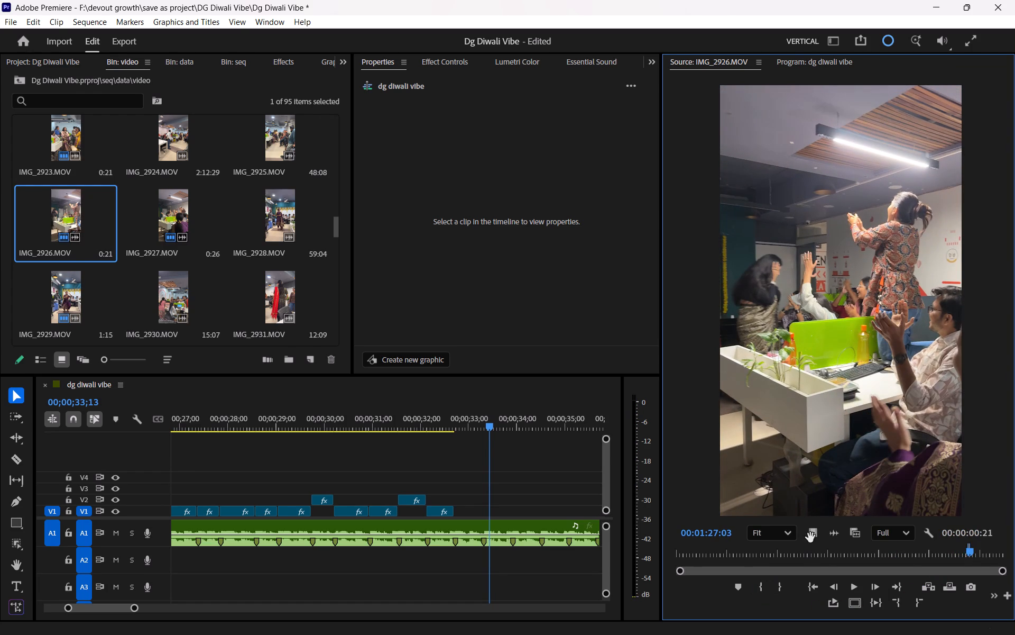
Place the marked IMG_2926.MOV clapping range on V2 after the last clip, trim its end to the beat marker past 00;00;33, and fill the frame.
{"action": "left_click_drag", "start_coordinate": [810, 538], "coordinate": [454, 505]}
{"action": "left_click", "coordinate": [469, 498]}
{"action": "left_click", "coordinate": [488, 497]}
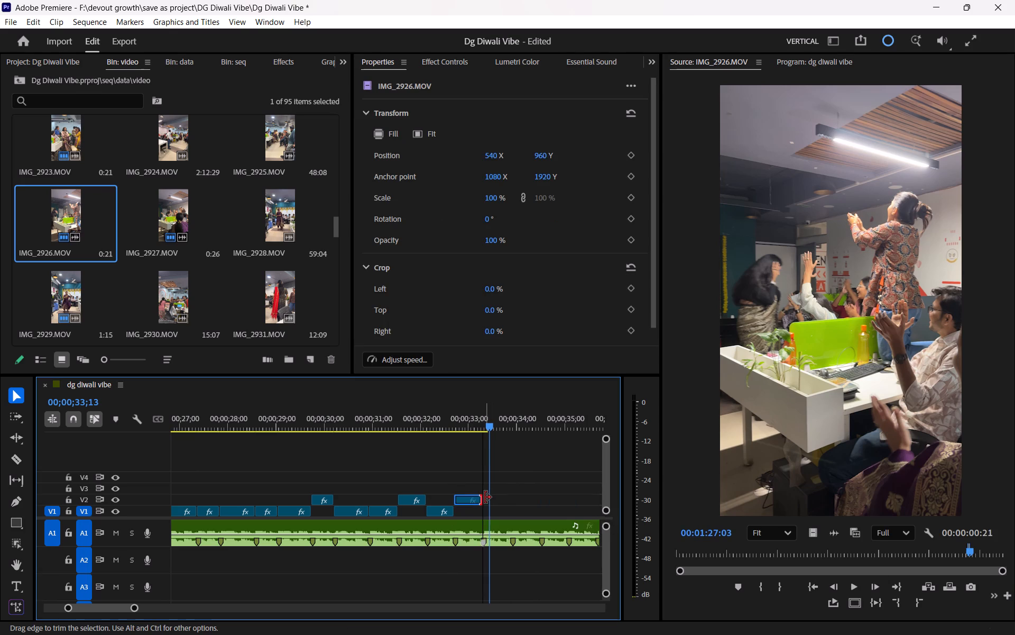
{"action": "left_click", "coordinate": [466, 421]}
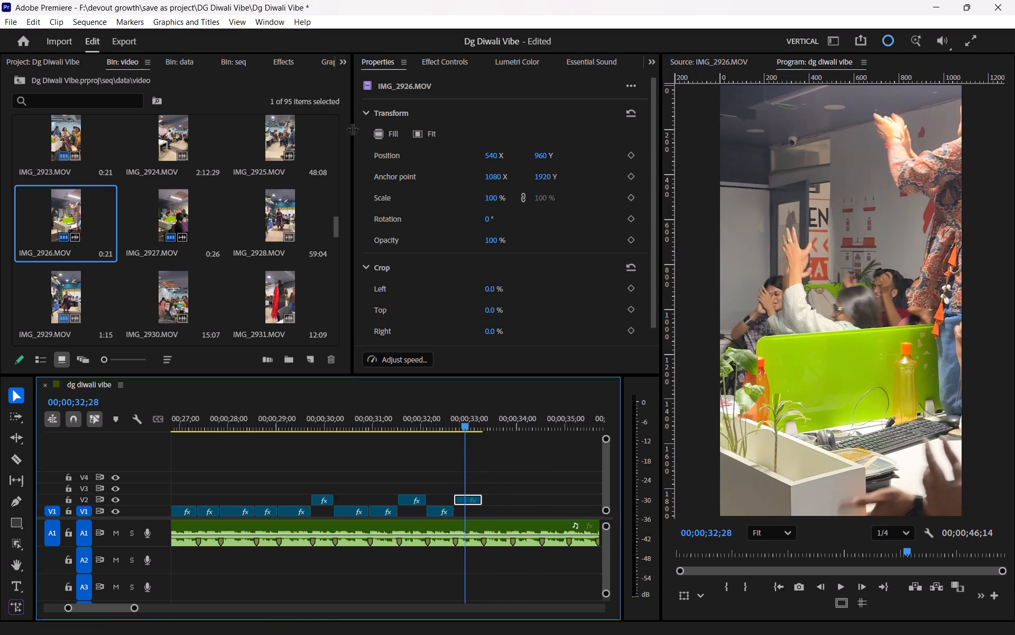
{"action": "left_click", "coordinate": [384, 133]}
Replay the end of the sequence from about 00;00;30 to check the newly added clapping shot.
{"action": "left_click_drag", "start_coordinate": [423, 415], "coordinate": [322, 433]}
{"action": "key", "text": "space"}
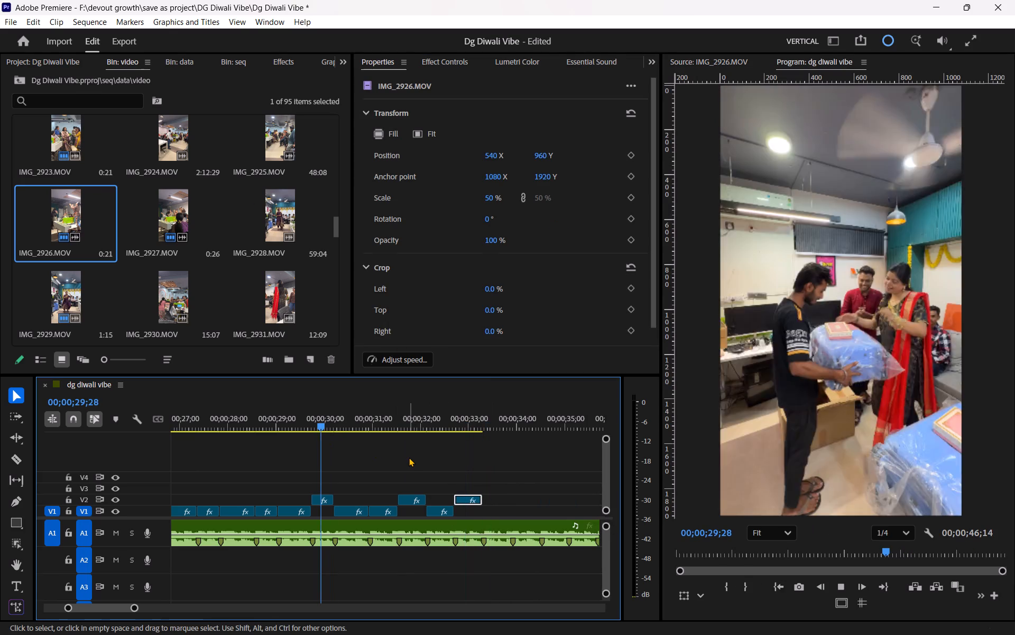
{"action": "left_click", "coordinate": [409, 457]}
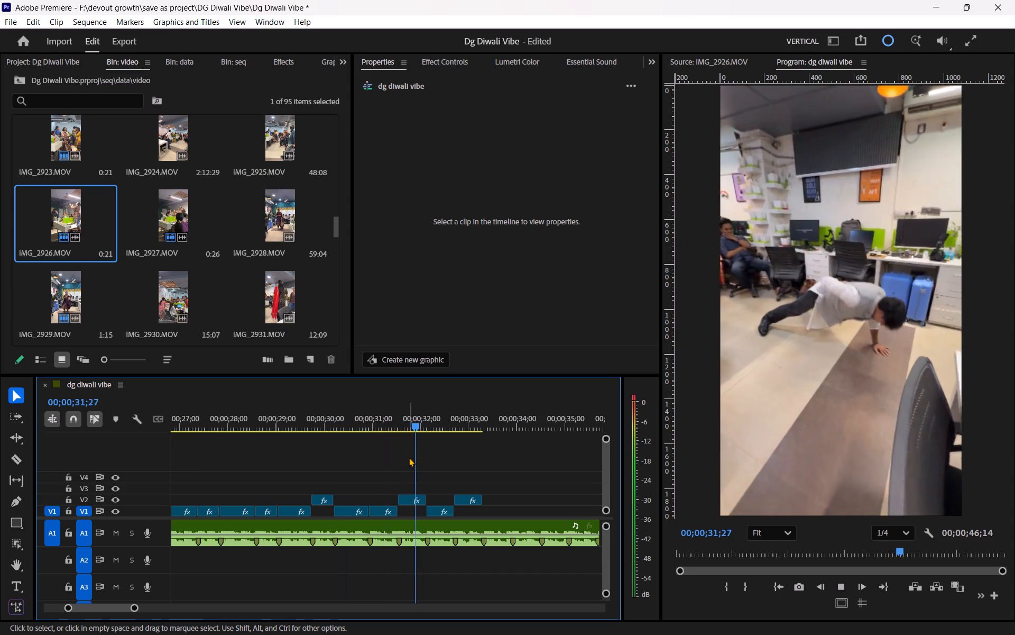
{"action": "key", "text": "space"}
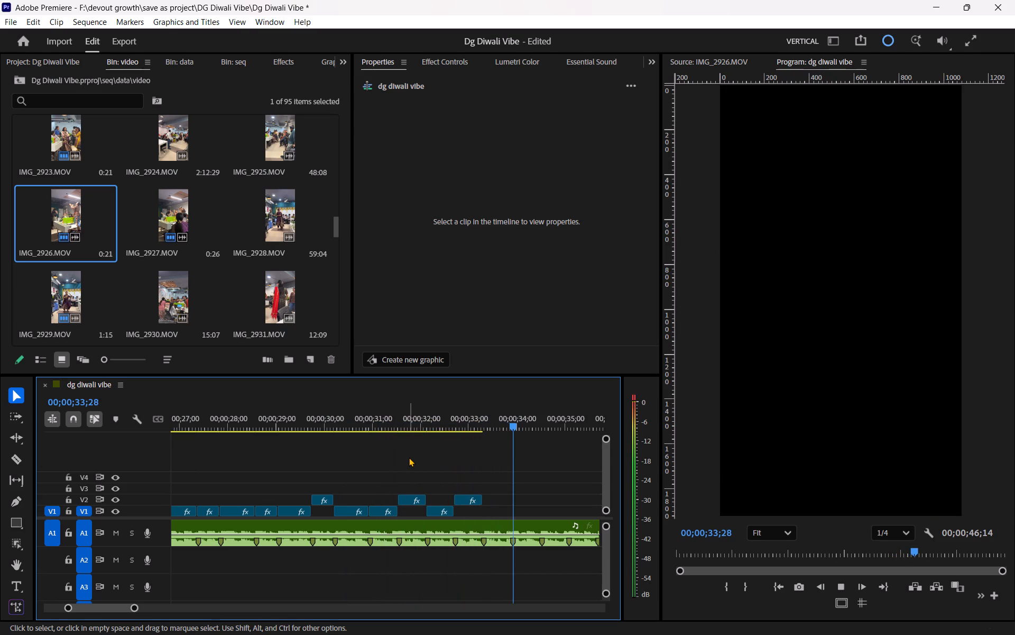
{"action": "left_click_drag", "start_coordinate": [442, 422], "coordinate": [336, 427]}
{"action": "key", "text": "space"}
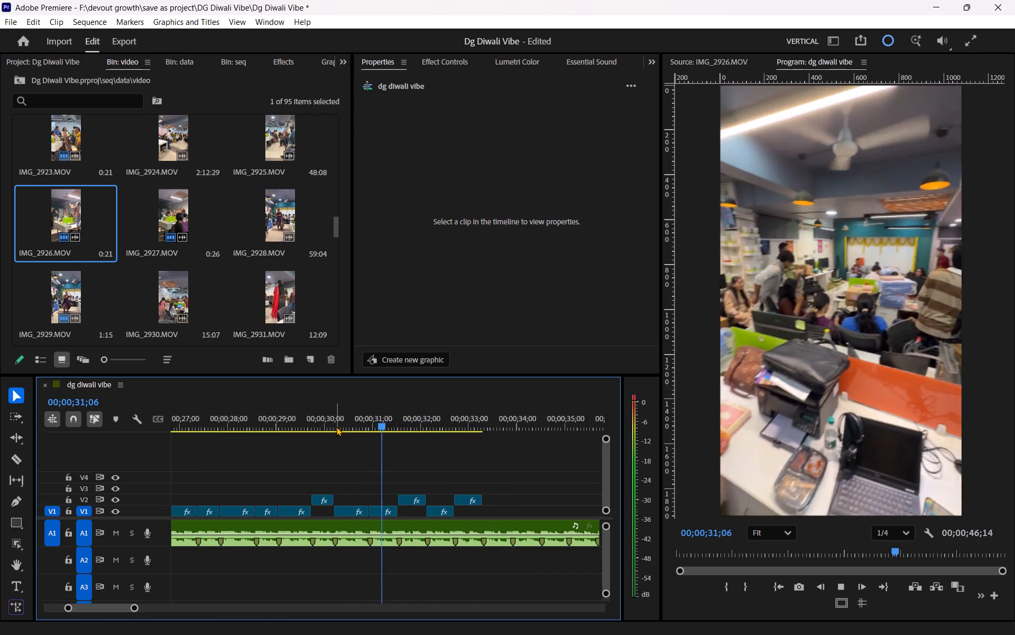
{"action": "key", "text": "space"}
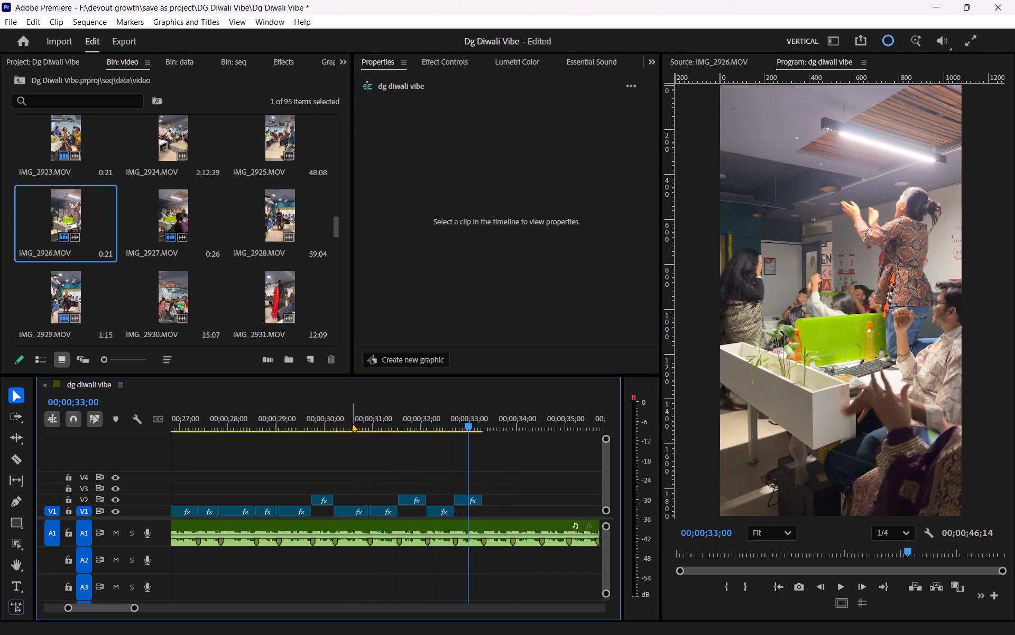
{"action": "left_click_drag", "start_coordinate": [355, 422], "coordinate": [365, 422]}
{"action": "key", "text": "space"}
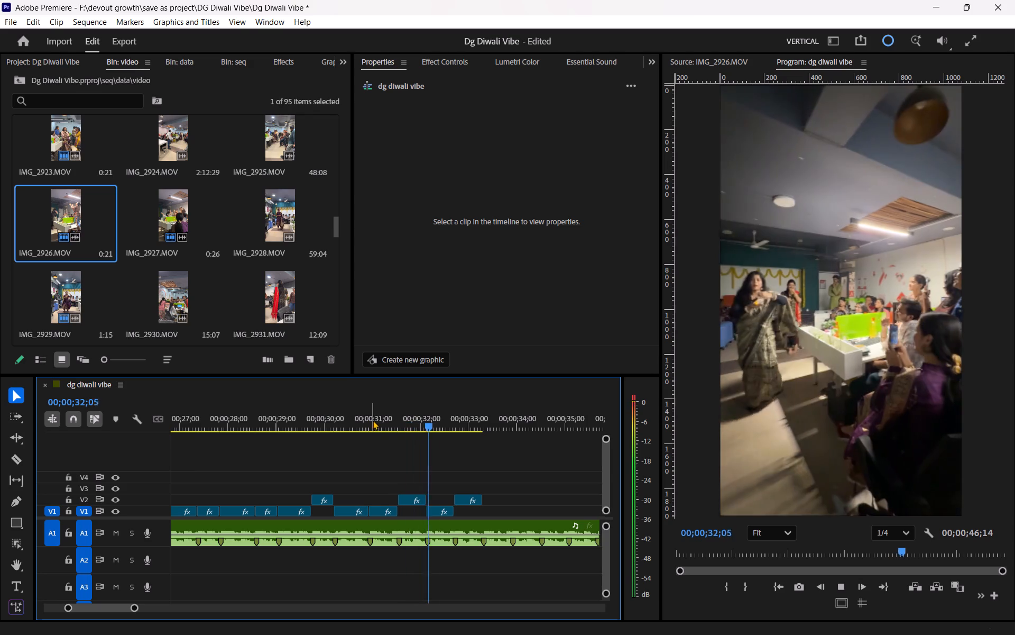
{"action": "key", "text": "space"}
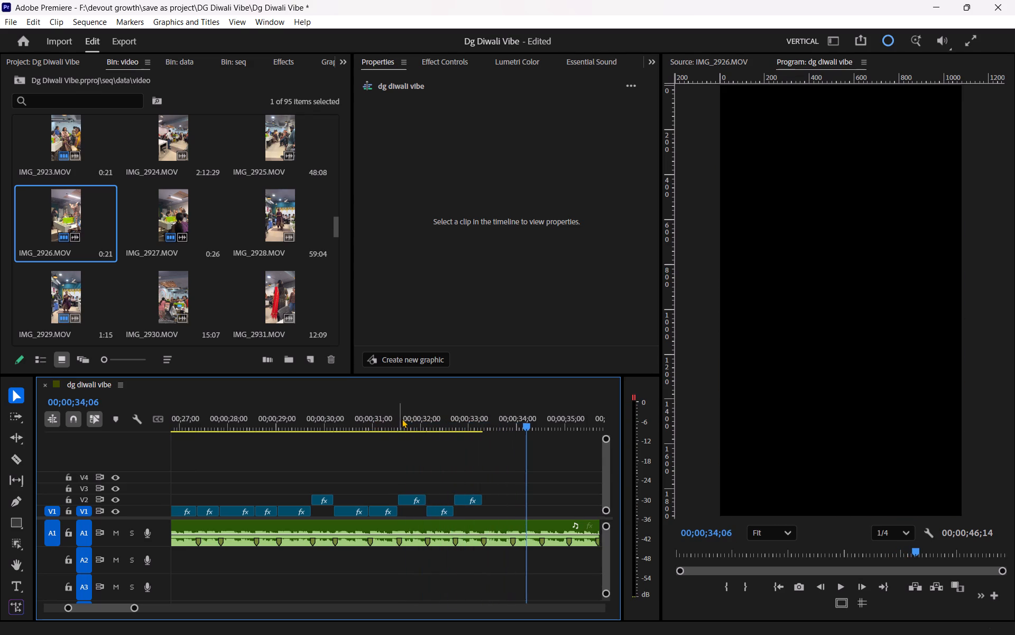
Play the whole sequence from the beginning through its last clip to review the edit so far.
{"action": "type", "text": "--"}
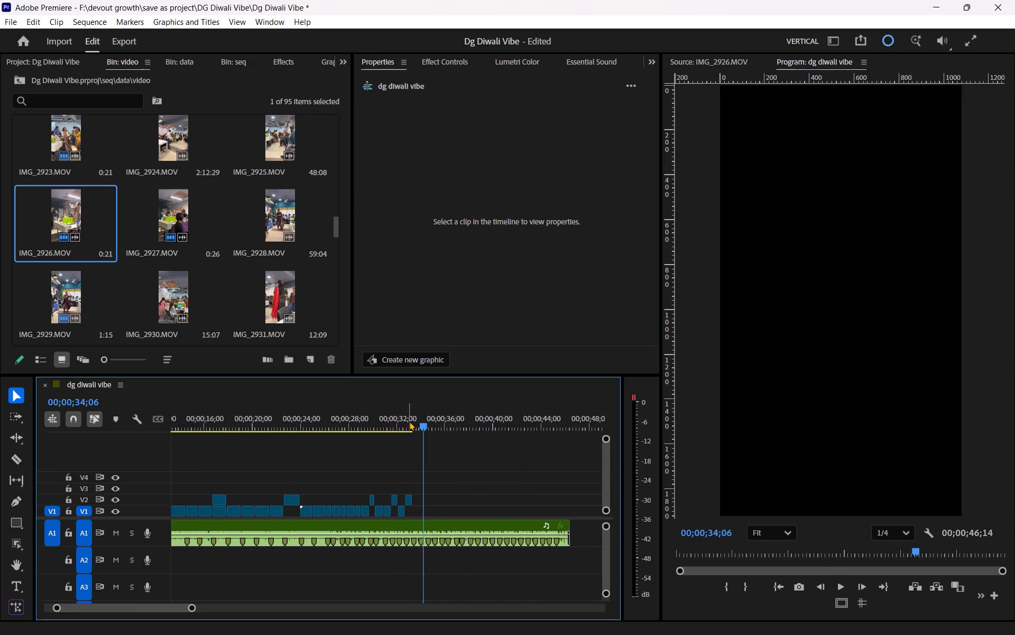
{"action": "left_click_drag", "start_coordinate": [390, 422], "coordinate": [93, 449]}
{"action": "key", "text": "space"}
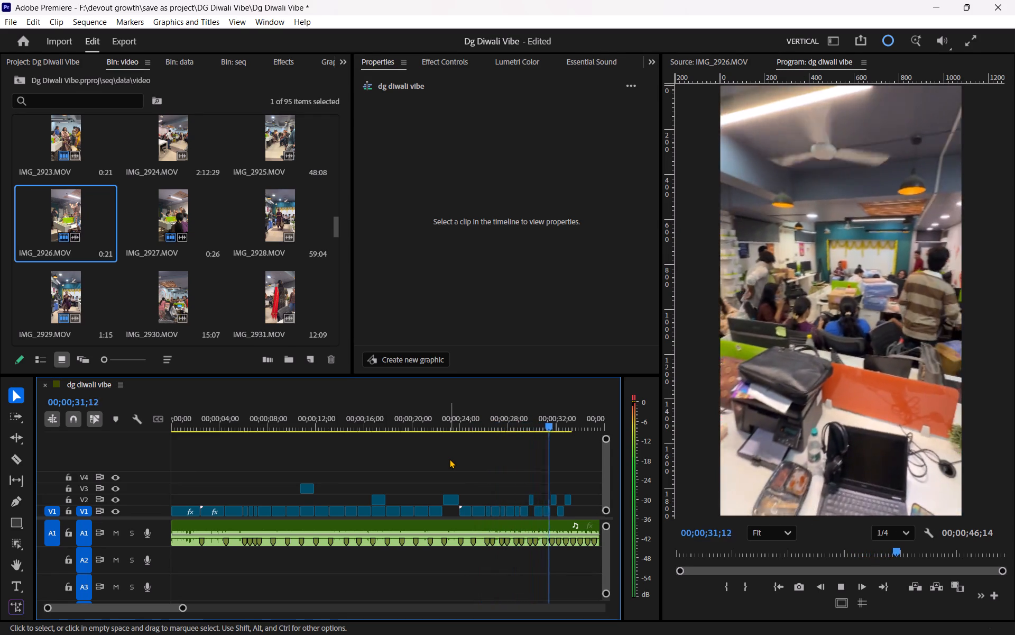
{"action": "scroll", "coordinate": [485, 474], "scroll_direction": "down", "scroll_amount": 8}
{"action": "key", "text": "equal"}
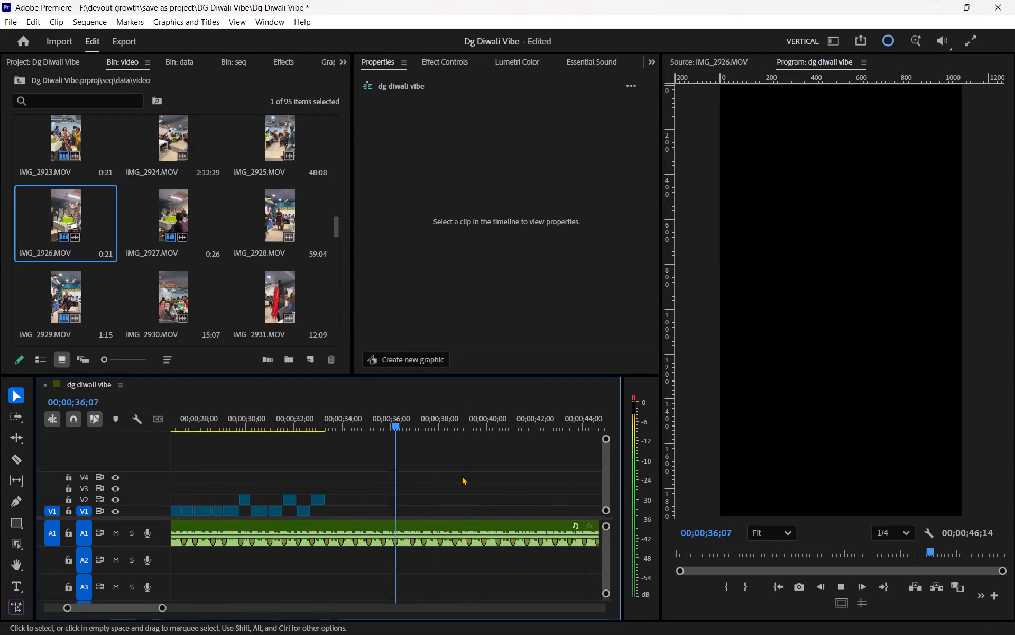
{"action": "key", "text": "space"}
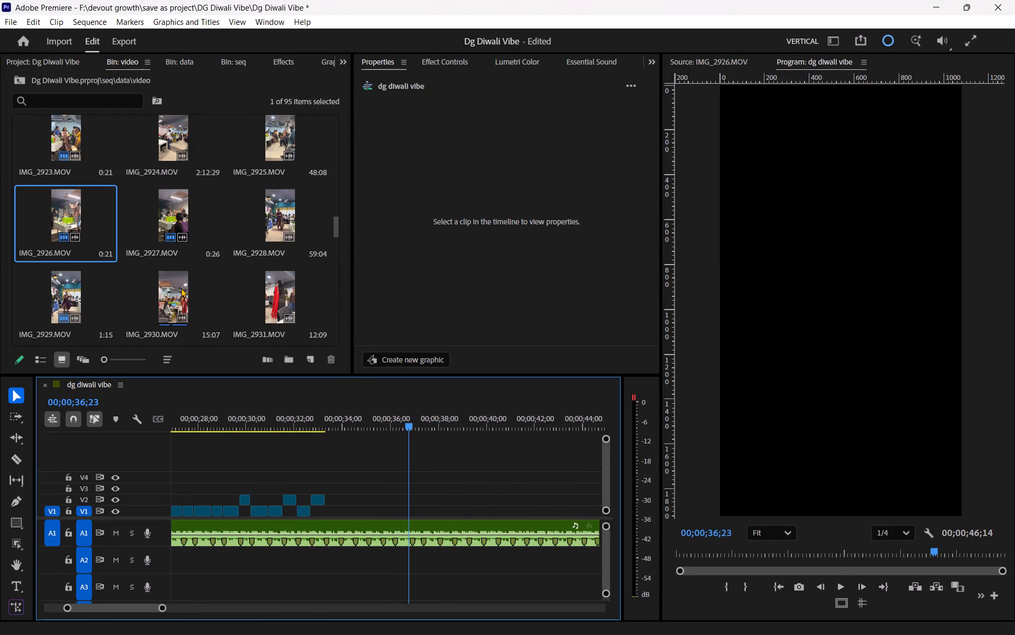
Open IMG_2930.MOV and mark a source range from 00:00:05:07 to 00:00:05:28 around the woman in the red dupatta.
{"action": "double_click", "coordinate": [181, 288]}
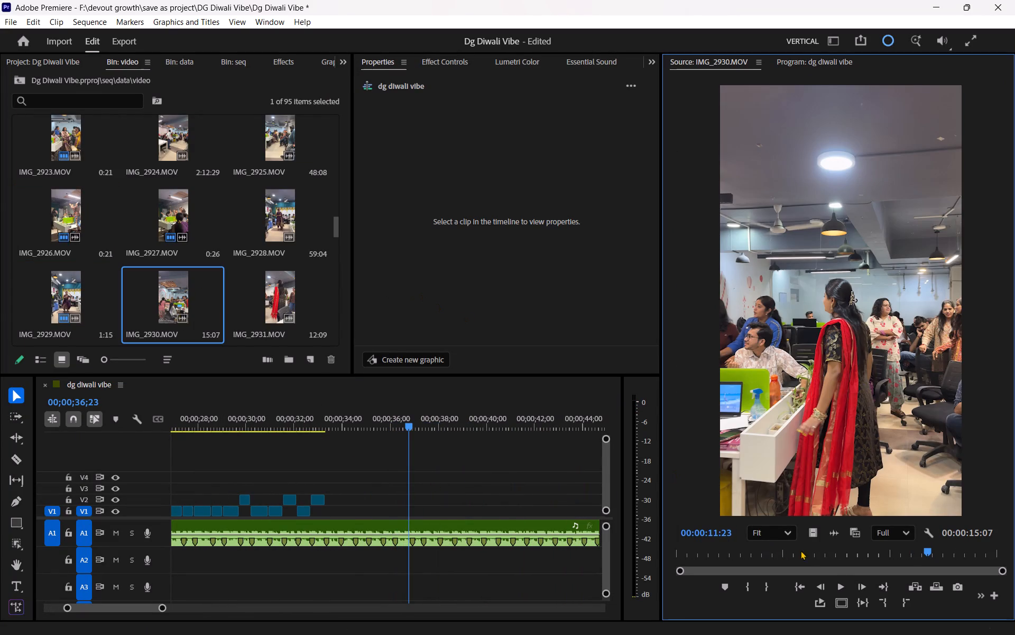
{"action": "left_click_drag", "start_coordinate": [806, 552], "coordinate": [777, 552]}
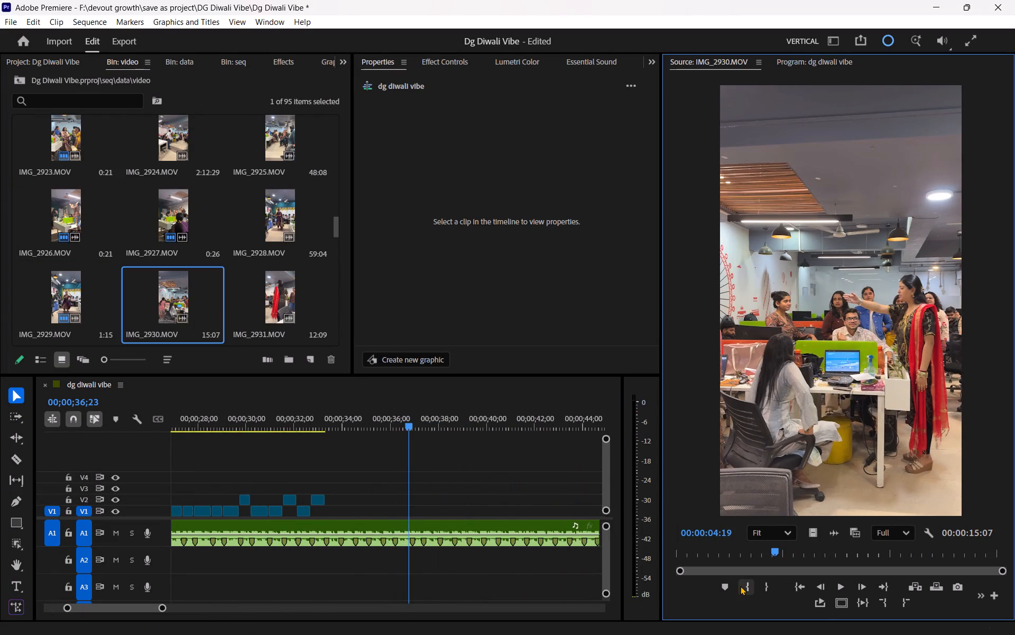
{"action": "key", "text": "space"}
{"action": "left_click", "coordinate": [742, 586]}
{"action": "key", "text": "space"}
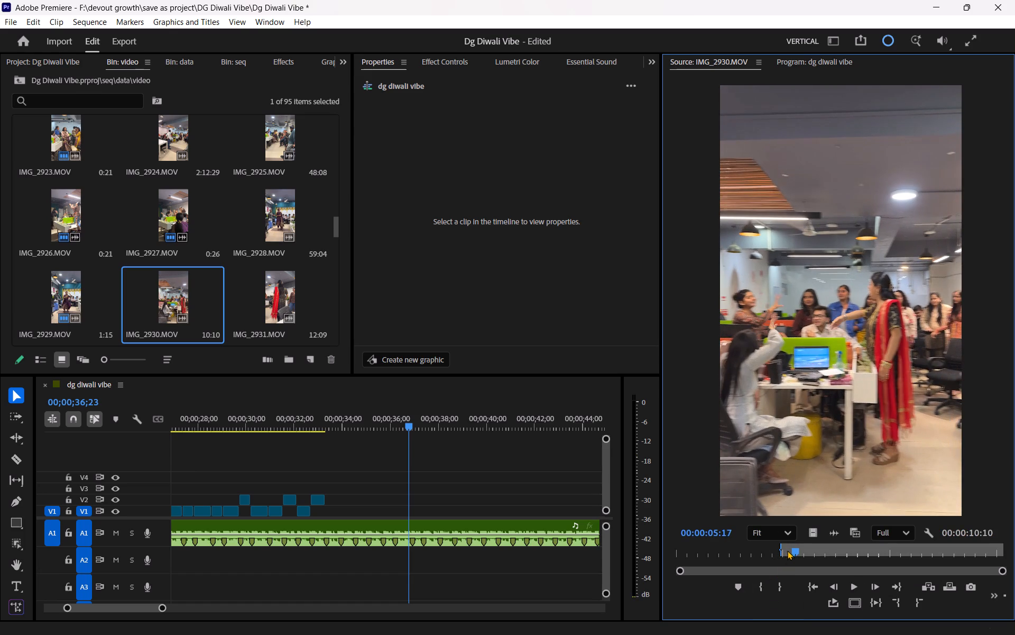
{"action": "left_click_drag", "start_coordinate": [787, 550], "coordinate": [782, 550]}
{"action": "key", "text": "space"}
{"action": "key", "text": "space"}
{"action": "left_click", "coordinate": [760, 587]}
{"action": "key", "text": "space"}
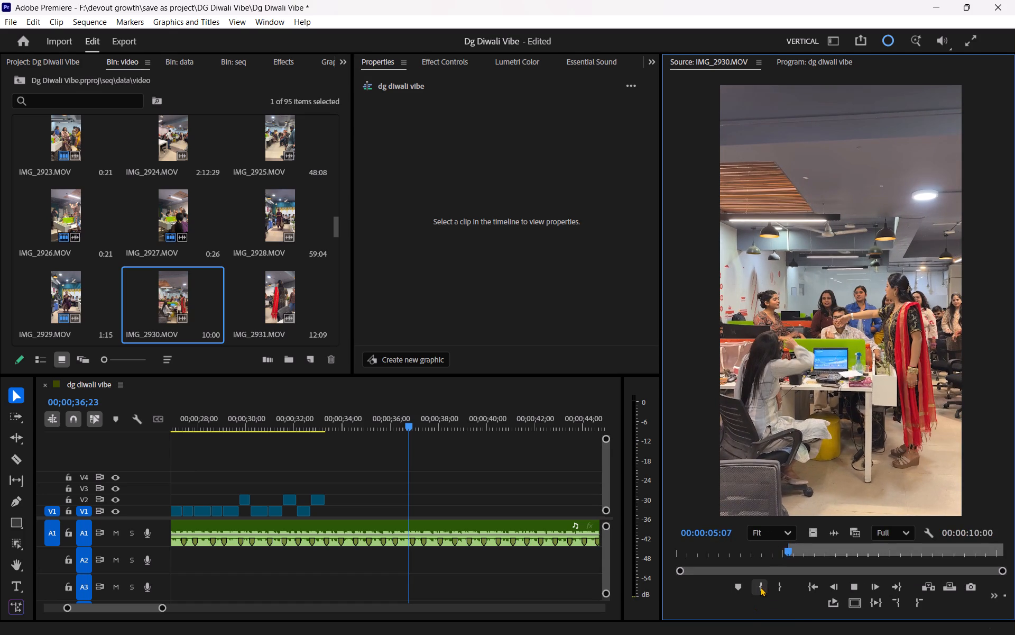
{"action": "key", "text": "space"}
{"action": "left_click", "coordinate": [783, 584]}
Place the marked IMG_2930.MOV range on V1 after the last clip, trim its end to the beat marker before 00;00;34, and fill the frame.
{"action": "left_click_drag", "start_coordinate": [808, 536], "coordinate": [648, 513]}
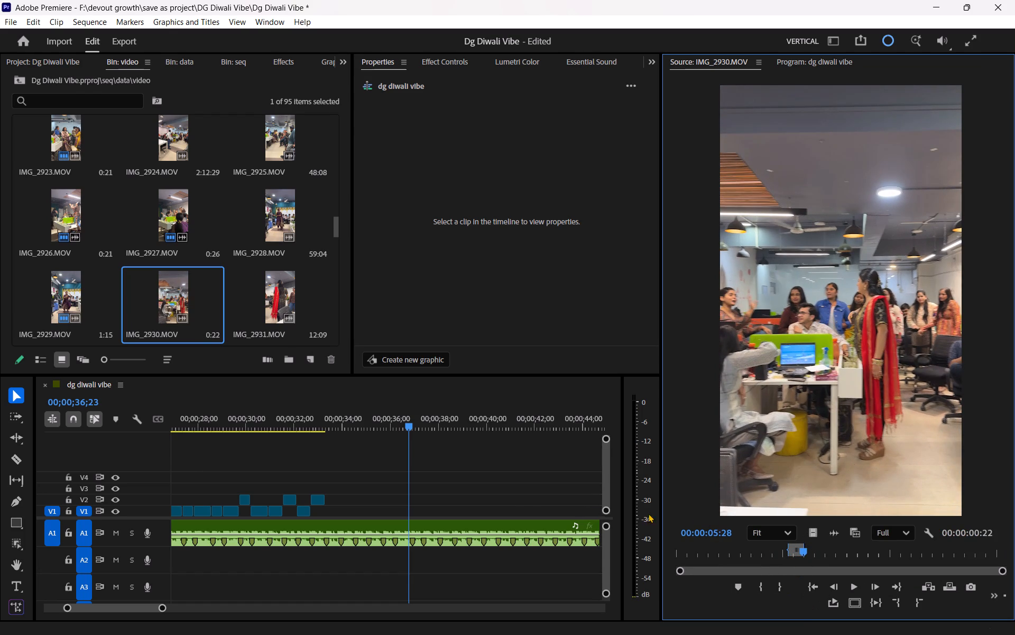
{"action": "left_click_drag", "start_coordinate": [648, 513], "coordinate": [324, 511]}
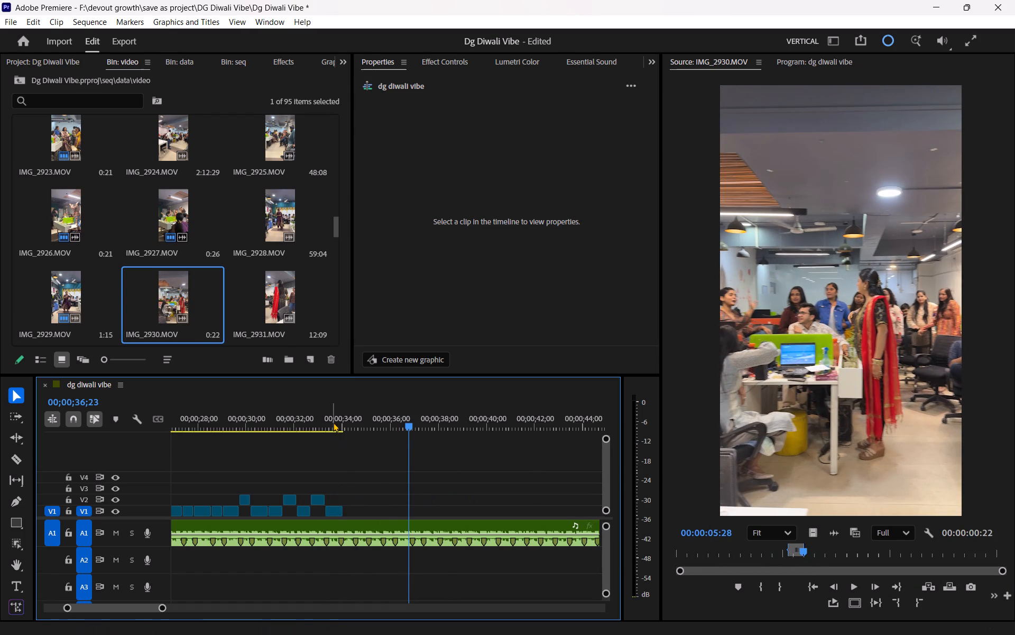
{"action": "left_click", "coordinate": [333, 422]}
{"action": "key", "text": "equal"}
{"action": "key", "text": "equal"}
{"action": "left_click_drag", "start_coordinate": [442, 513], "coordinate": [432, 514]}
{"action": "left_click", "coordinate": [402, 511]}
{"action": "left_click", "coordinate": [381, 133]}
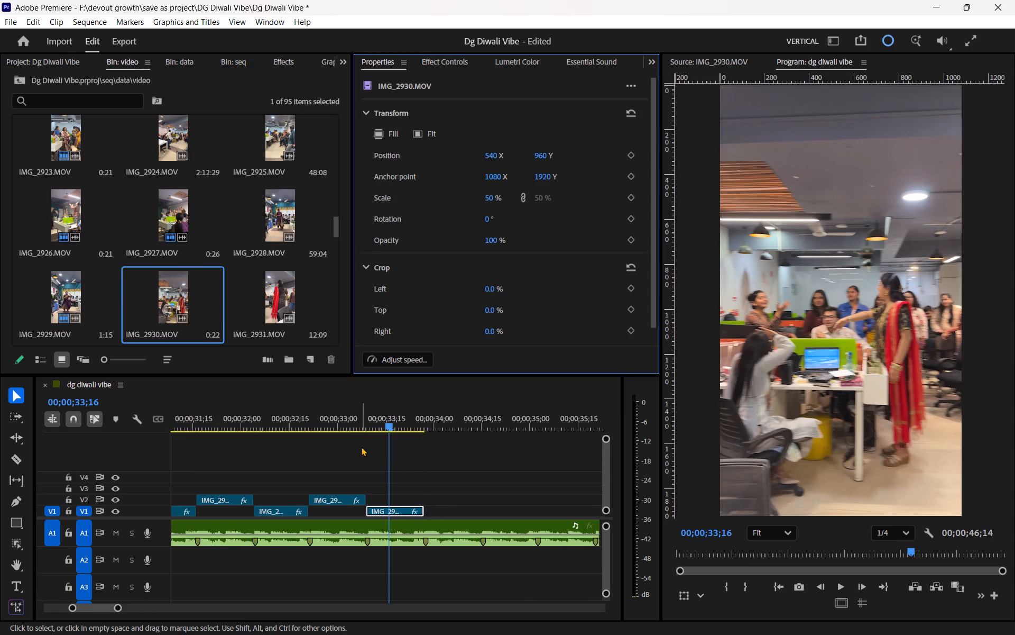
Replay the end of the sequence from about 00;00;32 to check the added IMG_2930.MOV shot.
{"action": "left_click_drag", "start_coordinate": [353, 420], "coordinate": [280, 425]}
{"action": "key", "text": "space"}
{"action": "left_click", "coordinate": [355, 455]}
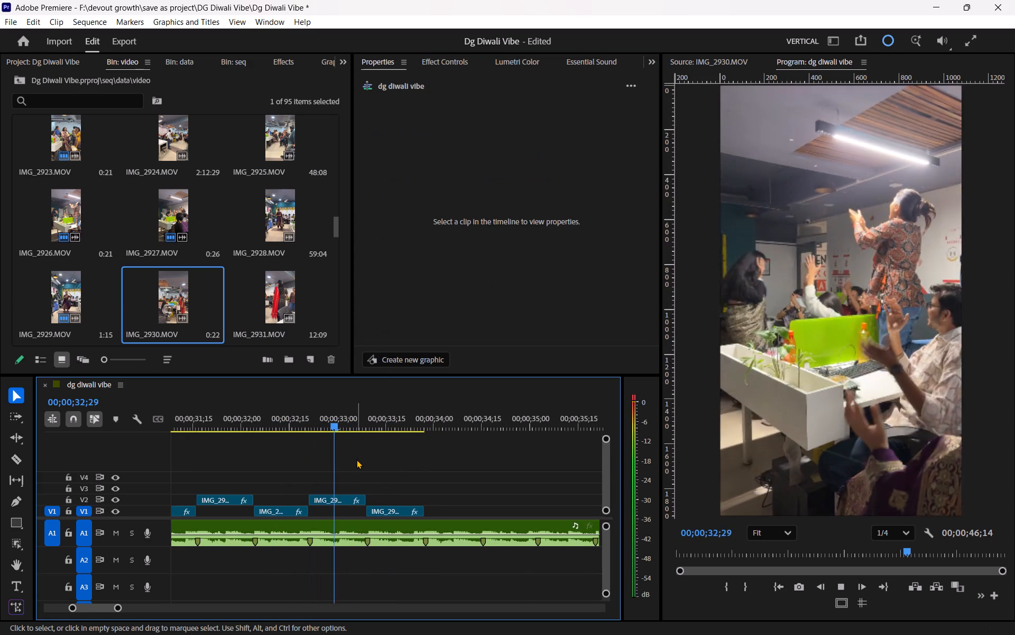
{"action": "key", "text": "space"}
{"action": "left_click_drag", "start_coordinate": [326, 421], "coordinate": [260, 422]}
{"action": "key", "text": "space"}
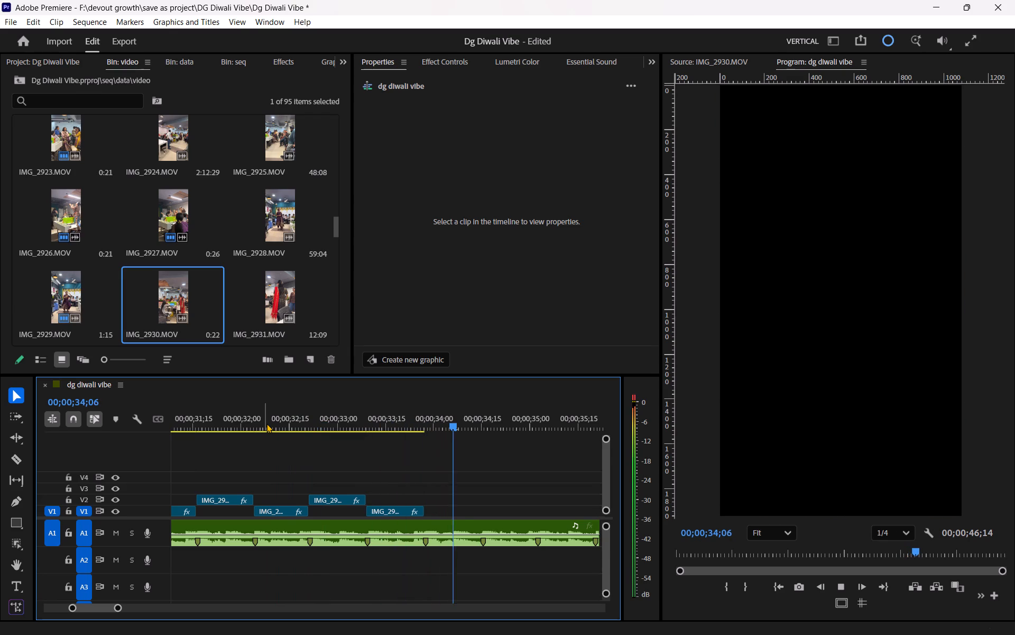
{"action": "key", "text": "space"}
Find the fast pan across the audience in IMG_2923.MOV and mark a source range from 00:00:21:29 to 00:00:23:01.
{"action": "scroll", "coordinate": [129, 251], "scroll_direction": "up", "scroll_amount": 1}
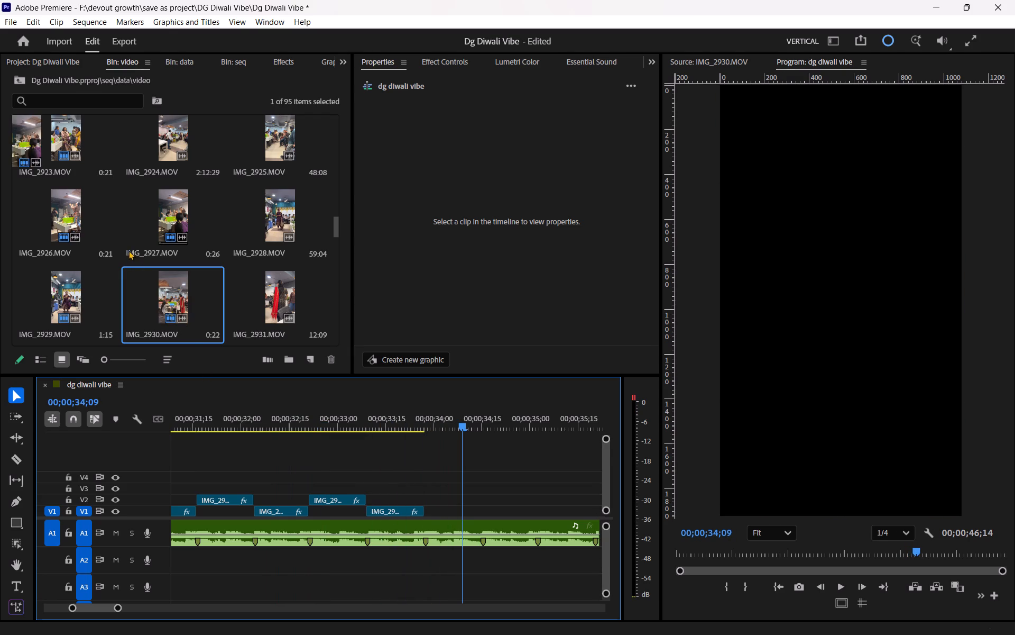
{"action": "double_click", "coordinate": [47, 218]}
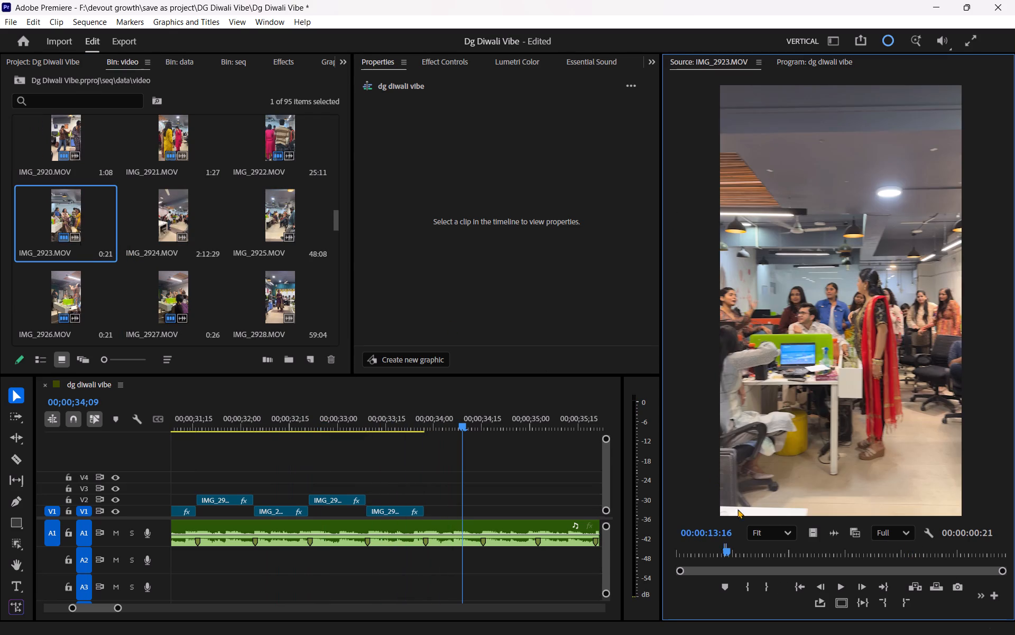
{"action": "left_click_drag", "start_coordinate": [736, 550], "coordinate": [758, 551]}
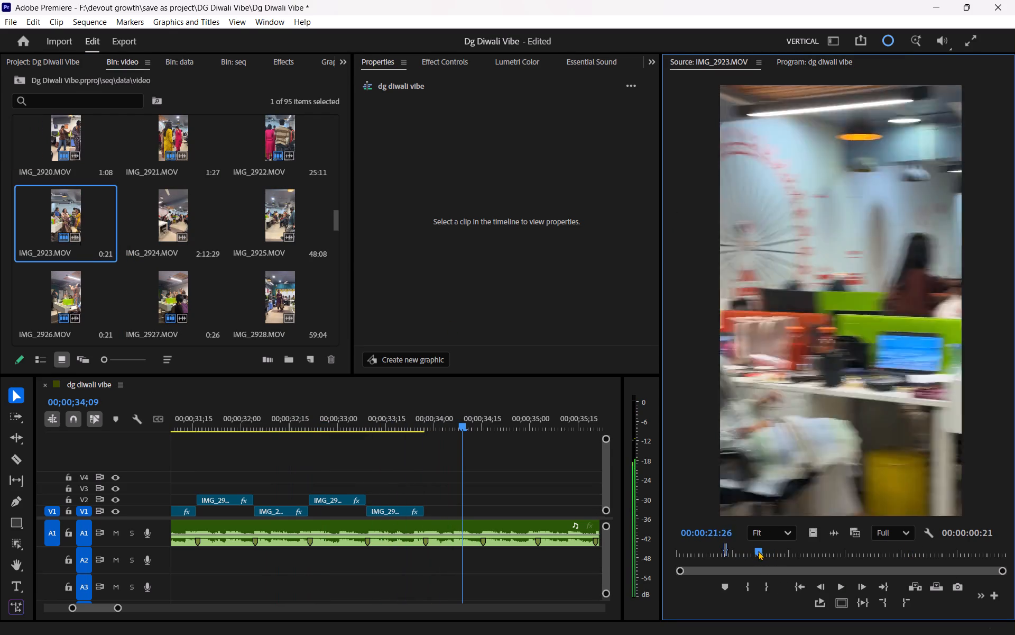
{"action": "left_click_drag", "start_coordinate": [758, 551], "coordinate": [752, 551]}
{"action": "left_click_drag", "start_coordinate": [757, 551], "coordinate": [745, 552]}
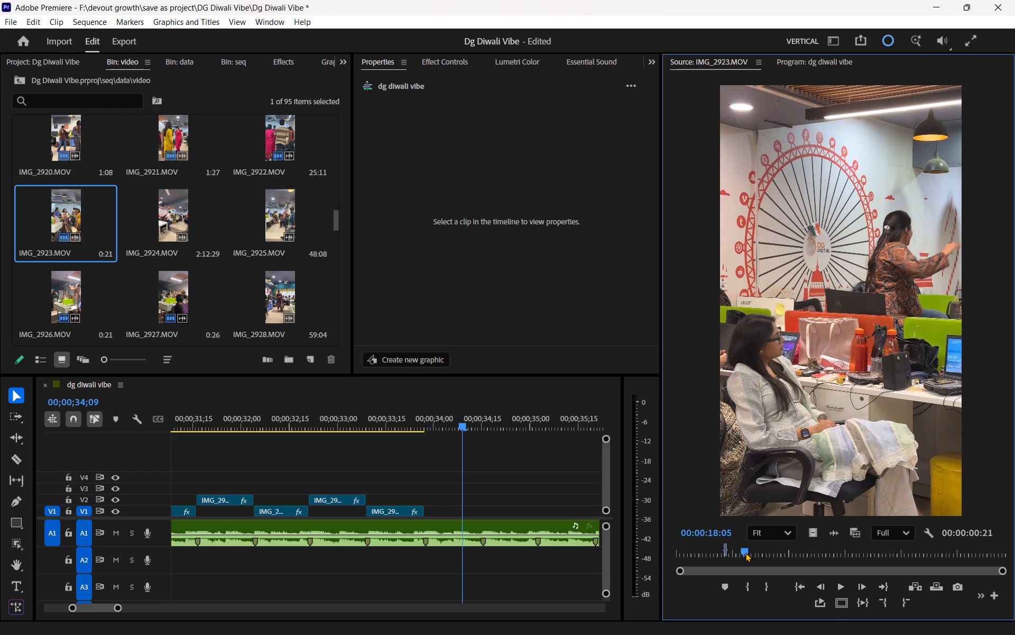
{"action": "left_click_drag", "start_coordinate": [745, 552], "coordinate": [737, 554]}
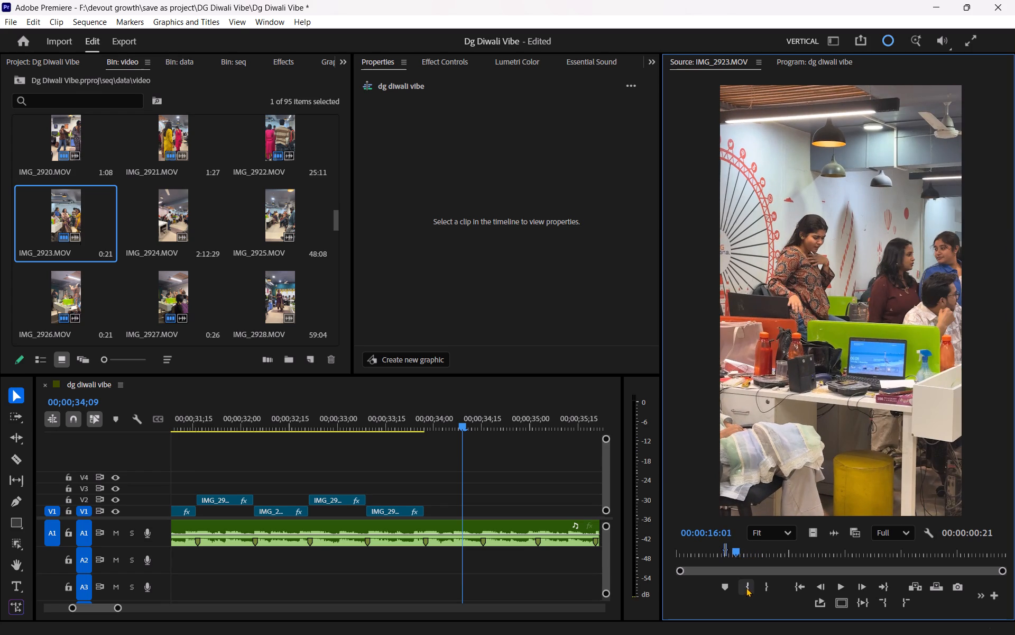
{"action": "left_click", "coordinate": [746, 588]}
{"action": "key", "text": "space"}
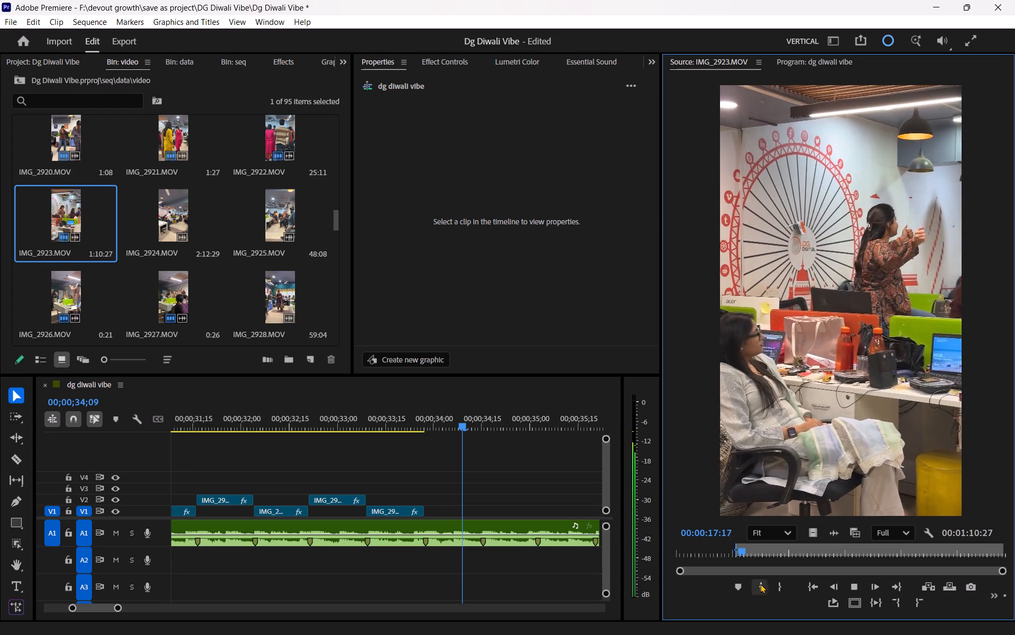
{"action": "left_click_drag", "start_coordinate": [745, 552], "coordinate": [765, 552]}
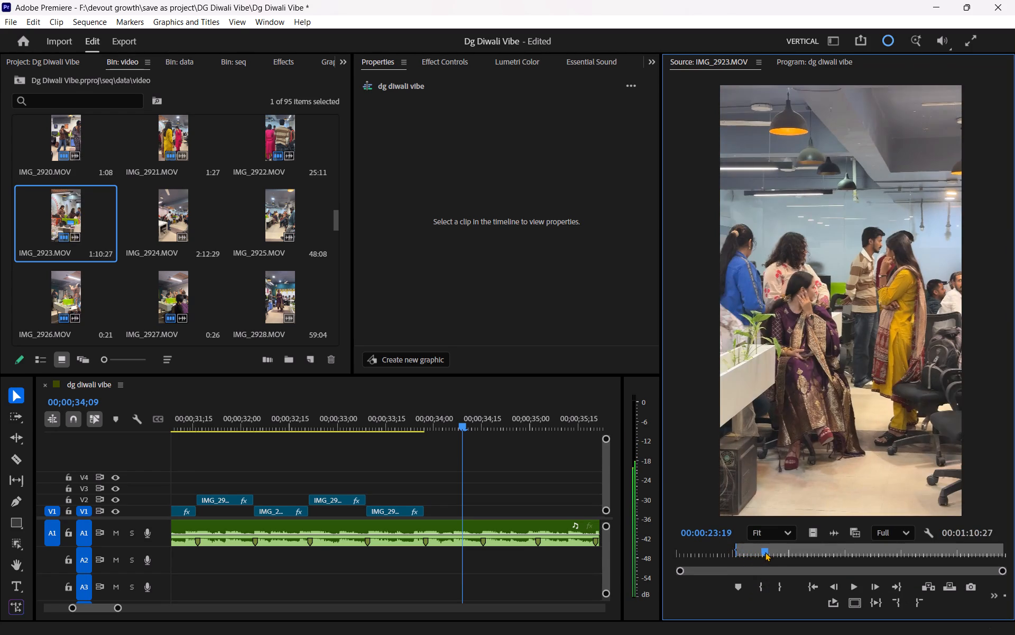
{"action": "left_click_drag", "start_coordinate": [765, 552], "coordinate": [756, 552]}
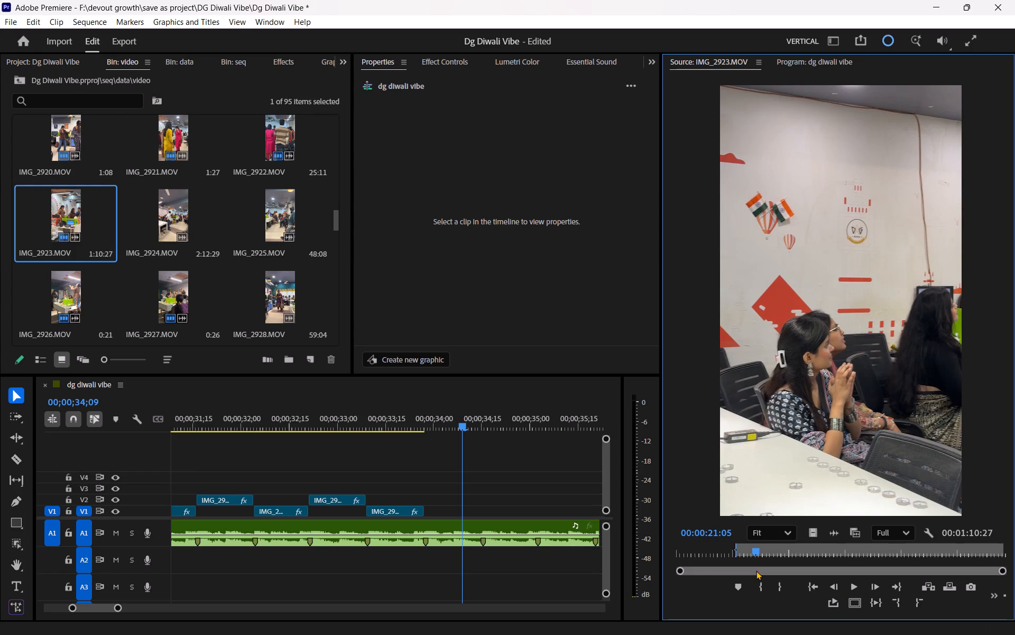
{"action": "left_click", "coordinate": [760, 585]}
{"action": "key", "text": "space"}
{"action": "key", "text": "space"}
{"action": "left_click", "coordinate": [760, 585]}
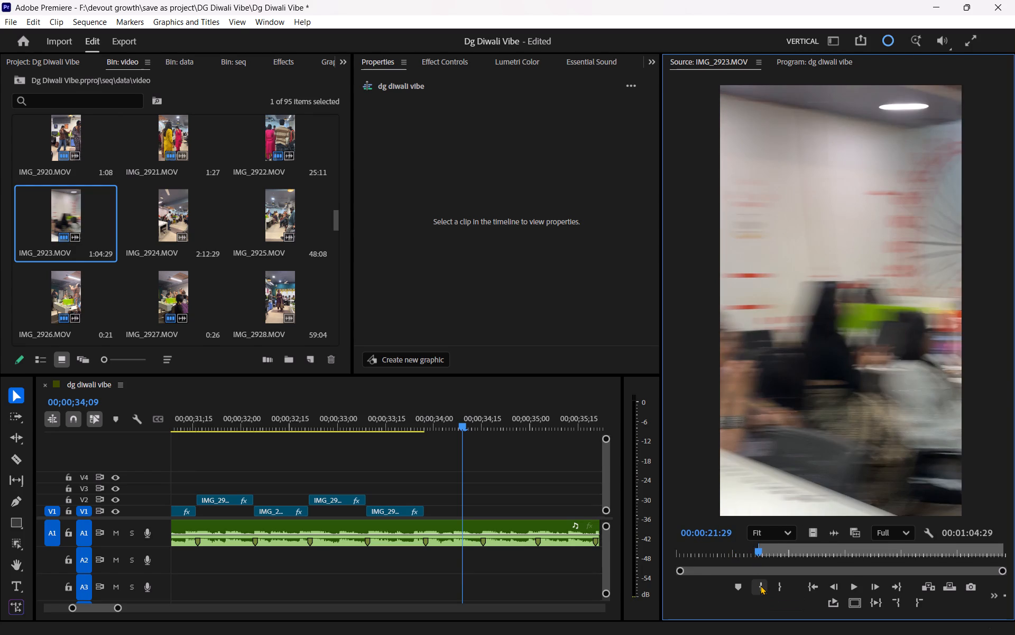
{"action": "key", "text": "space"}
{"action": "key", "text": "space"}
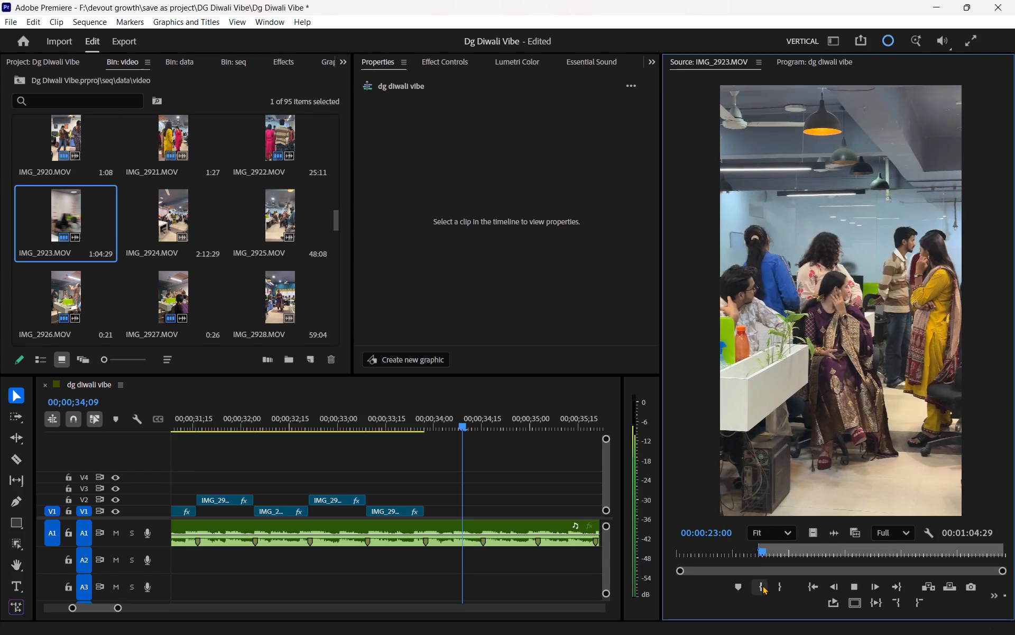
{"action": "left_click", "coordinate": [786, 587]}
Place the marked IMG_2923.MOV range on V2 after the last clip, extend its start about 7 frames earlier, and fill the frame.
{"action": "left_click_drag", "start_coordinate": [810, 536], "coordinate": [474, 514]}
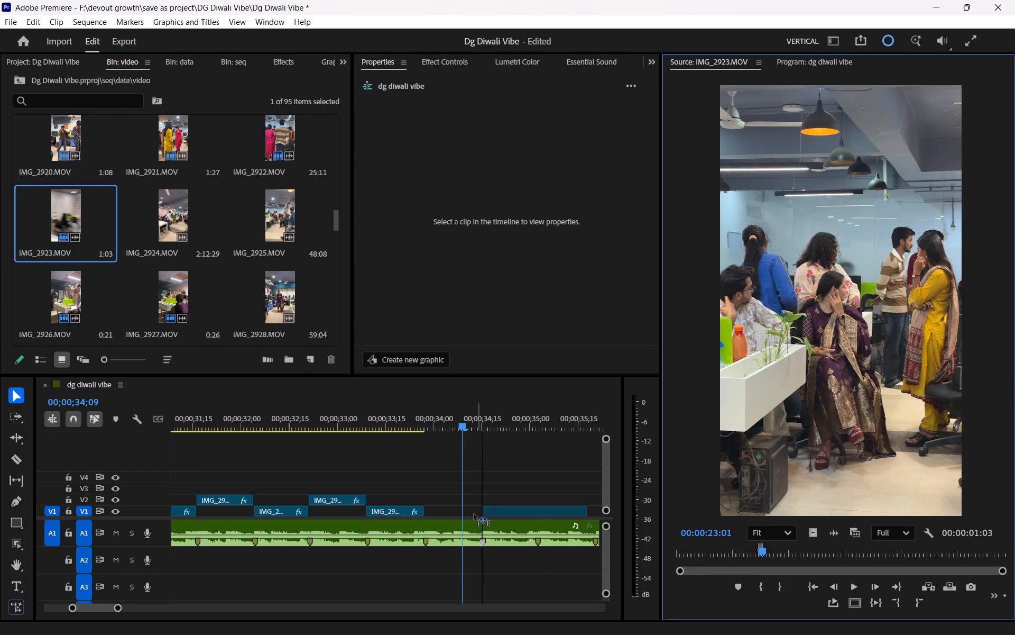
{"action": "left_click_drag", "start_coordinate": [474, 514], "coordinate": [426, 501]}
{"action": "left_click", "coordinate": [447, 501]}
{"action": "left_click_drag", "start_coordinate": [464, 433], "coordinate": [447, 430]}
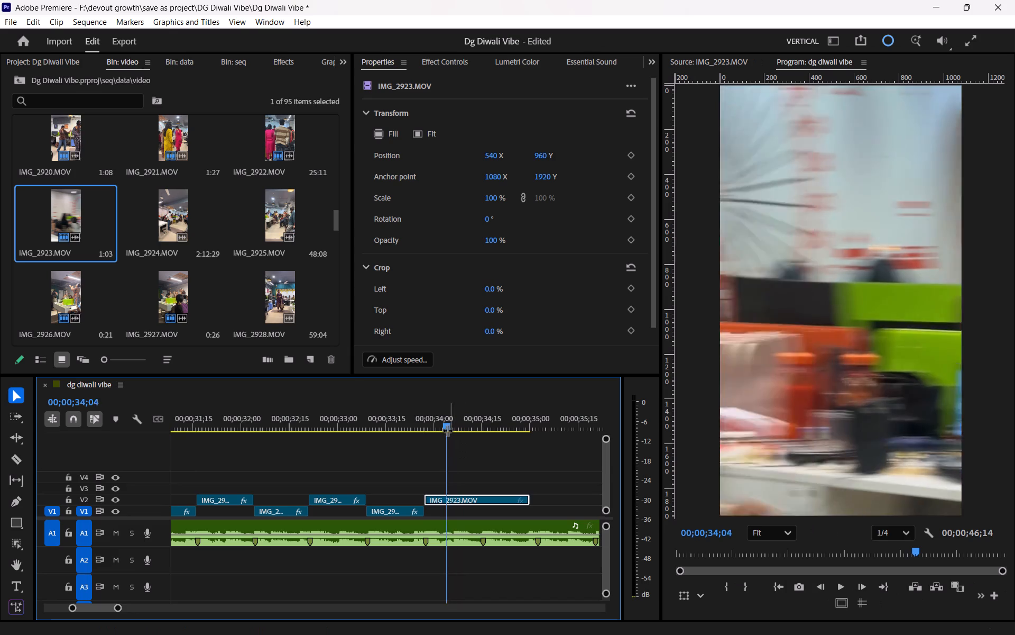
{"action": "left_click_drag", "start_coordinate": [447, 430], "coordinate": [426, 452]}
{"action": "left_click_drag", "start_coordinate": [421, 496], "coordinate": [403, 496]}
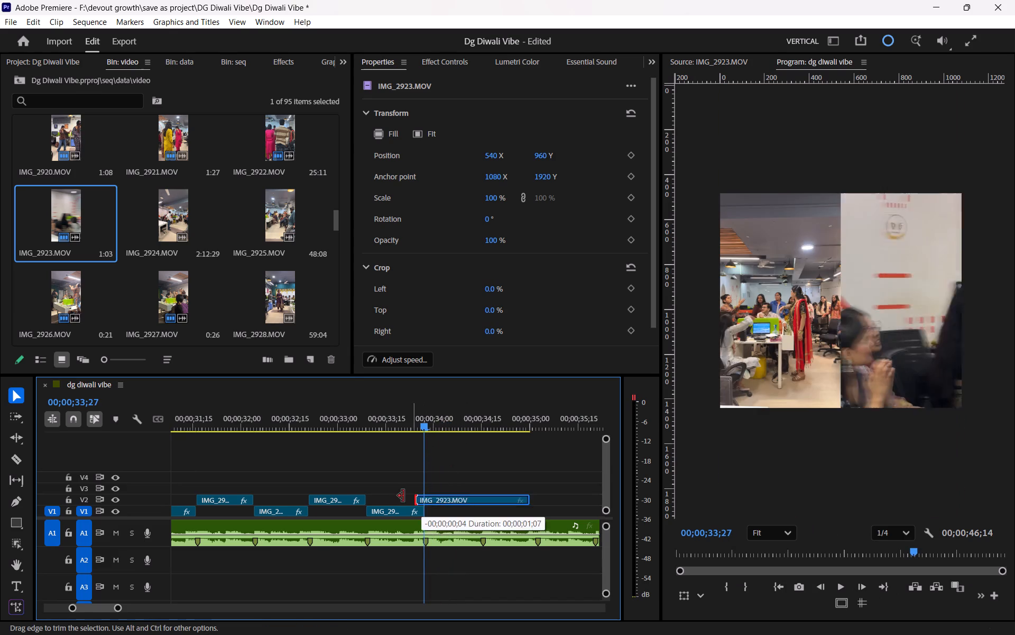
{"action": "left_click_drag", "start_coordinate": [403, 496], "coordinate": [399, 496]}
{"action": "left_click_drag", "start_coordinate": [424, 424], "coordinate": [413, 428]}
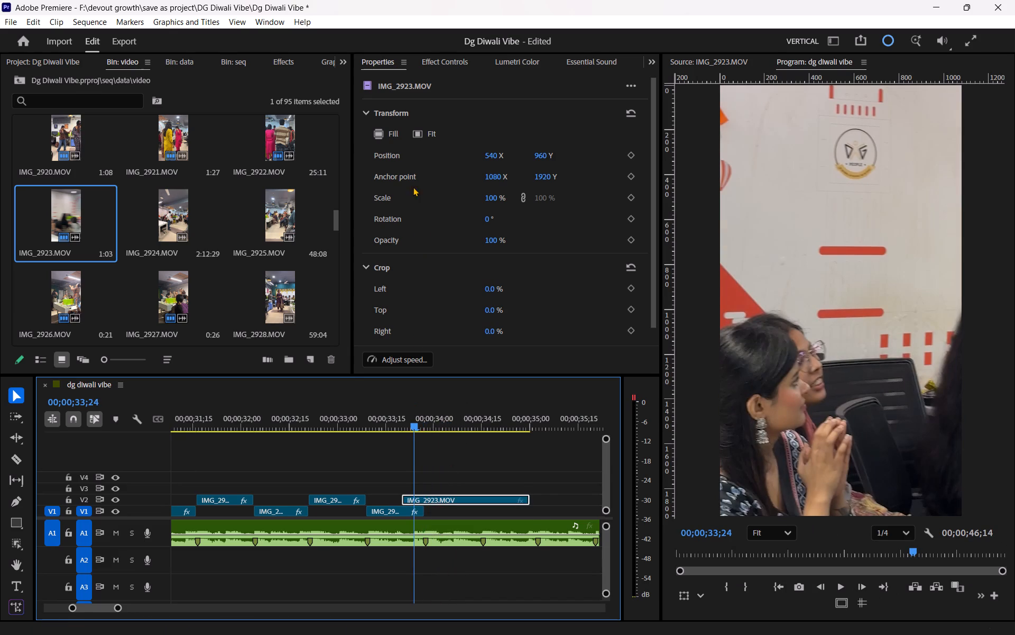
{"action": "left_click", "coordinate": [386, 134]}
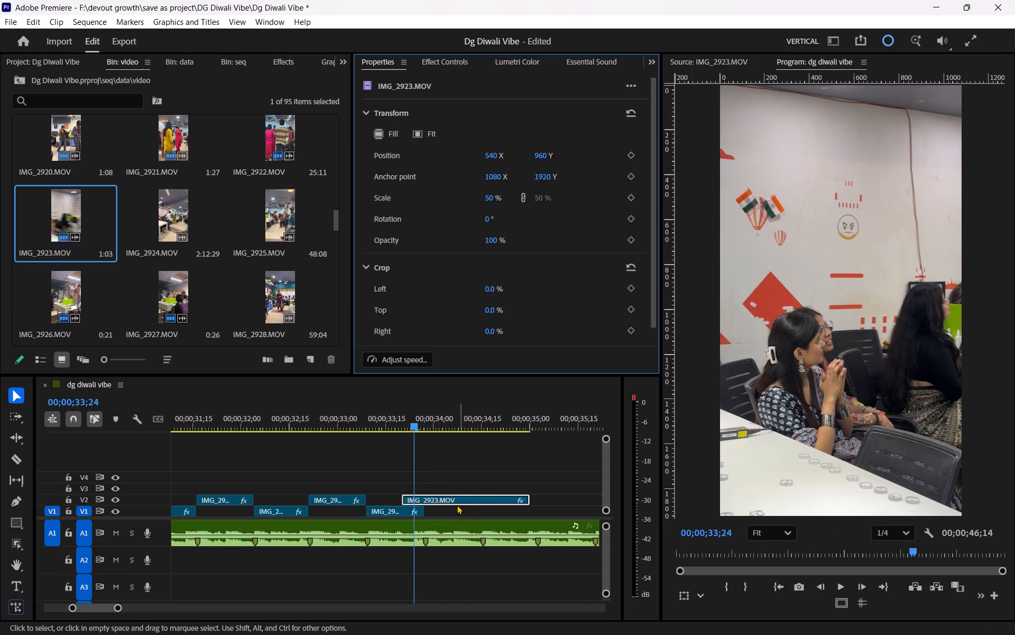
Shift the IMG_2923.MOV clip to start where the previous clip ends and trim its end to the beat marker near 00;00;34;15.
{"action": "left_click_drag", "start_coordinate": [449, 498], "coordinate": [468, 497]}
{"action": "left_click_drag", "start_coordinate": [553, 501], "coordinate": [547, 502]}
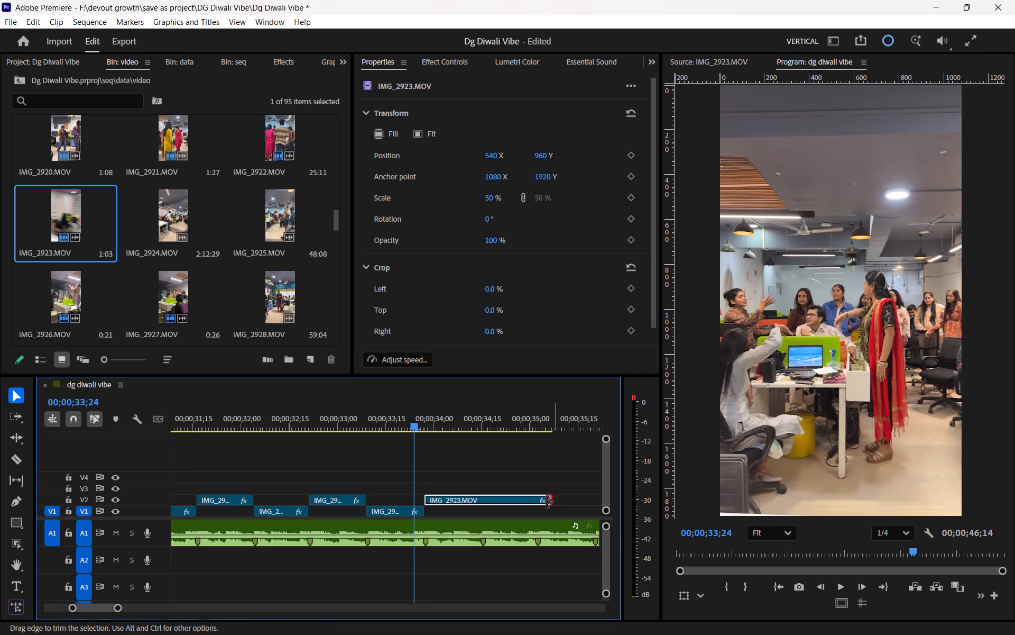
{"action": "left_click_drag", "start_coordinate": [547, 502], "coordinate": [486, 515]}
{"action": "left_click", "coordinate": [445, 498]}
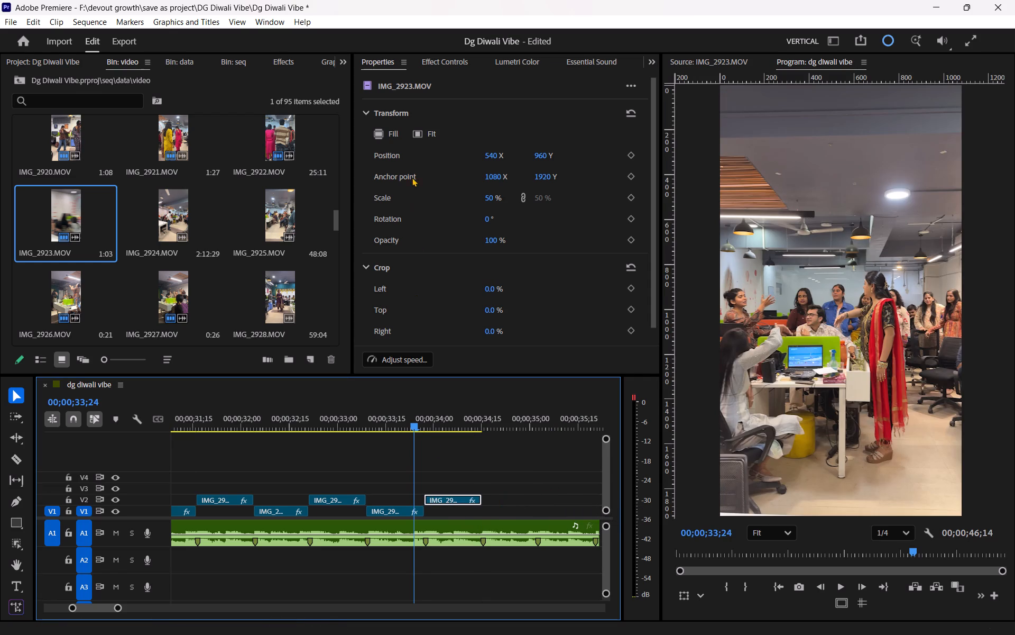
{"action": "left_click", "coordinate": [384, 135]}
Replay the end of the sequence from about 00;00;33;04 to check the added IMG_2923.MOV shot.
{"action": "left_click_drag", "start_coordinate": [405, 416], "coordinate": [349, 423]}
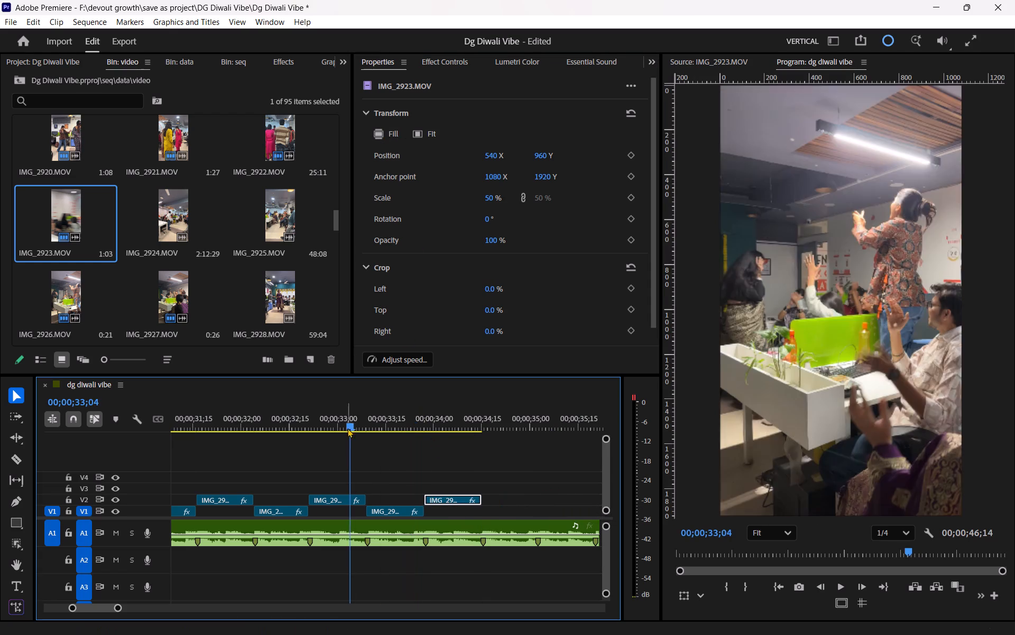
{"action": "key", "text": "space"}
{"action": "left_click", "coordinate": [413, 470]}
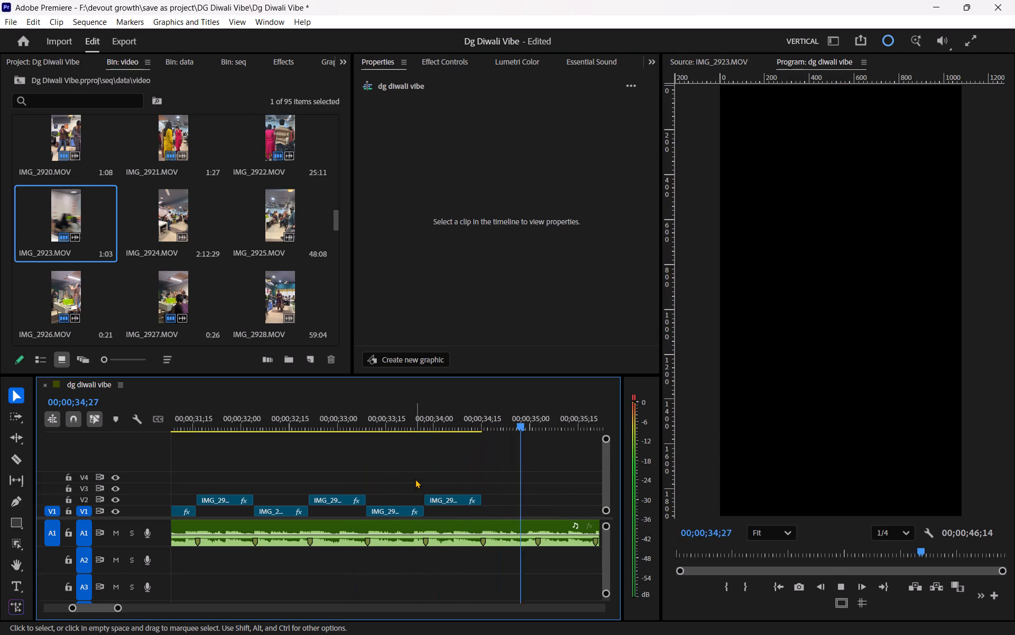
{"action": "key", "text": "space"}
Look back through the earlier clips in the video bin for the next usable shot.
{"action": "scroll", "coordinate": [141, 242], "scroll_direction": "up", "scroll_amount": 3}
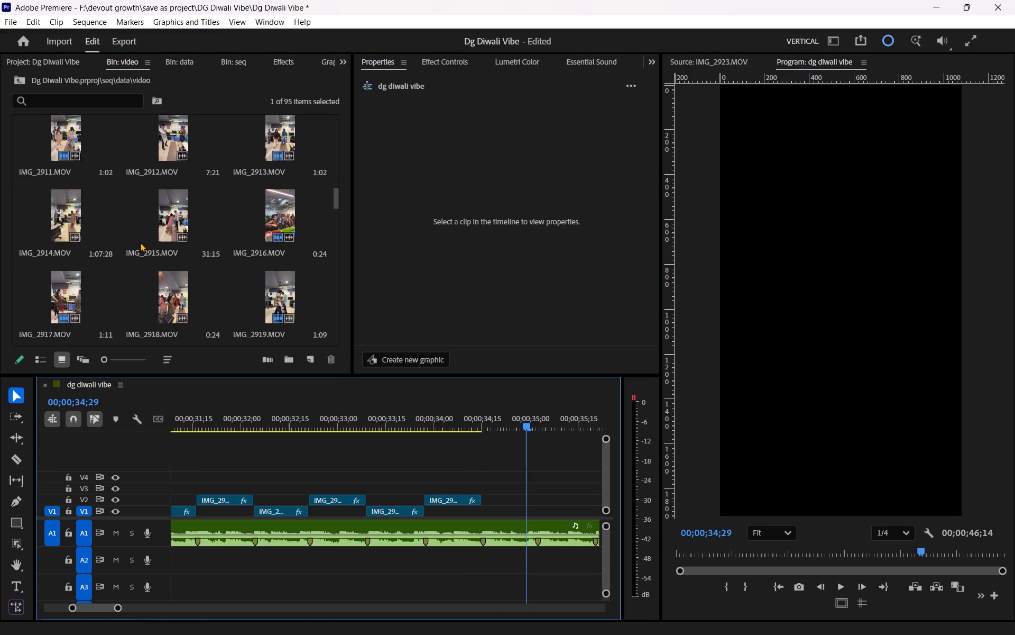
{"action": "scroll", "coordinate": [100, 223], "scroll_direction": "up", "scroll_amount": 4}
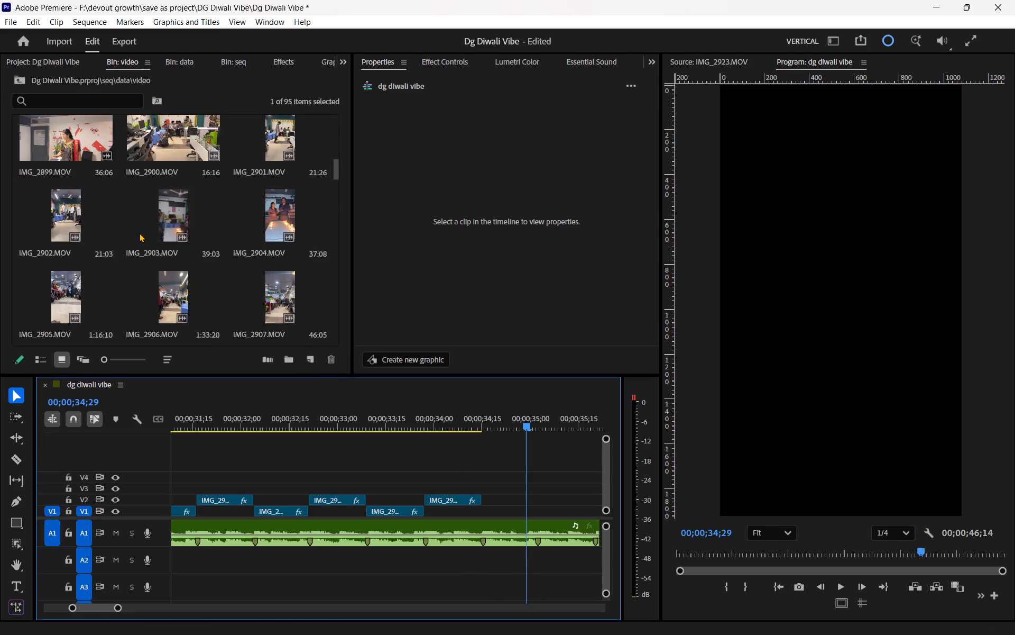
{"action": "scroll", "coordinate": [139, 233], "scroll_direction": "up", "scroll_amount": 6}
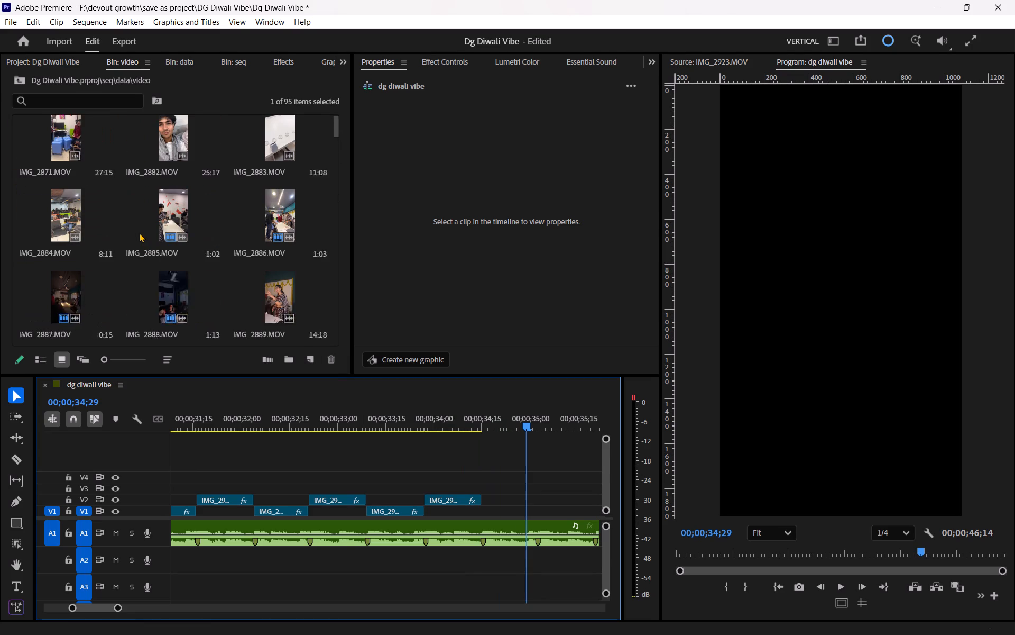
{"action": "scroll", "coordinate": [139, 233], "scroll_direction": "up", "scroll_amount": 1}
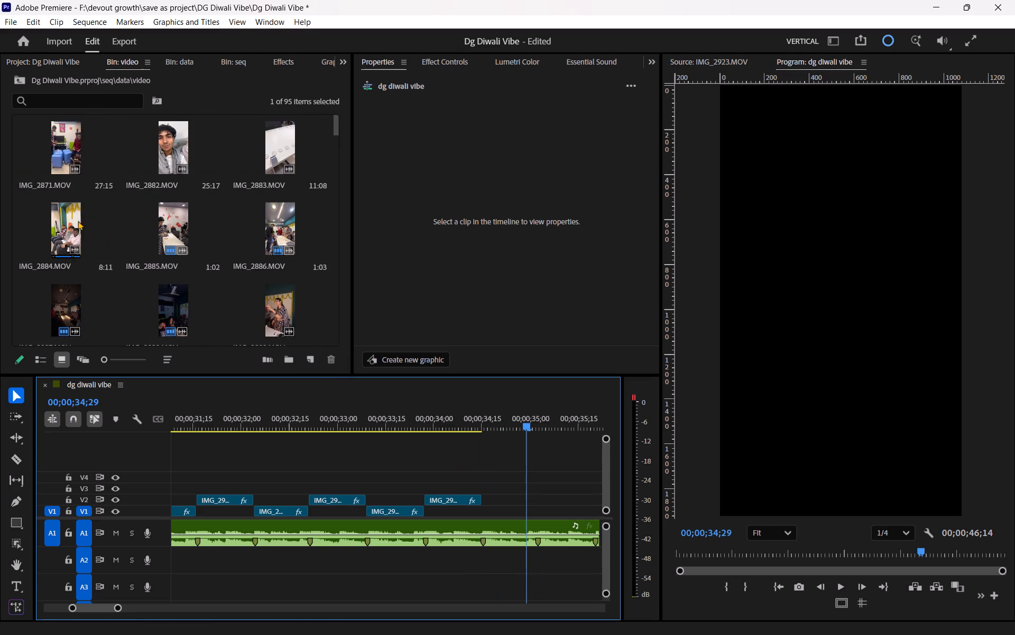
Create a new bin named "video 2" inside the data bin.
{"action": "left_click", "coordinate": [13, 79]}
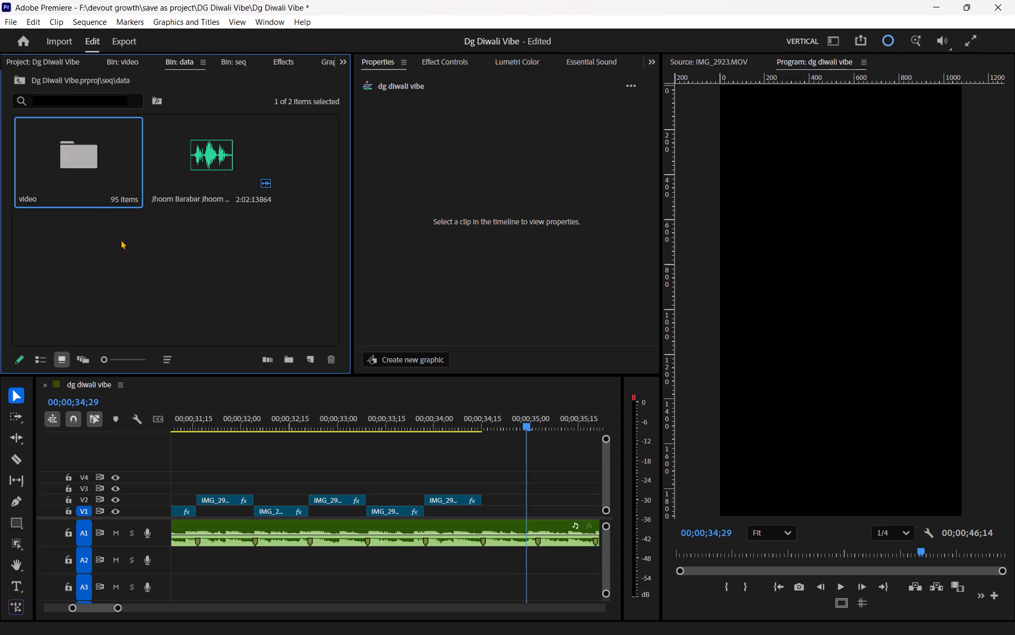
{"action": "left_click", "coordinate": [136, 270]}
{"action": "right_click", "coordinate": [125, 245]}
{"action": "left_click", "coordinate": [192, 306]}
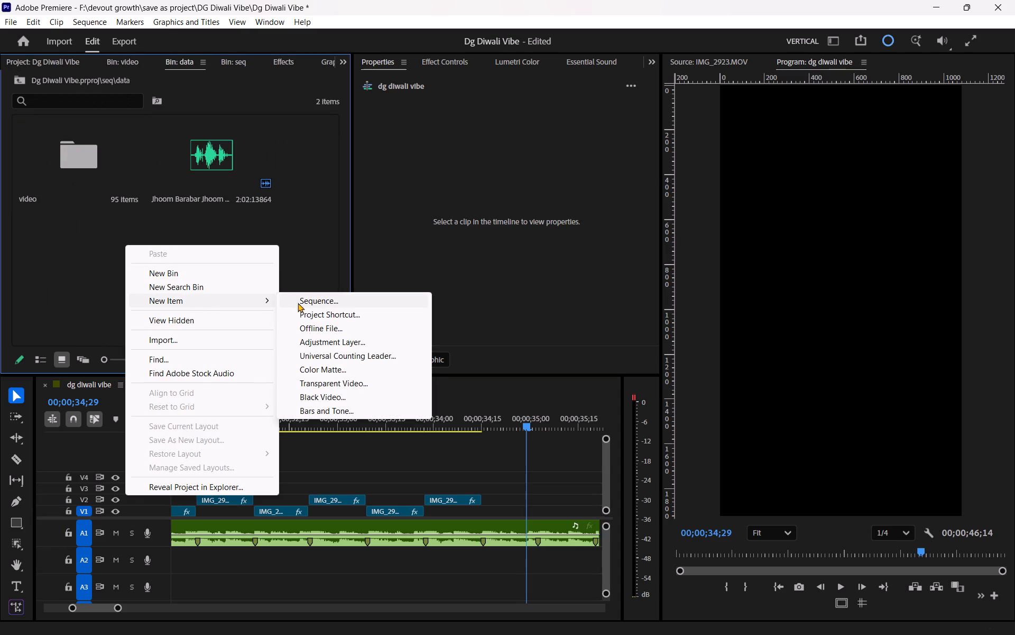
{"action": "left_click", "coordinate": [226, 272]}
{"action": "type", "text": "video"}
{"action": "key", "text": "space"}
{"action": "key", "text": "2"}
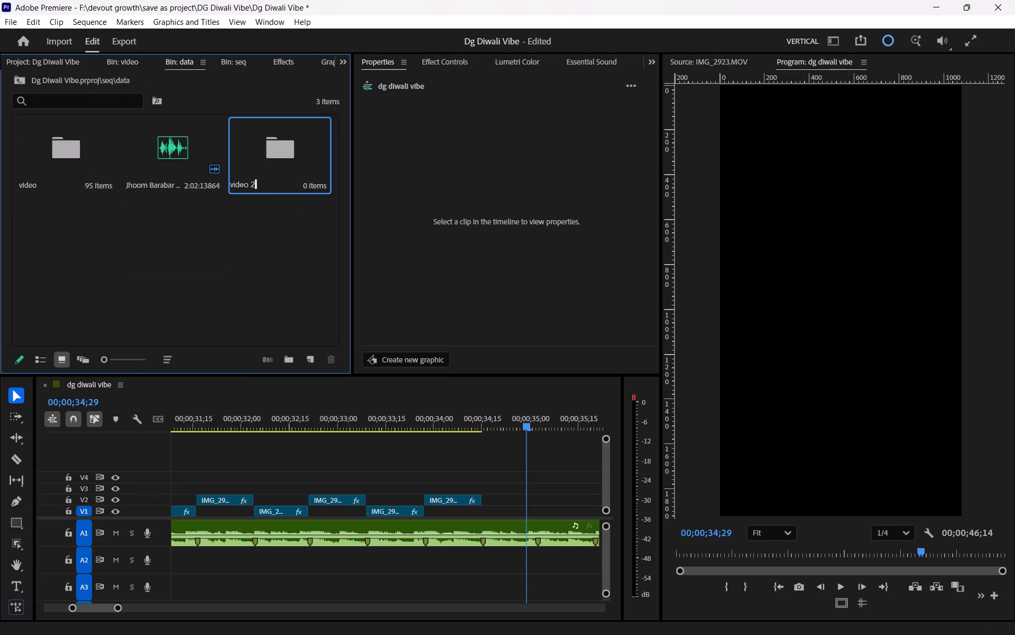
{"action": "left_click", "coordinate": [161, 272]}
Import clips T3E_5294 to T3E_5304 from the DG Dhan folder on drive F into the video 2 bin and save the project.
{"action": "triple_click", "coordinate": [264, 152]}
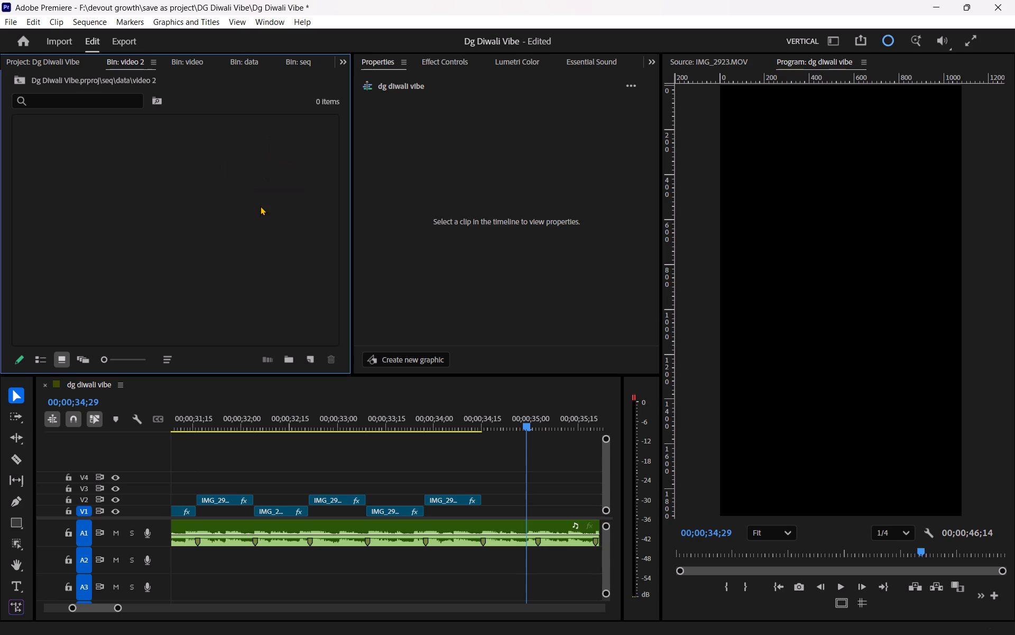
{"action": "double_click", "coordinate": [260, 206]}
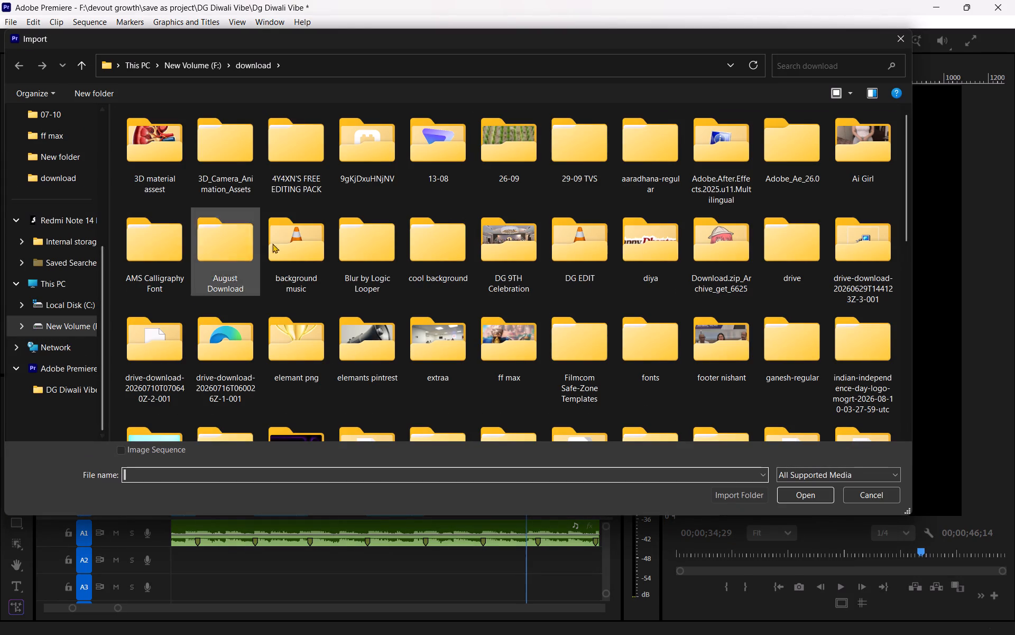
{"action": "left_click", "coordinate": [75, 375]}
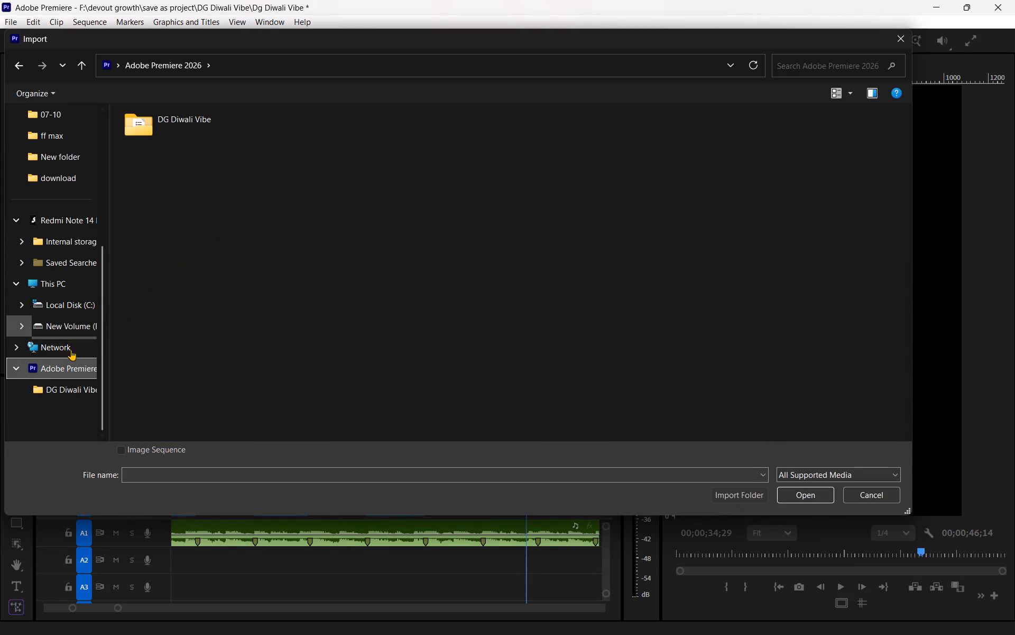
{"action": "left_click", "coordinate": [68, 322]}
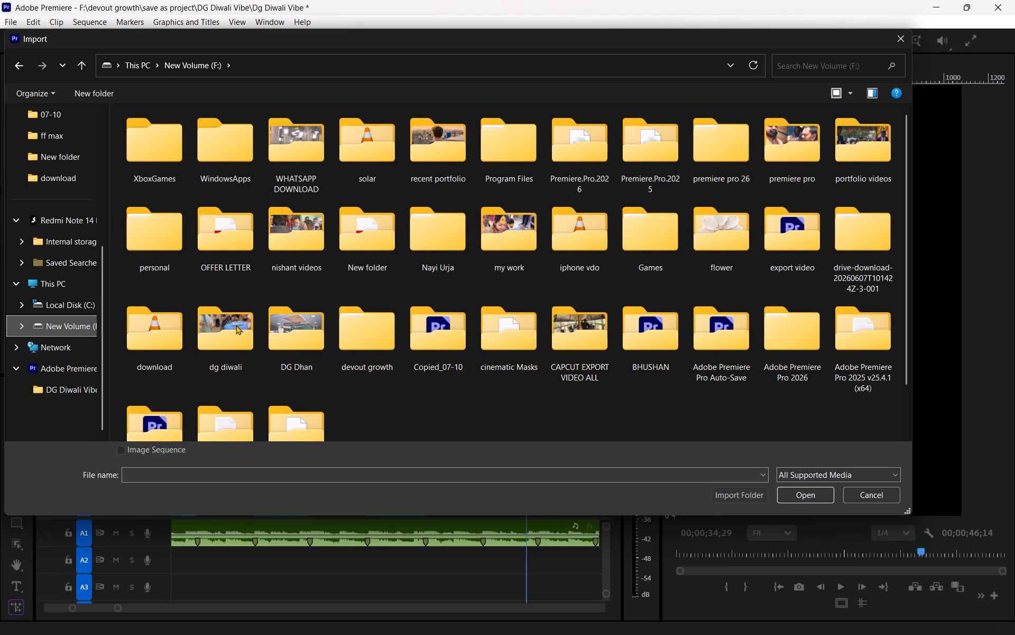
{"action": "double_click", "coordinate": [278, 325]}
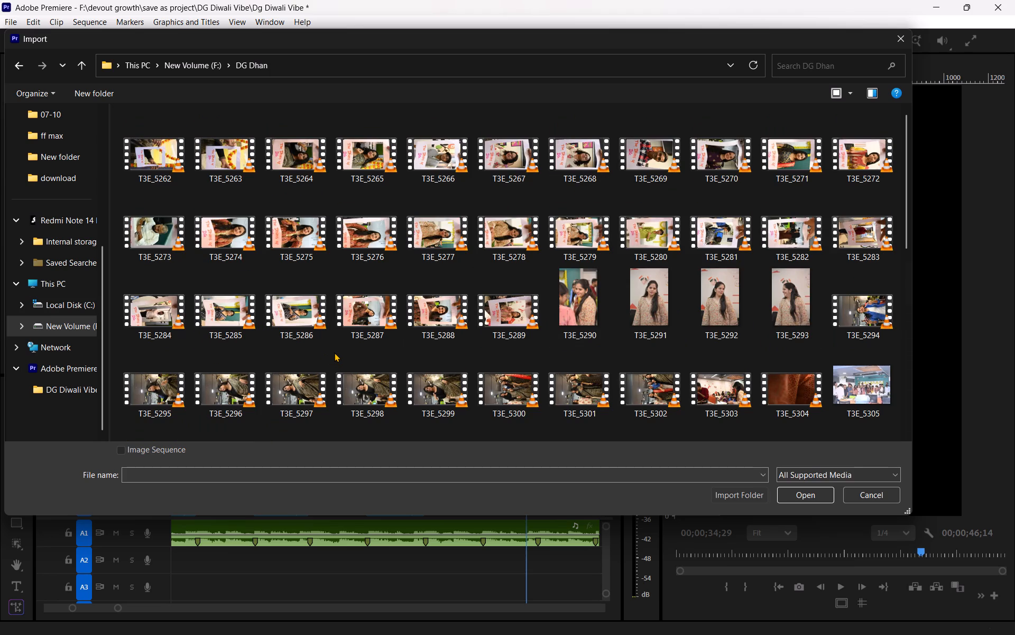
{"action": "scroll", "coordinate": [334, 350], "scroll_direction": "down", "scroll_amount": 3}
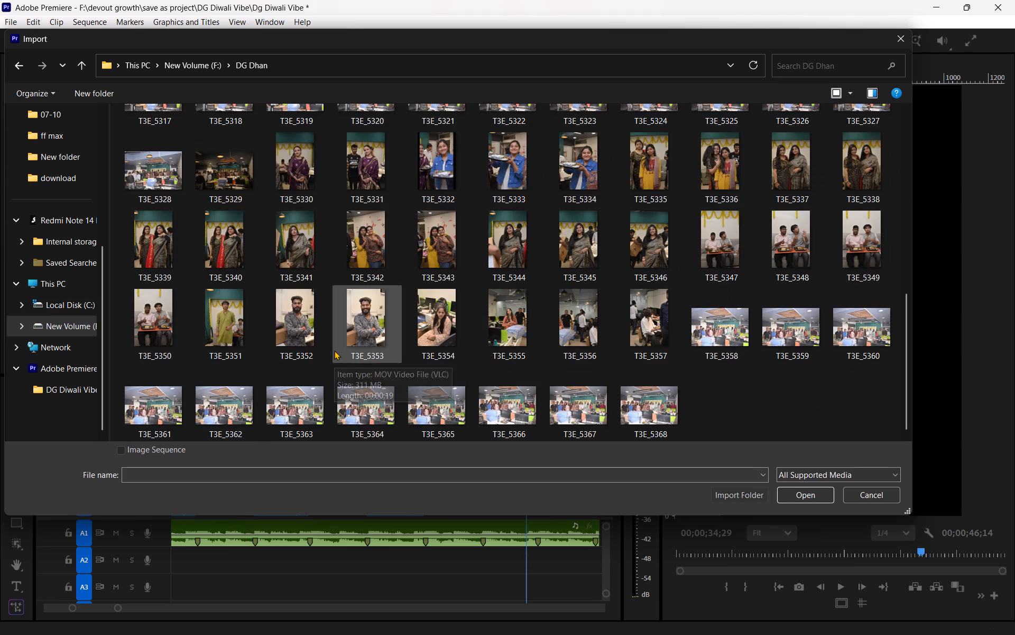
{"action": "scroll", "coordinate": [334, 350], "scroll_direction": "up", "scroll_amount": 1}
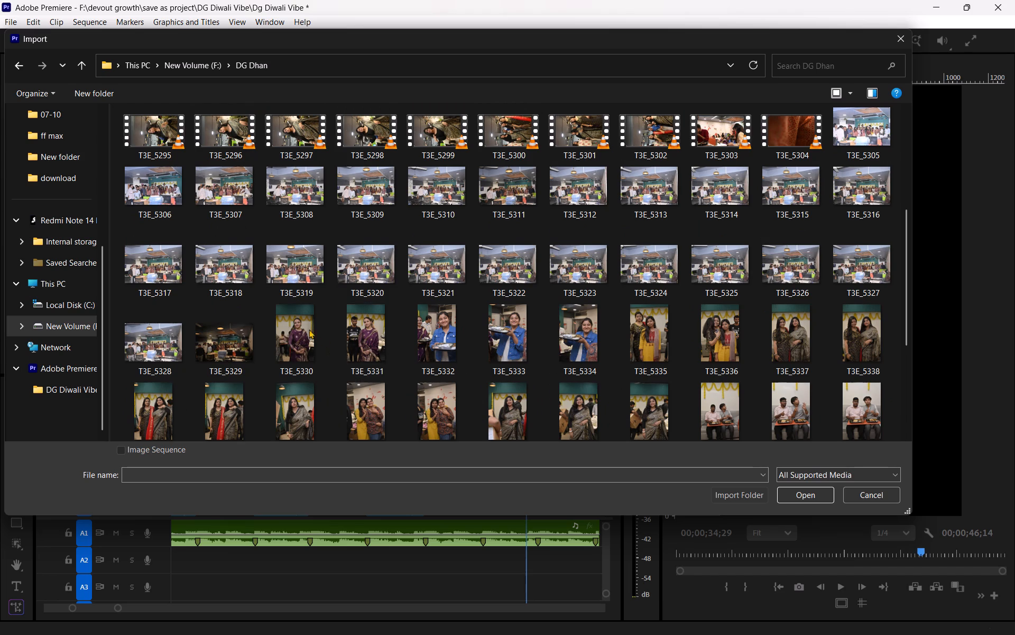
{"action": "scroll", "coordinate": [292, 311], "scroll_direction": "up", "scroll_amount": 3}
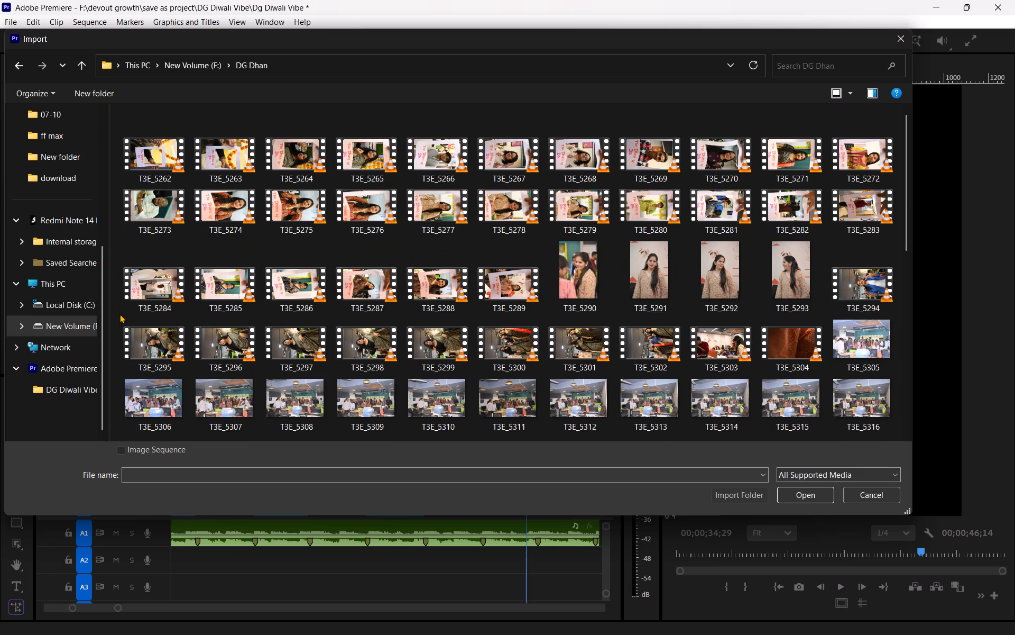
{"action": "left_click", "coordinate": [840, 277]}
{"action": "left_click_drag", "start_coordinate": [114, 338], "coordinate": [666, 338], "text": "ctrl"}
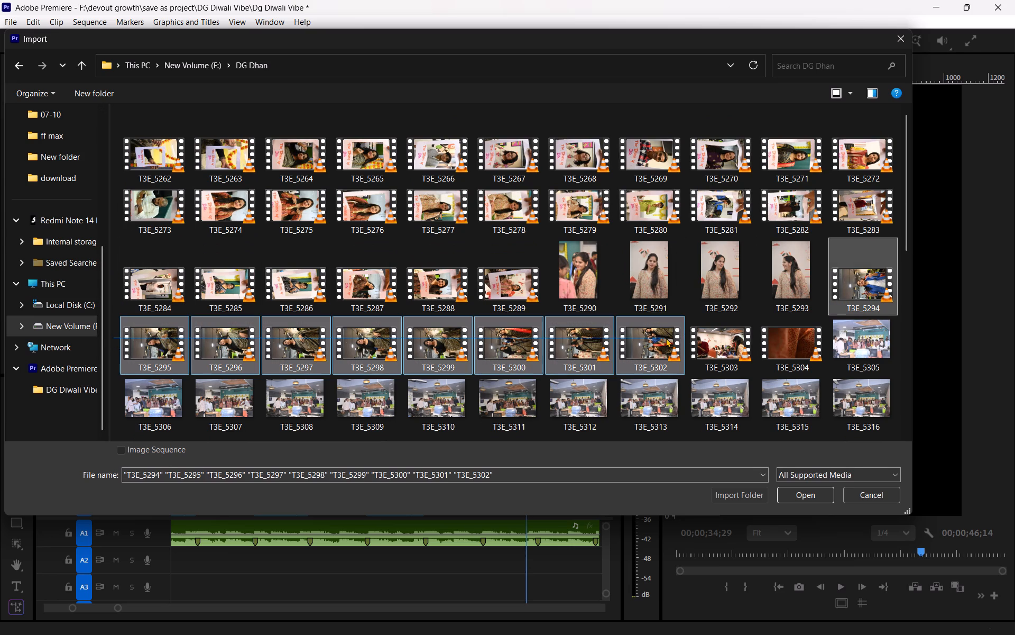
{"action": "left_click_drag", "start_coordinate": [666, 338], "coordinate": [795, 337], "text": "ctrl"}
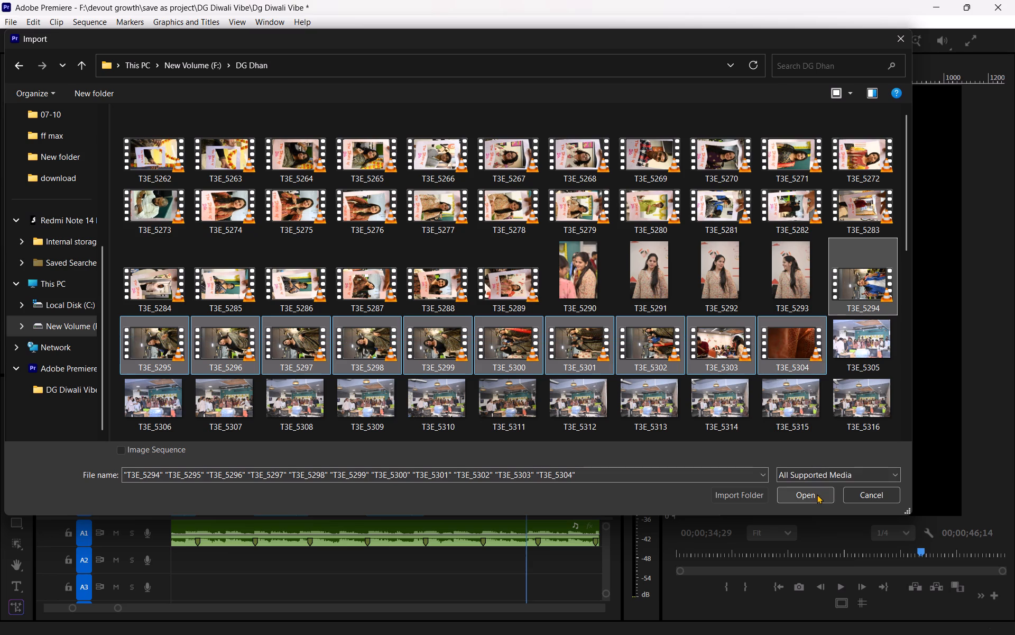
{"action": "left_click", "coordinate": [817, 494]}
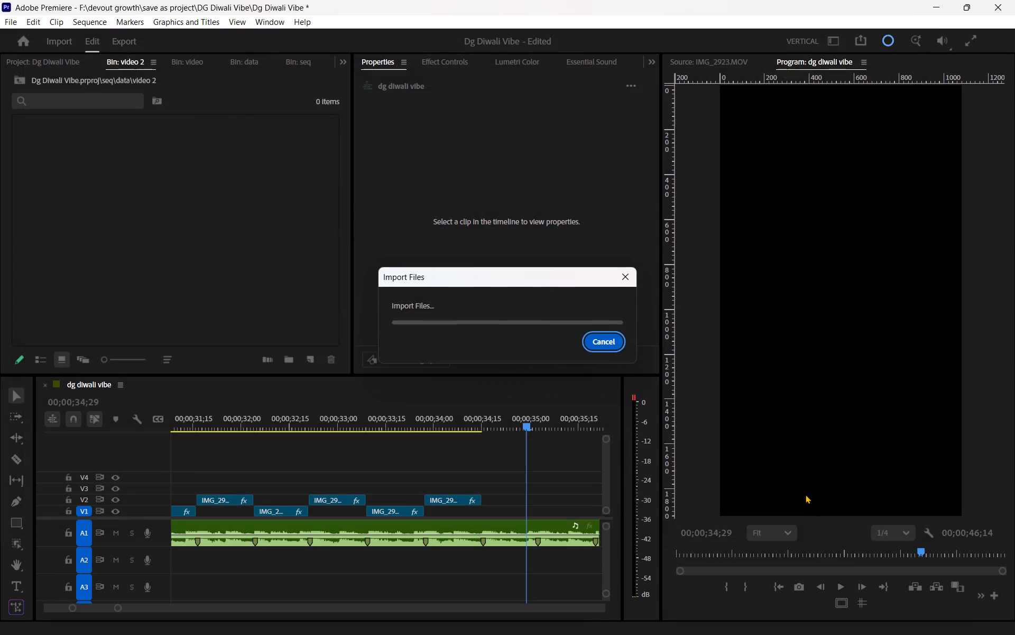
{"action": "left_click", "coordinate": [265, 296]}
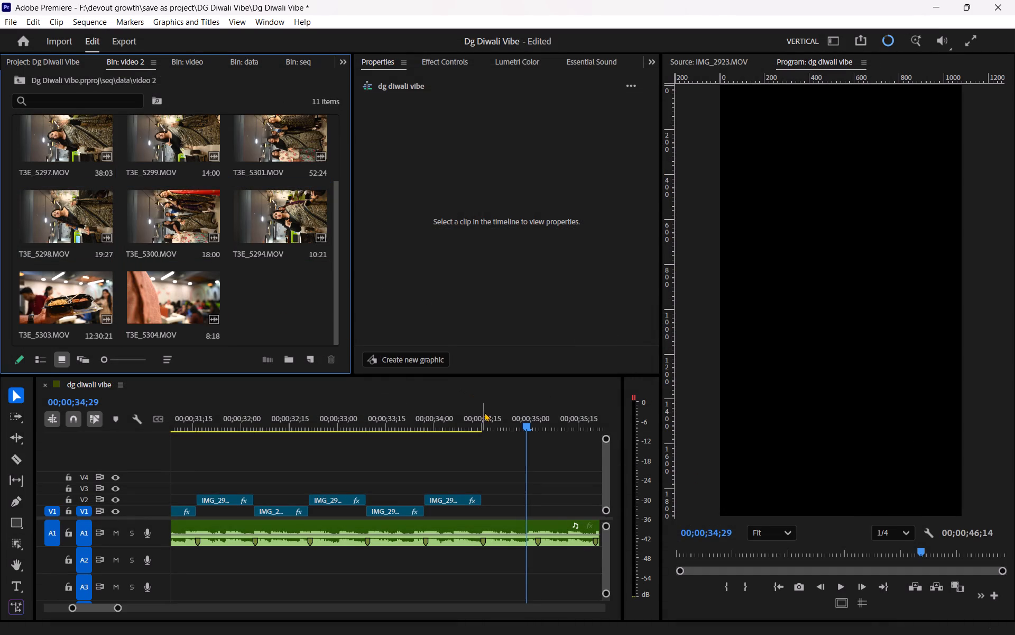
{"action": "key", "text": "ctrl+s"}
Replay the last shots of the sequence from about 00;00;33.
{"action": "left_click_drag", "start_coordinate": [479, 416], "coordinate": [352, 419]}
{"action": "key", "text": "space"}
{"action": "key", "text": "space"}
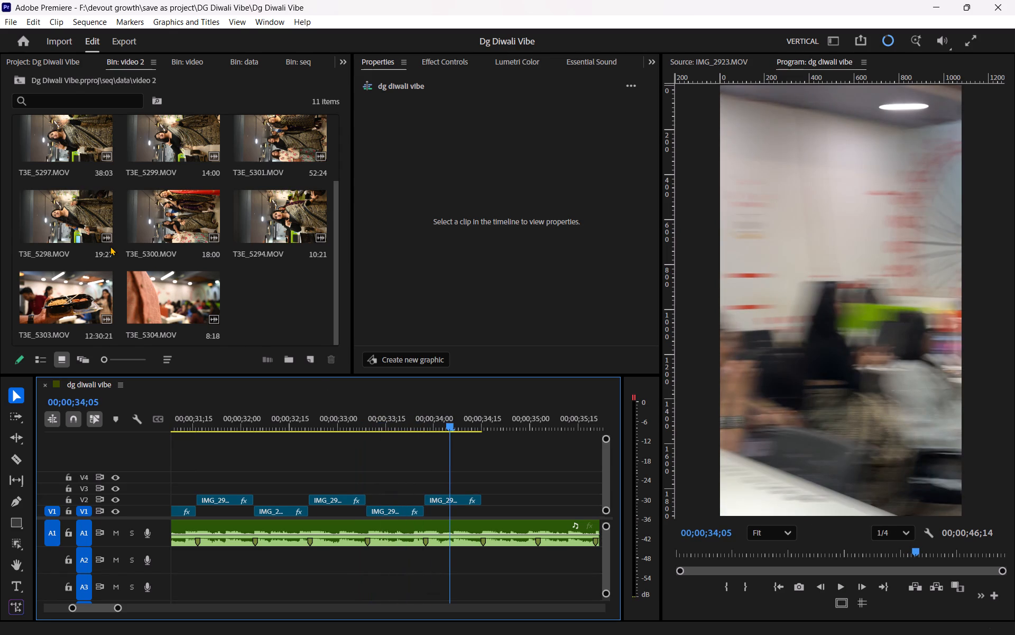
Open T3E_5295.MOV from the video 2 bin and preview it from the start.
{"action": "scroll", "coordinate": [110, 246], "scroll_direction": "up", "scroll_amount": 2}
{"action": "double_click", "coordinate": [54, 155]}
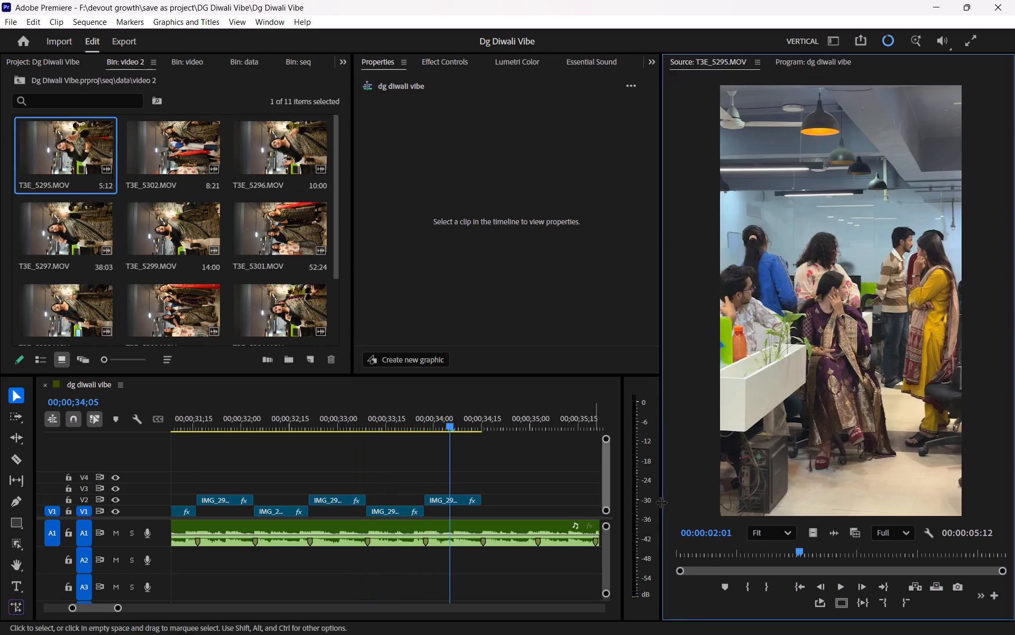
{"action": "left_click_drag", "start_coordinate": [761, 555], "coordinate": [656, 547]}
{"action": "key", "text": "space"}
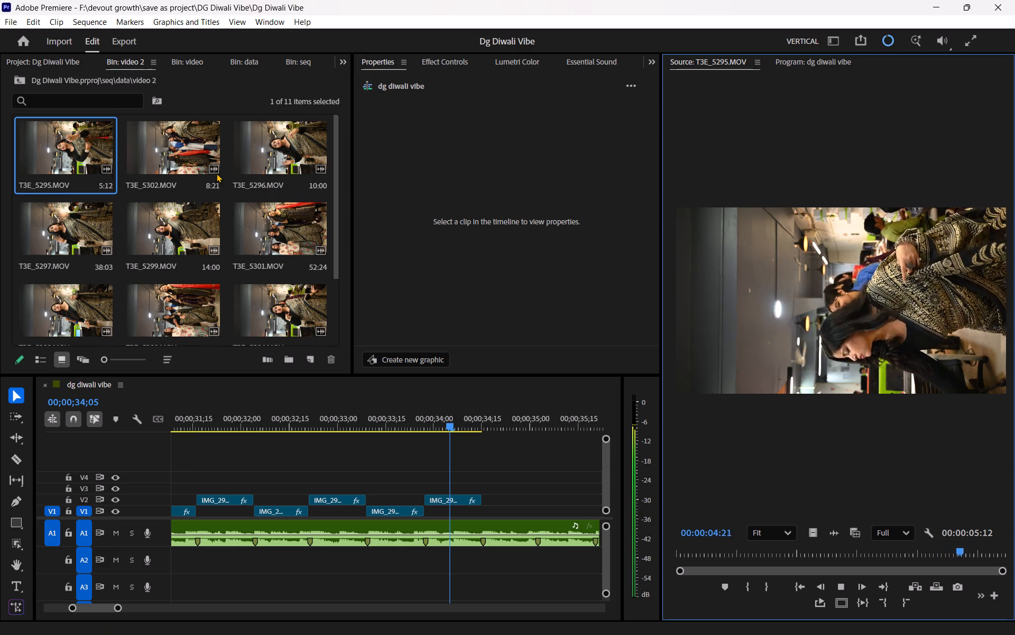
Open T3E_5302.MOV from the video 2 bin and mark its range from 00:00:03:08 to 00:00:04:18.
{"action": "double_click", "coordinate": [150, 147]}
{"action": "key", "text": "space"}
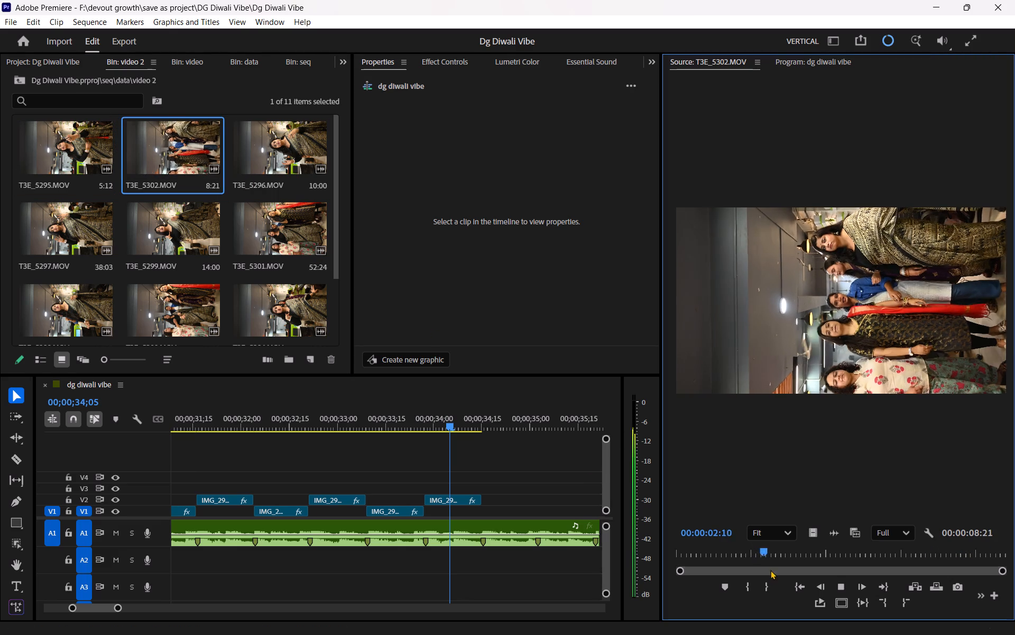
{"action": "key", "text": "space"}
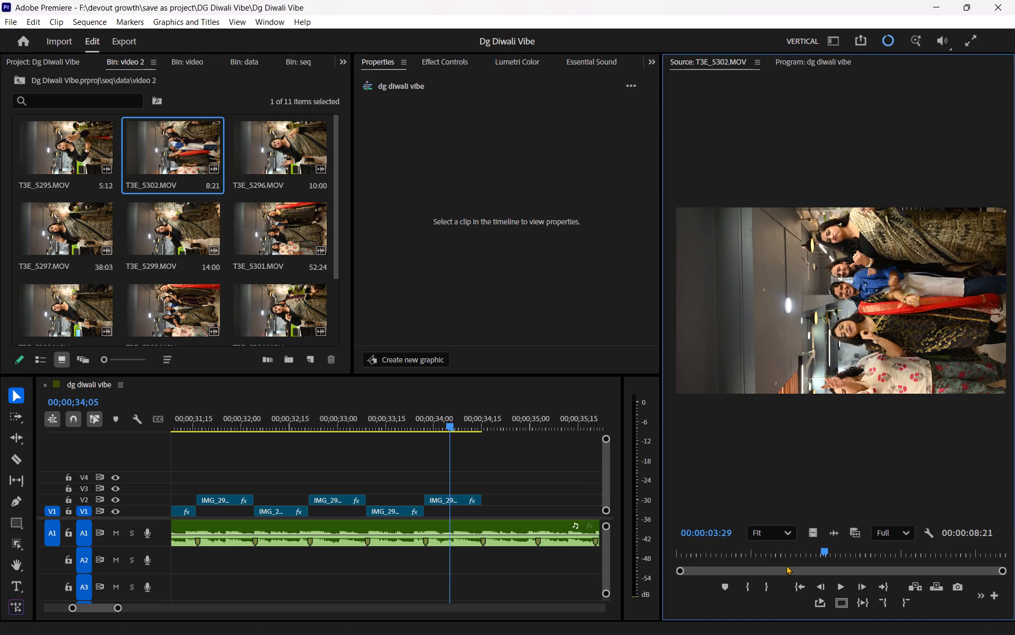
{"action": "left_click_drag", "start_coordinate": [817, 544], "coordinate": [800, 544]}
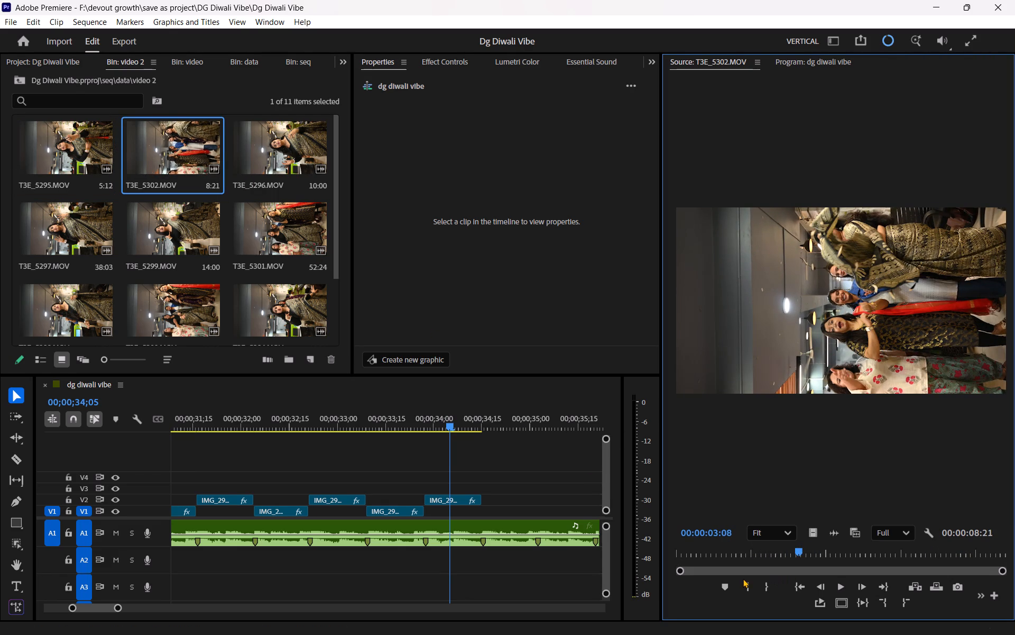
{"action": "left_click", "coordinate": [743, 578]}
{"action": "left_click", "coordinate": [744, 586]}
{"action": "key", "text": "space"}
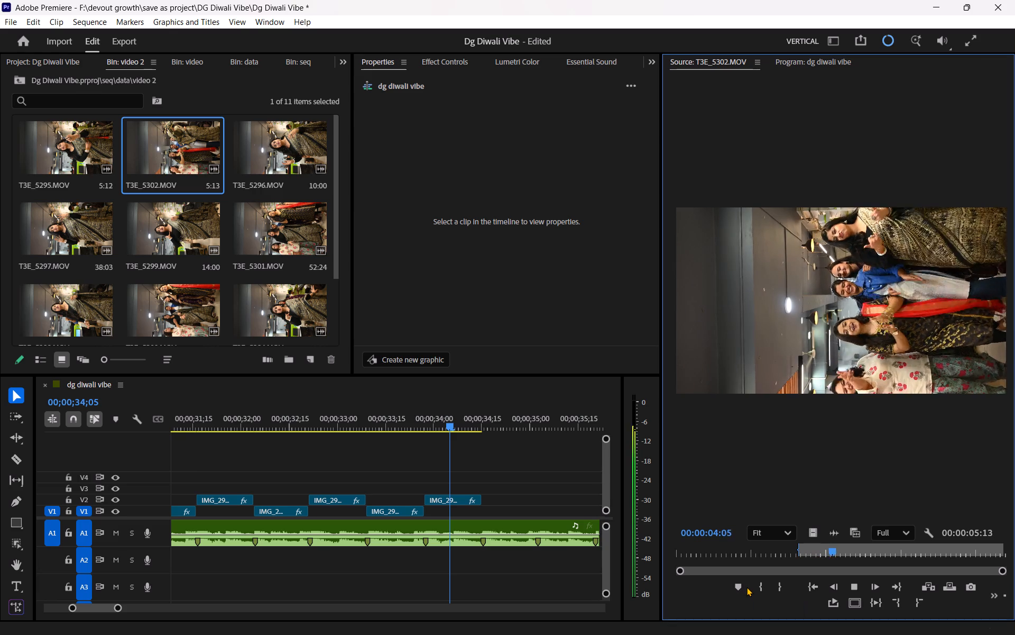
{"action": "key", "text": "space"}
{"action": "left_click", "coordinate": [781, 583]}
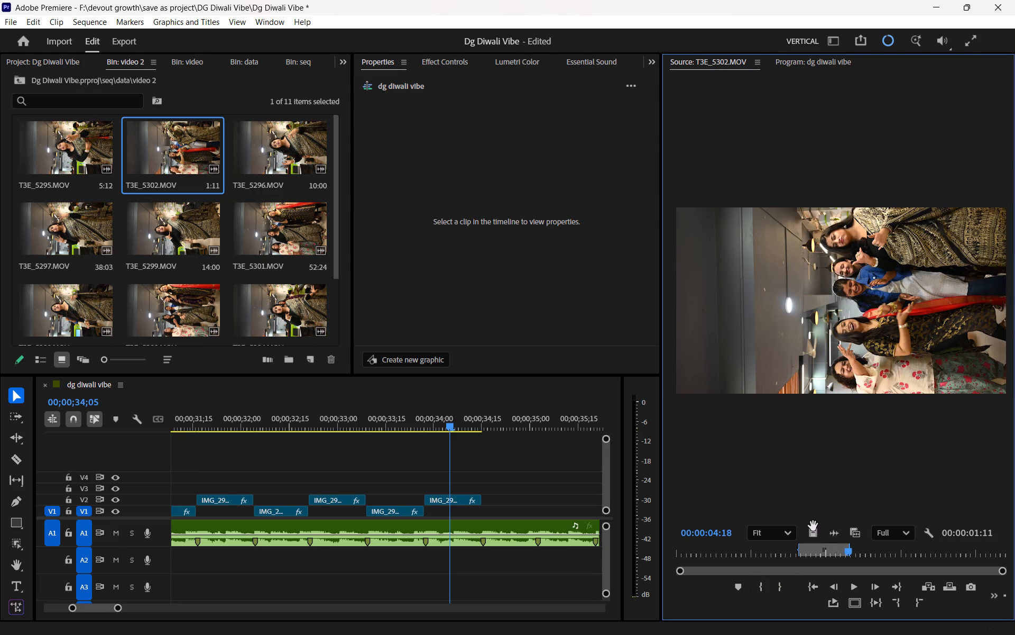
Place the marked T3E_5302.MOV video on V1 after the last shot and trim its end to the beat marker near 00;00;35;02.
{"action": "left_click_drag", "start_coordinate": [813, 530], "coordinate": [488, 514]}
{"action": "scroll", "coordinate": [488, 514], "scroll_direction": "down", "scroll_amount": 4}
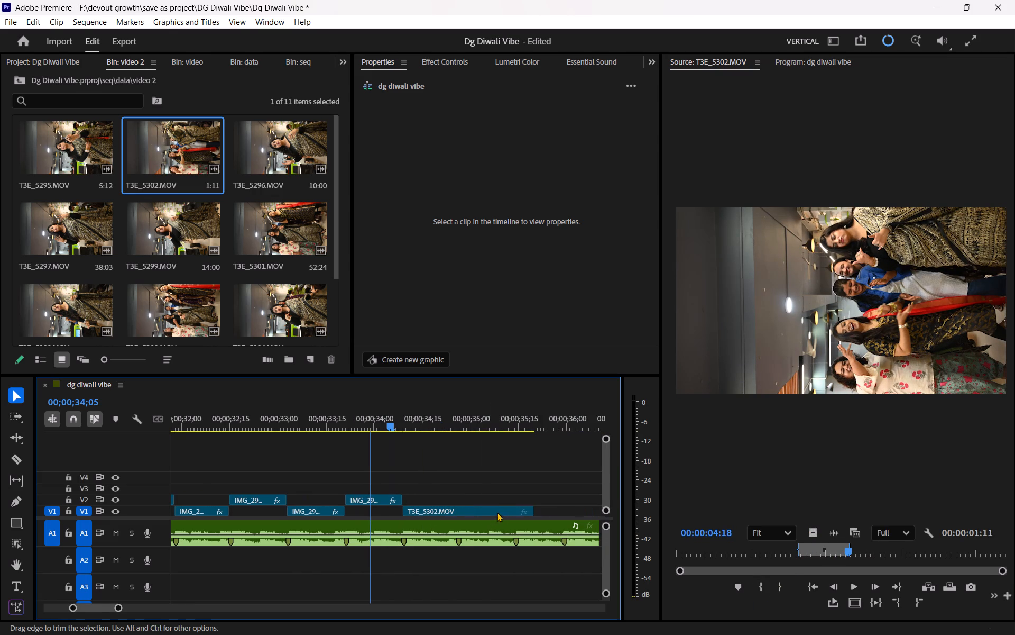
{"action": "left_click_drag", "start_coordinate": [533, 508], "coordinate": [458, 521]}
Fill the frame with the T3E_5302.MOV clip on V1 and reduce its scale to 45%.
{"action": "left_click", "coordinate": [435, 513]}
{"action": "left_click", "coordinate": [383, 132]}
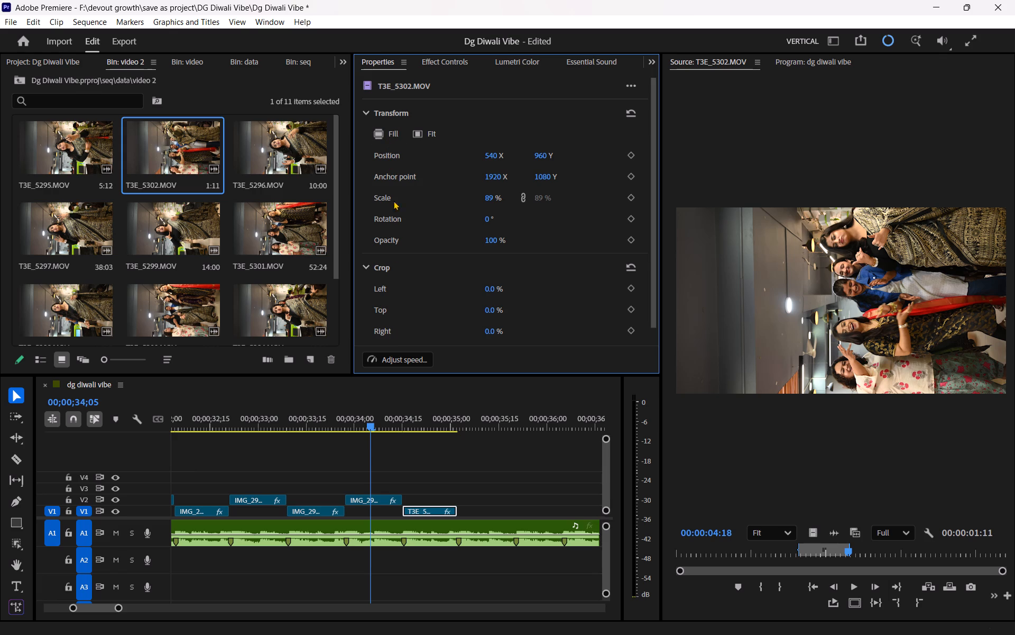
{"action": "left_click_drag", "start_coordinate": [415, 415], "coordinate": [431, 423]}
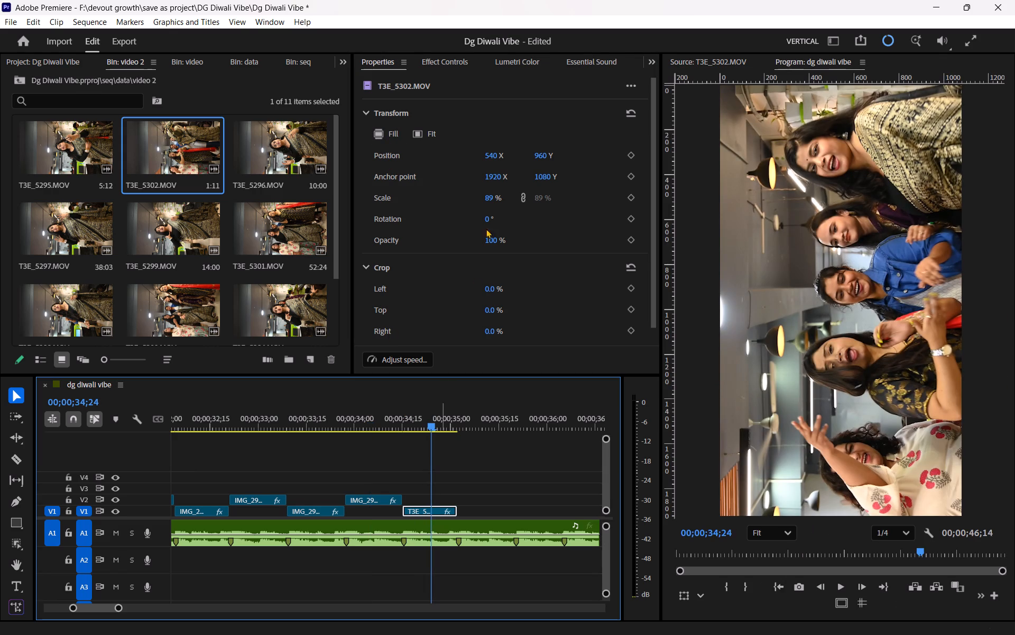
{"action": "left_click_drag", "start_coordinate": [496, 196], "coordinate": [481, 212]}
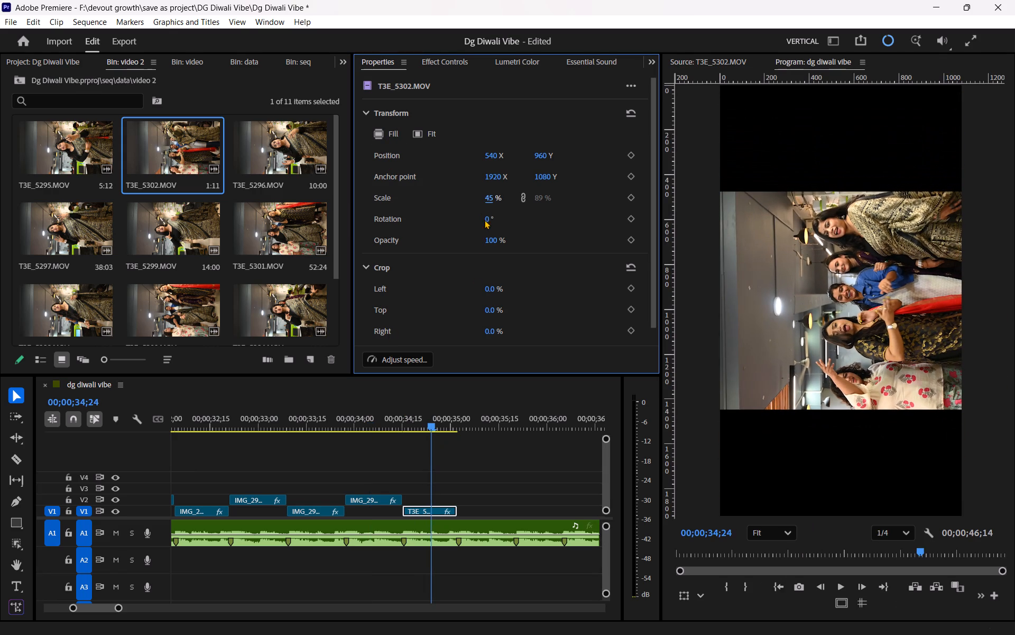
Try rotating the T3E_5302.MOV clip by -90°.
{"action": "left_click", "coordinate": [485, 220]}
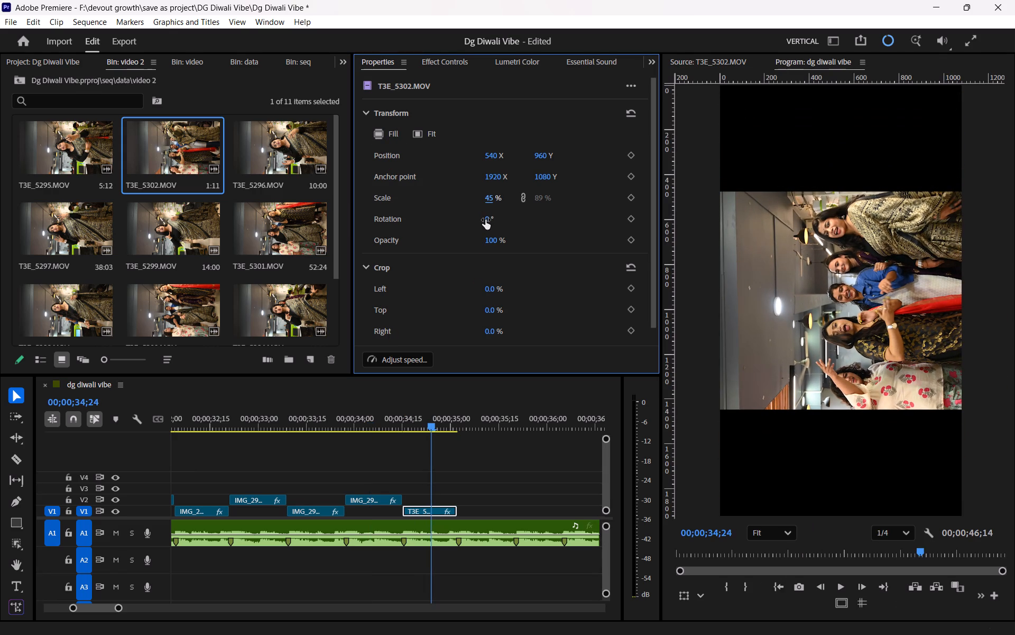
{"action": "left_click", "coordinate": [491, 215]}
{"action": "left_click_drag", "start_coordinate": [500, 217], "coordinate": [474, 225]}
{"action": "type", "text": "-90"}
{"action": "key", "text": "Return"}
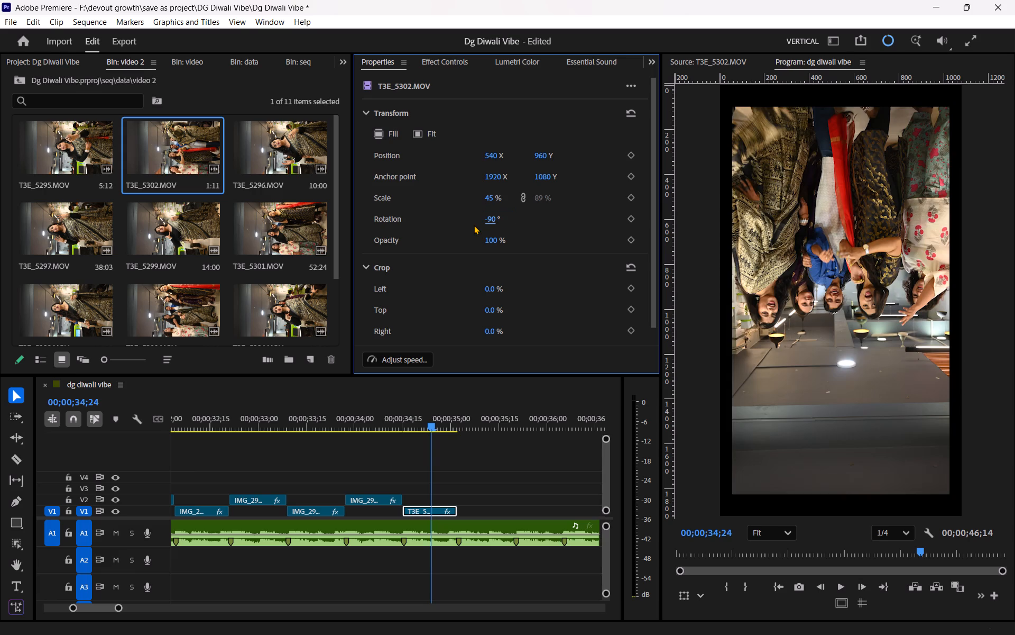
Set the T3E_5302.MOV clip's rotation to 90° and its scale to 50% so it stands upright and fills the frame.
{"action": "left_click", "coordinate": [490, 221]}
{"action": "key", "text": "9"}
{"action": "key", "text": "0"}
{"action": "key", "text": "Return"}
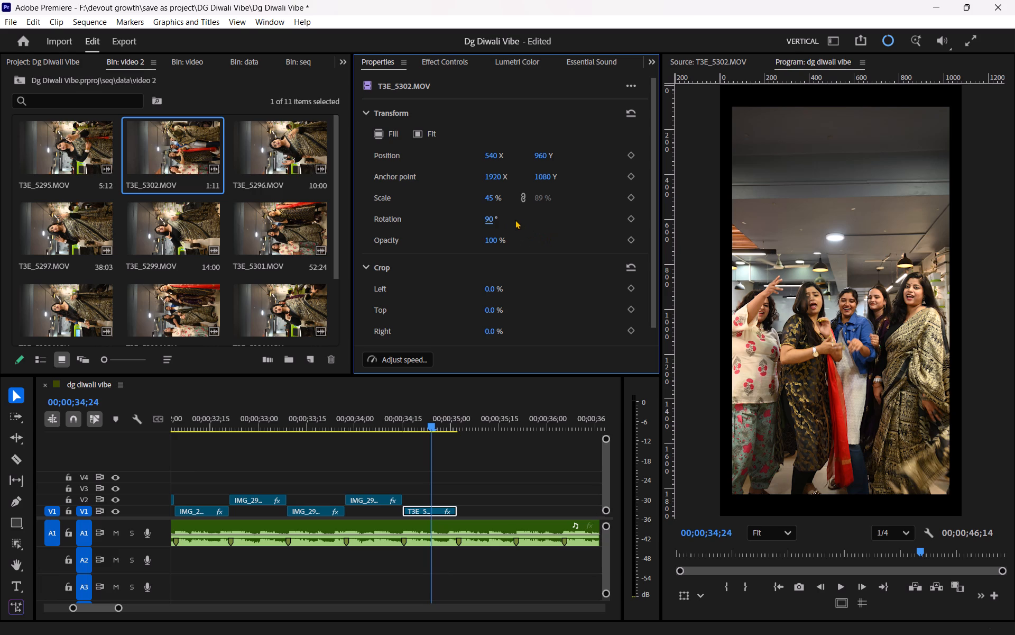
{"action": "left_click", "coordinate": [491, 199]}
{"action": "type", "text": "50"}
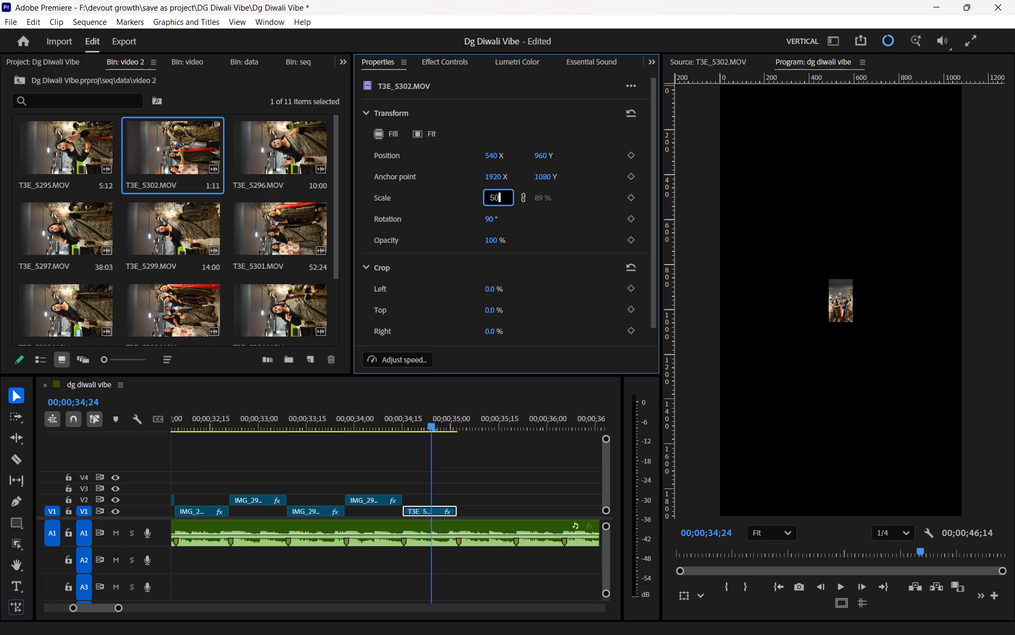
{"action": "key", "text": "Return"}
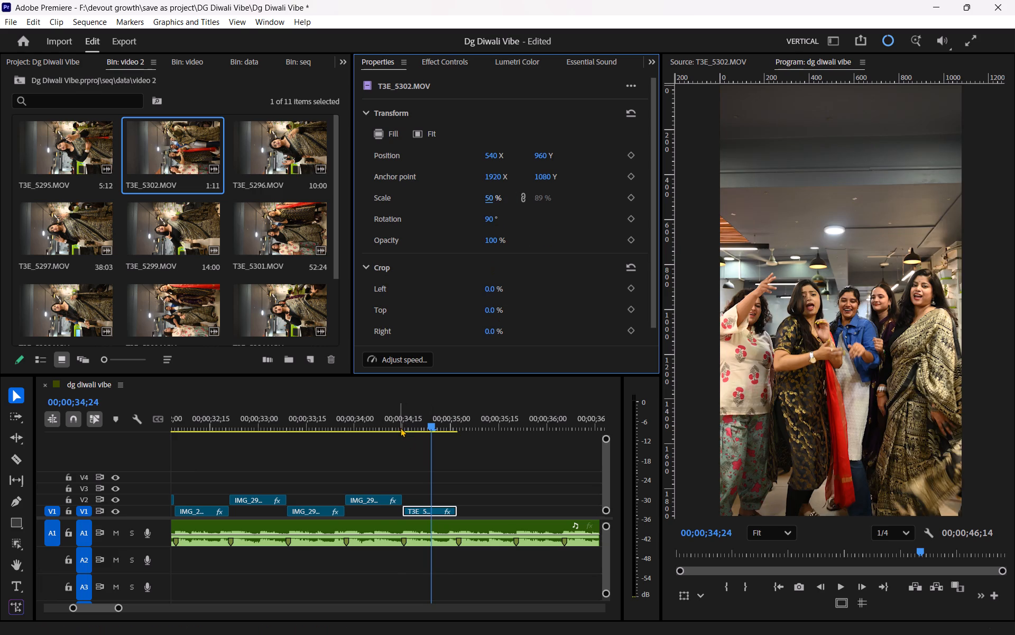
Replay the end of the sequence from about 00;00;33 to check the cut into the T3E_5302.MOV shot.
{"action": "left_click_drag", "start_coordinate": [399, 425], "coordinate": [293, 432]}
{"action": "key", "text": "space"}
{"action": "left_click", "coordinate": [362, 453]}
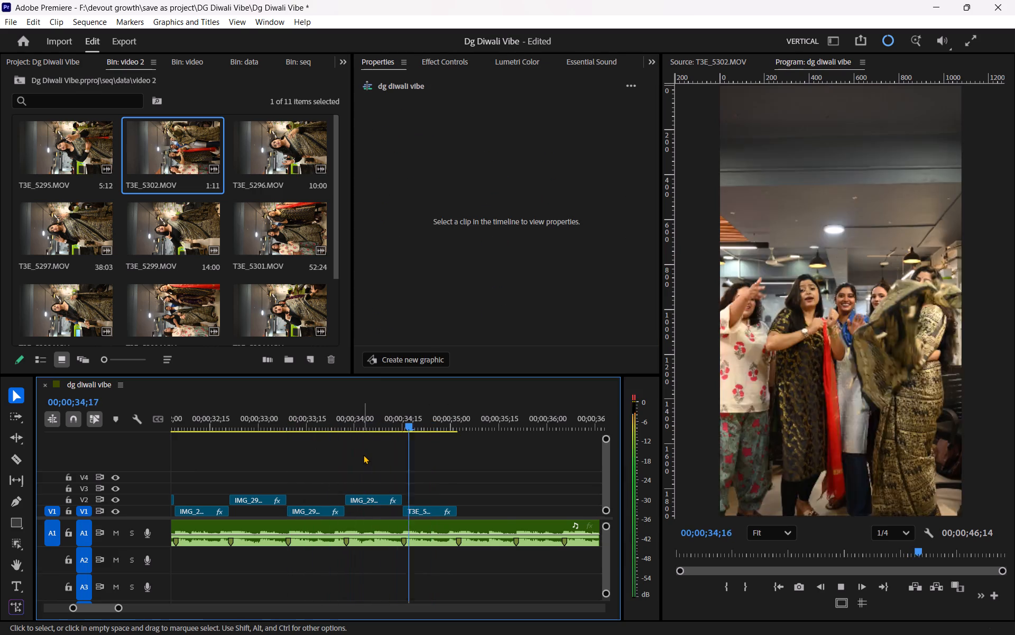
{"action": "key", "text": "space"}
{"action": "left_click", "coordinate": [375, 419]}
{"action": "key", "text": "space"}
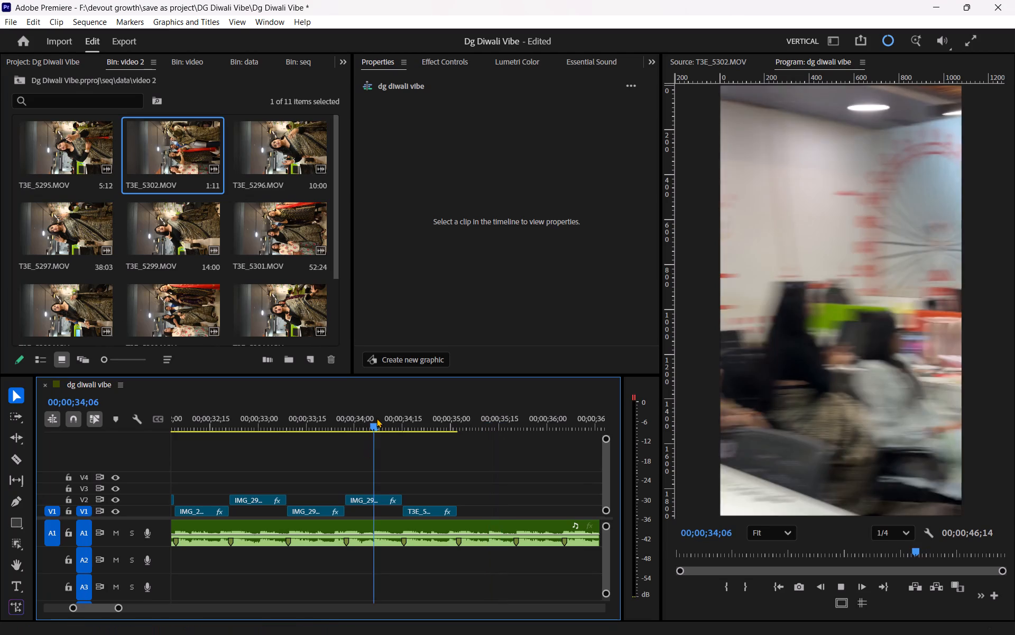
{"action": "key", "text": "space"}
{"action": "left_click_drag", "start_coordinate": [387, 416], "coordinate": [369, 423]}
{"action": "key", "text": "space"}
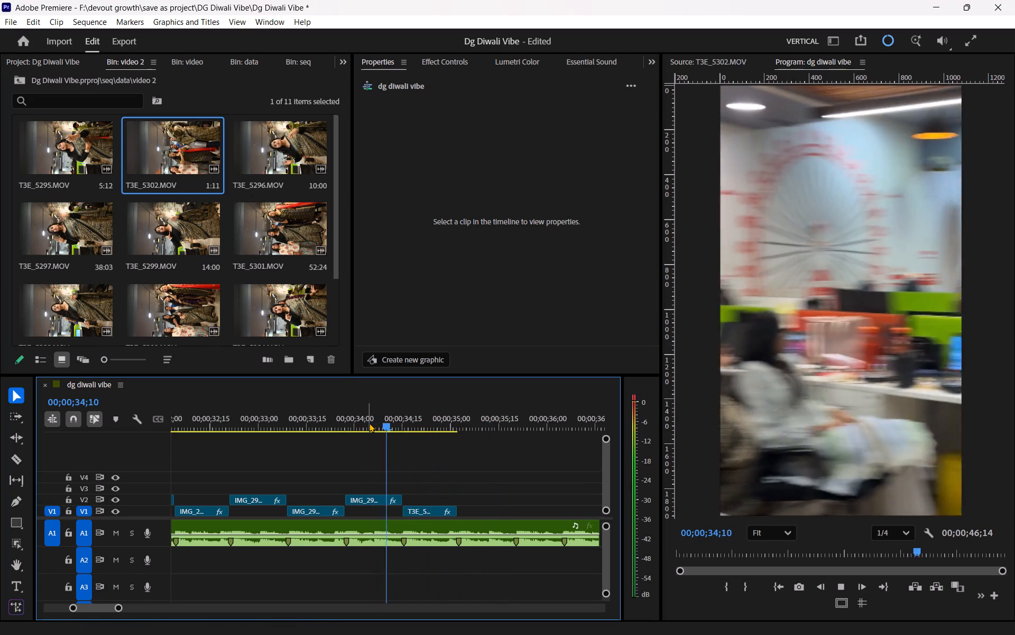
{"action": "key", "text": "space"}
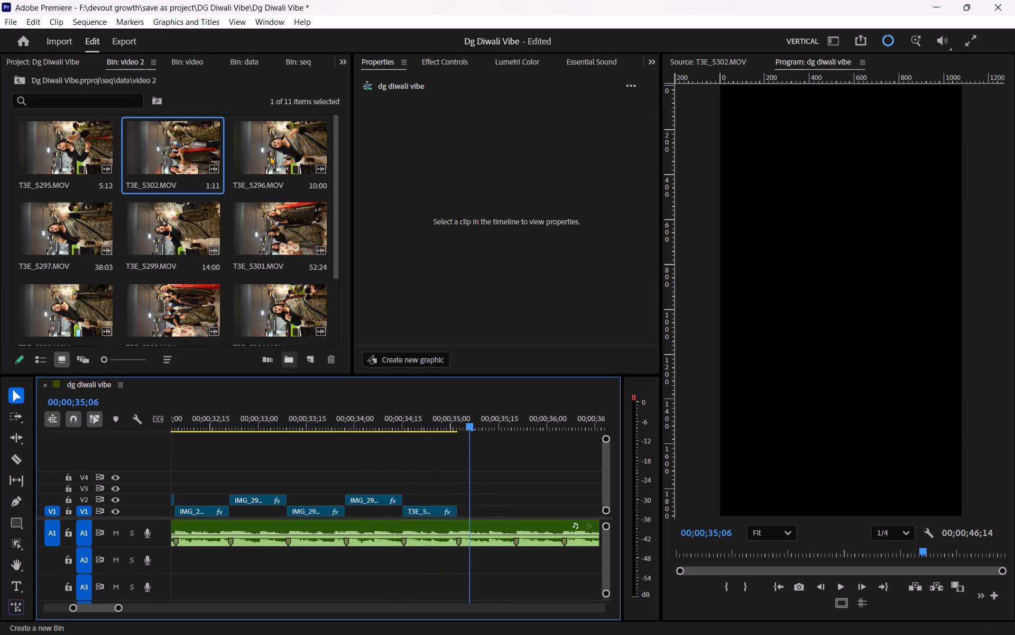
Open T3E_5296.MOV from the video 2 bin and skim through it for a usable moment.
{"action": "double_click", "coordinate": [271, 148]}
{"action": "left_click_drag", "start_coordinate": [809, 552], "coordinate": [772, 551]}
{"action": "key", "text": "space"}
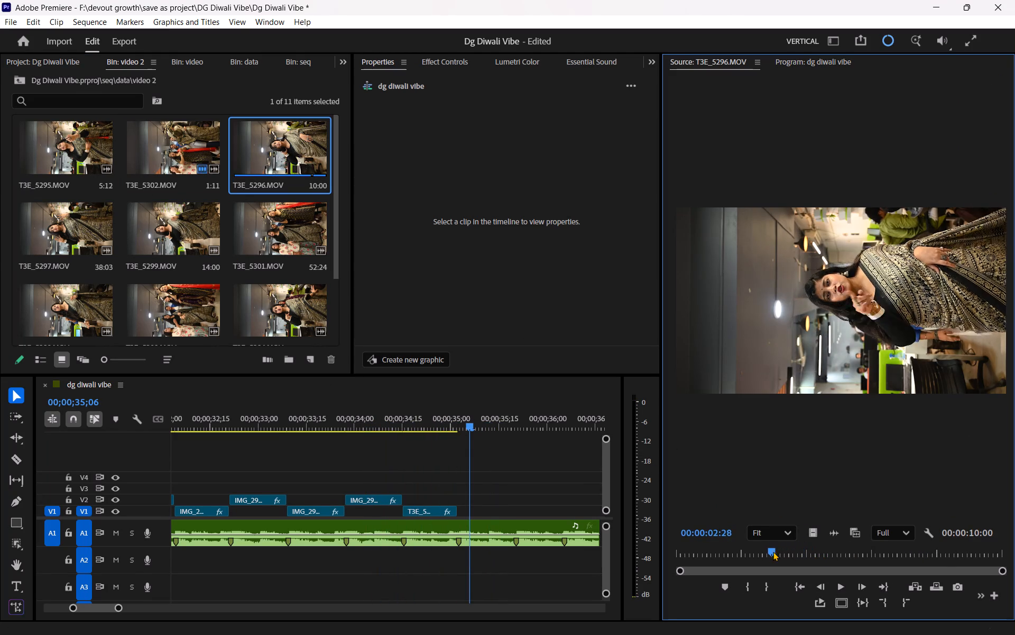
{"action": "key", "text": "space"}
{"action": "key", "text": "space"}
{"action": "key", "text": "space"}
{"action": "key", "text": "space"}
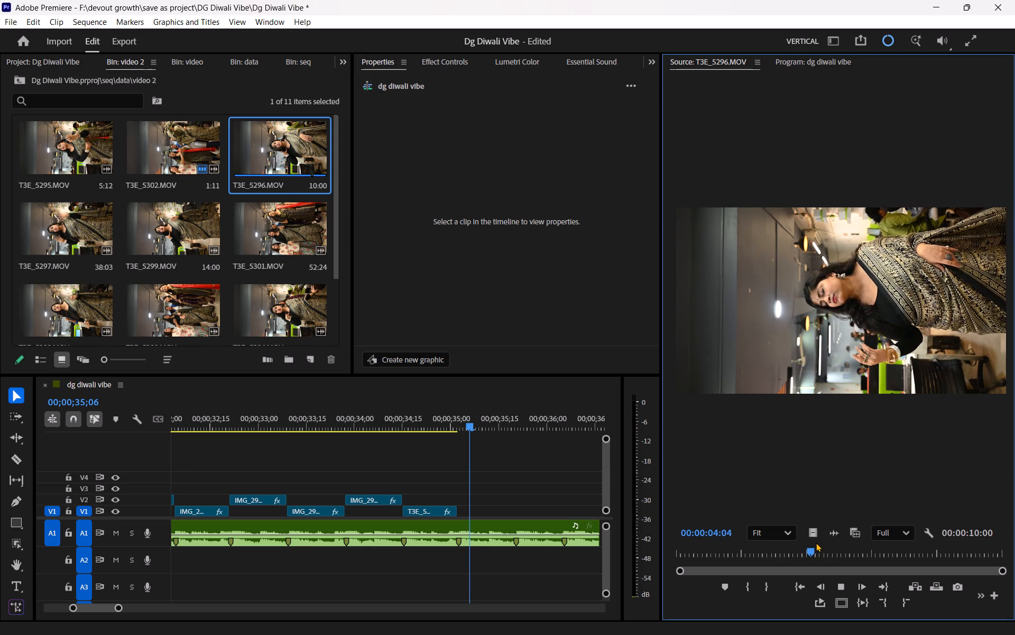
{"action": "left_click_drag", "start_coordinate": [845, 549], "coordinate": [826, 549]}
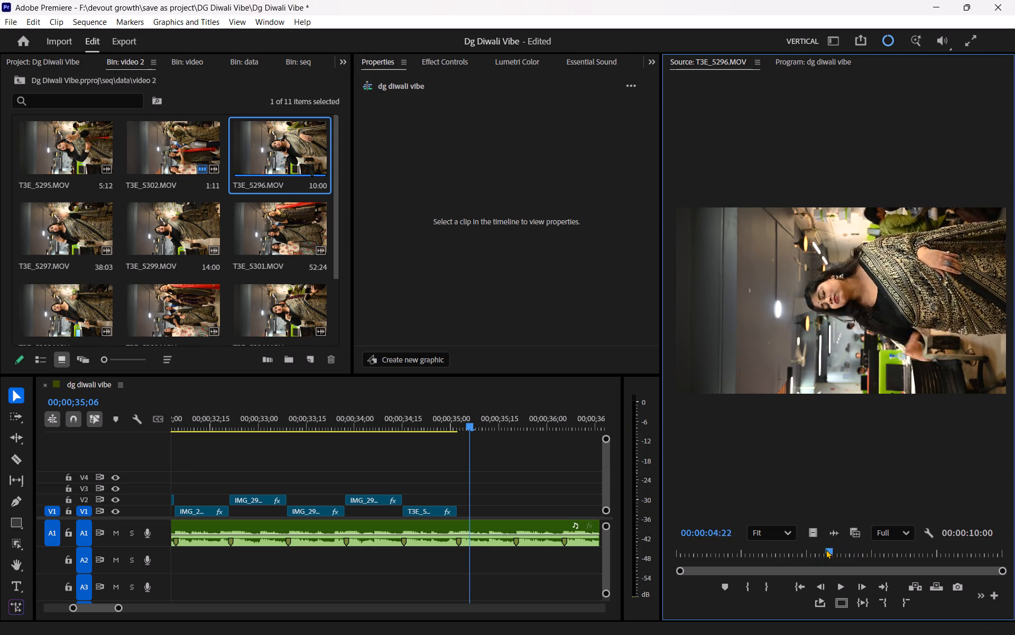
{"action": "left_click_drag", "start_coordinate": [826, 549], "coordinate": [962, 554]}
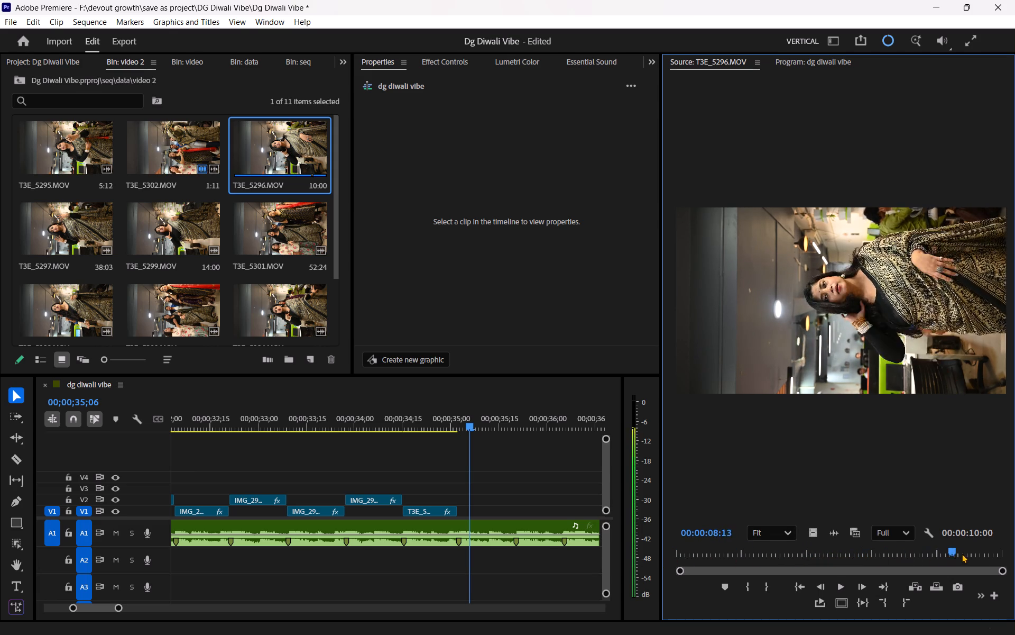
{"action": "left_click_drag", "start_coordinate": [962, 554], "coordinate": [1014, 554]}
Open T3E_5297.MOV from the video 2 bin and mark its range from about 00:00:06 to 00:00:07:13.
{"action": "double_click", "coordinate": [48, 228]}
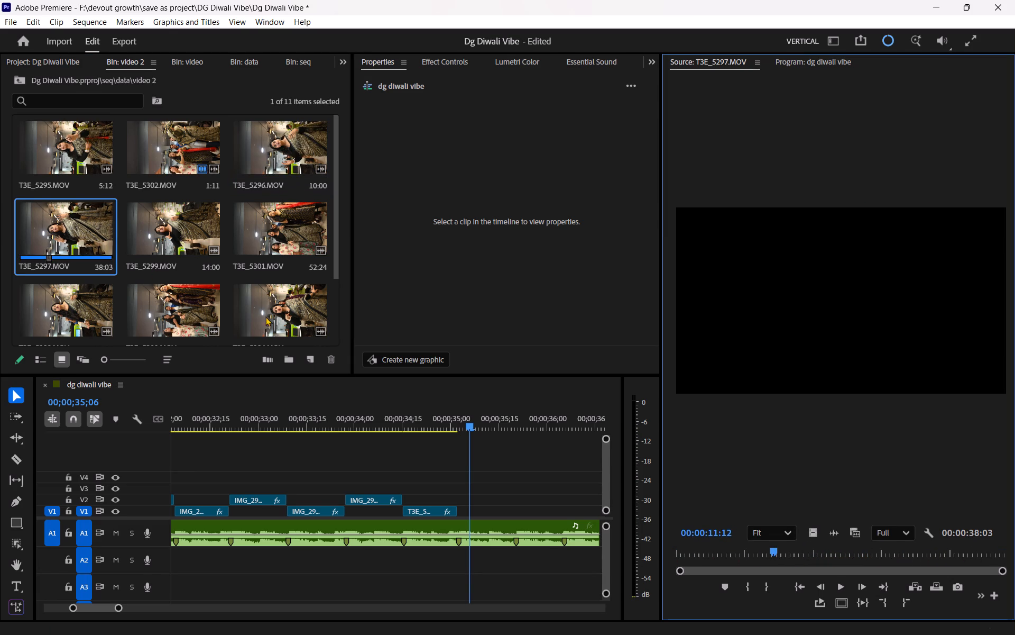
{"action": "left_click_drag", "start_coordinate": [779, 550], "coordinate": [607, 557]}
{"action": "key", "text": "space"}
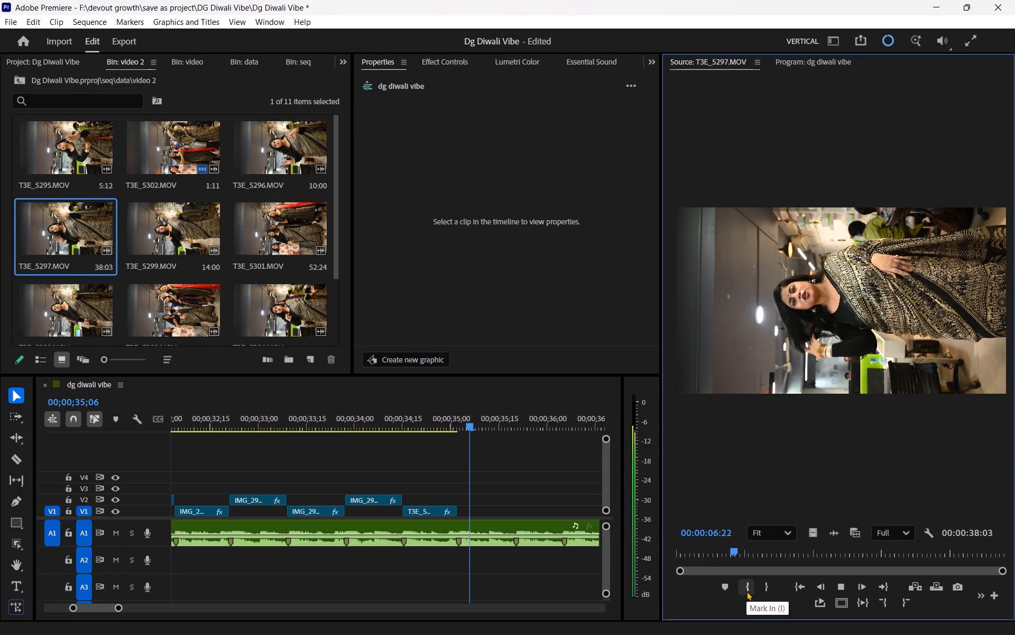
{"action": "key", "text": "space"}
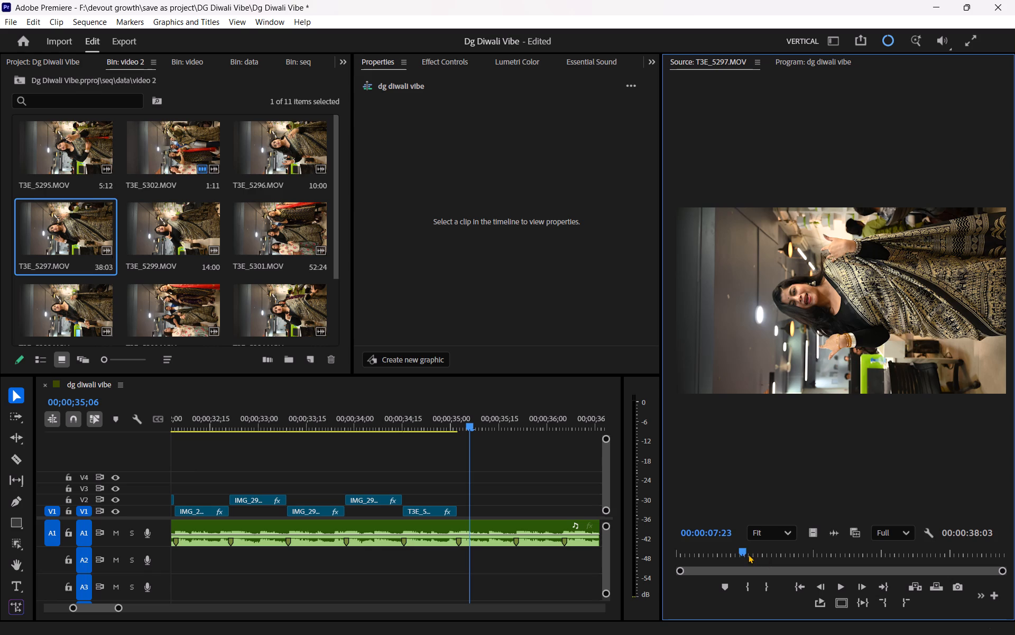
{"action": "left_click_drag", "start_coordinate": [742, 551], "coordinate": [736, 551]}
{"action": "left_click_drag", "start_coordinate": [736, 551], "coordinate": [730, 551]}
{"action": "key", "text": "space"}
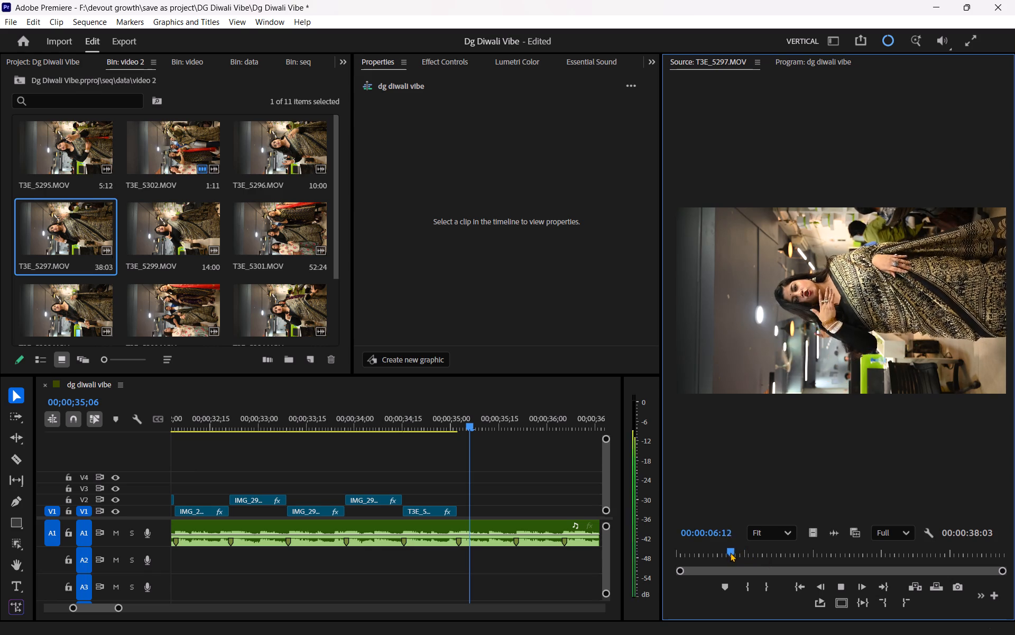
{"action": "key", "text": "space"}
{"action": "left_click_drag", "start_coordinate": [739, 550], "coordinate": [725, 554]}
{"action": "key", "text": "space"}
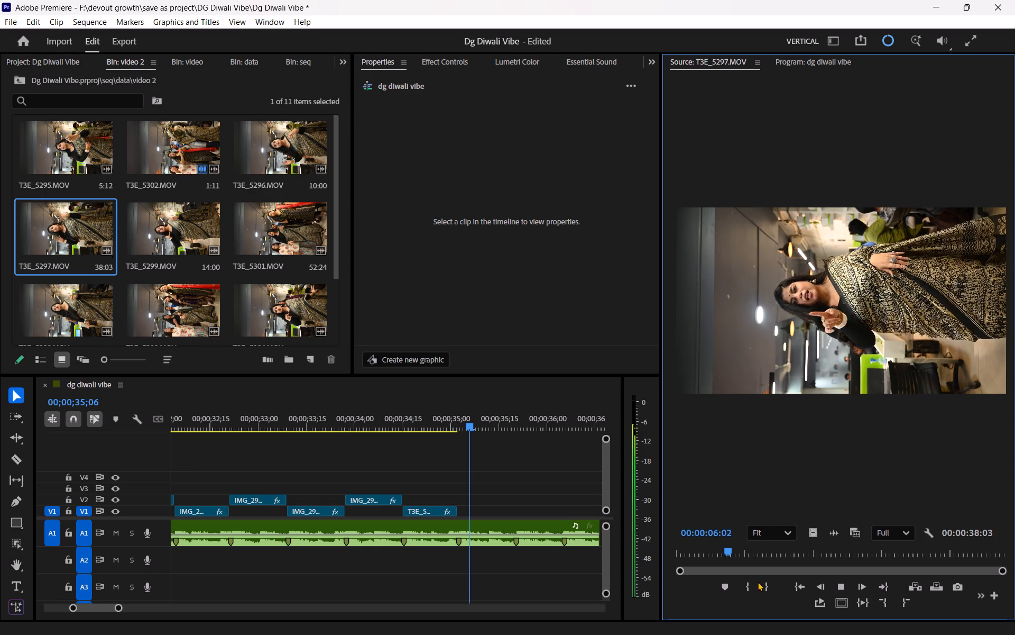
{"action": "key", "text": "space"}
{"action": "left_click", "coordinate": [746, 586]}
{"action": "key", "text": "space"}
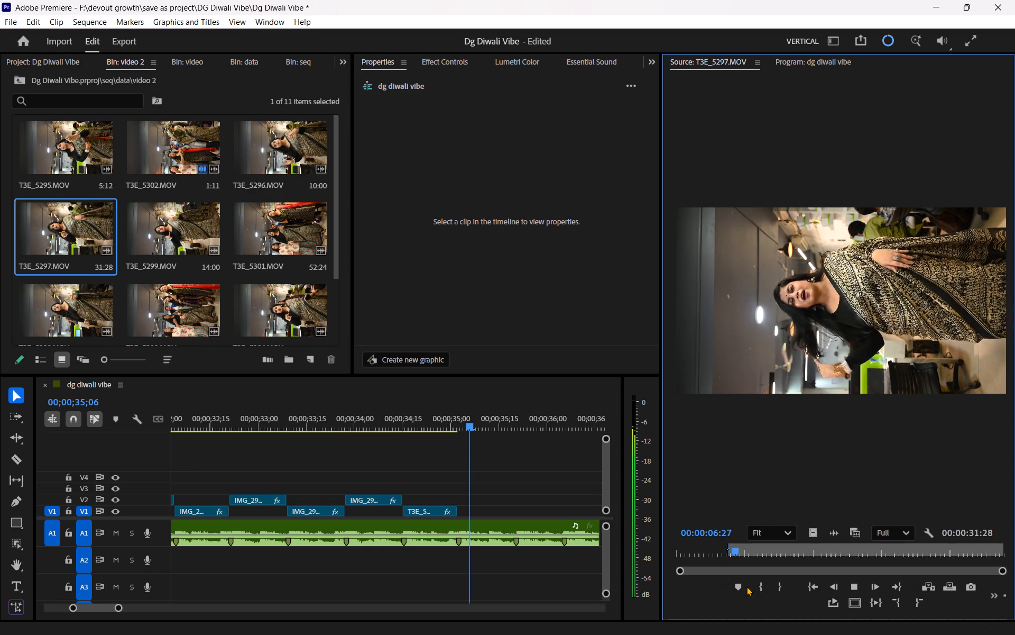
{"action": "key", "text": "space"}
{"action": "left_click", "coordinate": [779, 586]}
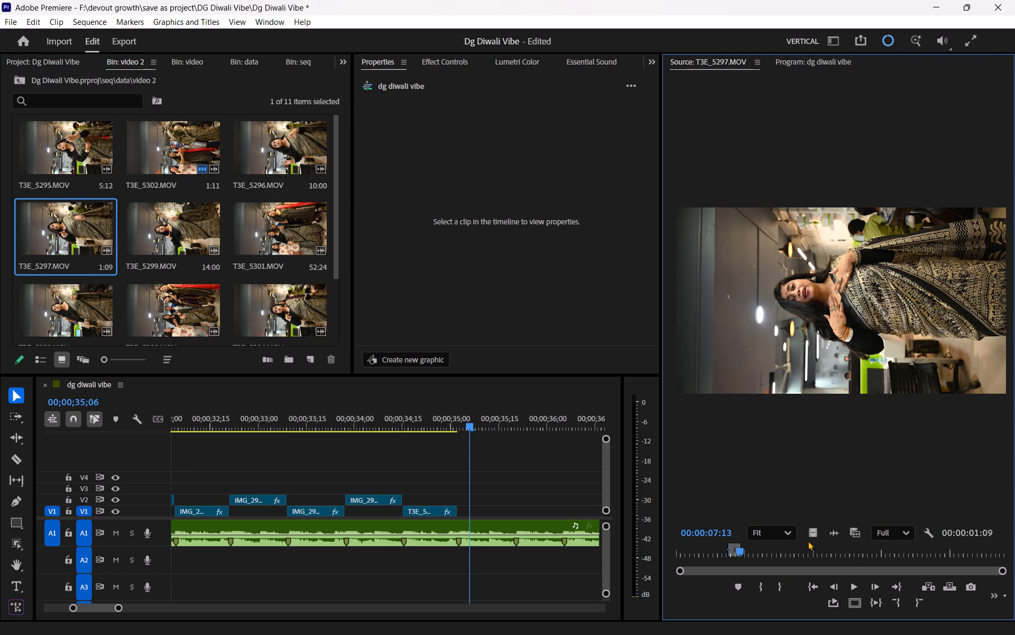
Place the marked T3E_5297.MOV video on V2, starting where the T3E_5302.MOV clip ends.
{"action": "left_click_drag", "start_coordinate": [811, 534], "coordinate": [456, 499]}
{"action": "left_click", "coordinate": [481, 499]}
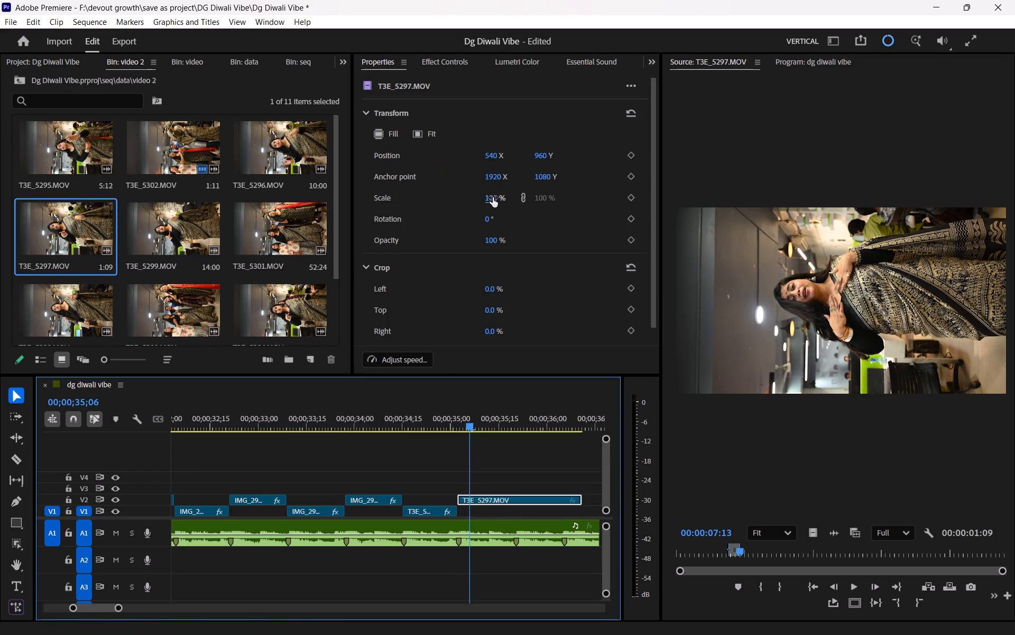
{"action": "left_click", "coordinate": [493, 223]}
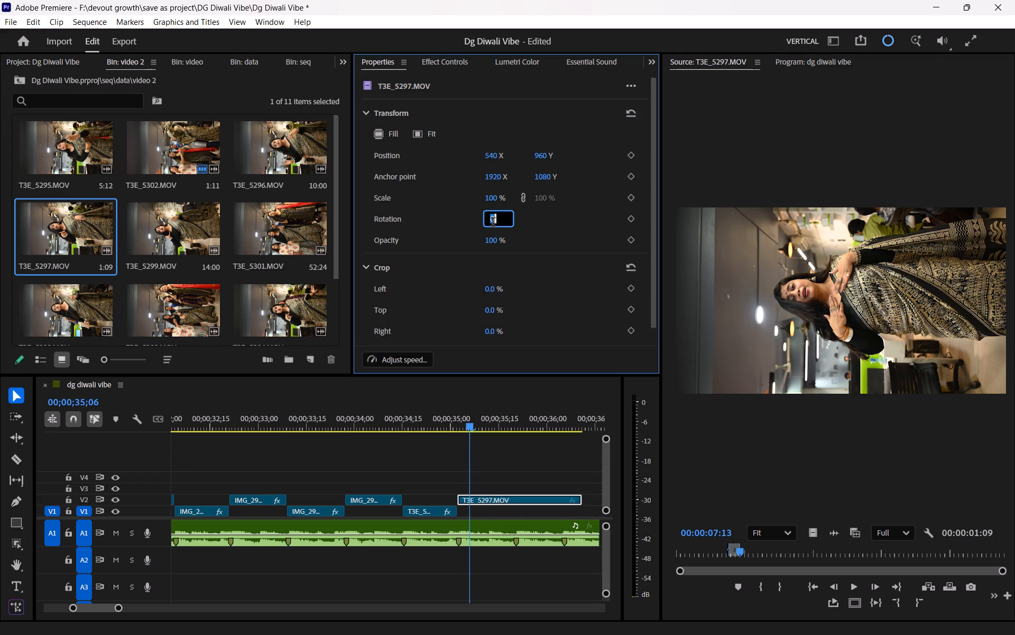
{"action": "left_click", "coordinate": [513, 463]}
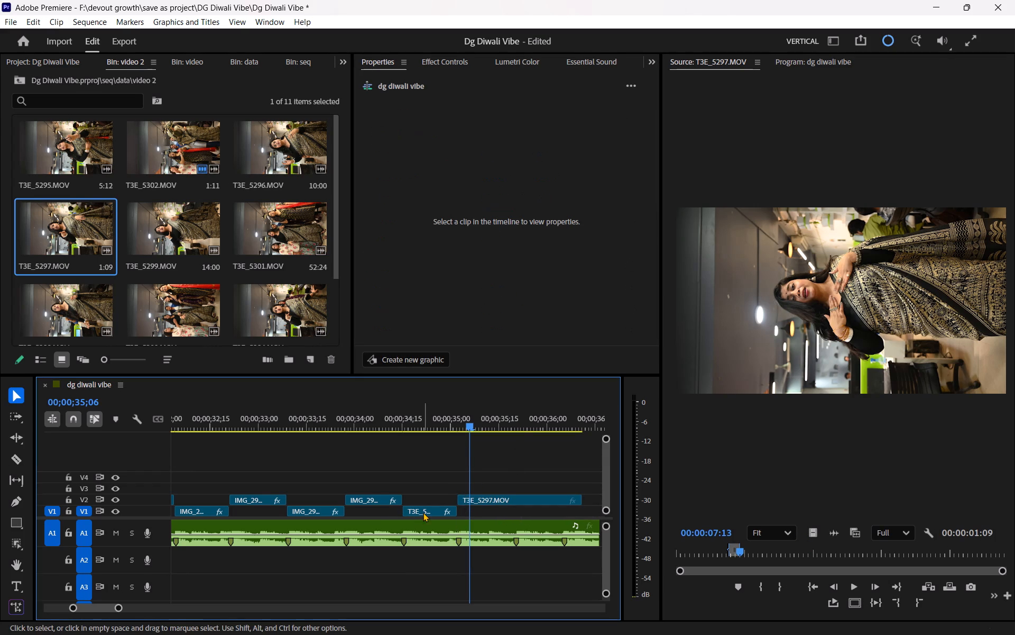
Copy the Motion settings from the T3E_5302.MOV clip on V1 and paste them onto the T3E_5297.MOV clip on V2.
{"action": "left_click", "coordinate": [423, 512]}
{"action": "left_click", "coordinate": [444, 63]}
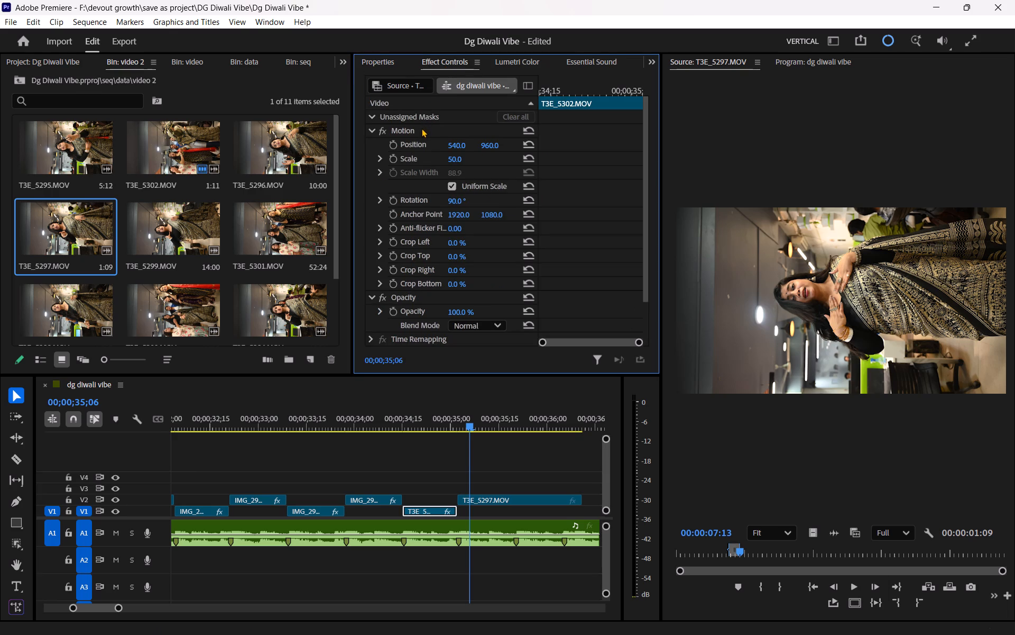
{"action": "right_click", "coordinate": [421, 130]}
{"action": "left_click", "coordinate": [448, 184]}
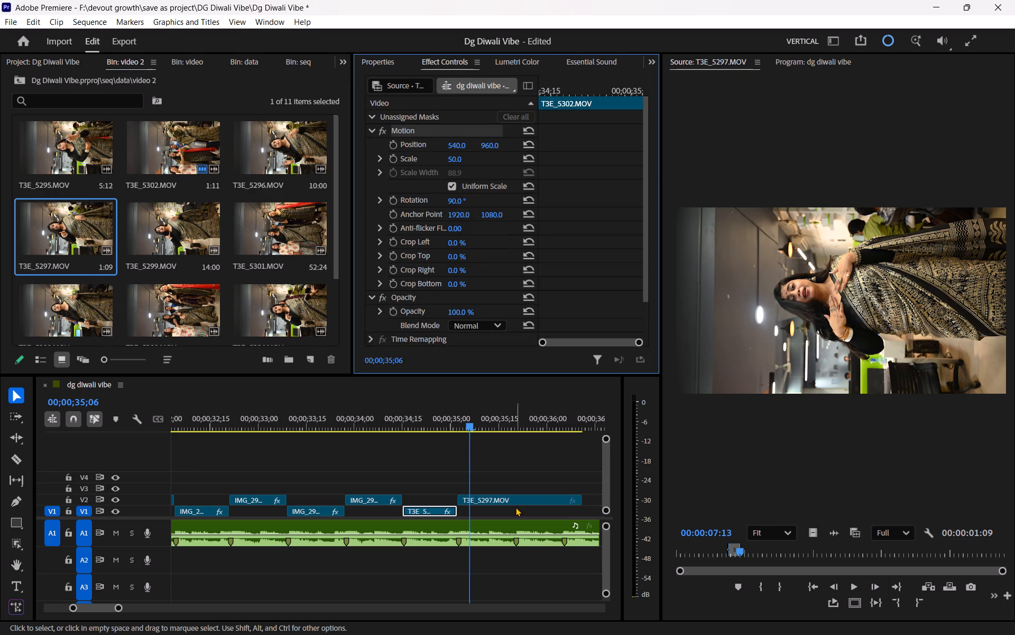
{"action": "left_click", "coordinate": [515, 507]}
{"action": "left_click", "coordinate": [515, 502]}
{"action": "key", "text": "ctrl+v"}
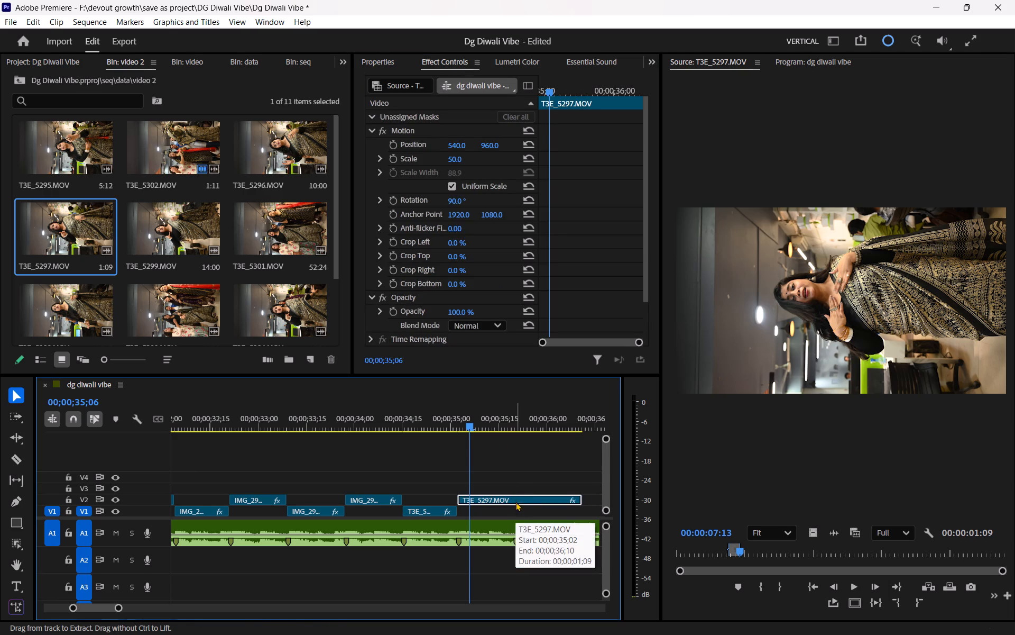
Play the end of the sequence from around 00;00;34 to check the cut into the T3E_5297.MOV shot.
{"action": "left_click", "coordinate": [504, 467]}
{"action": "left_click_drag", "start_coordinate": [463, 414], "coordinate": [495, 419]}
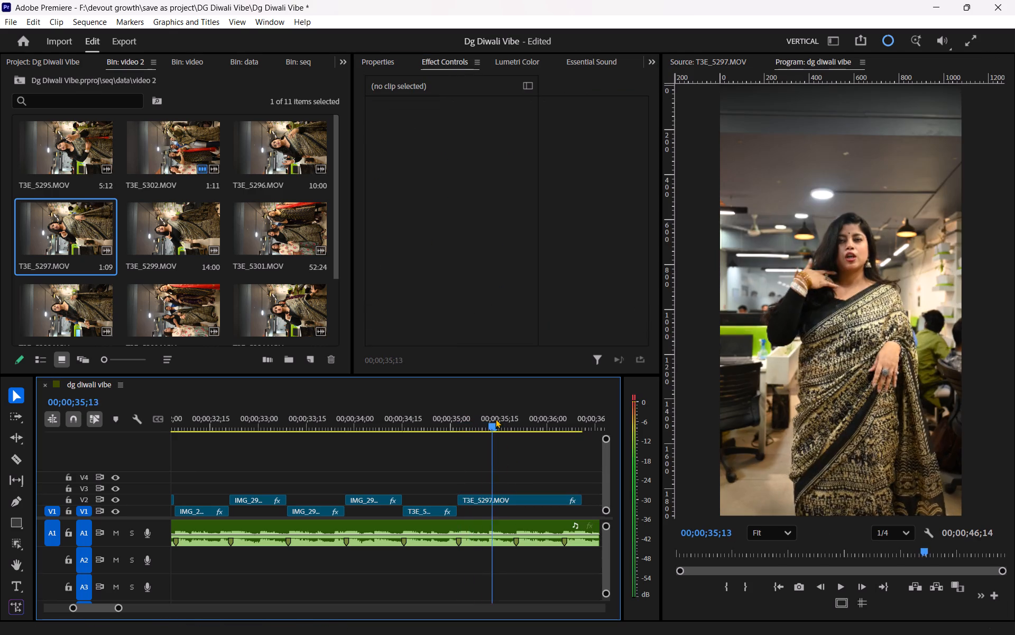
{"action": "left_click_drag", "start_coordinate": [495, 419], "coordinate": [417, 421]}
{"action": "key", "text": "space"}
{"action": "key", "text": "space"}
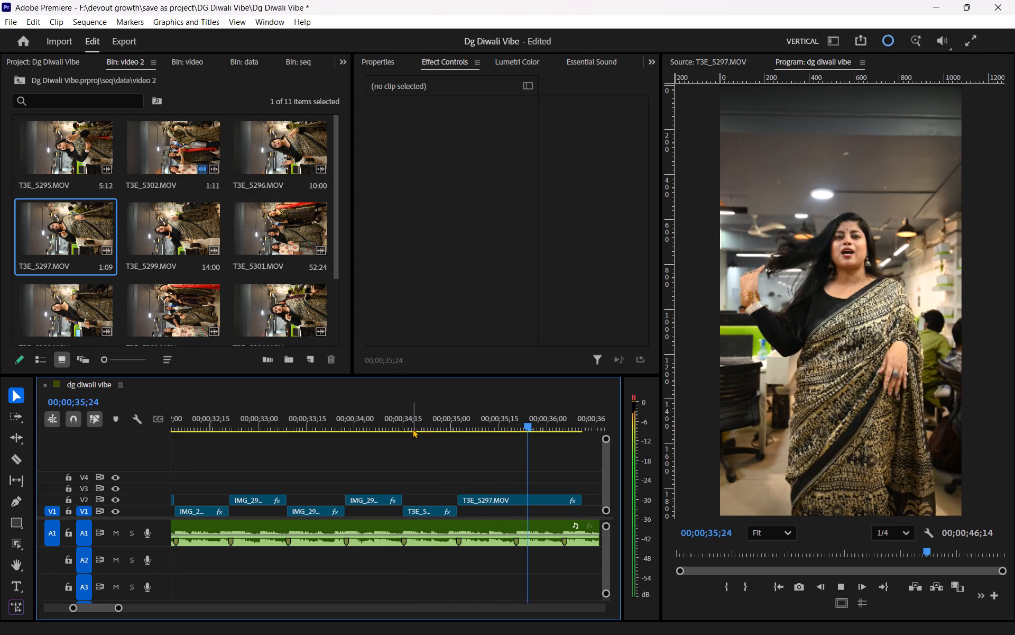
{"action": "left_click_drag", "start_coordinate": [393, 417], "coordinate": [323, 420]}
{"action": "key", "text": "space"}
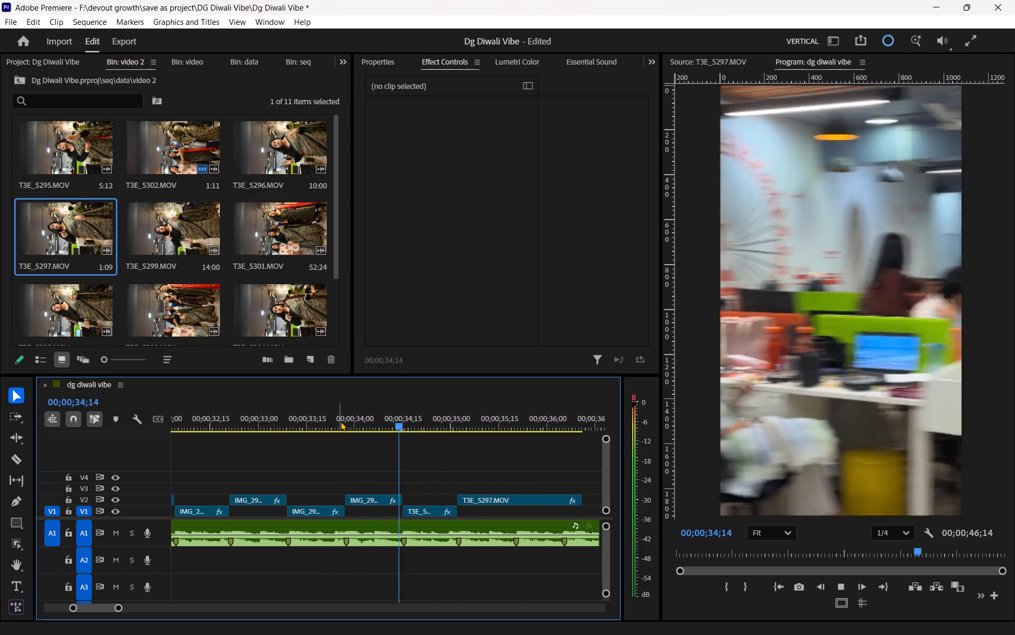
{"action": "key", "text": "space"}
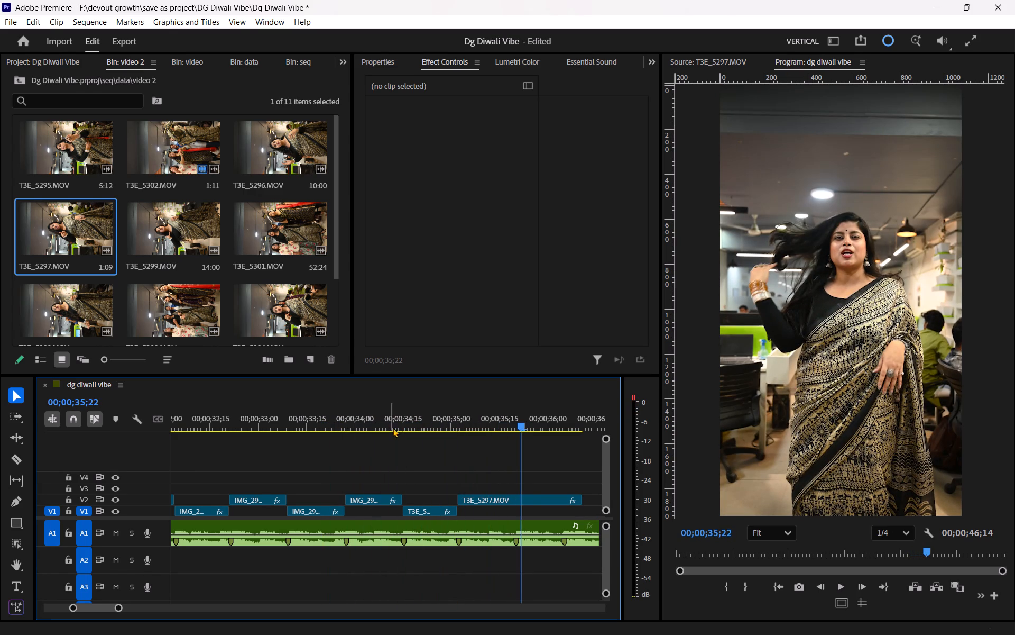
Trim the start of the V2 T3E_5297.MOV clip to 00;00;35;09 and slide it back against the end of the T3E_5302.MOV clip.
{"action": "scroll", "coordinate": [394, 429], "scroll_direction": "down", "scroll_amount": 5}
{"action": "left_click_drag", "start_coordinate": [404, 421], "coordinate": [362, 429]}
{"action": "key", "text": "space"}
{"action": "key", "text": "space"}
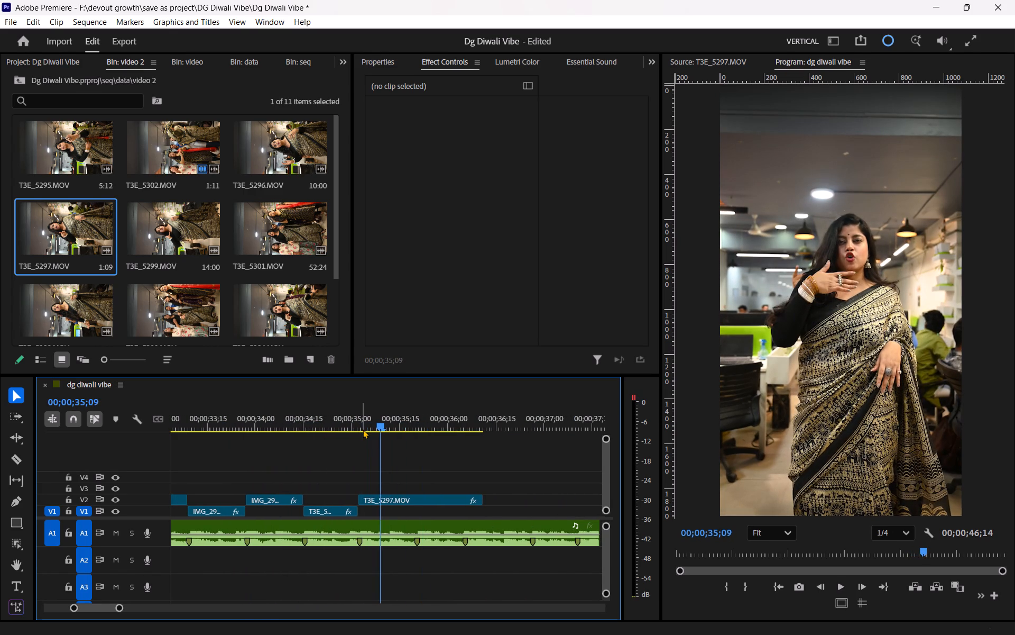
{"action": "left_click_drag", "start_coordinate": [365, 495], "coordinate": [386, 495]}
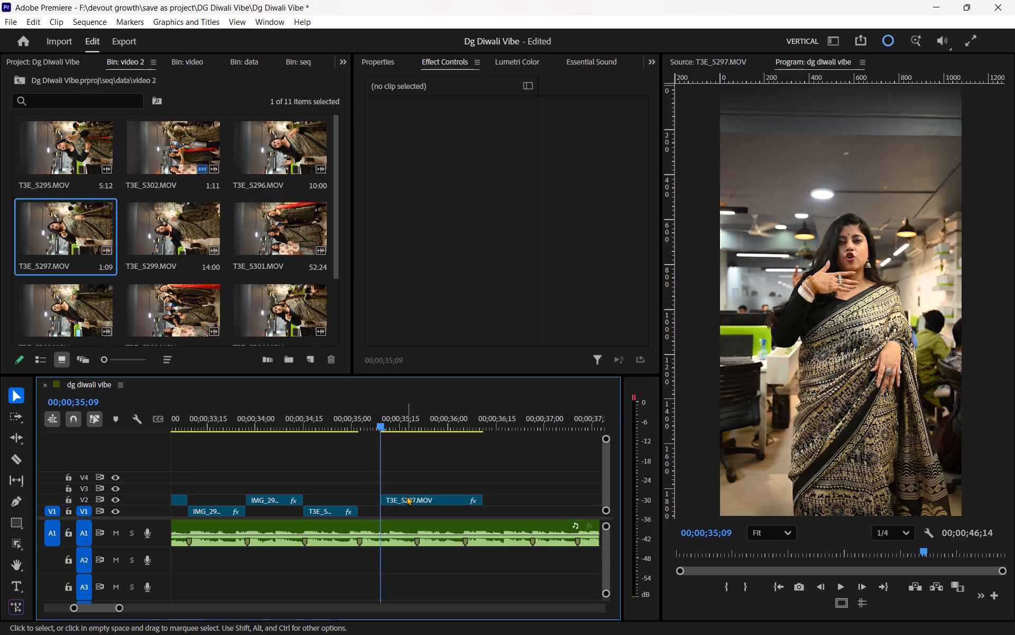
{"action": "left_click_drag", "start_coordinate": [407, 496], "coordinate": [385, 496]}
{"action": "left_click", "coordinate": [391, 498]}
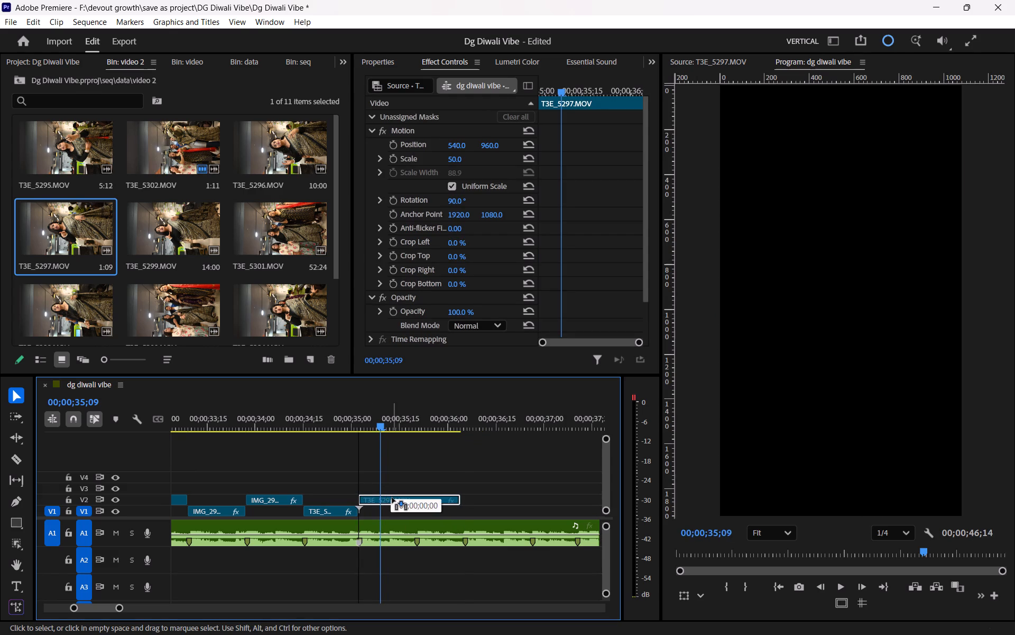
Trim the end of the V2 T3E_5297.MOV clip to the beat marker at about 00;00;35;20 and replay the cut.
{"action": "left_click_drag", "start_coordinate": [345, 424], "coordinate": [330, 424]}
{"action": "key", "text": "space"}
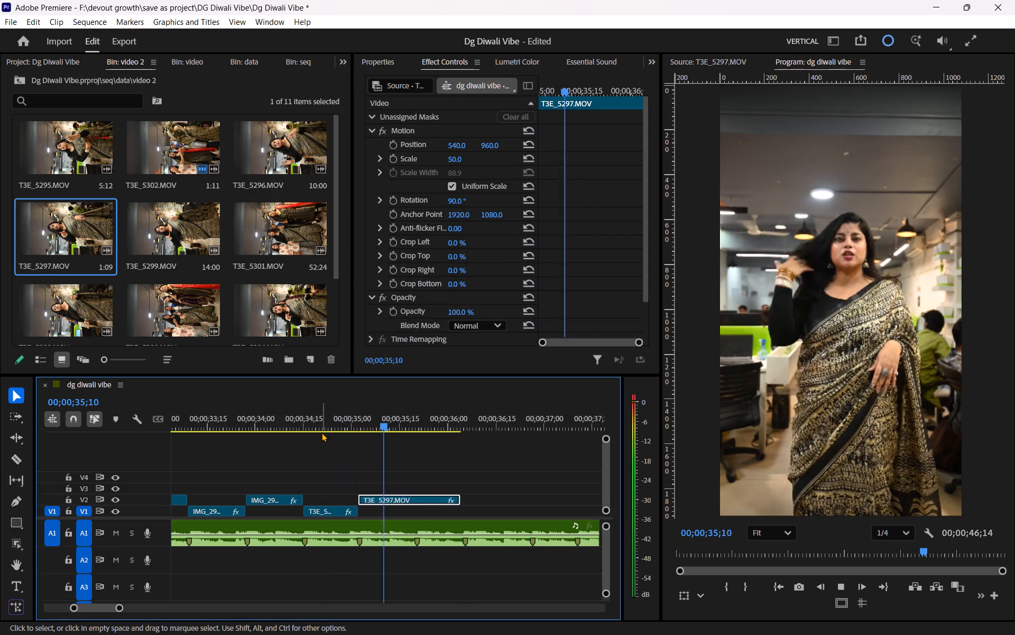
{"action": "key", "text": "space"}
{"action": "left_click_drag", "start_coordinate": [463, 498], "coordinate": [436, 498]}
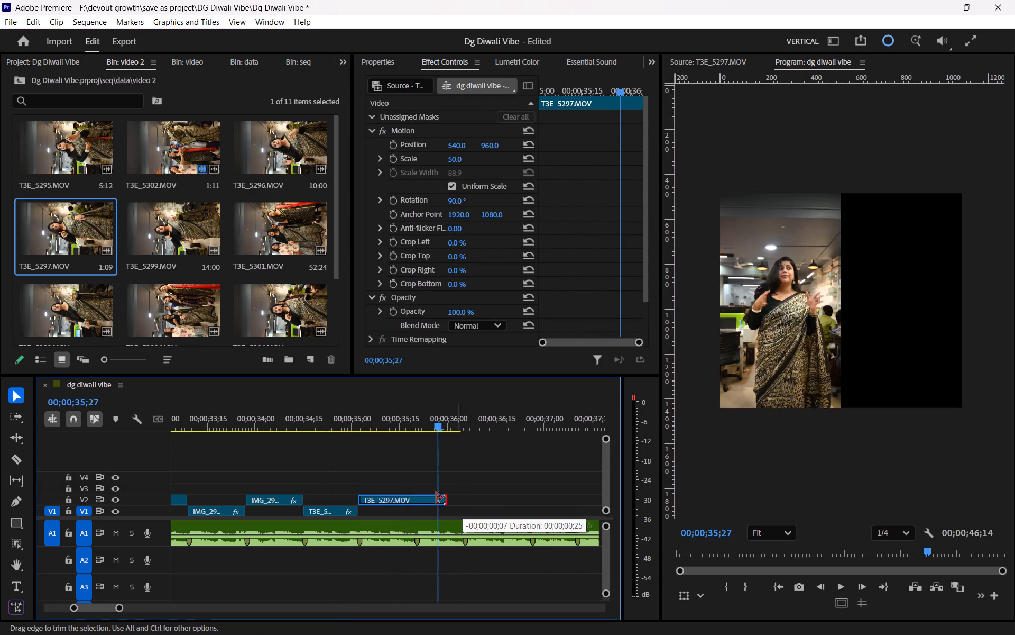
{"action": "left_click_drag", "start_coordinate": [436, 498], "coordinate": [416, 506]}
{"action": "left_click_drag", "start_coordinate": [333, 420], "coordinate": [283, 423]}
{"action": "key", "text": "space"}
{"action": "left_click", "coordinate": [359, 457]}
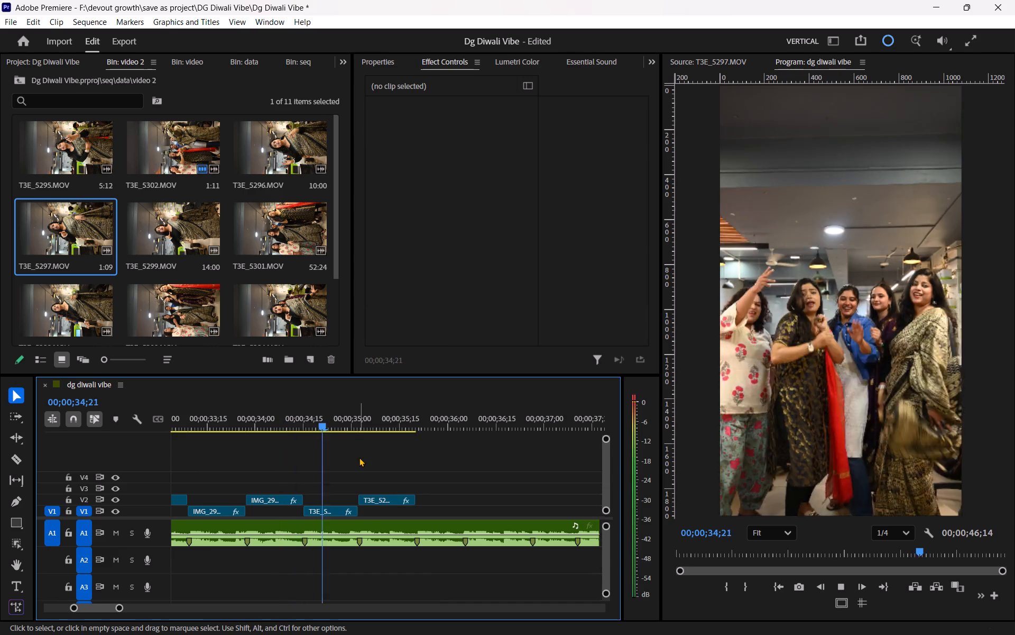
{"action": "key", "text": "space"}
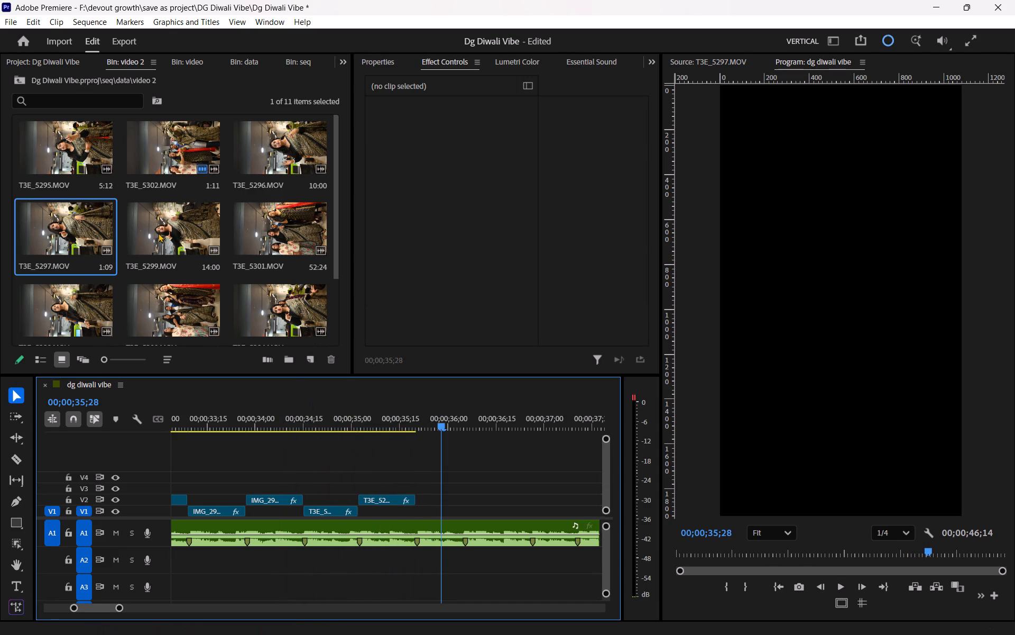
Reopen T3E_5297.MOV from the video 2 bin and skim past its marked range for another usable moment.
{"action": "double_click", "coordinate": [47, 230]}
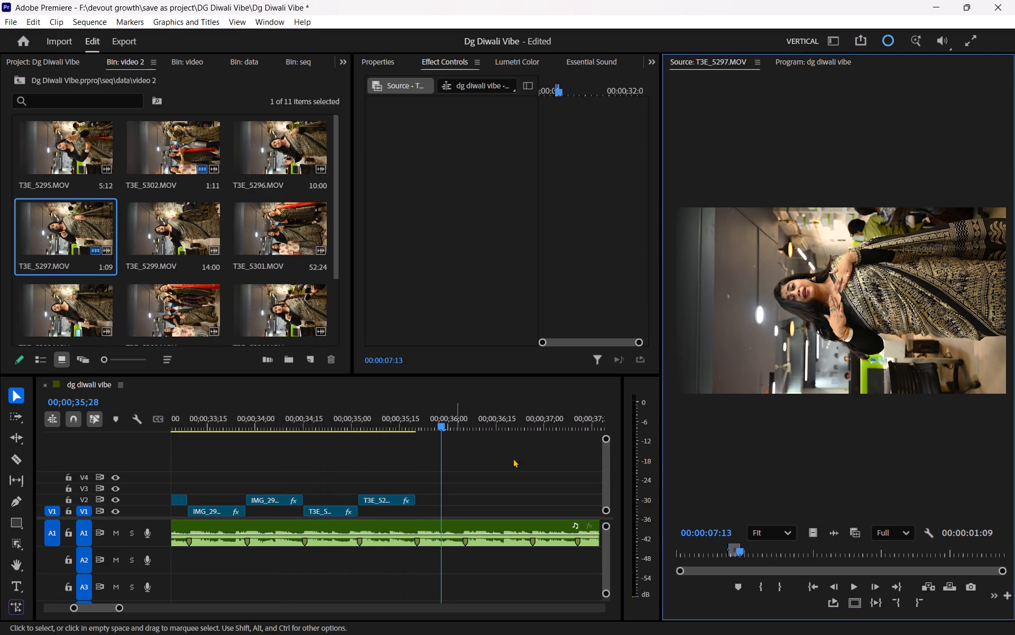
{"action": "left_click_drag", "start_coordinate": [745, 551], "coordinate": [760, 552]}
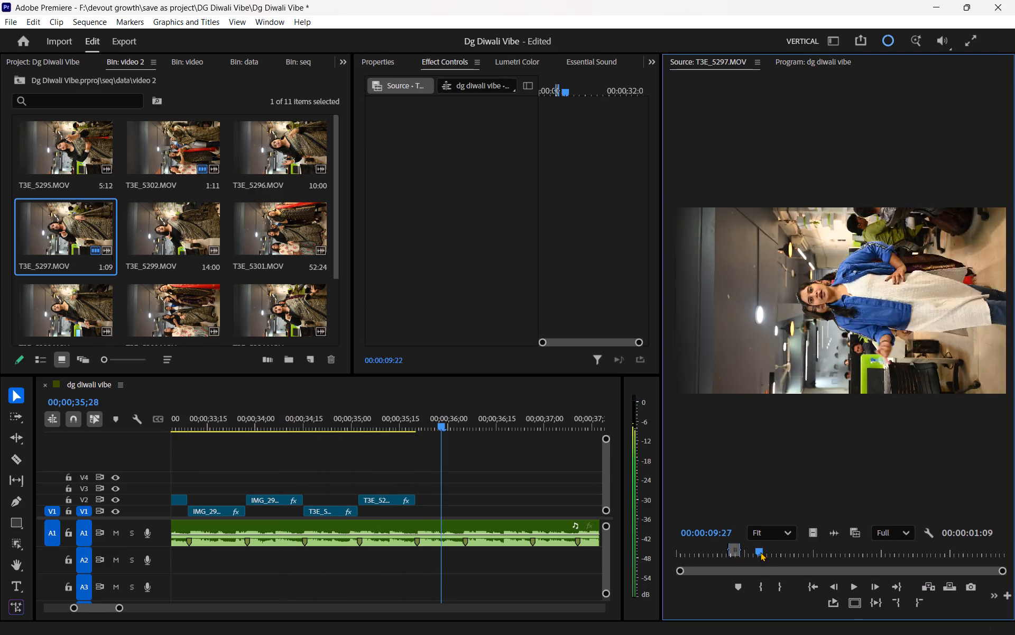
{"action": "left_click_drag", "start_coordinate": [760, 552], "coordinate": [861, 556]}
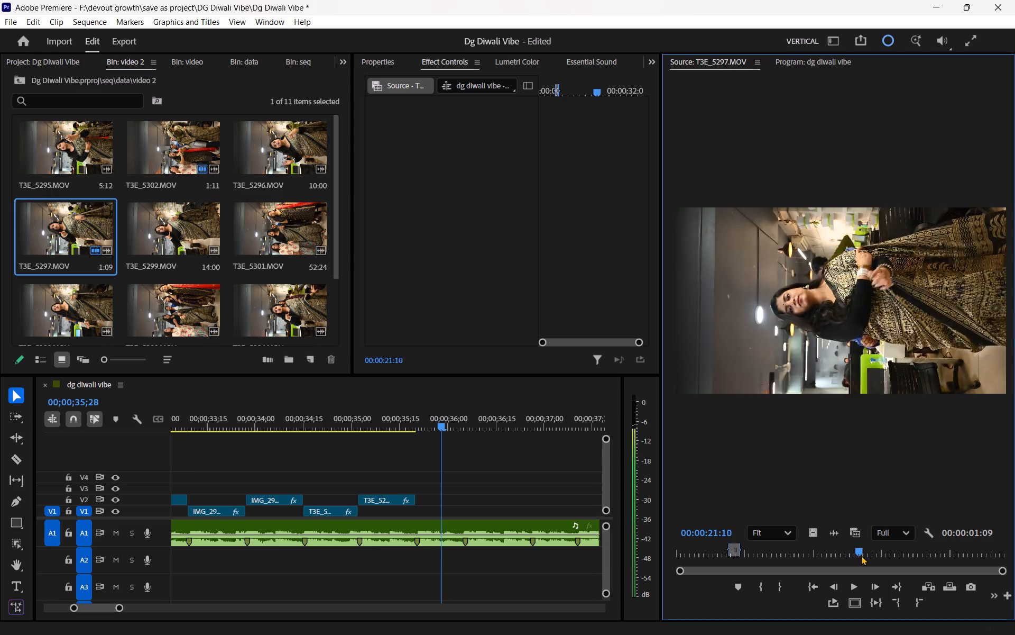
{"action": "left_click_drag", "start_coordinate": [861, 556], "coordinate": [893, 558]}
{"action": "key", "text": "space"}
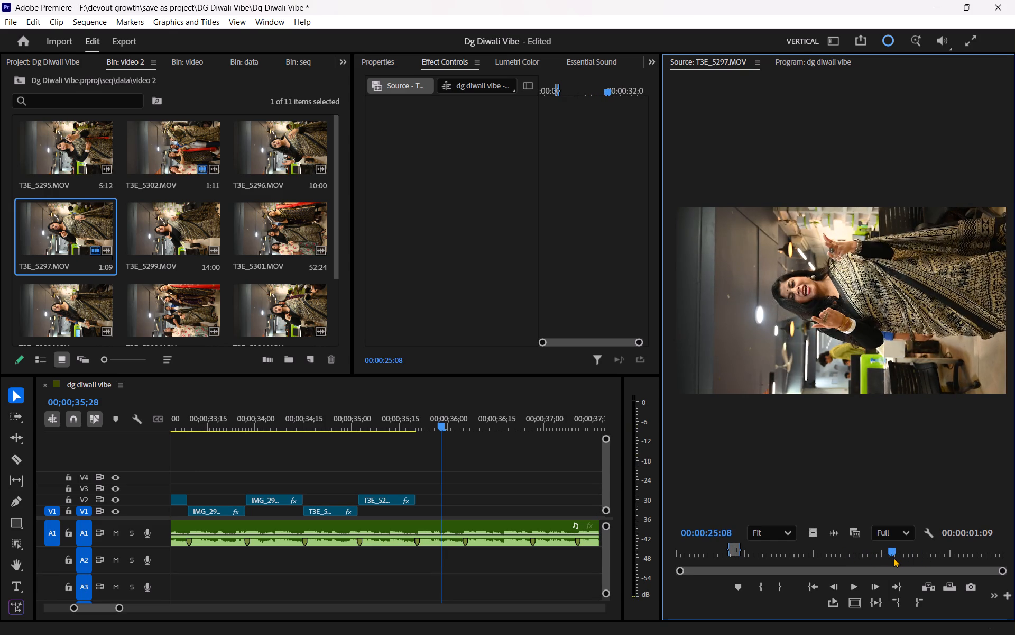
{"action": "key", "text": "space"}
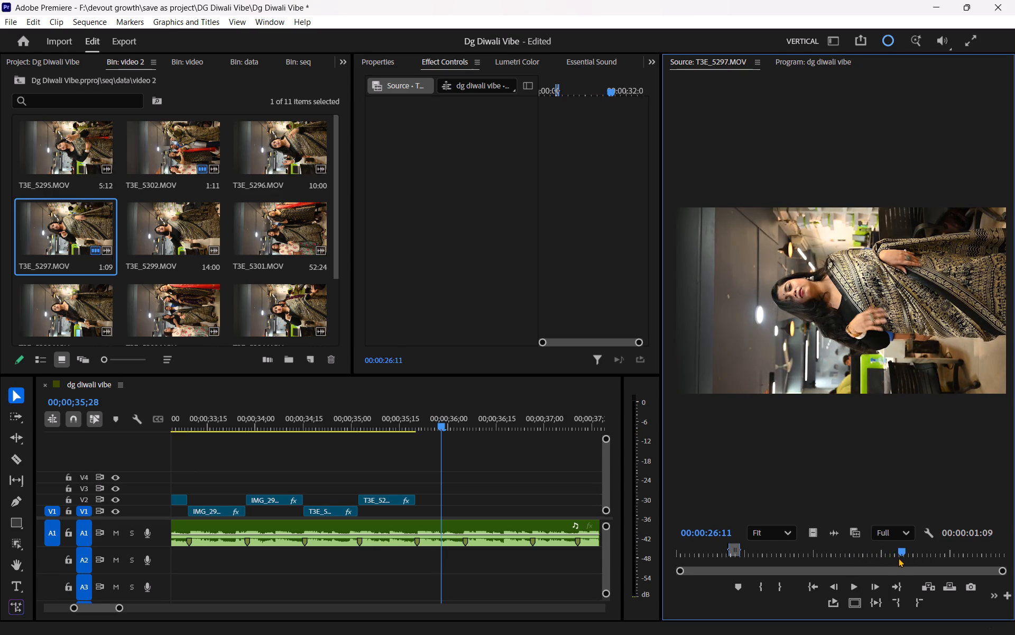
{"action": "left_click_drag", "start_coordinate": [900, 555], "coordinate": [880, 555]}
{"action": "key", "text": "space"}
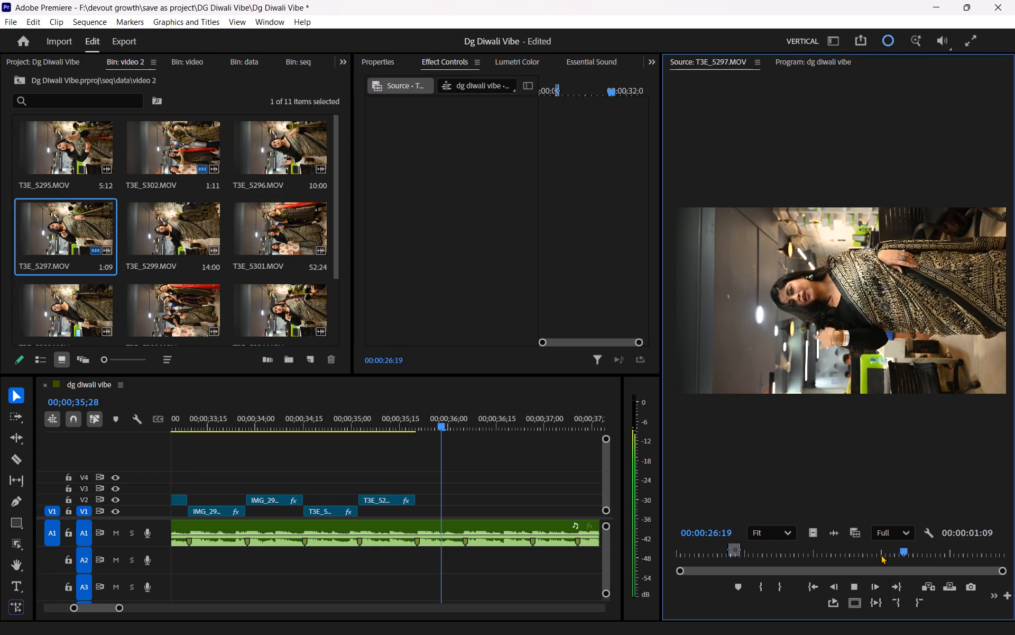
{"action": "left_click_drag", "start_coordinate": [905, 550], "coordinate": [910, 550]}
{"action": "key", "text": "space"}
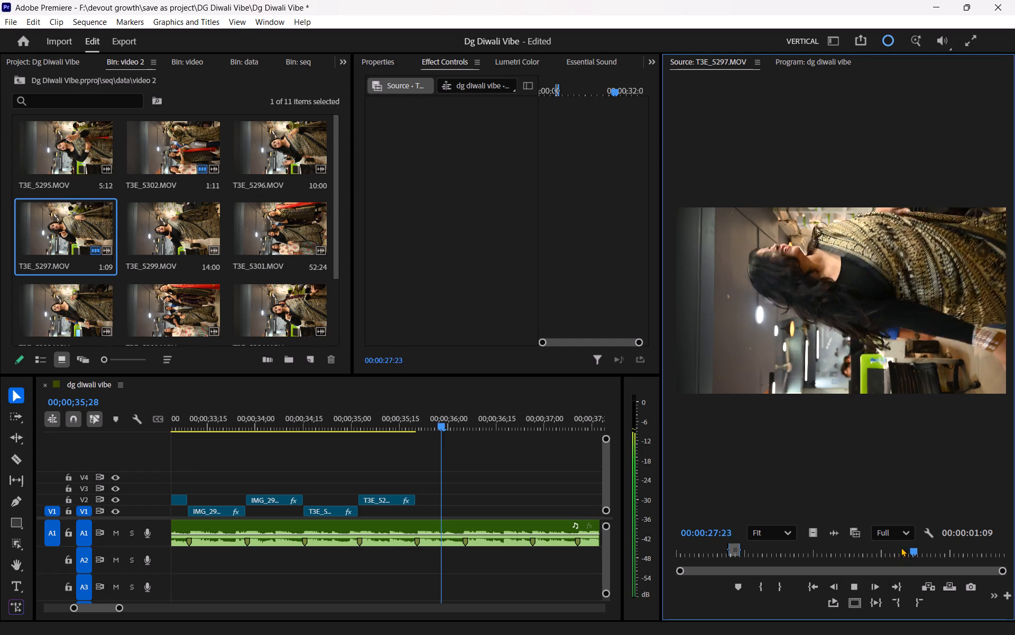
{"action": "key", "text": "space"}
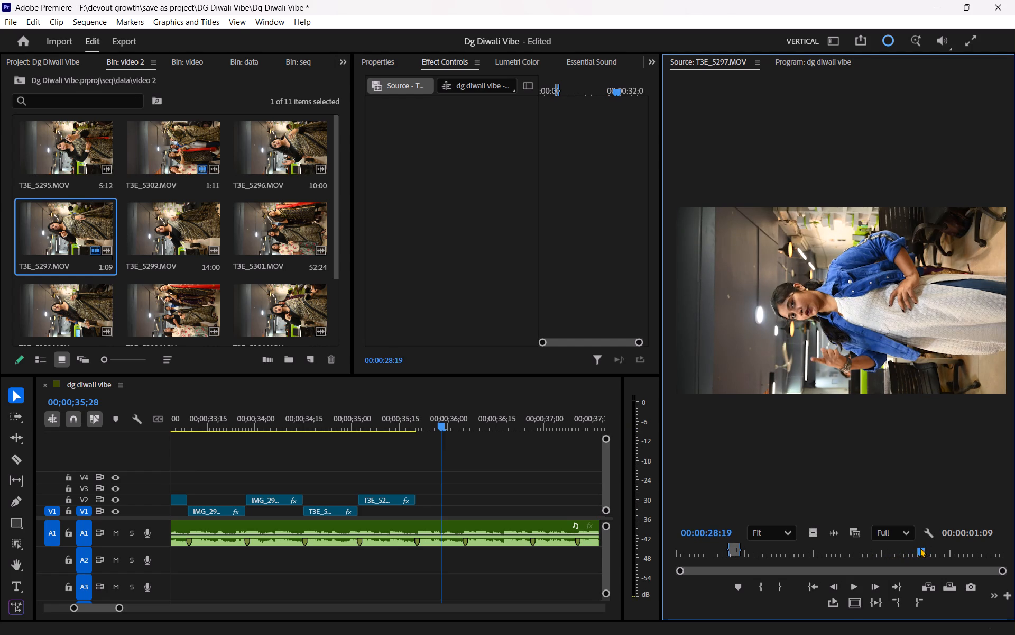
Mark a new T3E_5297.MOV source range from 00:00:28:08 to 00:00:29:06 on the woman in the blue jacket.
{"action": "left_click_drag", "start_coordinate": [918, 549], "coordinate": [912, 551]}
{"action": "key", "text": "space"}
{"action": "key", "text": "space"}
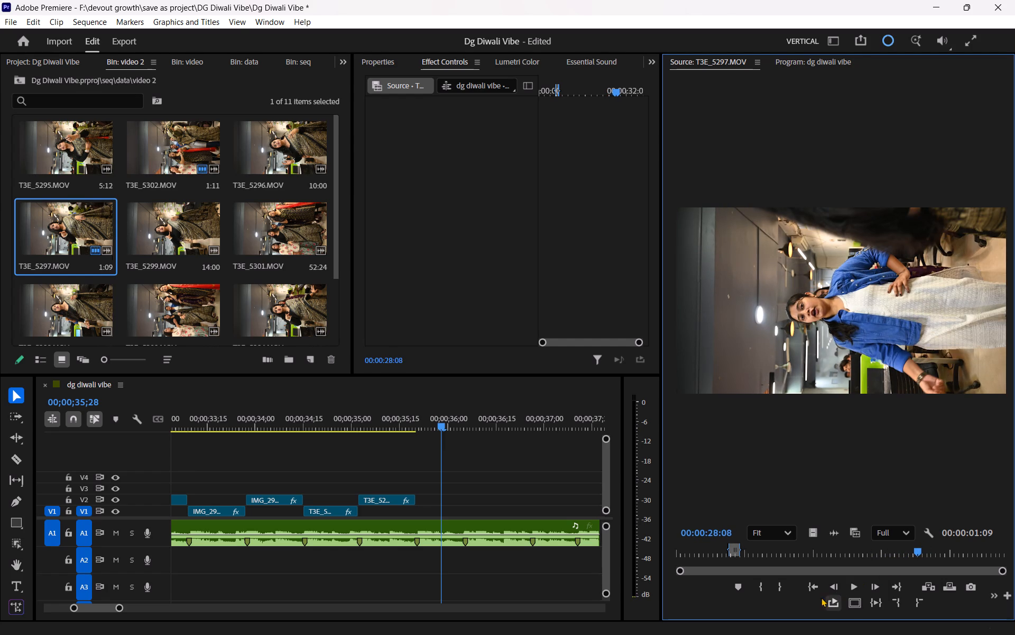
{"action": "left_click", "coordinate": [761, 583]}
{"action": "key", "text": "space"}
{"action": "key", "text": "space"}
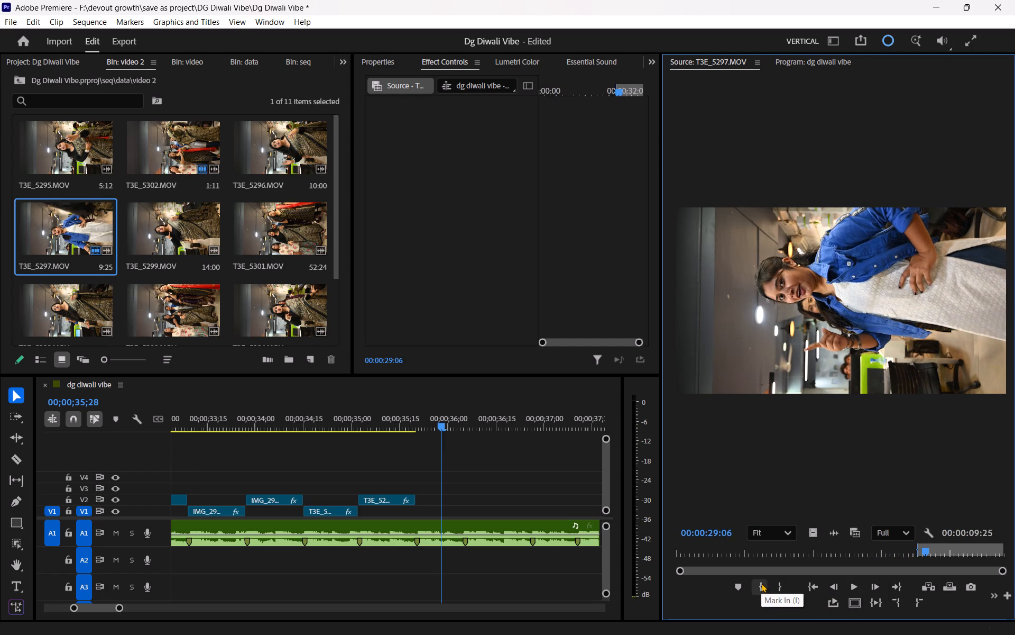
{"action": "left_click", "coordinate": [784, 585]}
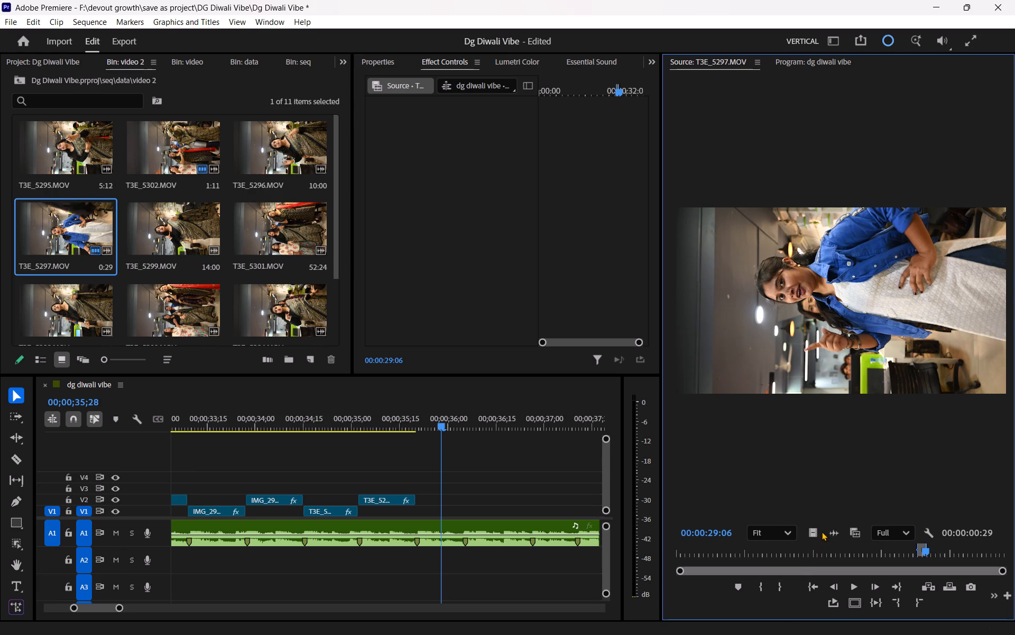
Place the marked T3E_5297.MOV video on V1 where the V2 clip ends and paste the copied Motion settings onto it.
{"action": "left_click_drag", "start_coordinate": [817, 531], "coordinate": [415, 511]}
{"action": "left_click", "coordinate": [430, 511]}
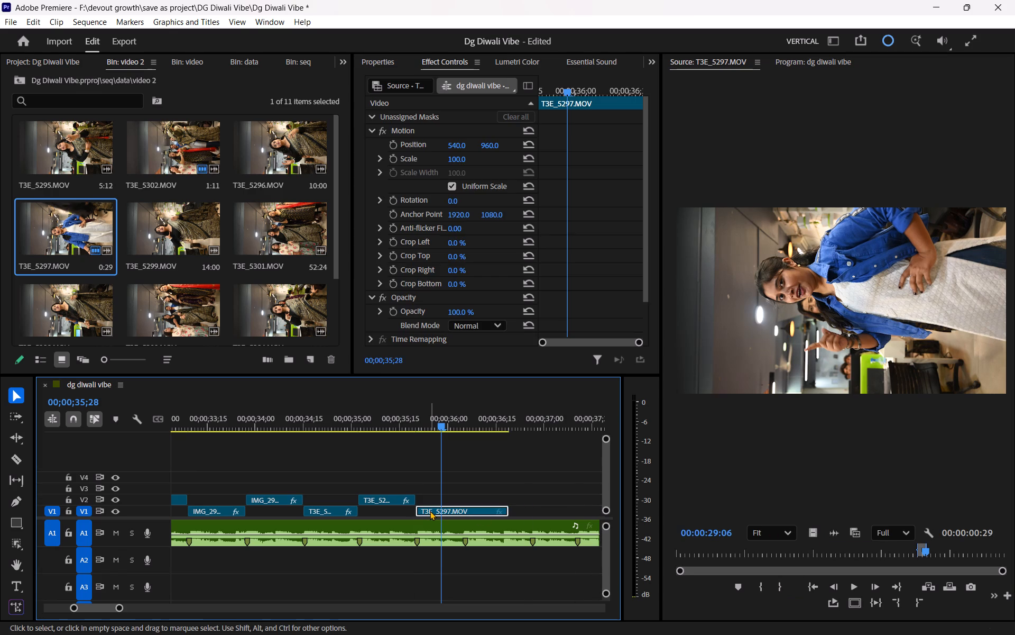
{"action": "key", "text": "ctrl+v"}
Replay the new cut, and trim the end of the V1 T3E_5297.MOV clip to the beat marker at about 00;00;36;05.
{"action": "left_click_drag", "start_coordinate": [402, 425], "coordinate": [366, 423]}
{"action": "key", "text": "space"}
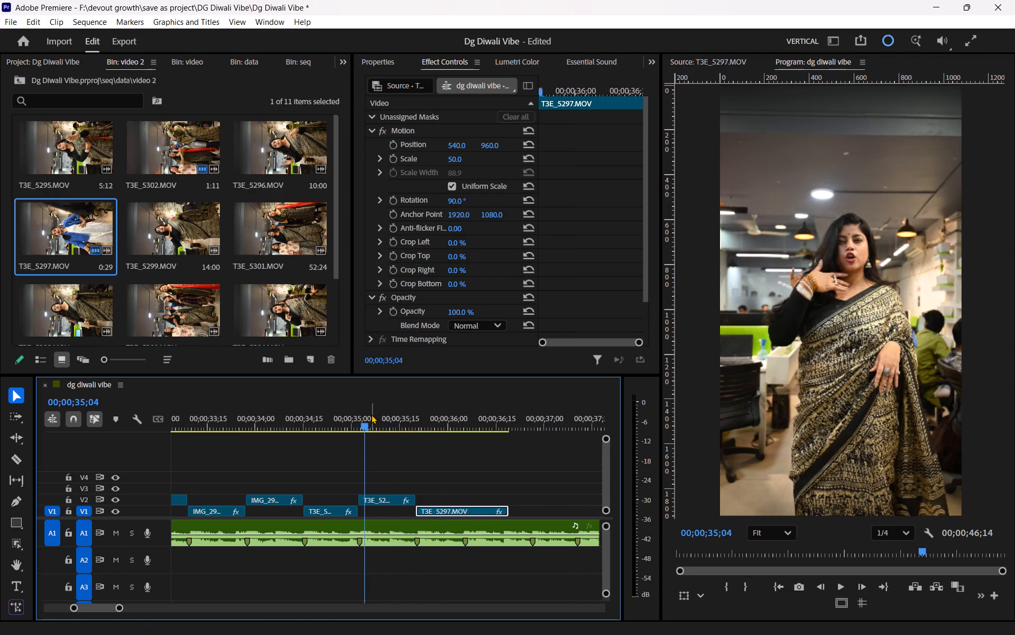
{"action": "key", "text": "space"}
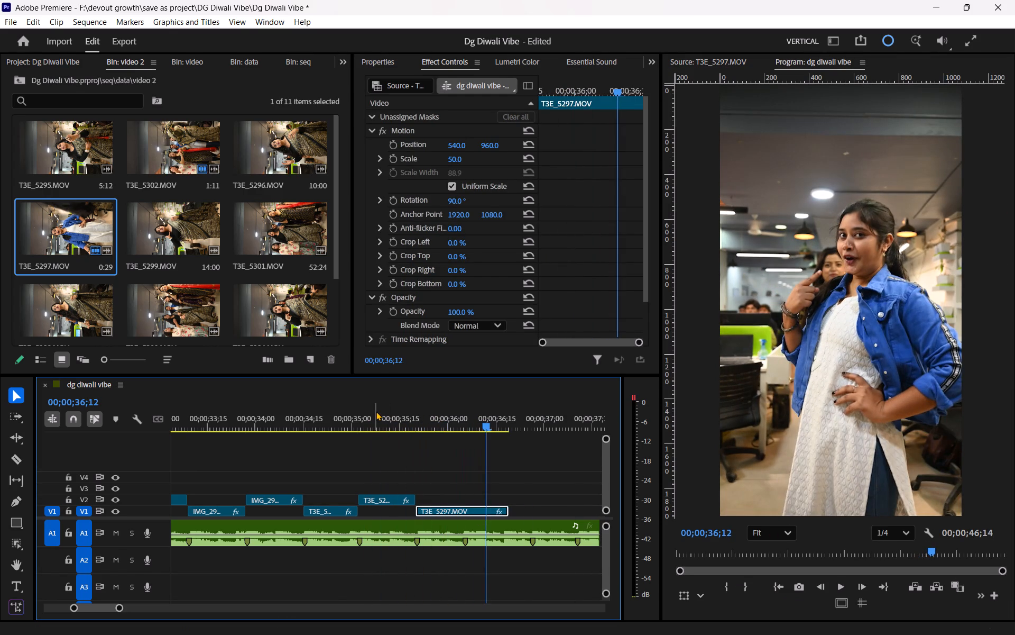
{"action": "left_click_drag", "start_coordinate": [371, 411], "coordinate": [258, 422]}
{"action": "key", "text": "space"}
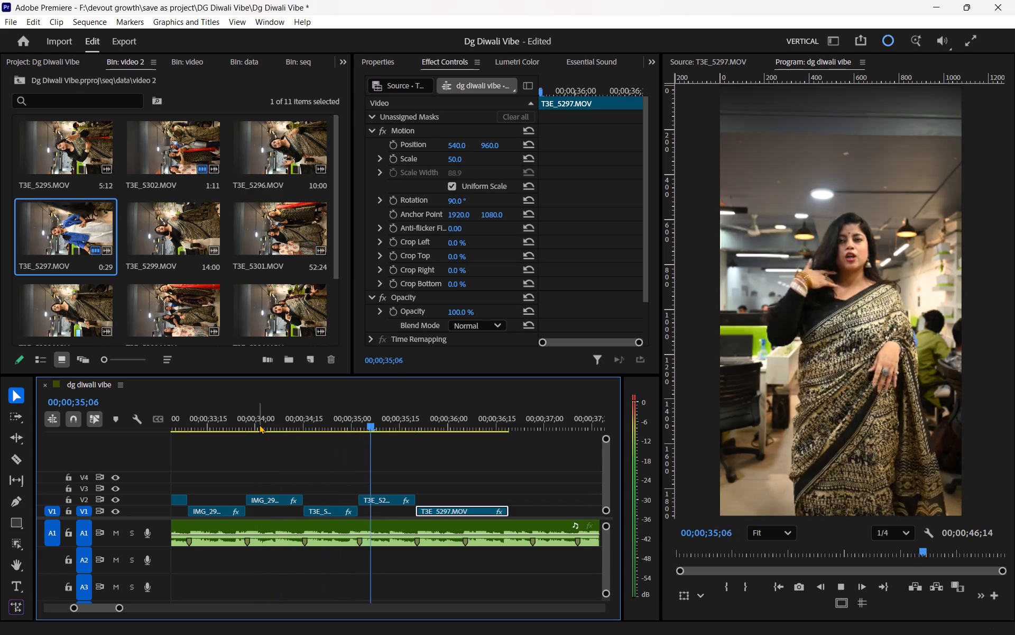
{"action": "key", "text": "space"}
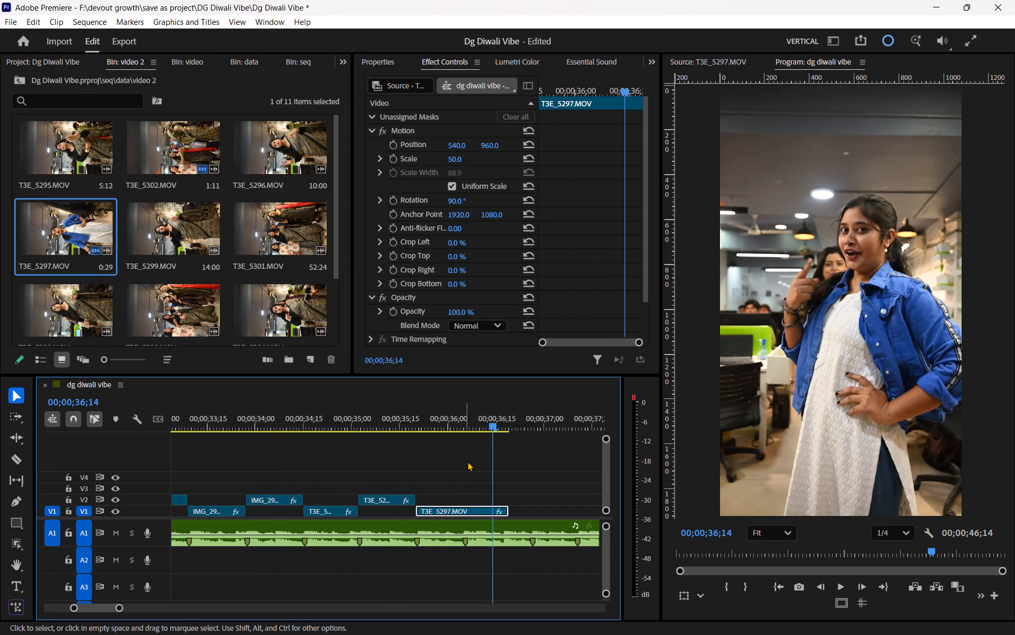
{"action": "left_click_drag", "start_coordinate": [504, 506], "coordinate": [464, 508]}
Cut the V1 T3E_5297.MOV clip's start to 00;00;35;27, close the gap, extend its end to the 36;05 beat marker, and replay.
{"action": "left_click_drag", "start_coordinate": [432, 424], "coordinate": [329, 439]}
{"action": "key", "text": "space"}
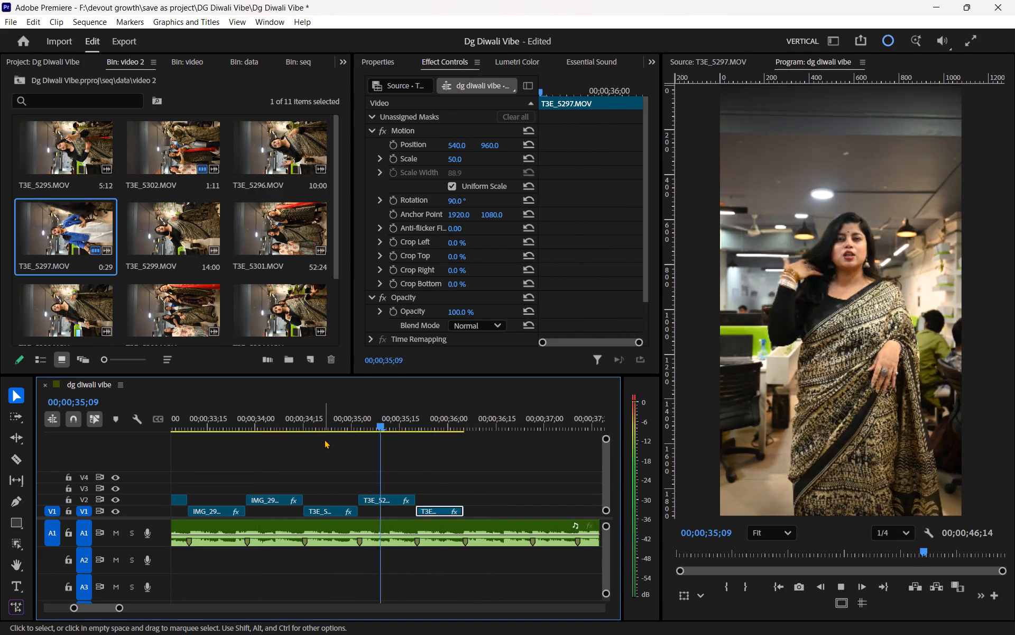
{"action": "key", "text": "space"}
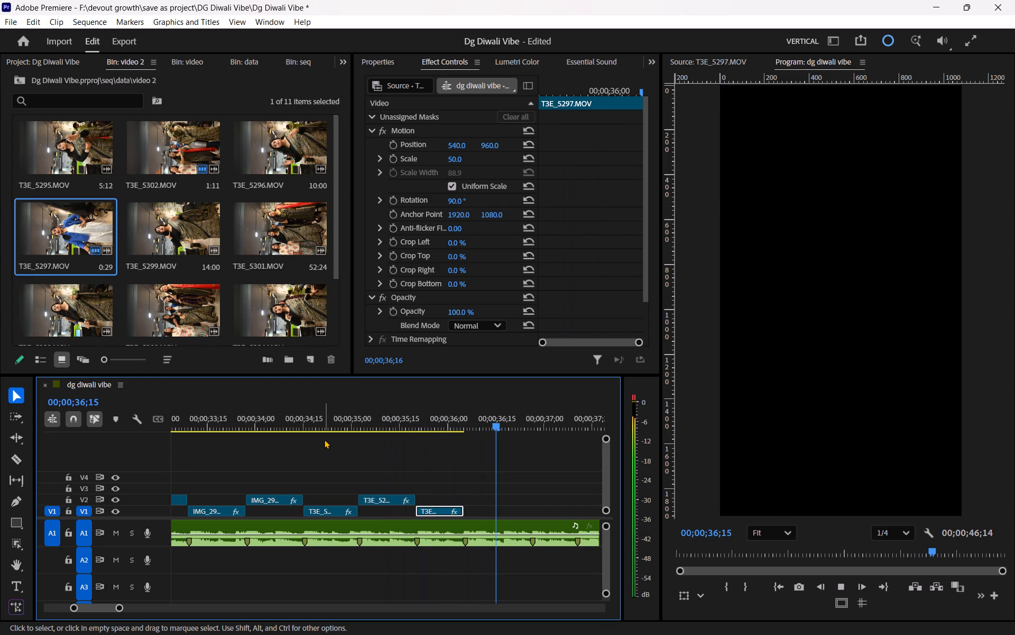
{"action": "left_click_drag", "start_coordinate": [404, 424], "coordinate": [426, 426]}
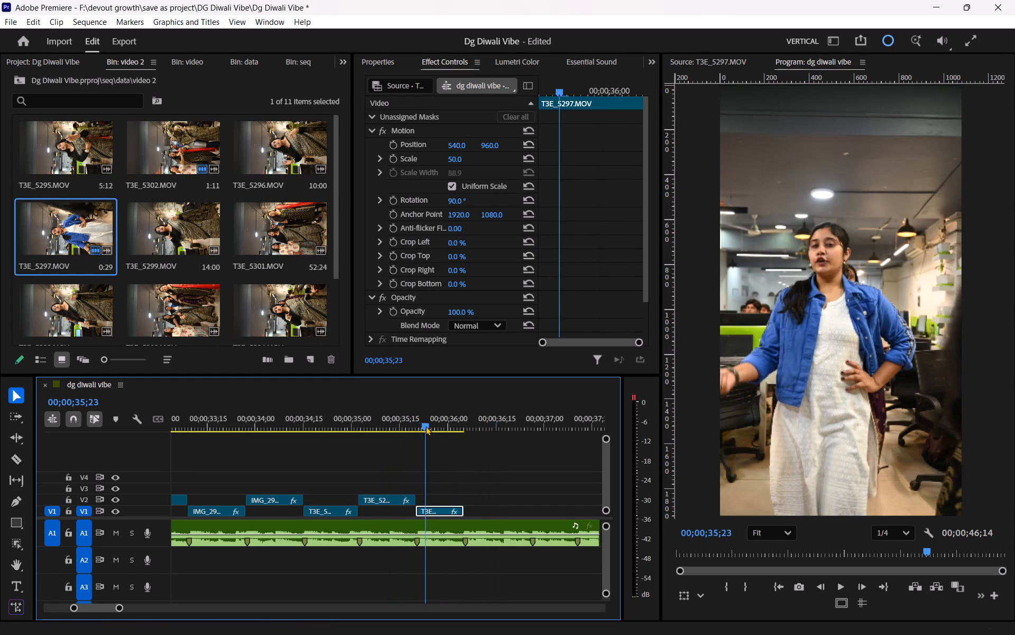
{"action": "left_click_drag", "start_coordinate": [426, 426], "coordinate": [441, 439]}
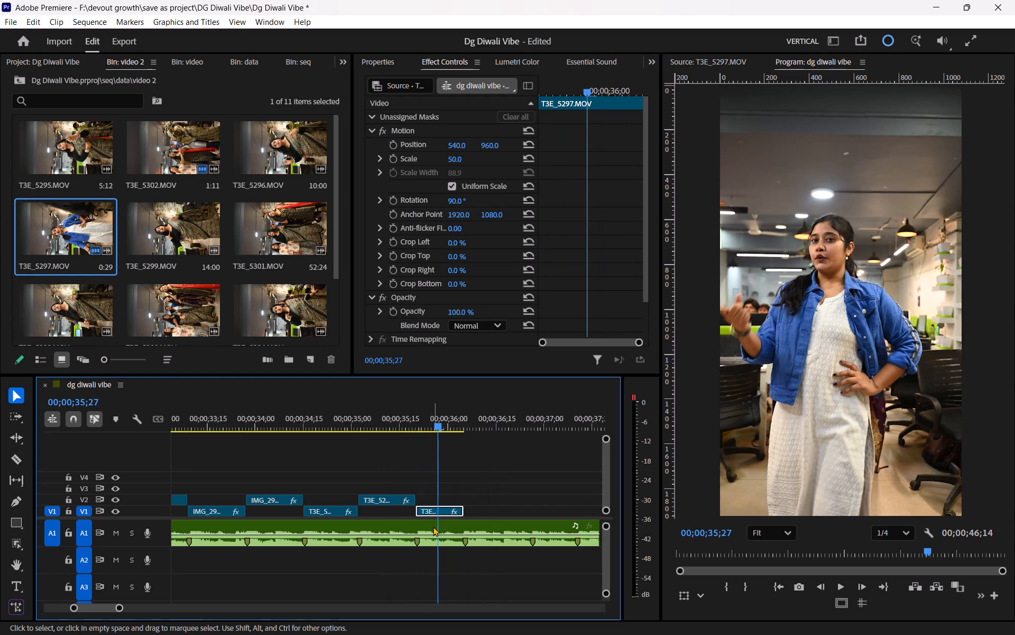
{"action": "left_click_drag", "start_coordinate": [415, 513], "coordinate": [436, 512]}
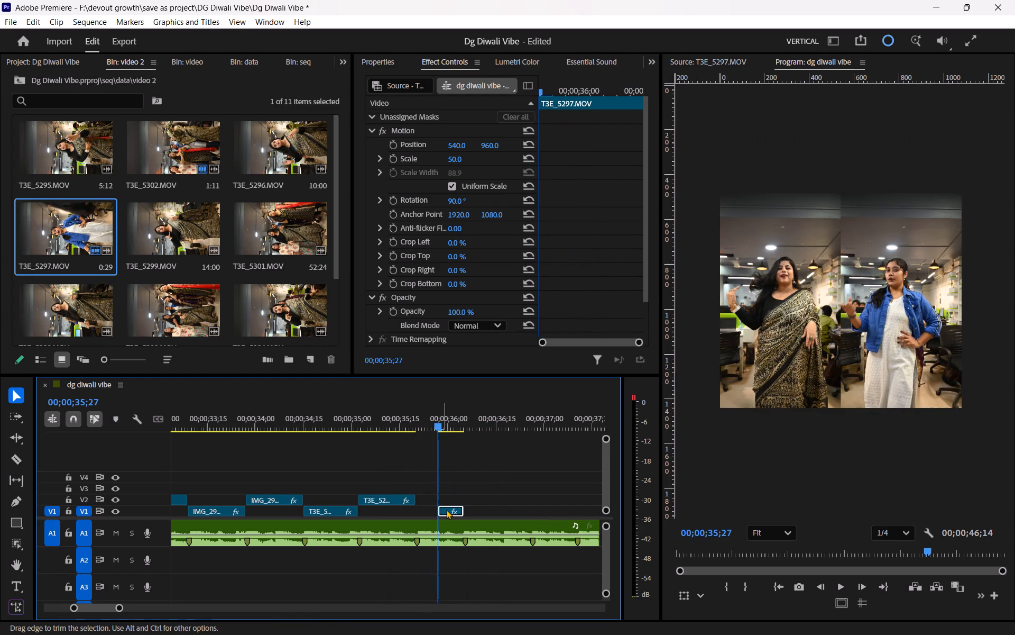
{"action": "left_click_drag", "start_coordinate": [448, 510], "coordinate": [429, 509]}
{"action": "left_click_drag", "start_coordinate": [441, 508], "coordinate": [465, 508]}
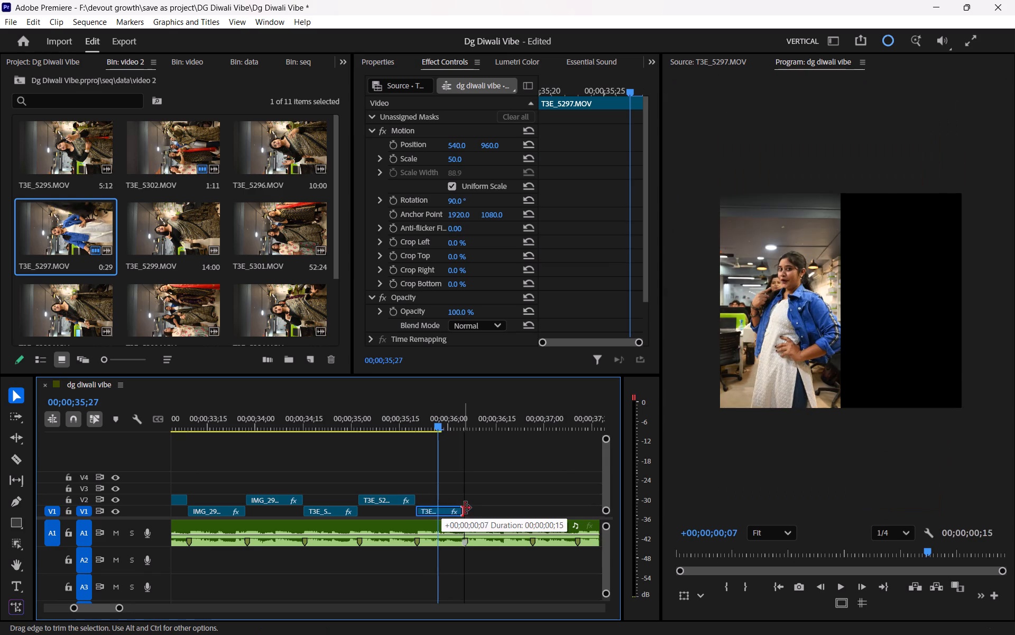
{"action": "left_click_drag", "start_coordinate": [465, 508], "coordinate": [466, 508]}
{"action": "left_click_drag", "start_coordinate": [407, 423], "coordinate": [314, 425]}
{"action": "key", "text": "space"}
{"action": "left_click", "coordinate": [362, 464]}
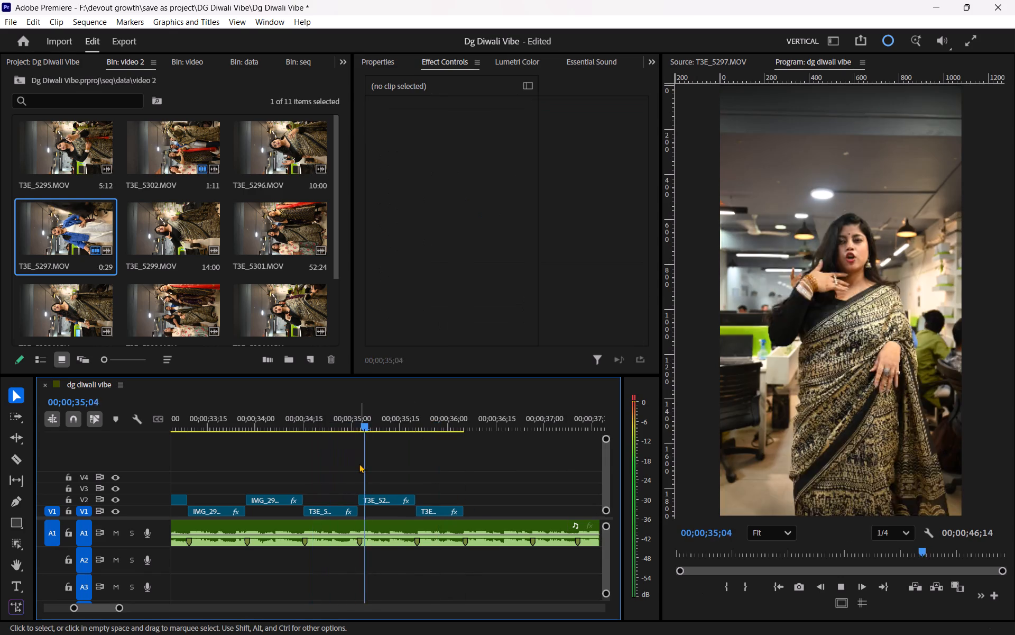
{"action": "key", "text": "space"}
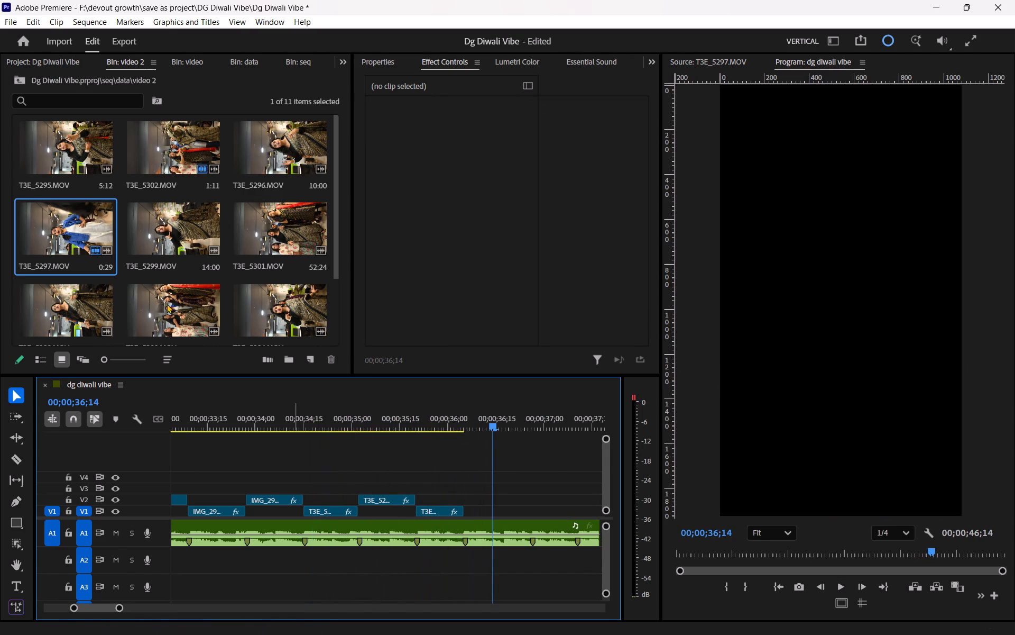
Mark a new T3E_5297.MOV source range from 00:00:30:02 to 00:00:30:22 on the woman with the red dupatta.
{"action": "double_click", "coordinate": [75, 233]}
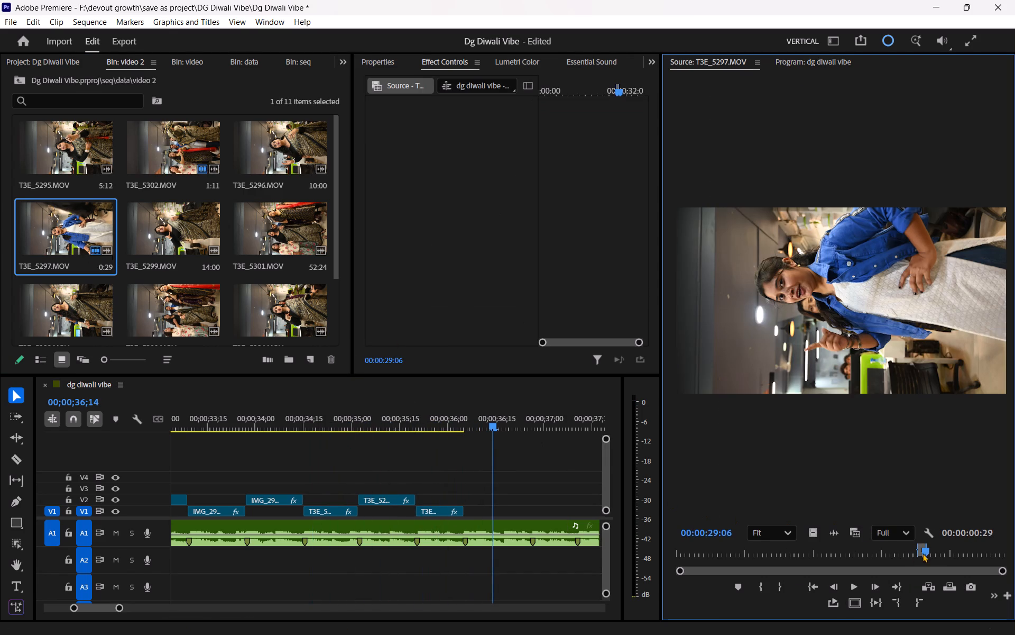
{"action": "left_click_drag", "start_coordinate": [926, 552], "coordinate": [934, 552]}
{"action": "key", "text": "space"}
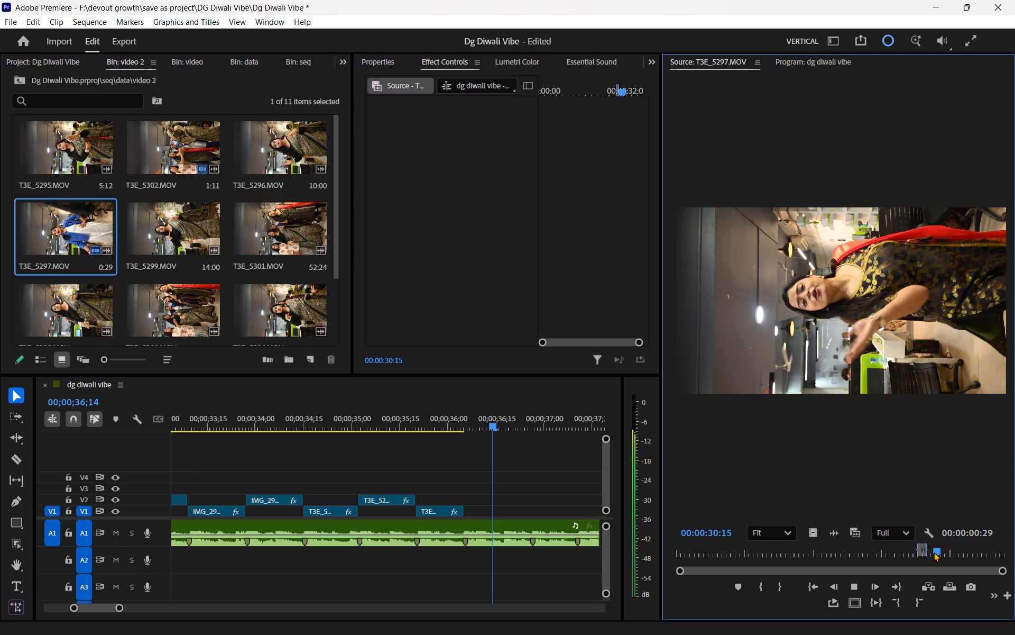
{"action": "key", "text": "space"}
{"action": "left_click_drag", "start_coordinate": [935, 551], "coordinate": [923, 554]}
{"action": "key", "text": "space"}
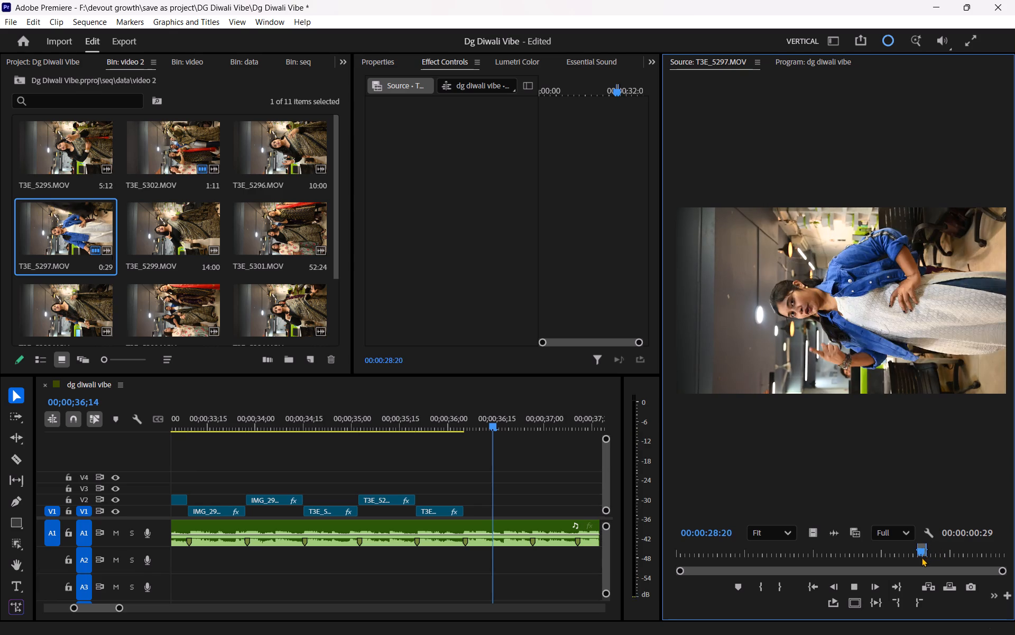
{"action": "key", "text": "space"}
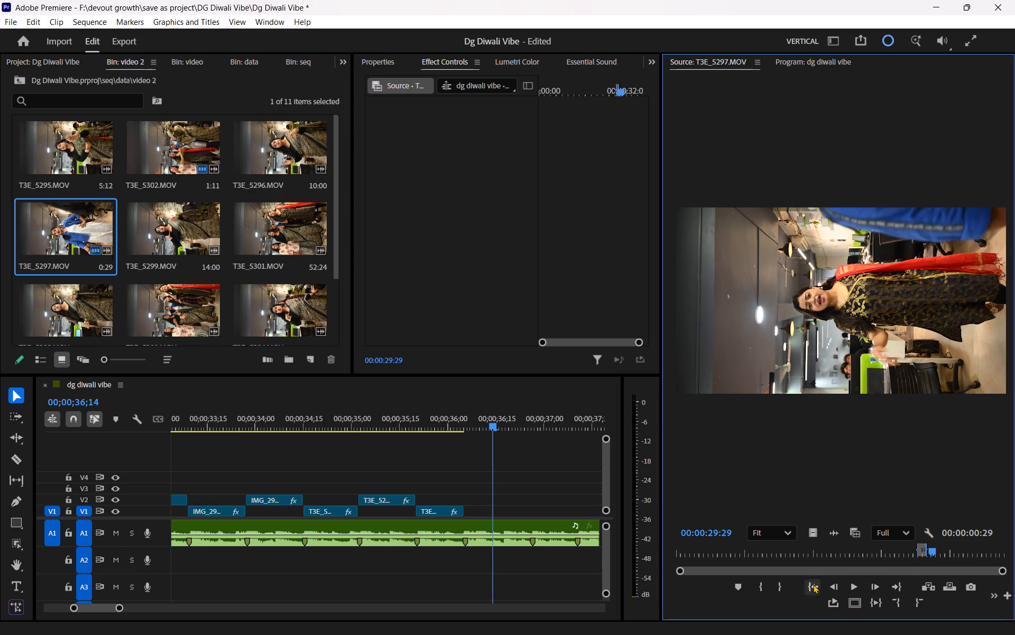
{"action": "key", "text": "space"}
{"action": "key", "text": "space"}
{"action": "left_click", "coordinate": [765, 588]}
{"action": "key", "text": "space"}
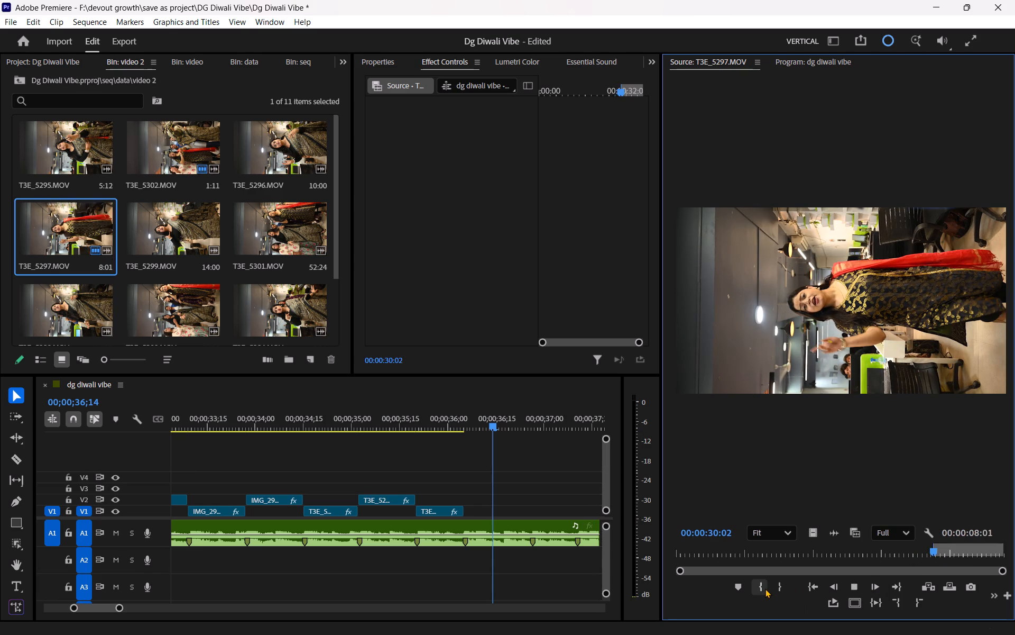
{"action": "key", "text": "space"}
{"action": "left_click", "coordinate": [780, 587]}
Place the marked T3E_5297.MOV video on V2 where the V1 clip ends, paste the copied Motion settings onto it, and replay.
{"action": "left_click_drag", "start_coordinate": [813, 533], "coordinate": [804, 531]}
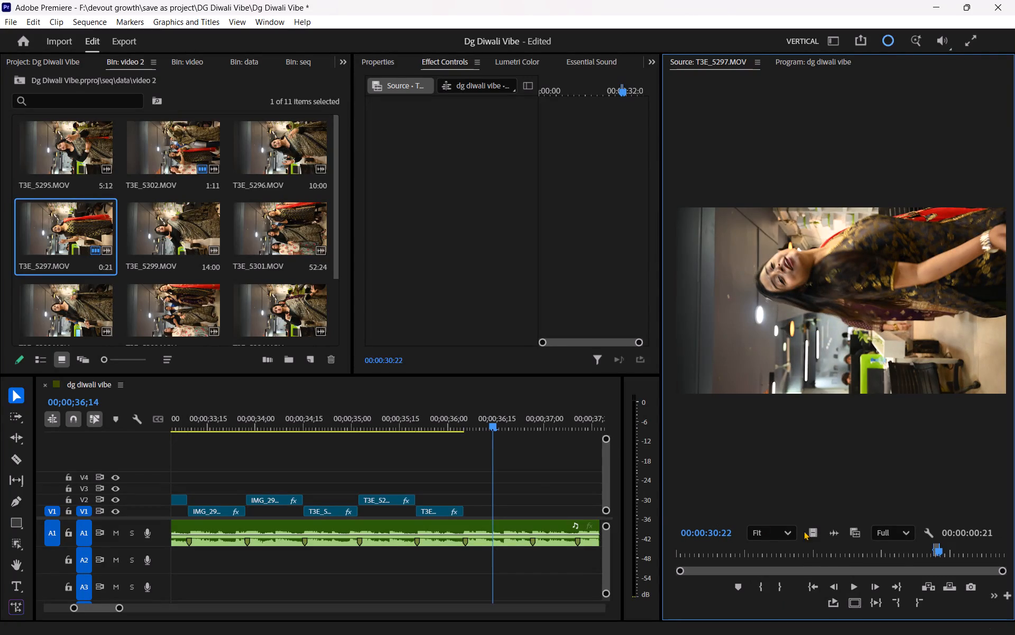
{"action": "left_click_drag", "start_coordinate": [804, 531], "coordinate": [464, 497]}
{"action": "left_click", "coordinate": [474, 497]}
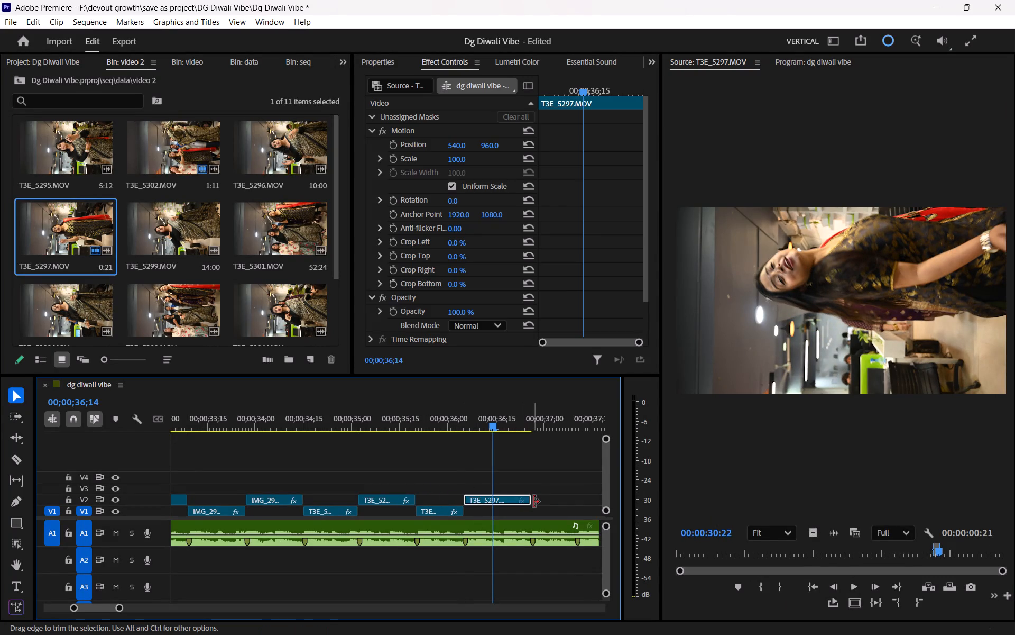
{"action": "left_click", "coordinate": [533, 502]}
{"action": "left_click", "coordinate": [514, 502]}
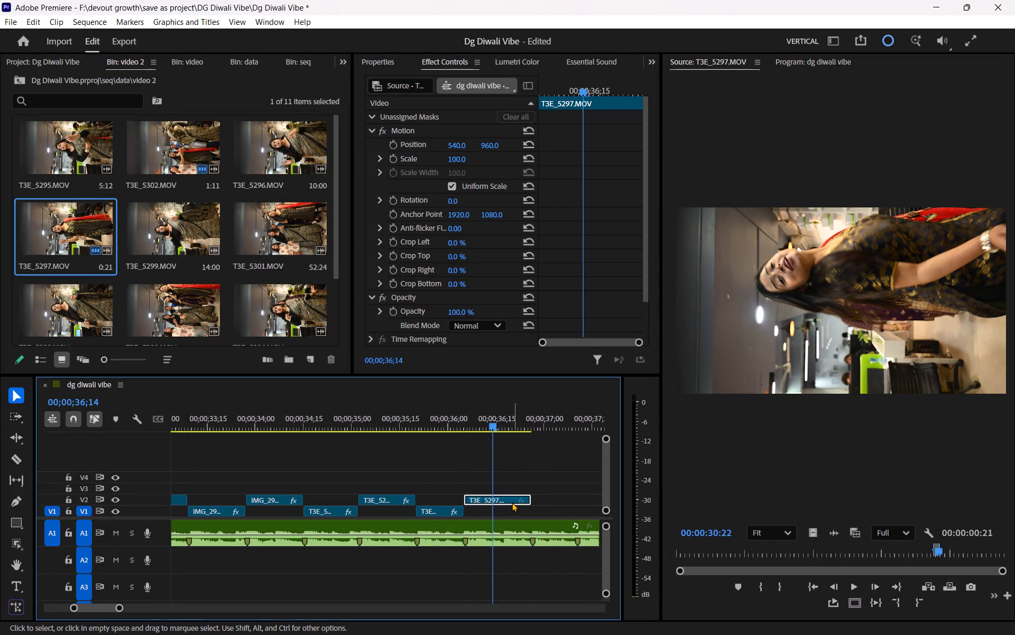
{"action": "key", "text": "ctrl+v"}
{"action": "left_click_drag", "start_coordinate": [439, 418], "coordinate": [367, 418]}
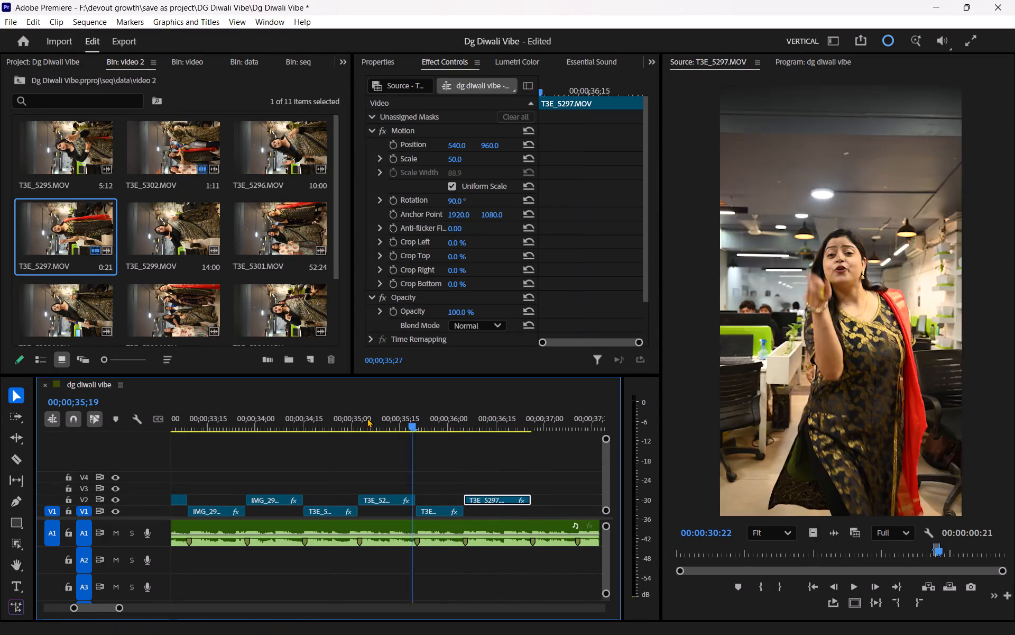
{"action": "left_click_drag", "start_coordinate": [367, 418], "coordinate": [330, 421]}
{"action": "key", "text": "space"}
{"action": "left_click", "coordinate": [420, 448]}
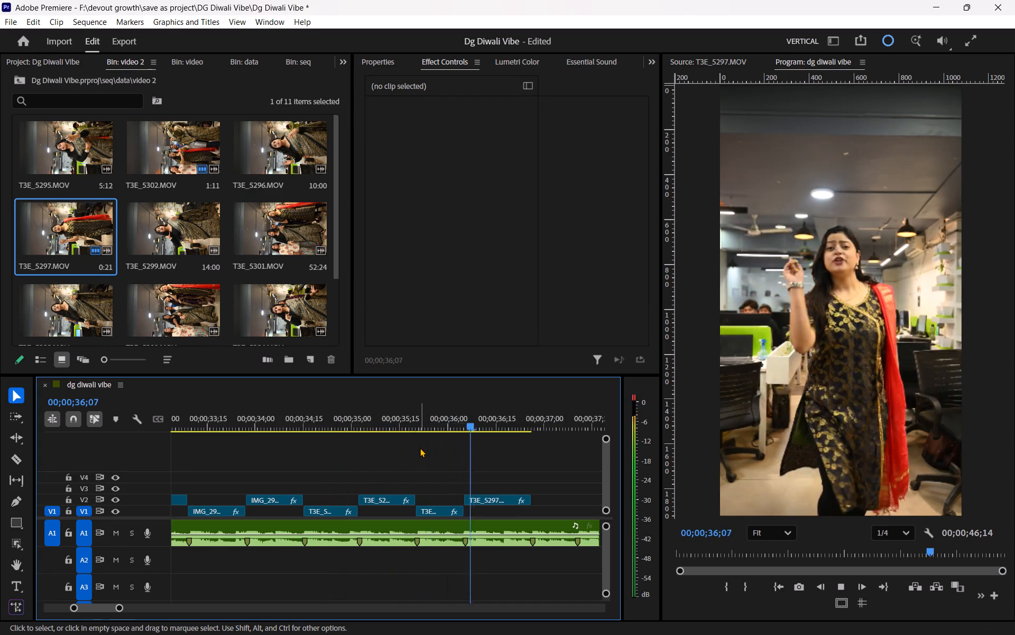
{"action": "scroll", "coordinate": [449, 467], "scroll_direction": "down", "scroll_amount": 6}
{"action": "key", "text": "space"}
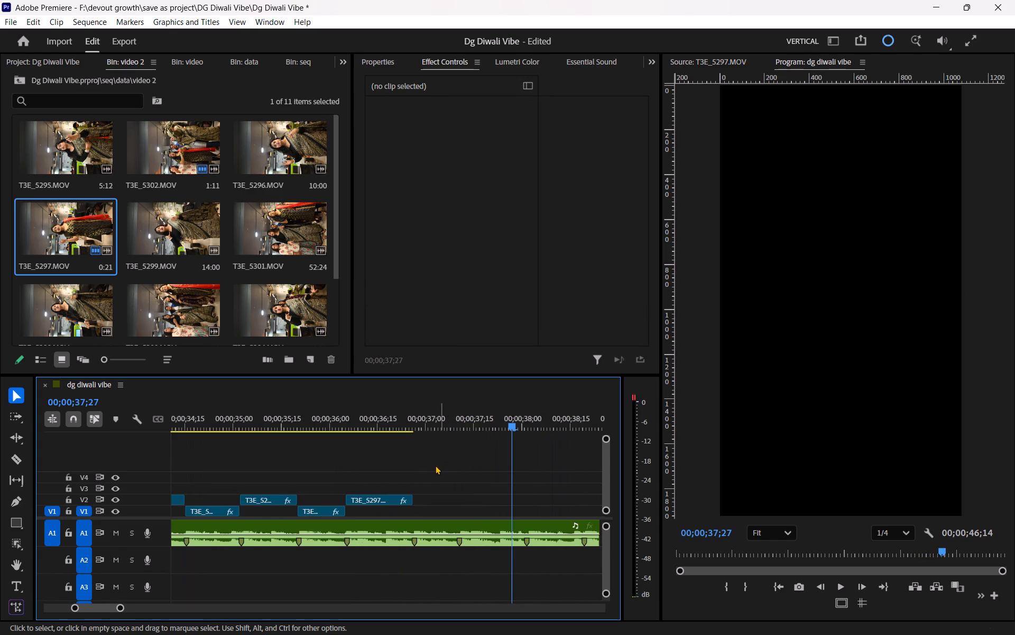
Mark a new T3E_5297.MOV source range from 00:00:31:14 to 00:00:32:00 on the woman in the purple and gold outfit.
{"action": "triple_click", "coordinate": [71, 222]}
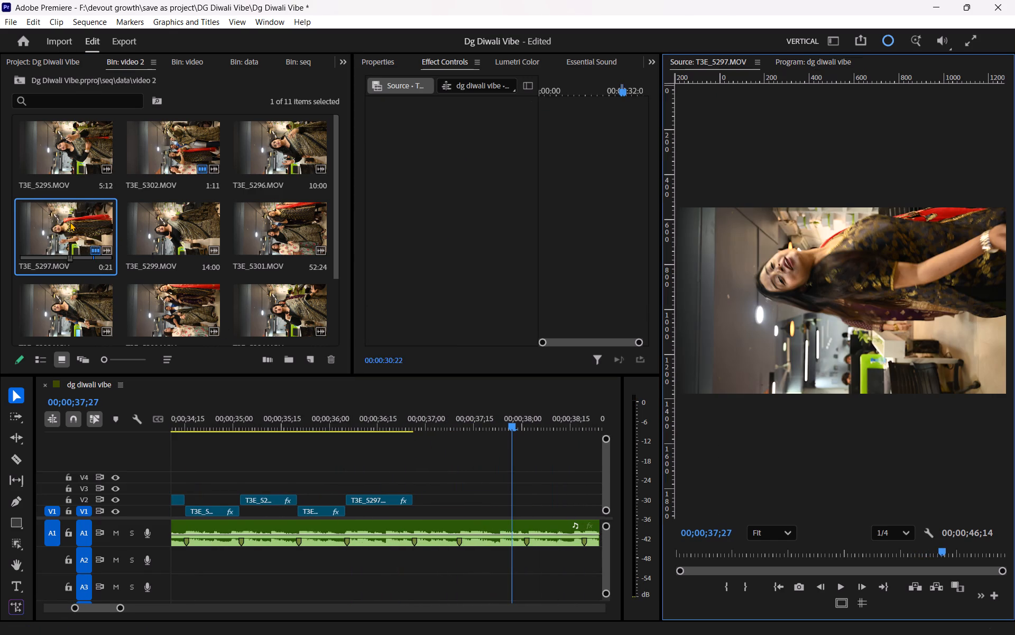
{"action": "left_click_drag", "start_coordinate": [938, 550], "coordinate": [948, 550]}
{"action": "left_click_drag", "start_coordinate": [950, 550], "coordinate": [945, 552]}
{"action": "key", "text": "space"}
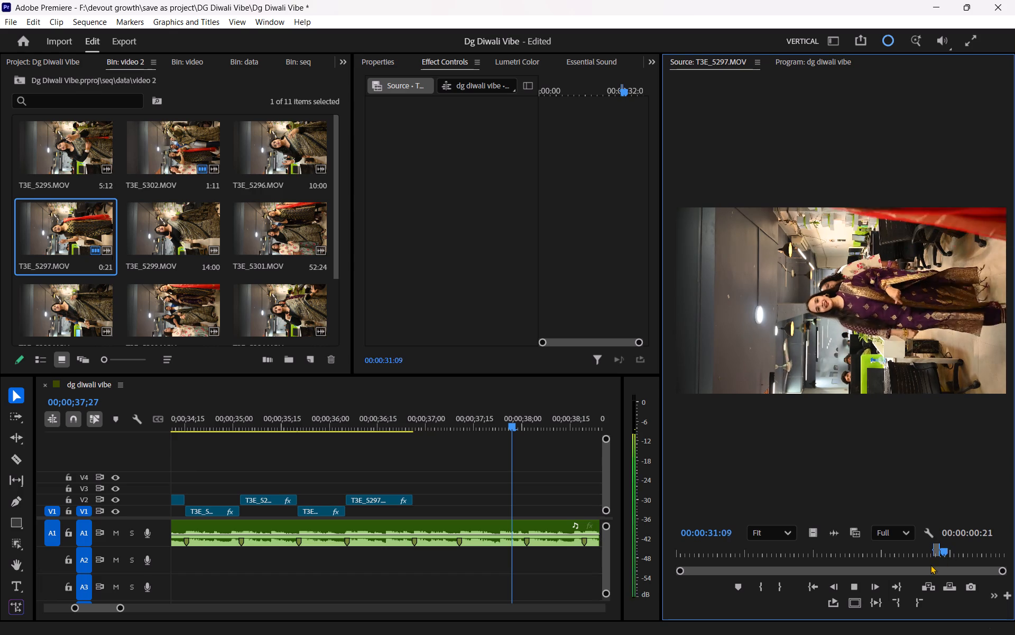
{"action": "key", "text": "space"}
{"action": "key", "text": "space"}
{"action": "key", "text": "space"}
{"action": "left_click", "coordinate": [761, 582]}
{"action": "key", "text": "space"}
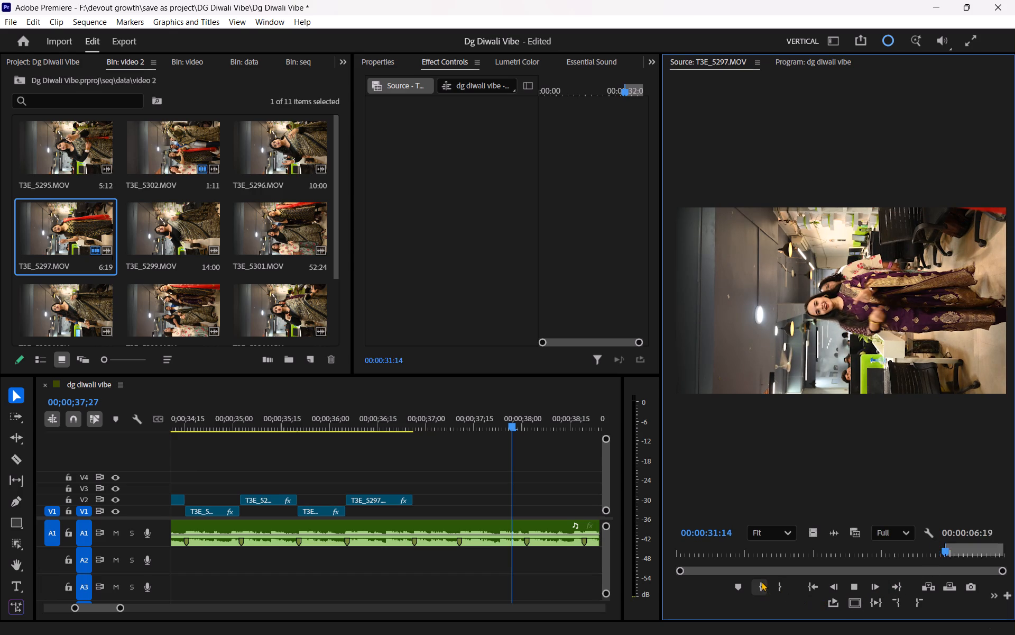
{"action": "key", "text": "space"}
{"action": "left_click", "coordinate": [780, 582]}
Place the marked T3E_5297.MOV video on V1 where the V2 clip ends and trim its end to the beat marker at about 00;00;37;10.
{"action": "left_click_drag", "start_coordinate": [815, 533], "coordinate": [413, 516]}
{"action": "left_click_drag", "start_coordinate": [467, 516], "coordinate": [462, 516]}
{"action": "left_click", "coordinate": [466, 514]}
{"action": "left_click", "coordinate": [443, 512]}
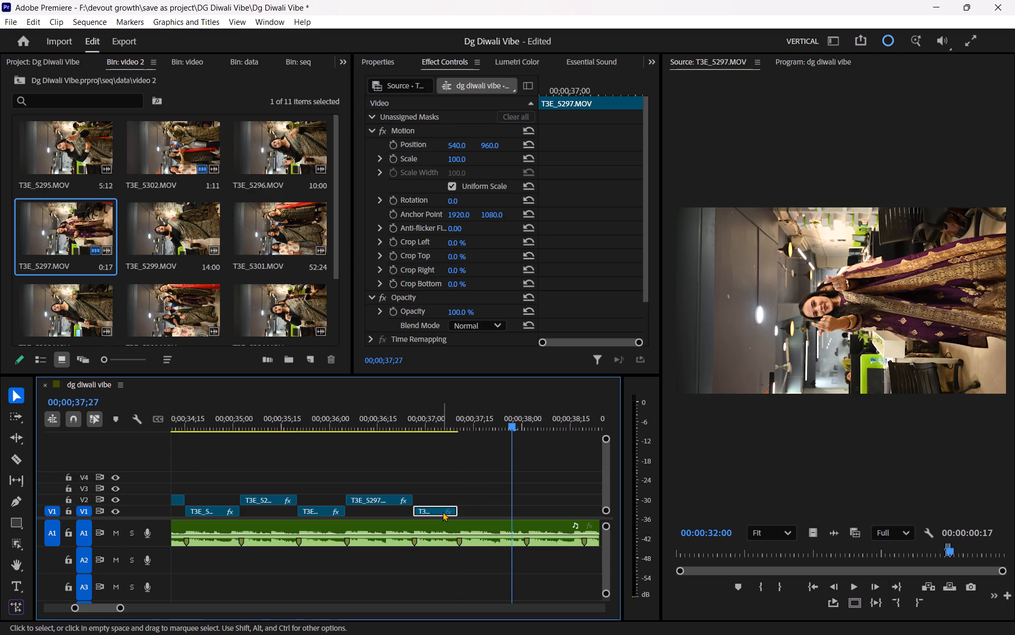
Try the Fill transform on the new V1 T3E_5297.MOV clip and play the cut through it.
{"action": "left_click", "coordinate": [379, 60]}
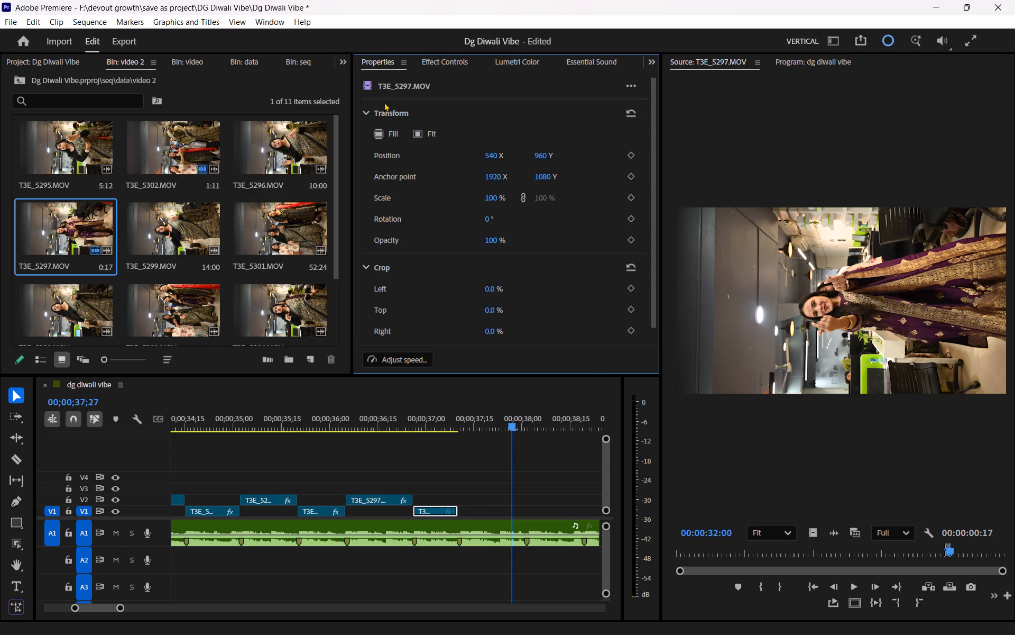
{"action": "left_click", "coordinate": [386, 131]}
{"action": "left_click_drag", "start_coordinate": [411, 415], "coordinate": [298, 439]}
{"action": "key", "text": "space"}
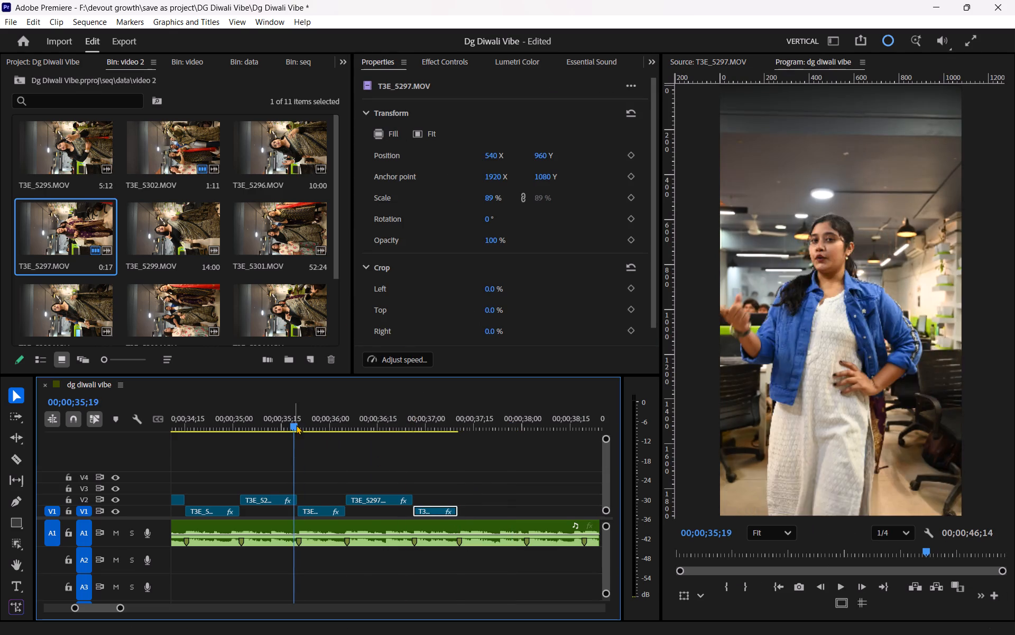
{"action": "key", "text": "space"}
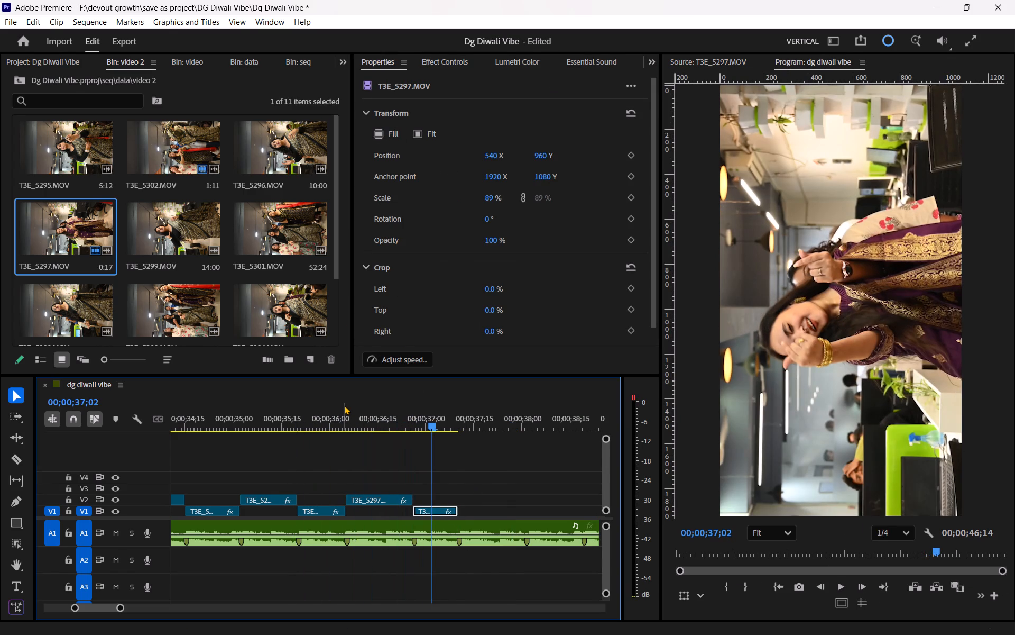
Paste the copied Motion settings onto the new V1 T3E_5297.MOV clip and replay the cut.
{"action": "key", "text": "ctrl+v"}
{"action": "left_click_drag", "start_coordinate": [369, 413], "coordinate": [357, 418]}
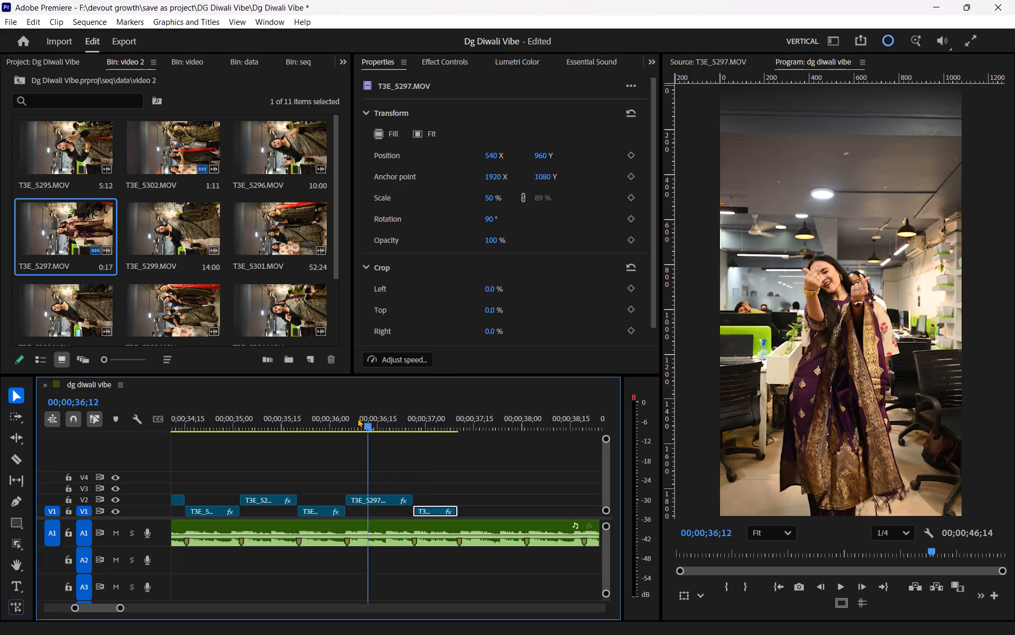
{"action": "left_click_drag", "start_coordinate": [357, 418], "coordinate": [283, 439]}
{"action": "key", "text": "space"}
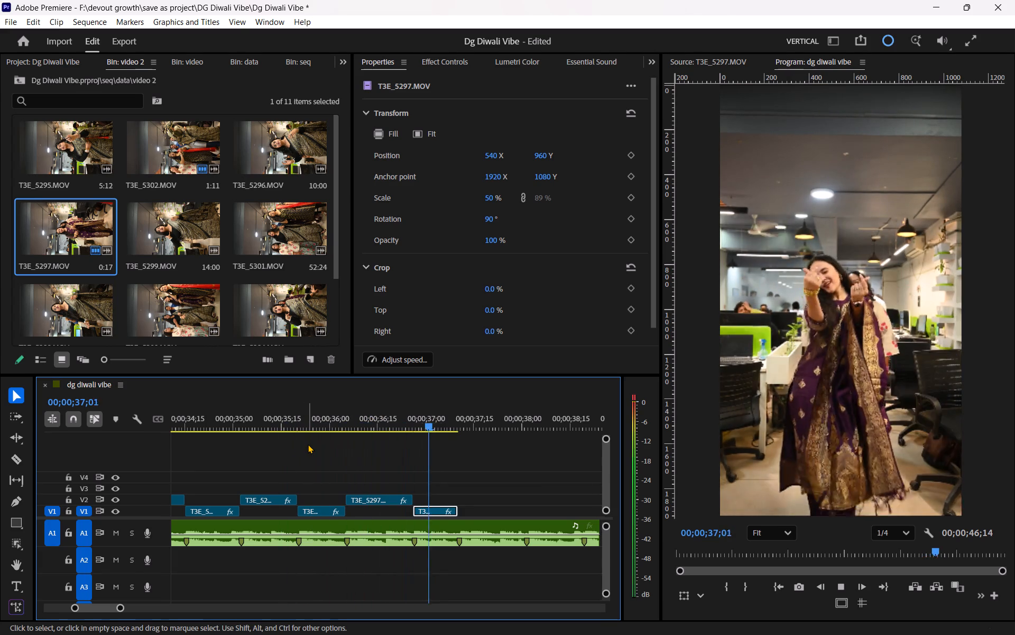
{"action": "key", "text": "space"}
{"action": "left_click", "coordinate": [438, 475]}
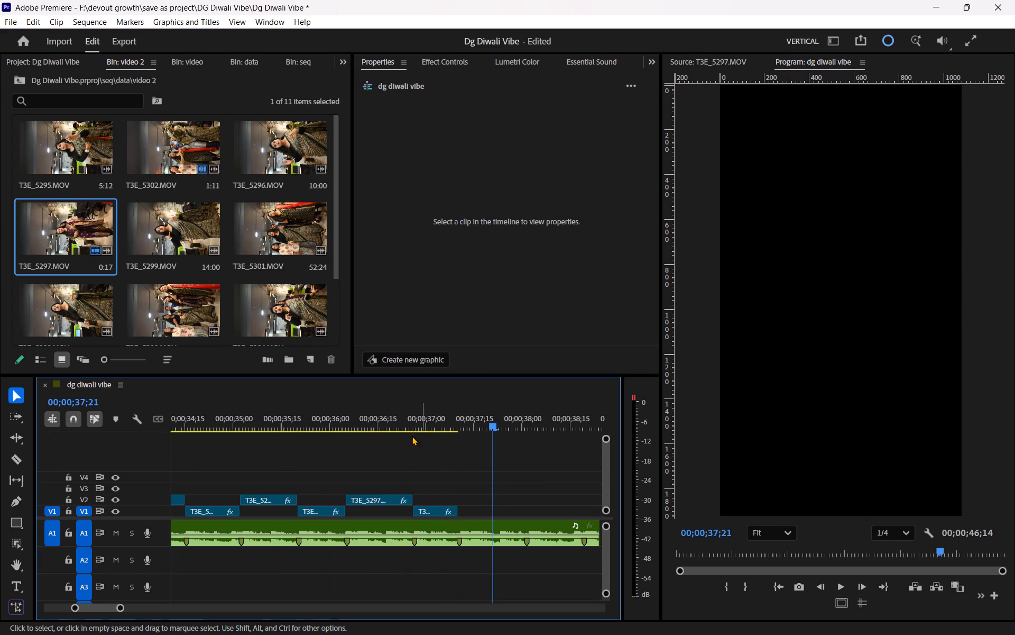
Mark a new T3E_5297.MOV source range from 00:00:33:26 to 00:00:35:00 on the woman in the white floral top.
{"action": "double_click", "coordinate": [60, 219]}
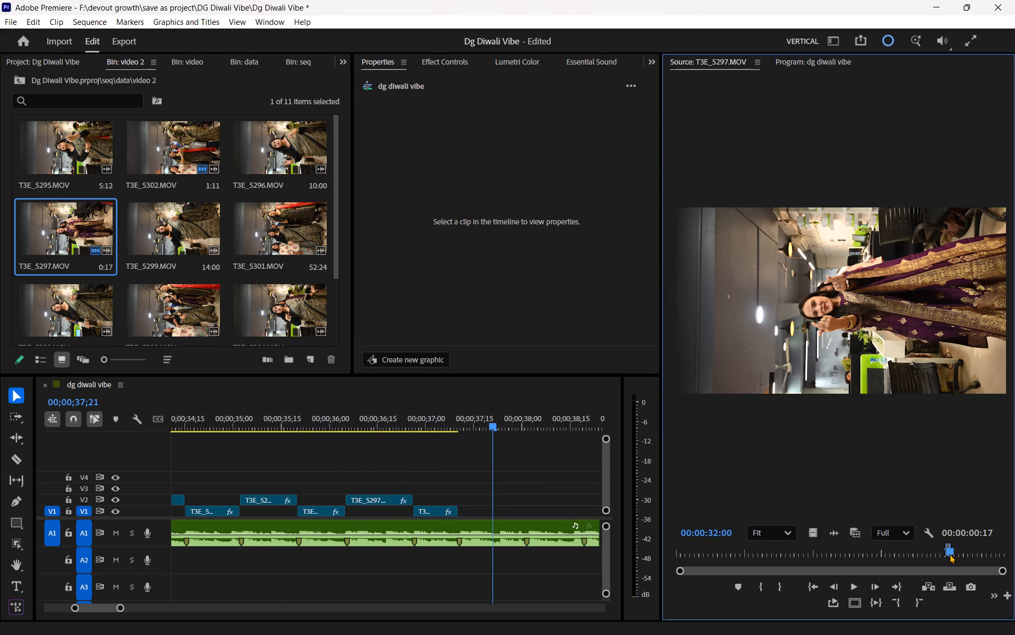
{"action": "left_click_drag", "start_coordinate": [949, 554], "coordinate": [967, 554]}
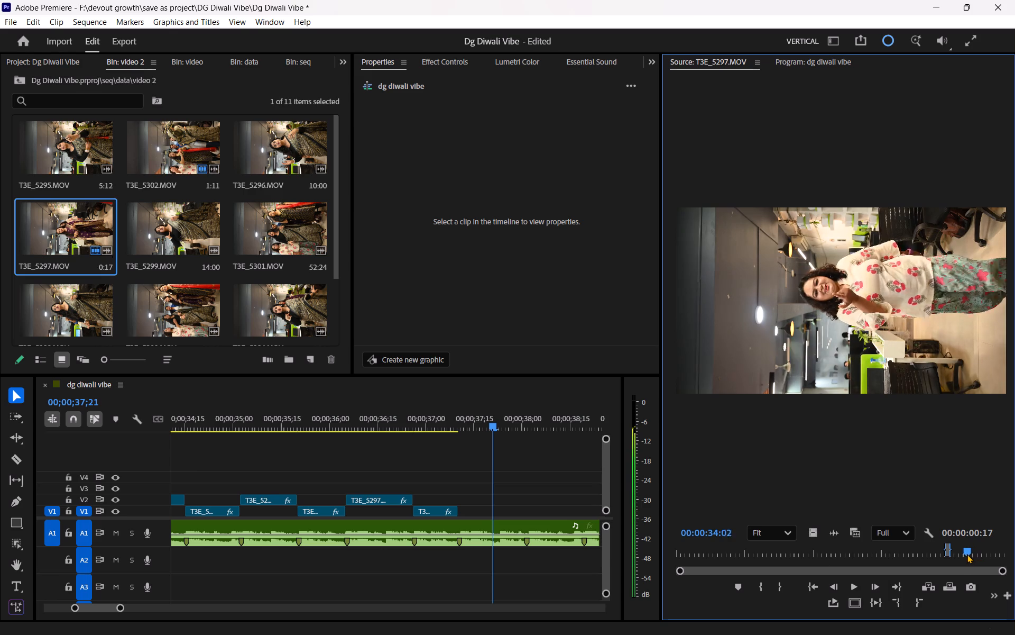
{"action": "left_click_drag", "start_coordinate": [967, 554], "coordinate": [964, 555]}
{"action": "key", "text": "space"}
{"action": "key", "text": "space"}
{"action": "left_click", "coordinate": [759, 588]}
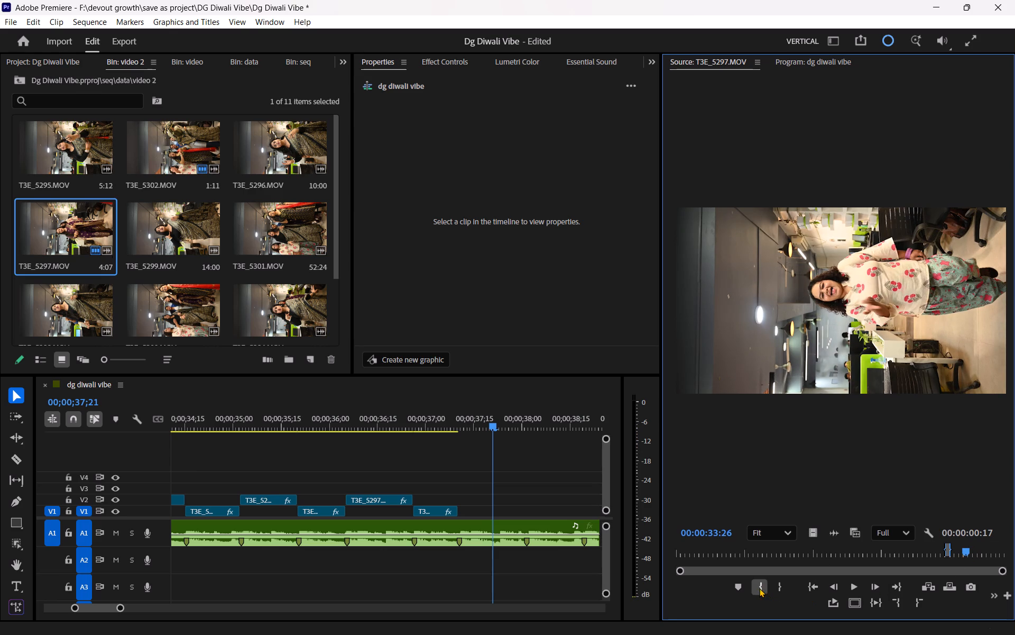
{"action": "key", "text": "space"}
{"action": "key", "text": "space"}
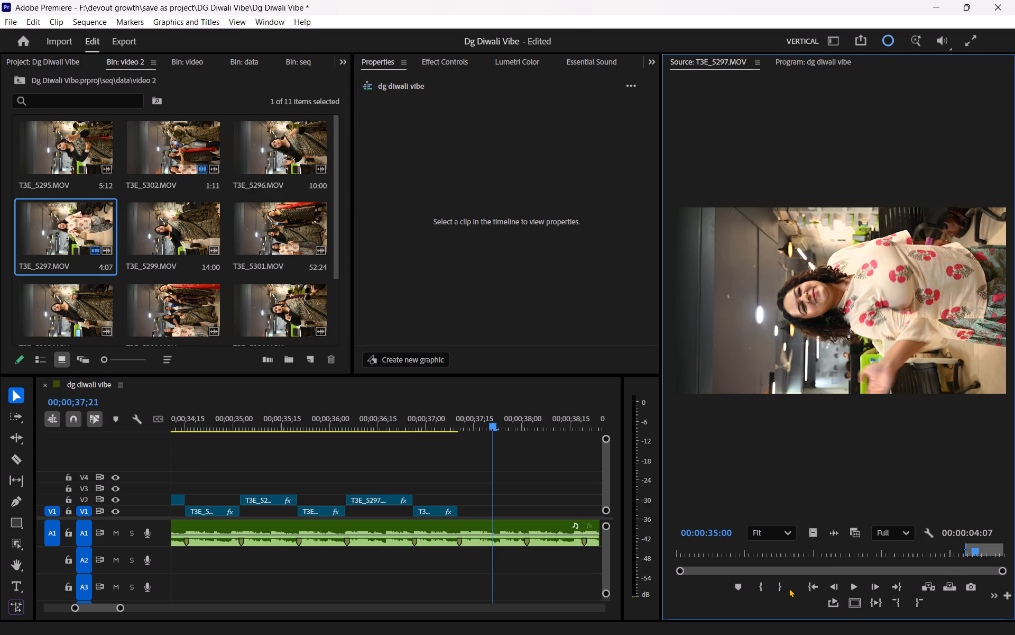
{"action": "left_click", "coordinate": [781, 586]}
Place the marked T3E_5297.MOV video on V2 where the V1 clip ends and trim its end to the beat marker at about 00;00;38;01.
{"action": "left_click_drag", "start_coordinate": [808, 537], "coordinate": [464, 500]}
{"action": "left_click", "coordinate": [474, 500]}
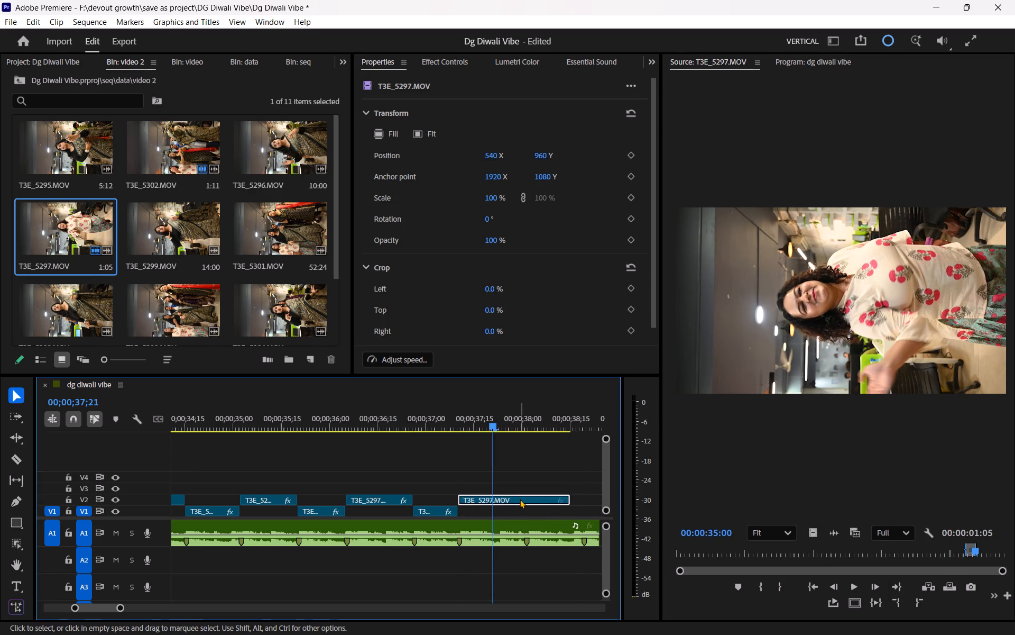
{"action": "left_click_drag", "start_coordinate": [518, 499], "coordinate": [506, 499]}
{"action": "left_click_drag", "start_coordinate": [442, 496], "coordinate": [453, 496]}
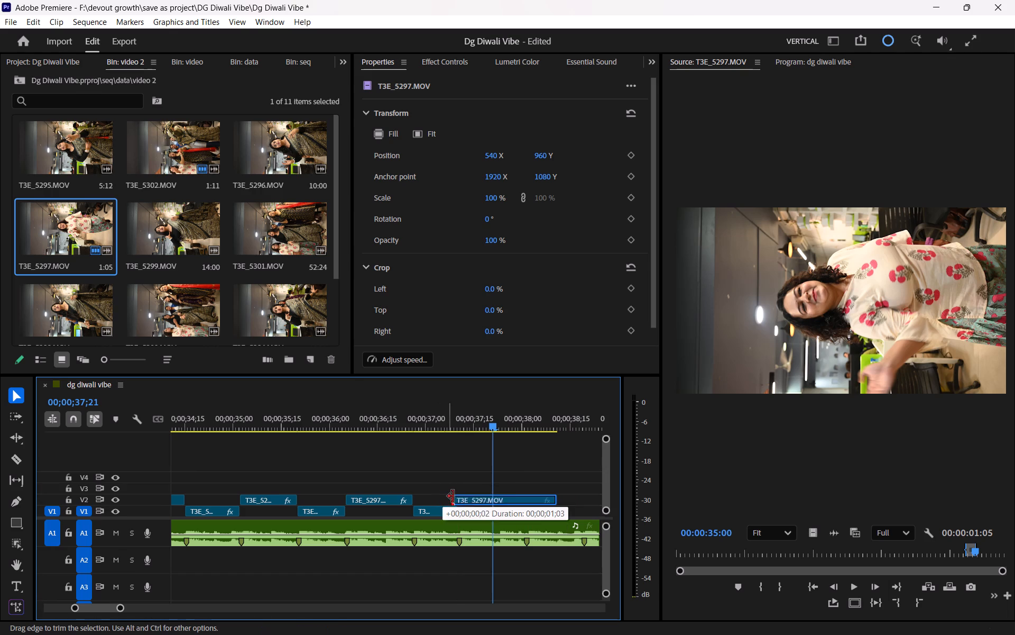
{"action": "left_click_drag", "start_coordinate": [453, 496], "coordinate": [455, 496]}
{"action": "left_click_drag", "start_coordinate": [562, 503], "coordinate": [530, 509]}
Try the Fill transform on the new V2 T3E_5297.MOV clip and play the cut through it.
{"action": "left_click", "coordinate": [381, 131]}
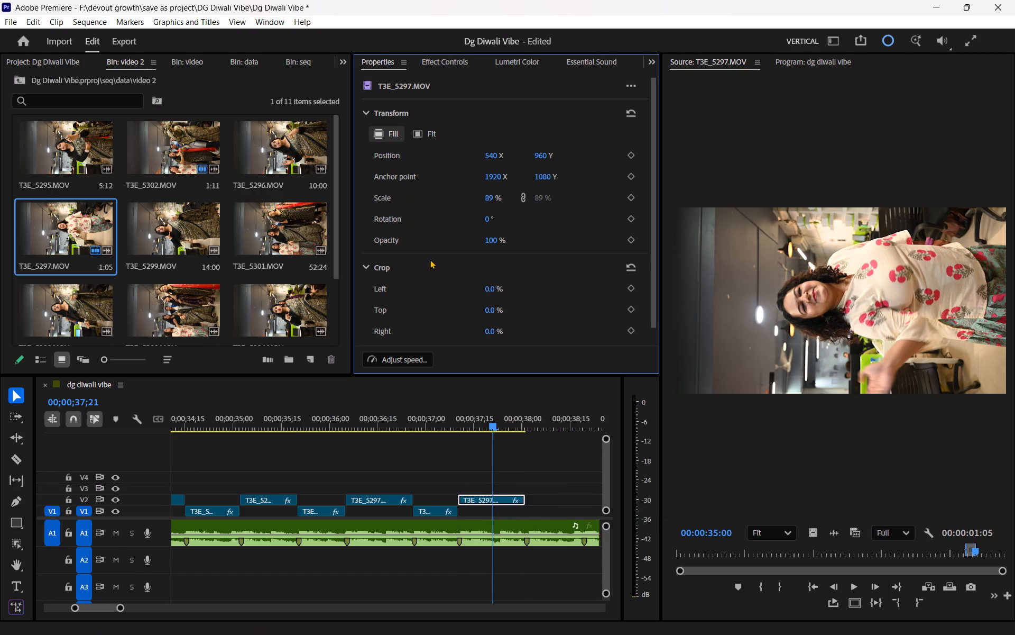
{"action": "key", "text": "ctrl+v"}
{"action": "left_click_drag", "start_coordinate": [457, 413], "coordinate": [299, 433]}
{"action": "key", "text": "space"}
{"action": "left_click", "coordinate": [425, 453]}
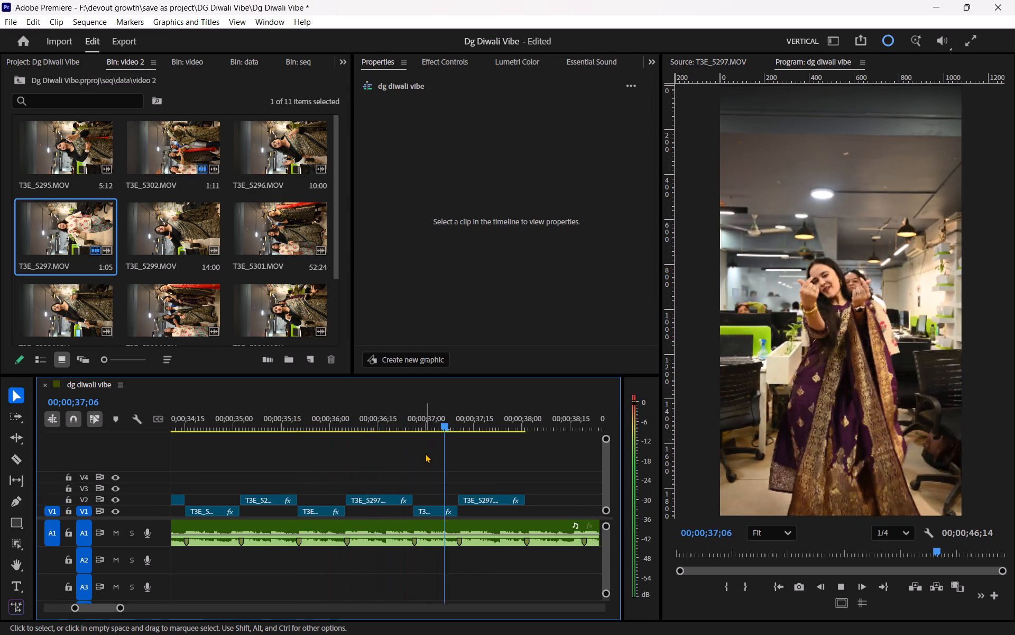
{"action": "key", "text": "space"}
Paste the copied Motion settings onto the new V2 T3E_5297.MOV clip and replay the cut.
{"action": "left_click", "coordinate": [494, 502]}
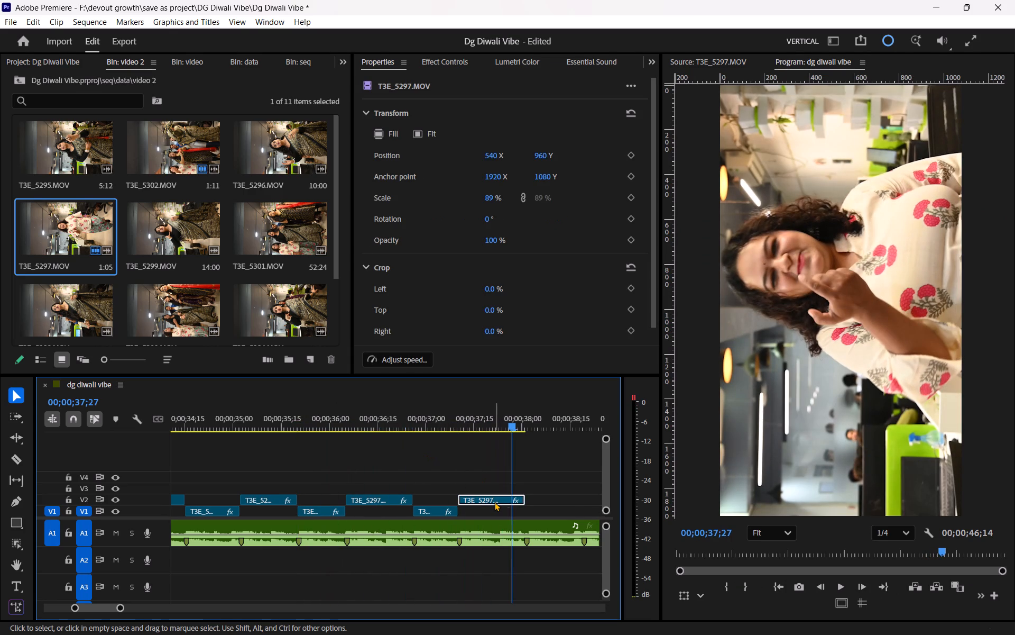
{"action": "key", "text": "ctrl+v"}
{"action": "left_click_drag", "start_coordinate": [446, 420], "coordinate": [366, 419]}
{"action": "key", "text": "space"}
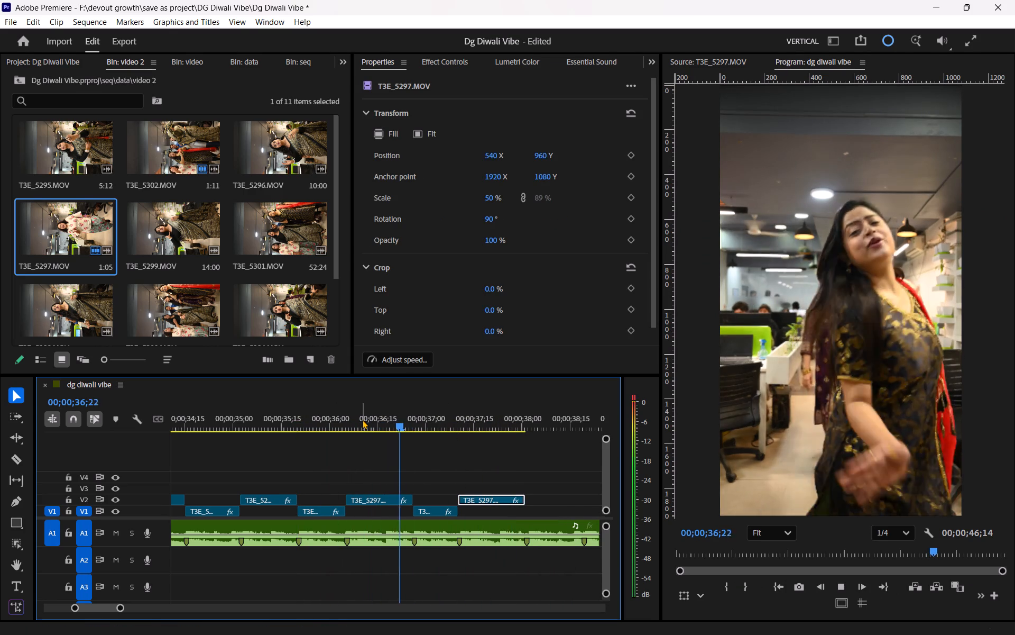
{"action": "key", "text": "space"}
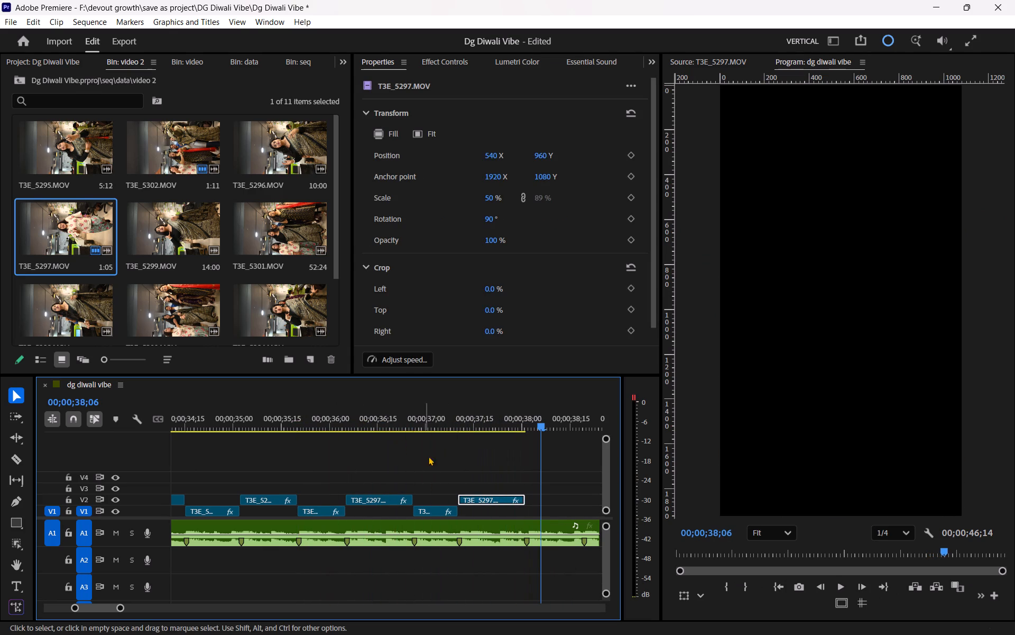
Review the T3E_5300.MOV and T3E_5294.MOV source footage for a usable moment for the following beat.
{"action": "left_click", "coordinate": [438, 459]}
{"action": "scroll", "coordinate": [255, 269], "scroll_direction": "down", "scroll_amount": 1}
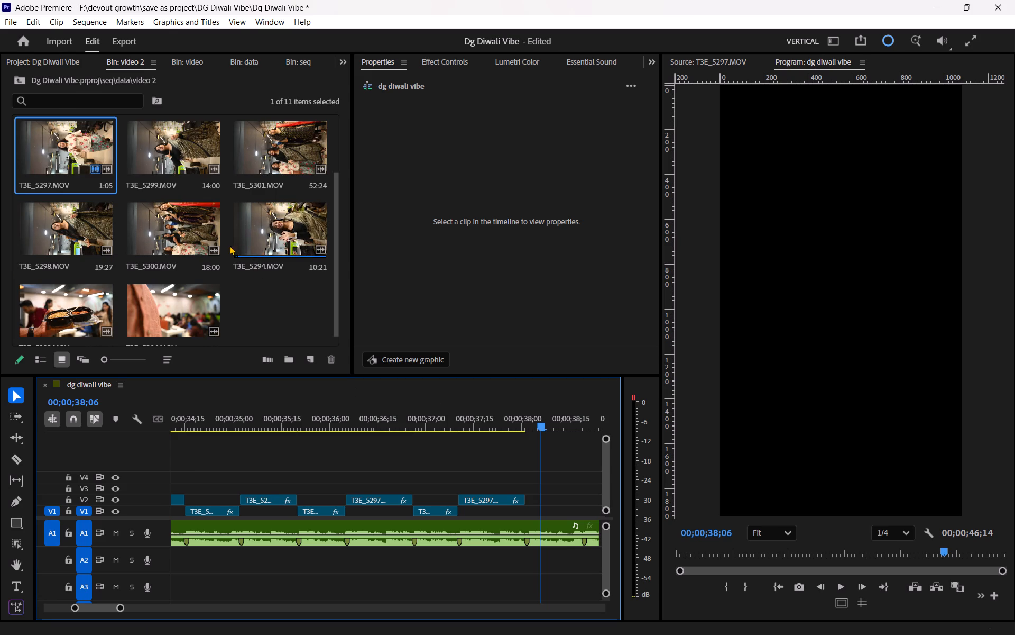
{"action": "double_click", "coordinate": [165, 225]}
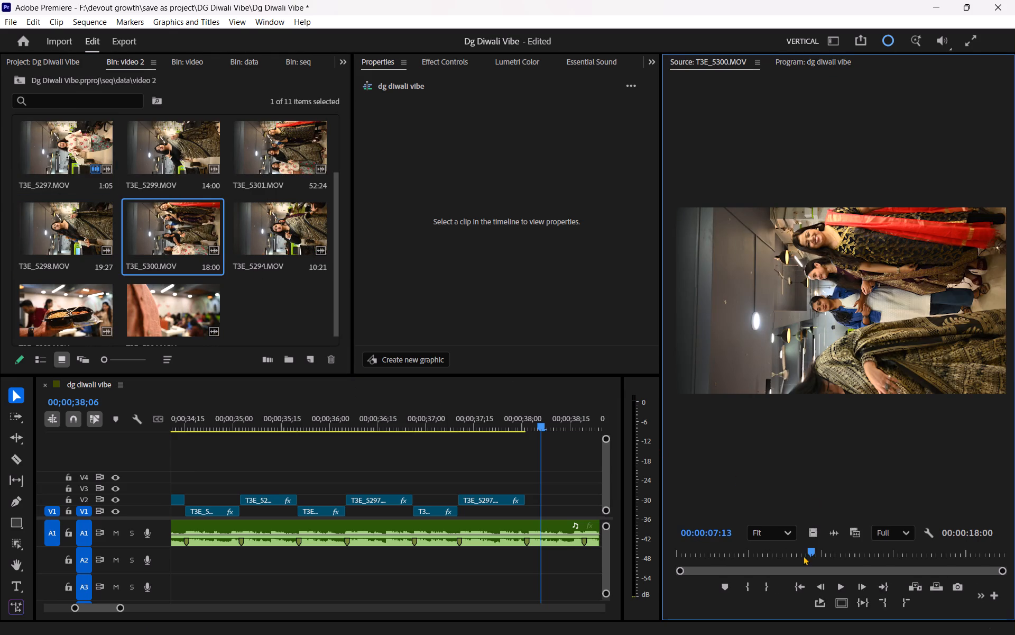
{"action": "left_click_drag", "start_coordinate": [805, 549], "coordinate": [640, 553]}
{"action": "key", "text": "space"}
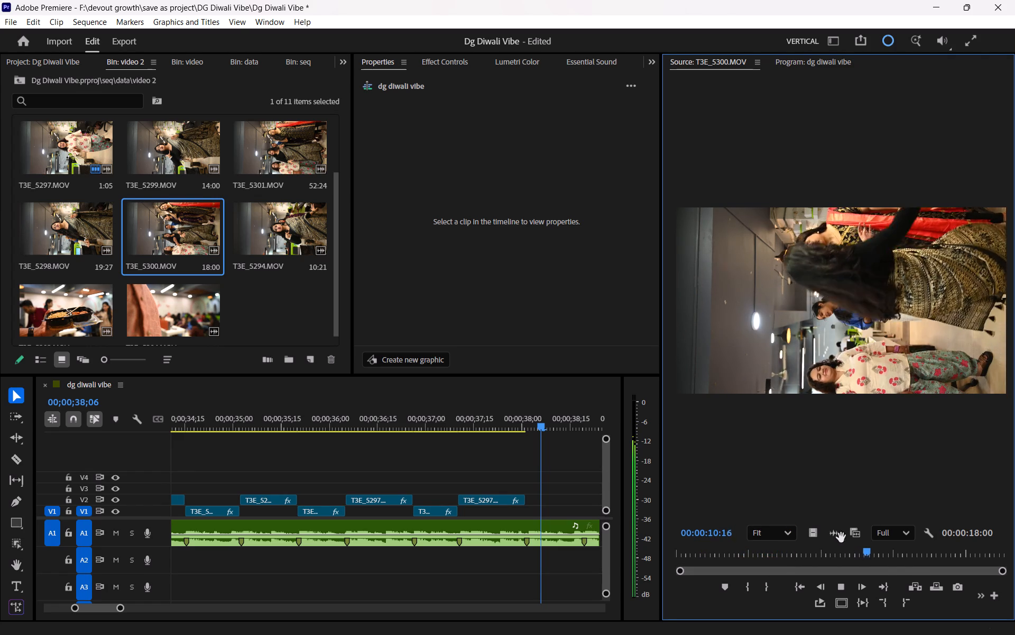
{"action": "left_click_drag", "start_coordinate": [892, 554], "coordinate": [961, 552]}
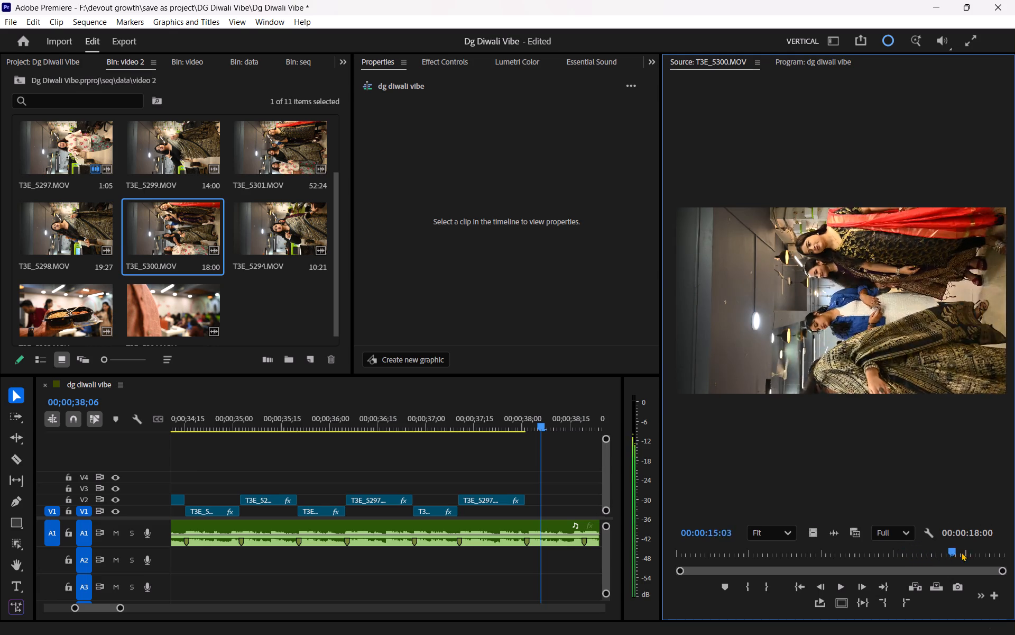
{"action": "left_click_drag", "start_coordinate": [961, 552], "coordinate": [1014, 552]}
{"action": "double_click", "coordinate": [255, 240]}
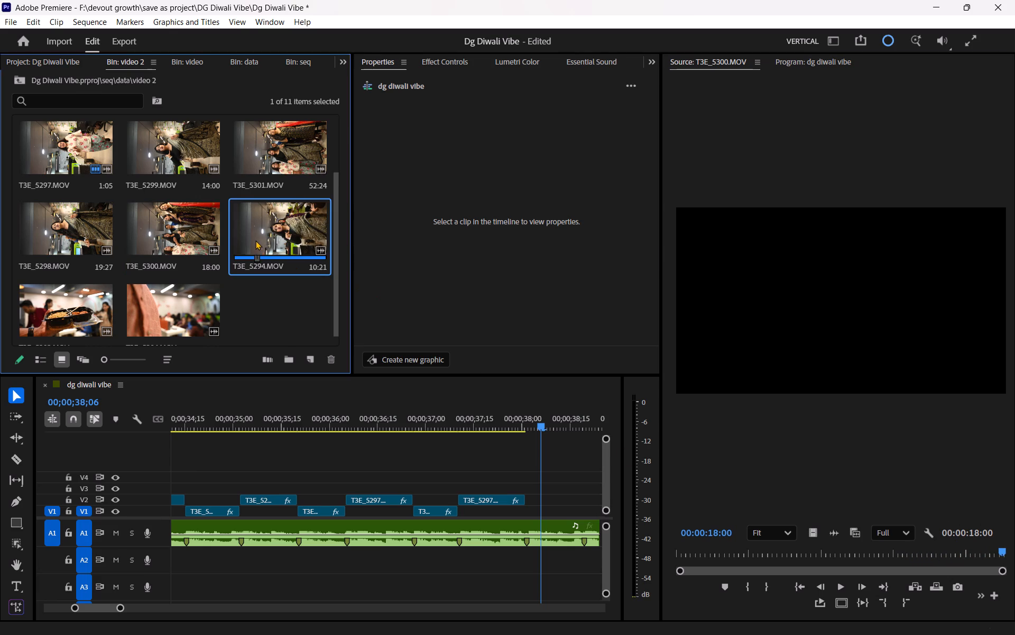
{"action": "left_click_drag", "start_coordinate": [723, 550], "coordinate": [744, 550]}
{"action": "key", "text": "space"}
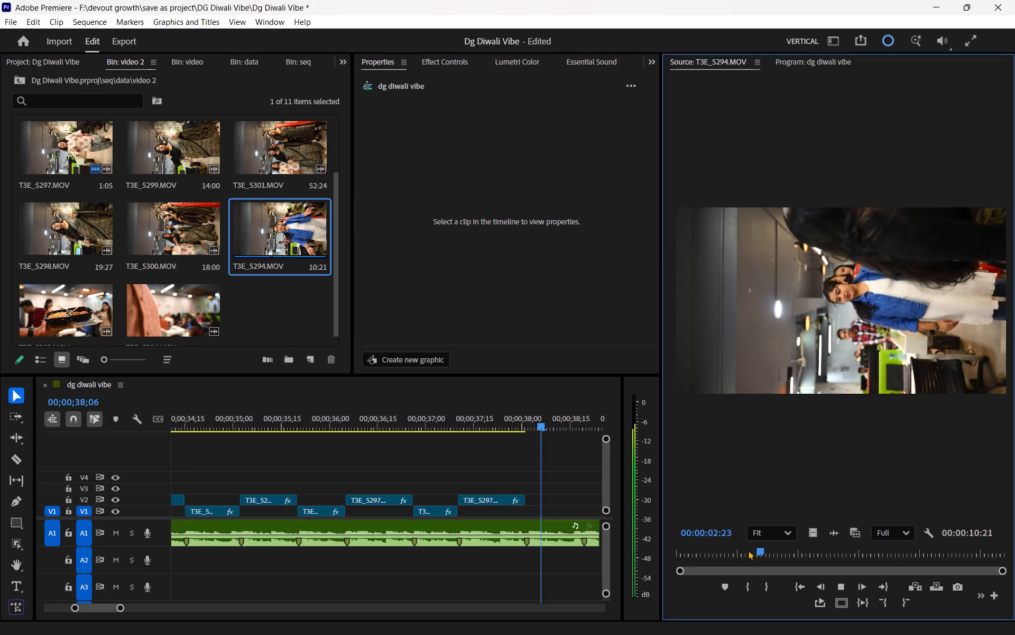
{"action": "left_click_drag", "start_coordinate": [761, 550], "coordinate": [950, 559]}
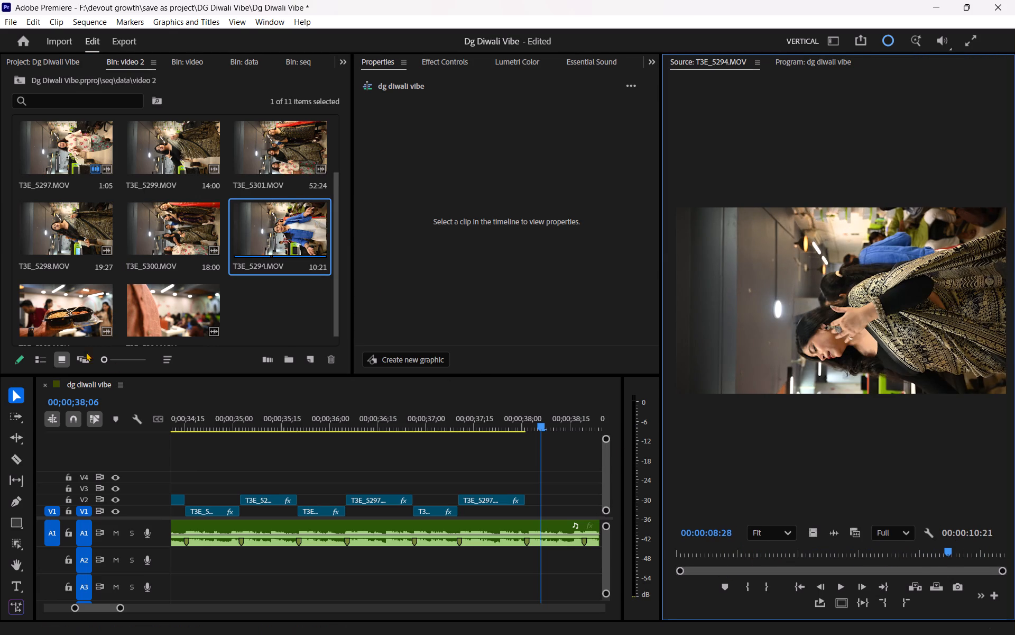
Mark a T3E_5303.MOV source range lasting 00:00:01:19 and ending at 00:00:03:24 on the office food-serving shot.
{"action": "double_click", "coordinate": [20, 303]}
{"action": "left_click_drag", "start_coordinate": [698, 558], "coordinate": [756, 558]}
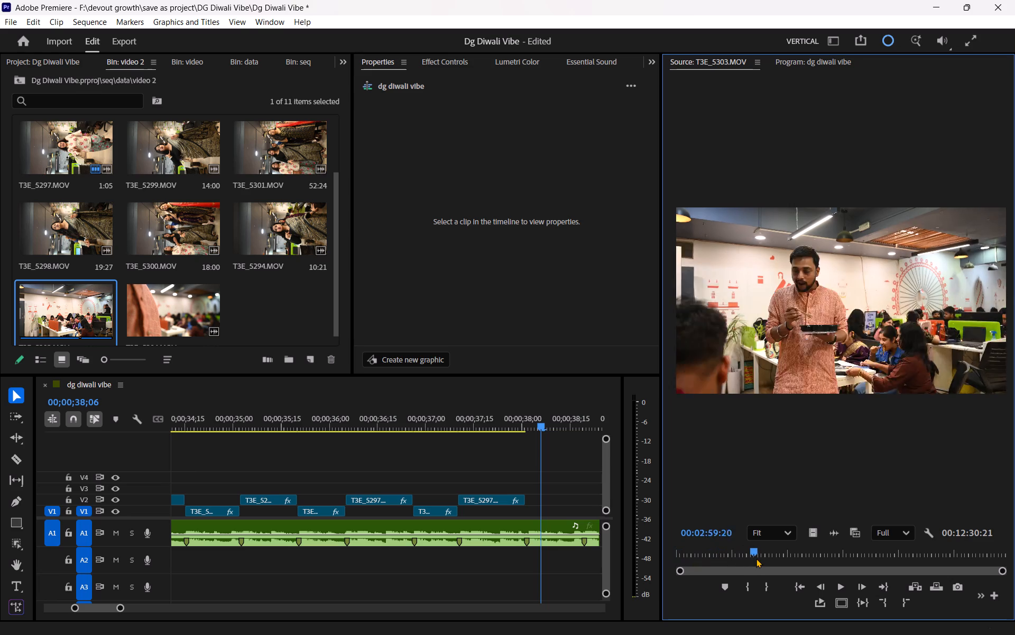
{"action": "left_click_drag", "start_coordinate": [756, 558], "coordinate": [682, 557]}
{"action": "left_click", "coordinate": [744, 583]}
{"action": "key", "text": "space"}
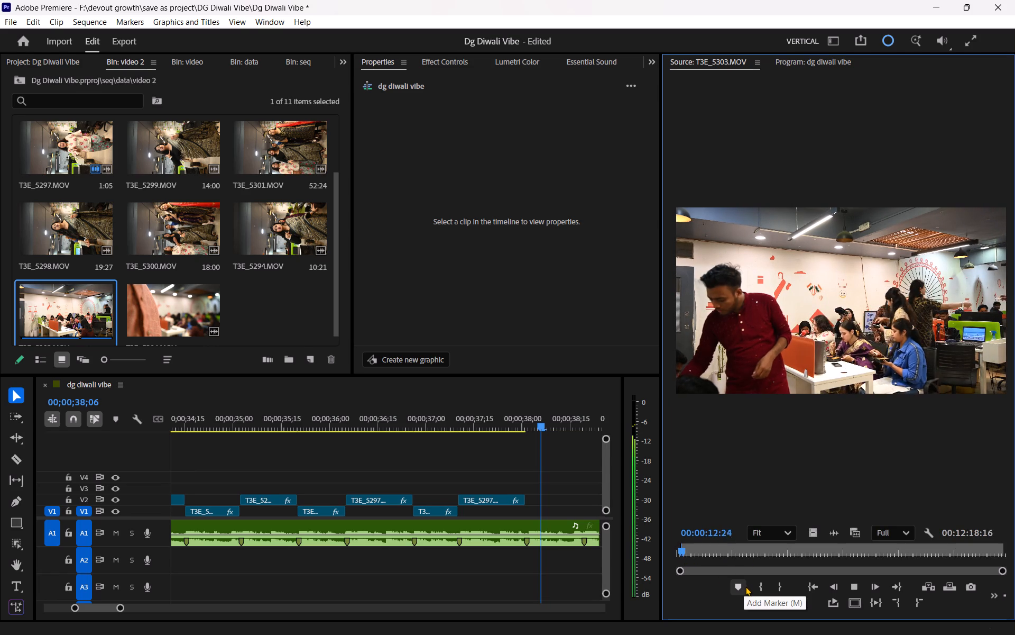
{"action": "key", "text": "space"}
{"action": "left_click_drag", "start_coordinate": [688, 548], "coordinate": [672, 548]}
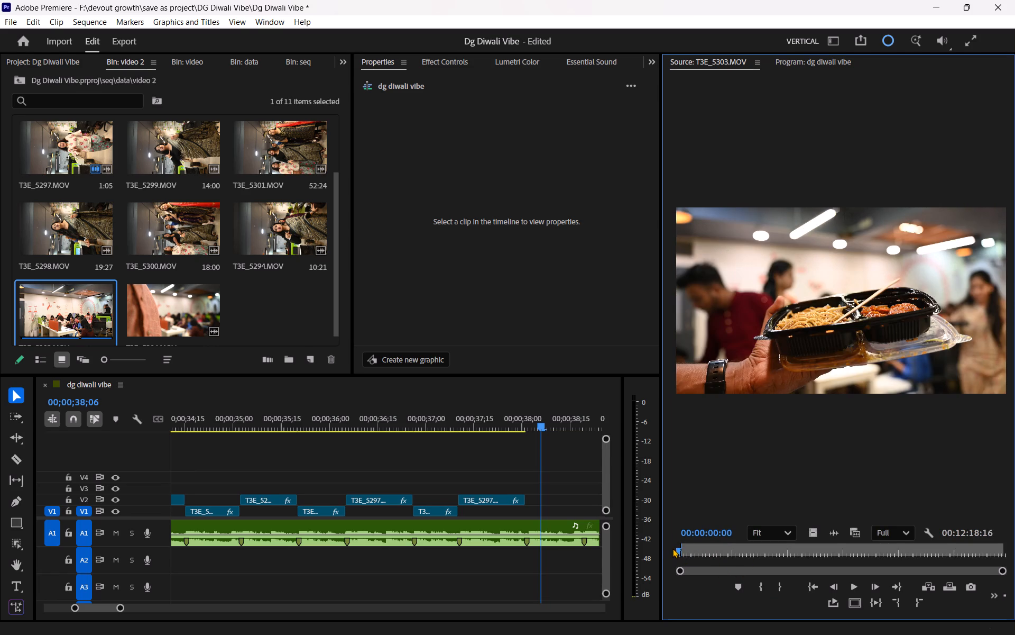
{"action": "left_click_drag", "start_coordinate": [672, 548], "coordinate": [670, 548]}
{"action": "key", "text": "space"}
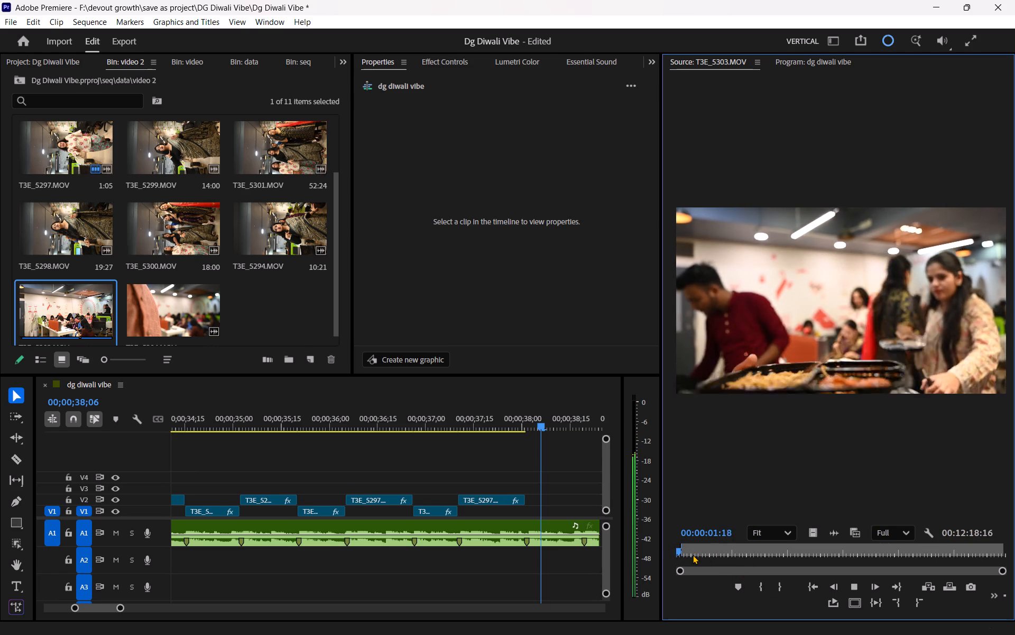
{"action": "key", "text": "space"}
{"action": "left_click", "coordinate": [759, 588]}
{"action": "key", "text": "space"}
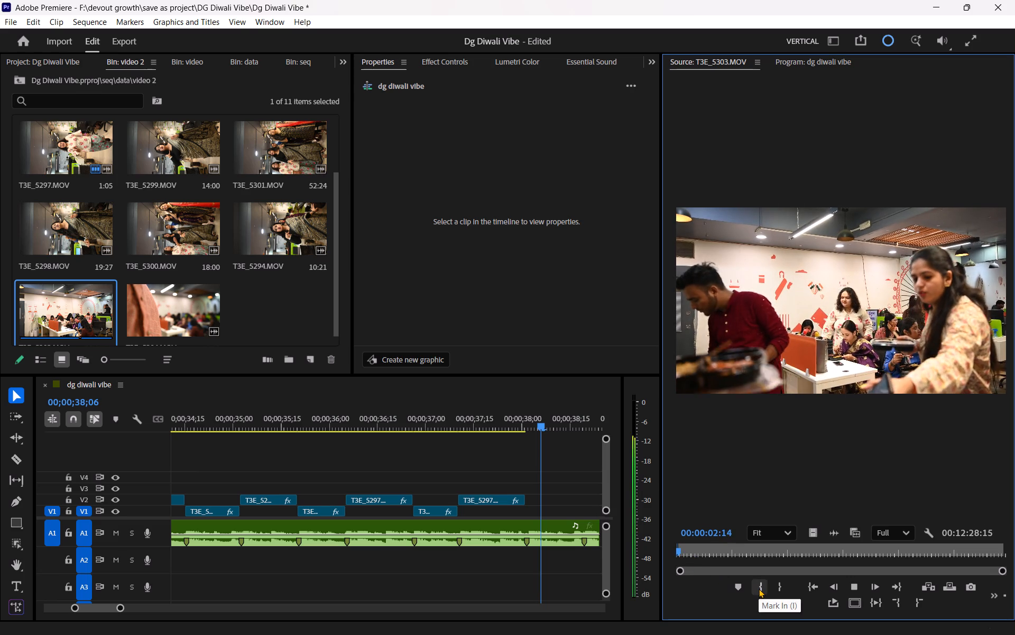
{"action": "key", "text": "space"}
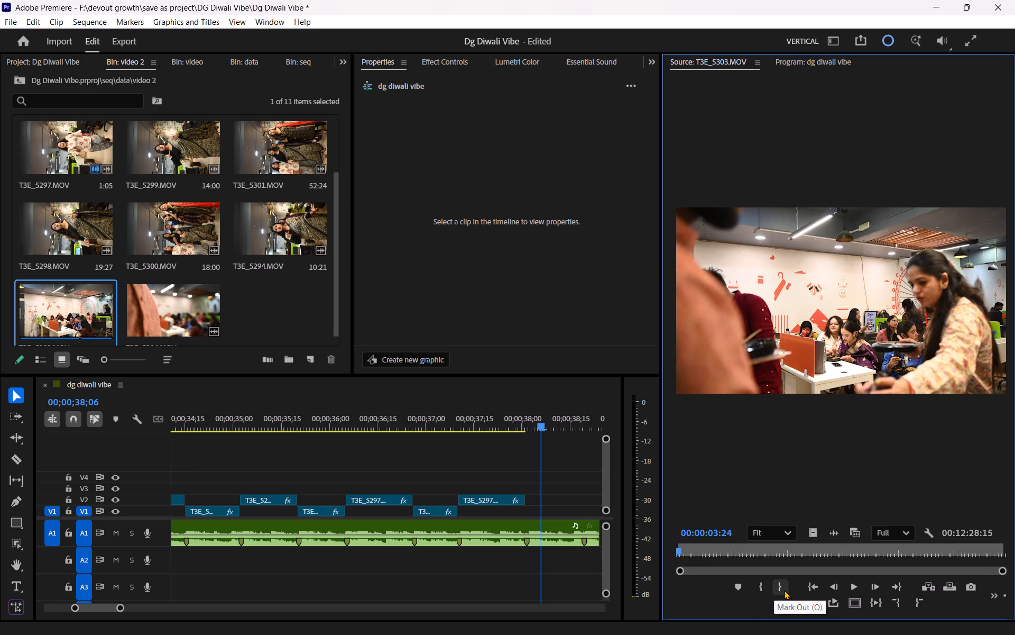
{"action": "left_click", "coordinate": [786, 590]}
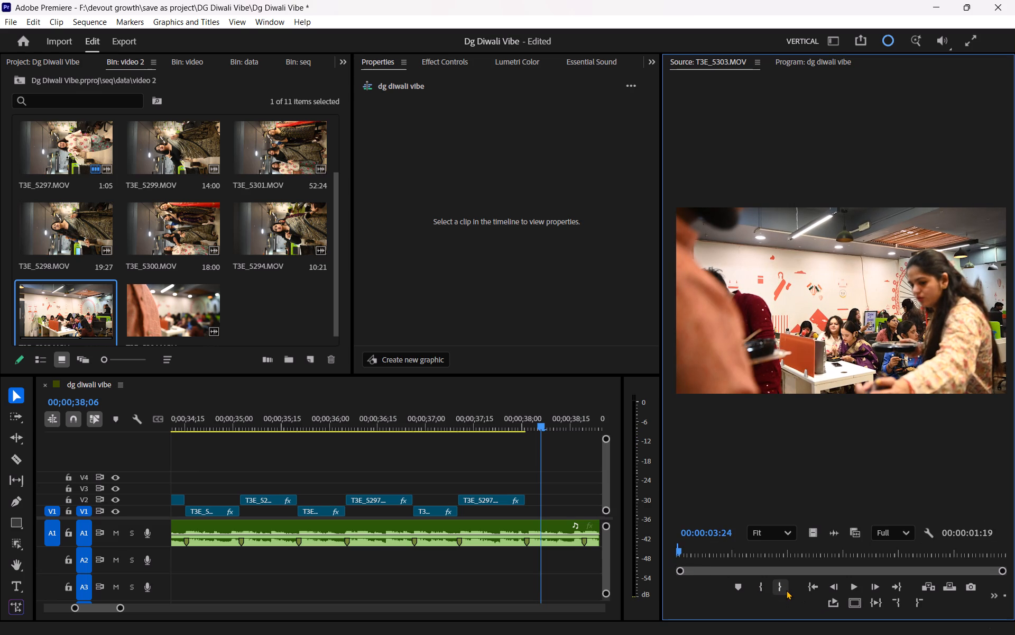
Place the marked T3E_5303.MOV video on V1 where the last V2 clip ends, at 00;00;38;01.
{"action": "left_click_drag", "start_coordinate": [811, 531], "coordinate": [525, 510]}
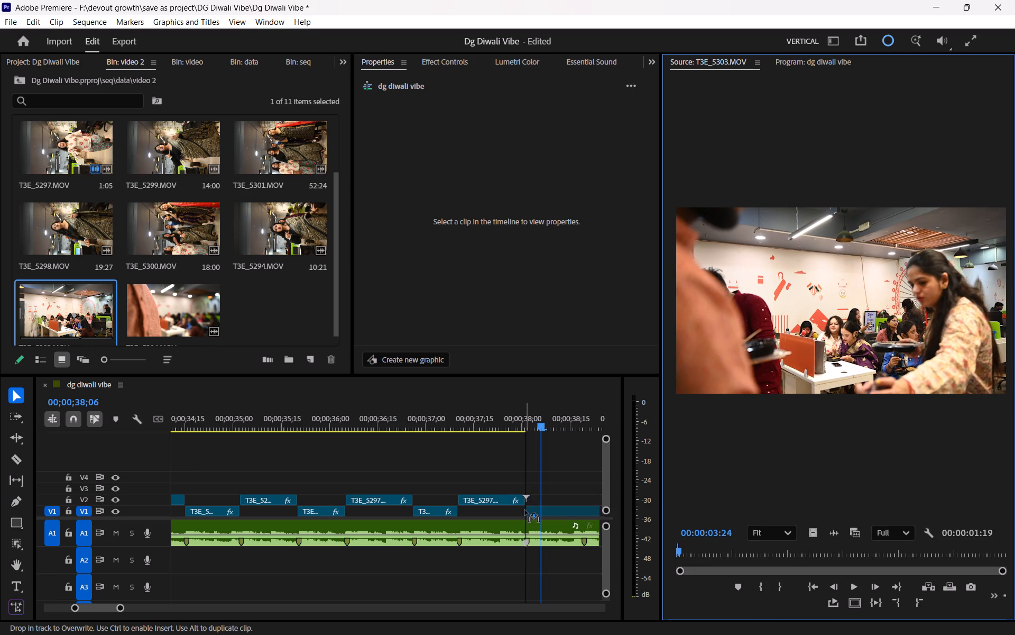
{"action": "left_click_drag", "start_coordinate": [525, 510], "coordinate": [525, 512]}
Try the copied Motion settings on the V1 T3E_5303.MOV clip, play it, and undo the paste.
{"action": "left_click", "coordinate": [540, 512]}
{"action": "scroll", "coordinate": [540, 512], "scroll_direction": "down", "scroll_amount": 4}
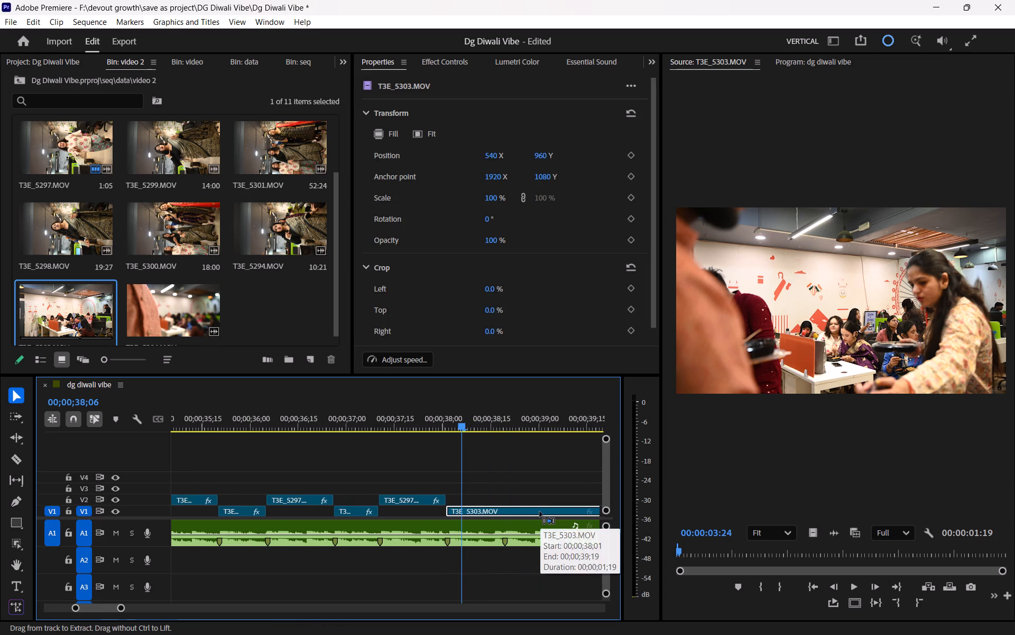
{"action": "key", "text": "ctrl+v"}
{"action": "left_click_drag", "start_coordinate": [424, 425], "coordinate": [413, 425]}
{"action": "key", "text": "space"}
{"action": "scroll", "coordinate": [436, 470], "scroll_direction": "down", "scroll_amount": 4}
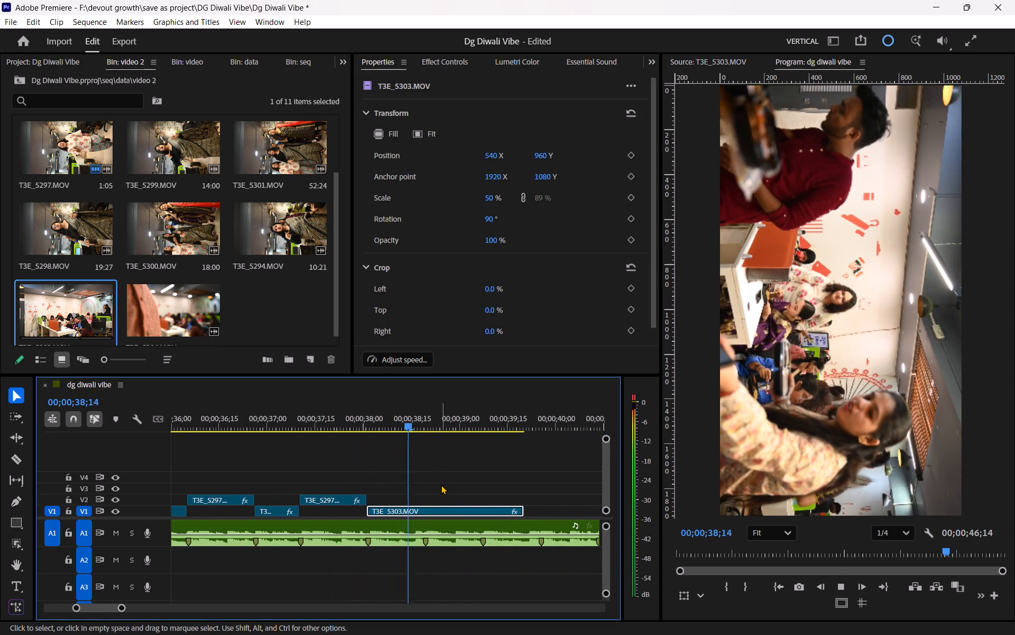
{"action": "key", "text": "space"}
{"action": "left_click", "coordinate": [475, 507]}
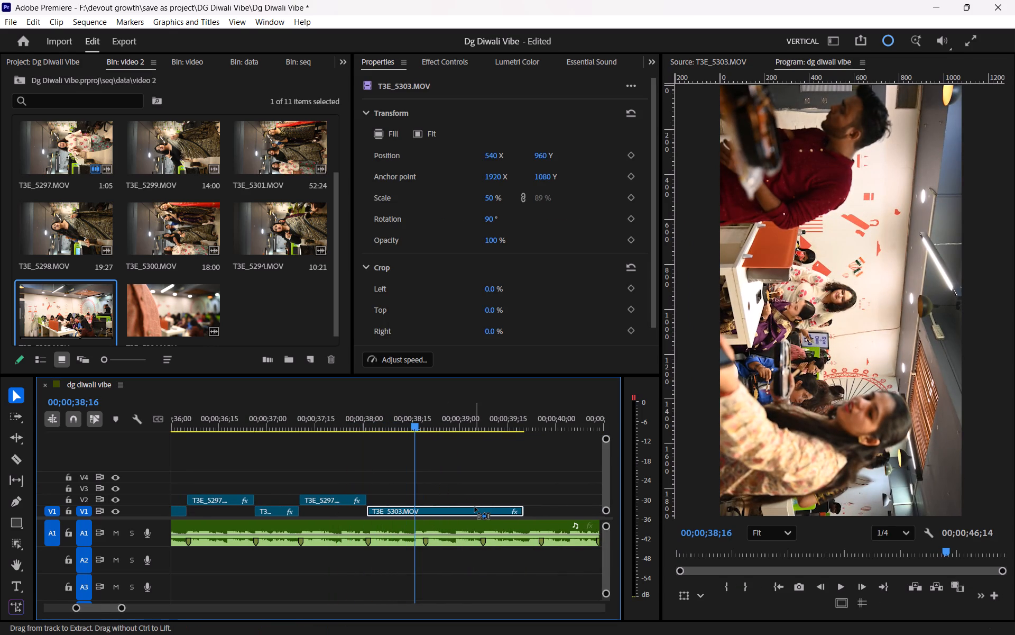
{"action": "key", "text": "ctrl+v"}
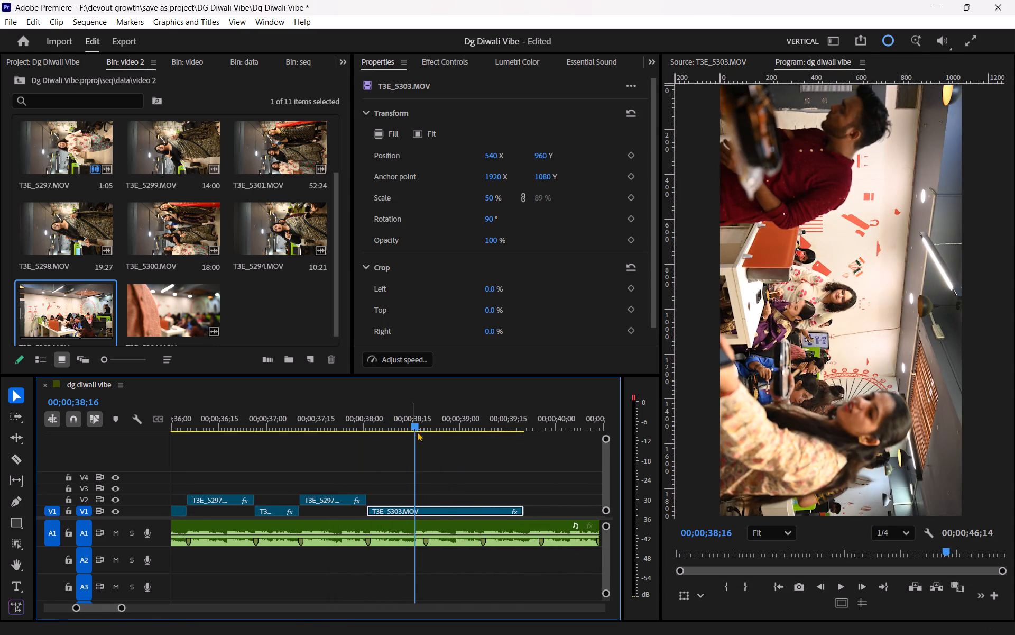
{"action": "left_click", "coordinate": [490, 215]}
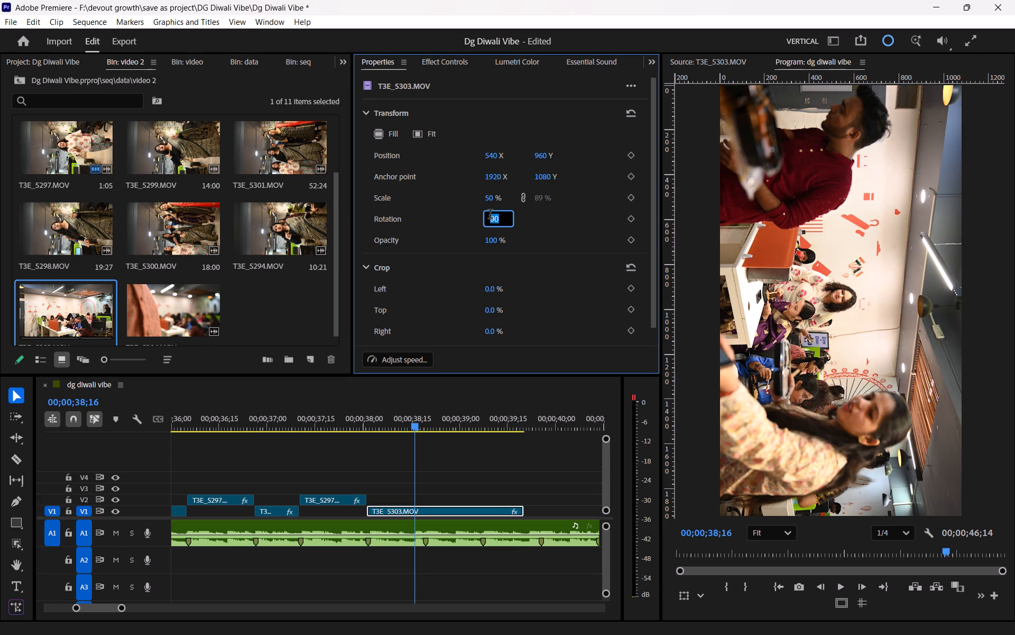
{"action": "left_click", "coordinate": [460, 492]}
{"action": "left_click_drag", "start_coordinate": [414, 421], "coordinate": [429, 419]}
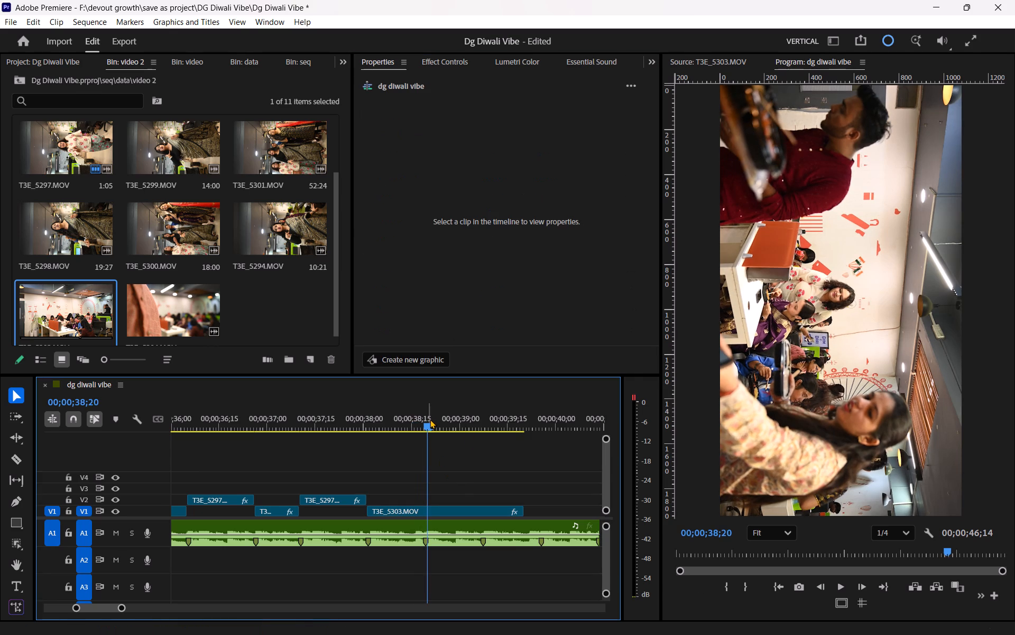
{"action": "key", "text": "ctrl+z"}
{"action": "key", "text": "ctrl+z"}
Apply the Fill transform to the V1 T3E_5303.MOV clip and play the cut into it.
{"action": "left_click_drag", "start_coordinate": [425, 416], "coordinate": [413, 420]}
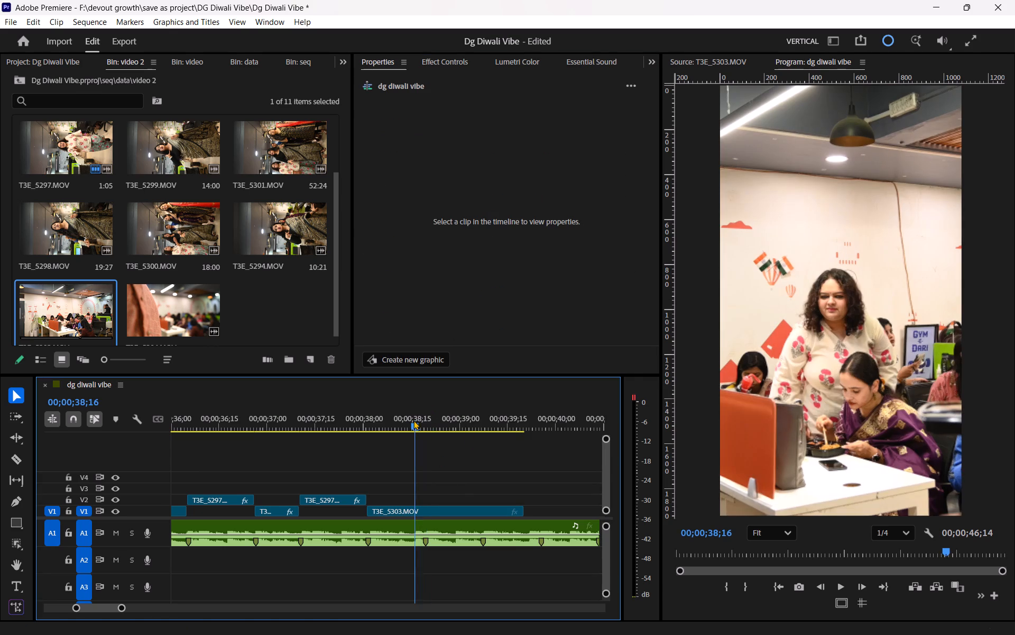
{"action": "left_click_drag", "start_coordinate": [413, 420], "coordinate": [411, 421]}
{"action": "left_click", "coordinate": [425, 511]}
{"action": "left_click", "coordinate": [380, 132]}
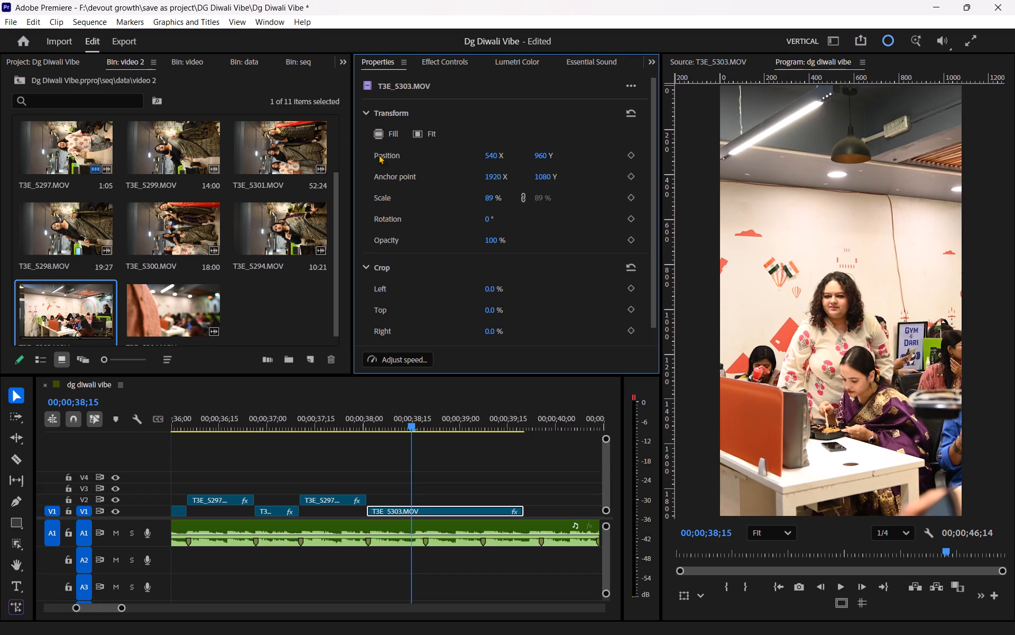
{"action": "left_click_drag", "start_coordinate": [354, 419], "coordinate": [322, 420]}
{"action": "key", "text": "space"}
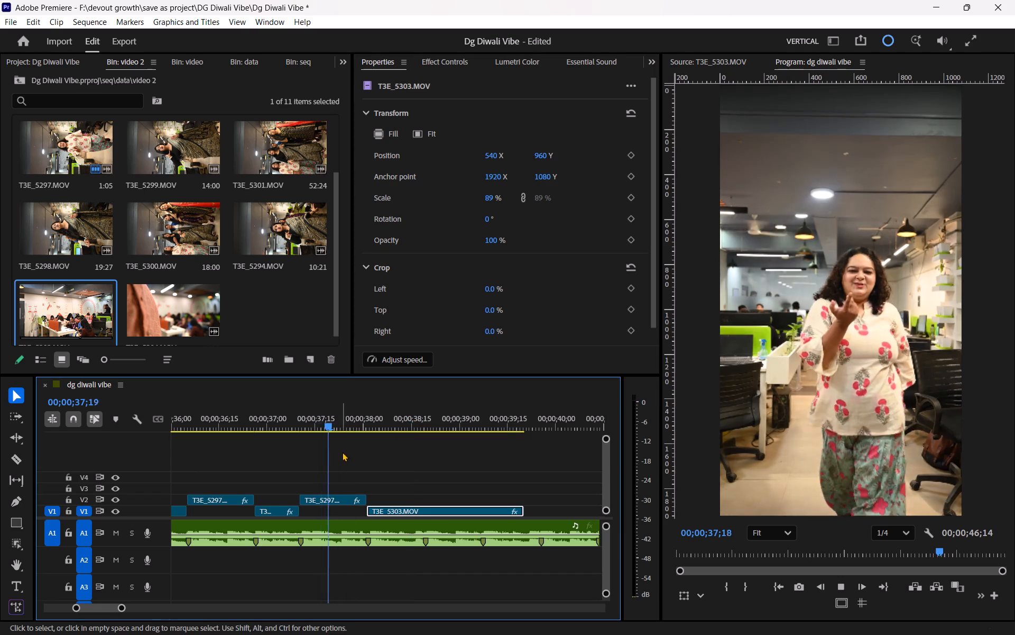
{"action": "key", "text": "space"}
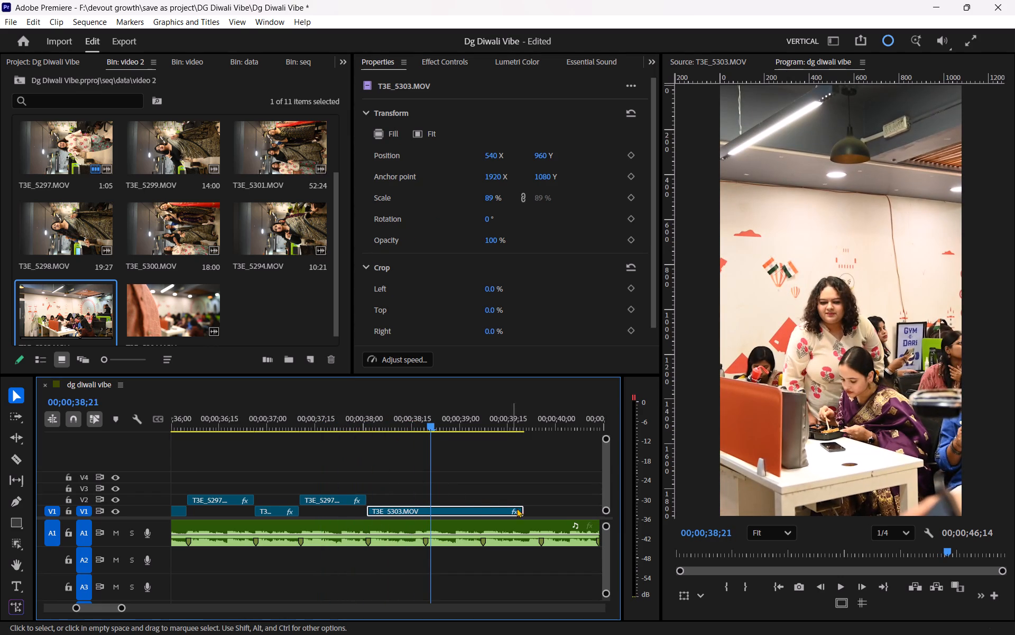
Trim the end of the V1 T3E_5303.MOV clip to the beat marker at about 00;00;38;19 and replay the preceding cuts through it.
{"action": "left_click_drag", "start_coordinate": [523, 510], "coordinate": [424, 519]}
{"action": "left_click_drag", "start_coordinate": [366, 403], "coordinate": [468, 466]}
{"action": "key", "text": "space"}
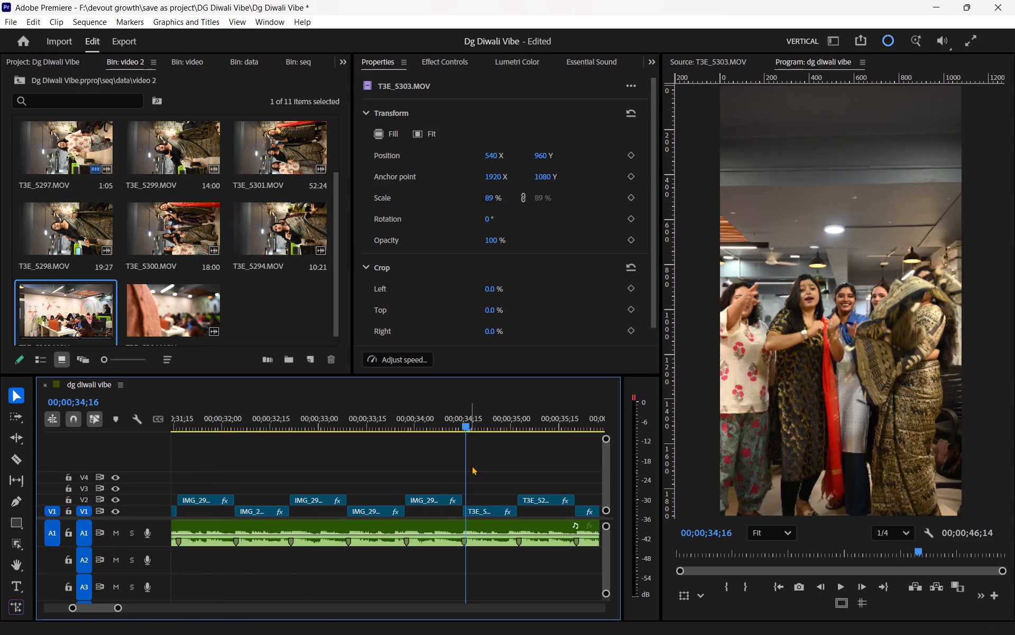
{"action": "scroll", "coordinate": [472, 466], "scroll_direction": "down", "scroll_amount": 5}
{"action": "key", "text": "space"}
{"action": "left_click_drag", "start_coordinate": [379, 427], "coordinate": [284, 427]}
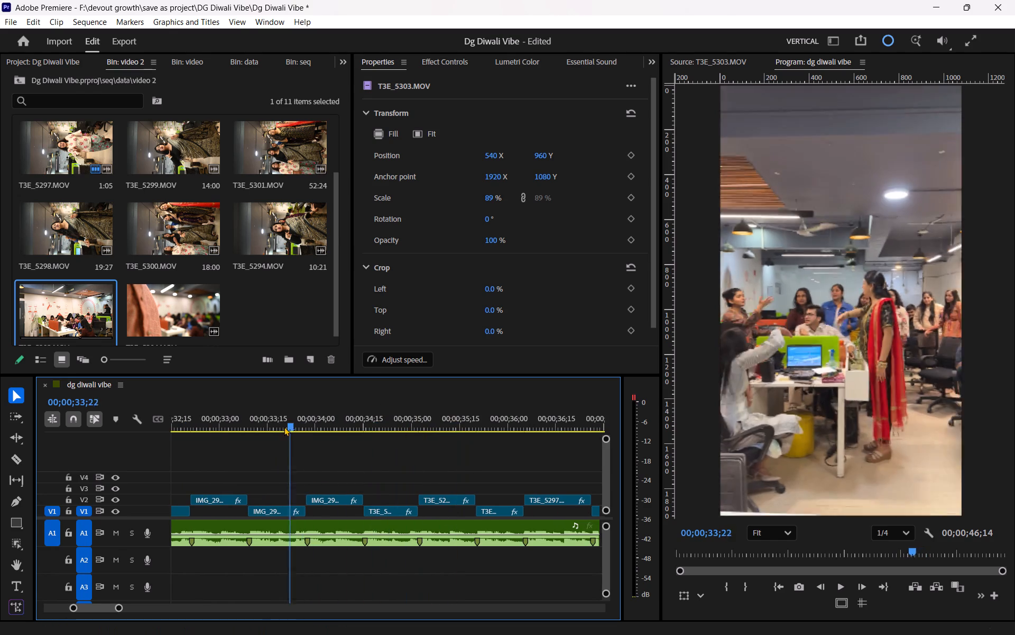
{"action": "left_click_drag", "start_coordinate": [284, 427], "coordinate": [279, 428]}
{"action": "key", "text": "space"}
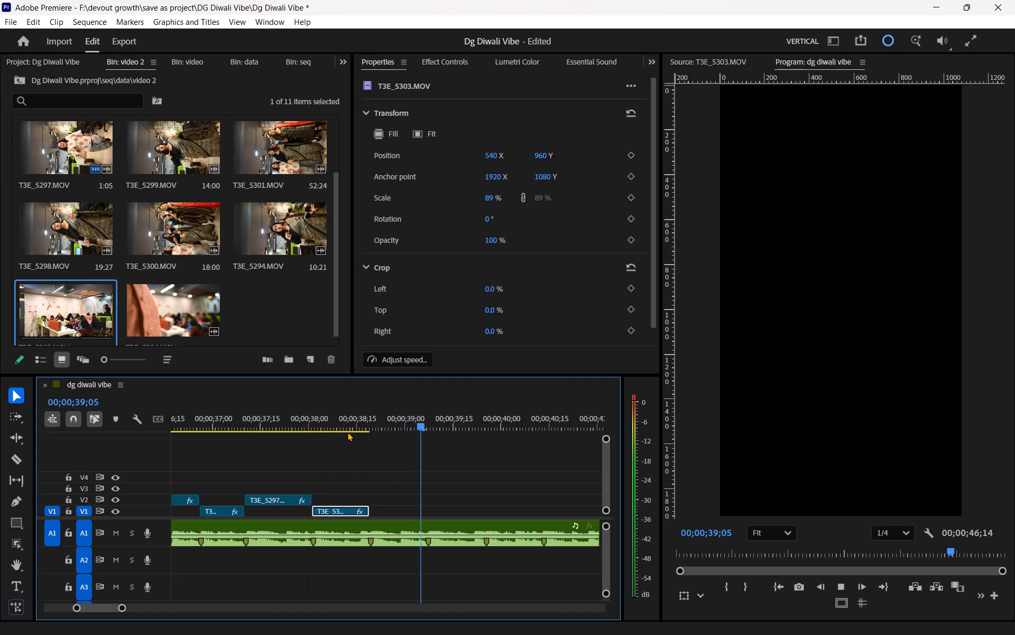
Replay the cut through the end of the V1 T3E_5303.MOV clip.
{"action": "key", "text": "space"}
{"action": "left_click", "coordinate": [332, 421]}
{"action": "key", "text": "space"}
{"action": "left_click", "coordinate": [384, 462]}
{"action": "key", "text": "space"}
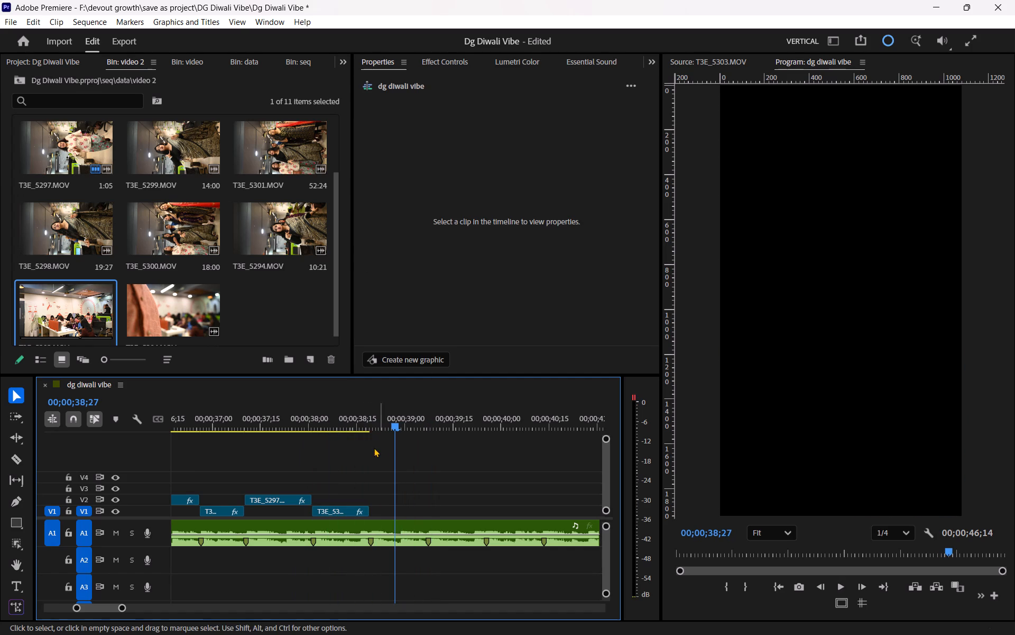
Scan T3E_5304.MOV and browse the video 2 and video bins for the next shot, opening IMG_2883.MOV.
{"action": "double_click", "coordinate": [160, 290]}
{"action": "left_click_drag", "start_coordinate": [772, 558], "coordinate": [805, 556]}
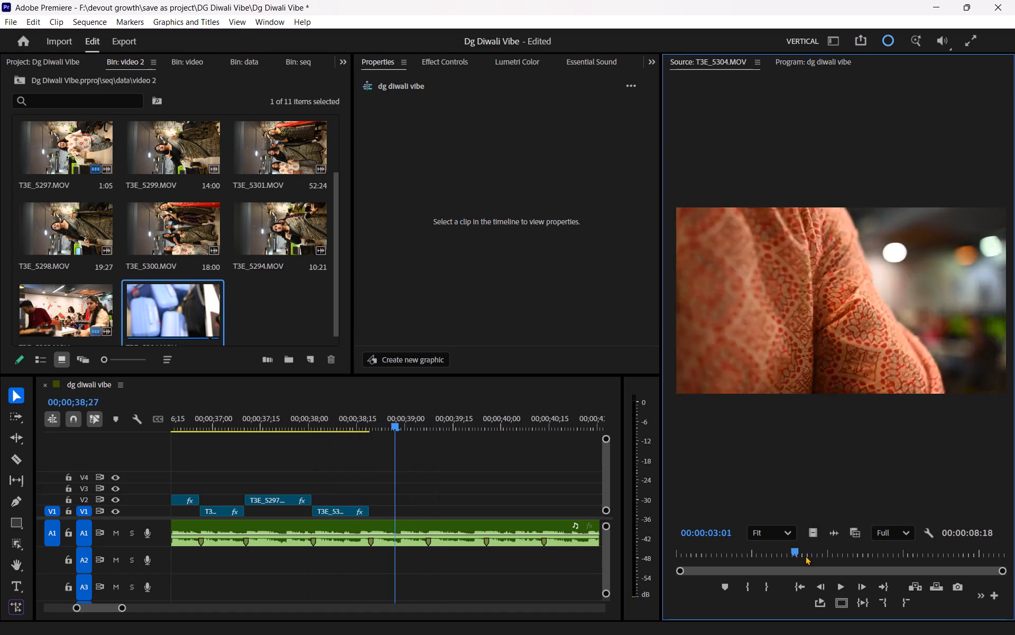
{"action": "left_click_drag", "start_coordinate": [805, 556], "coordinate": [1002, 548]}
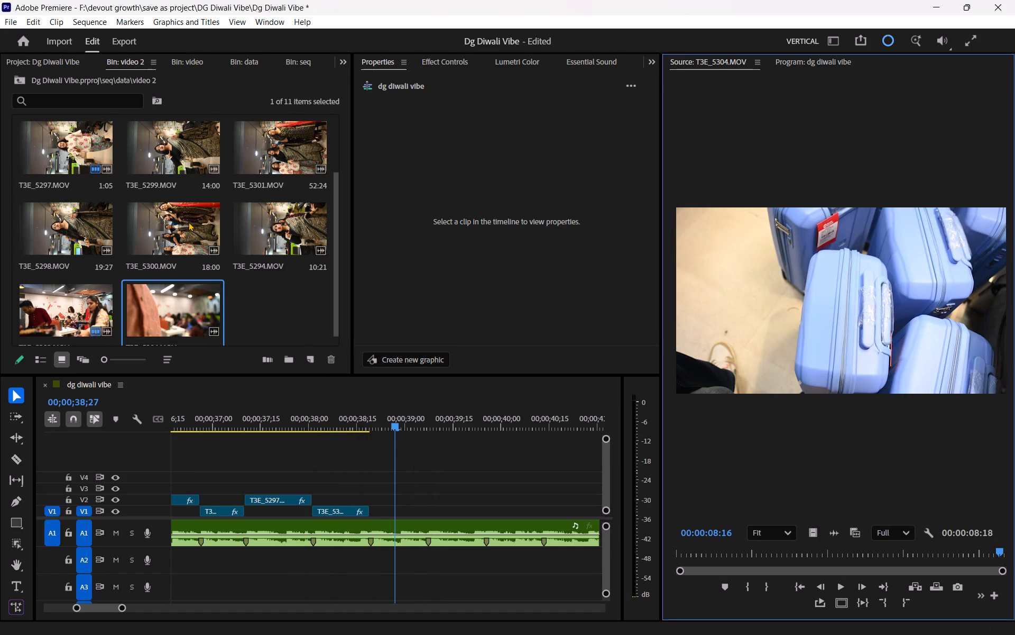
{"action": "scroll", "coordinate": [187, 221], "scroll_direction": "up", "scroll_amount": 7}
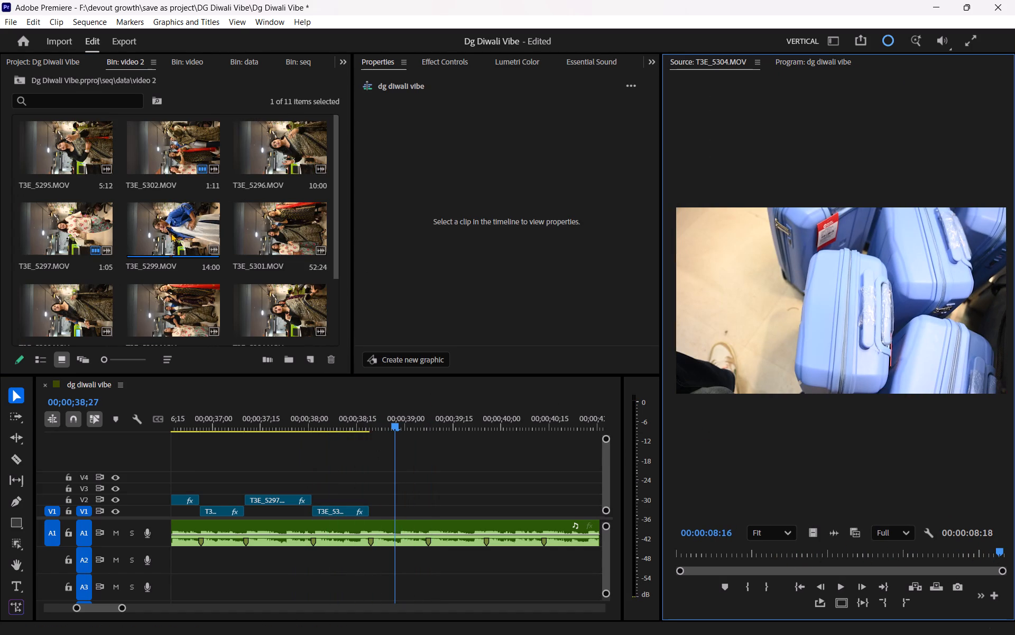
{"action": "scroll", "coordinate": [171, 234], "scroll_direction": "down", "scroll_amount": 1}
{"action": "scroll", "coordinate": [171, 234], "scroll_direction": "up", "scroll_amount": 3}
{"action": "left_click", "coordinate": [20, 79]}
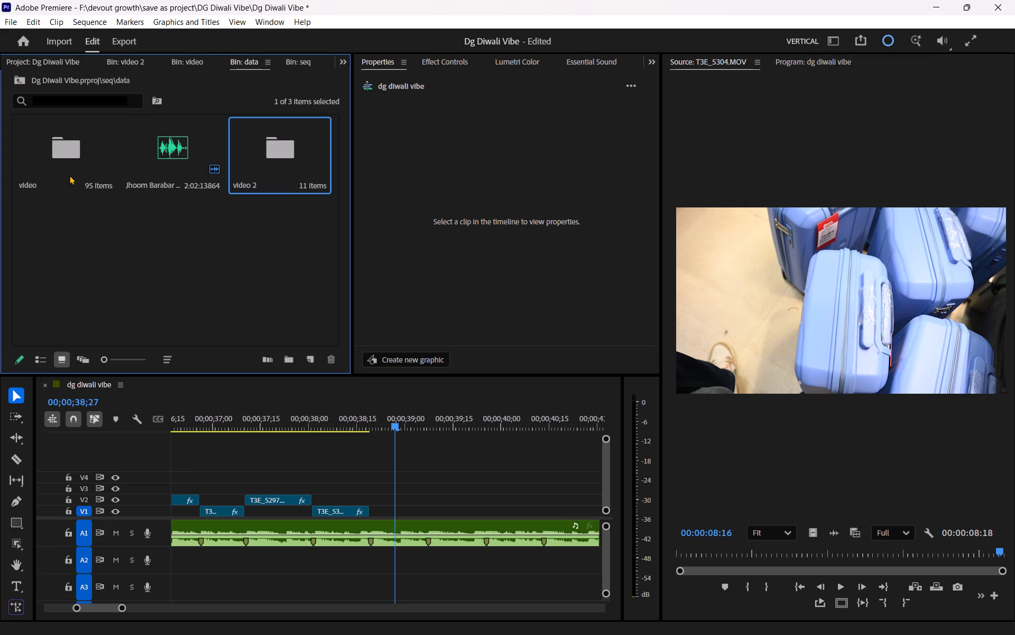
{"action": "double_click", "coordinate": [69, 175]}
{"action": "double_click", "coordinate": [250, 139]}
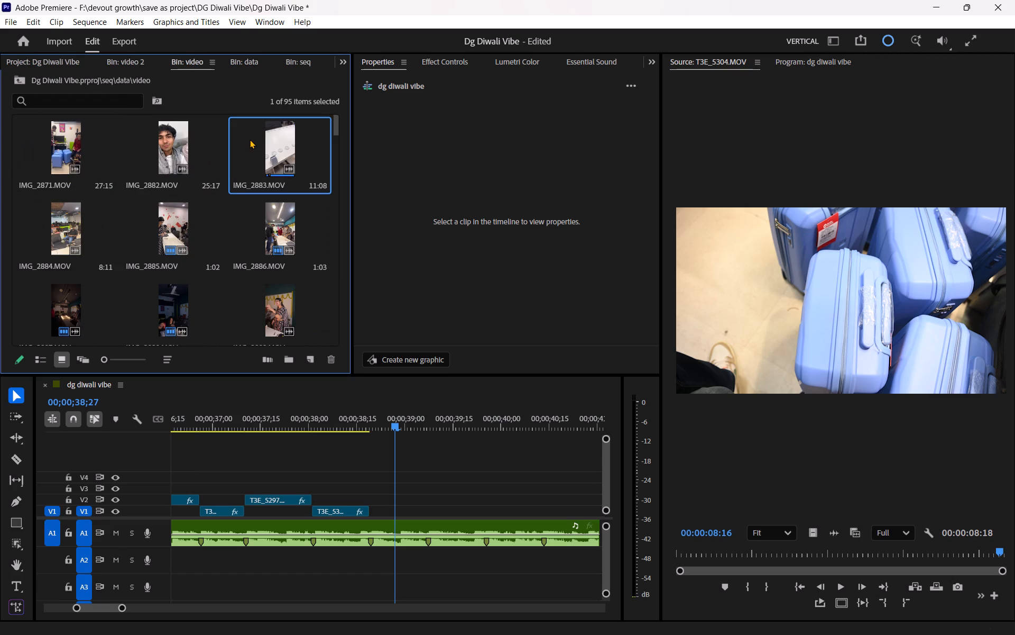
Mark the IMG_2882.MOV range from 00:00:14:19 to 00:00:15:15.
{"action": "double_click", "coordinate": [160, 147]}
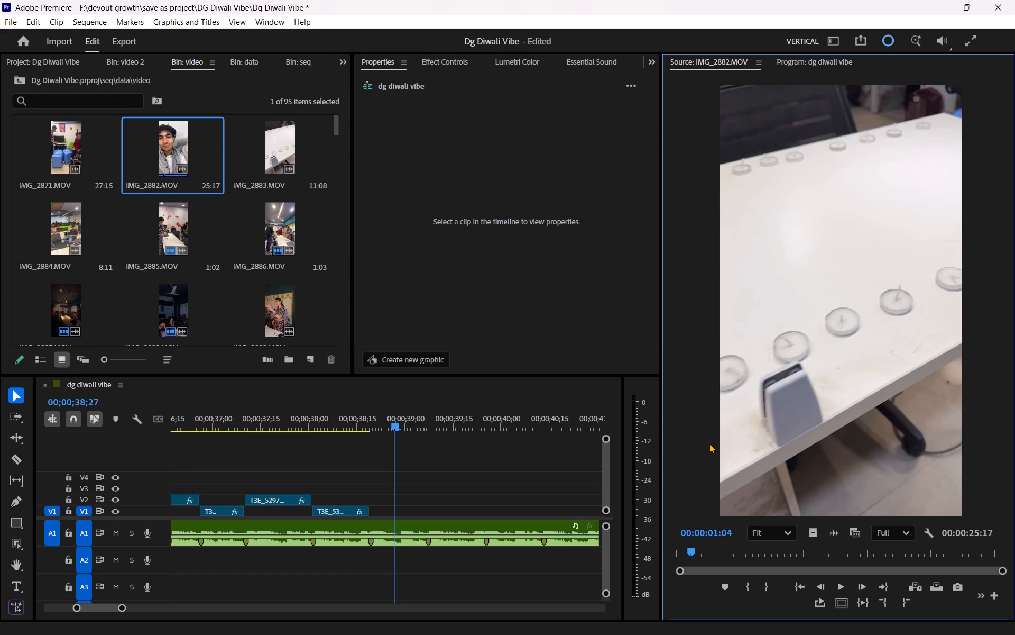
{"action": "left_click_drag", "start_coordinate": [738, 558], "coordinate": [850, 565]}
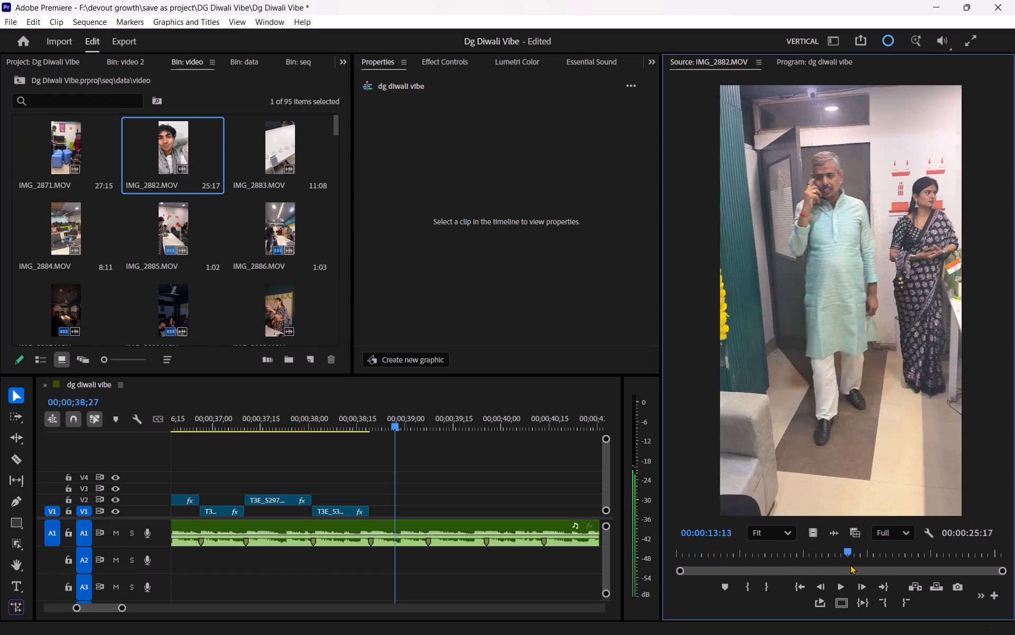
{"action": "left_click_drag", "start_coordinate": [850, 565], "coordinate": [873, 568]}
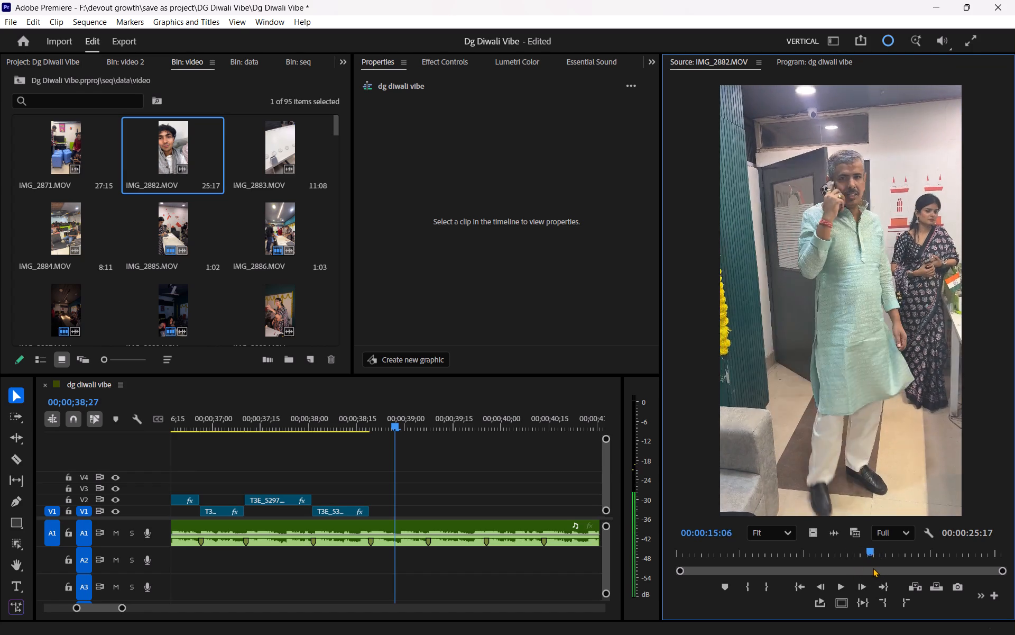
{"action": "left_click_drag", "start_coordinate": [873, 568], "coordinate": [864, 568]}
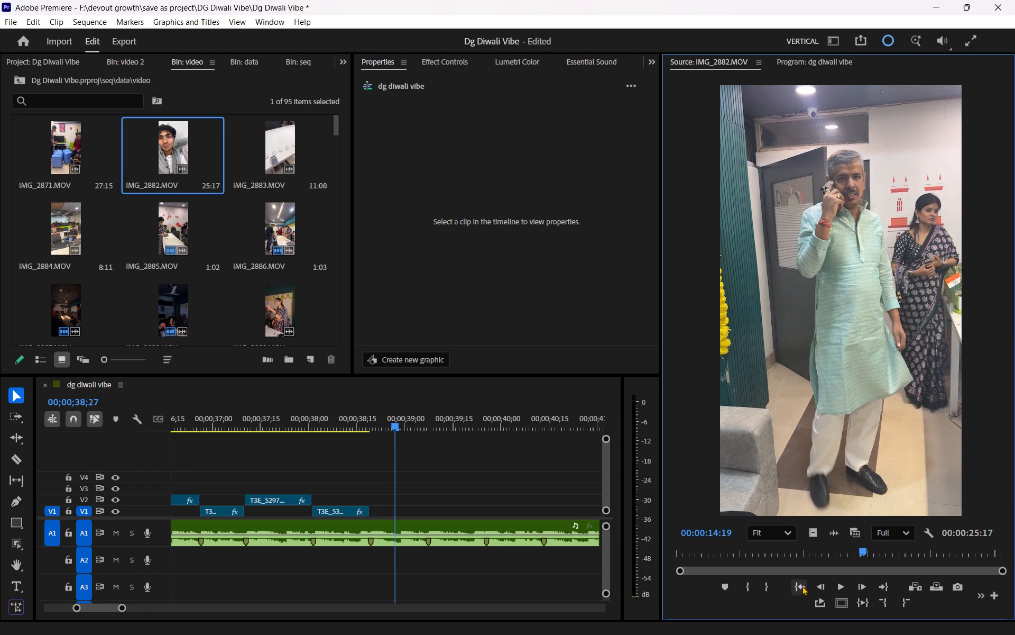
{"action": "left_click", "coordinate": [742, 582]}
{"action": "key", "text": "space"}
{"action": "key", "text": "space"}
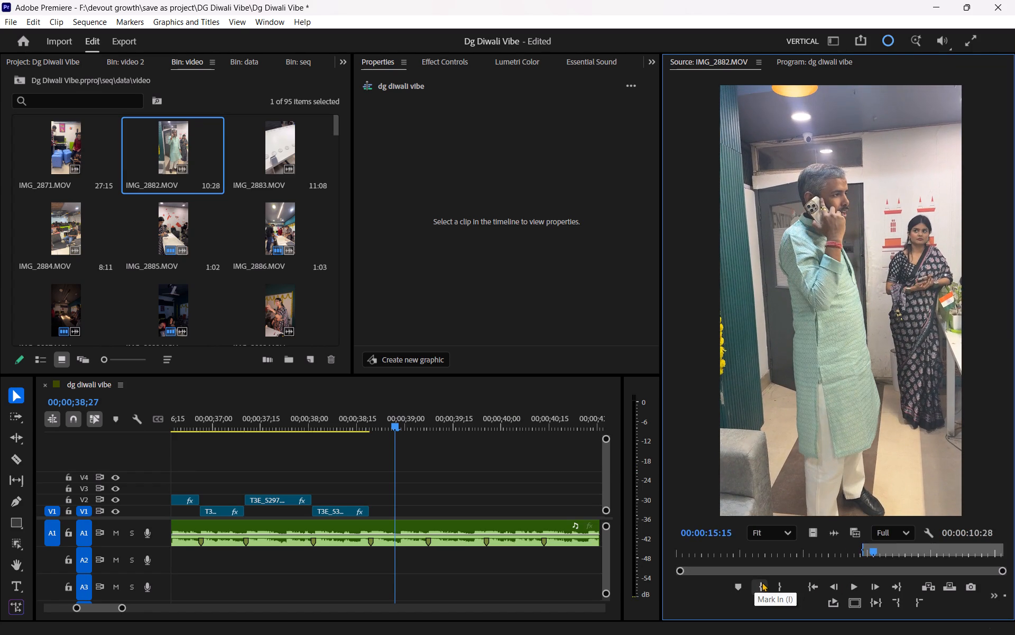
{"action": "left_click", "coordinate": [778, 583]}
Place the marked IMG_2882.MOV video on V2 at 00;00;38;19, trimming its end to the beat marker at about 00;00;39;07.
{"action": "left_click_drag", "start_coordinate": [817, 536], "coordinate": [370, 506]}
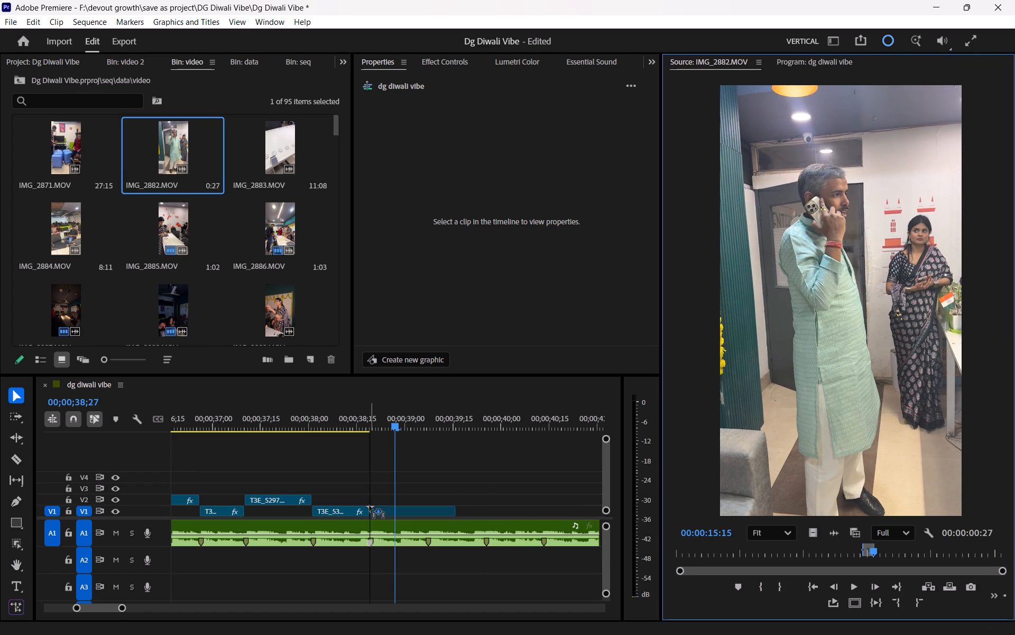
{"action": "left_click_drag", "start_coordinate": [370, 506], "coordinate": [368, 501]}
{"action": "left_click", "coordinate": [395, 503]}
{"action": "left_click_drag", "start_coordinate": [457, 502], "coordinate": [434, 507]}
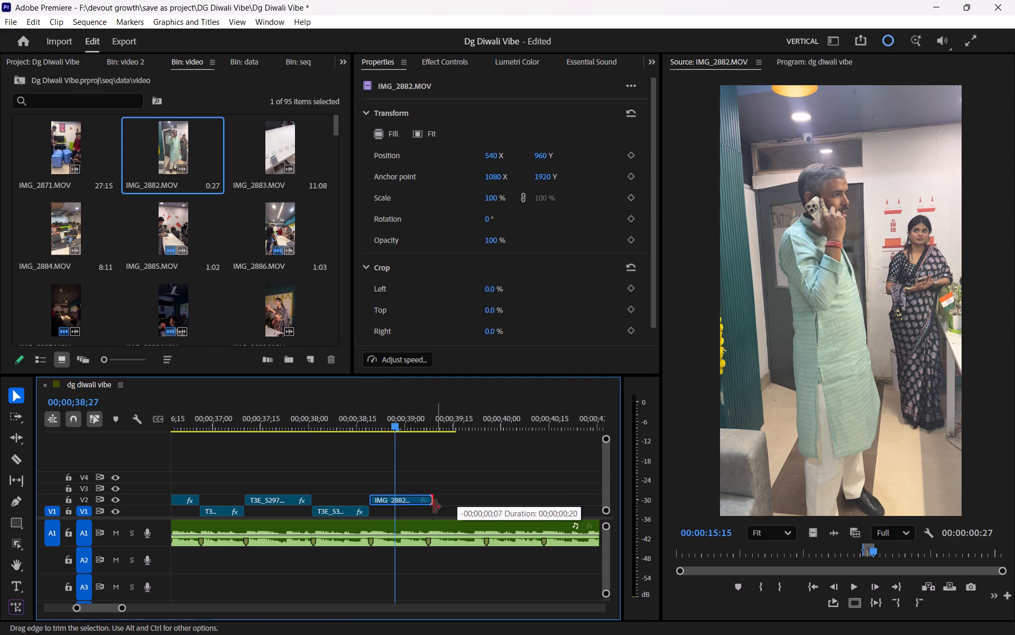
{"action": "left_click_drag", "start_coordinate": [434, 507], "coordinate": [433, 509]}
Apply the Fill transform to the V2 IMG_2882.MOV clip and play the preceding cuts through it.
{"action": "left_click", "coordinate": [375, 132]}
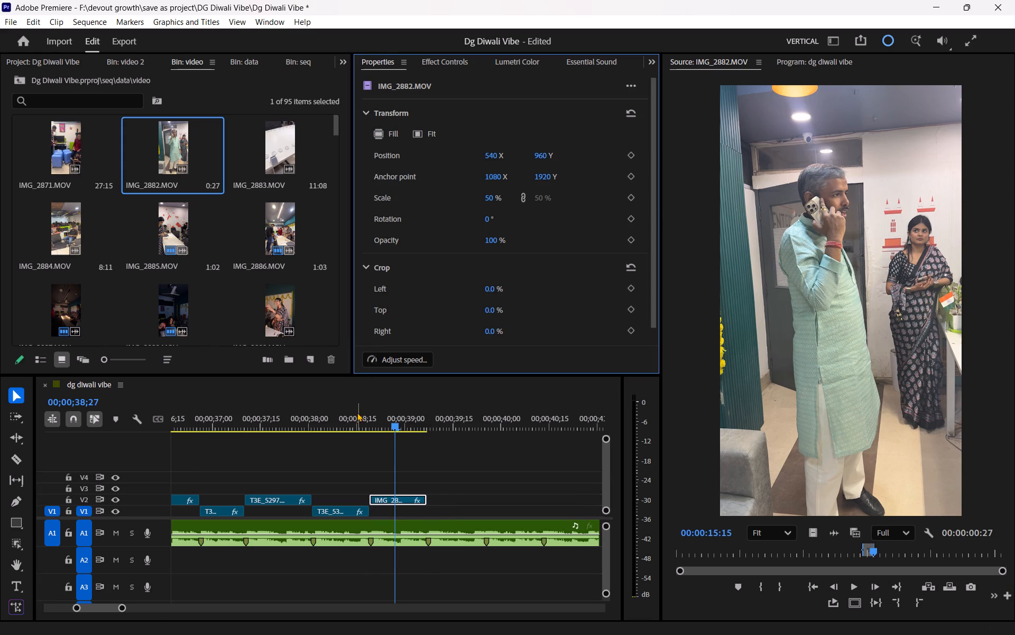
{"action": "left_click_drag", "start_coordinate": [354, 414], "coordinate": [282, 430]}
{"action": "key", "text": "space"}
{"action": "left_click", "coordinate": [374, 447]}
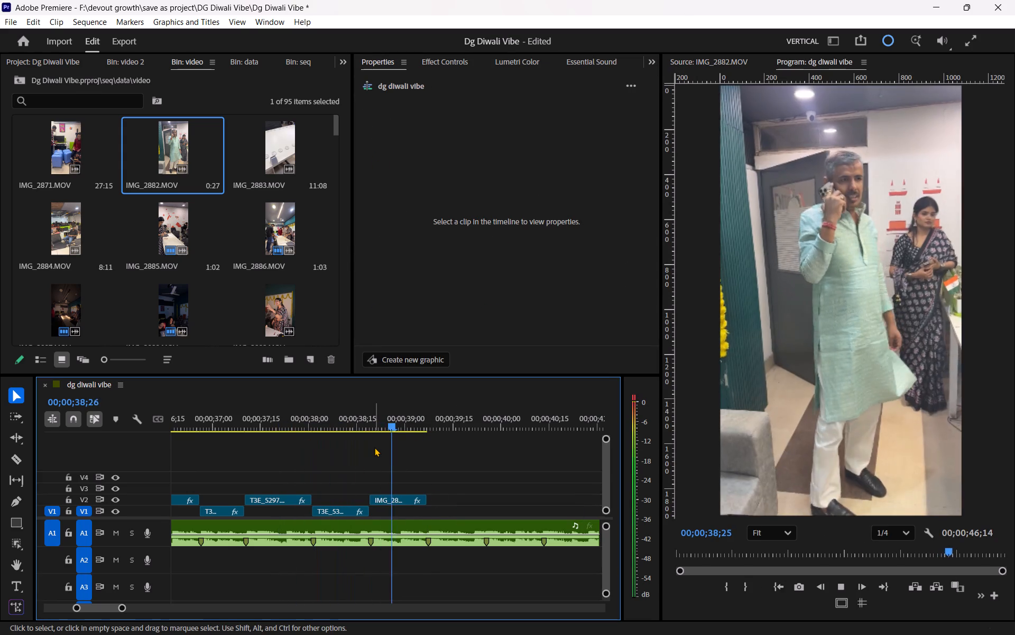
{"action": "key", "text": "space"}
Scan through IMG_2885.MOV for another usable moment.
{"action": "double_click", "coordinate": [157, 232]}
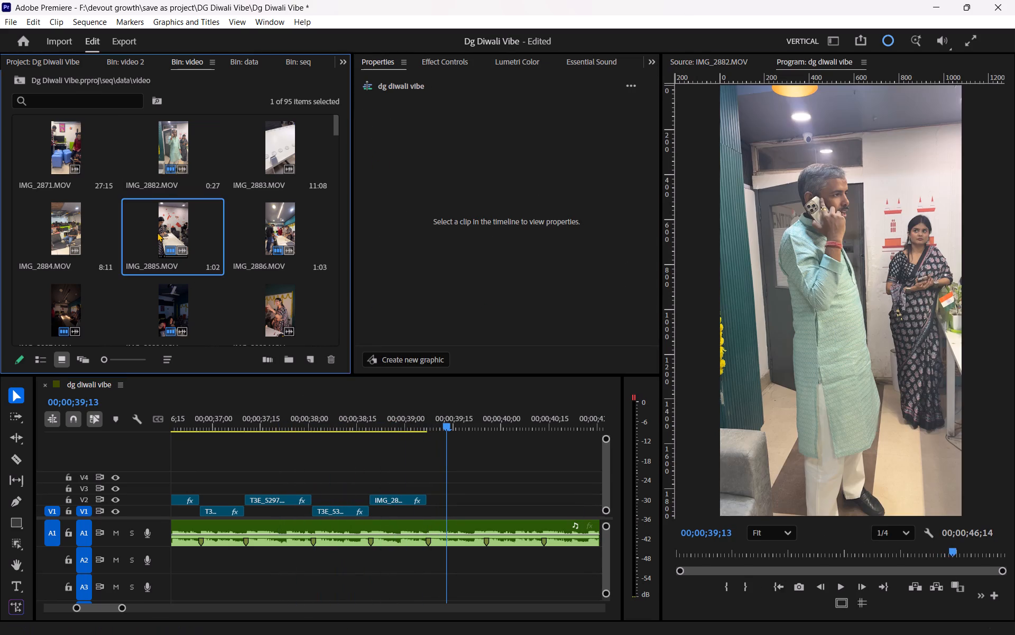
{"action": "left_click_drag", "start_coordinate": [735, 556], "coordinate": [856, 555]}
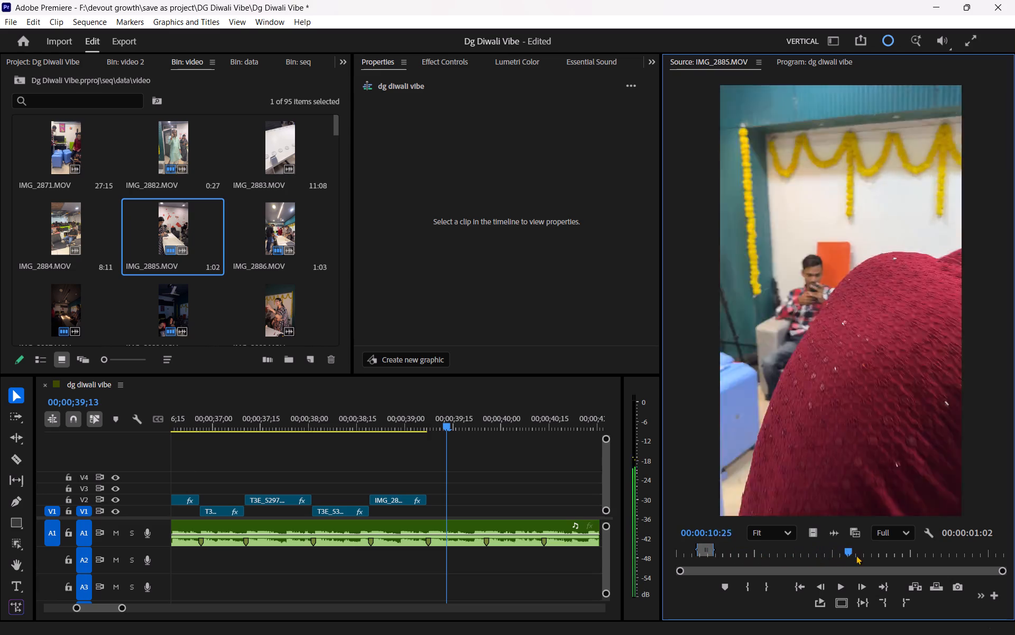
{"action": "left_click_drag", "start_coordinate": [856, 555], "coordinate": [798, 556]}
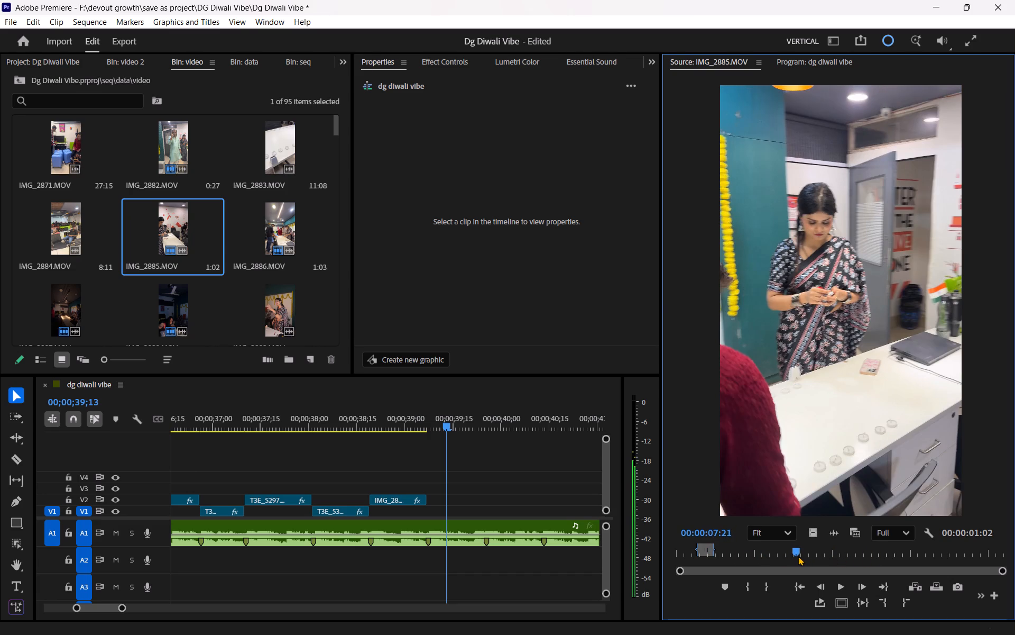
{"action": "left_click_drag", "start_coordinate": [798, 556], "coordinate": [575, 554]}
Mark the IMG_2884.MOV range from about 00:00:03:03 to 00:00:04:00, showing the seated group.
{"action": "double_click", "coordinate": [42, 222]}
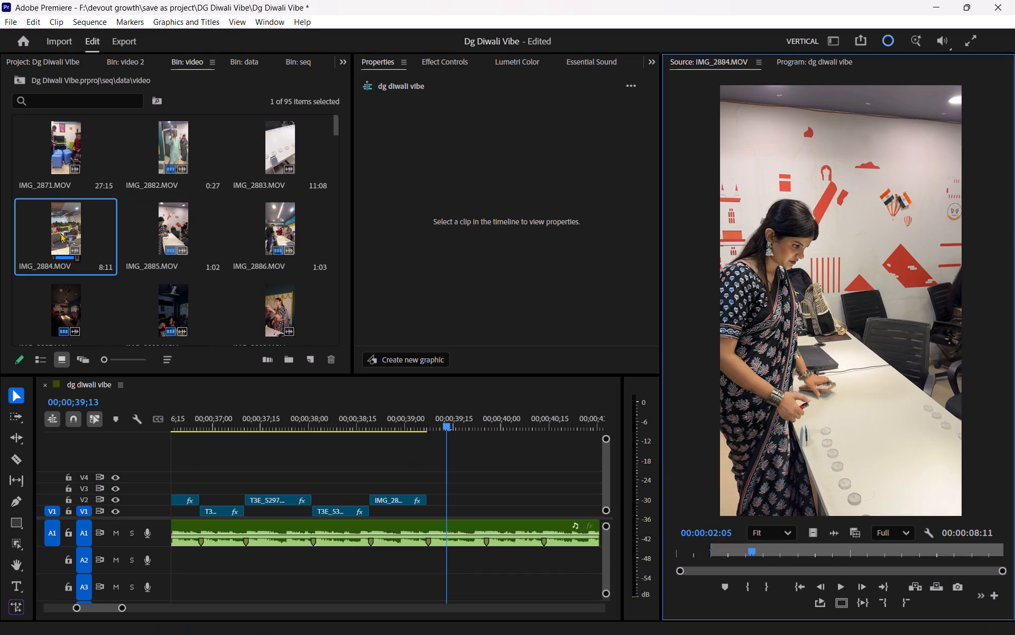
{"action": "key", "text": "space"}
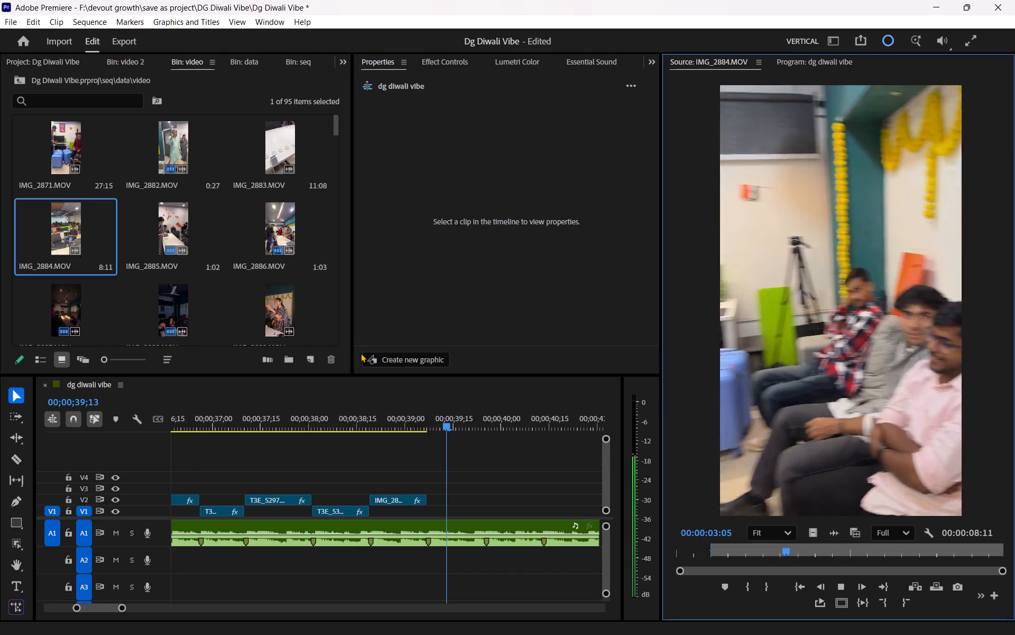
{"action": "key", "text": "space"}
{"action": "left_click_drag", "start_coordinate": [798, 550], "coordinate": [779, 552]}
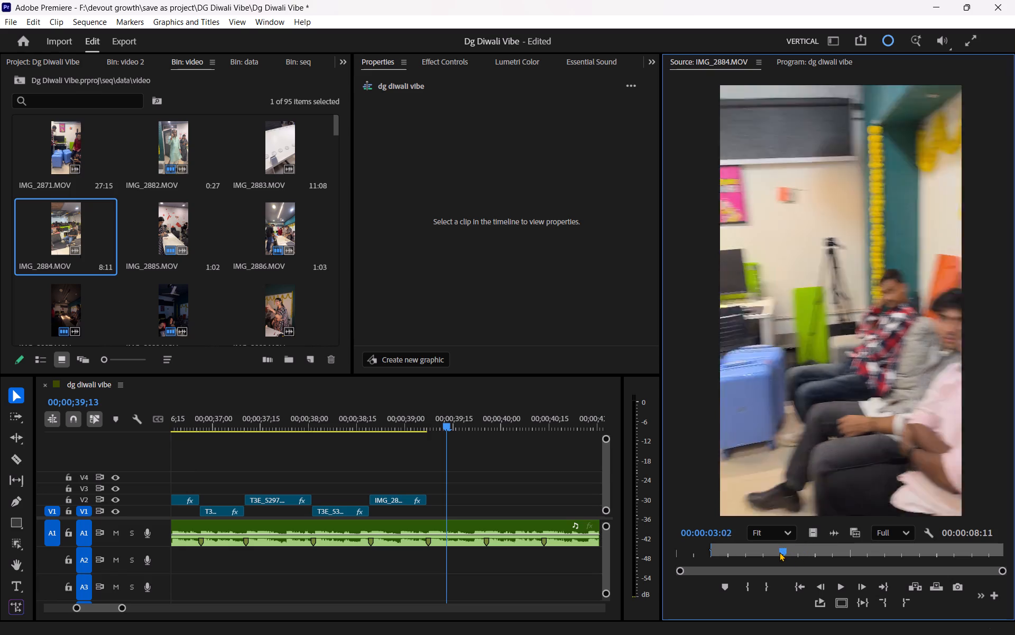
{"action": "left_click_drag", "start_coordinate": [779, 552], "coordinate": [769, 553]}
{"action": "key", "text": "space"}
{"action": "key", "text": "space"}
{"action": "left_click", "coordinate": [745, 585]}
{"action": "key", "text": "space"}
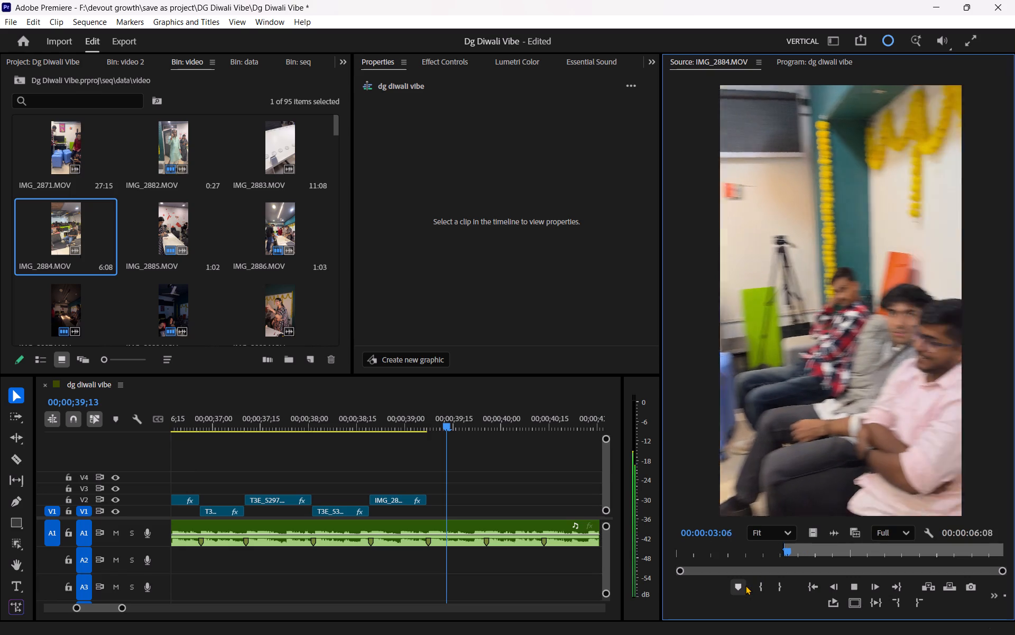
{"action": "key", "text": "space"}
{"action": "left_click", "coordinate": [781, 587]}
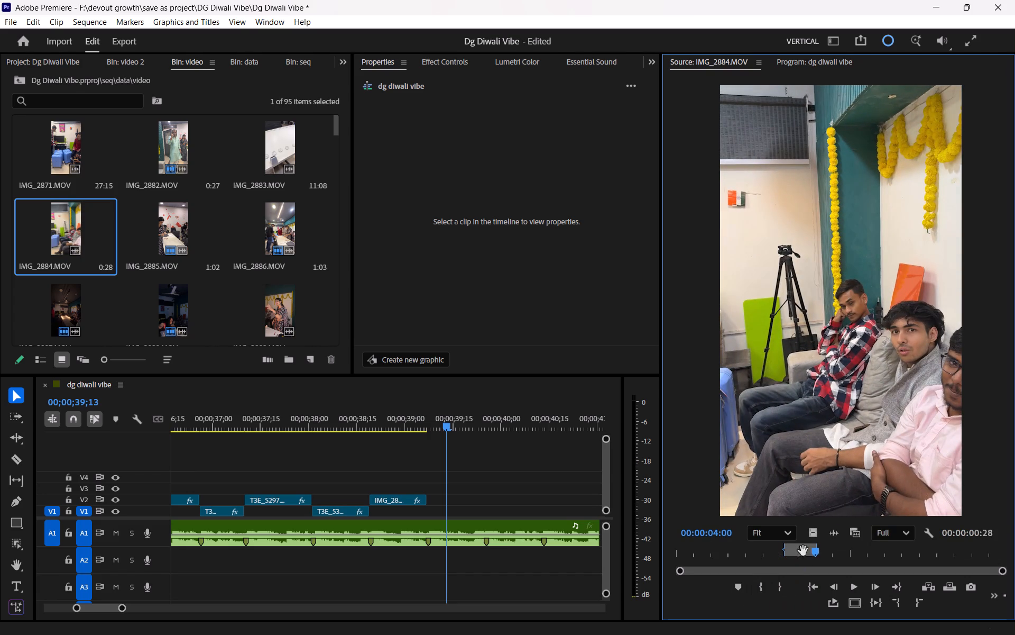
Place the marked IMG_2884.MOV video on V1 at about 00;00;39;07, trimming its end to the beat marker at about 00;00;39;25.
{"action": "left_click_drag", "start_coordinate": [811, 536], "coordinate": [413, 514]}
{"action": "left_click_drag", "start_coordinate": [416, 514], "coordinate": [432, 514]}
{"action": "left_click_drag", "start_coordinate": [503, 509], "coordinate": [495, 509]}
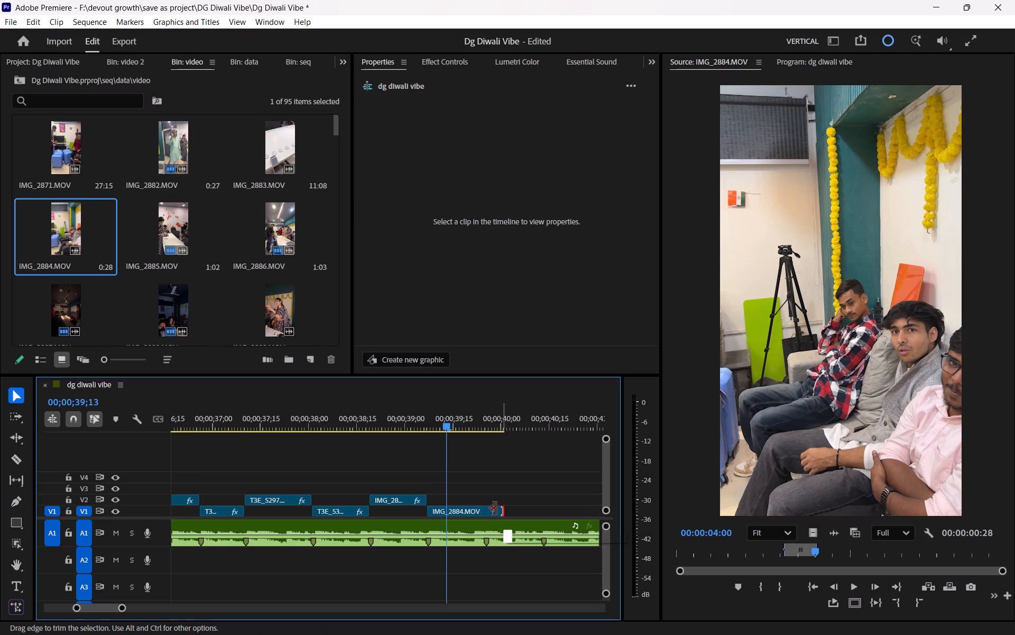
{"action": "left_click_drag", "start_coordinate": [495, 509], "coordinate": [485, 513]}
Apply the Fill transform to the V1 IMG_2884.MOV clip and play the preceding cuts through it.
{"action": "left_click", "coordinate": [454, 510]}
{"action": "left_click", "coordinate": [378, 136]}
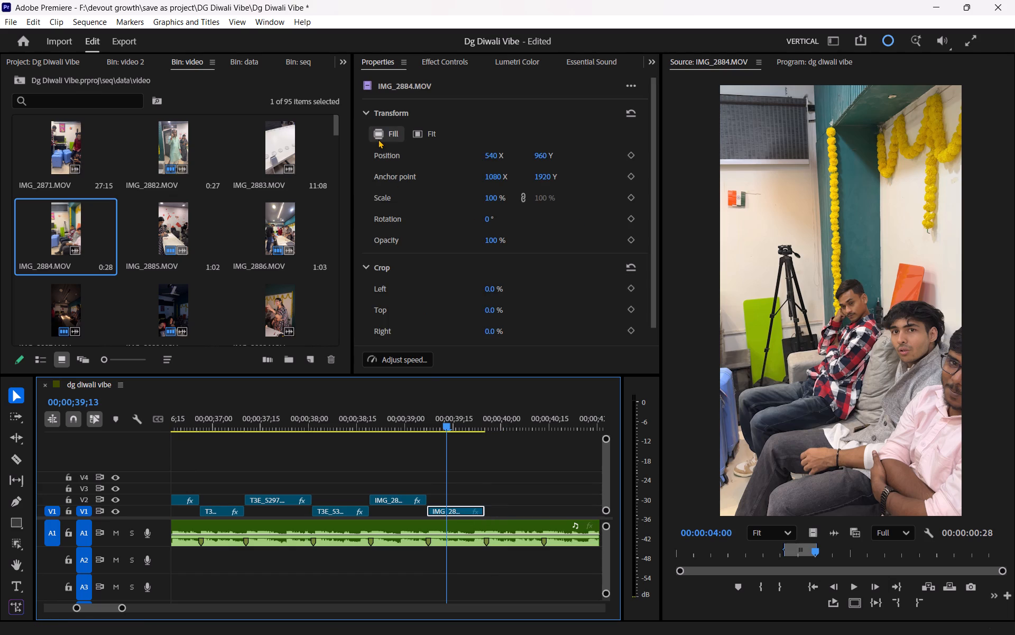
{"action": "left_click_drag", "start_coordinate": [424, 423], "coordinate": [306, 433]}
{"action": "key", "text": "space"}
{"action": "left_click", "coordinate": [405, 447]}
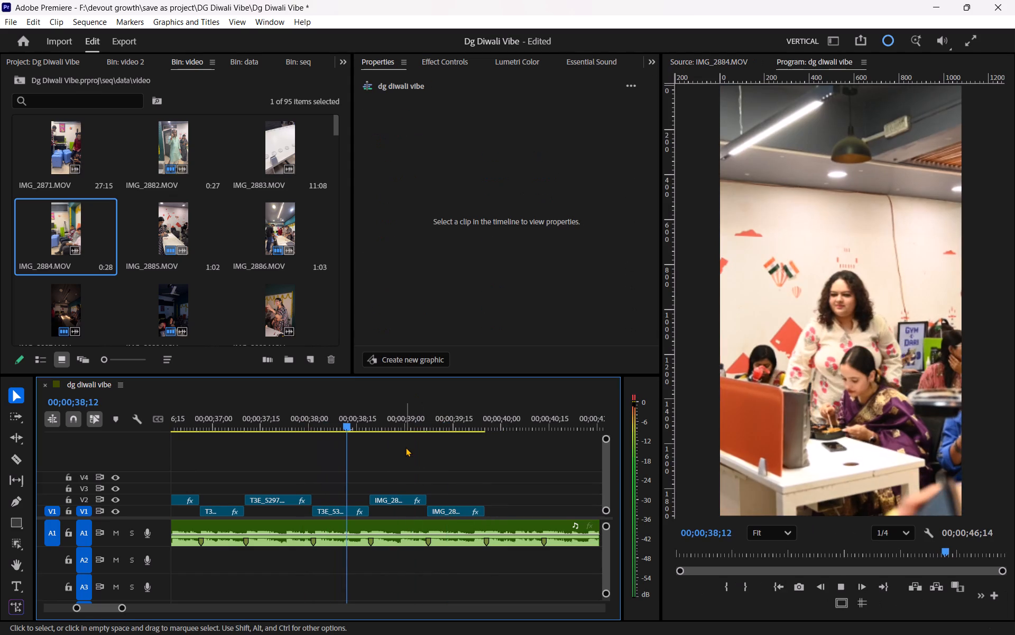
{"action": "key", "text": "space"}
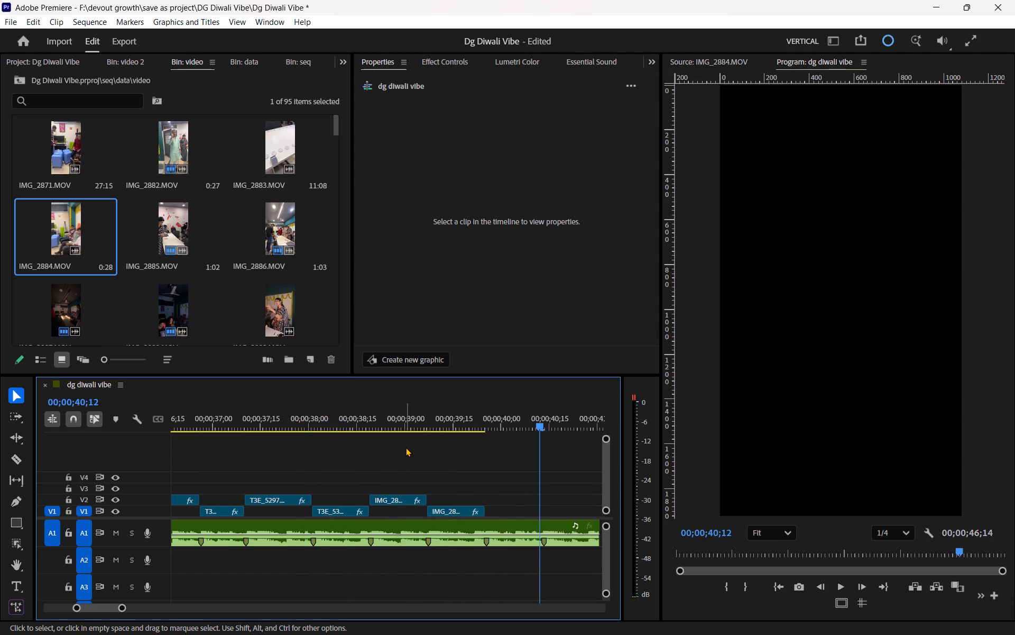
Mark the IMG_2888.MOV range from about 00:00:05:05 to 00:00:06:02, testing different In points.
{"action": "double_click", "coordinate": [153, 307]}
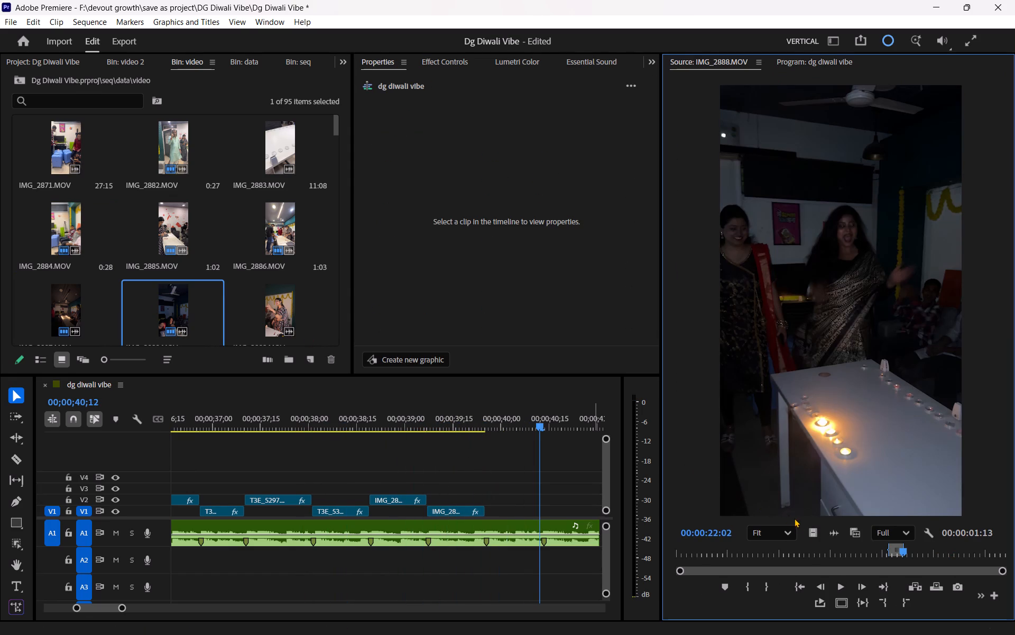
{"action": "left_click_drag", "start_coordinate": [821, 553], "coordinate": [744, 555]}
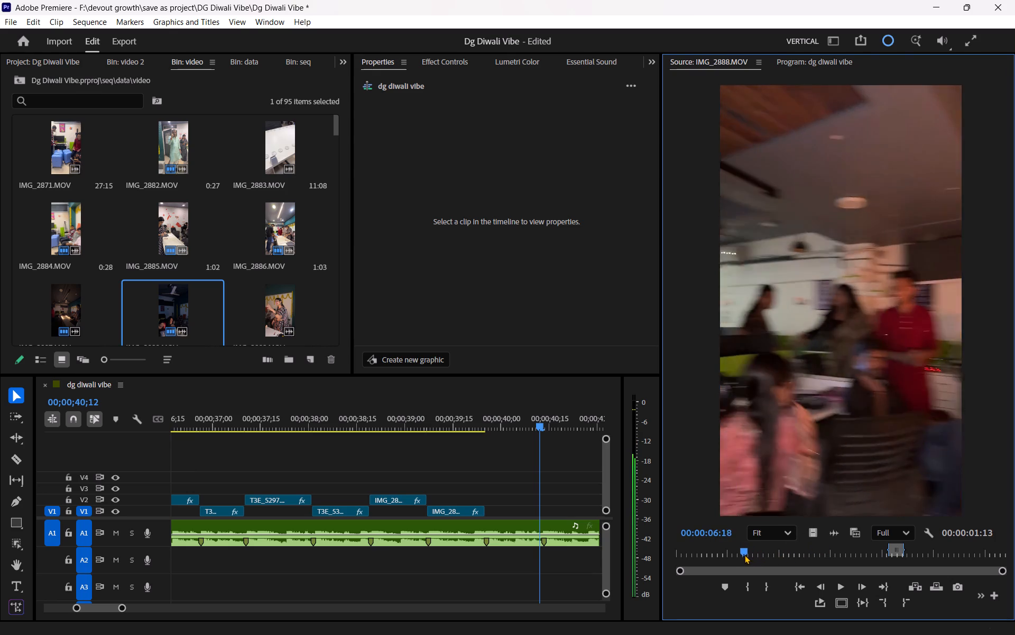
{"action": "left_click_drag", "start_coordinate": [744, 555], "coordinate": [733, 558]}
{"action": "key", "text": "space"}
{"action": "key", "text": "space"}
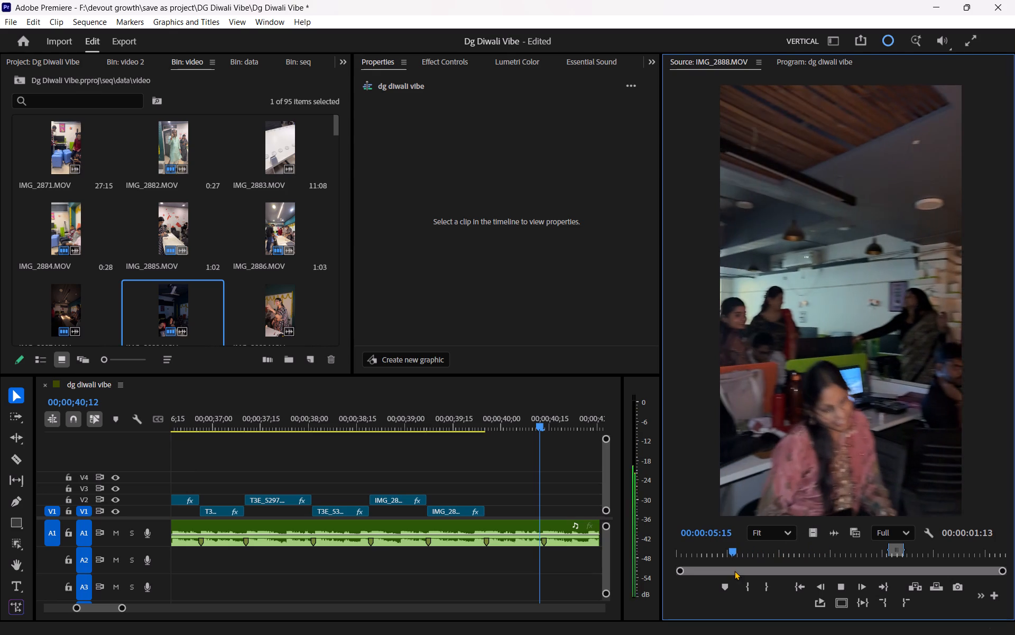
{"action": "left_click", "coordinate": [745, 585]}
{"action": "key", "text": "space"}
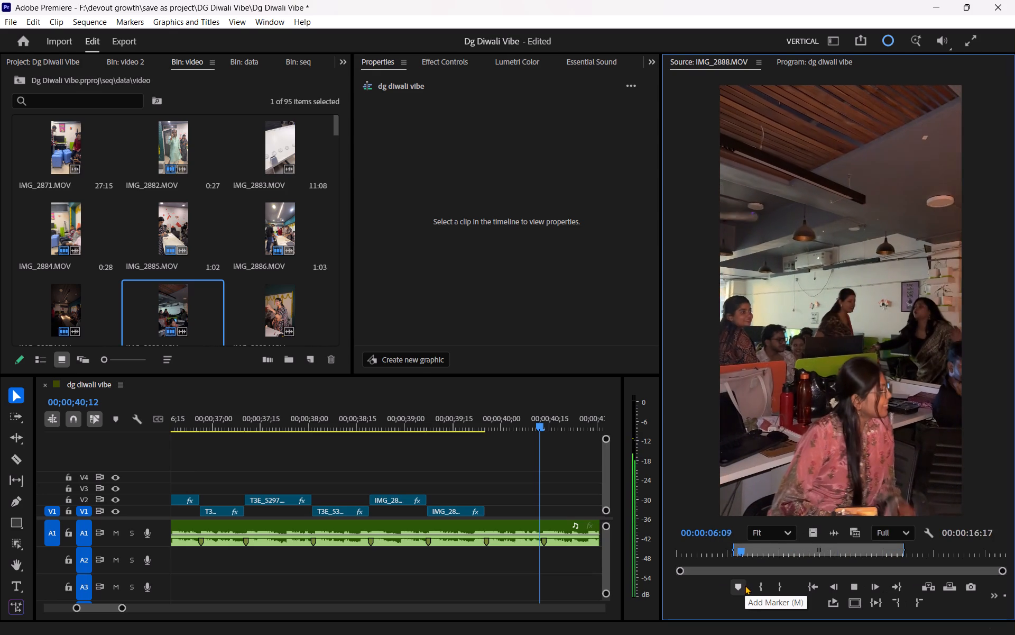
{"action": "key", "text": "space"}
{"action": "left_click", "coordinate": [758, 587]}
{"action": "key", "text": "space"}
{"action": "key", "text": "space"}
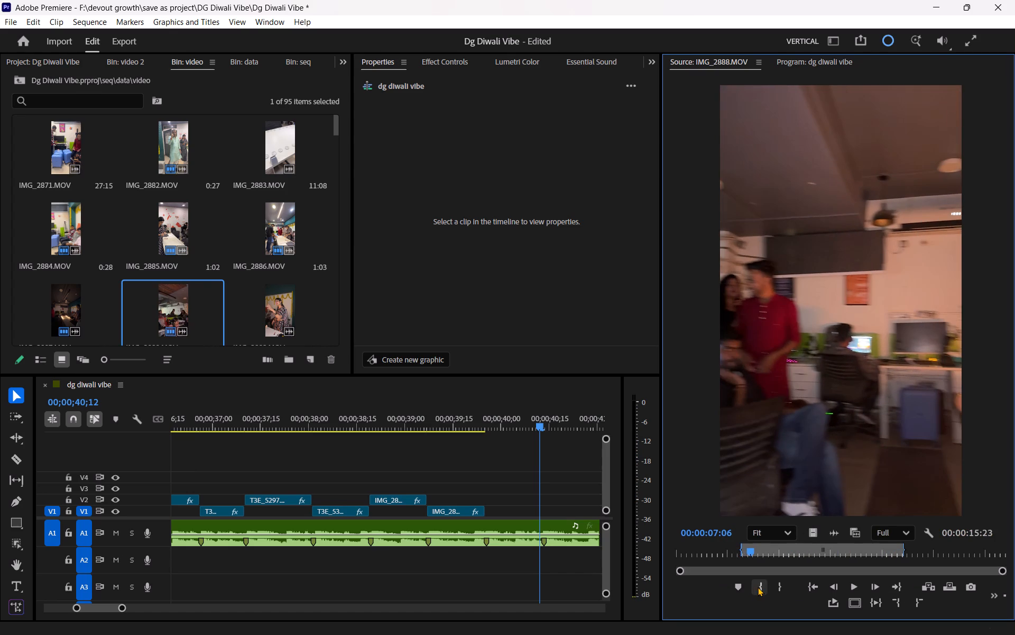
{"action": "left_click_drag", "start_coordinate": [750, 555], "coordinate": [710, 553]}
{"action": "key", "text": "space"}
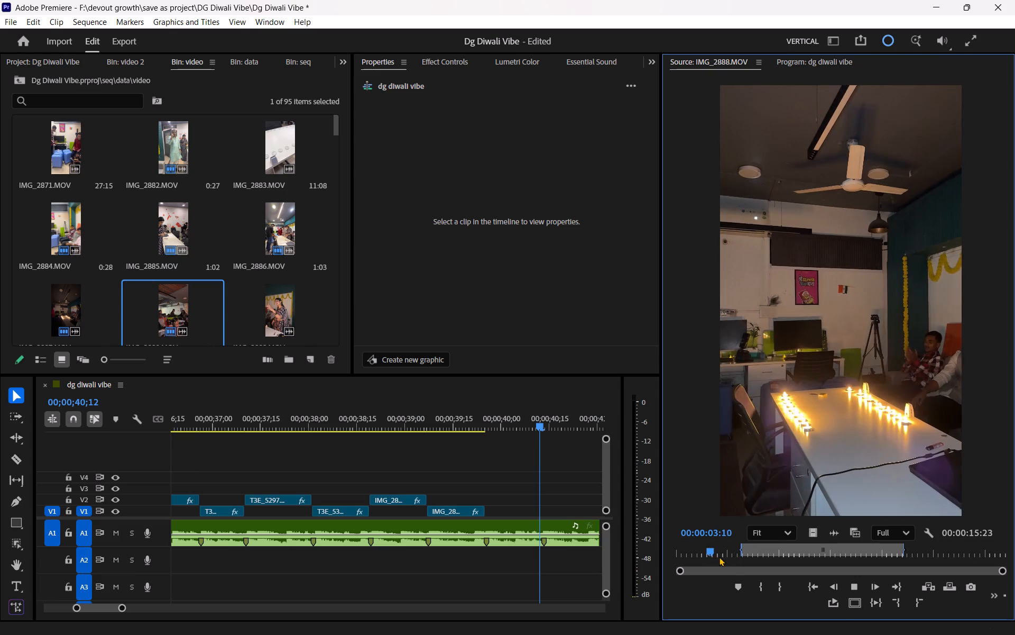
{"action": "left_click", "coordinate": [761, 586]}
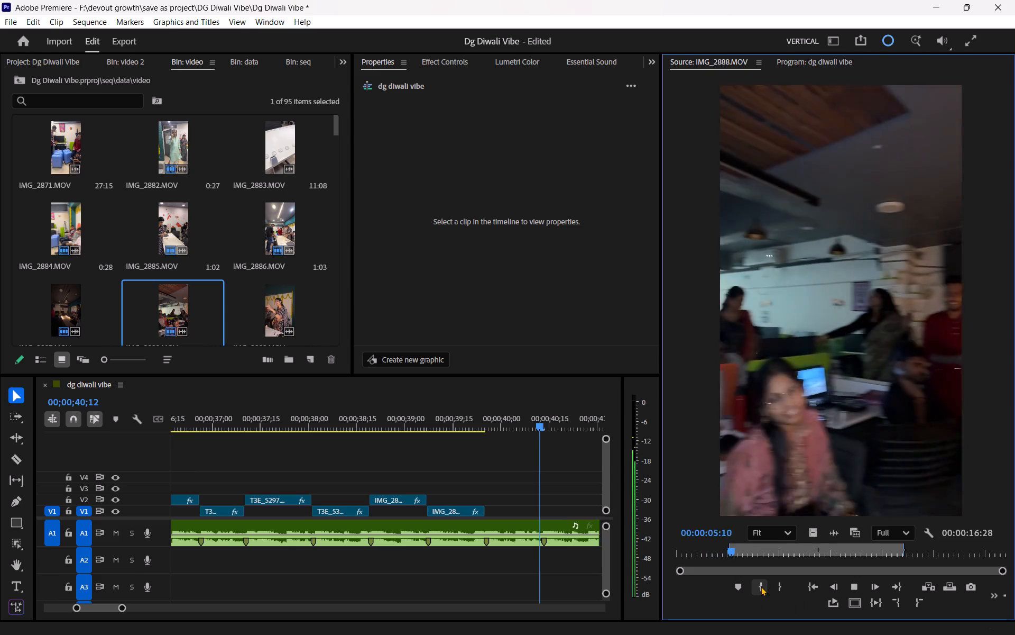
{"action": "key", "text": "space"}
{"action": "left_click", "coordinate": [781, 589]}
Place the marked IMG_2888.MOV video on V2 at about 00;00;39;25, trimming its end to the beat marker at about 00;00;40;13.
{"action": "left_click_drag", "start_coordinate": [811, 535], "coordinate": [810, 535]}
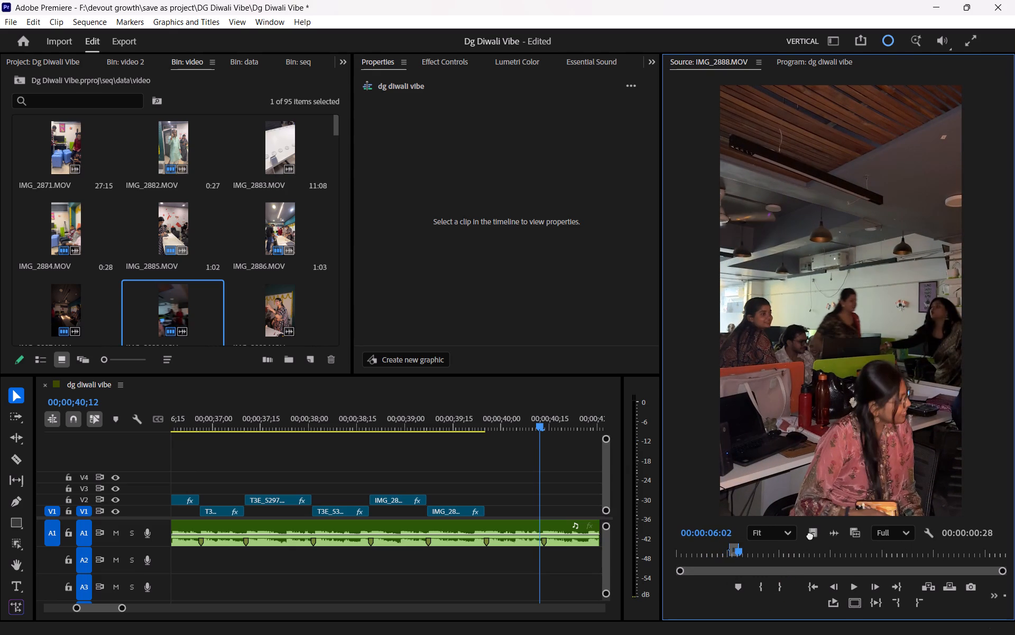
{"action": "left_click_drag", "start_coordinate": [810, 535], "coordinate": [485, 498]}
{"action": "left_click", "coordinate": [498, 500]}
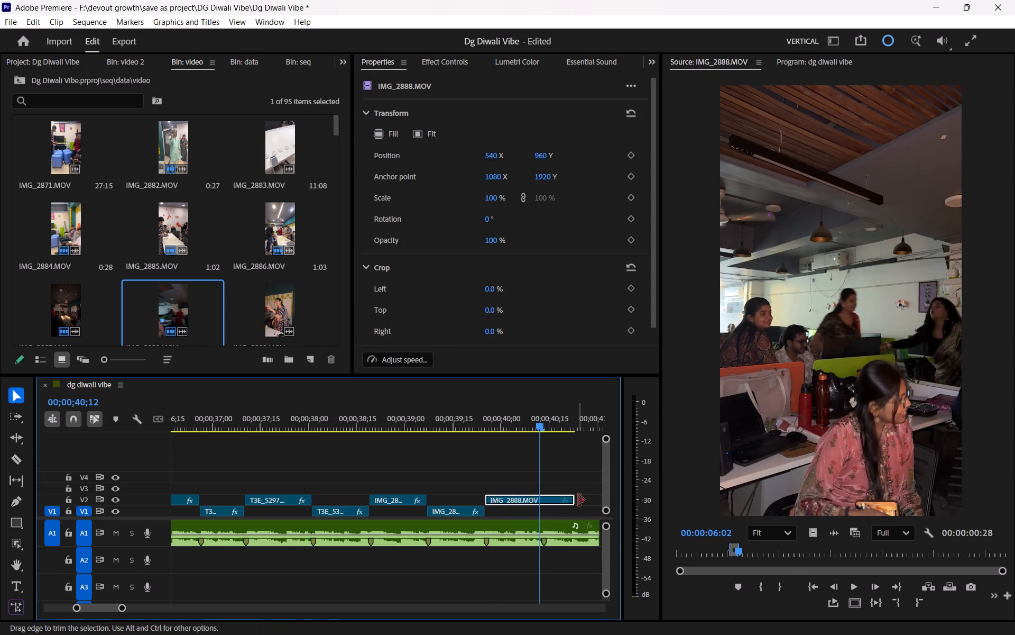
{"action": "left_click_drag", "start_coordinate": [578, 500], "coordinate": [550, 506]}
Apply the Fill transform to the V2 IMG_2888.MOV clip and play the preceding cuts through it.
{"action": "left_click", "coordinate": [375, 131]}
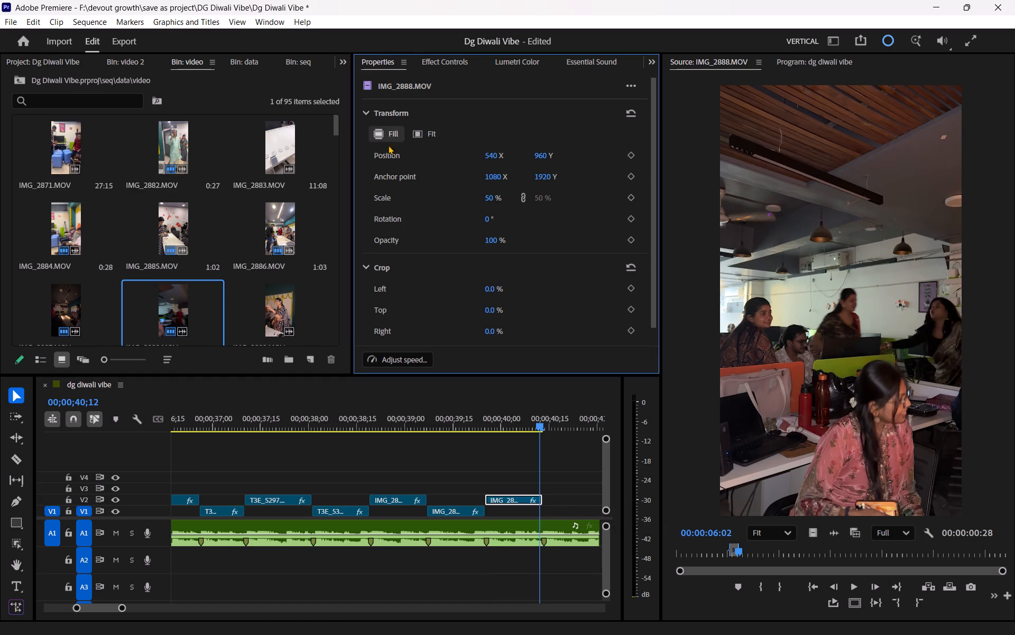
{"action": "left_click_drag", "start_coordinate": [471, 419], "coordinate": [329, 425]}
{"action": "key", "text": "space"}
{"action": "left_click", "coordinate": [435, 458]}
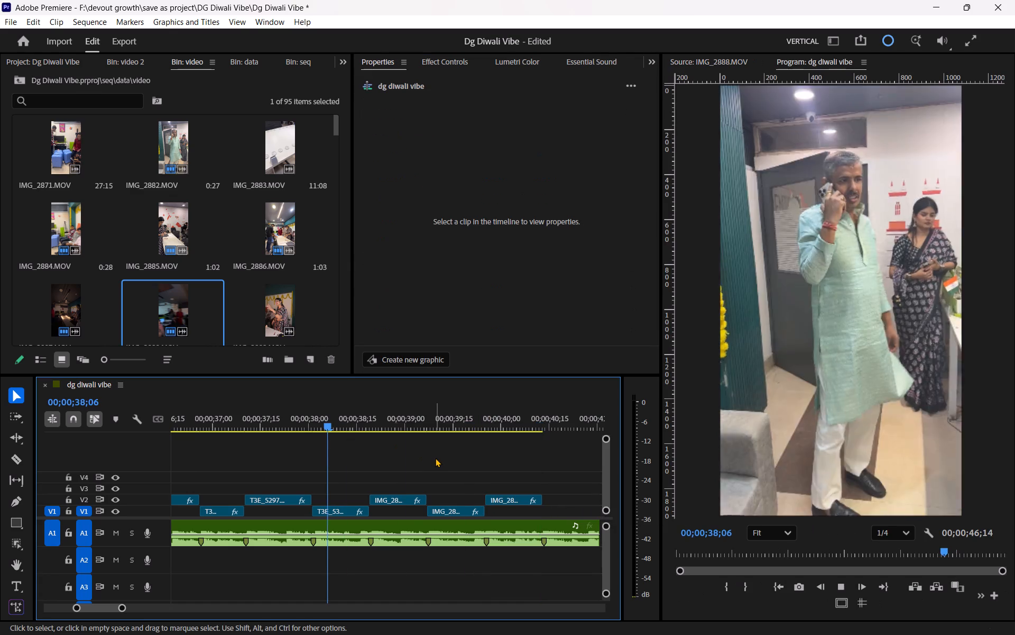
{"action": "key", "text": "space"}
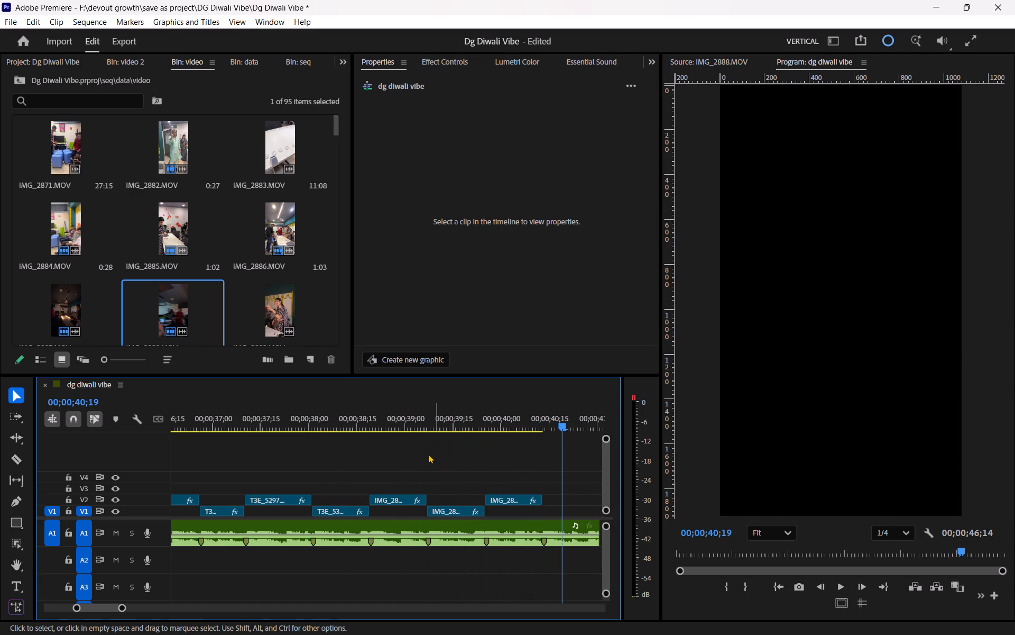
Mark the IMG_2894.MOV range from about 00:00:00:27 to 00:00:01:20, showing the group seated at the office desks.
{"action": "scroll", "coordinate": [104, 271], "scroll_direction": "down", "scroll_amount": 1}
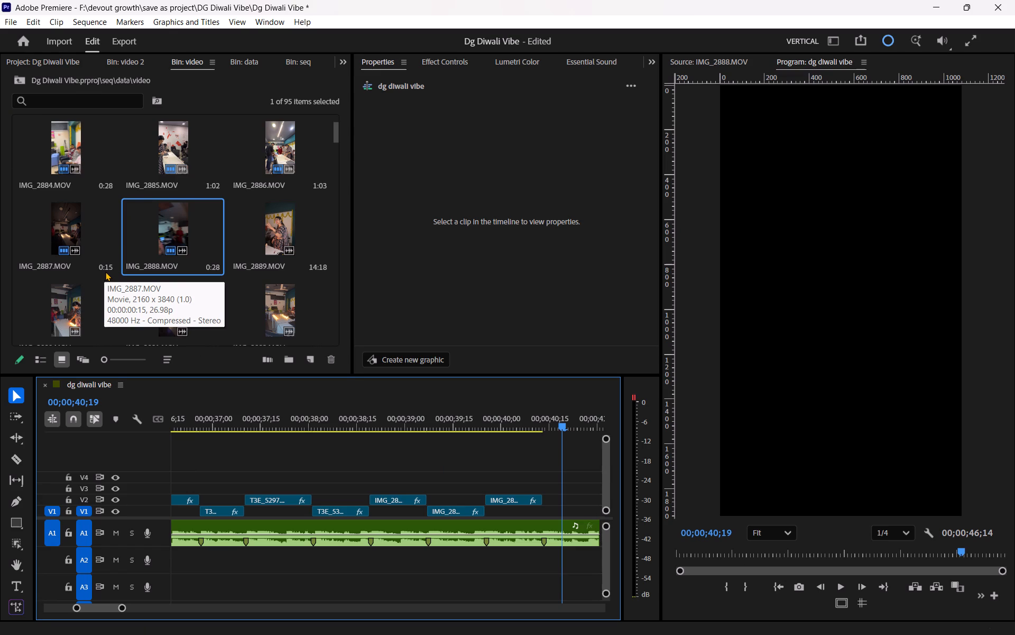
{"action": "scroll", "coordinate": [149, 268], "scroll_direction": "down", "scroll_amount": 2}
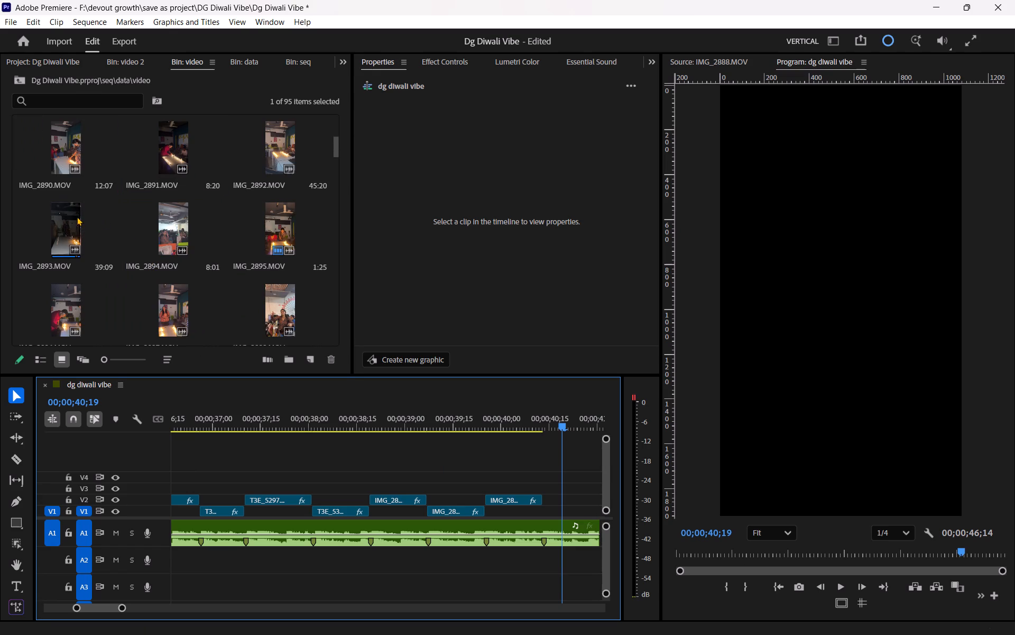
{"action": "double_click", "coordinate": [162, 223]}
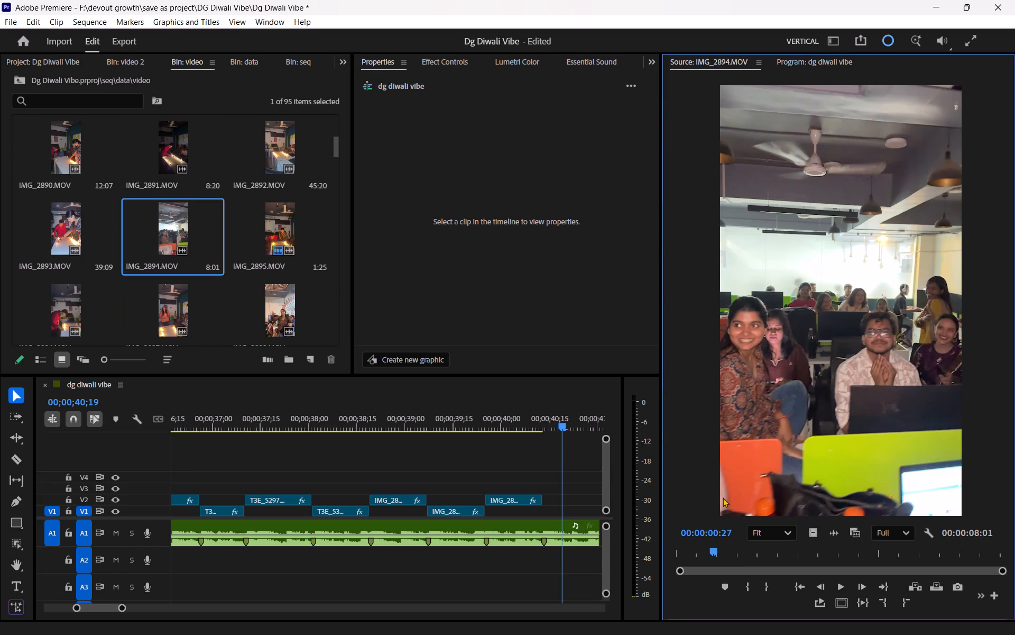
{"action": "left_click", "coordinate": [745, 586]}
{"action": "key", "text": "space"}
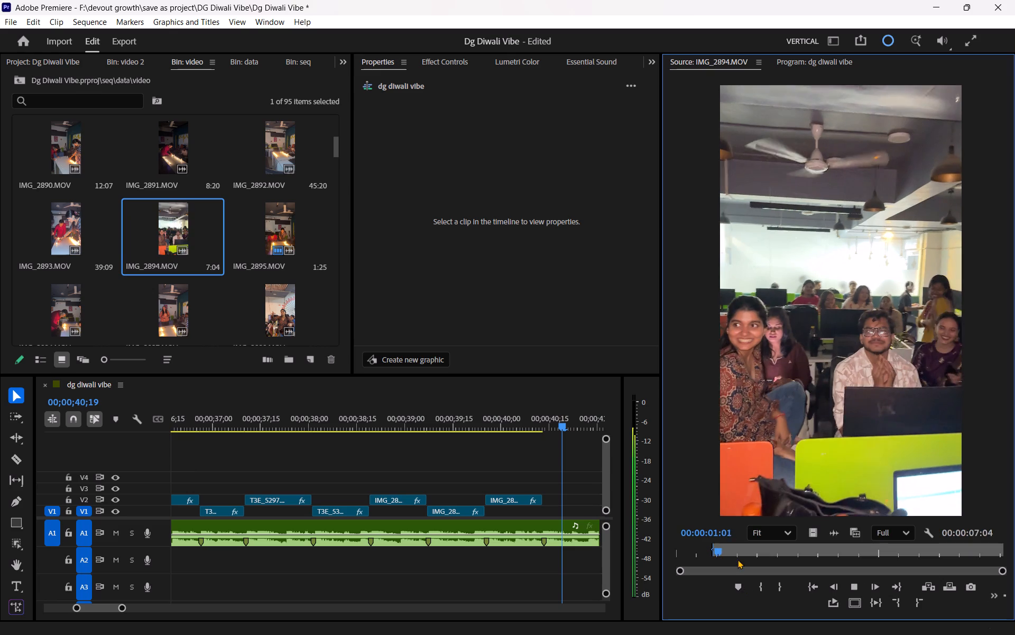
{"action": "key", "text": "space"}
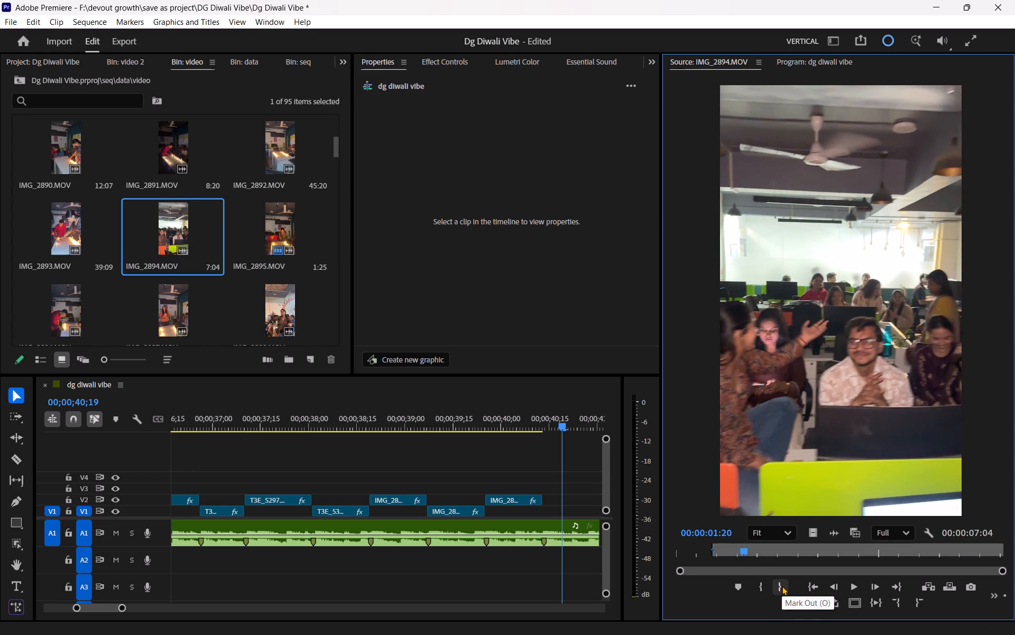
{"action": "left_click", "coordinate": [782, 586]}
Place the marked IMG_2894.MOV video on V1 at about 00;00;40;13, trimming its end to the beat marker at about 00;00;41;01.
{"action": "left_click_drag", "start_coordinate": [814, 539], "coordinate": [557, 506]}
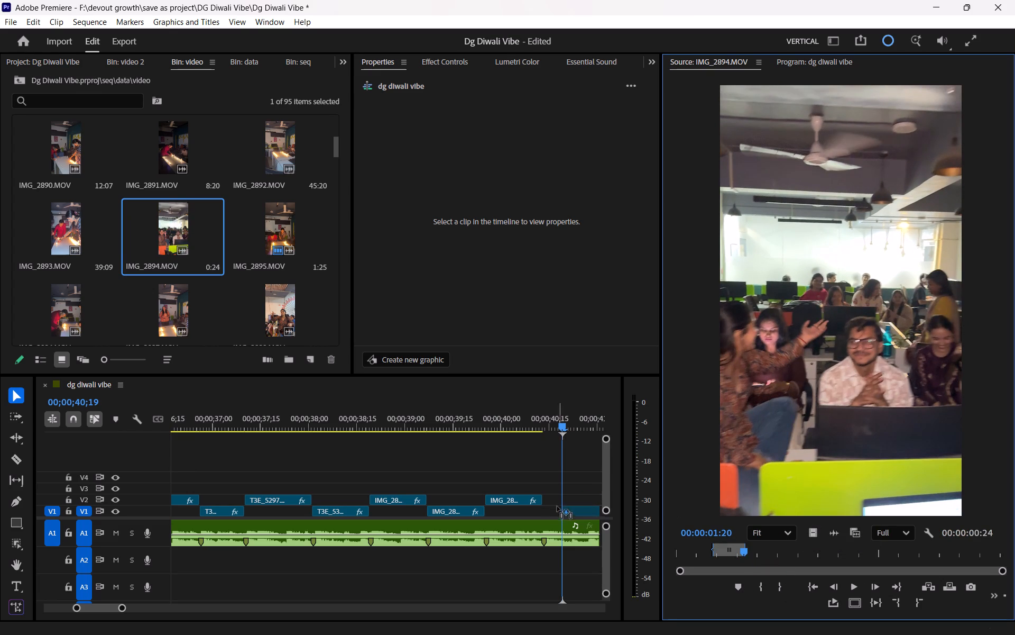
{"action": "left_click_drag", "start_coordinate": [557, 506], "coordinate": [543, 510]}
{"action": "scroll", "coordinate": [545, 514], "scroll_direction": "down", "scroll_amount": 4}
{"action": "left_click", "coordinate": [512, 513]}
{"action": "left_click_drag", "start_coordinate": [546, 513], "coordinate": [530, 513]}
Apply the Fill transform to the V1 IMG_2894.MOV clip.
{"action": "left_click", "coordinate": [374, 121]}
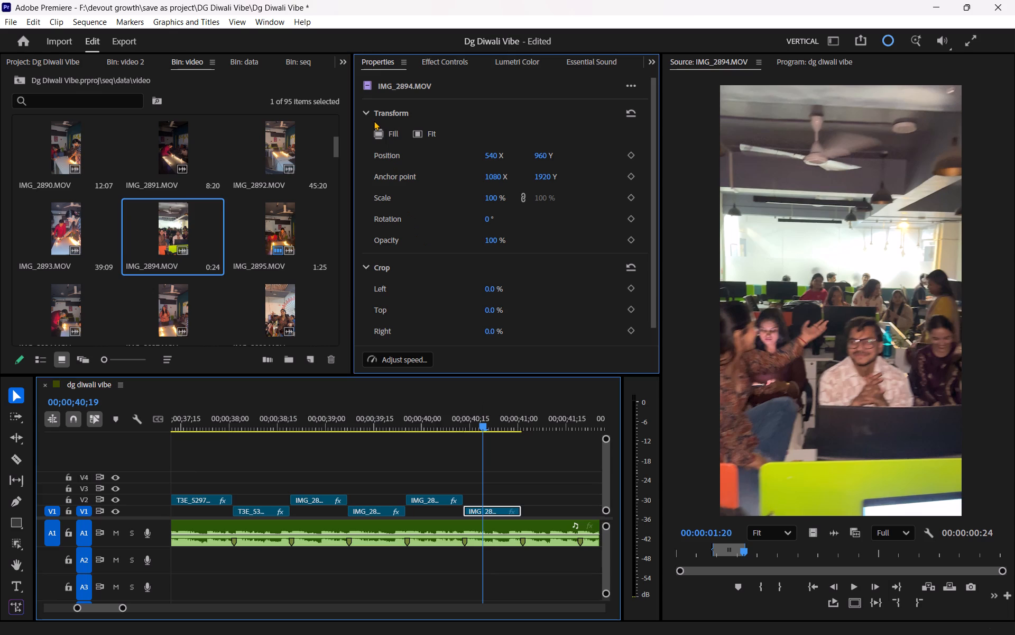
{"action": "left_click", "coordinate": [379, 130]}
Play the last cuts repeatedly, checking the change from IMG_2888.MOV to IMG_2894.MOV against the beat.
{"action": "left_click_drag", "start_coordinate": [414, 419], "coordinate": [345, 428]}
{"action": "key", "text": "space"}
{"action": "left_click", "coordinate": [416, 443]}
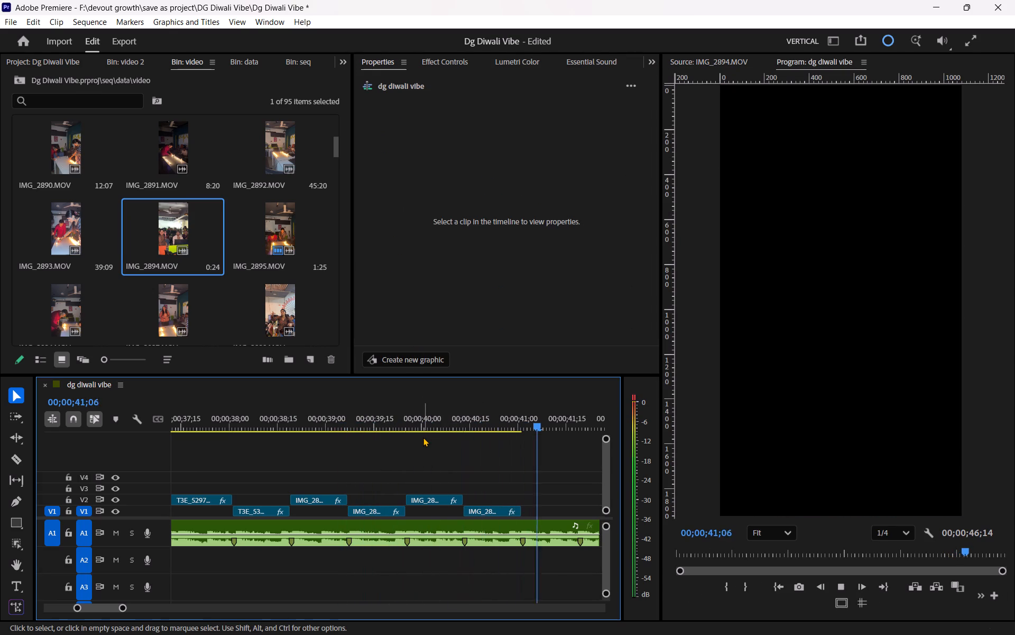
{"action": "key", "text": "space"}
{"action": "left_click_drag", "start_coordinate": [435, 421], "coordinate": [404, 421]}
{"action": "key", "text": "space"}
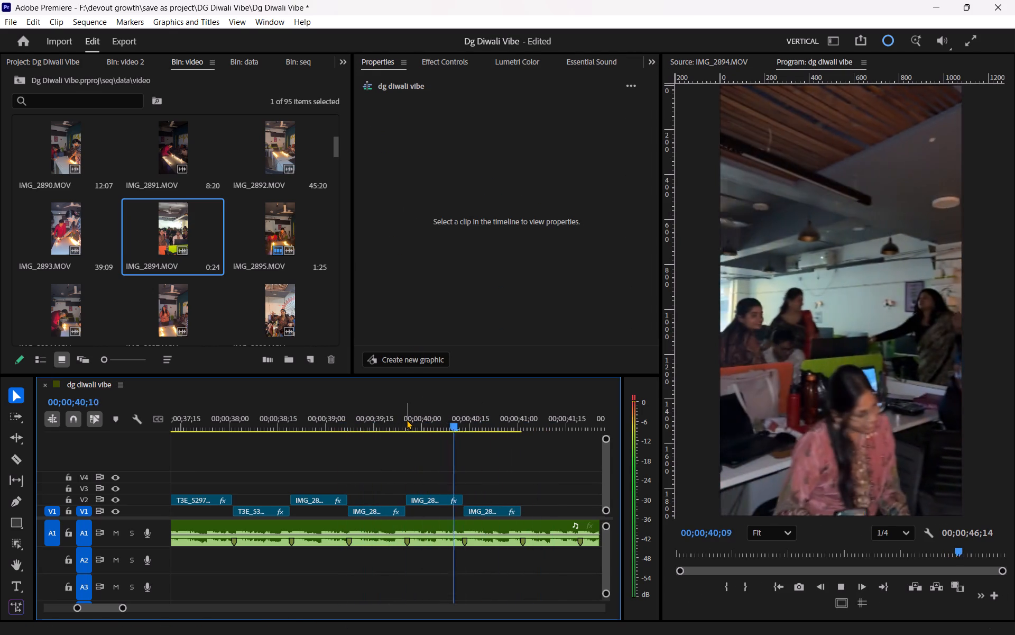
{"action": "key", "text": "space"}
{"action": "left_click_drag", "start_coordinate": [462, 414], "coordinate": [446, 416]}
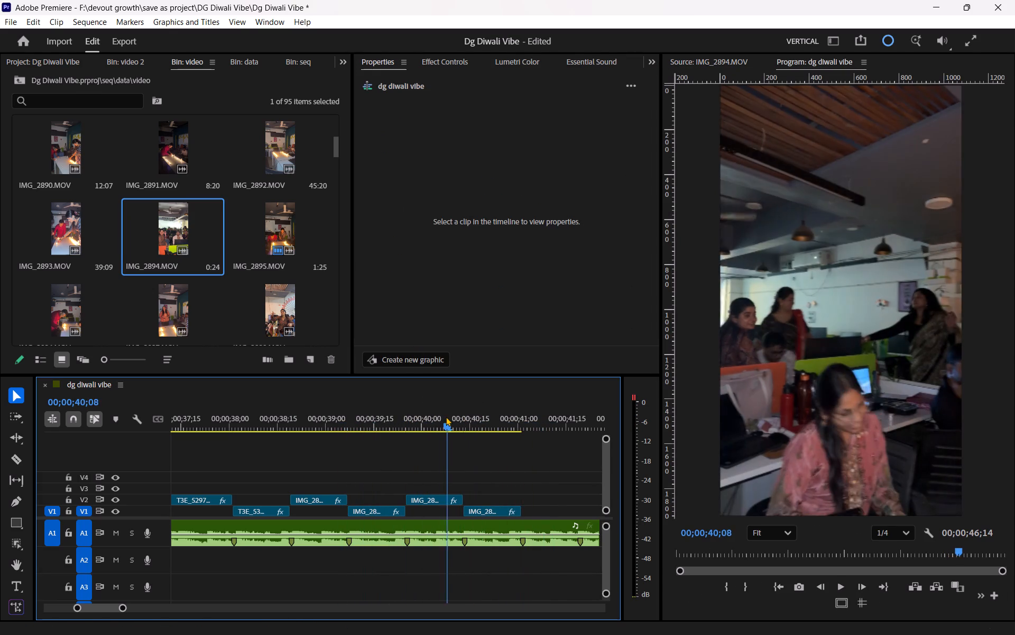
{"action": "left_click_drag", "start_coordinate": [446, 416], "coordinate": [443, 418]}
{"action": "key", "text": "space"}
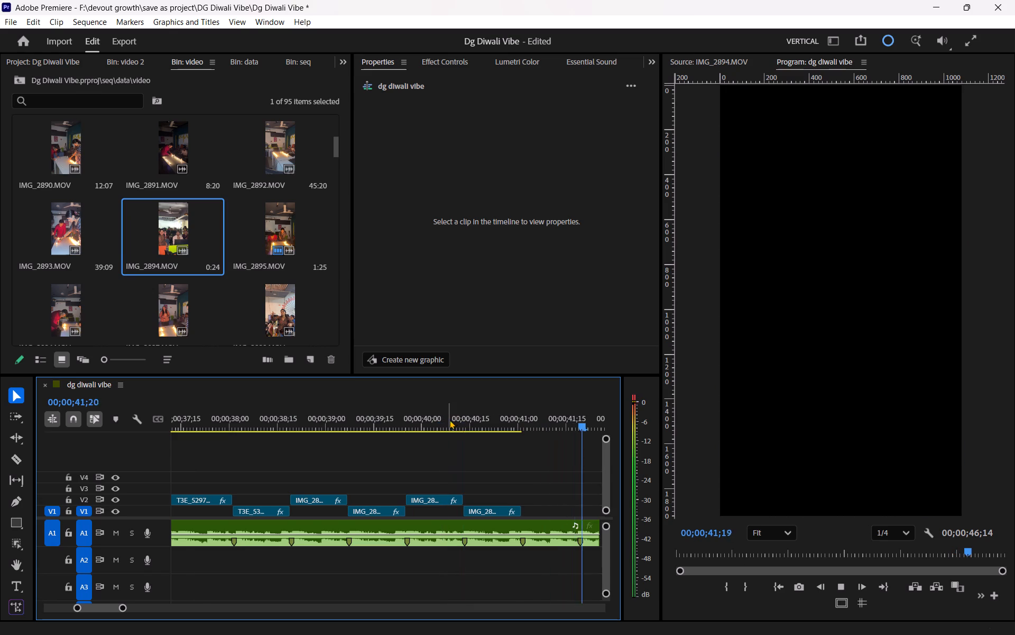
{"action": "key", "text": "space"}
Return to the start of the sequence and play the opening clip up to about 00;00;02;08.
{"action": "type", "text": "--"}
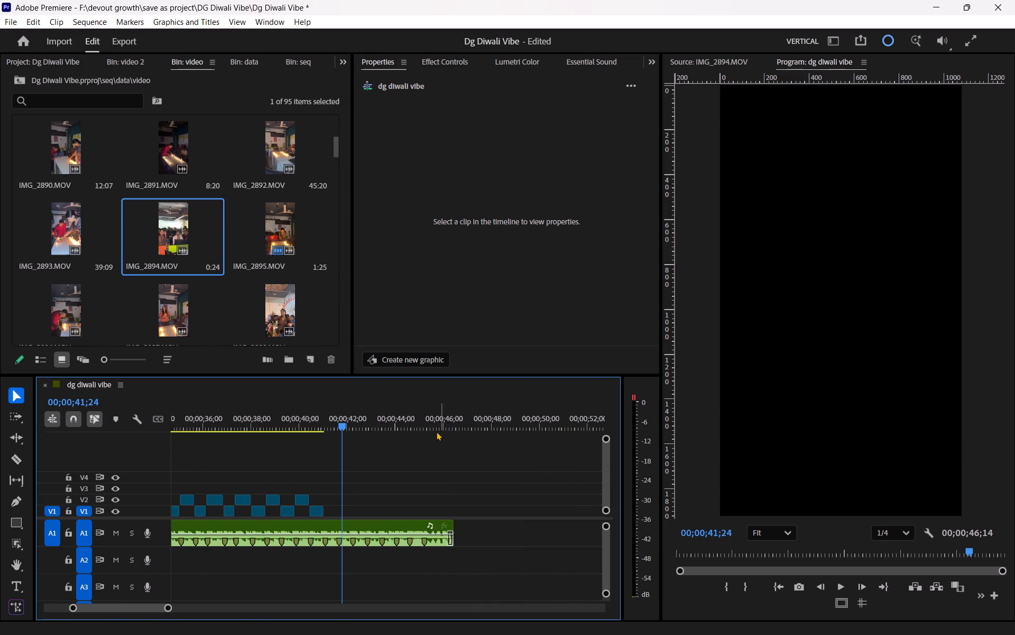
{"action": "key", "text": "equal"}
{"action": "key", "text": "equal"}
{"action": "key", "text": "minus"}
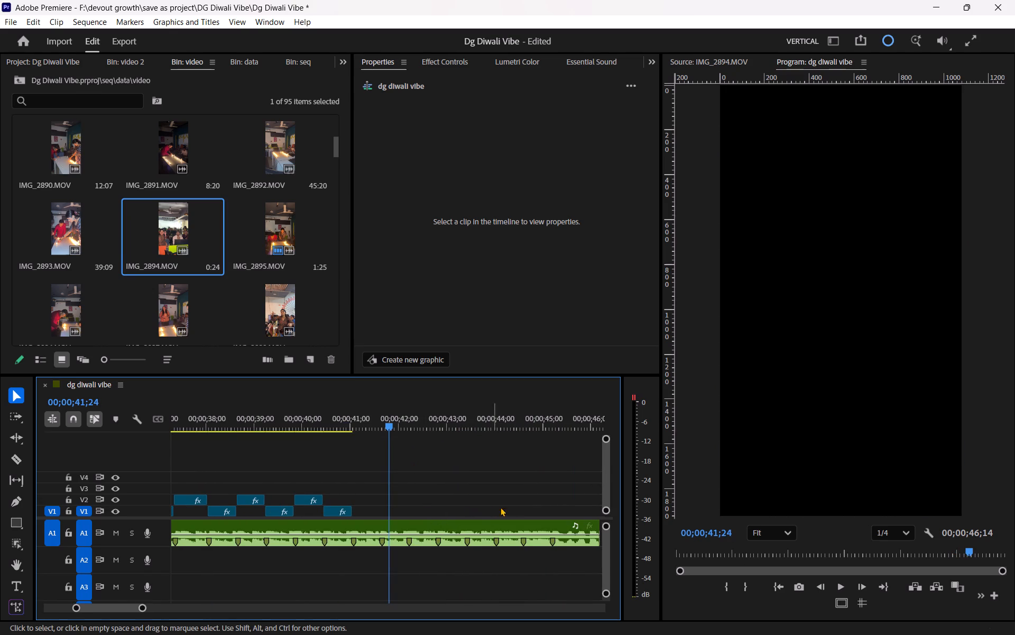
{"action": "key", "text": "minus"}
{"action": "left_click_drag", "start_coordinate": [344, 418], "coordinate": [29, 432]}
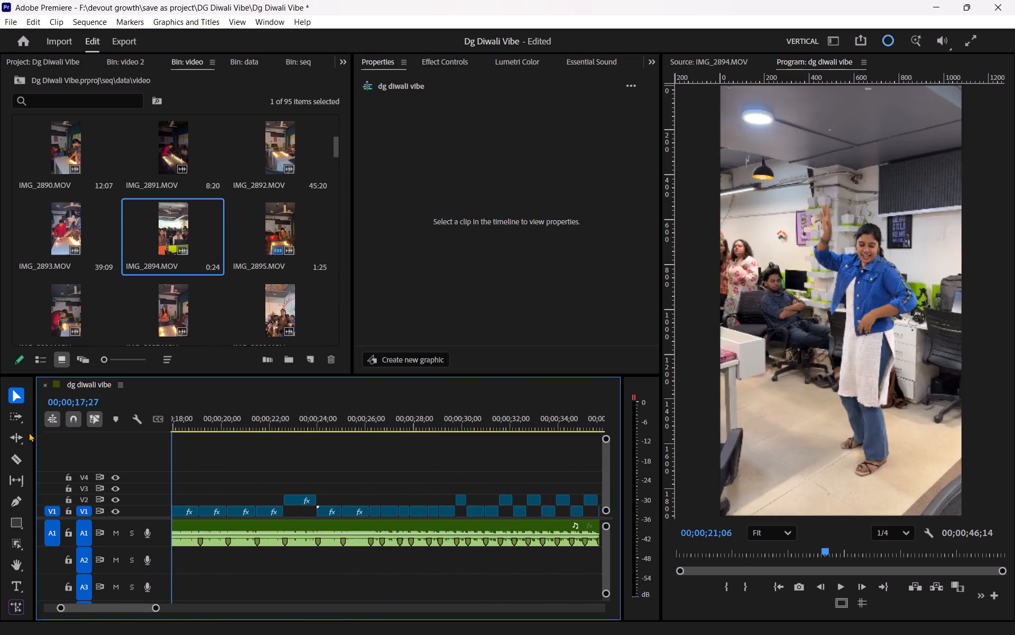
{"action": "left_click_drag", "start_coordinate": [29, 432], "coordinate": [28, 432]}
{"action": "key", "text": "space"}
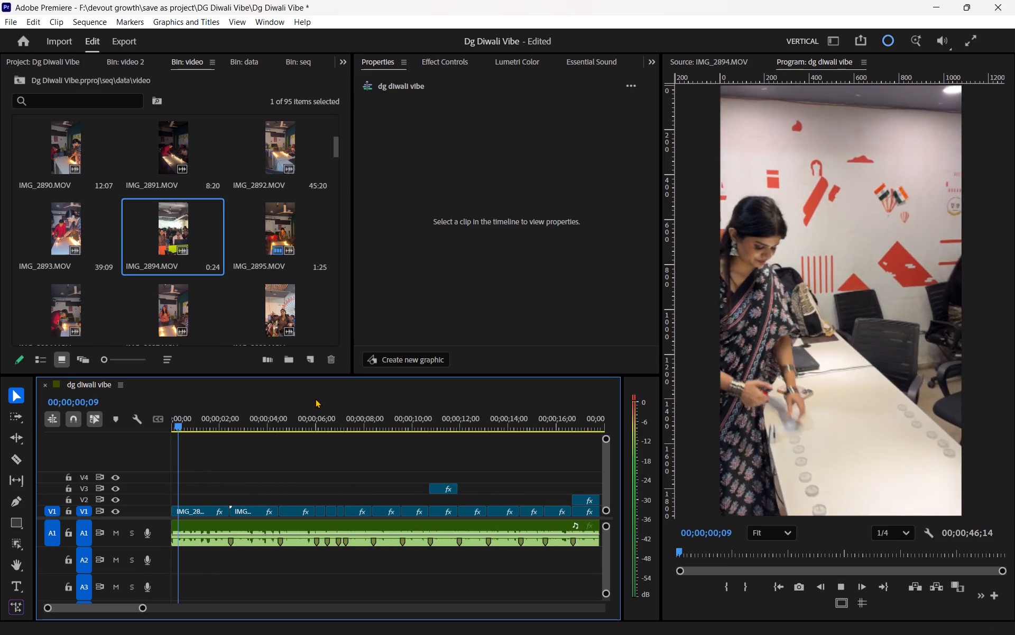
{"action": "key", "text": "space"}
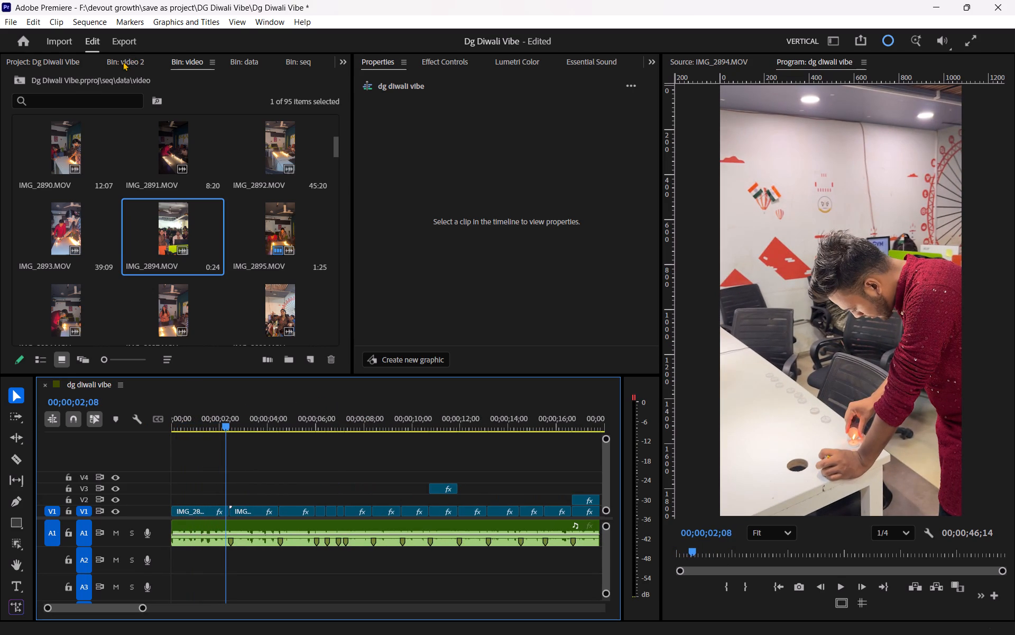
Add the Fast Wip Shine Animation graphics template on a new V5 track at the start of the sequence.
{"action": "scroll", "coordinate": [255, 61], "scroll_direction": "down", "scroll_amount": 4}
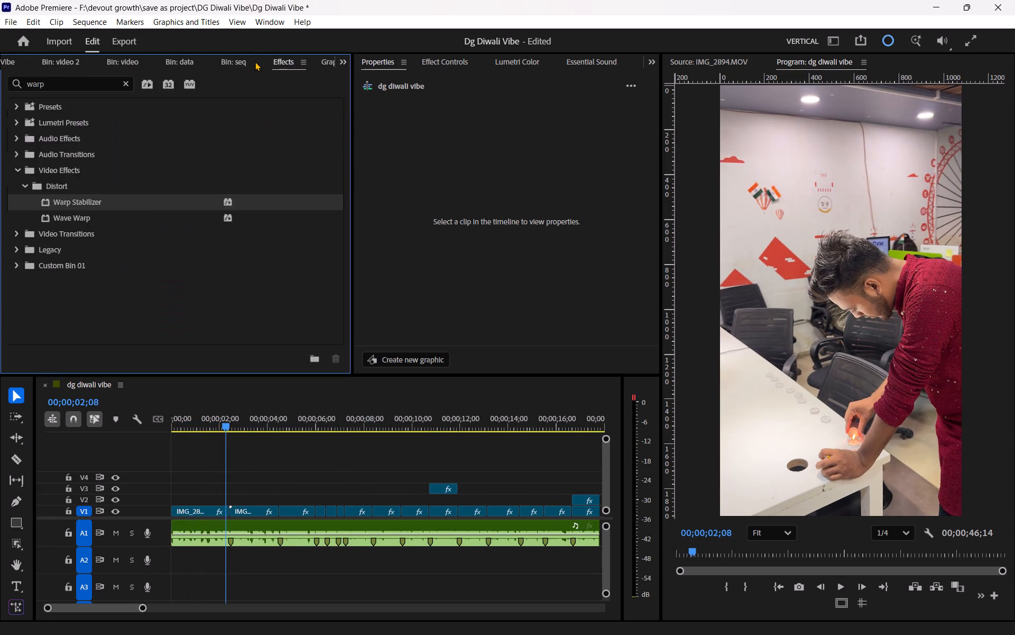
{"action": "scroll", "coordinate": [216, 232], "scroll_direction": "down", "scroll_amount": 2}
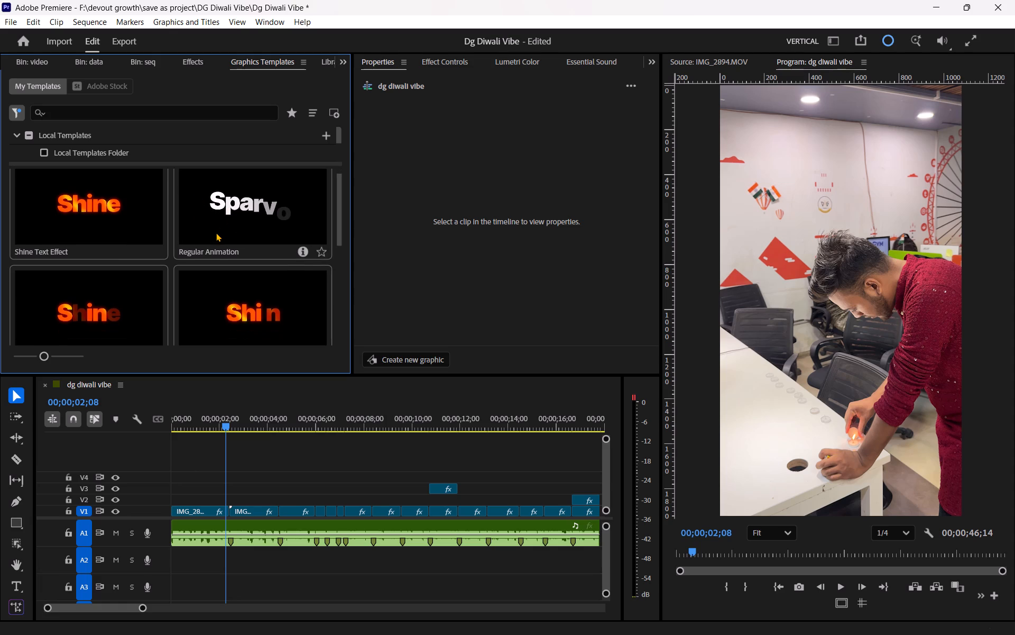
{"action": "scroll", "coordinate": [217, 239], "scroll_direction": "down", "scroll_amount": 14}
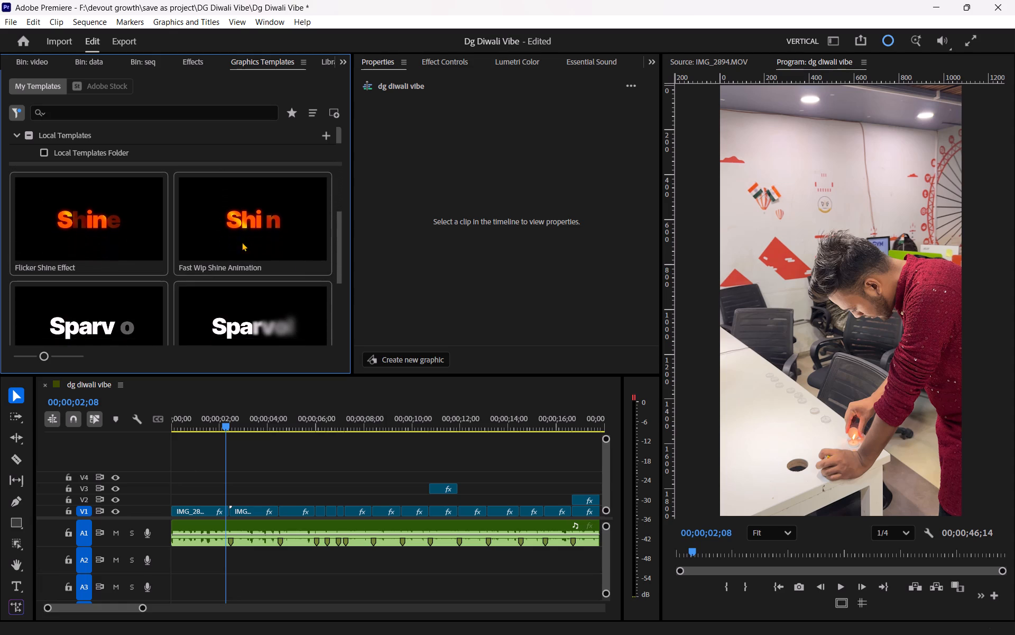
{"action": "left_click_drag", "start_coordinate": [342, 249], "coordinate": [339, 242]}
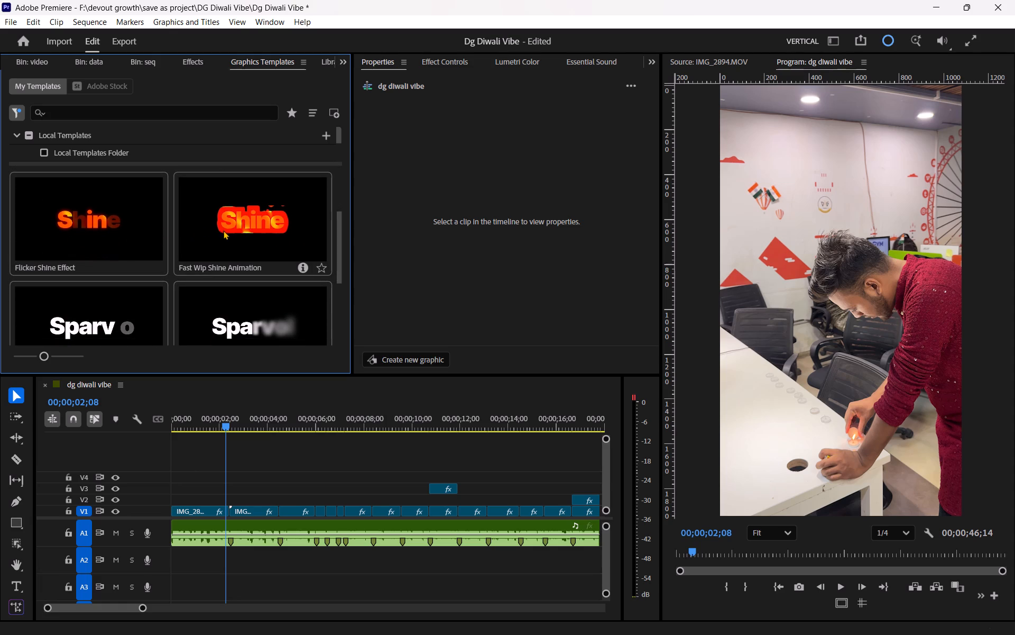
{"action": "left_click_drag", "start_coordinate": [222, 230], "coordinate": [169, 447]}
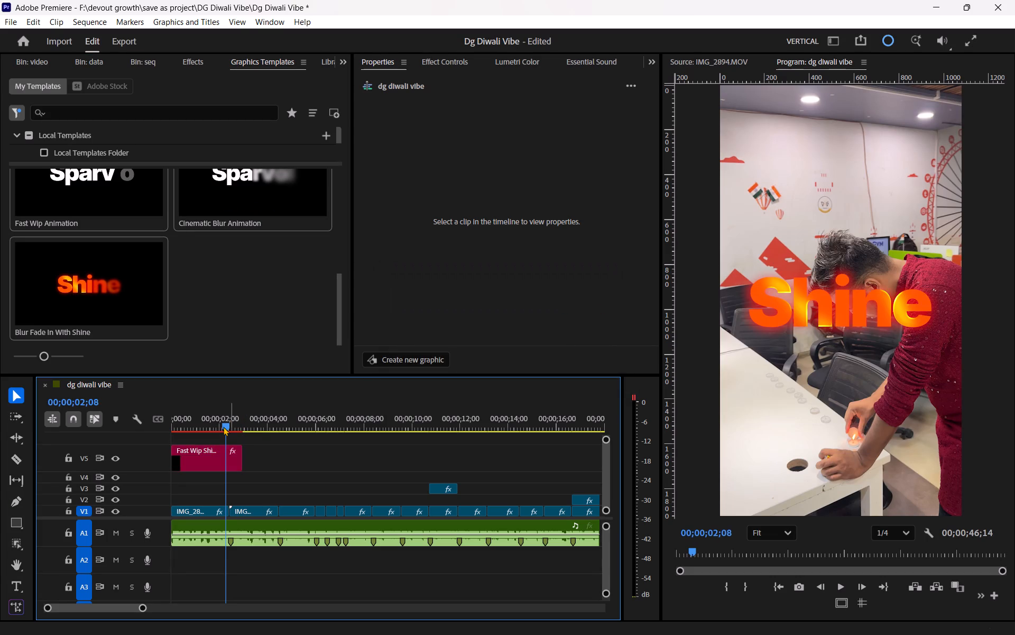
Save the project and preview the Shine title over the opening clip from the start of the sequence.
{"action": "left_click_drag", "start_coordinate": [213, 422], "coordinate": [196, 421]}
{"action": "key", "text": "ctrl+s"}
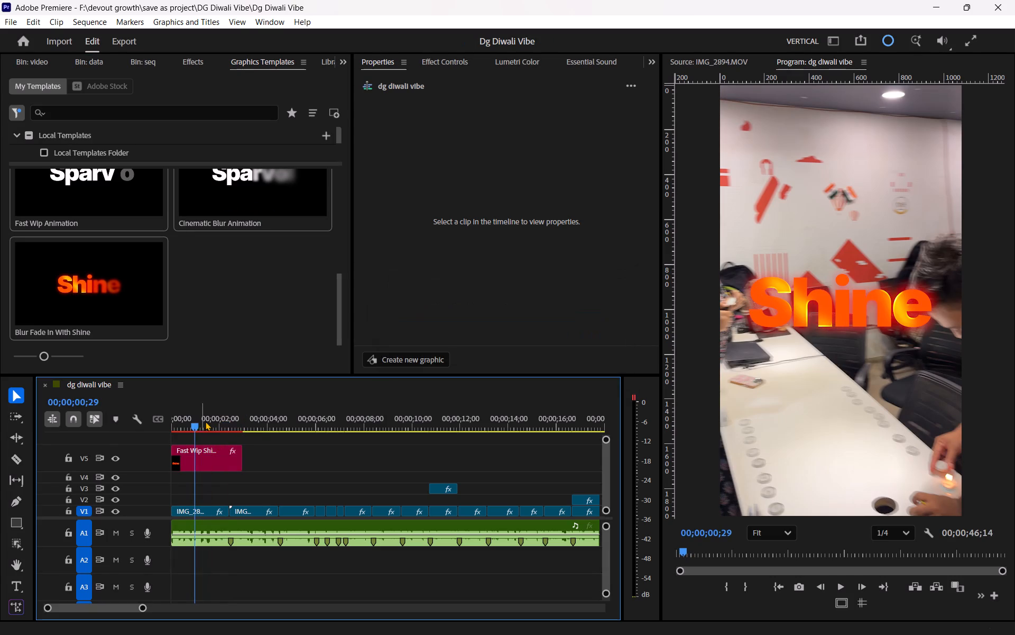
{"action": "left_click_drag", "start_coordinate": [207, 421], "coordinate": [141, 429]}
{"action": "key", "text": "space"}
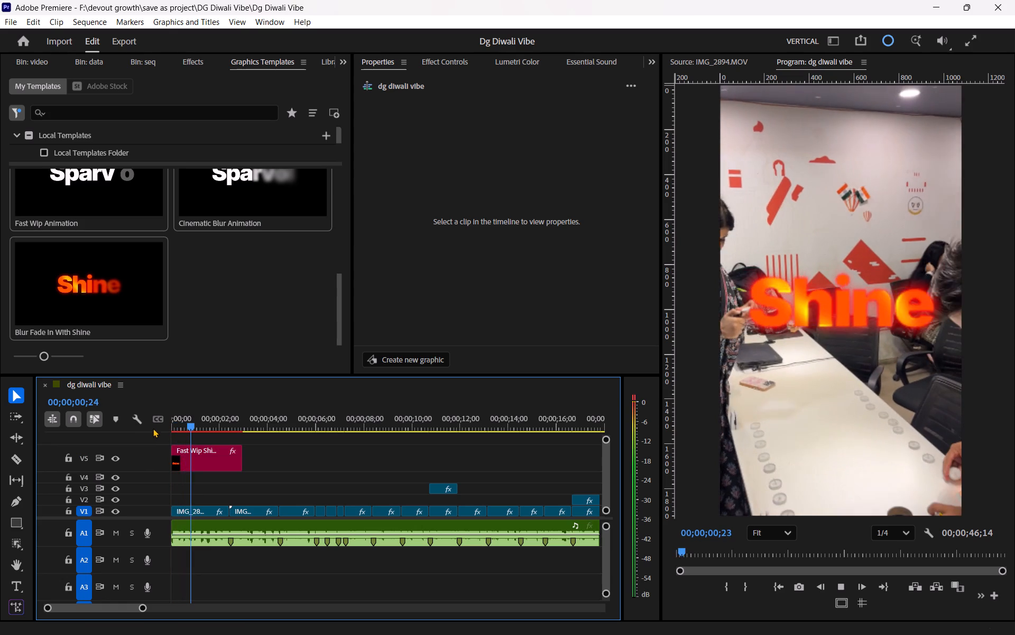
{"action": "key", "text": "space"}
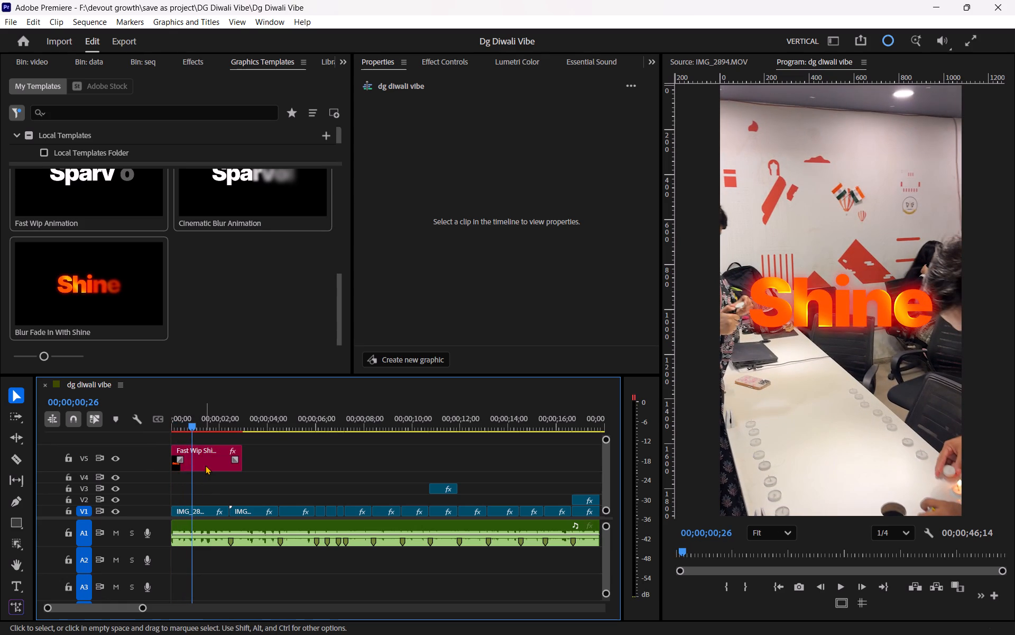
Check the title style in the Diwali Vibes Instagram reel in the browser, and delete the Shine title graphic from V5.
{"action": "left_click", "coordinate": [205, 465]}
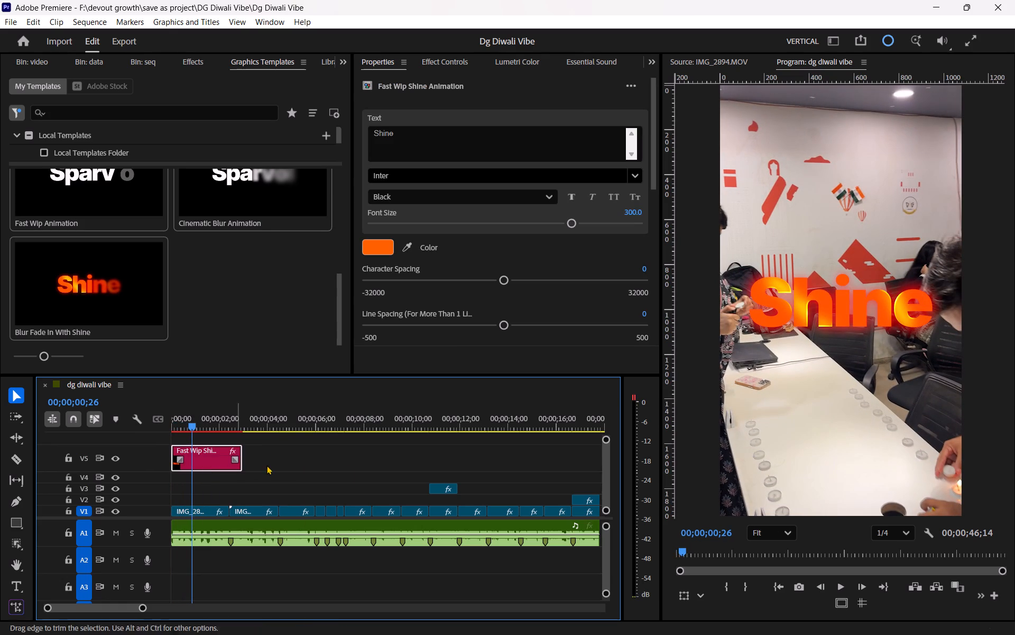
{"action": "left_click", "coordinate": [610, 622]}
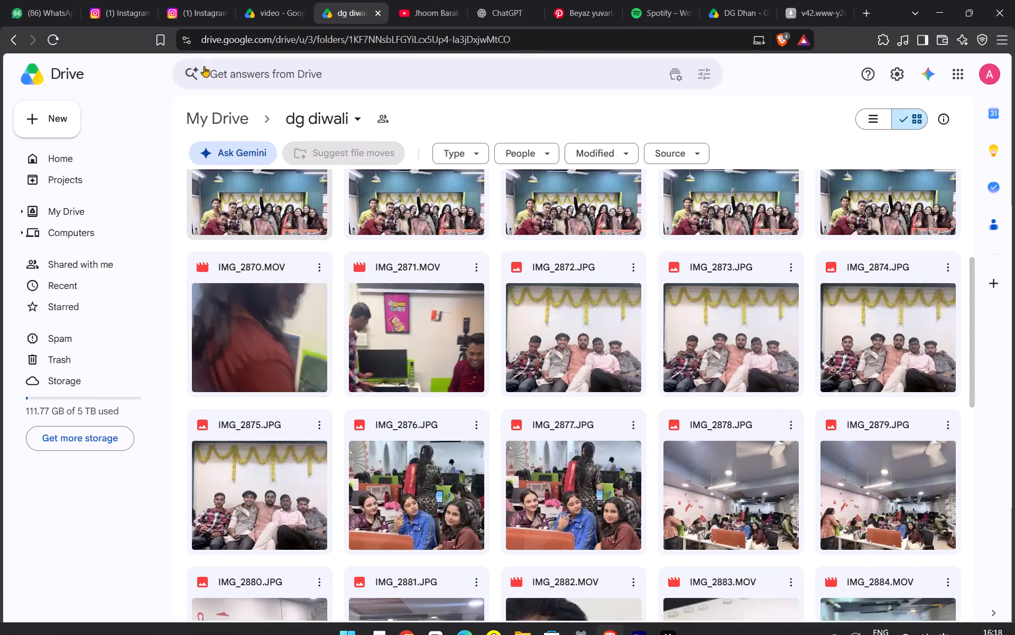
{"action": "left_click", "coordinate": [122, 0]}
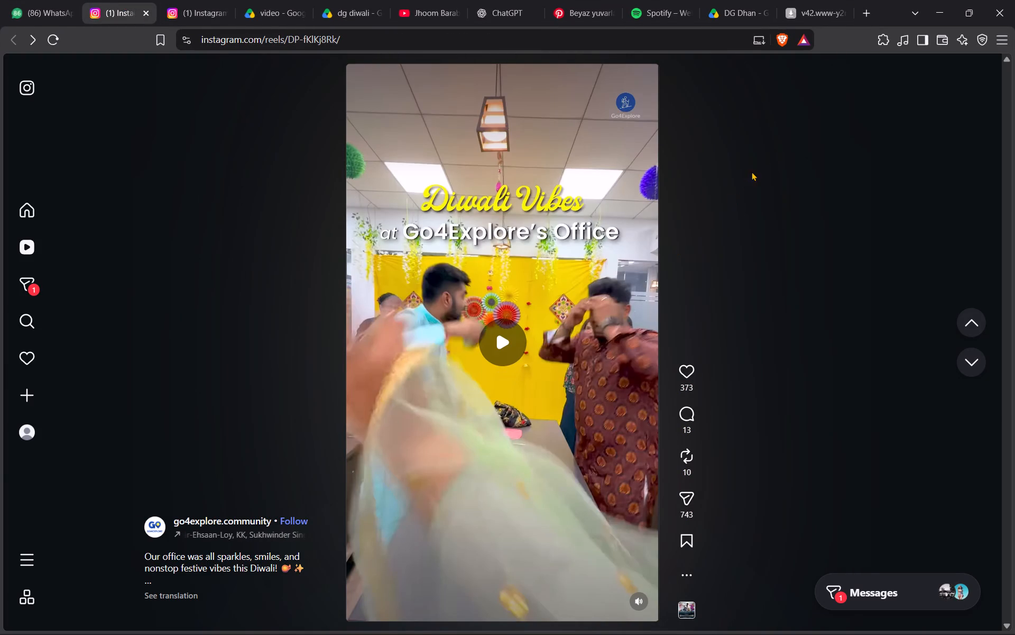
{"action": "left_click", "coordinate": [936, 13]}
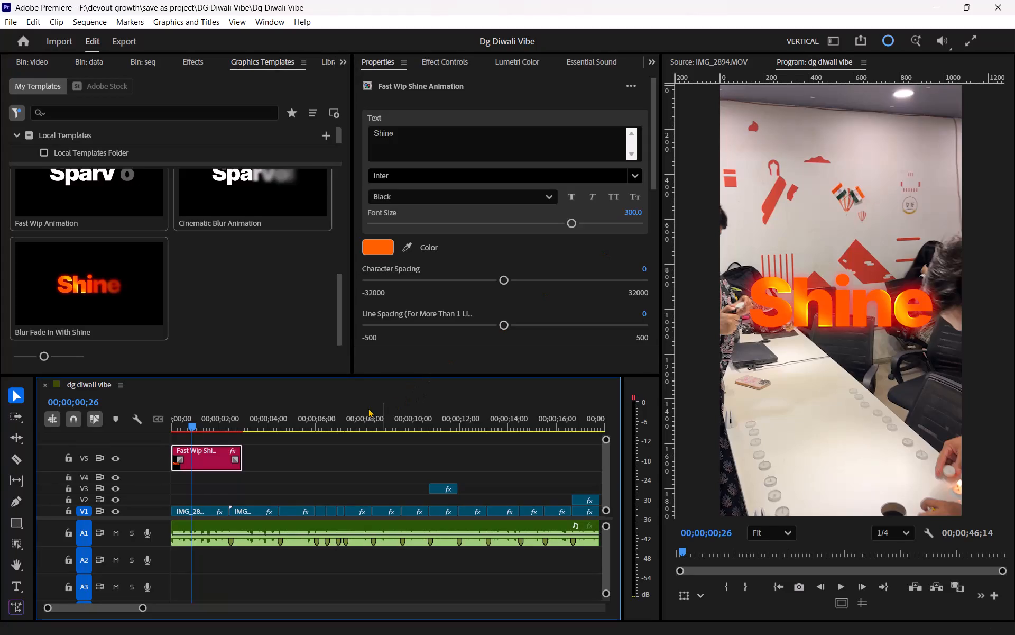
{"action": "key", "text": "Delete"}
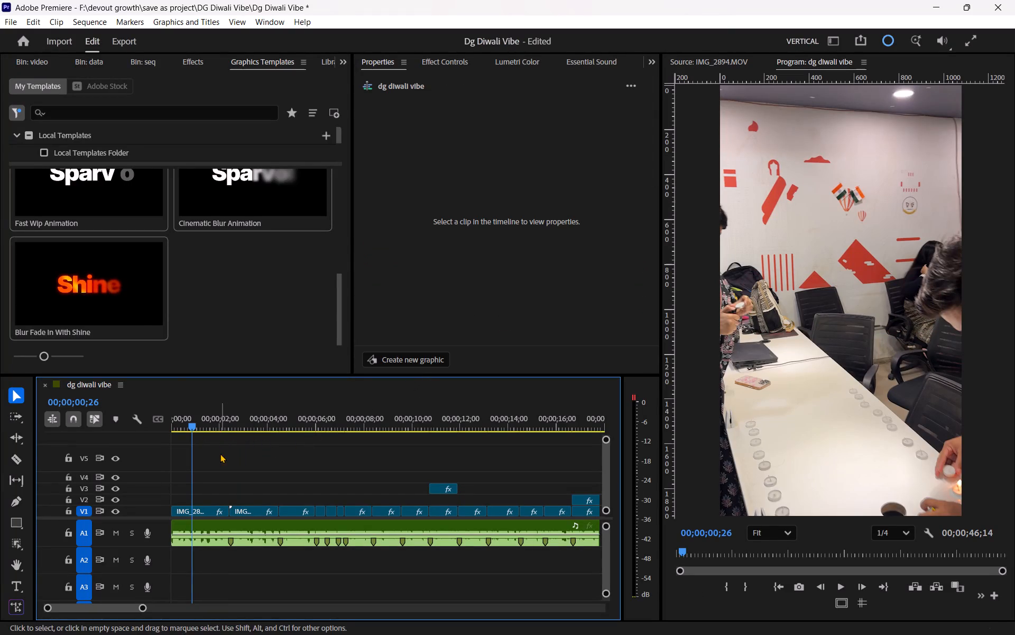
Add the Fast Wip Animation graphics template on V5 at the start of the sequence.
{"action": "scroll", "coordinate": [234, 242], "scroll_direction": "up", "scroll_amount": 1}
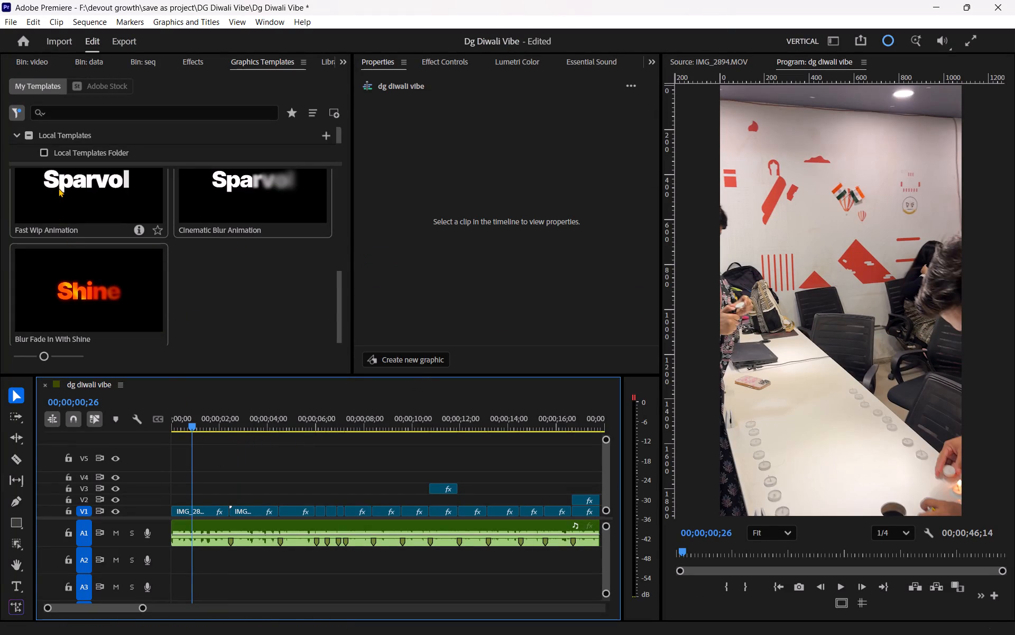
{"action": "scroll", "coordinate": [94, 189], "scroll_direction": "up", "scroll_amount": 2}
{"action": "left_click_drag", "start_coordinate": [76, 209], "coordinate": [224, 452]}
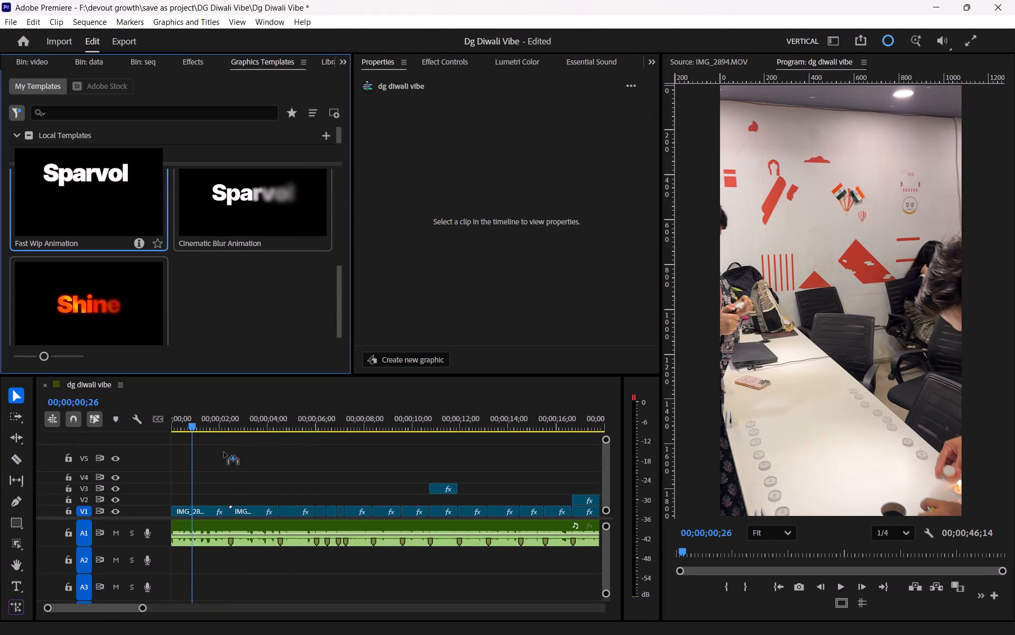
{"action": "left_click_drag", "start_coordinate": [224, 452], "coordinate": [151, 457]}
{"action": "left_click_drag", "start_coordinate": [605, 440], "coordinate": [603, 420]}
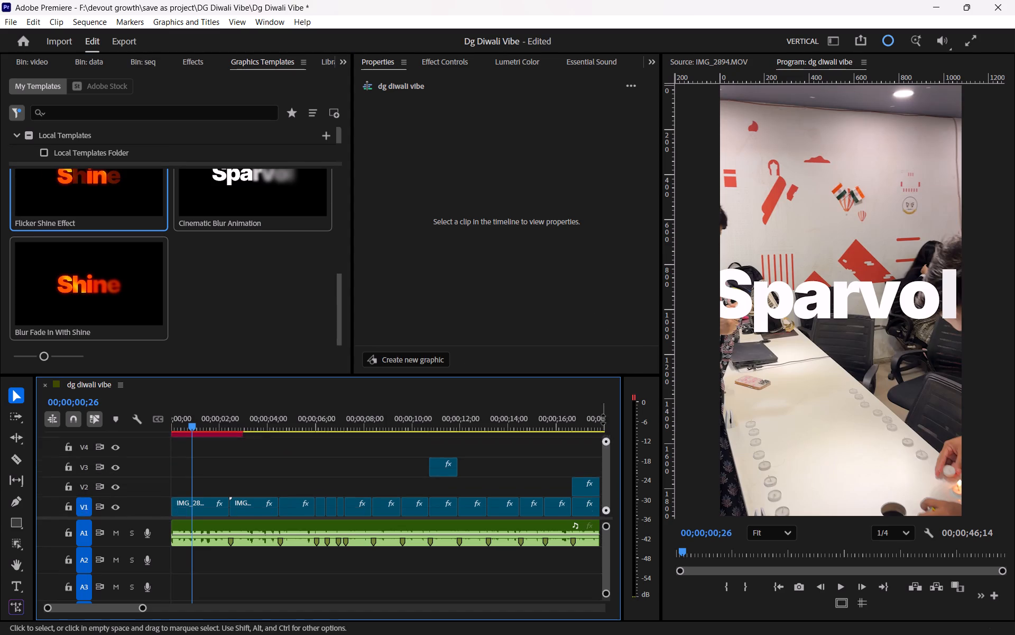
{"action": "left_click_drag", "start_coordinate": [603, 420], "coordinate": [601, 404]}
Set the font size of the Sparvol title on V5 to 97.8.
{"action": "left_click", "coordinate": [218, 464]}
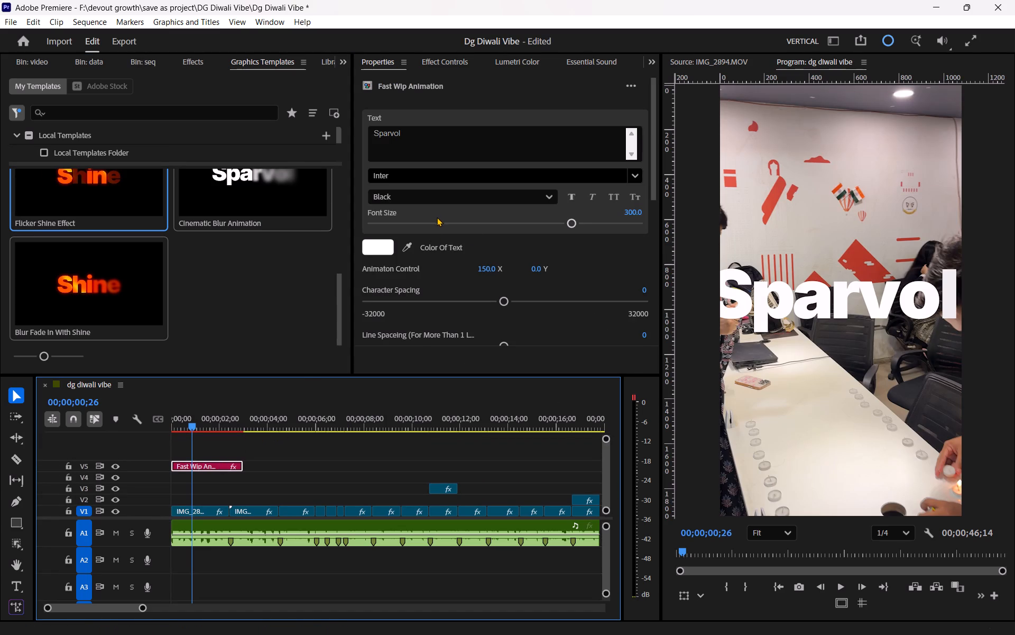
{"action": "left_click", "coordinate": [437, 217]}
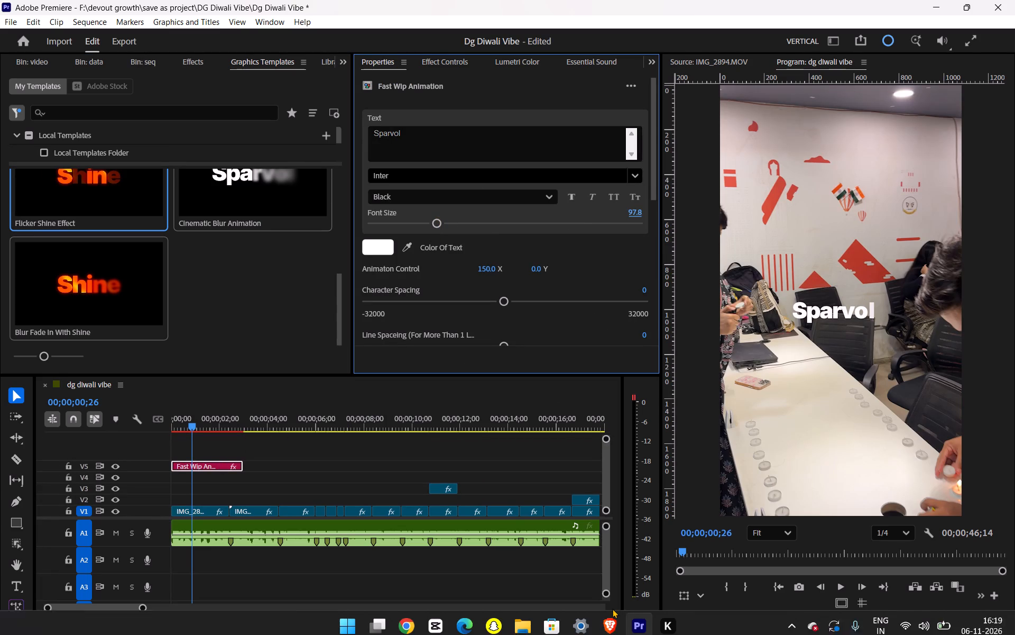
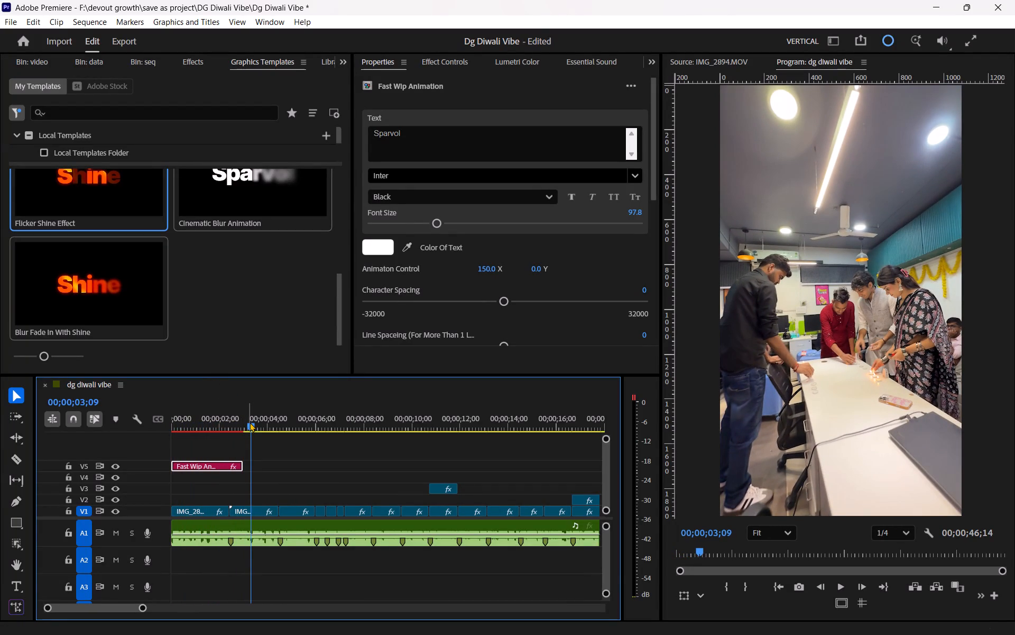
Play the sequence from the start to preview the Fast Wip Animation title over the opening clips.
{"action": "left_click_drag", "start_coordinate": [228, 424], "coordinate": [153, 438]}
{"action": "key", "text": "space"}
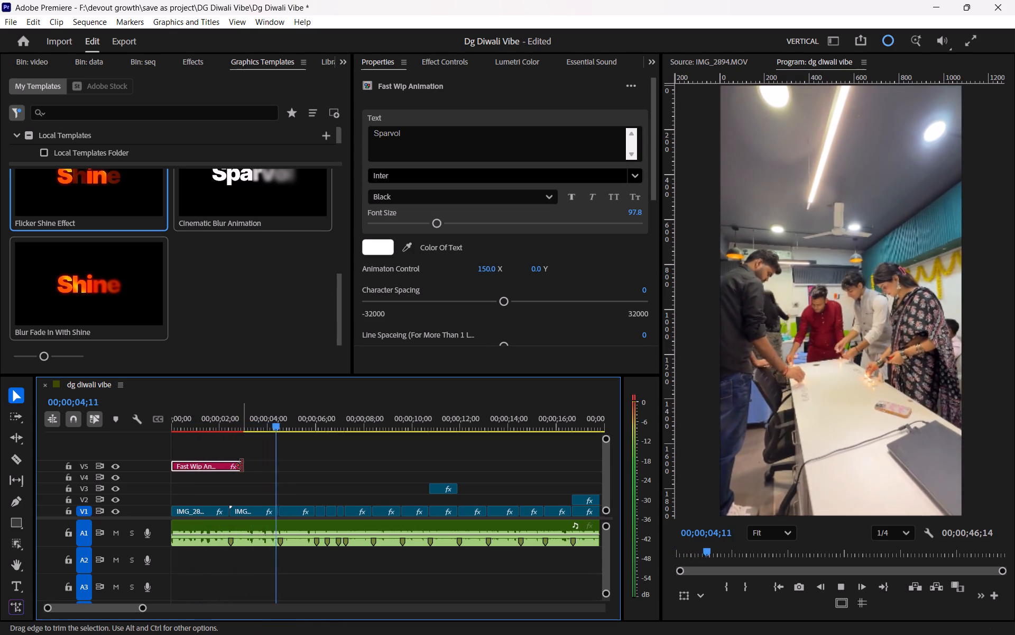
Extend the end of the Fast Wip Animation graphic on V5 to the beat marker at about 00;00;07;00.
{"action": "left_click_drag", "start_coordinate": [245, 468], "coordinate": [346, 468]}
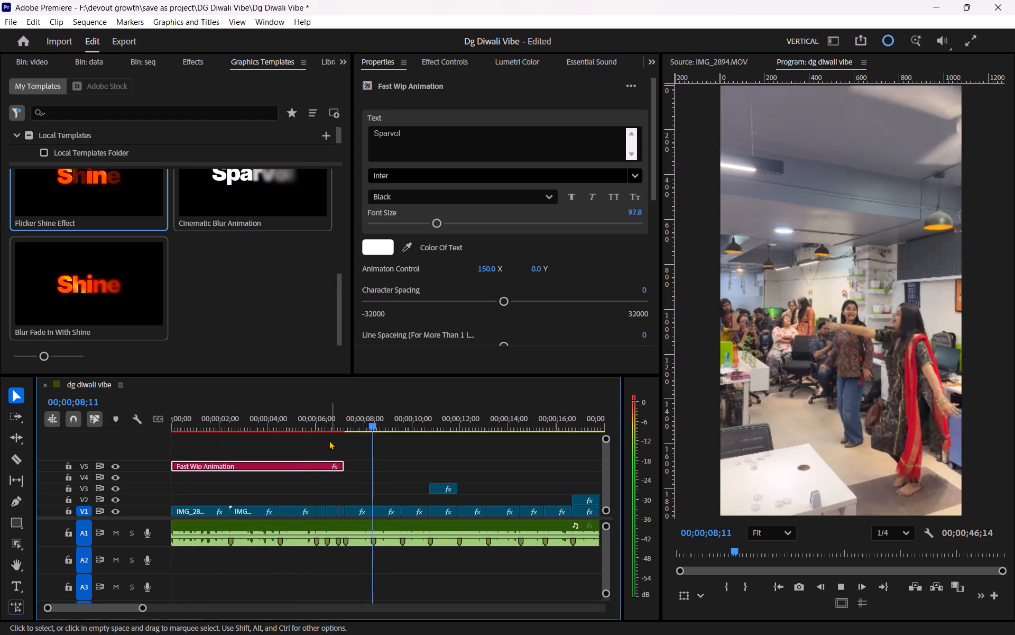
Return to the start of the sequence and play the opening to check the extended title animation.
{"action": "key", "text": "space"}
{"action": "left_click_drag", "start_coordinate": [317, 421], "coordinate": [149, 451]}
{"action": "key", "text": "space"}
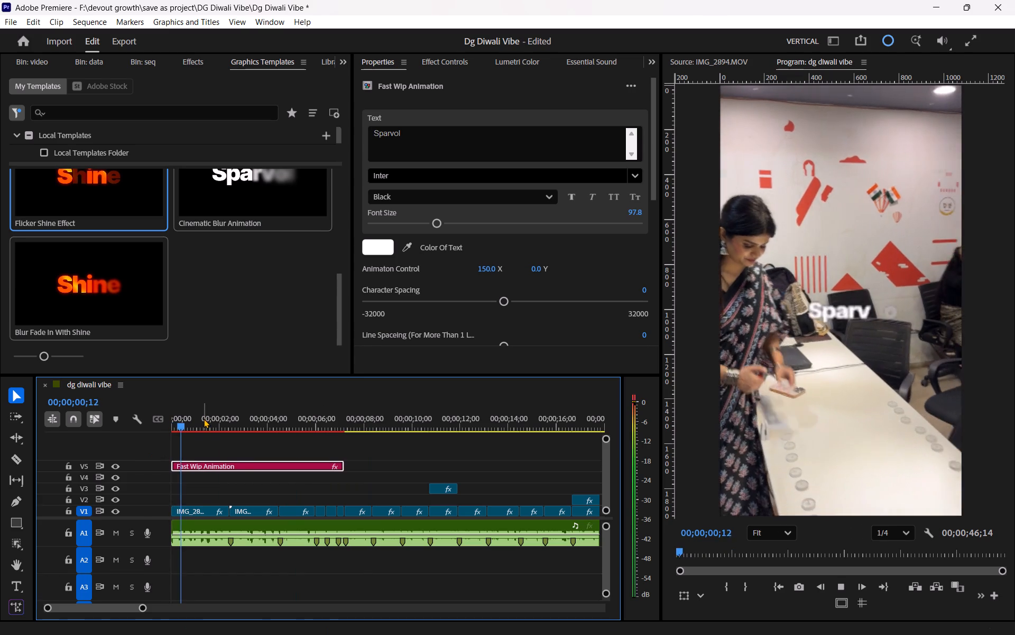
Replace the placeholder text of the Fast Wip Animation title with "DG wali Diwali" and play it from the sequence start.
{"action": "key", "text": "space"}
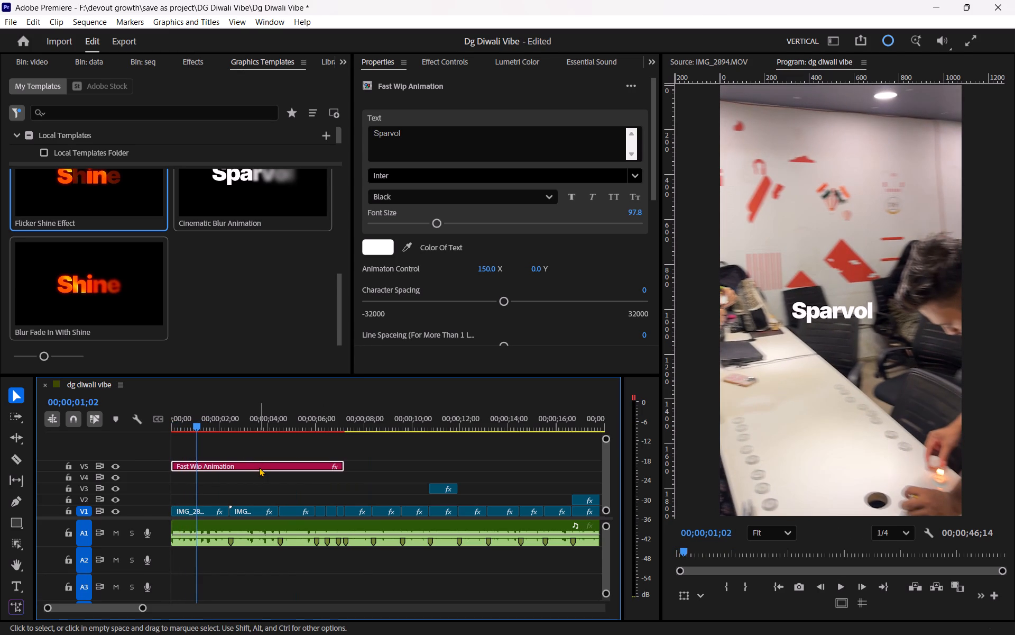
{"action": "left_click_drag", "start_coordinate": [418, 150], "coordinate": [333, 143]}
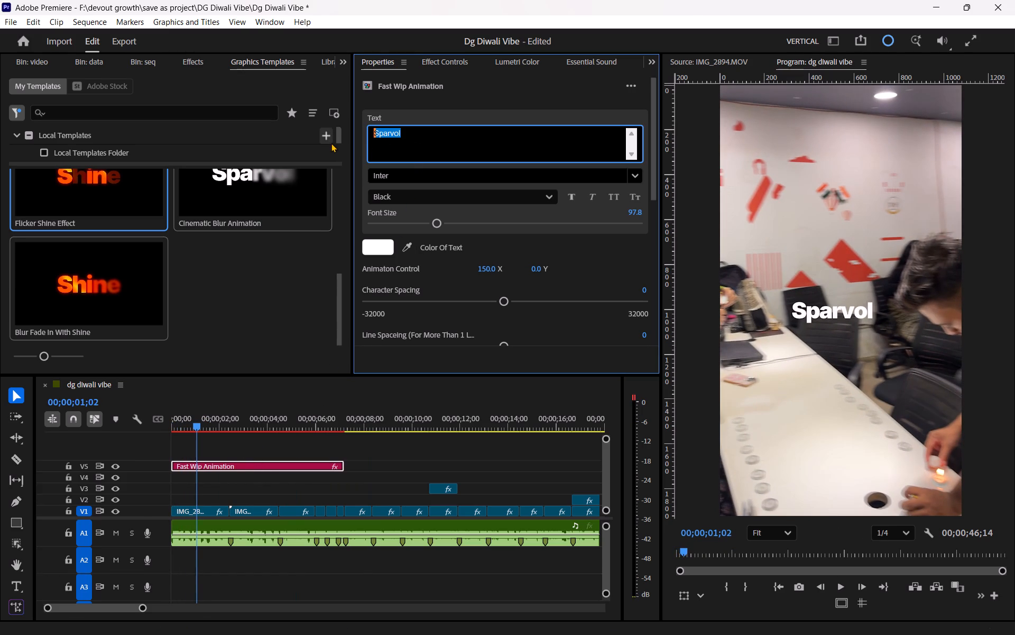
{"action": "key", "text": "ctrl+v"}
{"action": "left_click_drag", "start_coordinate": [245, 423], "coordinate": [250, 423]}
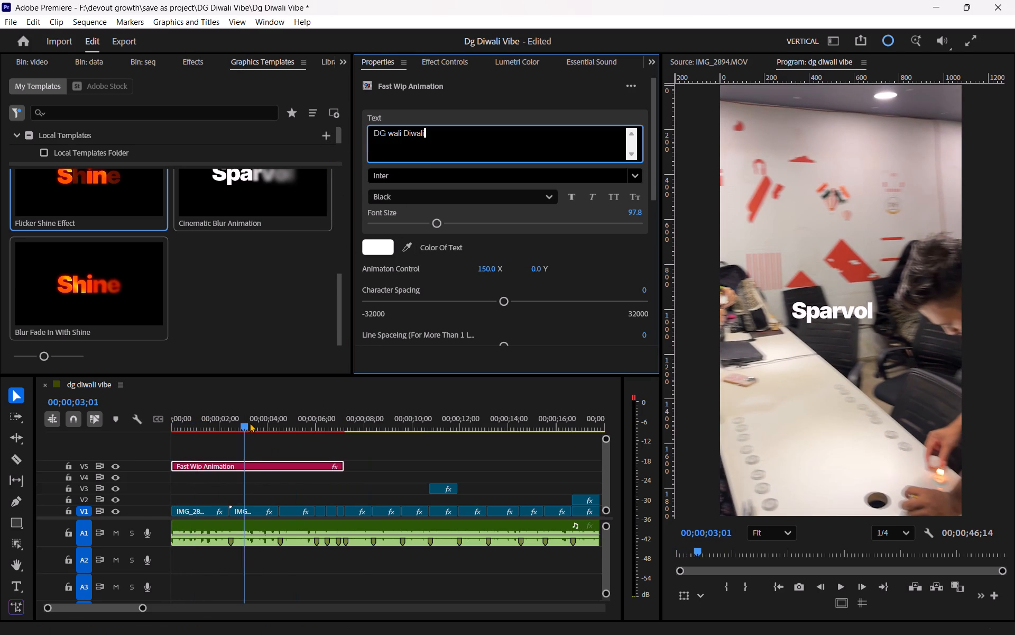
{"action": "left_click_drag", "start_coordinate": [250, 423], "coordinate": [146, 432]}
{"action": "key", "text": "space"}
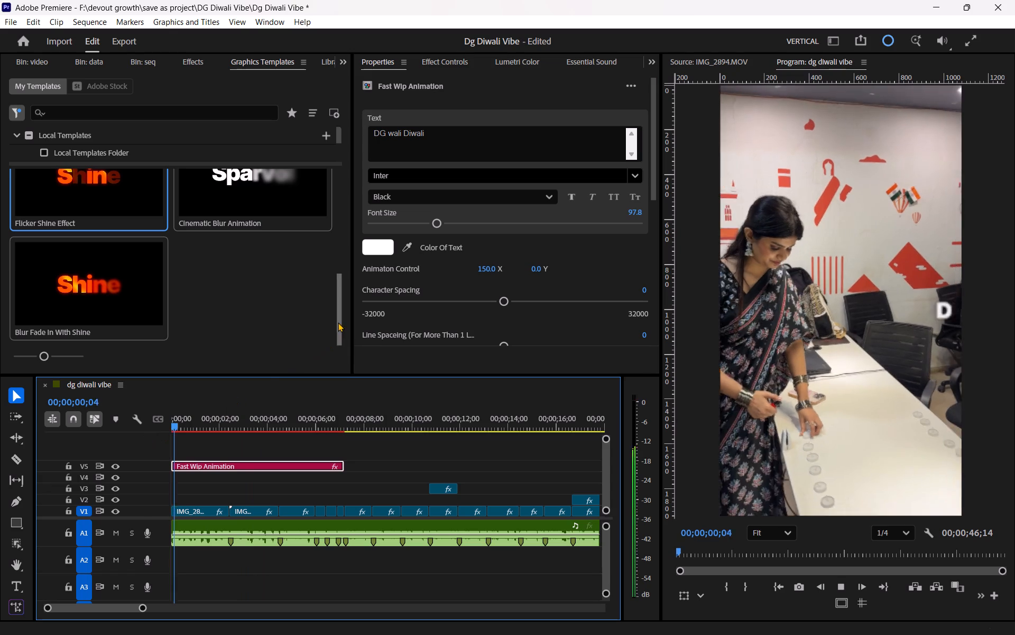
{"action": "key", "text": "space"}
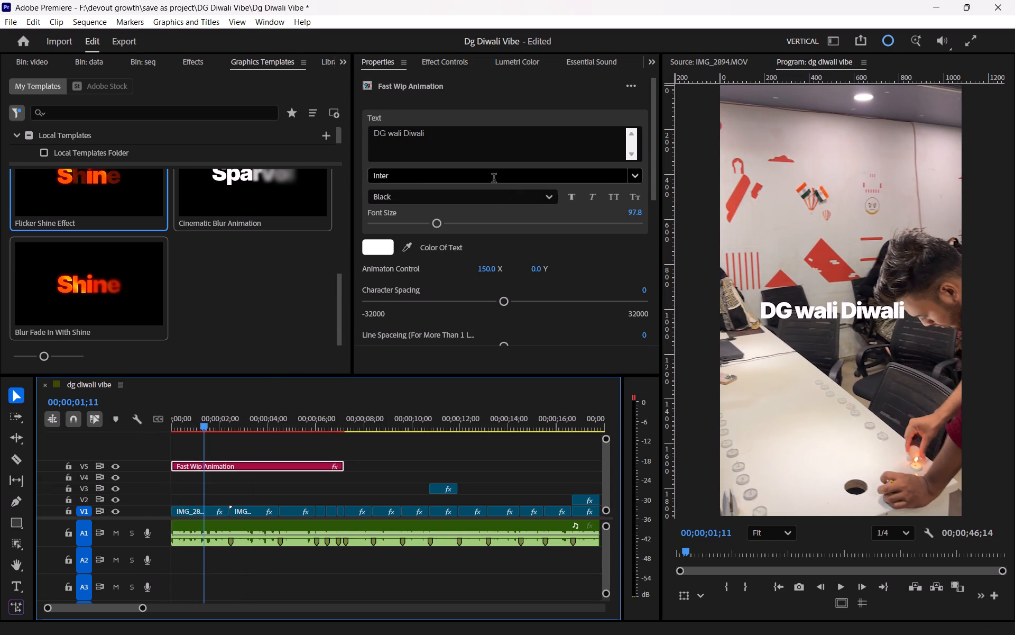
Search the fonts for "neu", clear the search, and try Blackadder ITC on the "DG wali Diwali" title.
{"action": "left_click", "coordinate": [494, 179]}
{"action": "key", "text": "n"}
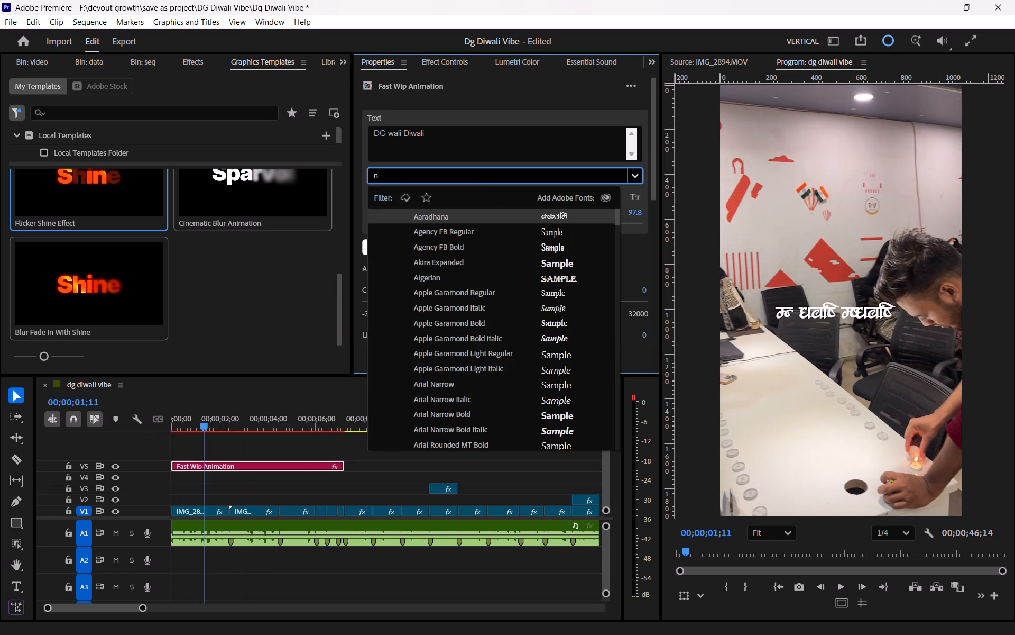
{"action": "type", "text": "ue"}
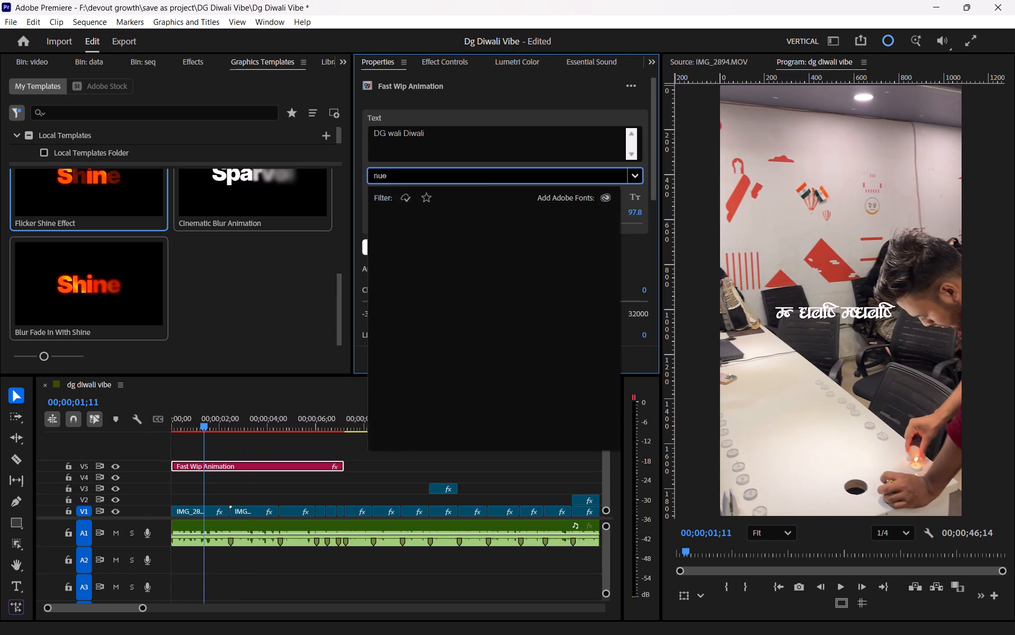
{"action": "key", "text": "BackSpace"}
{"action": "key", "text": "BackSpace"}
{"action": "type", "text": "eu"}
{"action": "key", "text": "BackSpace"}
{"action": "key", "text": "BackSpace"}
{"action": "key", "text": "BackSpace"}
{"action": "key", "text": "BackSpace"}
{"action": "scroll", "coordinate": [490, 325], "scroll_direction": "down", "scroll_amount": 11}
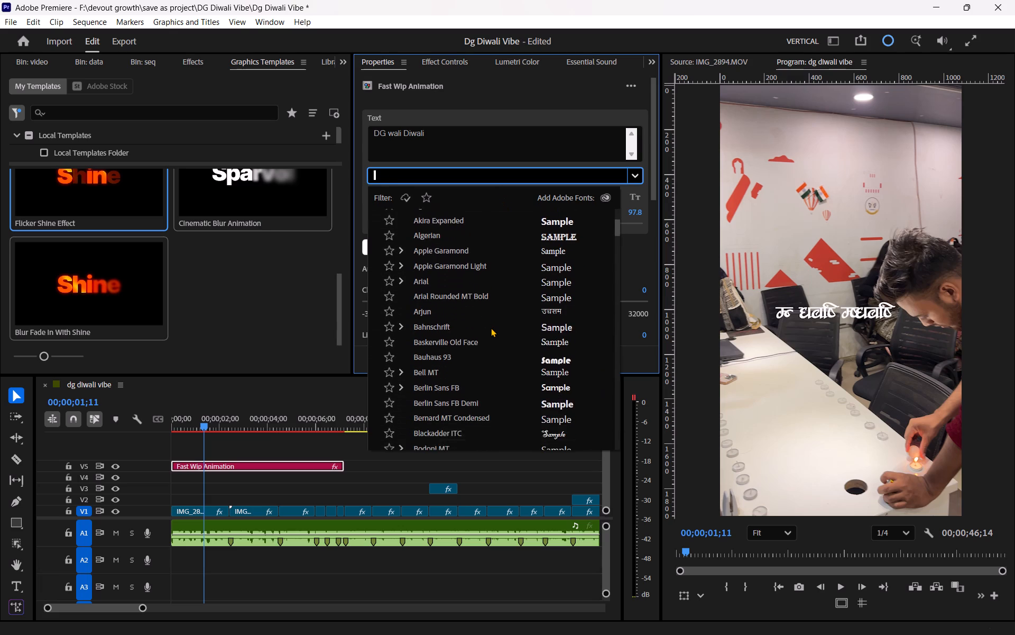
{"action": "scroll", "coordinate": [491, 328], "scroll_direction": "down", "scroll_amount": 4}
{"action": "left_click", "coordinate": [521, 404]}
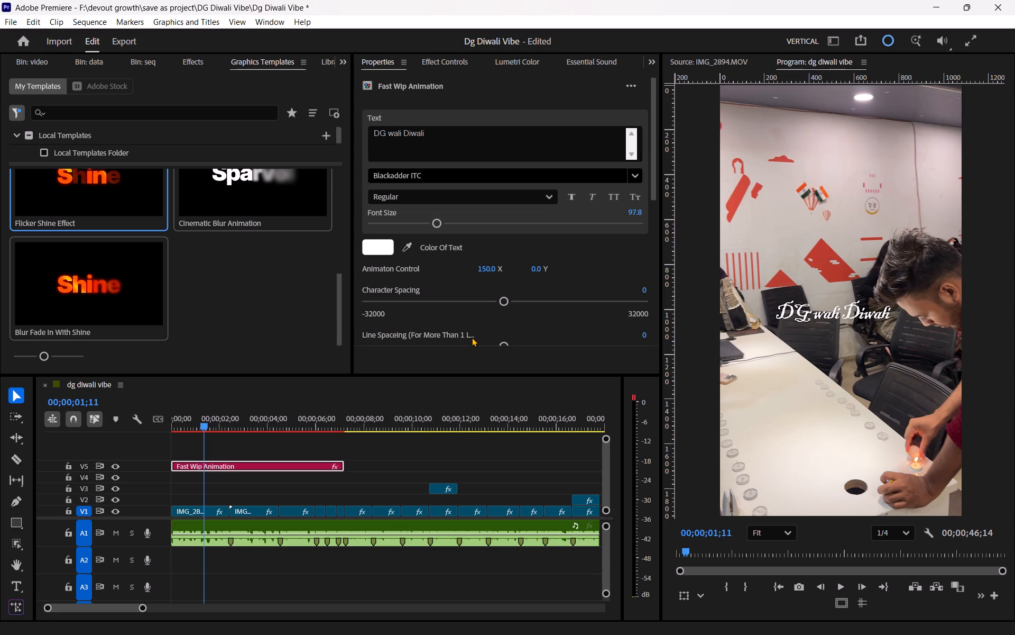
Set the title's font to Brush Script MT and preview the animation from the sequence start.
{"action": "left_click", "coordinate": [444, 175]}
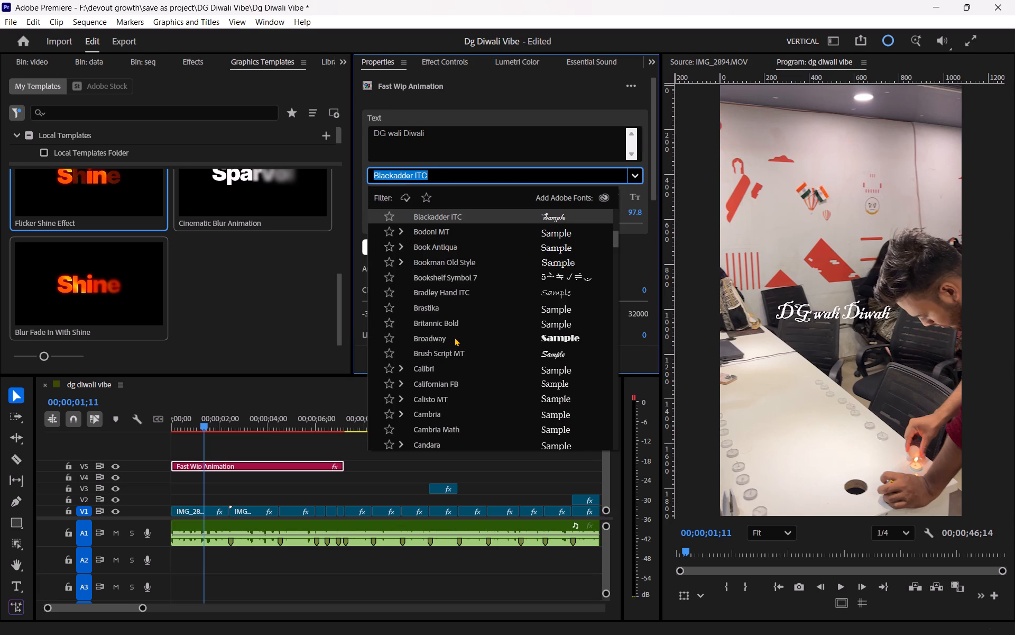
{"action": "scroll", "coordinate": [477, 341], "scroll_direction": "down", "scroll_amount": 1}
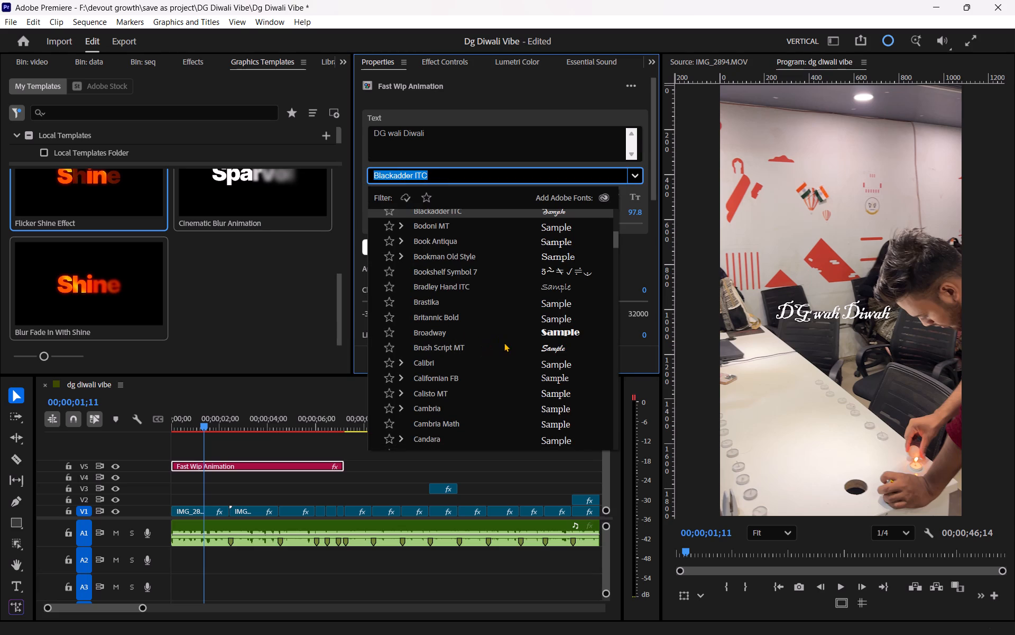
{"action": "left_click", "coordinate": [504, 342]}
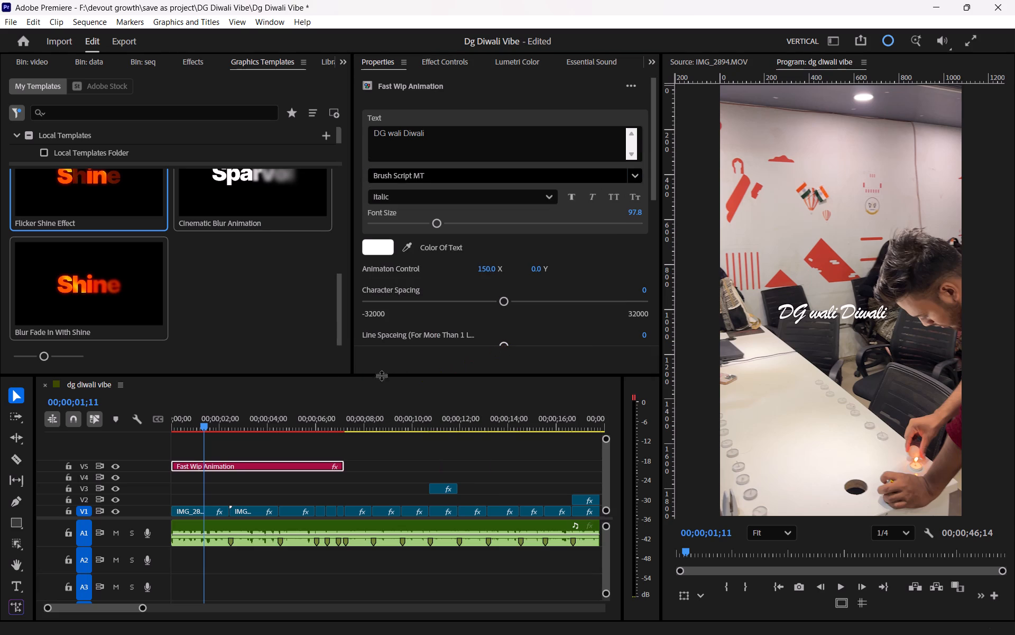
{"action": "left_click_drag", "start_coordinate": [214, 420], "coordinate": [132, 445]}
{"action": "key", "text": "space"}
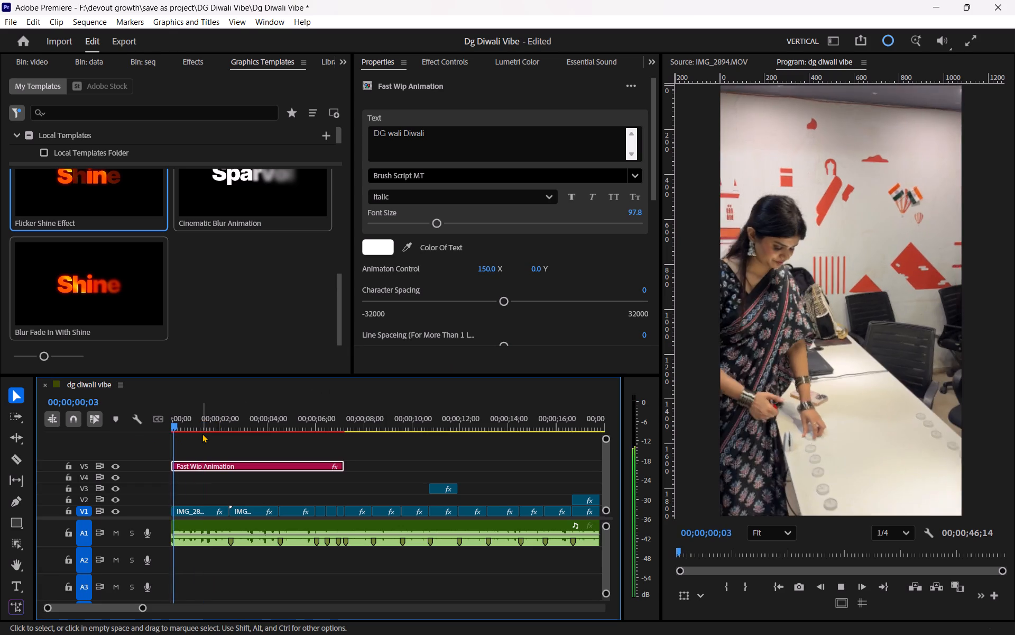
{"action": "key", "text": "space"}
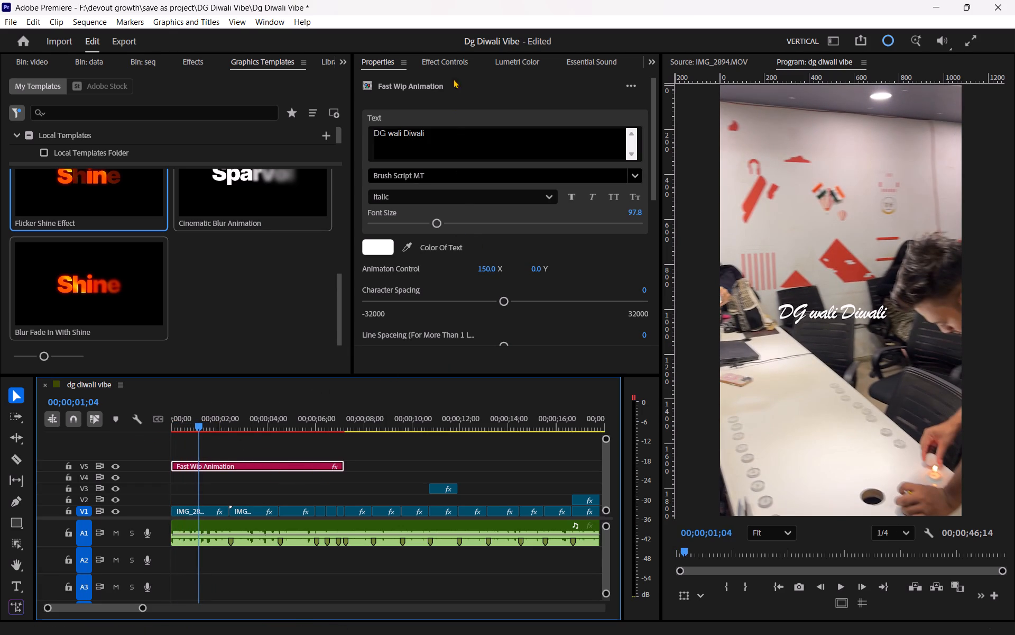
Increase the title's font size to about 123.
{"action": "left_click", "coordinate": [447, 221]}
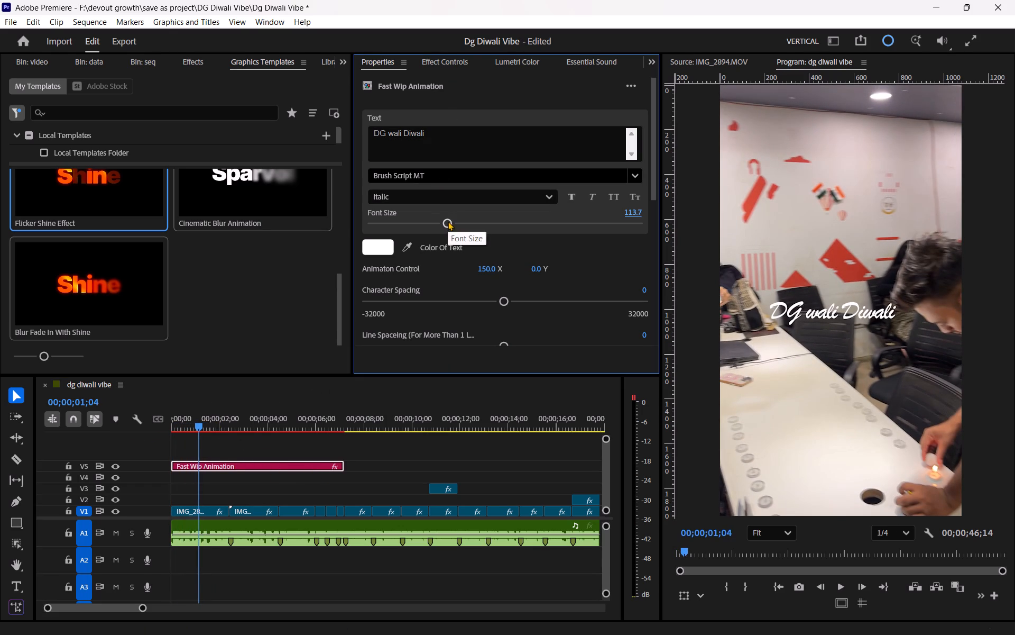
{"action": "left_click", "coordinate": [453, 197]}
{"action": "left_click", "coordinate": [453, 197]}
{"action": "left_click", "coordinate": [454, 224]}
Move the title near the top of the video frame at position 585, 253 and play back the opening.
{"action": "left_click", "coordinate": [462, 62]}
{"action": "left_click_drag", "start_coordinate": [499, 158], "coordinate": [497, 158]}
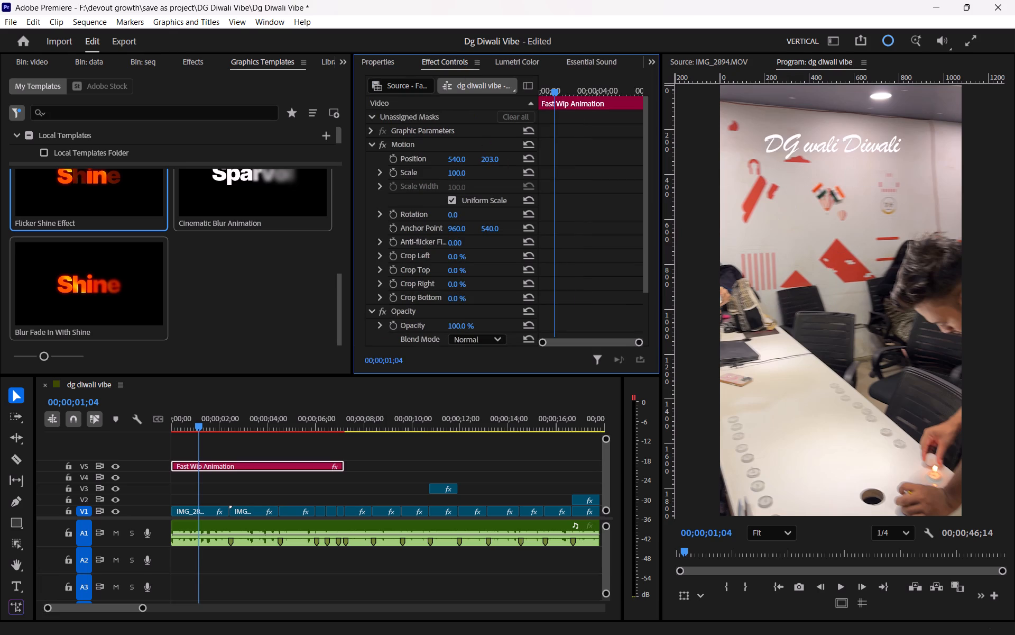
{"action": "left_click_drag", "start_coordinate": [497, 158], "coordinate": [530, 144]}
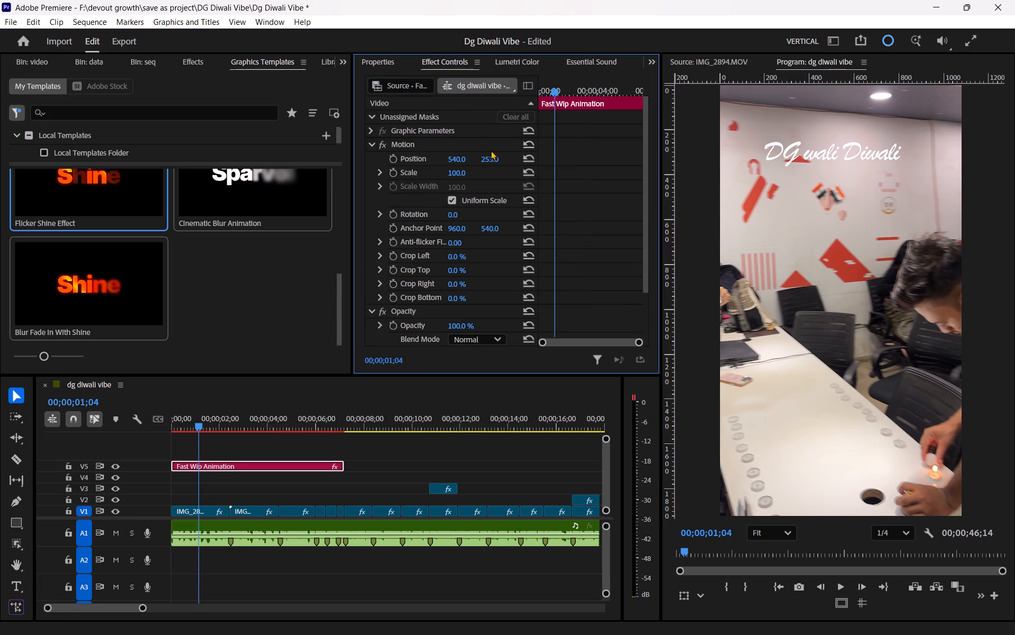
{"action": "left_click_drag", "start_coordinate": [456, 161], "coordinate": [466, 160]}
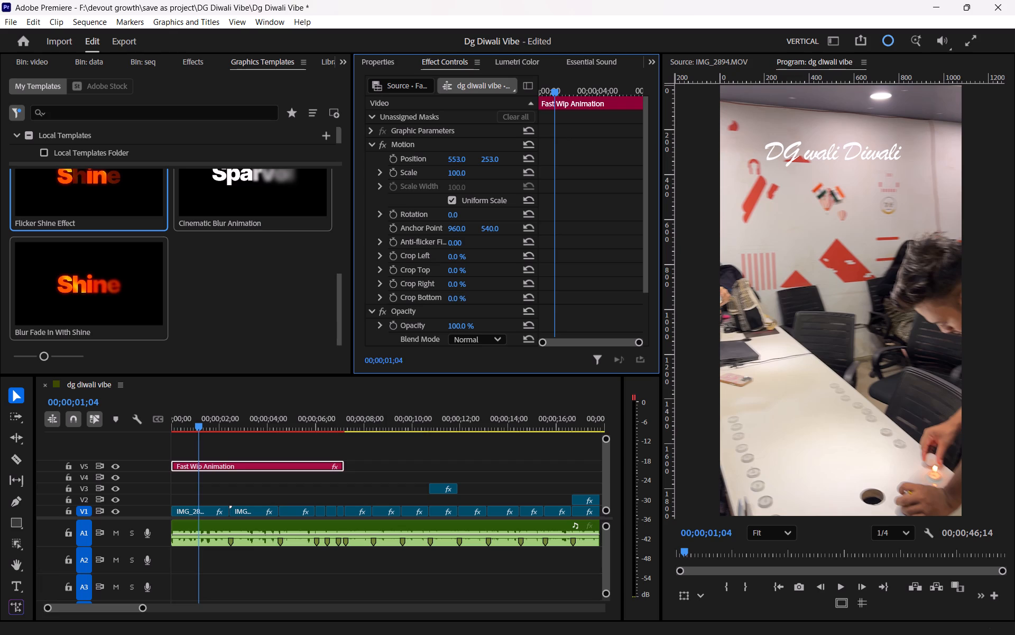
{"action": "left_click_drag", "start_coordinate": [466, 160], "coordinate": [486, 160]}
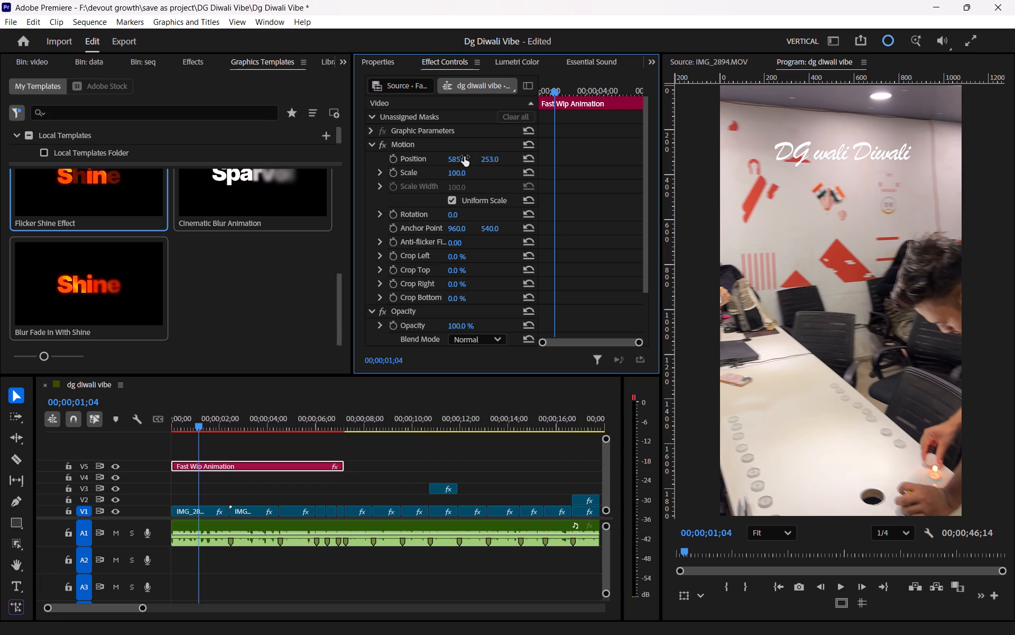
{"action": "left_click_drag", "start_coordinate": [220, 415], "coordinate": [154, 433]}
{"action": "key", "text": "space"}
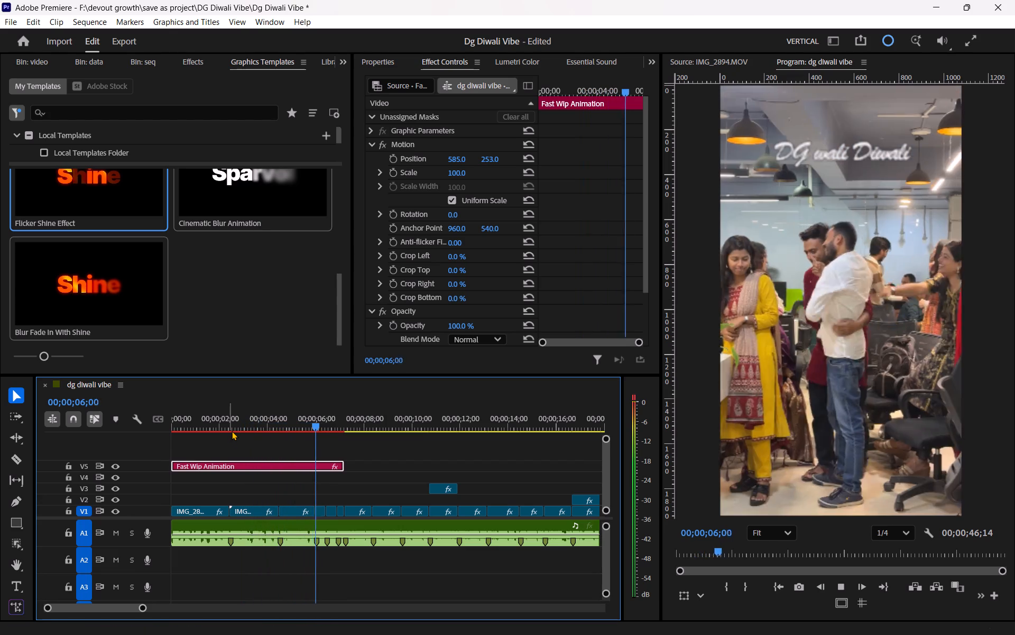
{"action": "key", "text": "space"}
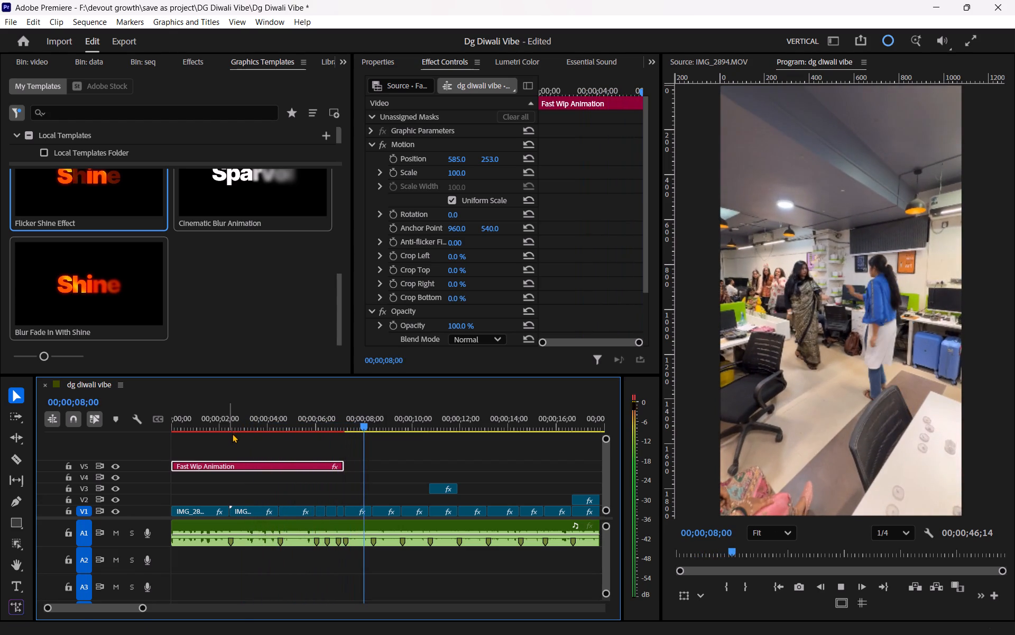
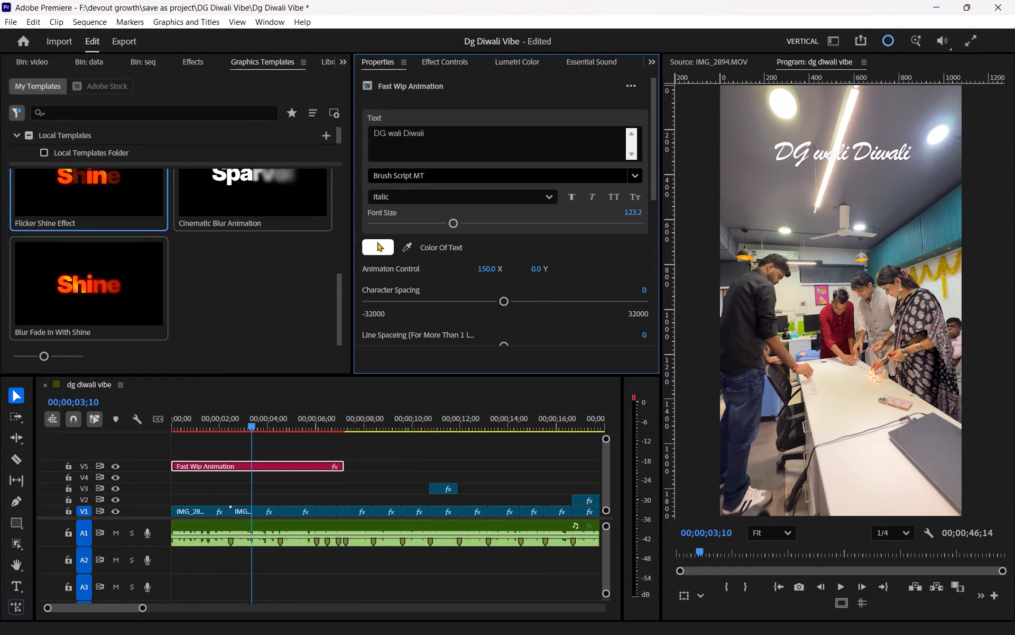
Change the "DG wali Diwali" title's text colour to yellow #DED12B and play back the opening from the start.
{"action": "left_click_drag", "start_coordinate": [527, 243], "coordinate": [532, 257]}
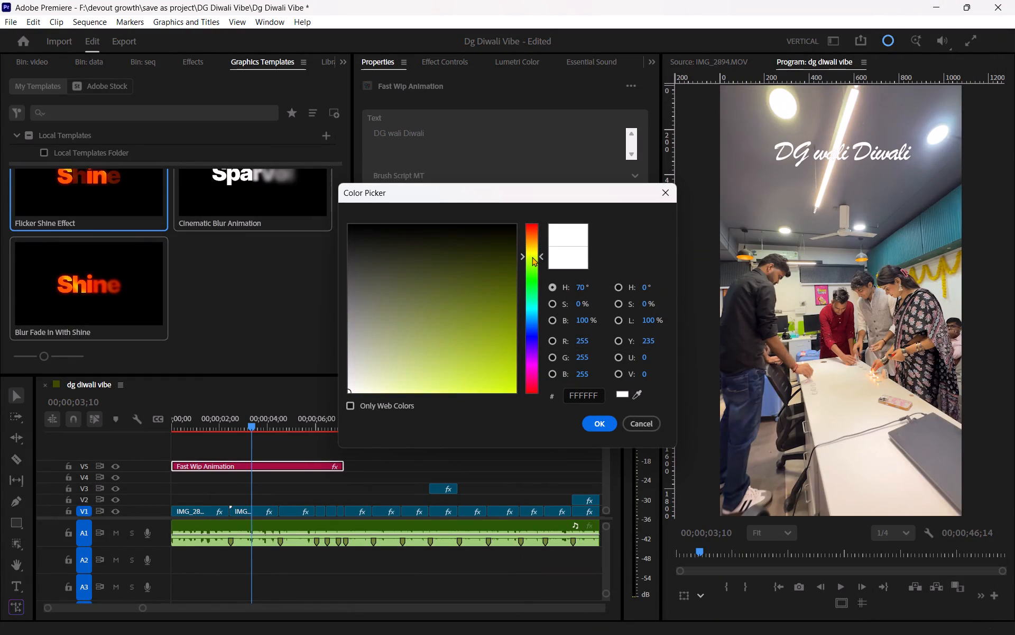
{"action": "left_click_drag", "start_coordinate": [532, 257], "coordinate": [534, 250]}
{"action": "left_click_drag", "start_coordinate": [482, 348], "coordinate": [482, 380]}
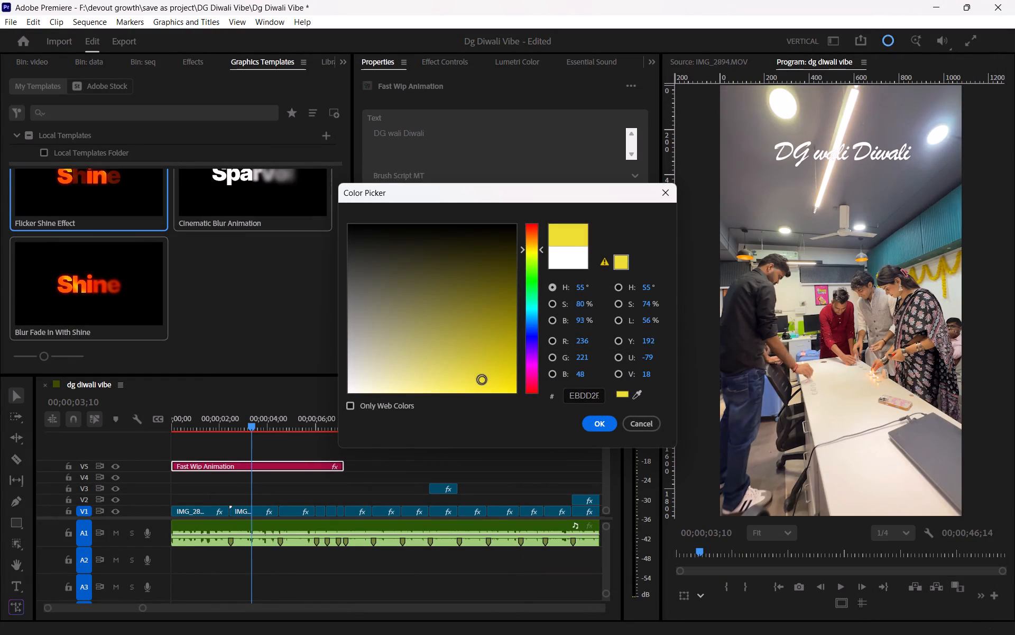
{"action": "left_click_drag", "start_coordinate": [482, 380], "coordinate": [483, 371]}
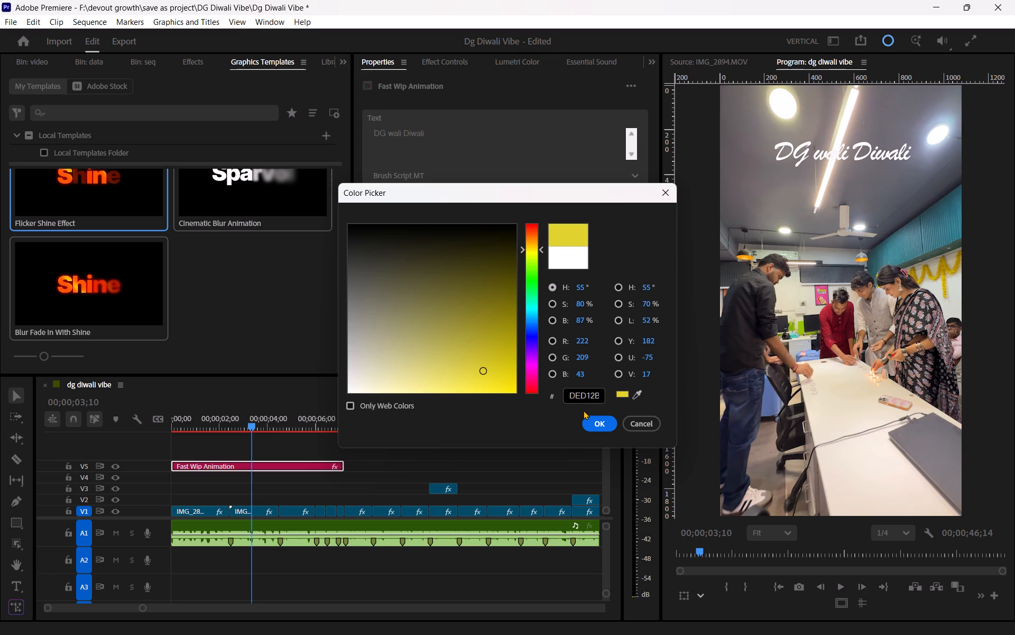
{"action": "left_click", "coordinate": [593, 423]}
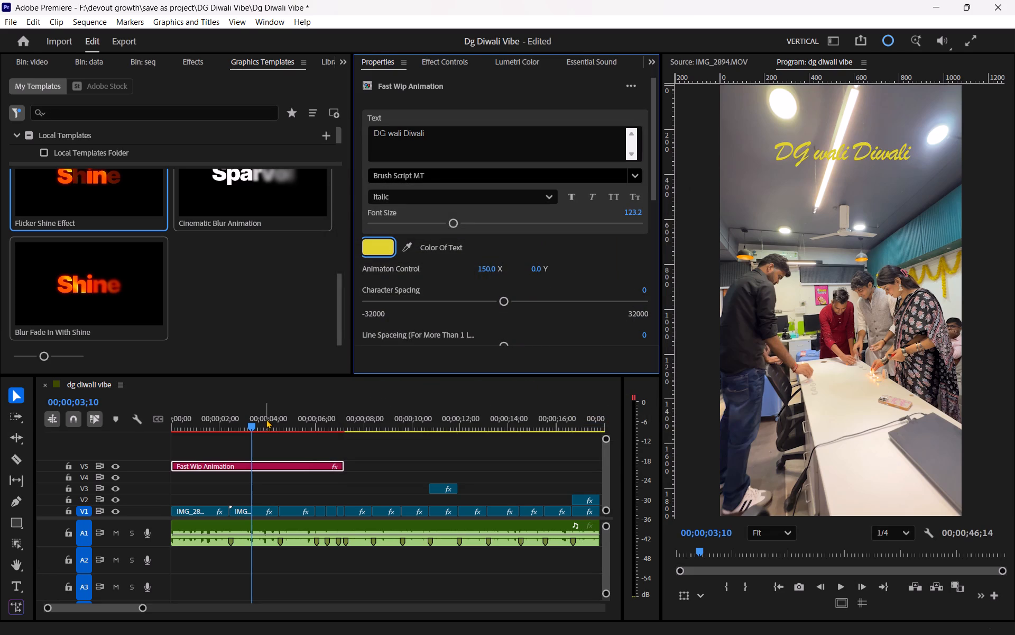
{"action": "left_click_drag", "start_coordinate": [245, 422], "coordinate": [99, 461]}
{"action": "key", "text": "space"}
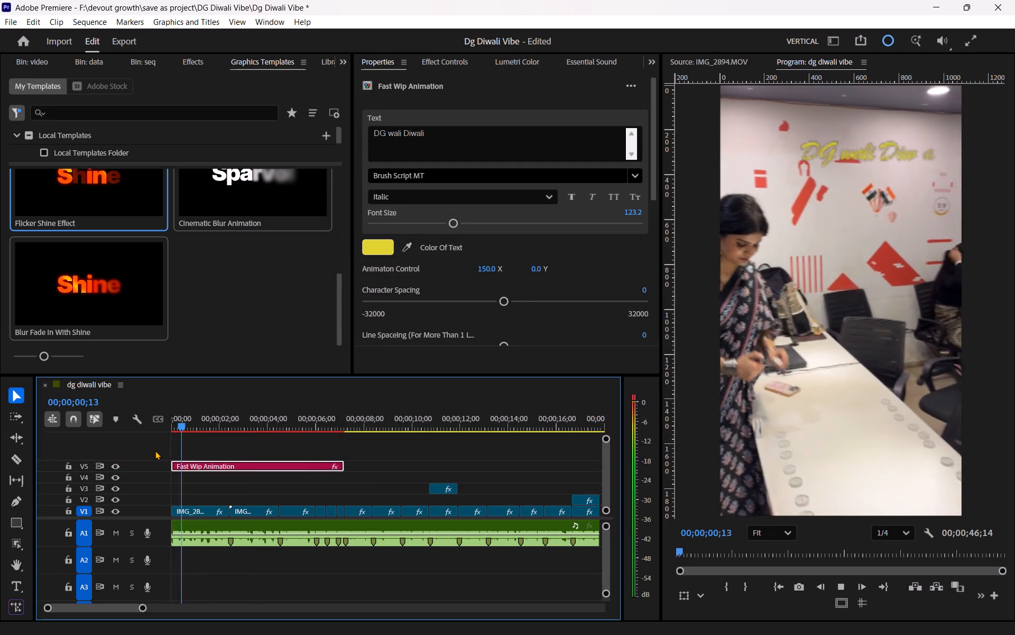
{"action": "key", "text": "space"}
{"action": "key", "text": "space"}
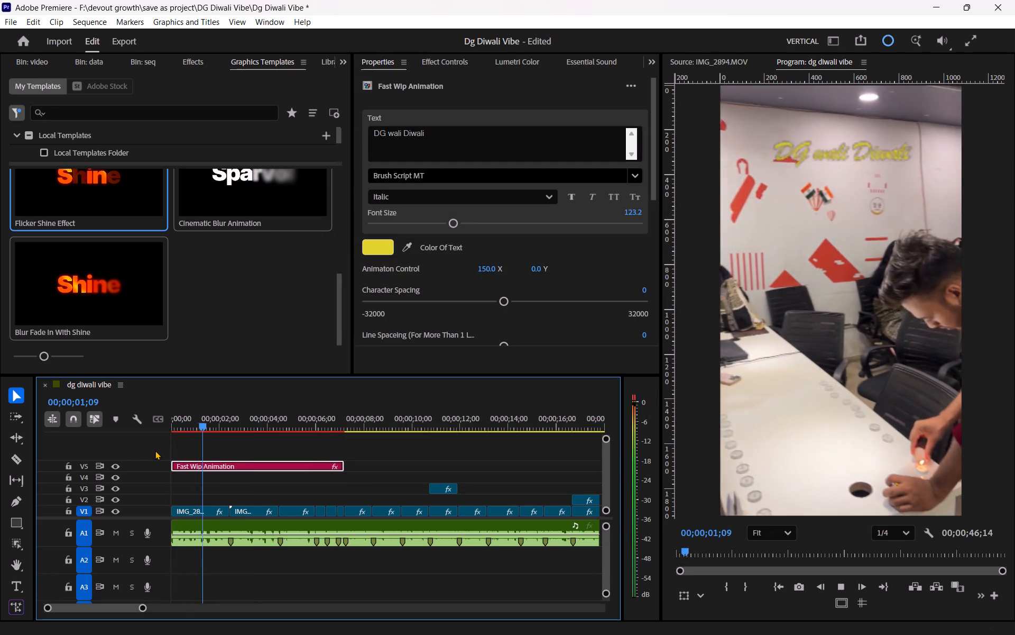
{"action": "key", "text": "space"}
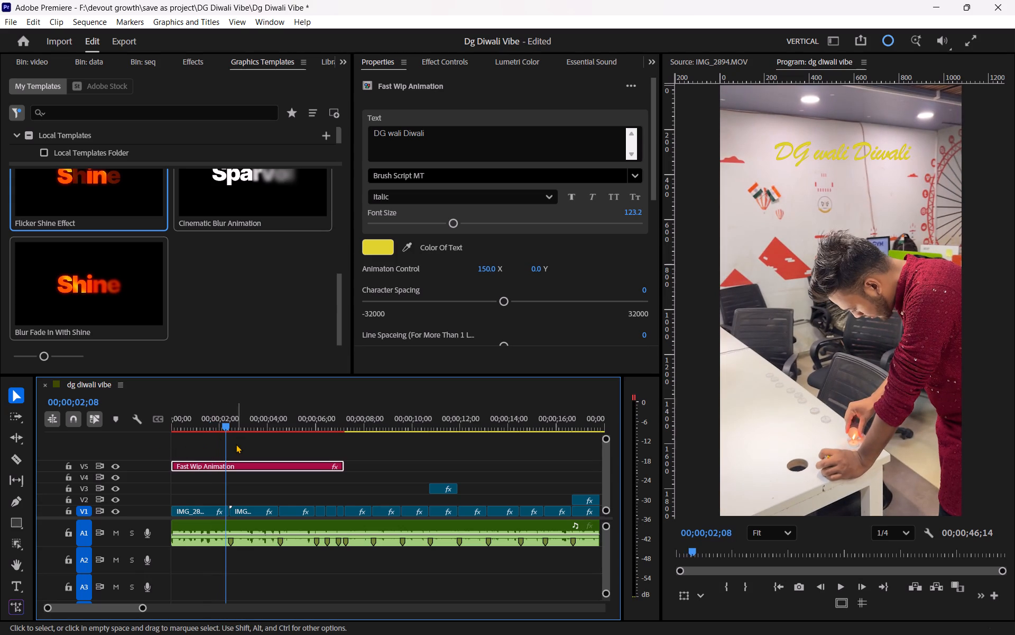
Find the Drop Shadow effect, apply it to the Fast Wip Animation title clip, and preview the opening.
{"action": "left_click", "coordinate": [194, 61]}
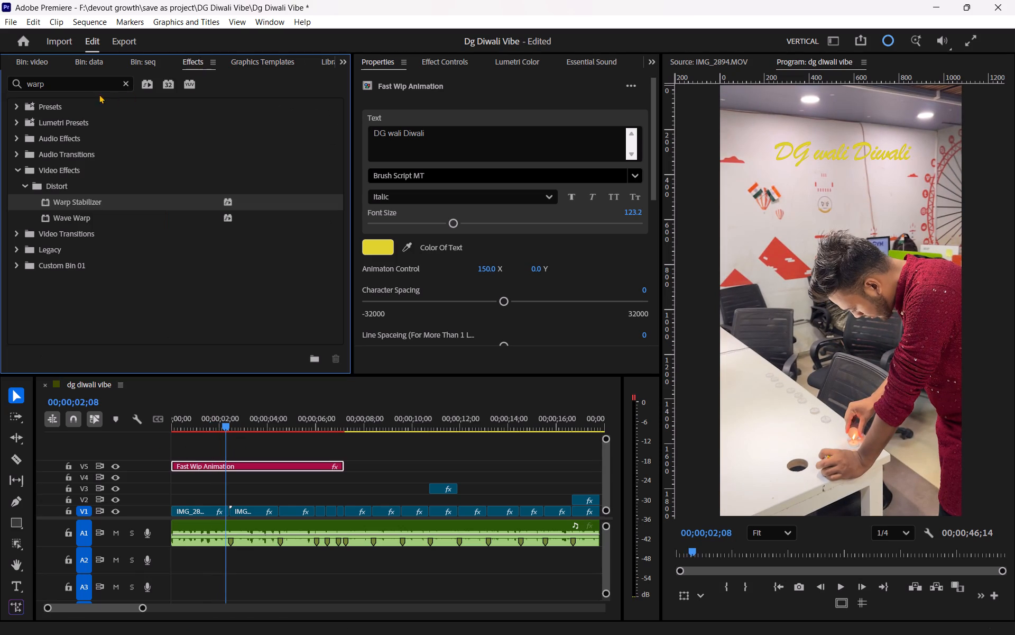
{"action": "left_click_drag", "start_coordinate": [61, 85], "coordinate": [0, 98]}
{"action": "type", "text": "dro"}
{"action": "key", "text": "p"}
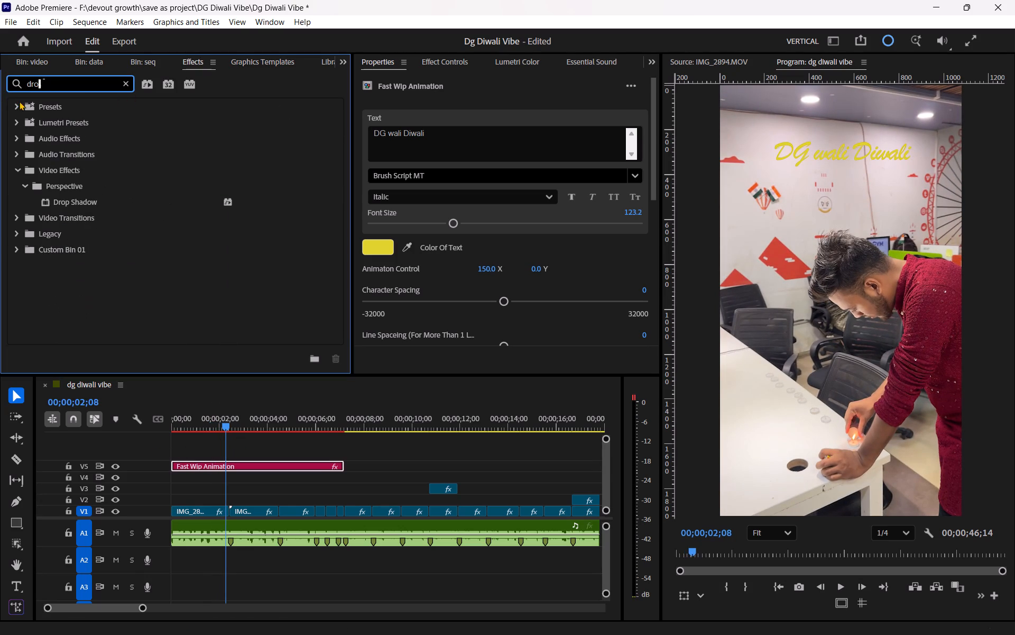
{"action": "left_click_drag", "start_coordinate": [70, 202], "coordinate": [242, 467]}
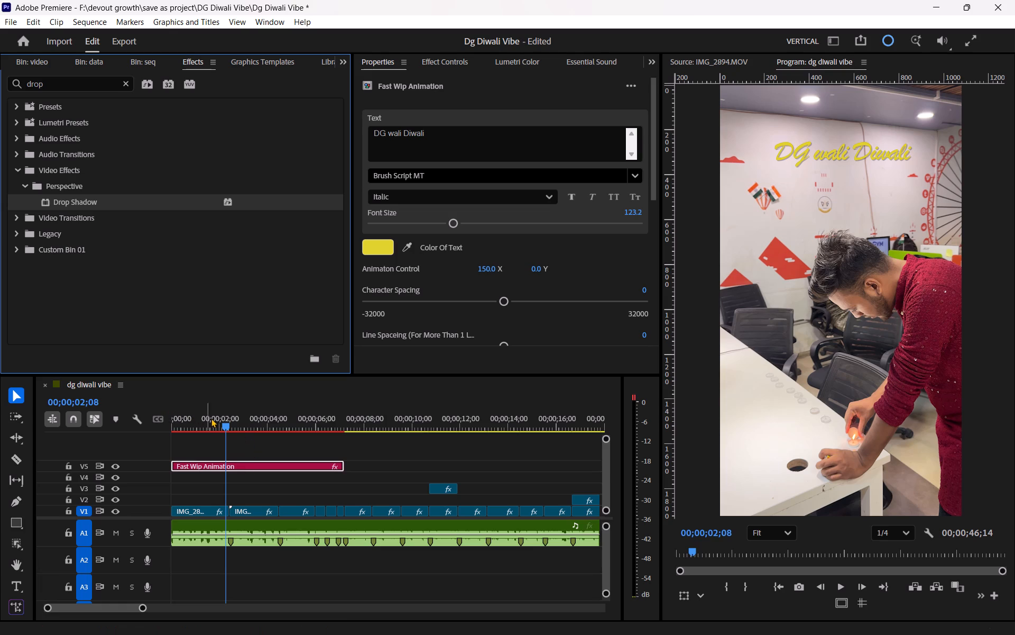
{"action": "left_click_drag", "start_coordinate": [213, 418], "coordinate": [139, 428]}
{"action": "key", "text": "space"}
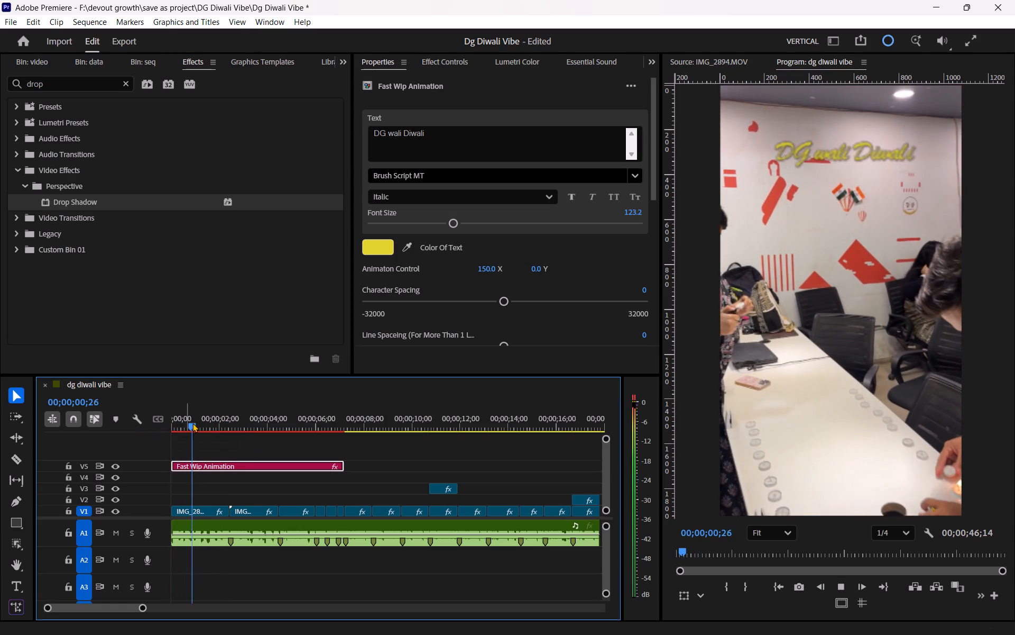
{"action": "key", "text": "space"}
Mark an In point at the sequence start and an Out point at the end of the title clip.
{"action": "left_click_drag", "start_coordinate": [197, 422], "coordinate": [117, 428]}
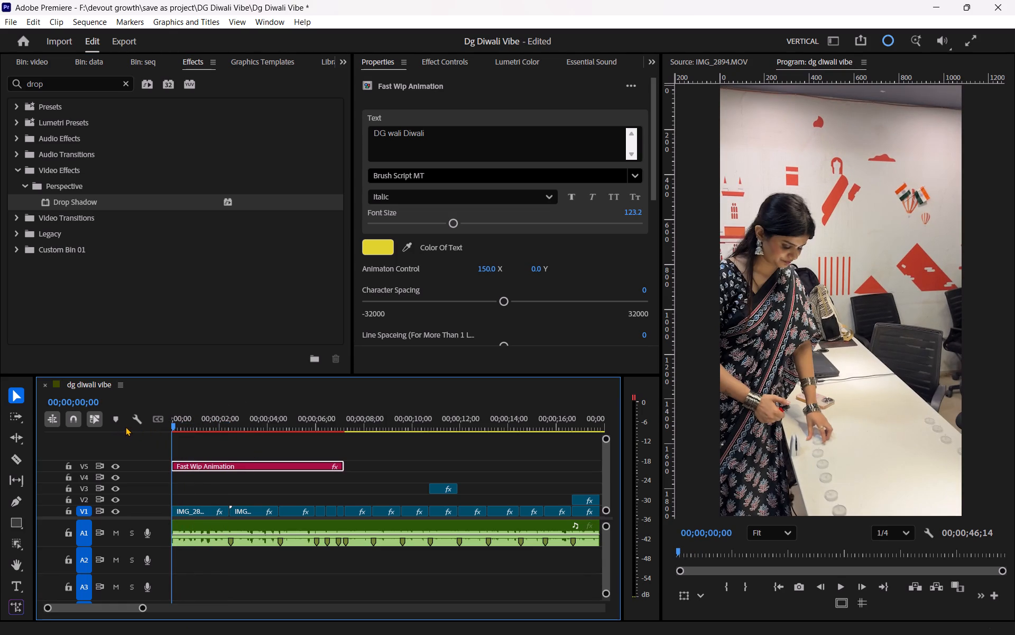
{"action": "key", "text": "i"}
{"action": "left_click_drag", "start_coordinate": [280, 421], "coordinate": [330, 421]}
{"action": "key", "text": "o"}
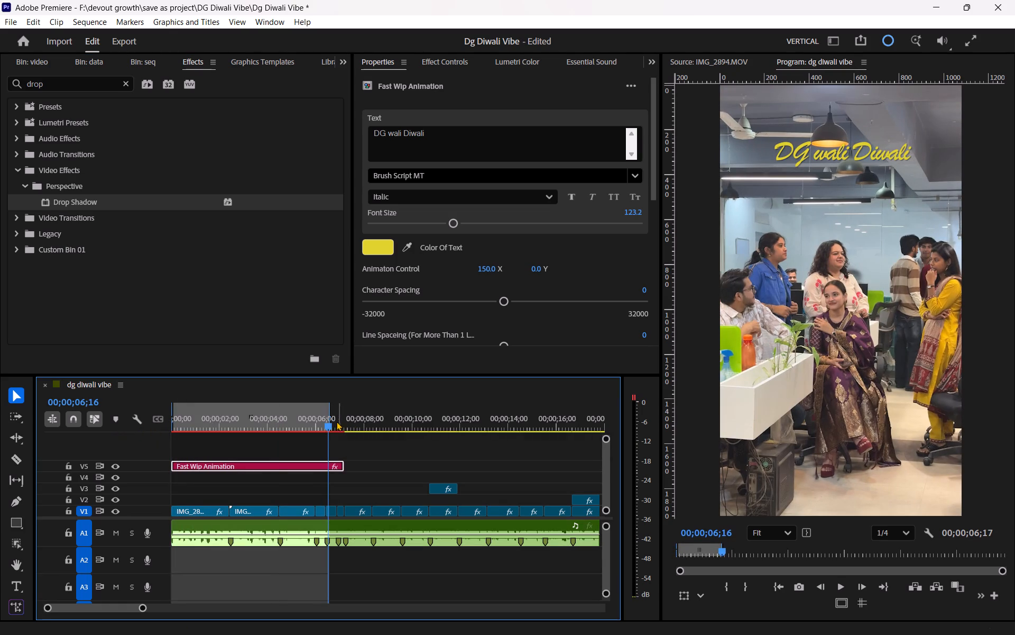
{"action": "left_click_drag", "start_coordinate": [331, 416], "coordinate": [347, 415]}
{"action": "left_click", "coordinate": [357, 437]}
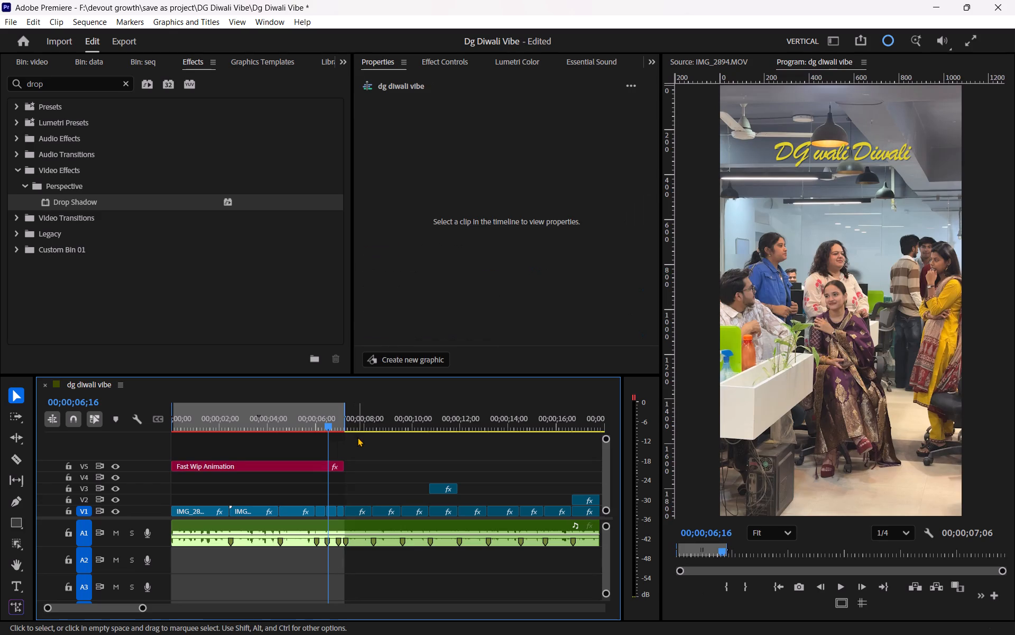
Save the project and render the marked title range from the sequence start.
{"action": "key", "text": "ctrl+s"}
{"action": "left_click_drag", "start_coordinate": [306, 423], "coordinate": [147, 418]}
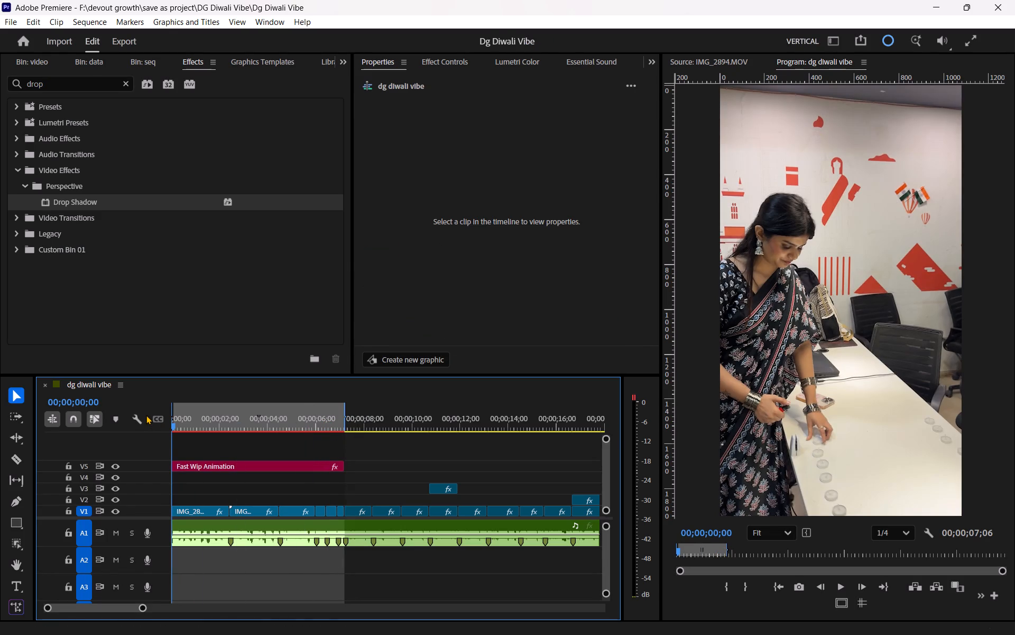
{"action": "key", "text": "Return"}
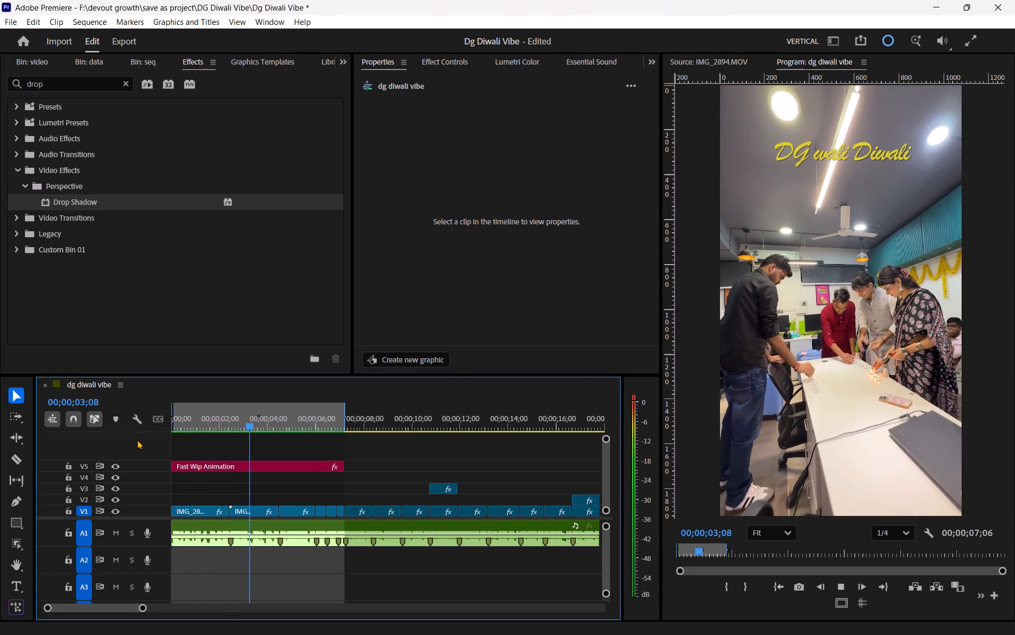
Replay the rendered title opening several times, watch the sequence through, and check its closing clips around 39;21.
{"action": "key", "text": "space"}
{"action": "left_click_drag", "start_coordinate": [198, 421], "coordinate": [105, 417]}
{"action": "key", "text": "space"}
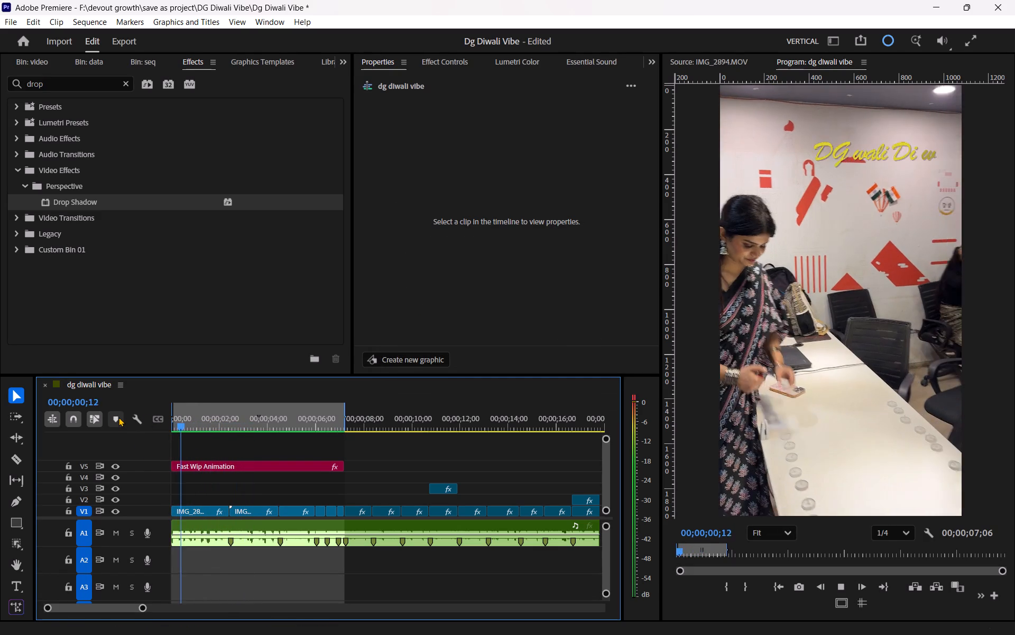
{"action": "key", "text": "space"}
{"action": "left_click_drag", "start_coordinate": [194, 418], "coordinate": [145, 423]}
{"action": "key", "text": "space"}
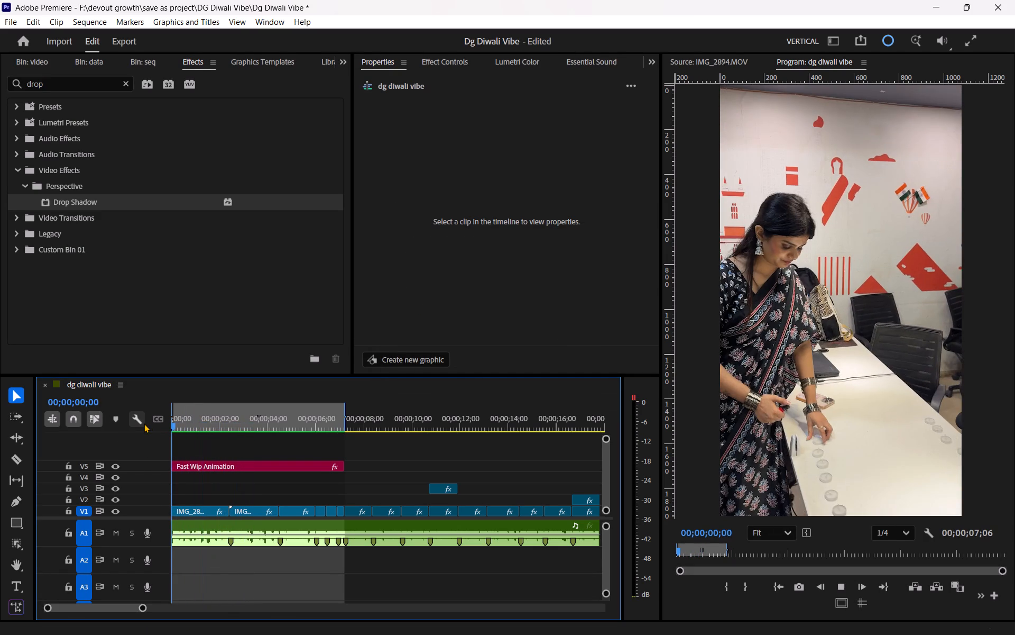
{"action": "key", "text": "space"}
{"action": "left_click_drag", "start_coordinate": [195, 422], "coordinate": [155, 426]}
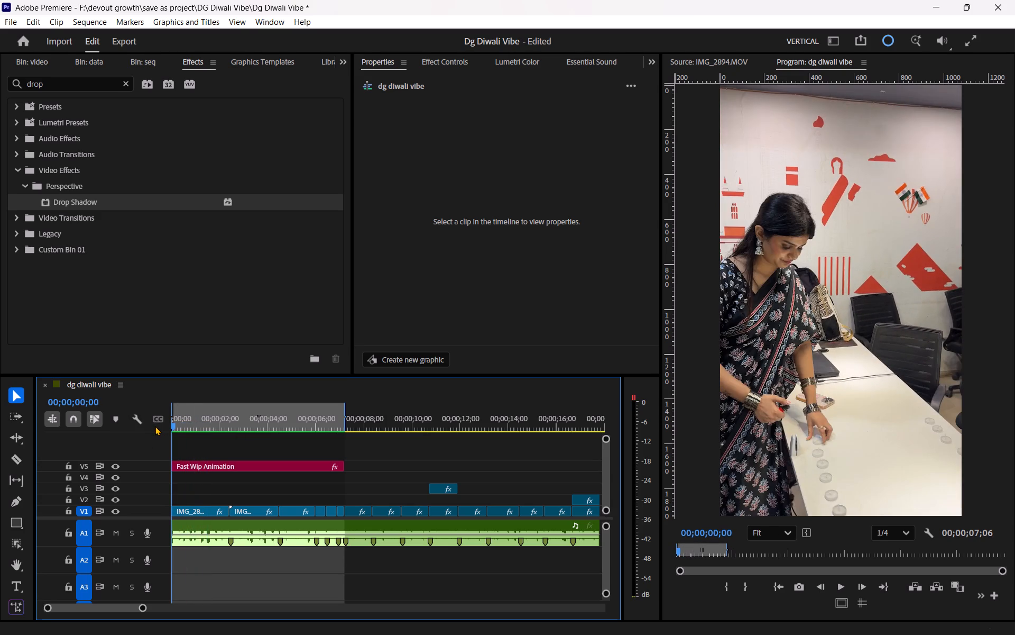
{"action": "key", "text": "space"}
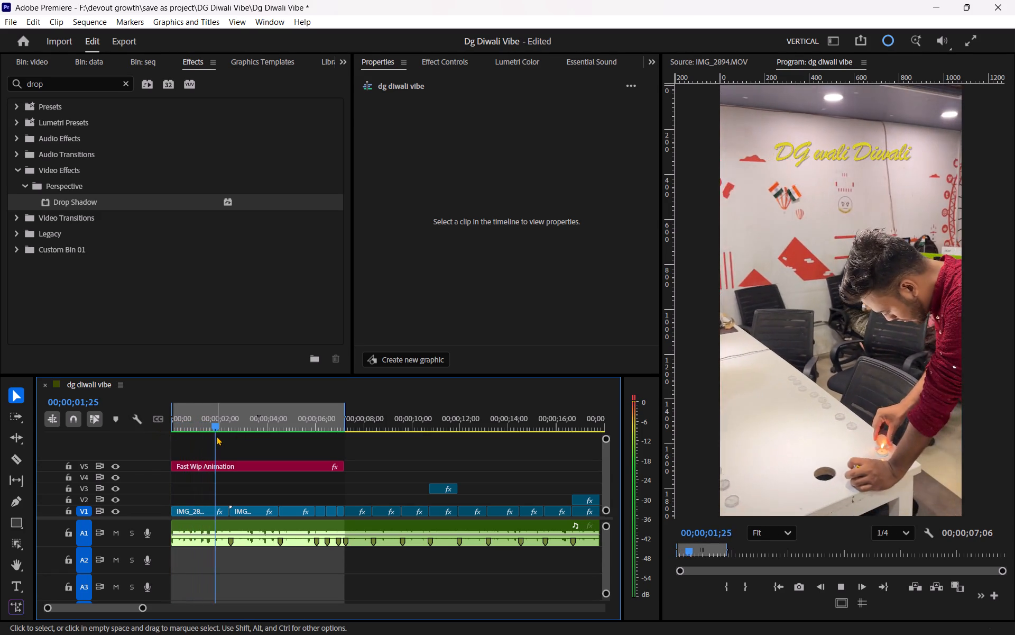
{"action": "key", "text": "space"}
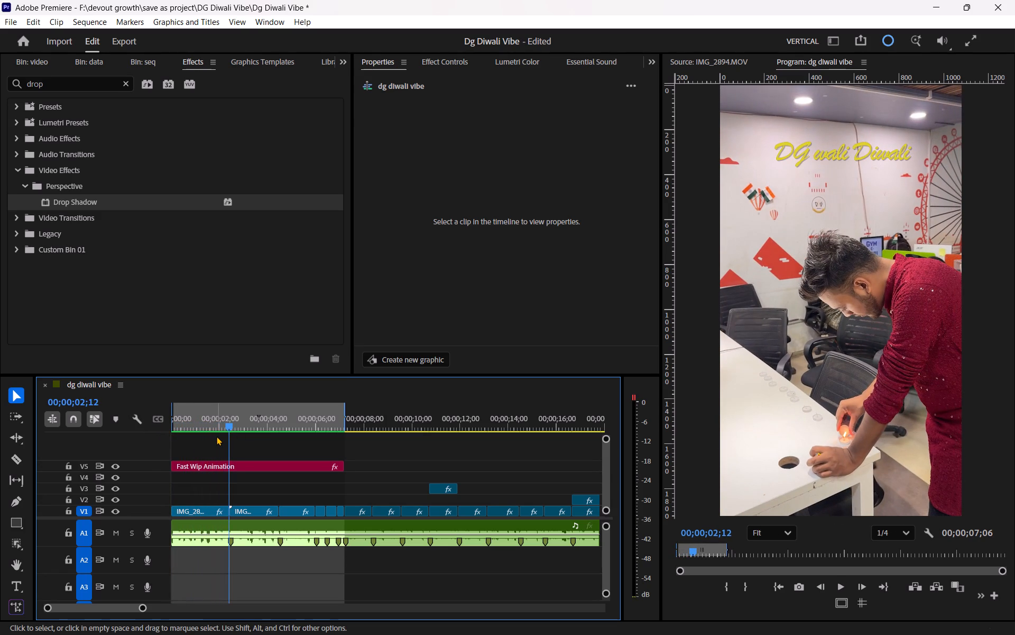
{"action": "key", "text": "space"}
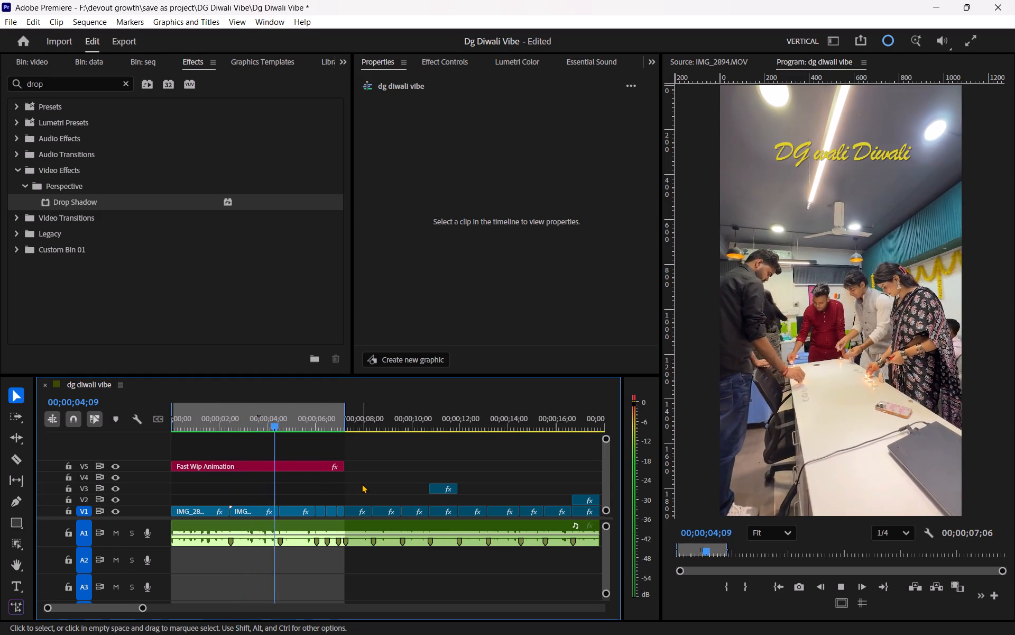
{"action": "scroll", "coordinate": [362, 484], "scroll_direction": "down", "scroll_amount": 4}
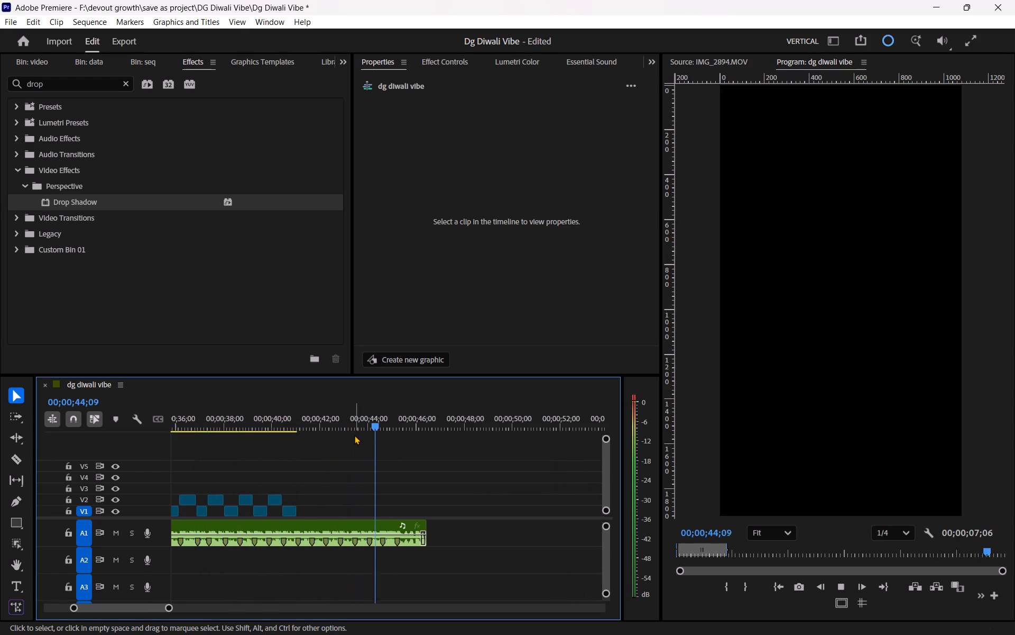
{"action": "key", "text": "space"}
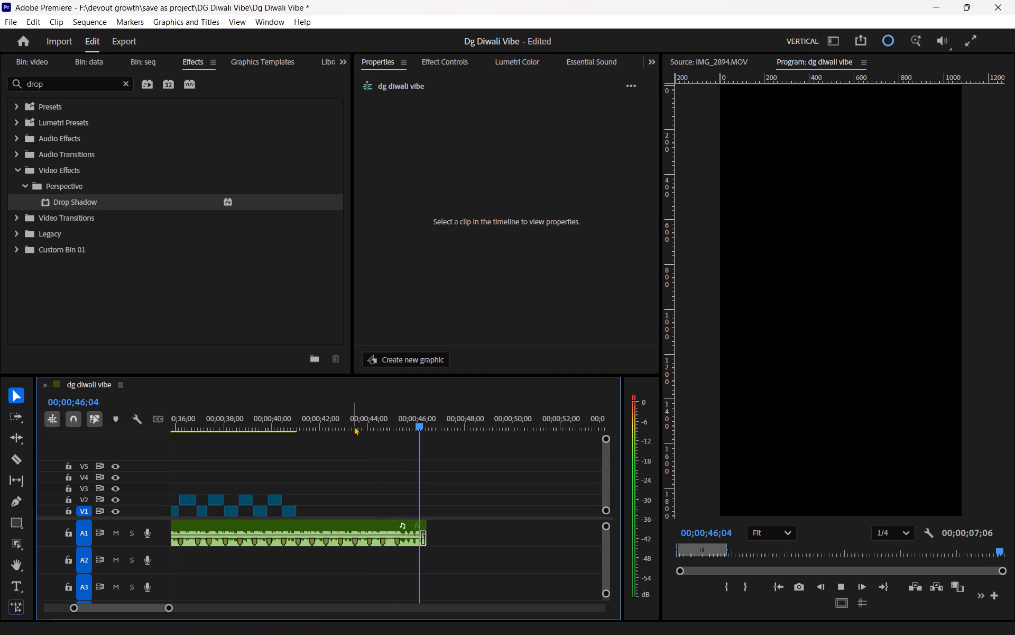
{"action": "left_click_drag", "start_coordinate": [345, 417], "coordinate": [265, 436]}
{"action": "key", "text": "space"}
{"action": "key", "text": "space"}
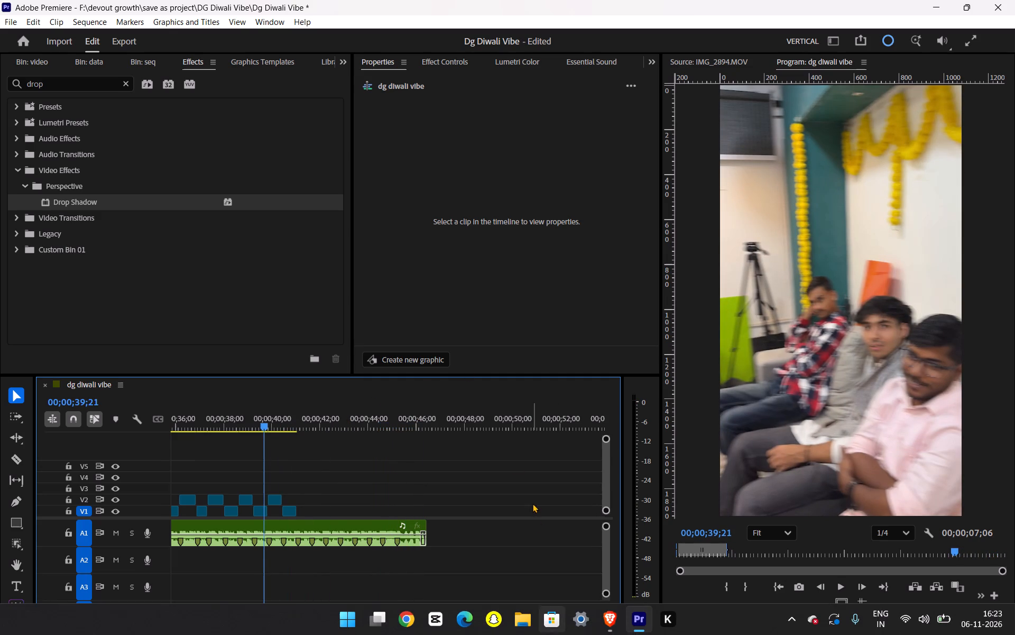
Switch to Google Drive in Brave and look through the photos and videos in the dg diwali folder, reopening it from My Drive.
{"action": "left_click", "coordinate": [616, 627]}
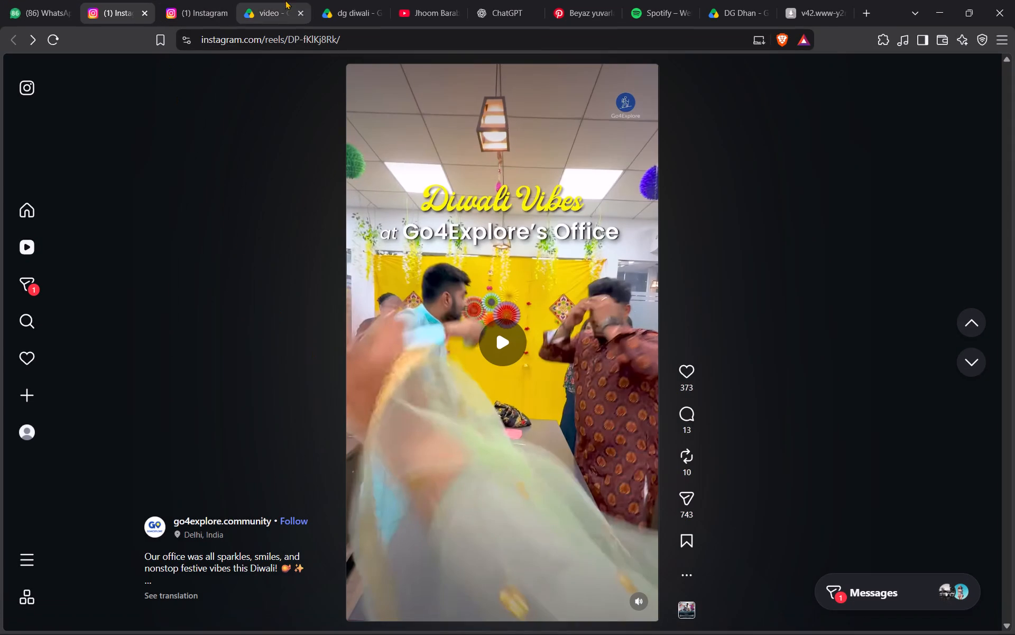
{"action": "left_click", "coordinate": [338, 0]}
{"action": "scroll", "coordinate": [254, 264], "scroll_direction": "up", "scroll_amount": 6}
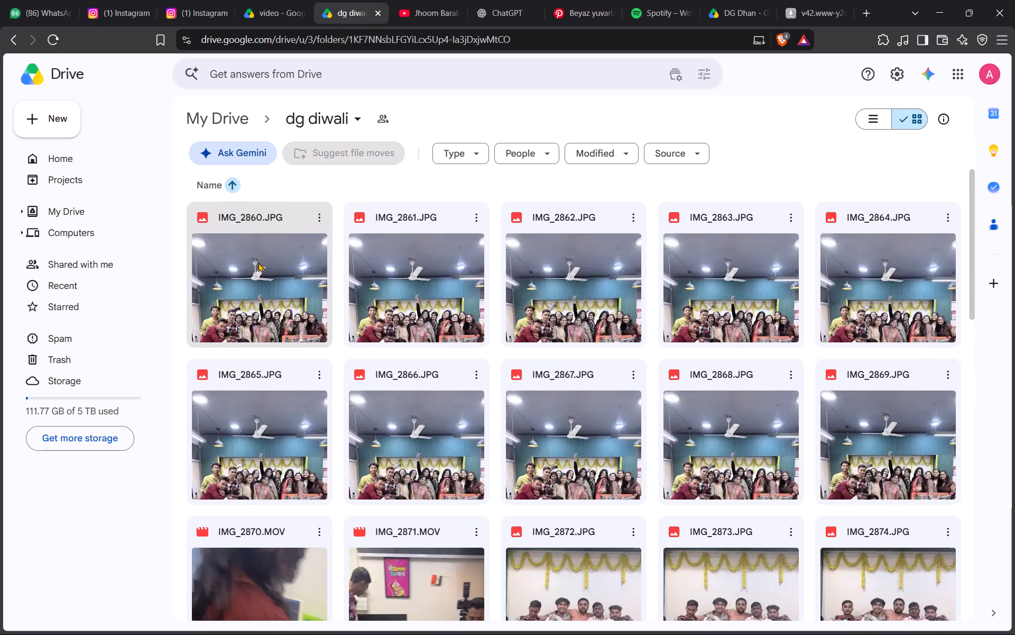
{"action": "scroll", "coordinate": [258, 262], "scroll_direction": "up", "scroll_amount": 4}
{"action": "scroll", "coordinate": [382, 303], "scroll_direction": "down", "scroll_amount": 20}
{"action": "scroll", "coordinate": [382, 303], "scroll_direction": "down", "scroll_amount": 5}
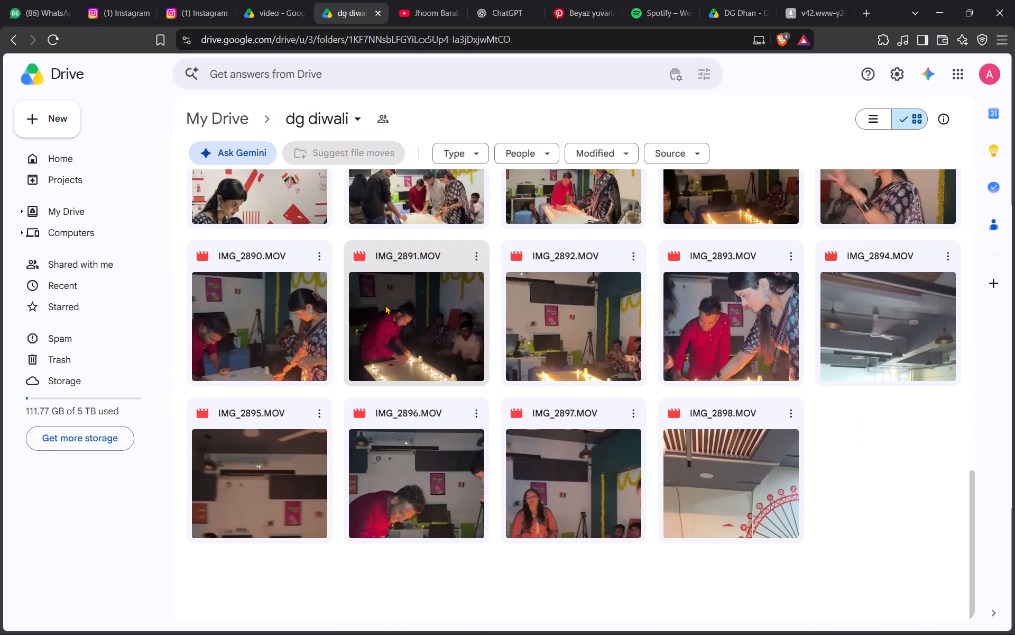
{"action": "scroll", "coordinate": [621, 363], "scroll_direction": "down", "scroll_amount": 3}
{"action": "scroll", "coordinate": [618, 364], "scroll_direction": "up", "scroll_amount": 2}
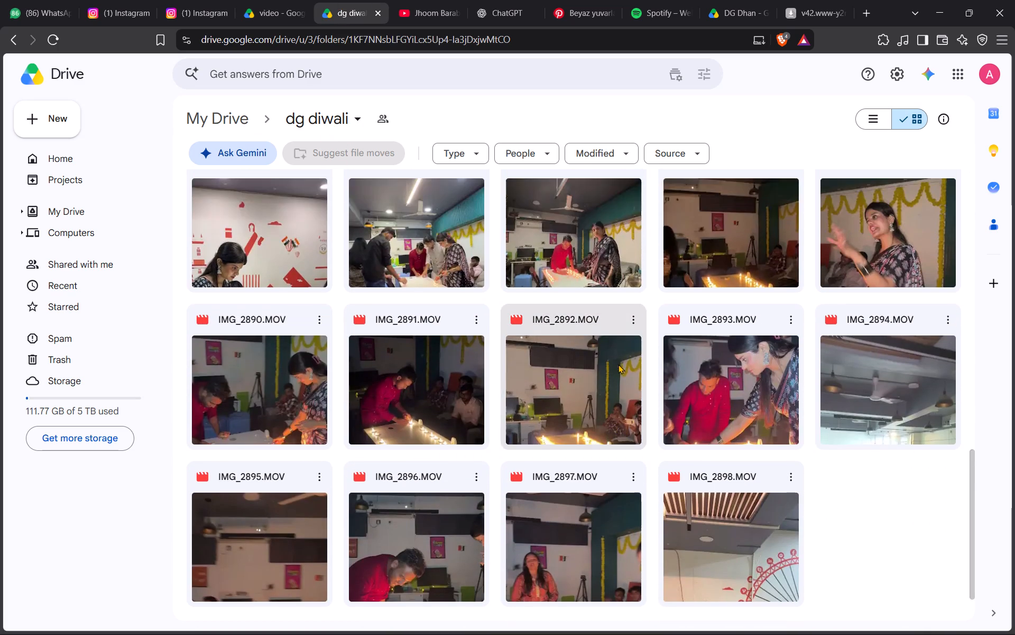
{"action": "scroll", "coordinate": [618, 364], "scroll_direction": "up", "scroll_amount": 1}
{"action": "scroll", "coordinate": [361, 240], "scroll_direction": "up", "scroll_amount": 9}
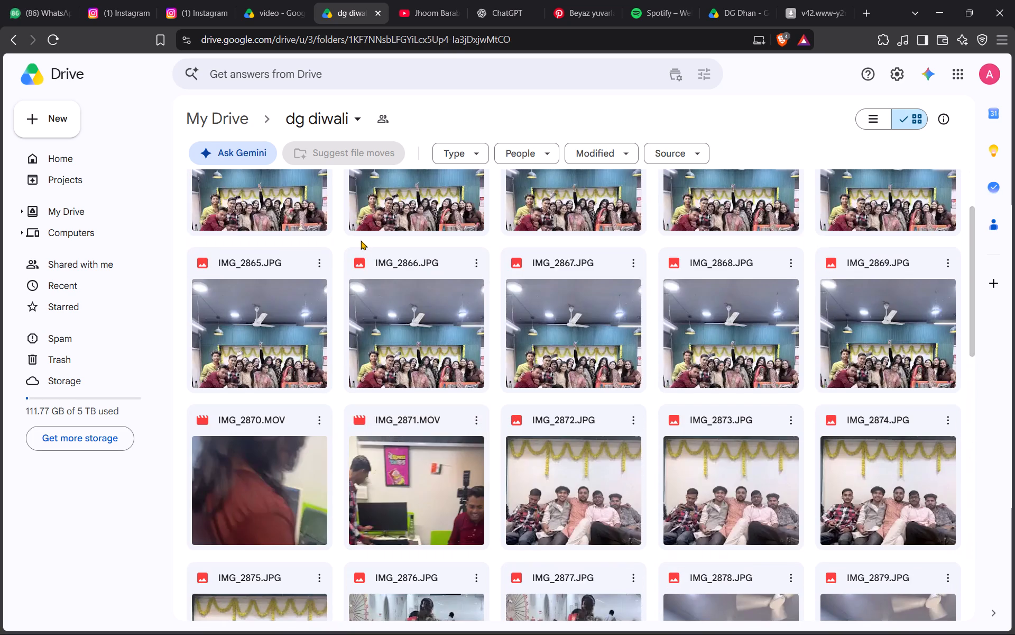
{"action": "scroll", "coordinate": [361, 240], "scroll_direction": "down", "scroll_amount": 14}
{"action": "left_click", "coordinate": [866, 491]}
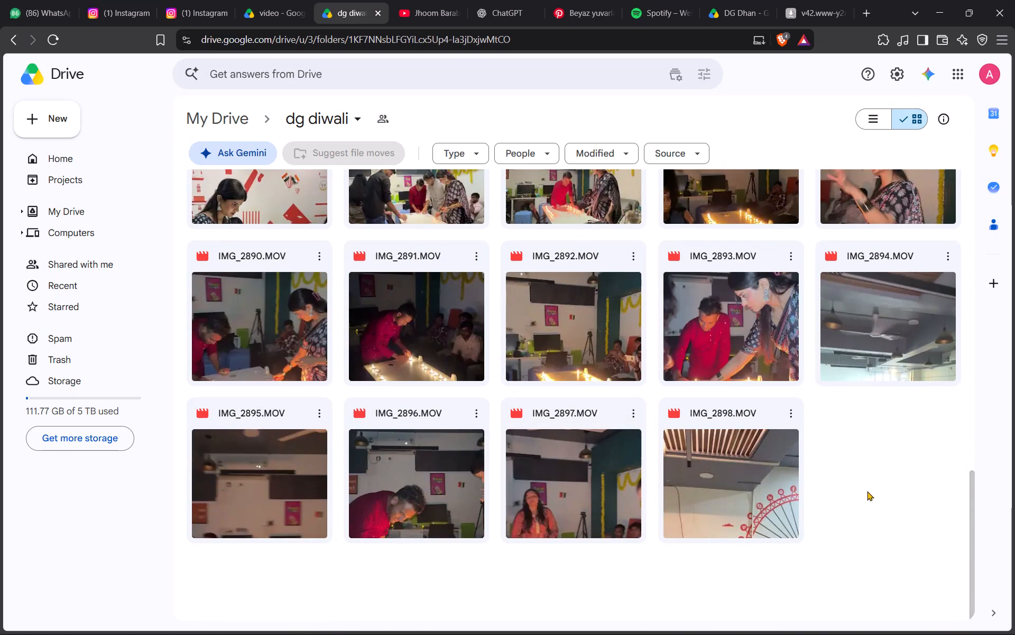
{"action": "scroll", "coordinate": [471, 307], "scroll_direction": "up", "scroll_amount": 8}
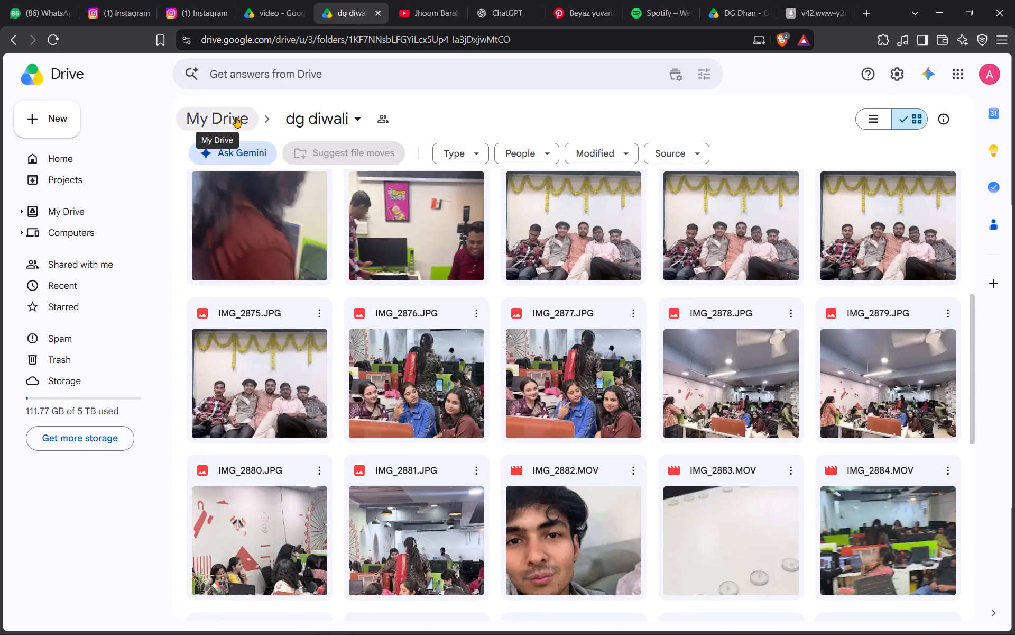
{"action": "left_click", "coordinate": [236, 117]}
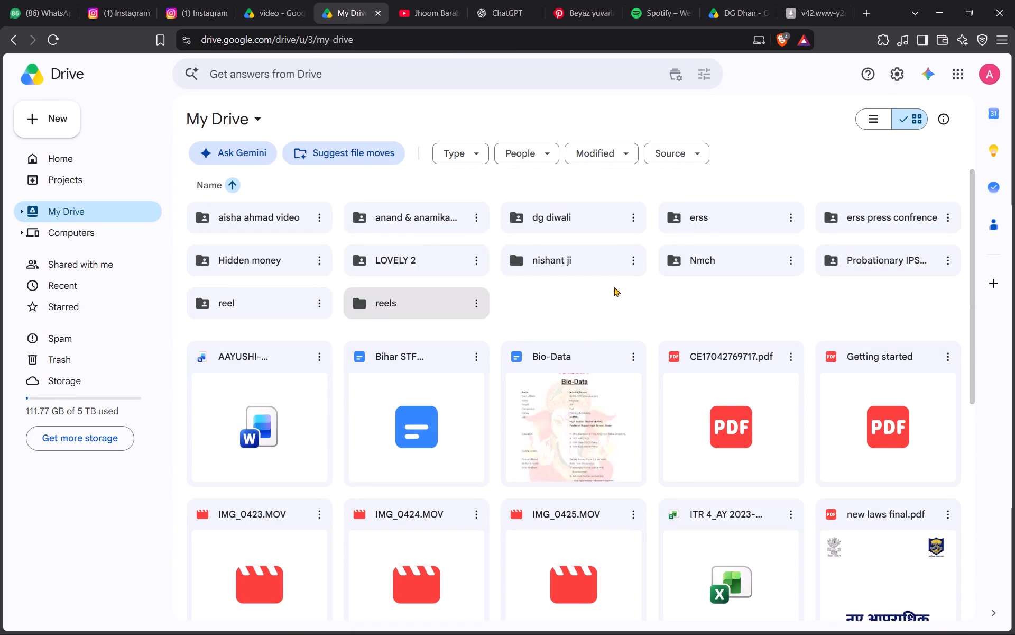
{"action": "double_click", "coordinate": [571, 219]}
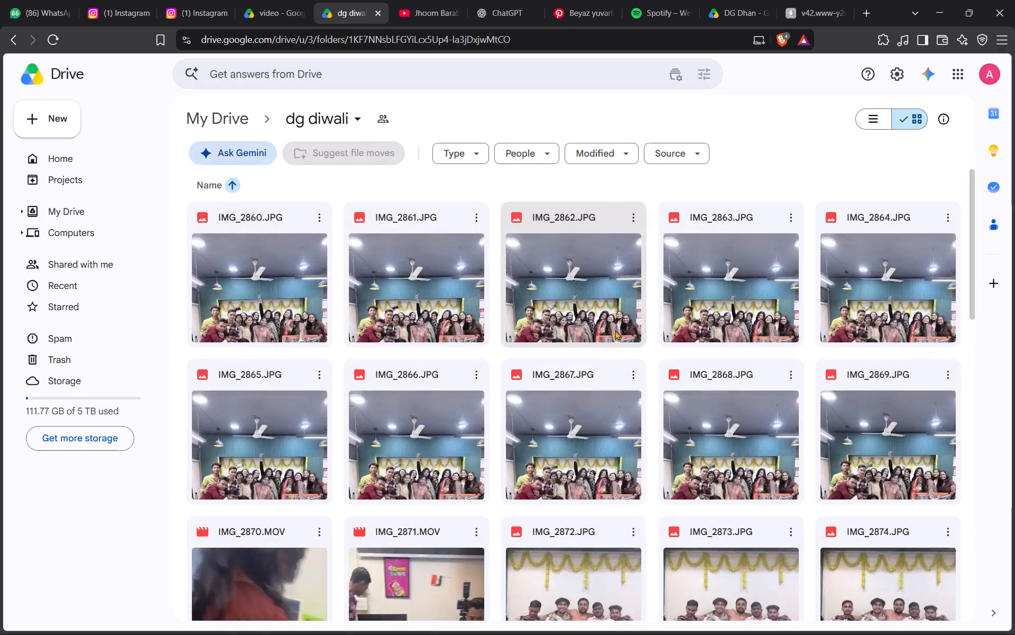
{"action": "scroll", "coordinate": [594, 388], "scroll_direction": "down", "scroll_amount": 20}
{"action": "scroll", "coordinate": [594, 388], "scroll_direction": "down", "scroll_amount": 4}
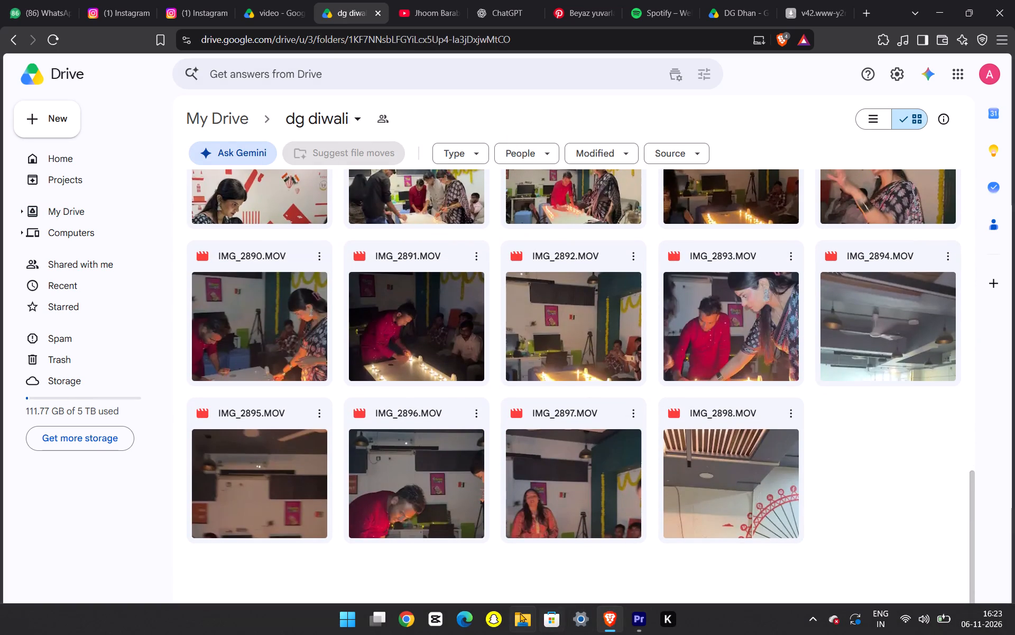
In File Explorer, open the dg diwali folder on New Volume (F:) and select all of its files.
{"action": "left_click", "coordinate": [520, 613]}
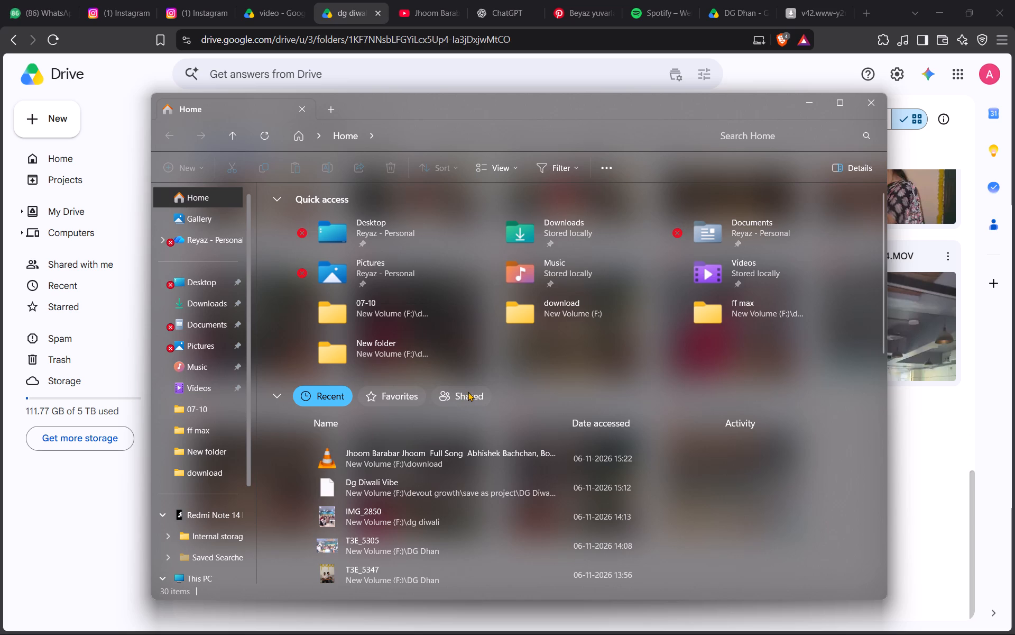
{"action": "scroll", "coordinate": [345, 400], "scroll_direction": "down", "scroll_amount": 3}
{"action": "scroll", "coordinate": [278, 404], "scroll_direction": "up", "scroll_amount": 1}
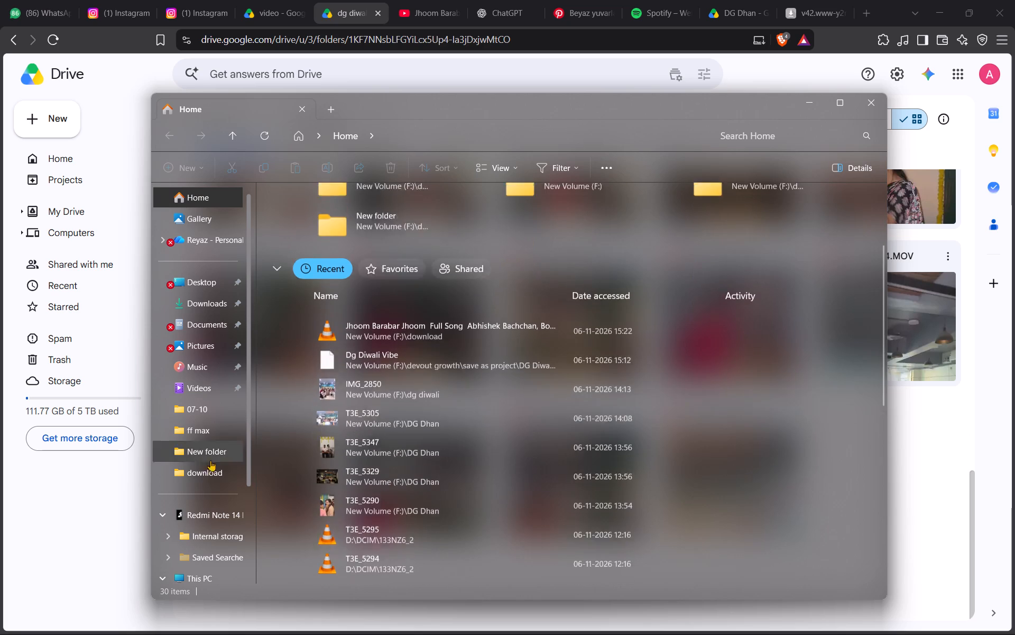
{"action": "left_click", "coordinate": [228, 565]}
{"action": "scroll", "coordinate": [215, 519], "scroll_direction": "down", "scroll_amount": 1}
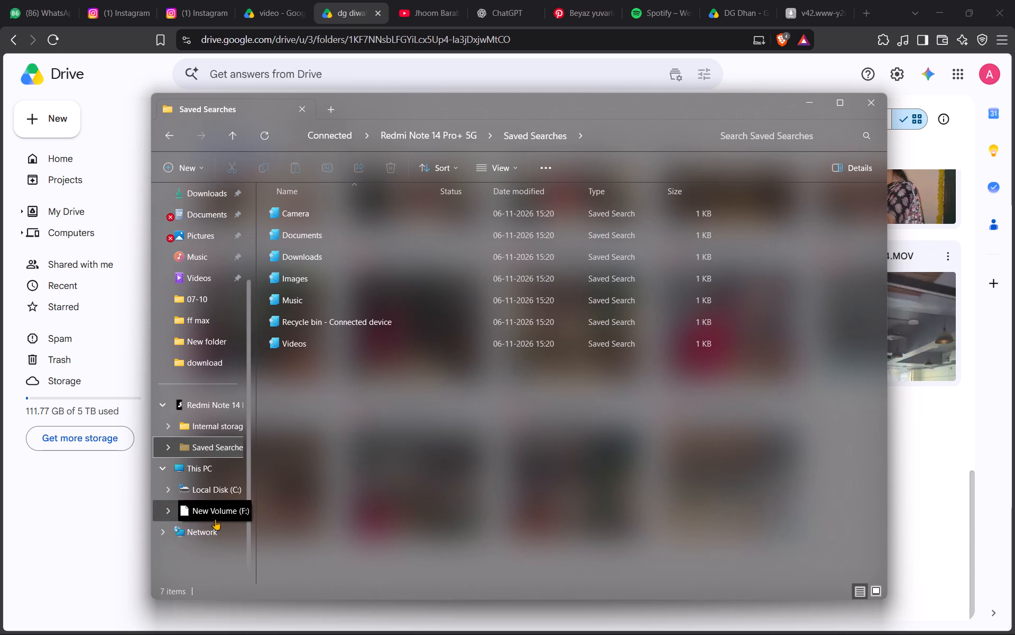
{"action": "scroll", "coordinate": [215, 519], "scroll_direction": "down", "scroll_amount": 1}
{"action": "left_click", "coordinate": [218, 507]}
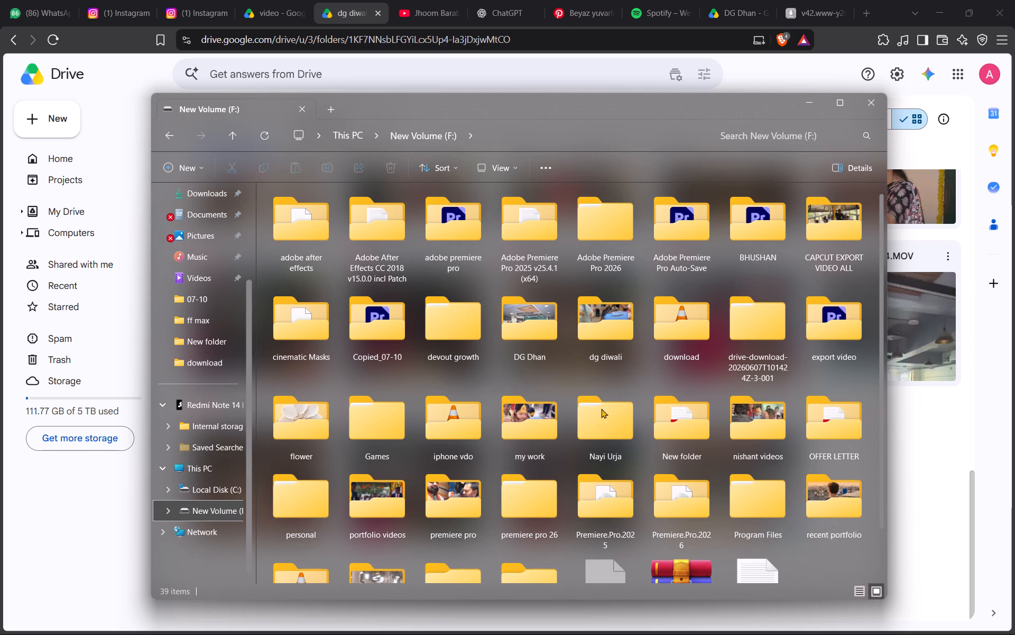
{"action": "double_click", "coordinate": [592, 317]}
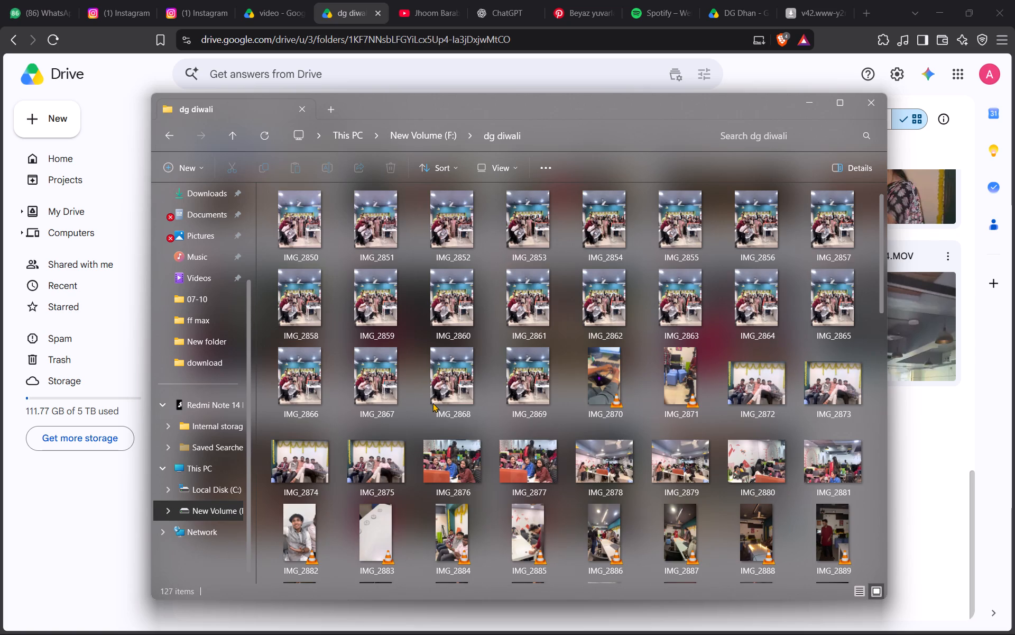
{"action": "key", "text": "ctrl+a"}
{"action": "left_click_drag", "start_coordinate": [453, 380], "coordinate": [783, 406]}
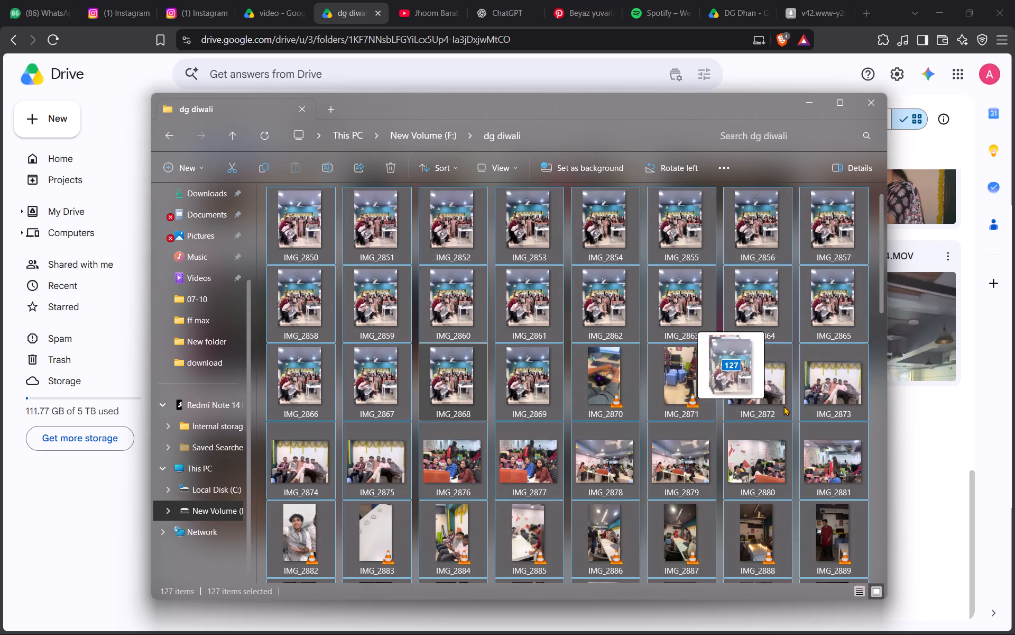
{"action": "left_click_drag", "start_coordinate": [783, 406], "coordinate": [645, 446]}
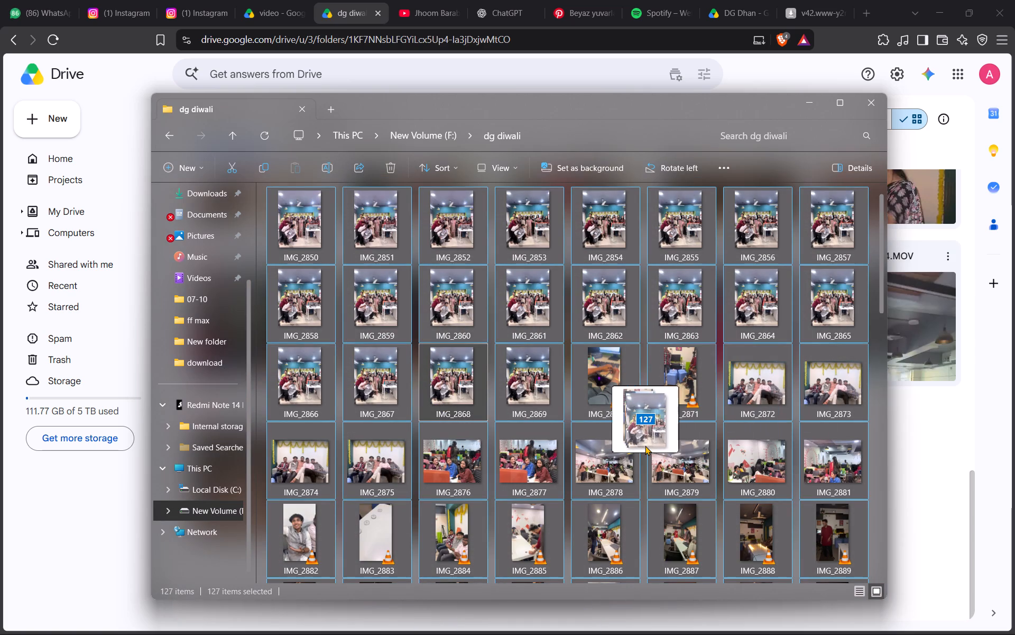
{"action": "left_click_drag", "start_coordinate": [645, 446], "coordinate": [643, 446]}
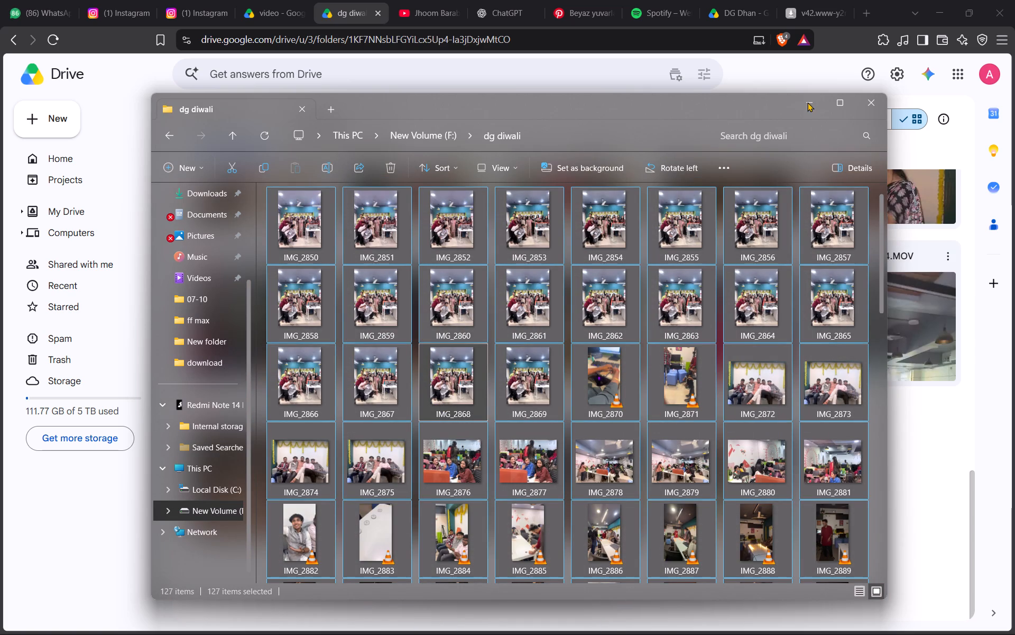
{"action": "left_click", "coordinate": [809, 97]}
Create a folder named dg inside the Drive dg diwali folder and open it.
{"action": "scroll", "coordinate": [400, 223], "scroll_direction": "up", "scroll_amount": 7}
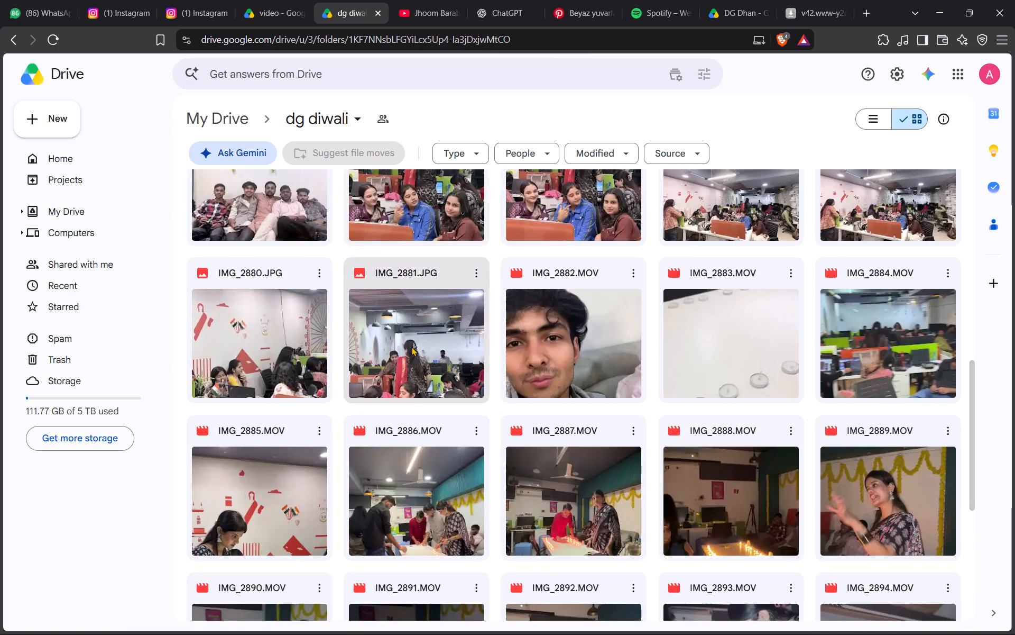
{"action": "scroll", "coordinate": [411, 347], "scroll_direction": "up", "scroll_amount": 13}
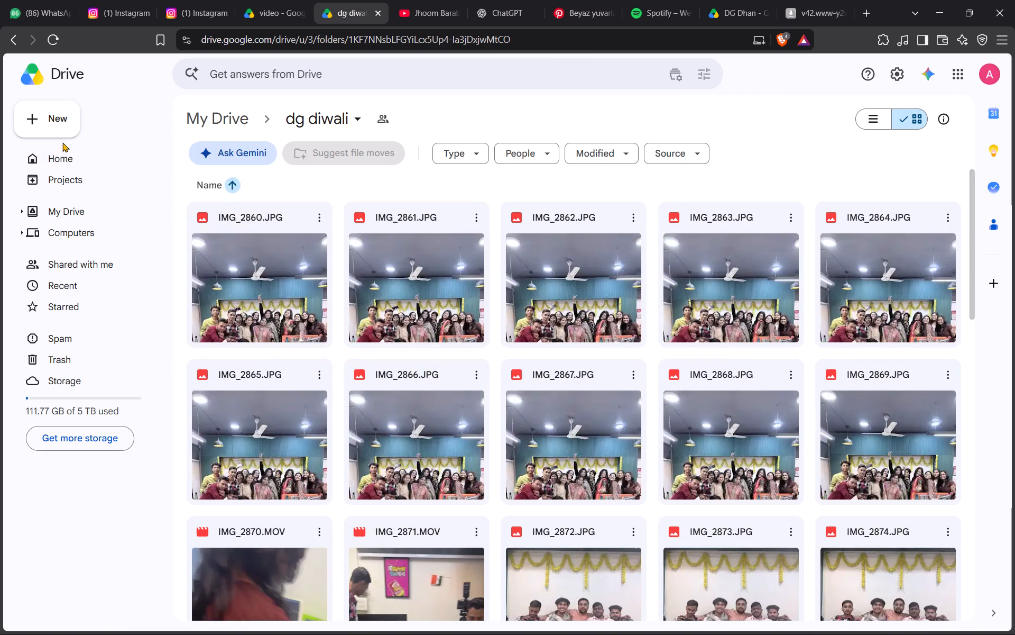
{"action": "left_click", "coordinate": [50, 119]}
{"action": "left_click", "coordinate": [94, 119]}
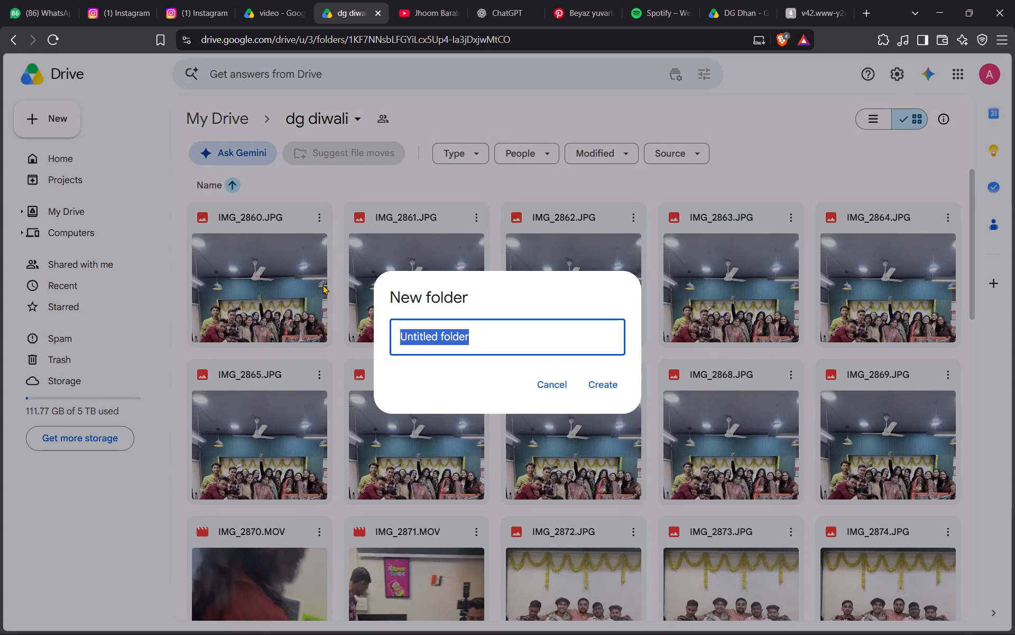
{"action": "type", "text": "dg"}
{"action": "key", "text": "space"}
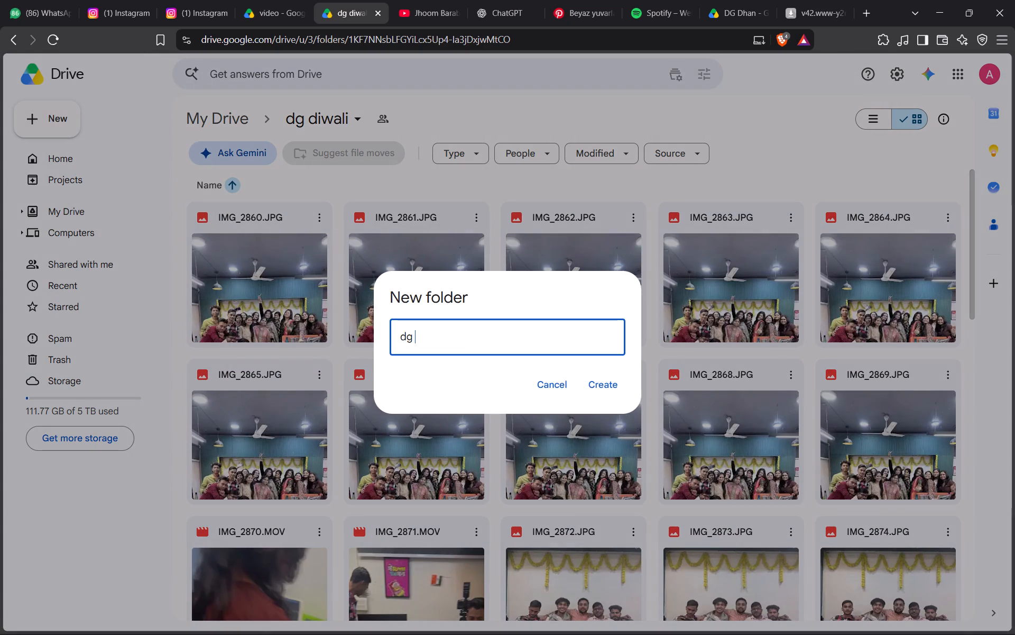
{"action": "left_click", "coordinate": [615, 388]}
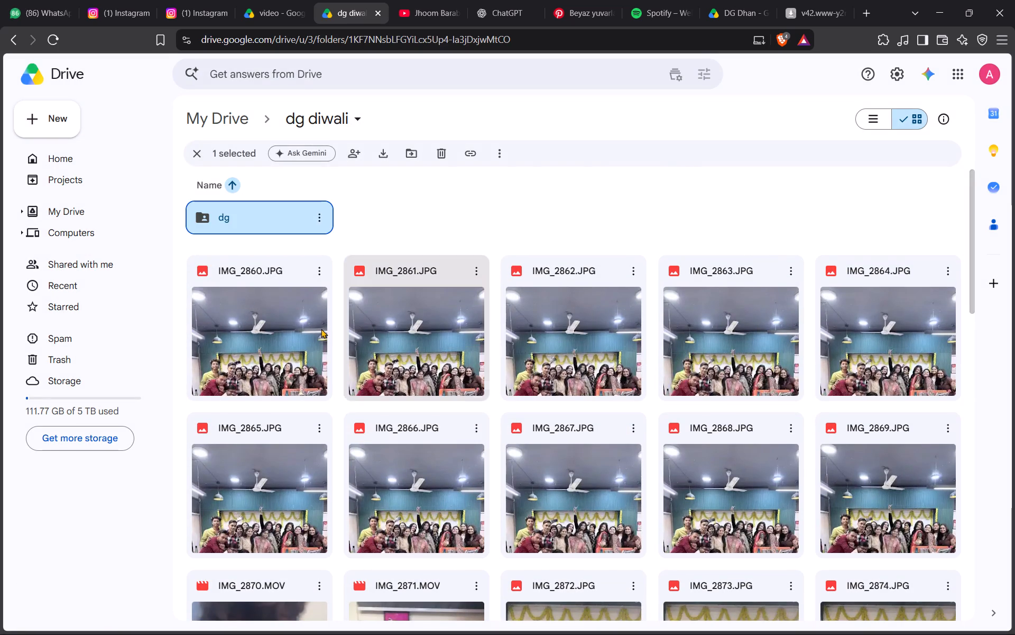
{"action": "left_click", "coordinate": [386, 230]}
{"action": "double_click", "coordinate": [283, 222]}
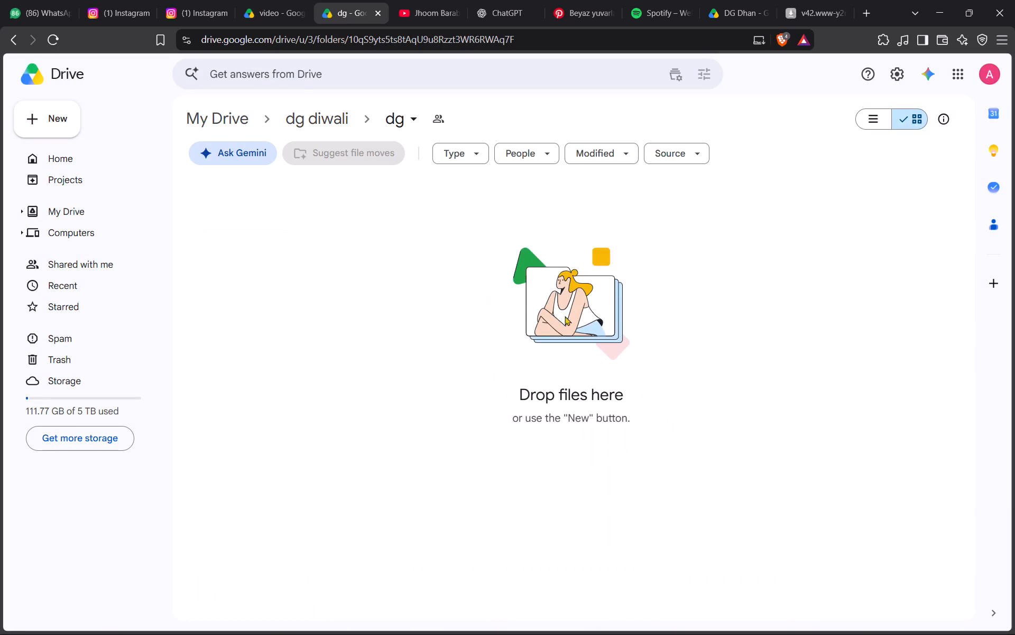
Upload all the selected files from the local dg diwali folder into the new Drive dg folder.
{"action": "left_click", "coordinate": [523, 621]}
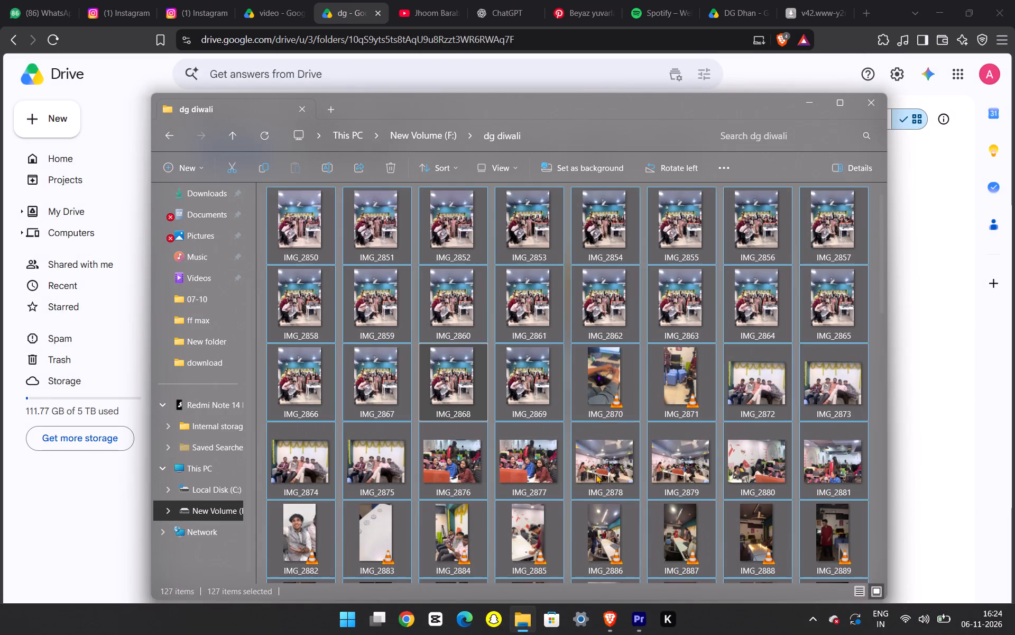
{"action": "left_click_drag", "start_coordinate": [602, 371], "coordinate": [909, 401]}
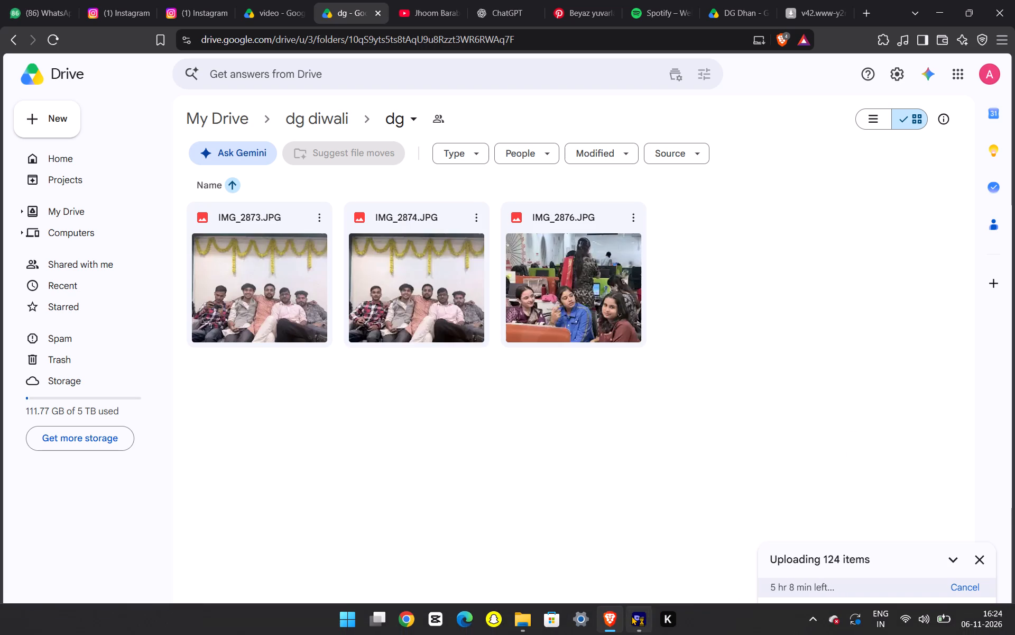
Back in Premiere, replay the closing clips, then load IMG_2895.MOV as the source and mark it from about 00:00:09:18 to 00:00:10:11.
{"action": "left_click", "coordinate": [631, 615]}
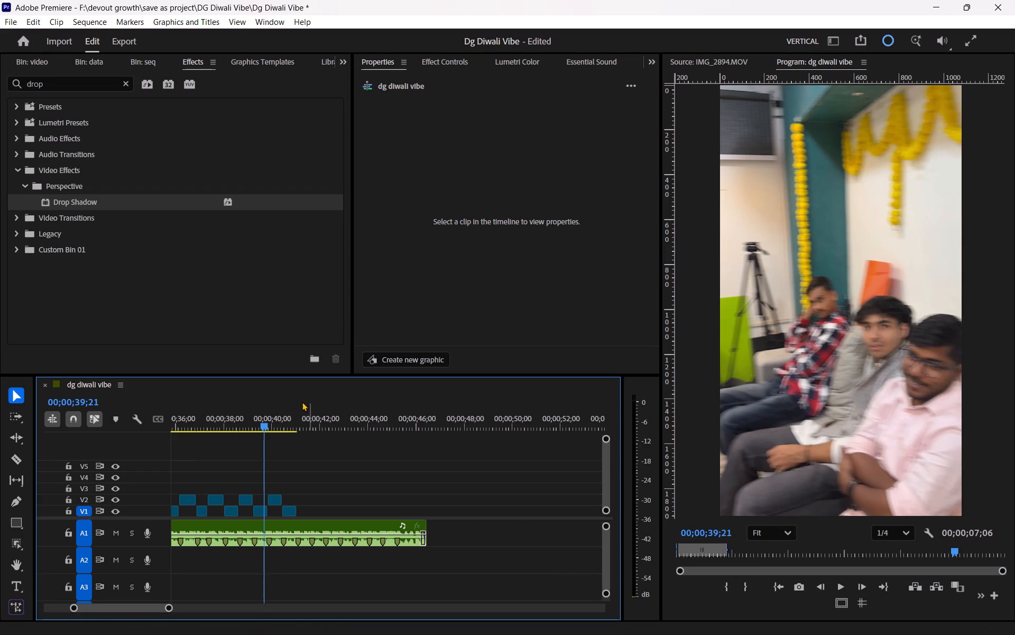
{"action": "left_click_drag", "start_coordinate": [263, 420], "coordinate": [230, 421]}
{"action": "key", "text": "space"}
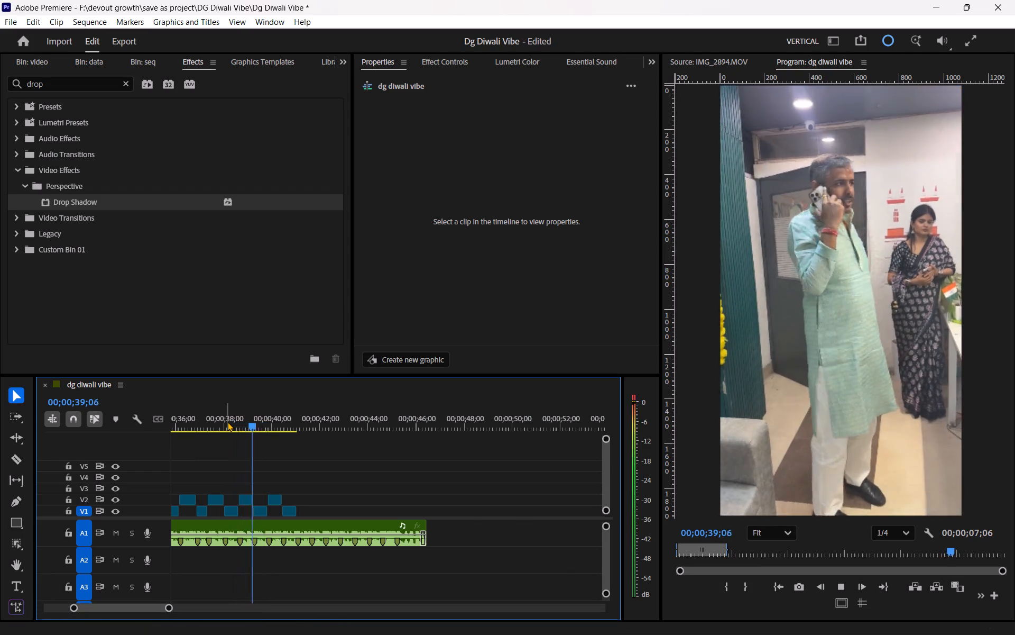
{"action": "key", "text": "space"}
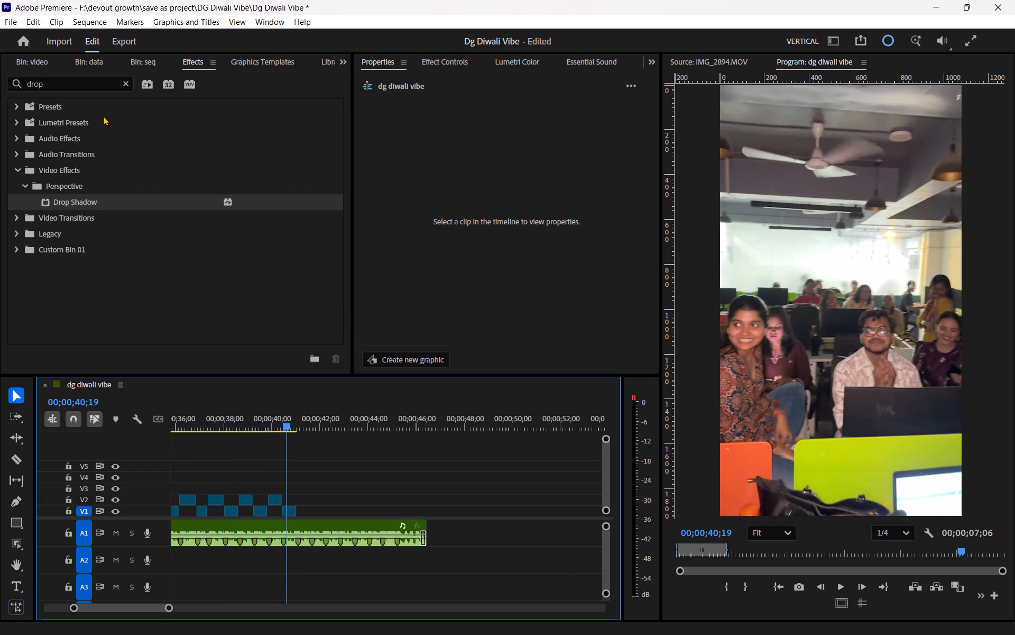
{"action": "left_click", "coordinate": [91, 68]}
{"action": "double_click", "coordinate": [78, 175]}
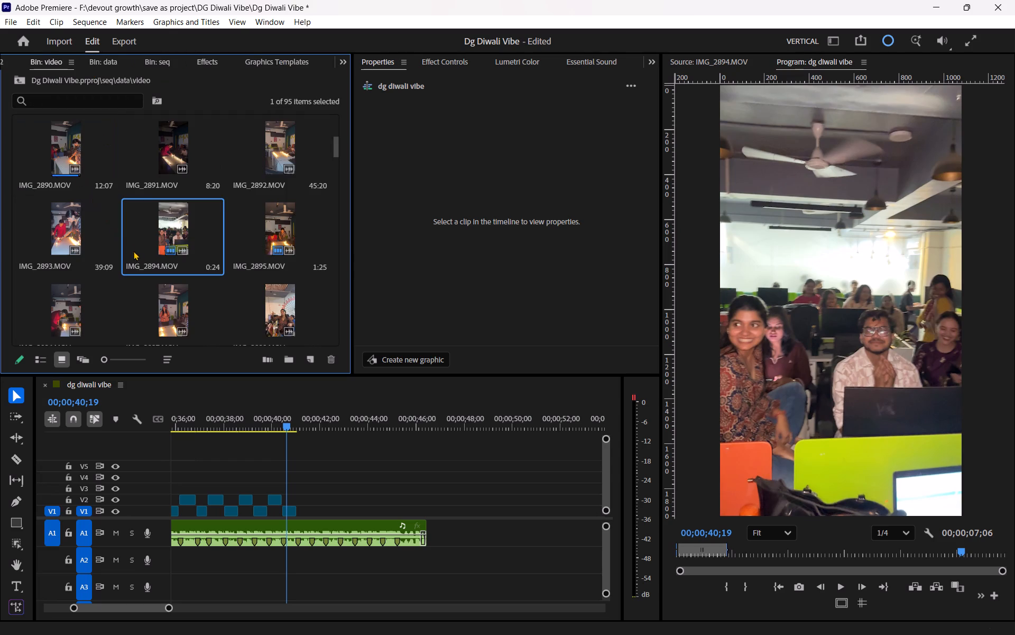
{"action": "double_click", "coordinate": [272, 228]}
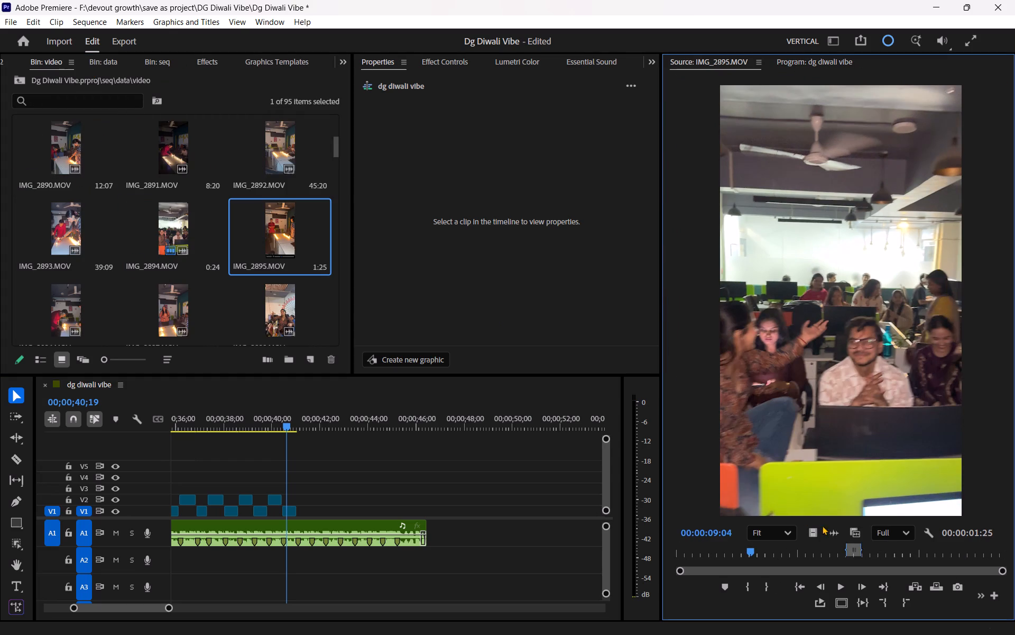
{"action": "left_click_drag", "start_coordinate": [793, 547], "coordinate": [752, 547]}
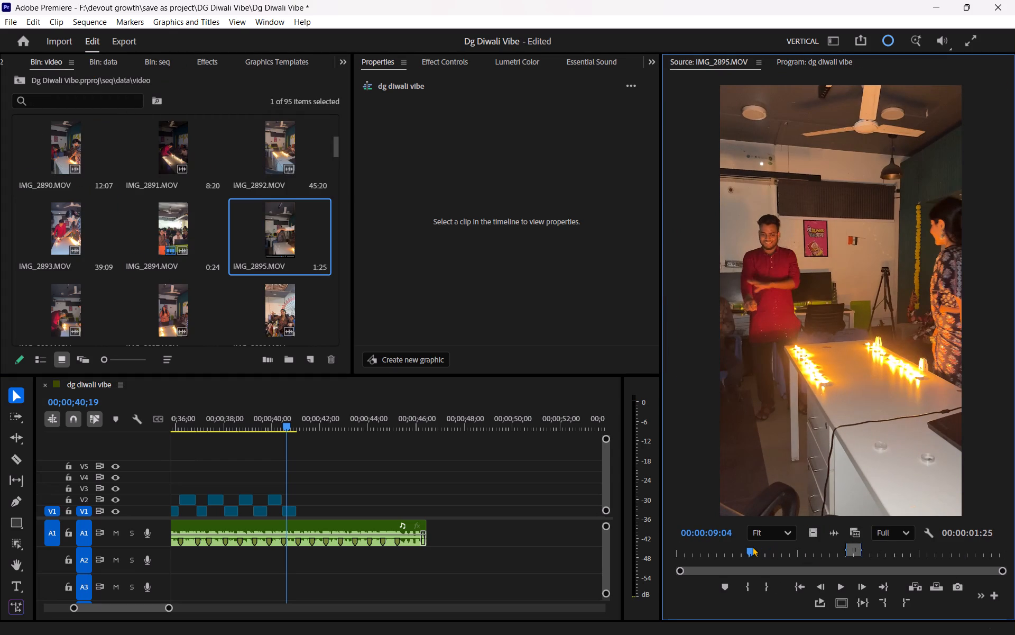
{"action": "key", "text": "space"}
{"action": "key", "text": "space"}
{"action": "left_click", "coordinate": [751, 585]}
{"action": "key", "text": "space"}
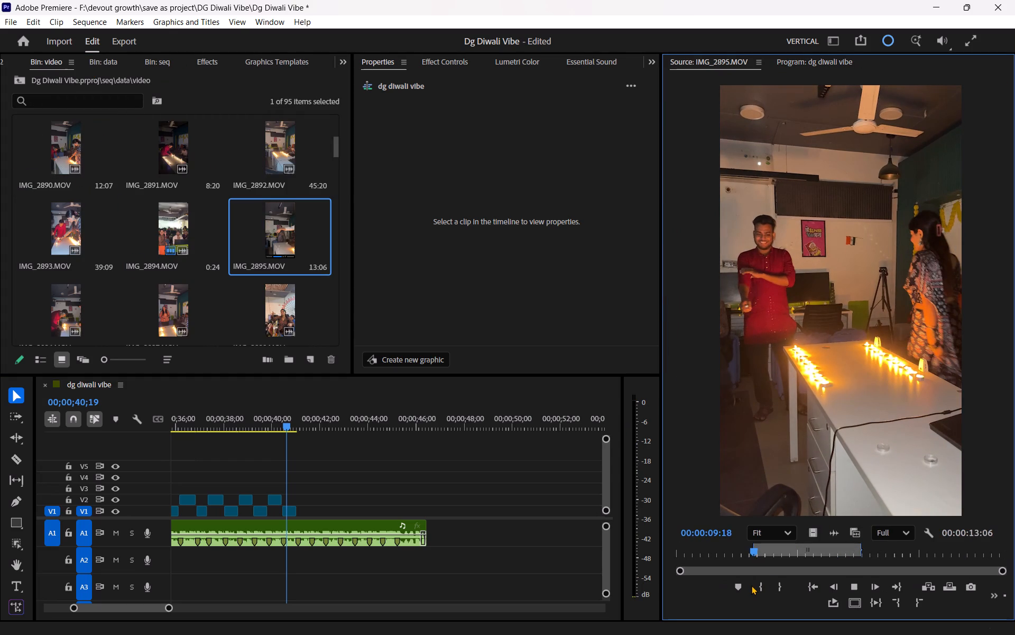
{"action": "key", "text": "space"}
{"action": "left_click", "coordinate": [779, 593]}
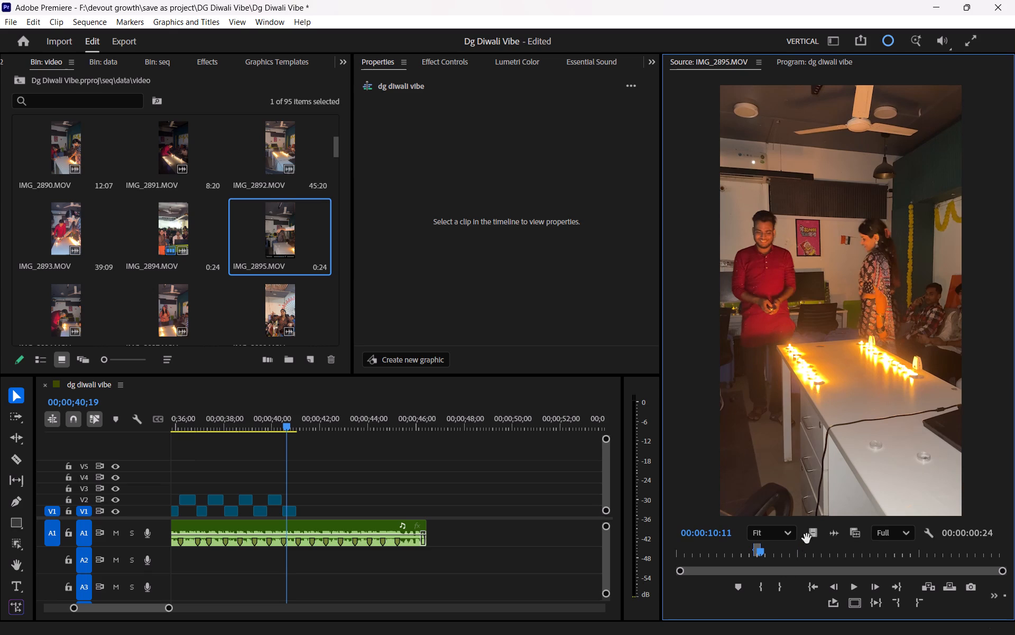
Place the marked IMG_2895.MOV video on V2 right after the last clip, trim its end to the next music marker, and fill the frame.
{"action": "left_click_drag", "start_coordinate": [811, 535], "coordinate": [298, 498]}
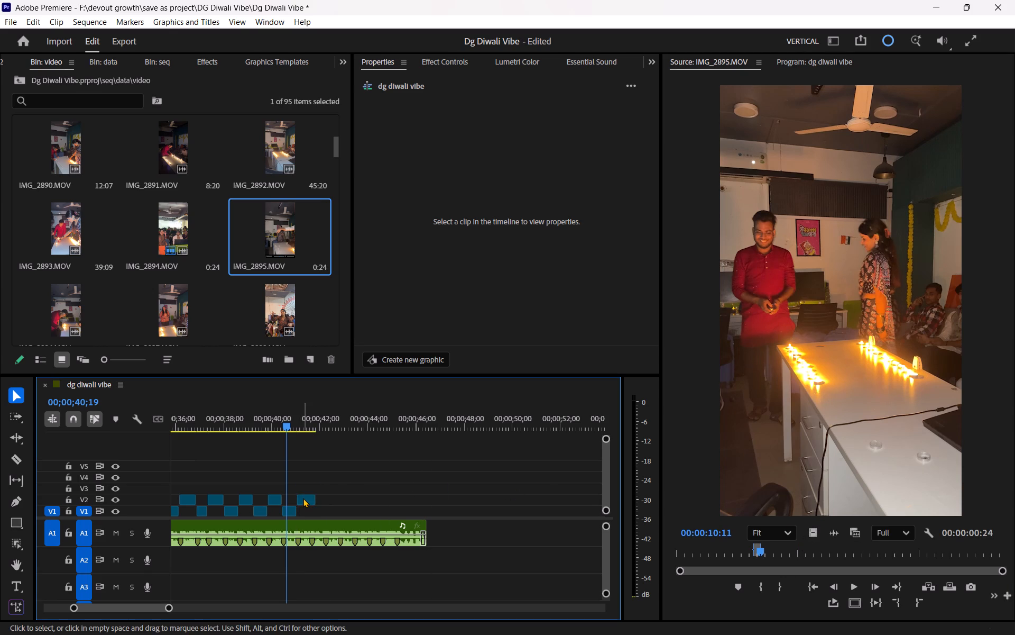
{"action": "left_click", "coordinate": [303, 498]}
{"action": "left_click", "coordinate": [319, 498]}
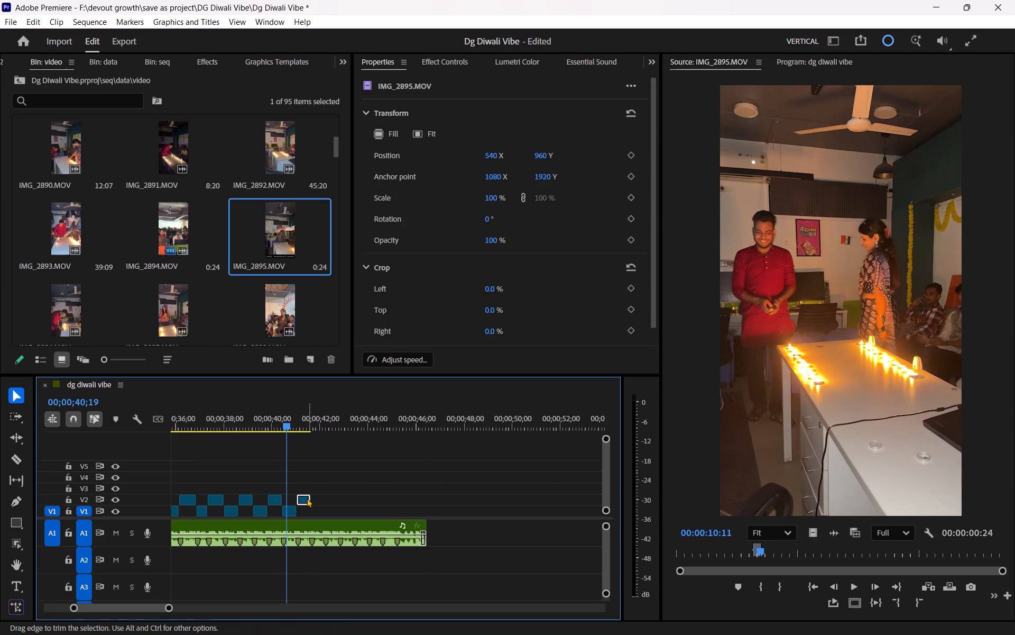
{"action": "left_click", "coordinate": [383, 134]}
Replay the closing clips of the sequence from about 00;00;39;00 to review the added IMG_2895.MOV shot.
{"action": "left_click_drag", "start_coordinate": [261, 427], "coordinate": [252, 426]}
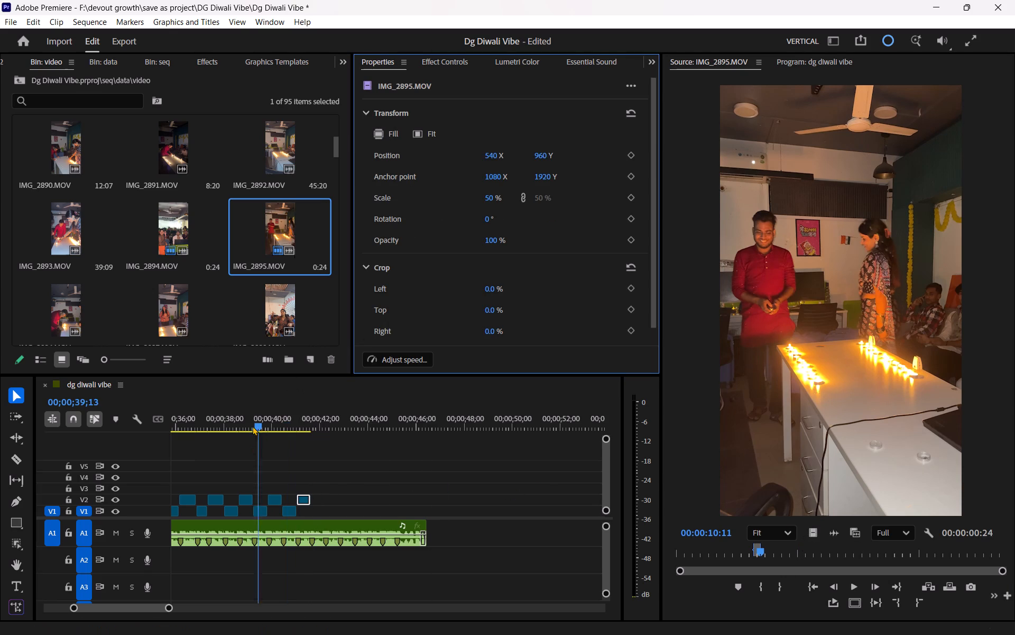
{"action": "left_click_drag", "start_coordinate": [252, 426], "coordinate": [241, 426]}
{"action": "key", "text": "space"}
{"action": "left_click", "coordinate": [286, 448]}
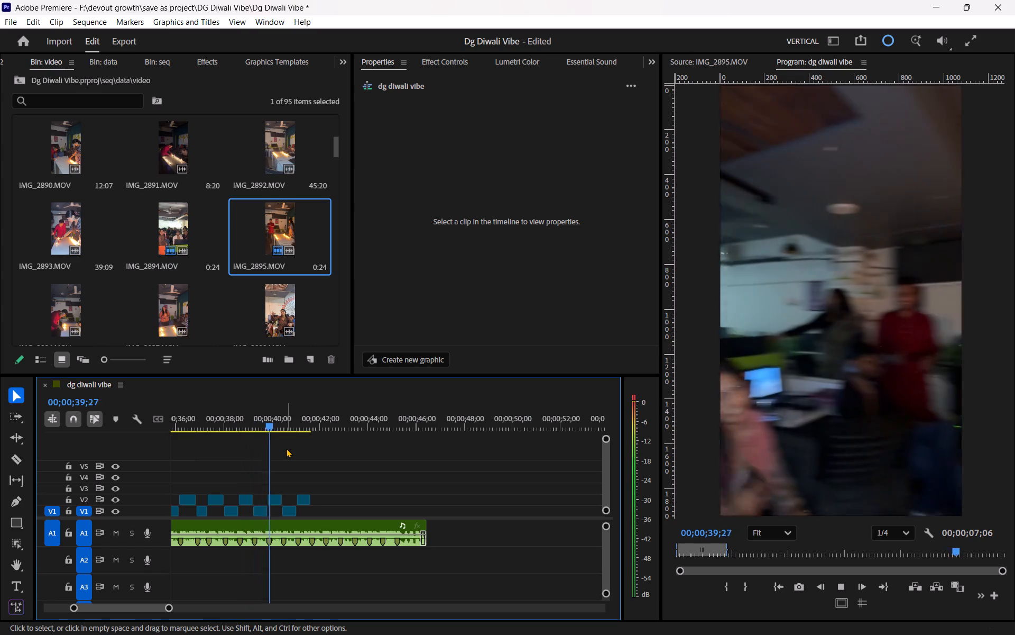
{"action": "key", "text": "space"}
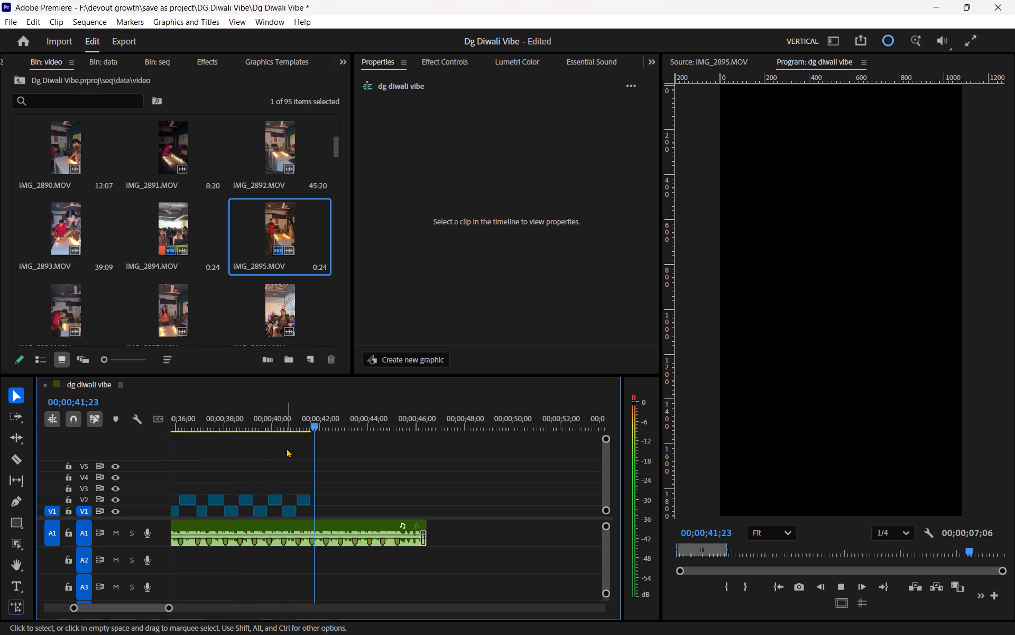
Browse the video bin for the next shot and scrub through IMG_2901.MOV to look for a usable moment.
{"action": "scroll", "coordinate": [184, 283], "scroll_direction": "up", "scroll_amount": 4}
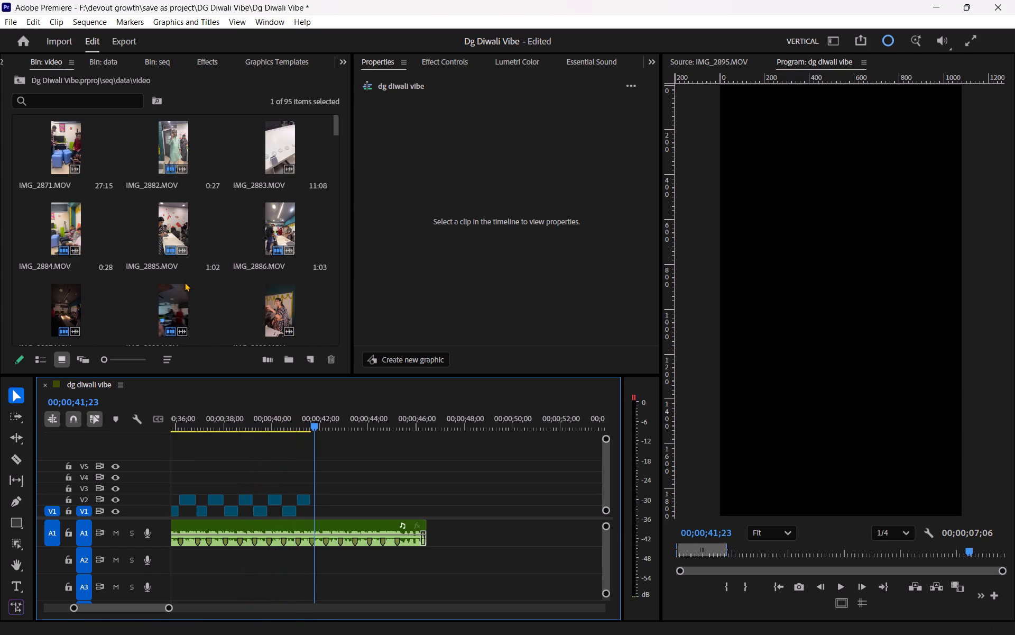
{"action": "scroll", "coordinate": [184, 282], "scroll_direction": "up", "scroll_amount": 3}
{"action": "scroll", "coordinate": [239, 266], "scroll_direction": "up", "scroll_amount": 3}
{"action": "scroll", "coordinate": [231, 264], "scroll_direction": "down", "scroll_amount": 3}
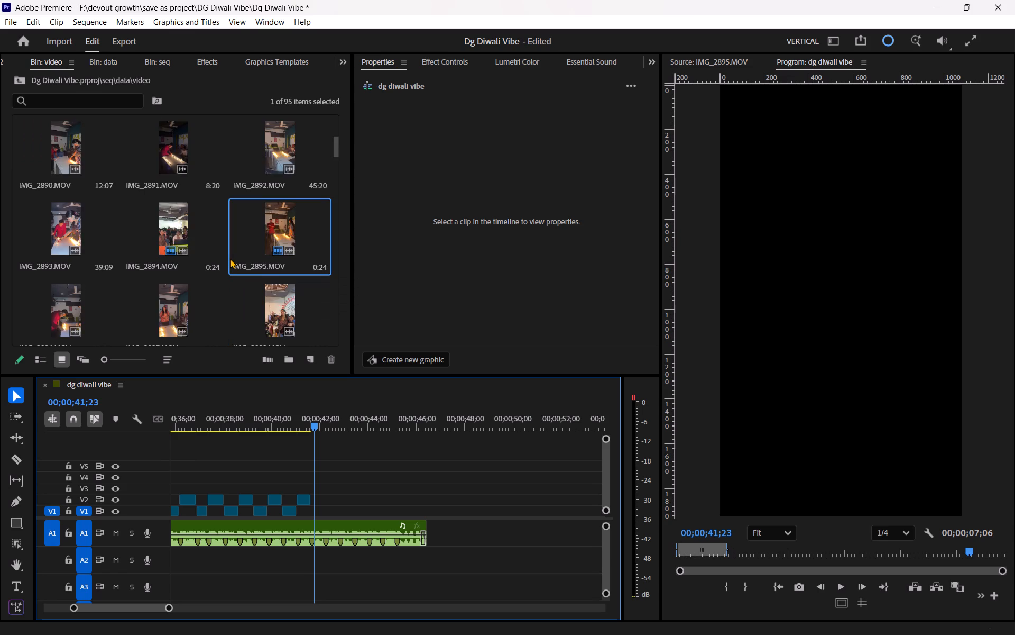
{"action": "scroll", "coordinate": [230, 259], "scroll_direction": "down", "scroll_amount": 3}
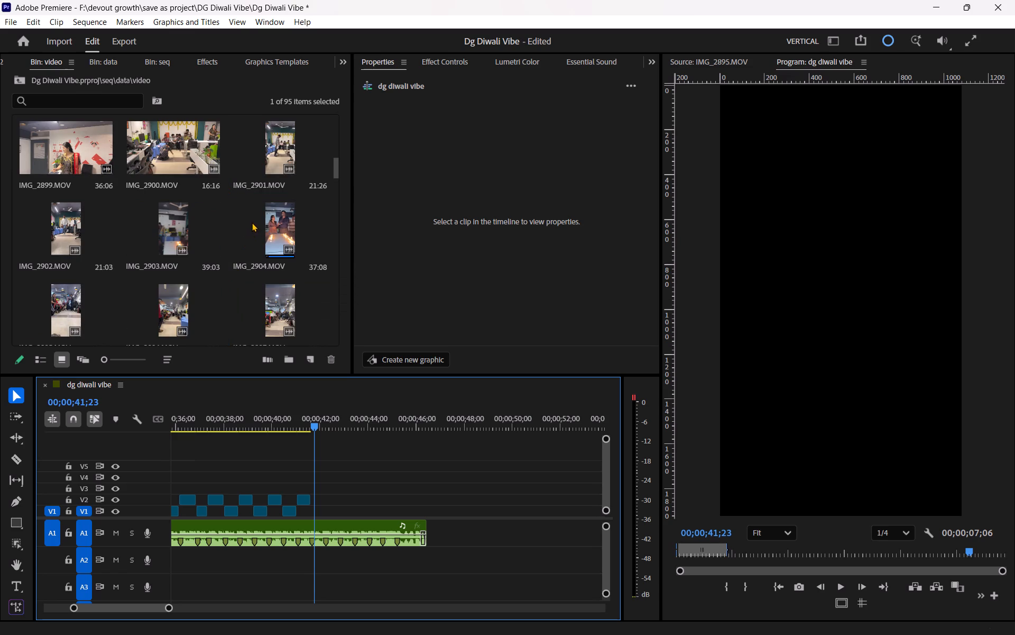
{"action": "double_click", "coordinate": [273, 155]}
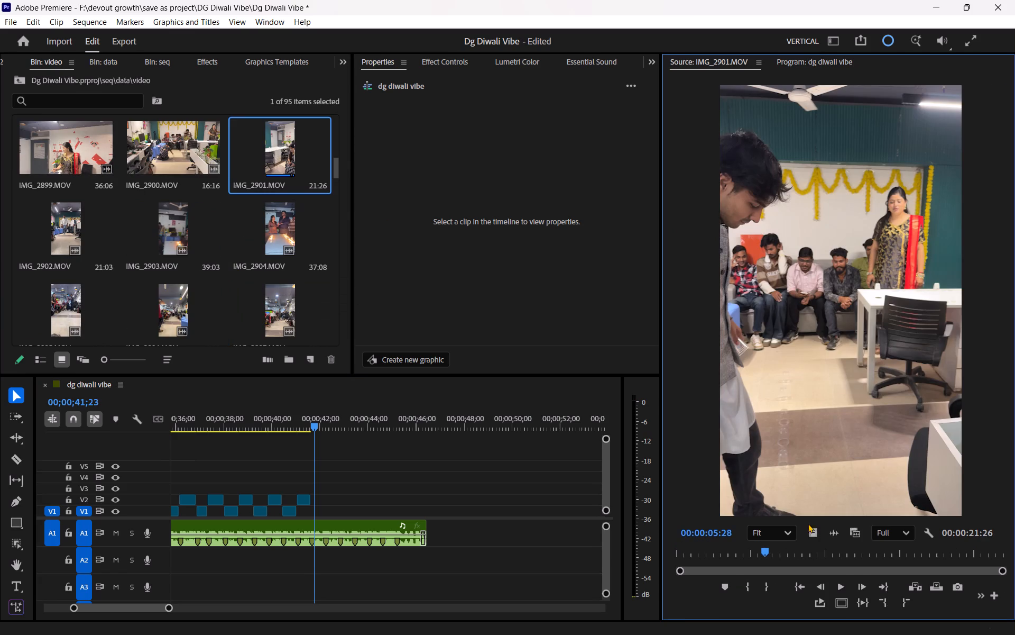
{"action": "left_click_drag", "start_coordinate": [767, 552], "coordinate": [717, 550]}
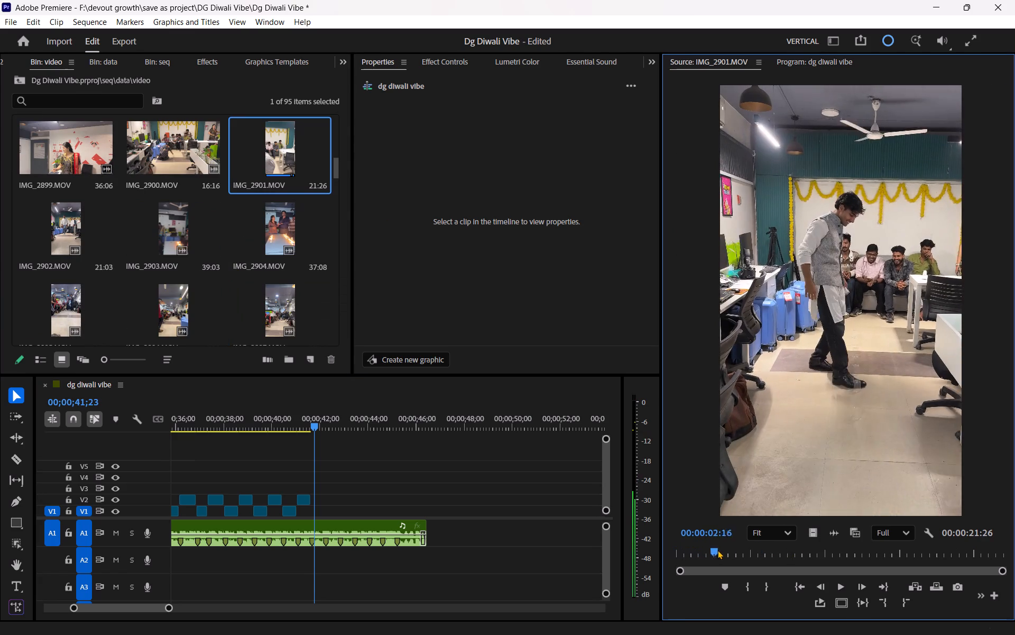
{"action": "left_click_drag", "start_coordinate": [717, 550], "coordinate": [889, 556]}
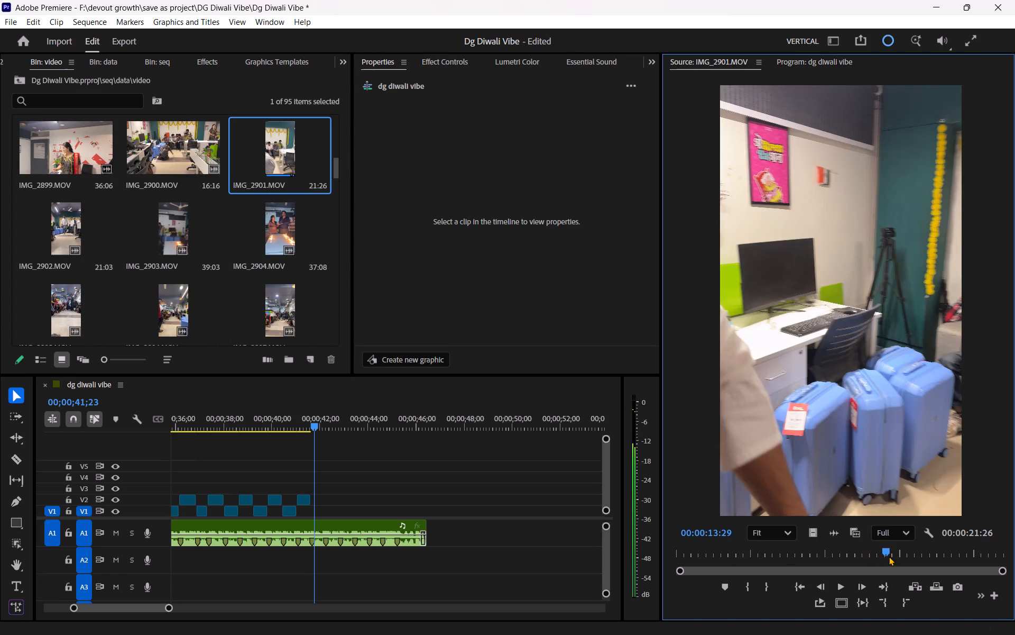
{"action": "left_click_drag", "start_coordinate": [889, 556], "coordinate": [975, 561]}
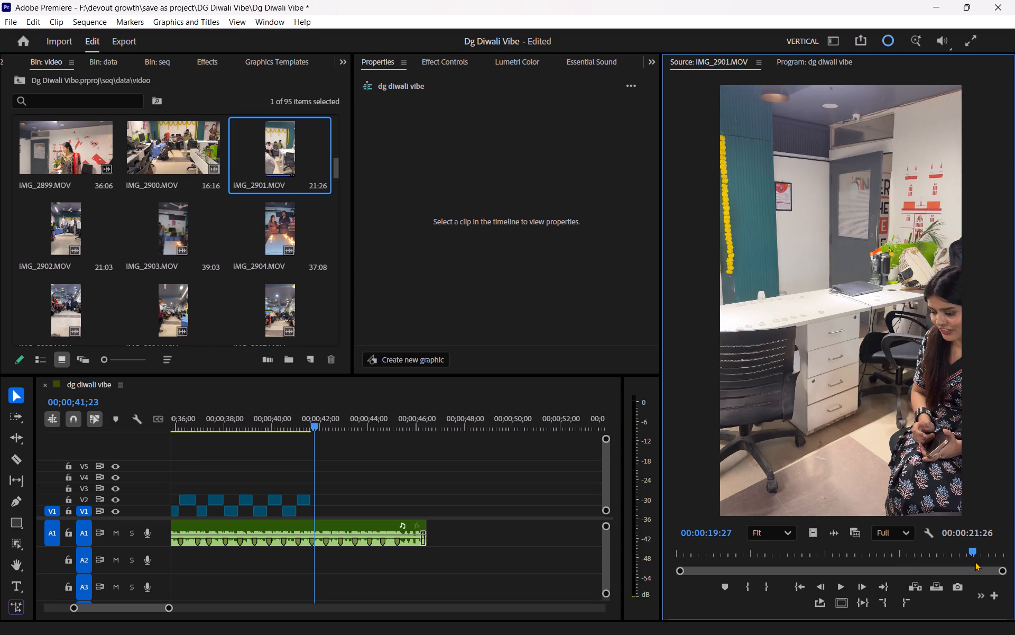
{"action": "key", "text": "space"}
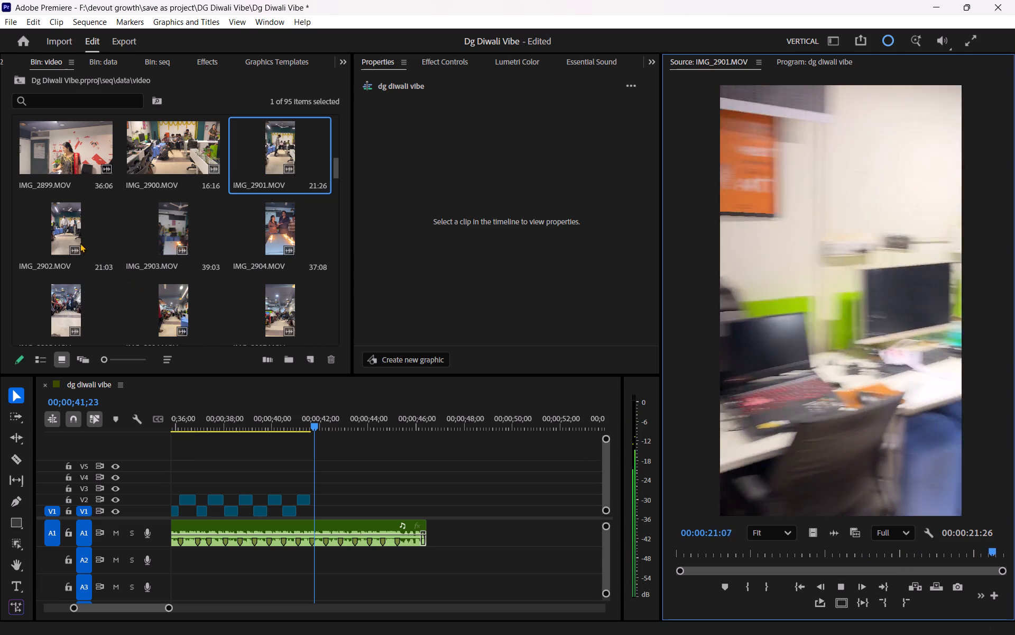
Load IMG_2902.MOV as the source and mark it from about 00:00:01:10 to 00:00:02:17.
{"action": "double_click", "coordinate": [65, 230]}
{"action": "left_click_drag", "start_coordinate": [791, 551], "coordinate": [780, 550]}
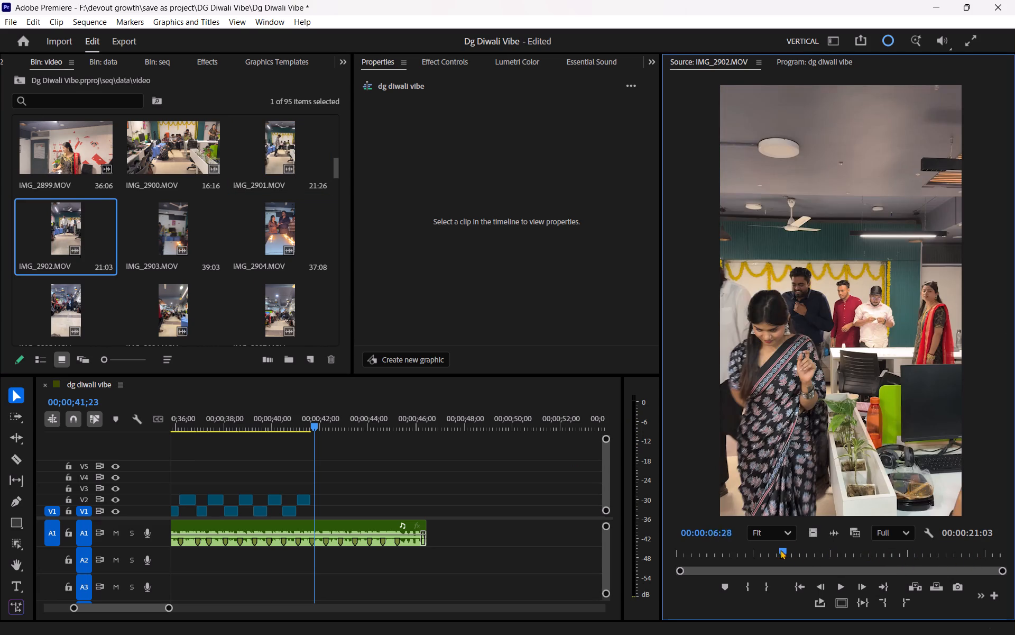
{"action": "left_click_drag", "start_coordinate": [780, 550], "coordinate": [685, 552]}
{"action": "key", "text": "space"}
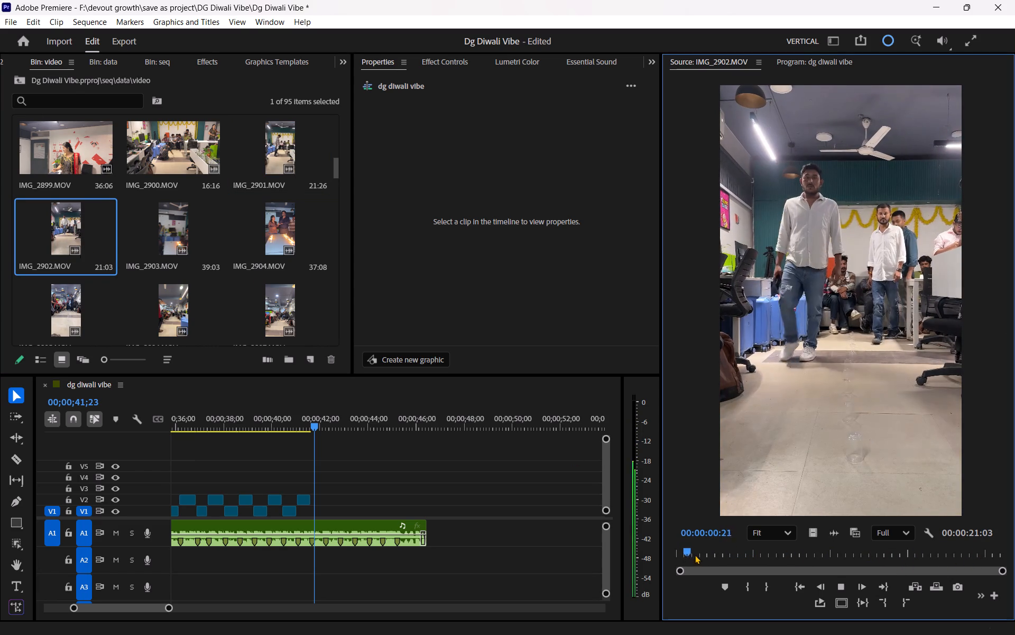
{"action": "key", "text": "space"}
{"action": "left_click", "coordinate": [749, 586]}
{"action": "key", "text": "space"}
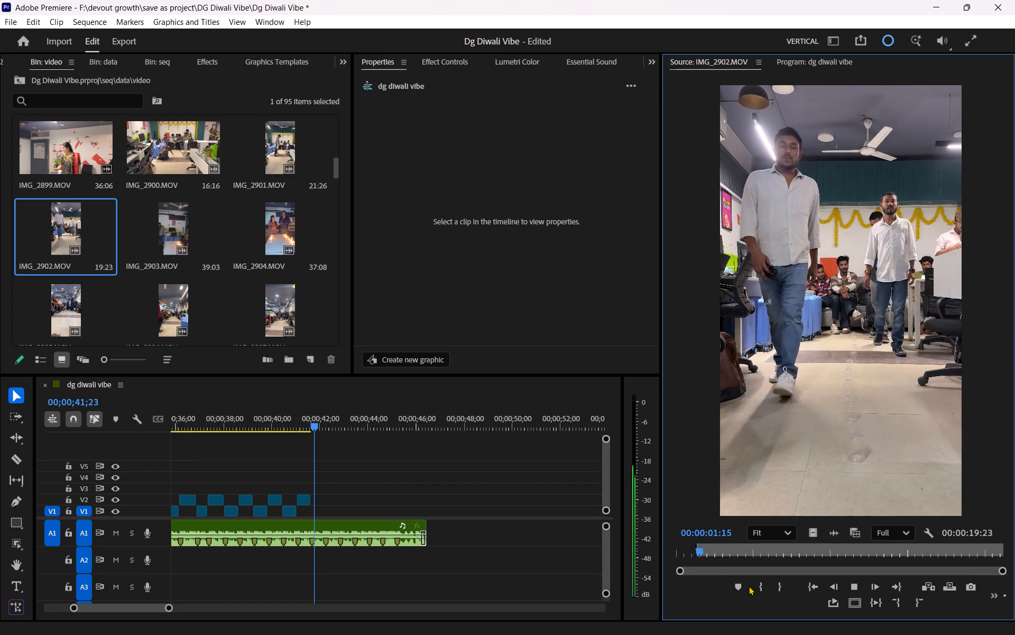
{"action": "key", "text": "space"}
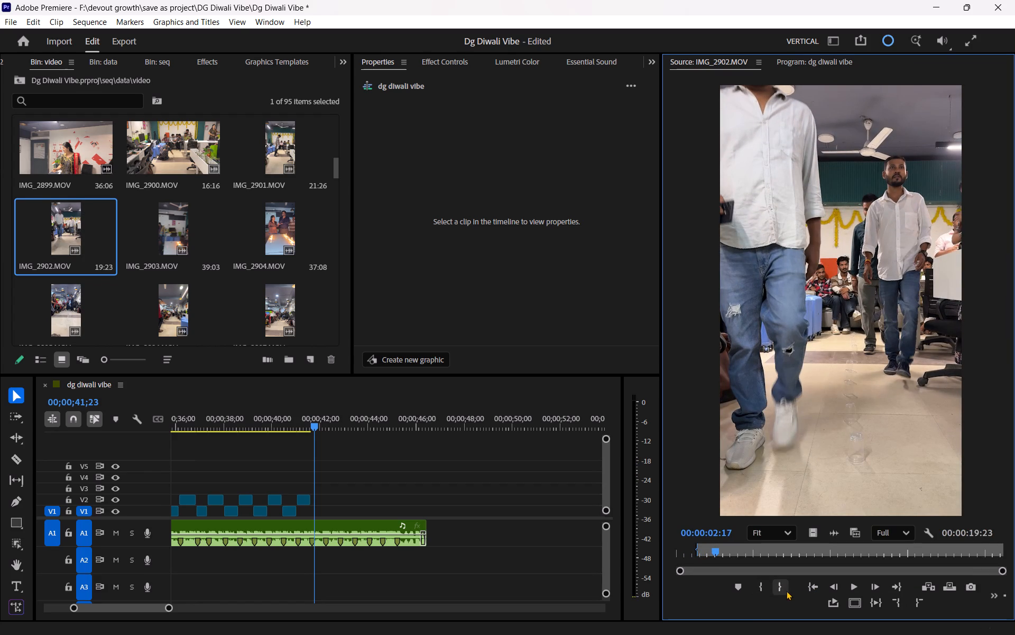
{"action": "left_click", "coordinate": [780, 592]}
Place the marked IMG_2902.MOV video on V1 right after the last clip, trim its end to the next music marker, and fill the frame.
{"action": "left_click_drag", "start_coordinate": [810, 534], "coordinate": [755, 527]}
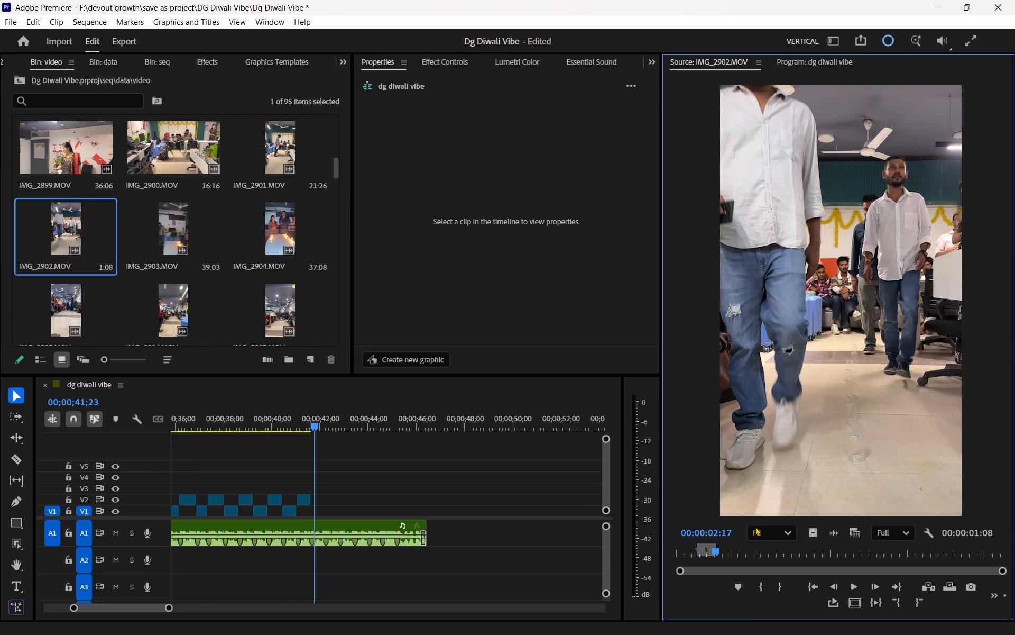
{"action": "left_click_drag", "start_coordinate": [755, 527], "coordinate": [310, 507]}
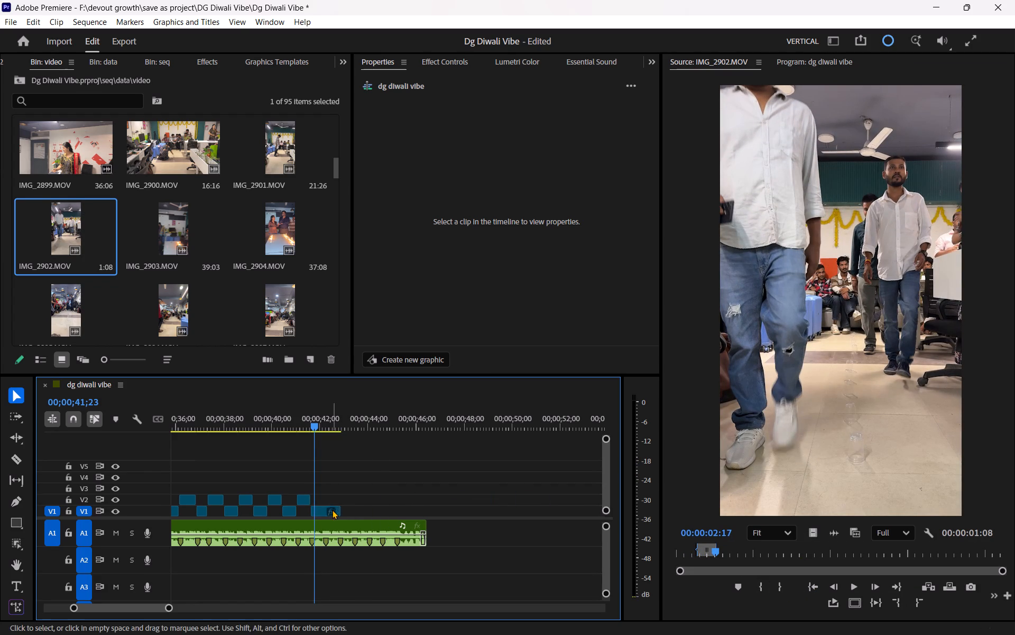
{"action": "left_click_drag", "start_coordinate": [342, 510], "coordinate": [329, 516]}
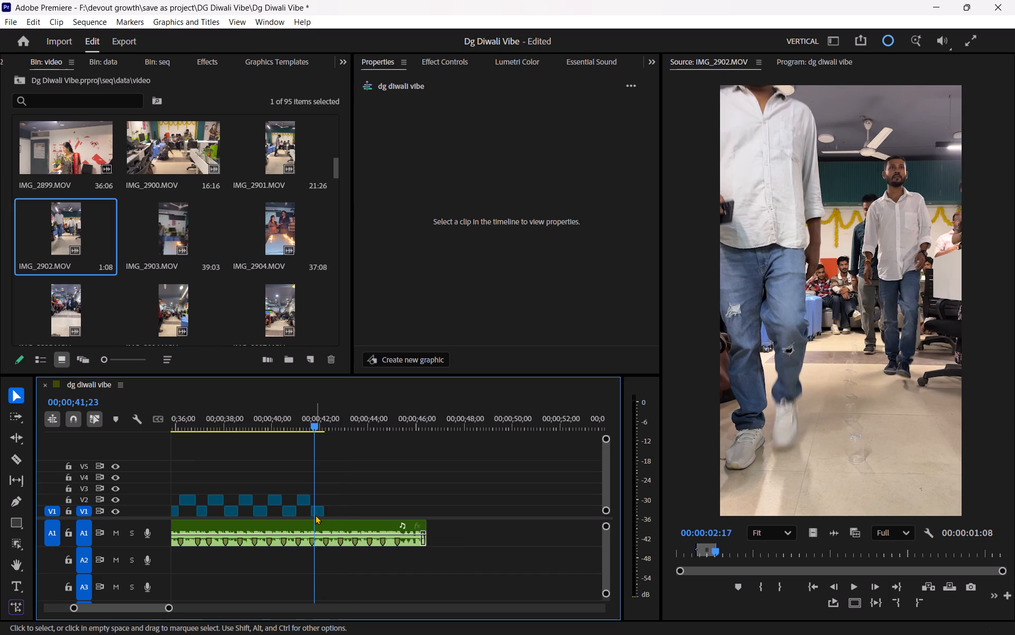
{"action": "left_click", "coordinate": [315, 515]}
{"action": "left_click", "coordinate": [380, 135]}
Replay the closing clips of the sequence to review the added IMG_2902.MOV shot.
{"action": "left_click_drag", "start_coordinate": [300, 422], "coordinate": [248, 430]}
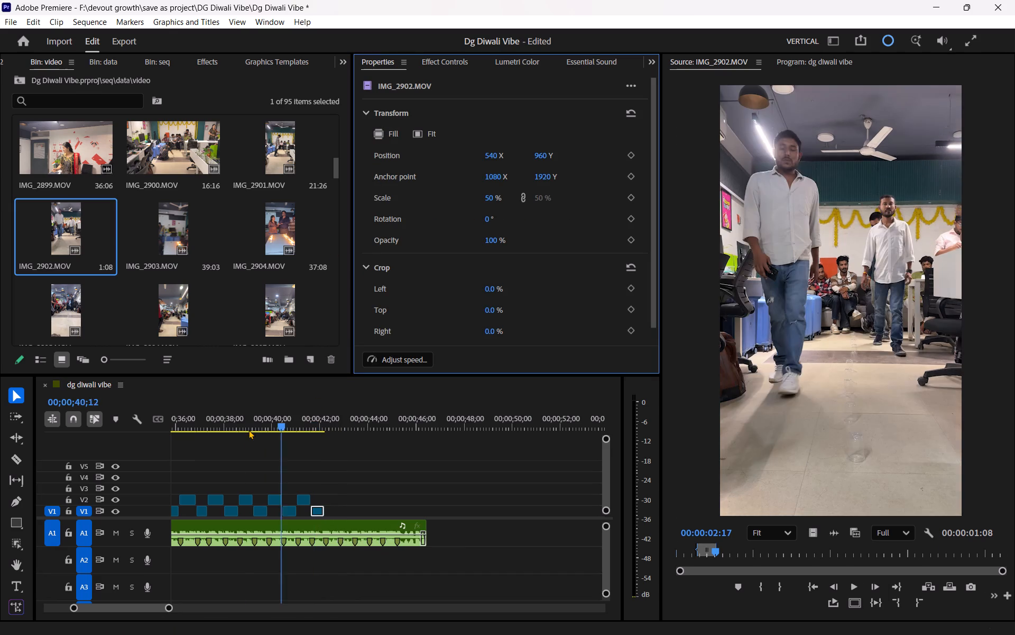
{"action": "left_click_drag", "start_coordinate": [248, 430], "coordinate": [238, 431]}
{"action": "key", "text": "space"}
{"action": "left_click", "coordinate": [288, 445]}
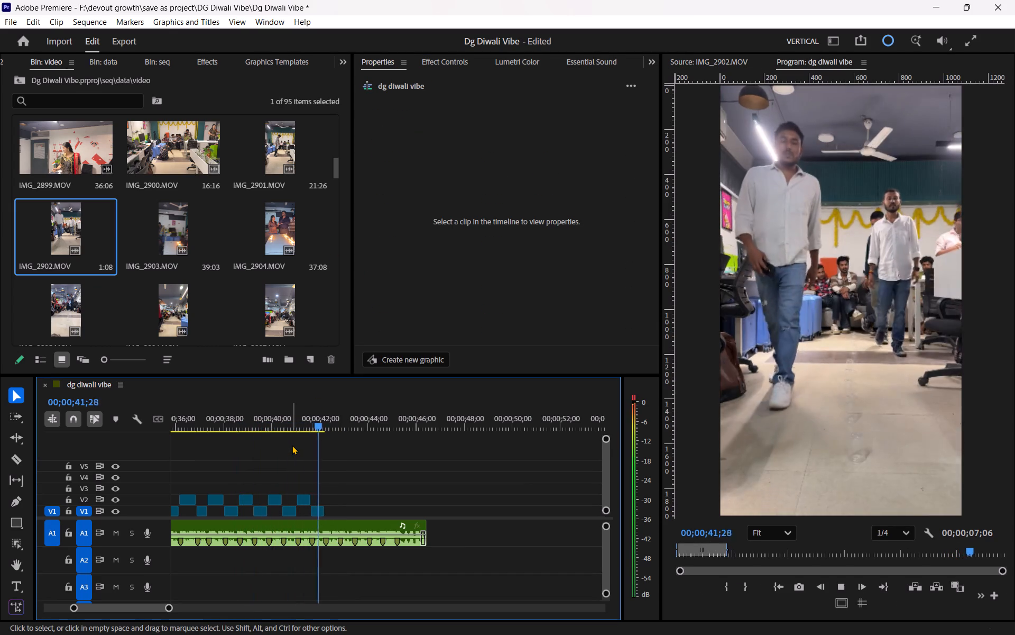
{"action": "key", "text": "space"}
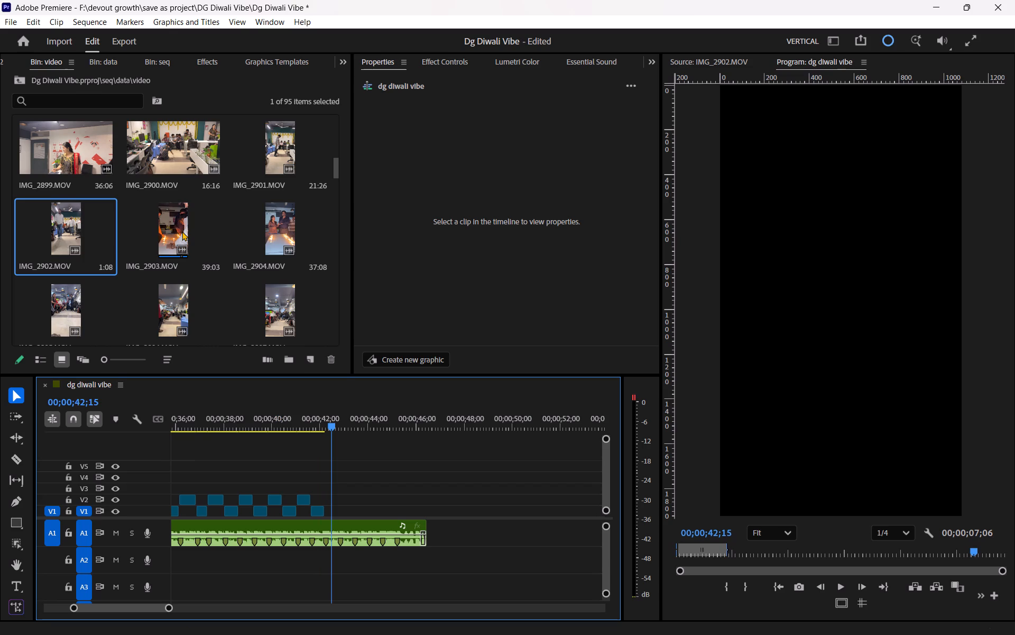
Load IMG_2899.MOV as the source and scrub its opening seconds to look for a usable moment.
{"action": "scroll", "coordinate": [167, 226], "scroll_direction": "up", "scroll_amount": 1}
{"action": "double_click", "coordinate": [53, 229]}
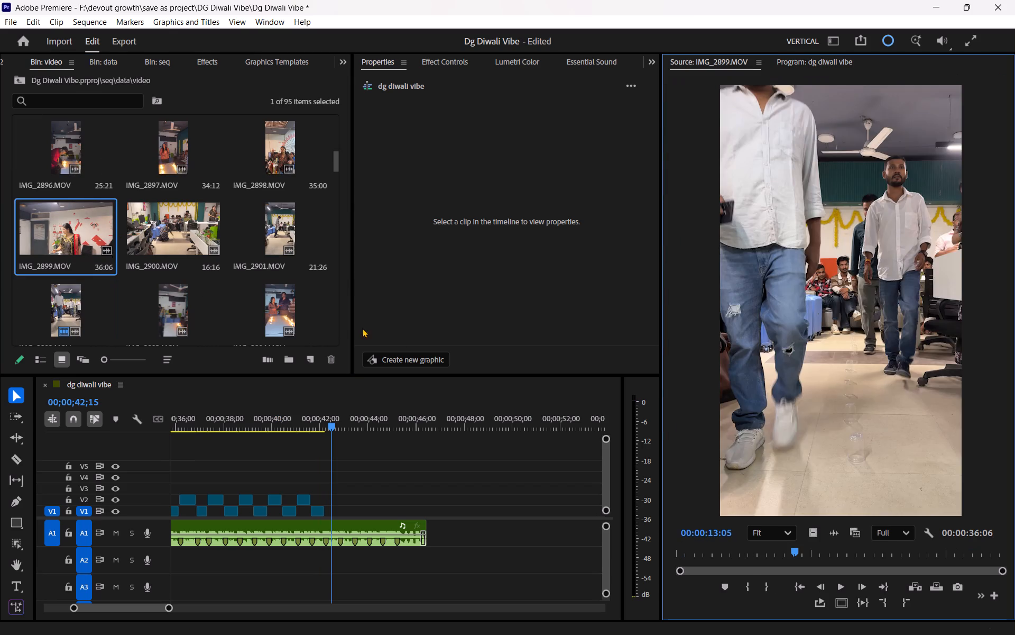
{"action": "left_click_drag", "start_coordinate": [781, 555], "coordinate": [684, 549]}
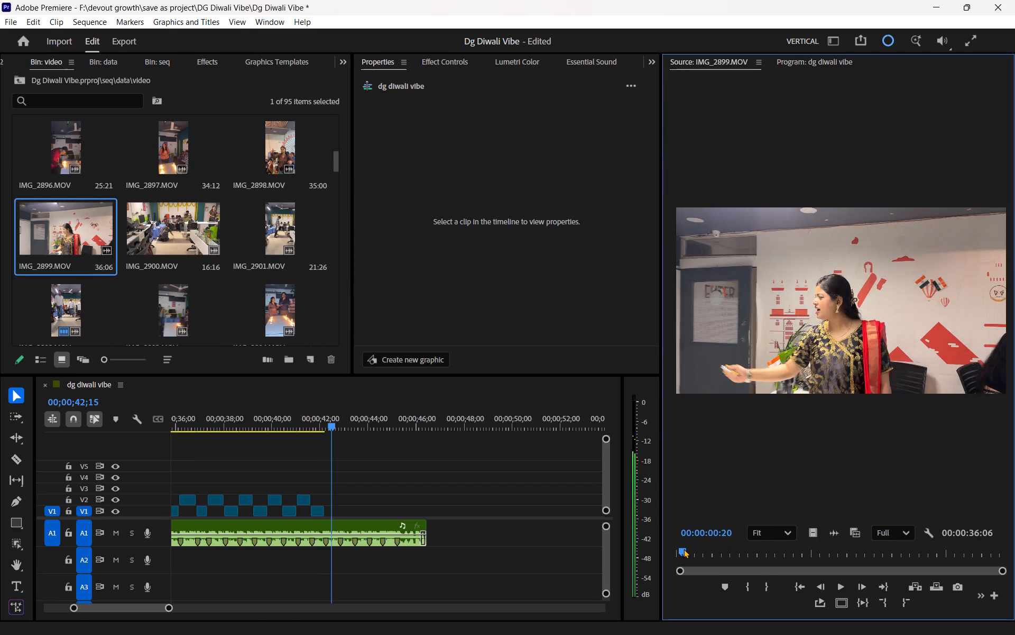
{"action": "left_click_drag", "start_coordinate": [684, 549], "coordinate": [725, 550]}
Load IMG_2898.MOV as the source and mark it from about 00:00:00:19 to 00:00:01:24.
{"action": "double_click", "coordinate": [279, 149]}
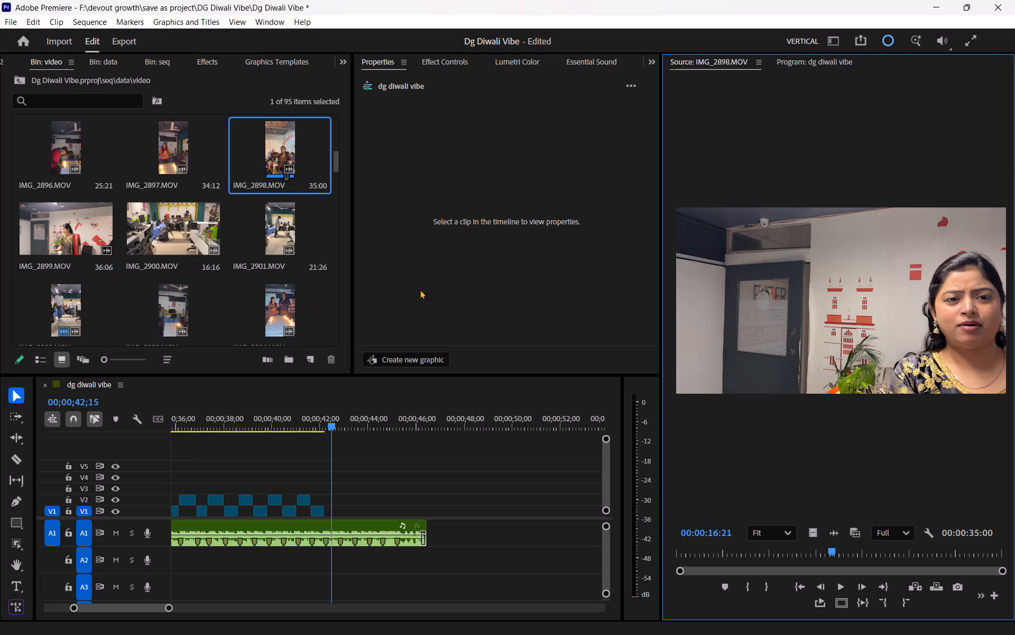
{"action": "left_click_drag", "start_coordinate": [826, 551], "coordinate": [766, 557]}
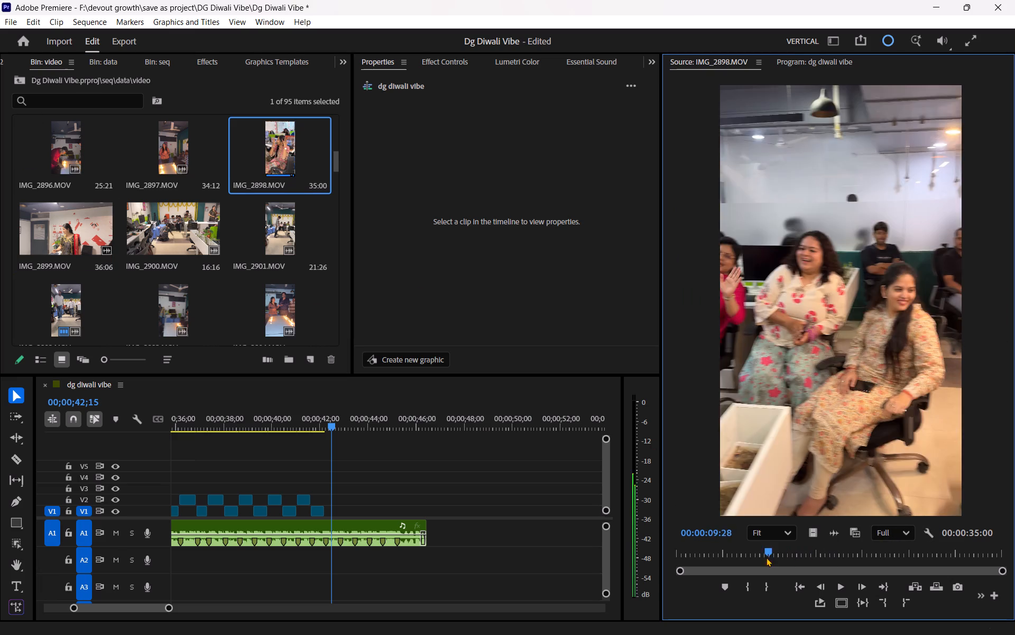
{"action": "left_click_drag", "start_coordinate": [766, 557], "coordinate": [679, 561]}
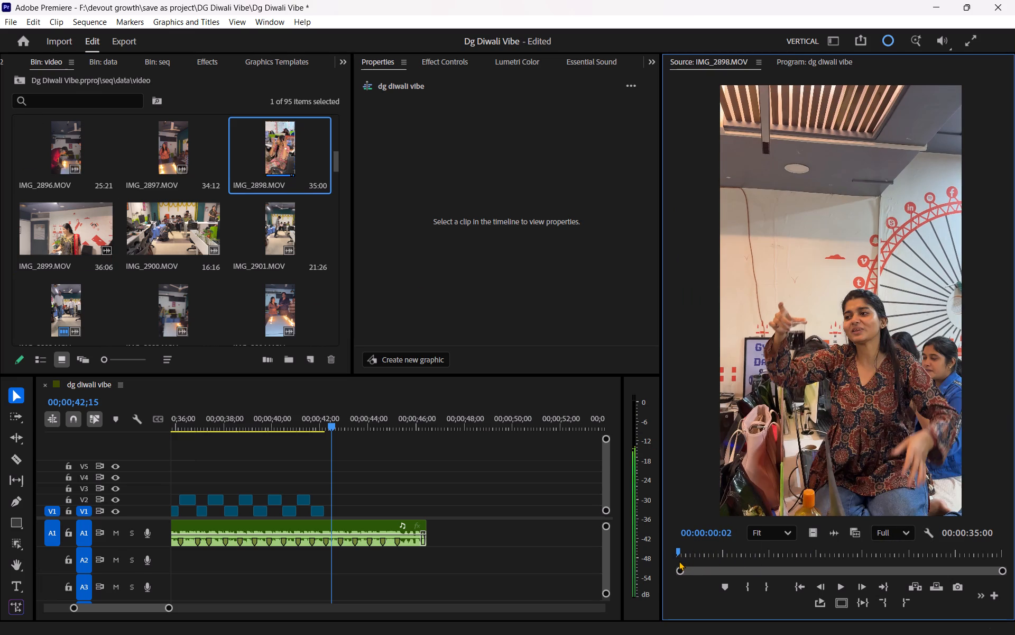
{"action": "left_click_drag", "start_coordinate": [679, 561], "coordinate": [657, 566]}
{"action": "key", "text": "space"}
{"action": "key", "text": "space"}
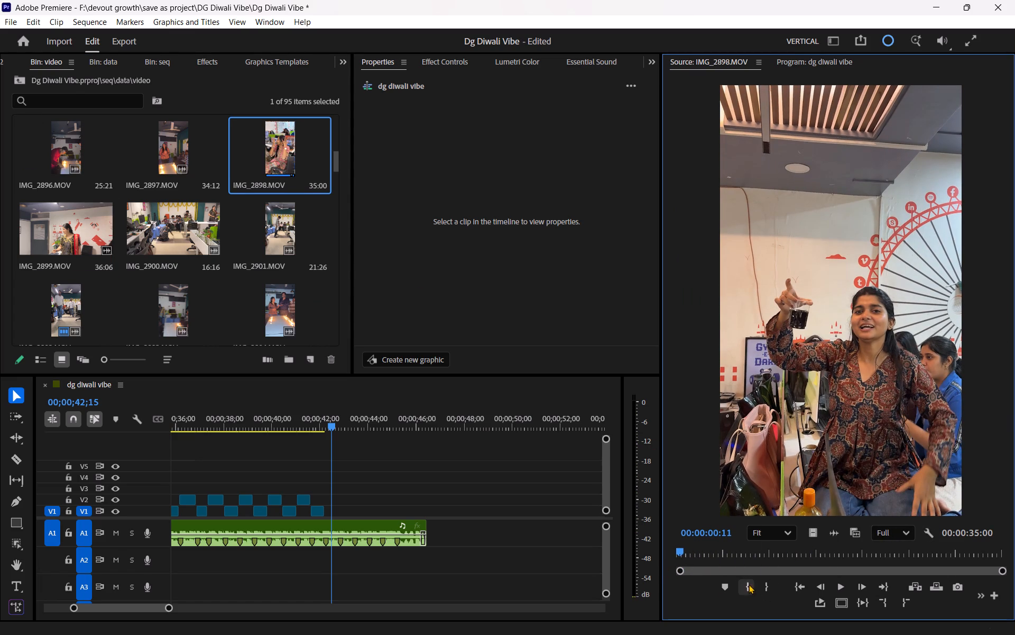
{"action": "left_click", "coordinate": [748, 584]}
{"action": "key", "text": "space"}
{"action": "key", "text": "space"}
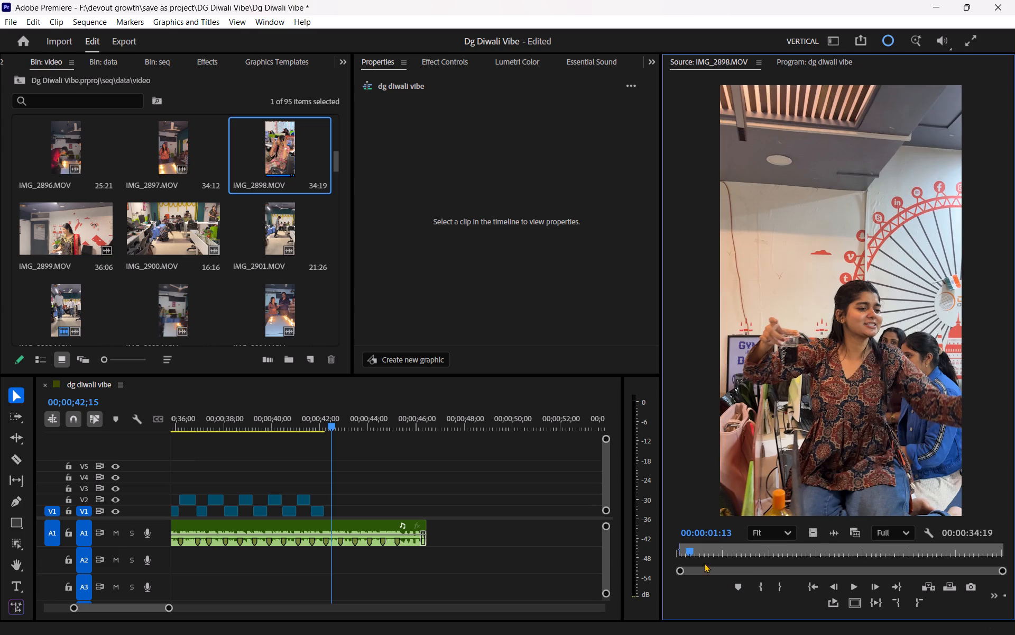
{"action": "left_click_drag", "start_coordinate": [694, 554], "coordinate": [680, 552]}
{"action": "key", "text": "space"}
{"action": "key", "text": "space"}
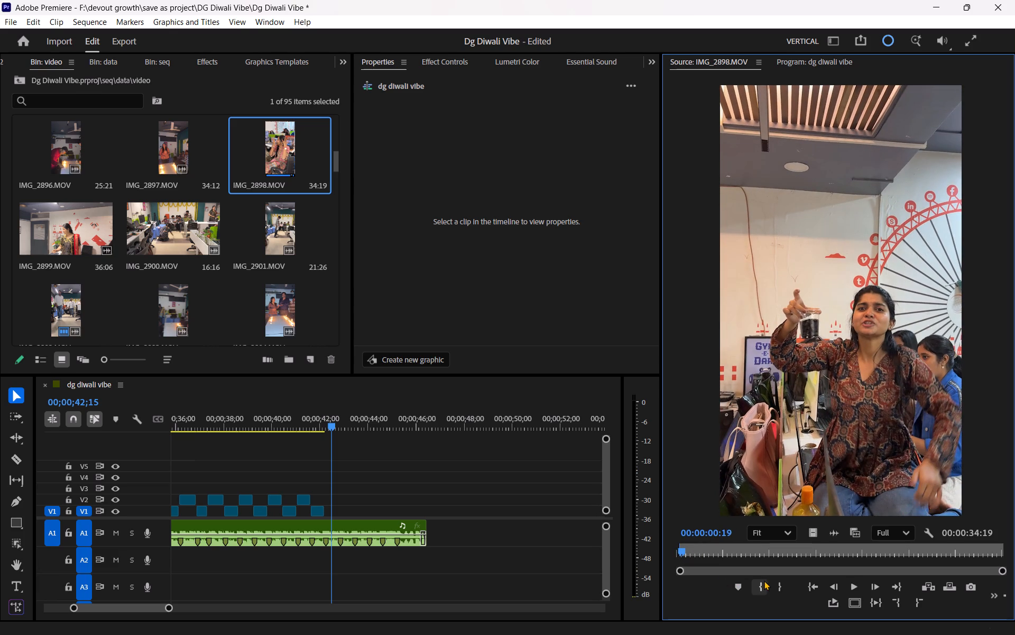
{"action": "left_click", "coordinate": [764, 580]}
{"action": "key", "text": "space"}
{"action": "key", "text": "space"}
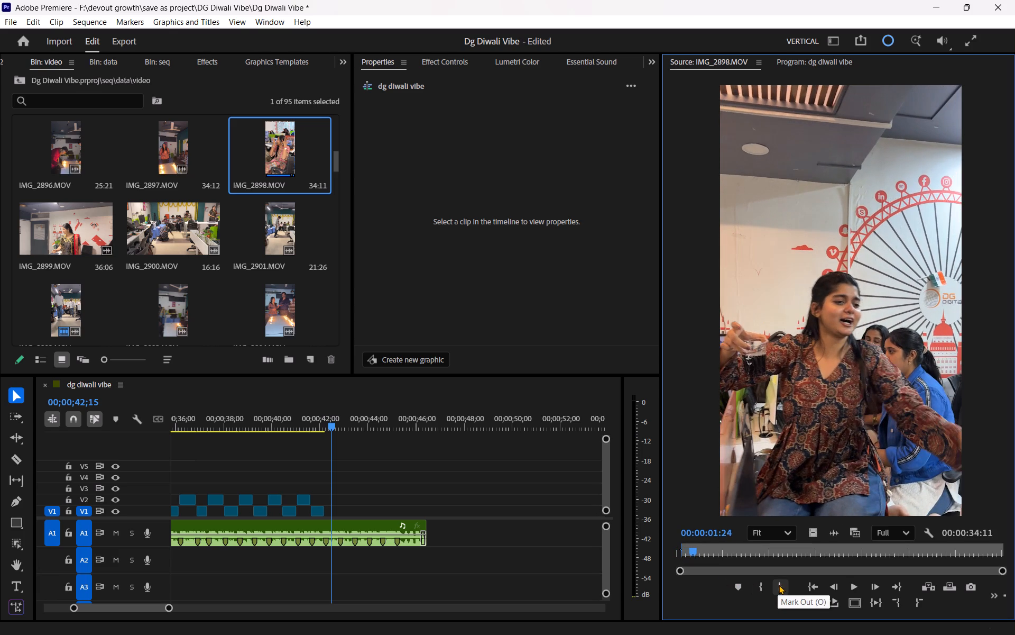
{"action": "left_click", "coordinate": [779, 585]}
Place the marked IMG_2898.MOV video on V2 right after the last clip and trim its end to the next music marker.
{"action": "left_click_drag", "start_coordinate": [809, 536], "coordinate": [328, 496]}
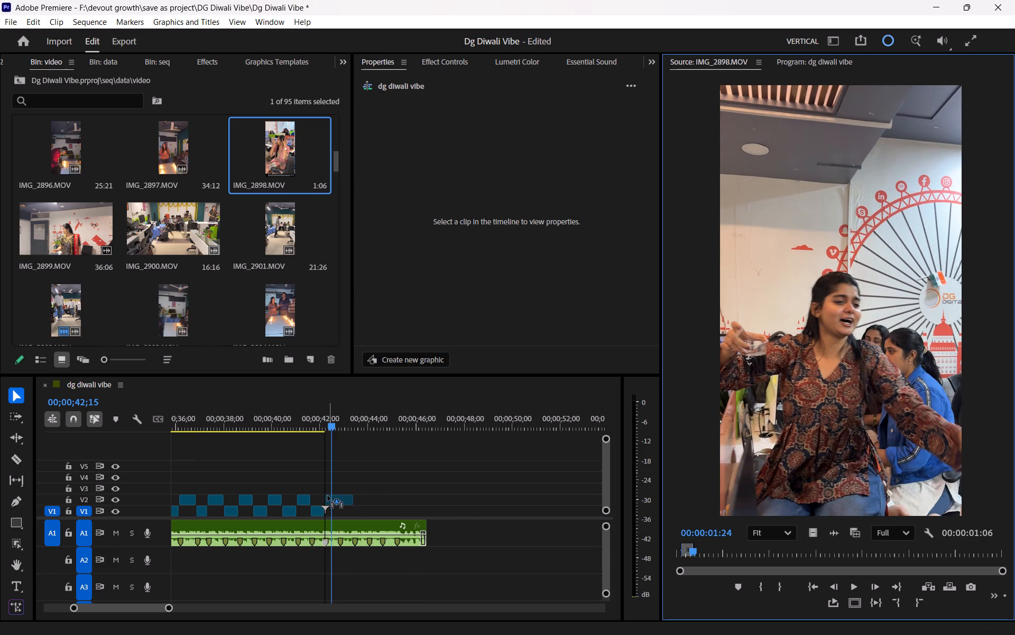
{"action": "left_click_drag", "start_coordinate": [328, 496], "coordinate": [325, 496]}
{"action": "left_click", "coordinate": [336, 496]}
{"action": "left_click_drag", "start_coordinate": [359, 500], "coordinate": [349, 501]}
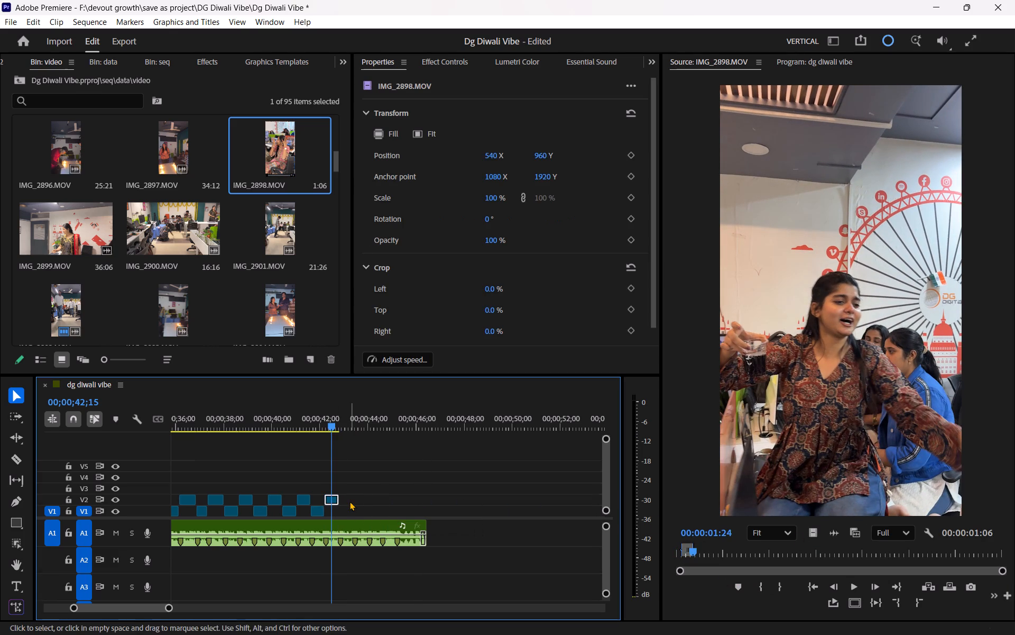
Scale the IMG_2898.MOV clip at the end of V2 to fill the frame.
{"action": "left_click", "coordinate": [330, 501]}
{"action": "left_click", "coordinate": [380, 132]}
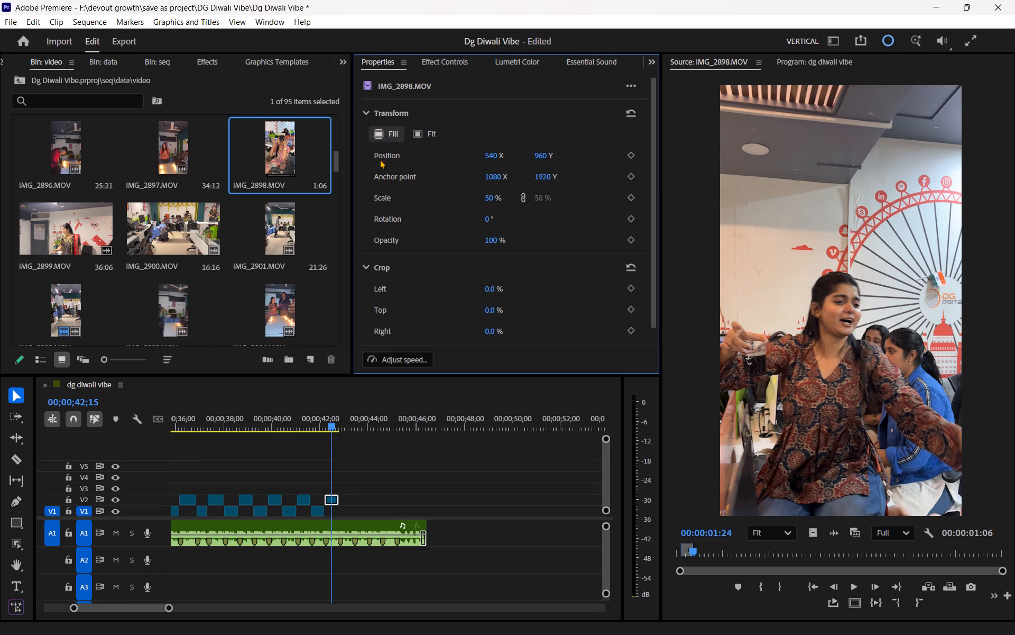
Replay the closing clips of the sequence to review the added IMG_2898.MOV shot.
{"action": "left_click_drag", "start_coordinate": [307, 416], "coordinate": [272, 425]}
{"action": "key", "text": "space"}
{"action": "left_click", "coordinate": [326, 455]}
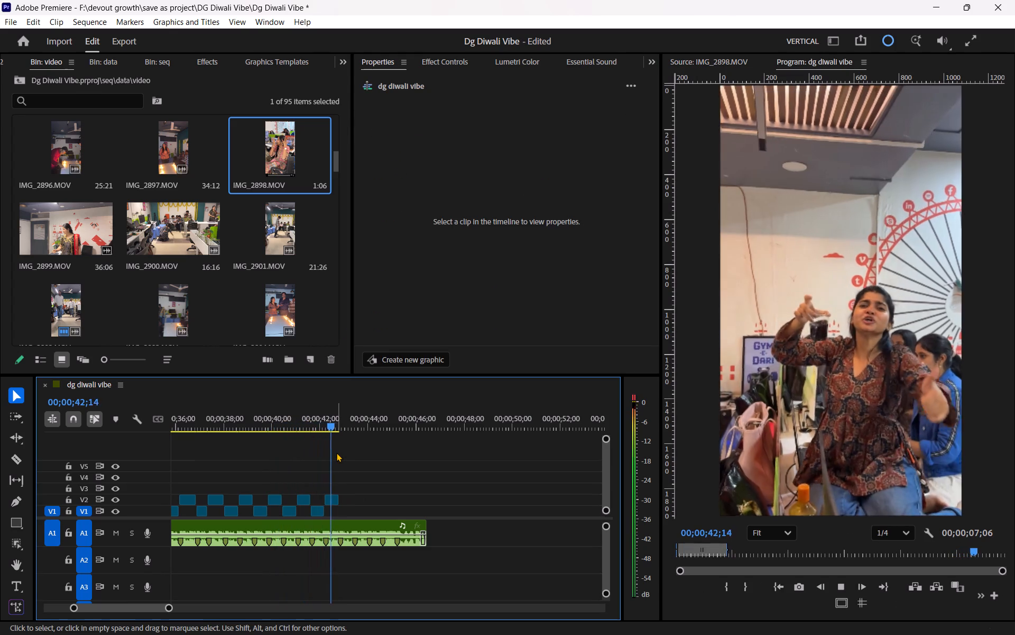
{"action": "key", "text": "space"}
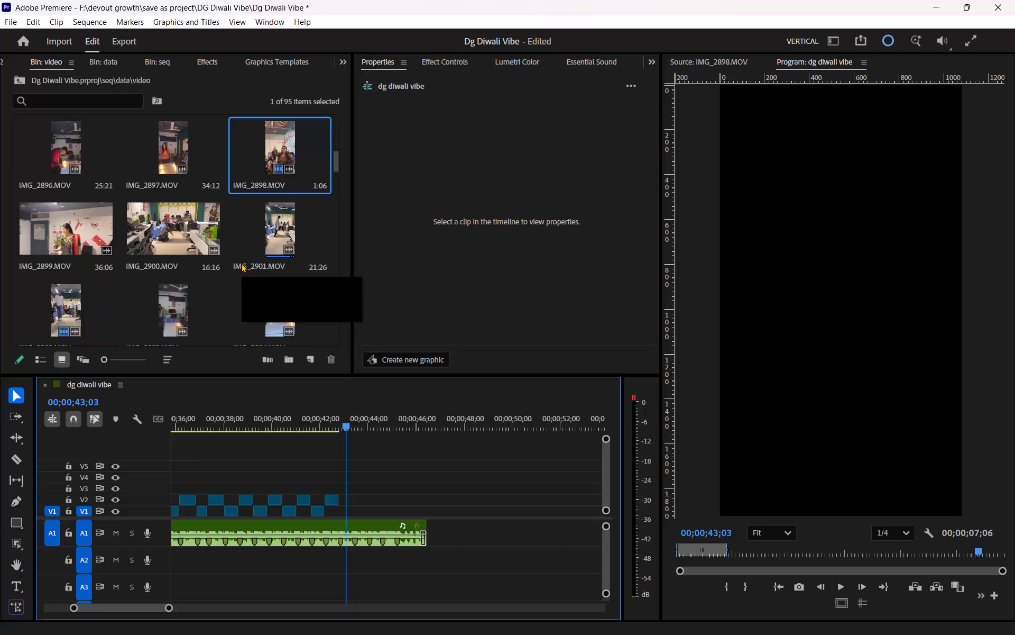
Load IMG_2909.MOV from the video bin as the source and scrub through it for a usable moment.
{"action": "scroll", "coordinate": [233, 247], "scroll_direction": "up", "scroll_amount": 1}
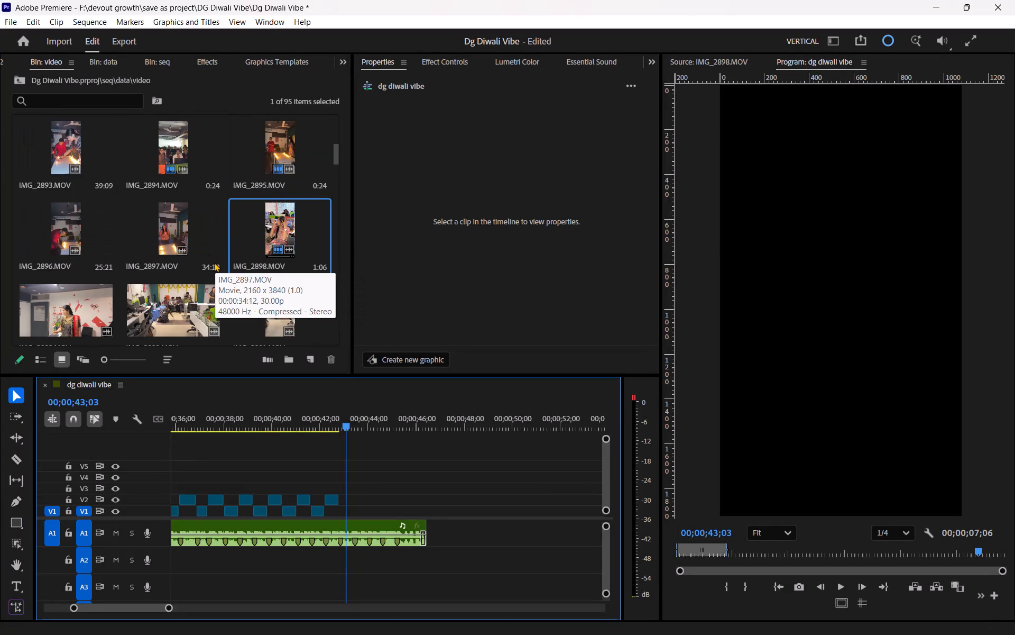
{"action": "scroll", "coordinate": [214, 262], "scroll_direction": "up", "scroll_amount": 5}
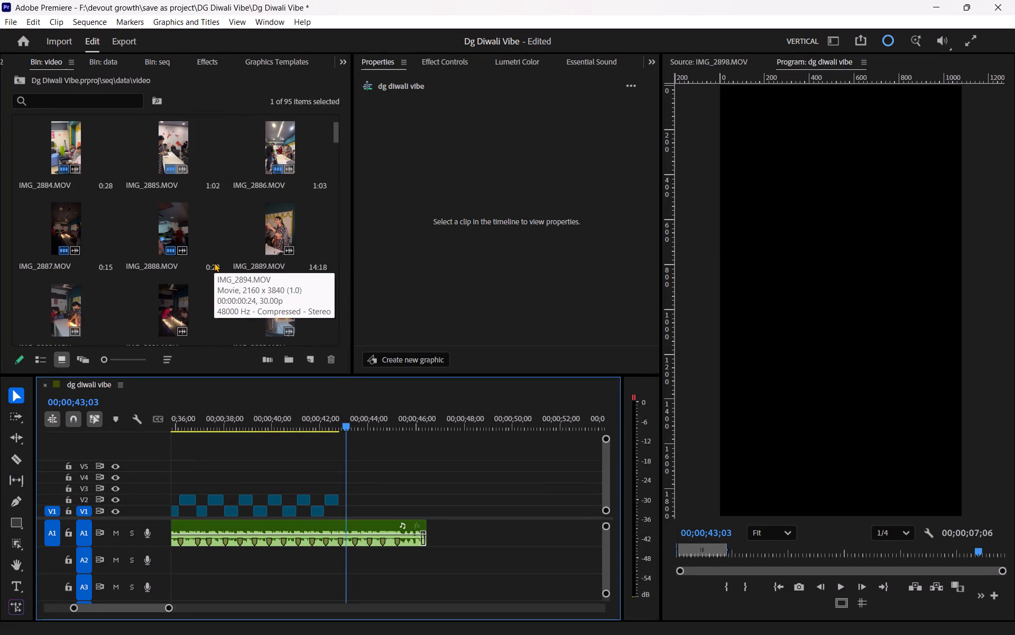
{"action": "scroll", "coordinate": [214, 262], "scroll_direction": "up", "scroll_amount": 2}
{"action": "scroll", "coordinate": [214, 262], "scroll_direction": "down", "scroll_amount": 3}
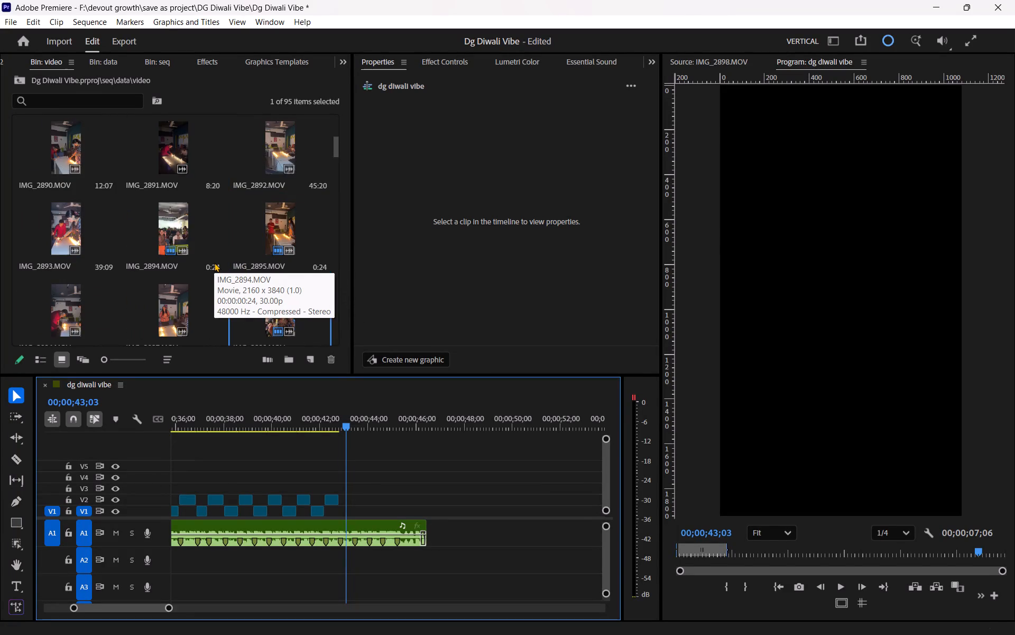
{"action": "scroll", "coordinate": [214, 262], "scroll_direction": "down", "scroll_amount": 5}
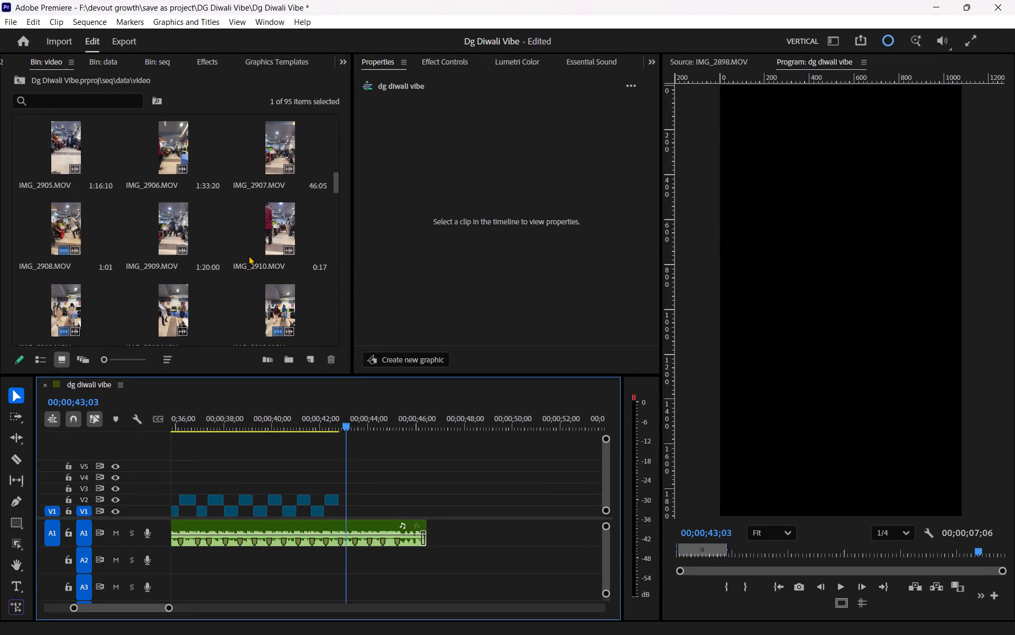
{"action": "double_click", "coordinate": [176, 228]}
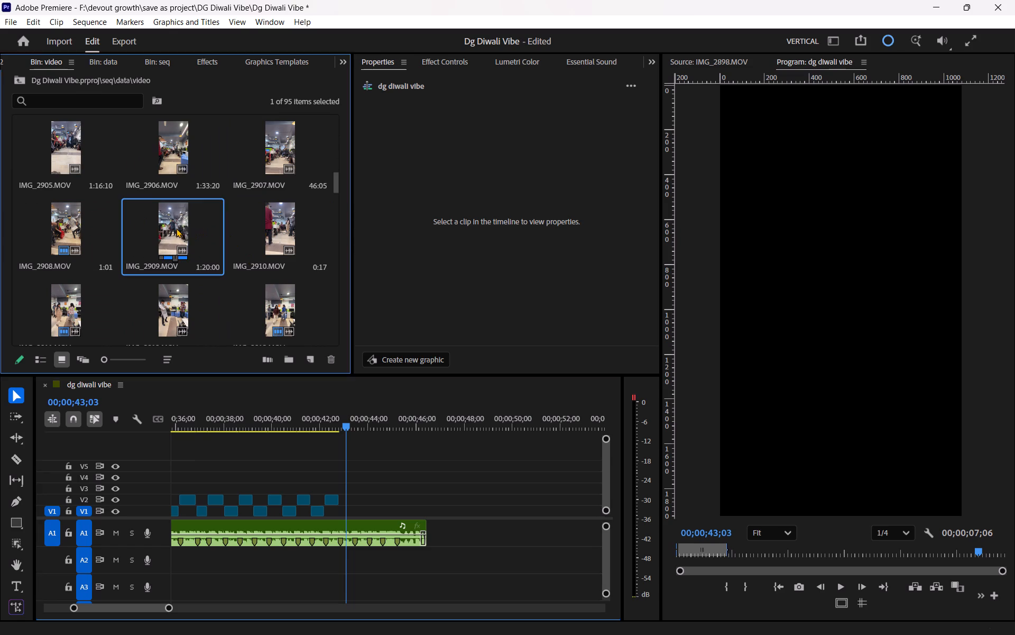
{"action": "left_click_drag", "start_coordinate": [823, 548], "coordinate": [721, 547]}
{"action": "key", "text": "space"}
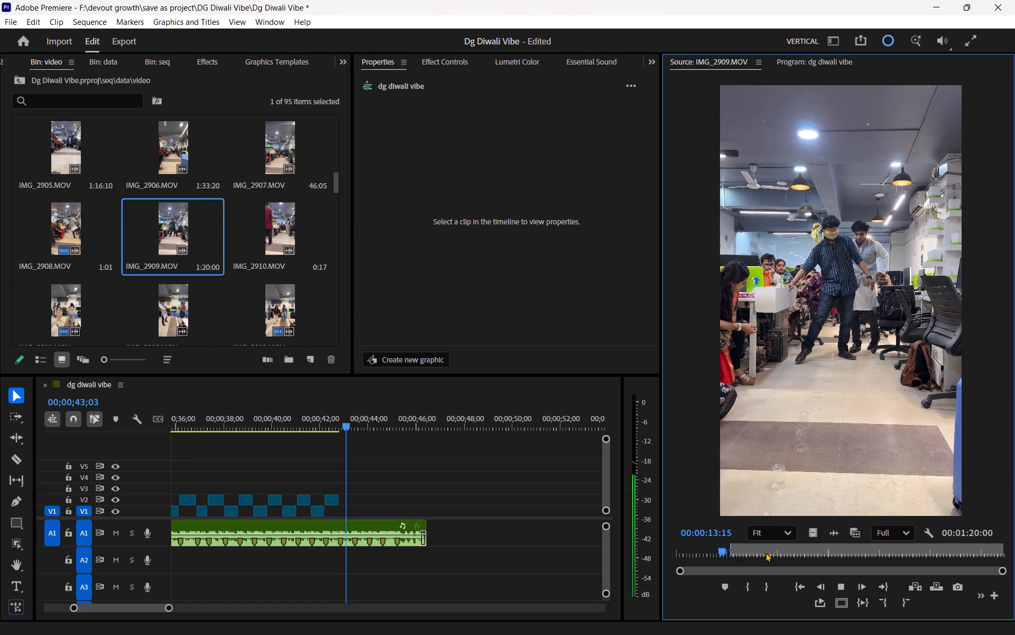
{"action": "left_click_drag", "start_coordinate": [767, 548], "coordinate": [836, 548]}
Mark IMG_2909.MOV from about 00:00:53:29 to 00:00:55:01, advancing the In point through short playbacks.
{"action": "left_click", "coordinate": [742, 586]}
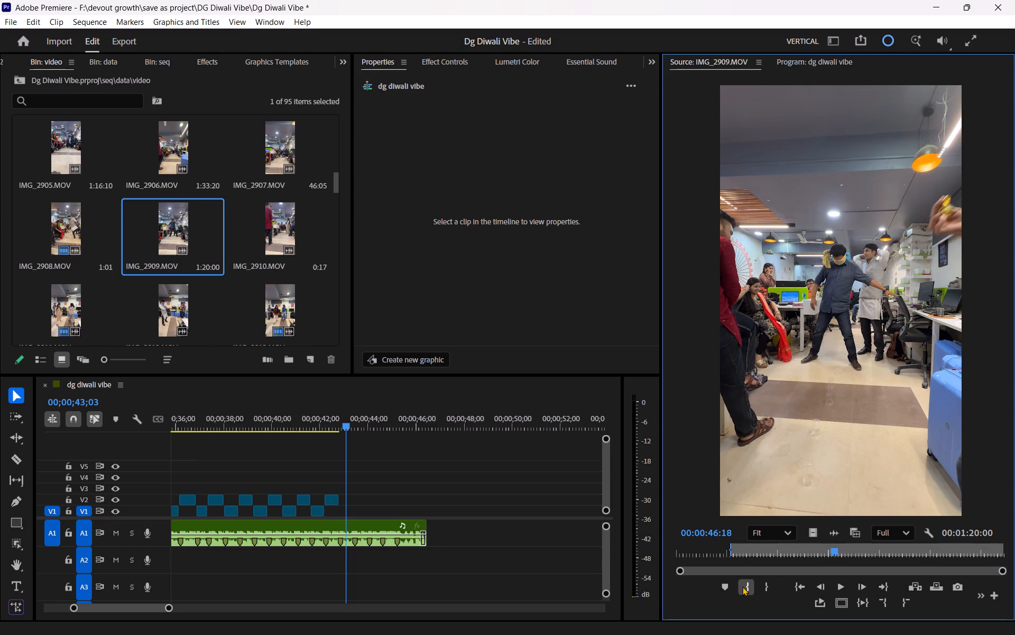
{"action": "key", "text": "space"}
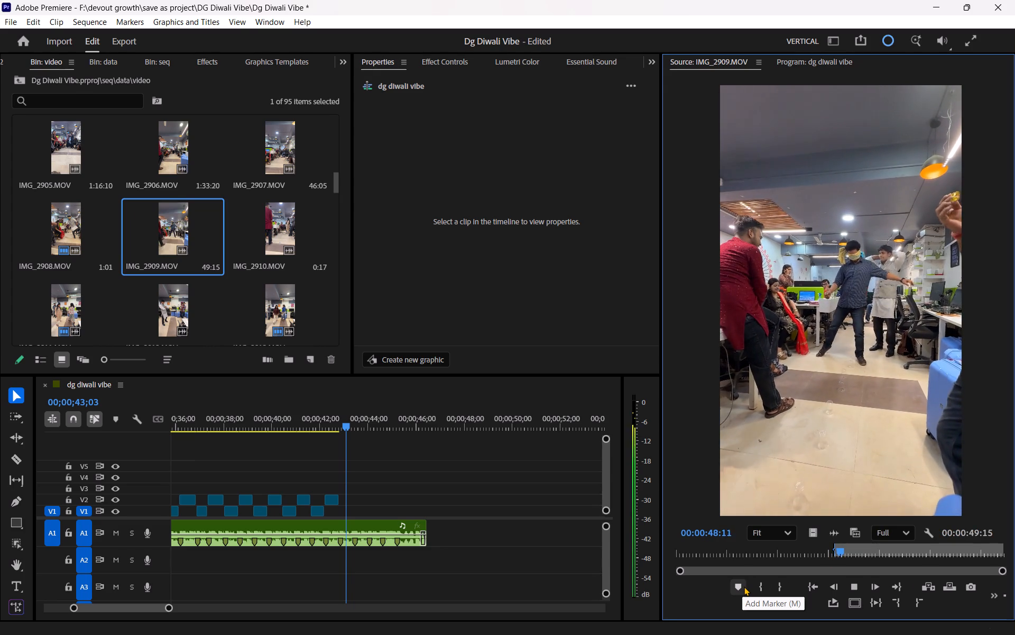
{"action": "key", "text": "space"}
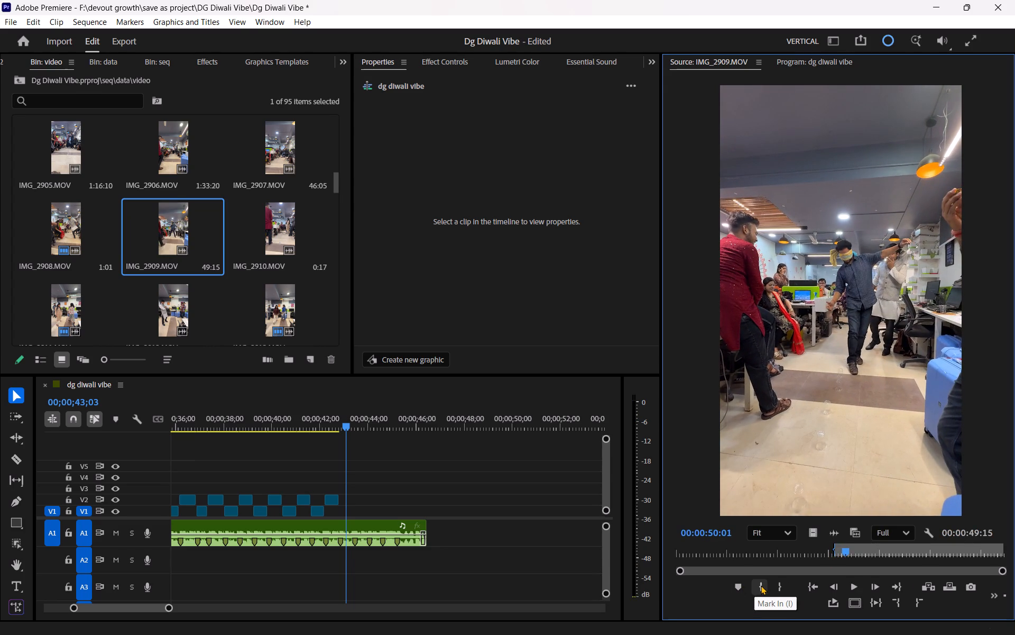
{"action": "left_click", "coordinate": [761, 585]}
{"action": "key", "text": "space"}
{"action": "key", "text": "space"}
{"action": "left_click", "coordinate": [761, 585]}
{"action": "key", "text": "space"}
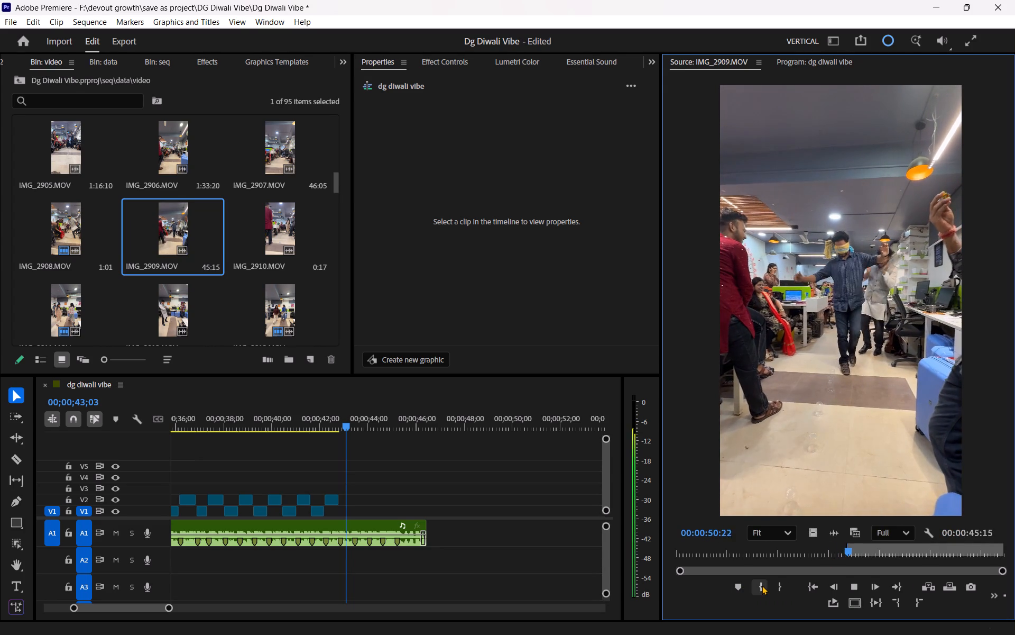
{"action": "key", "text": "space"}
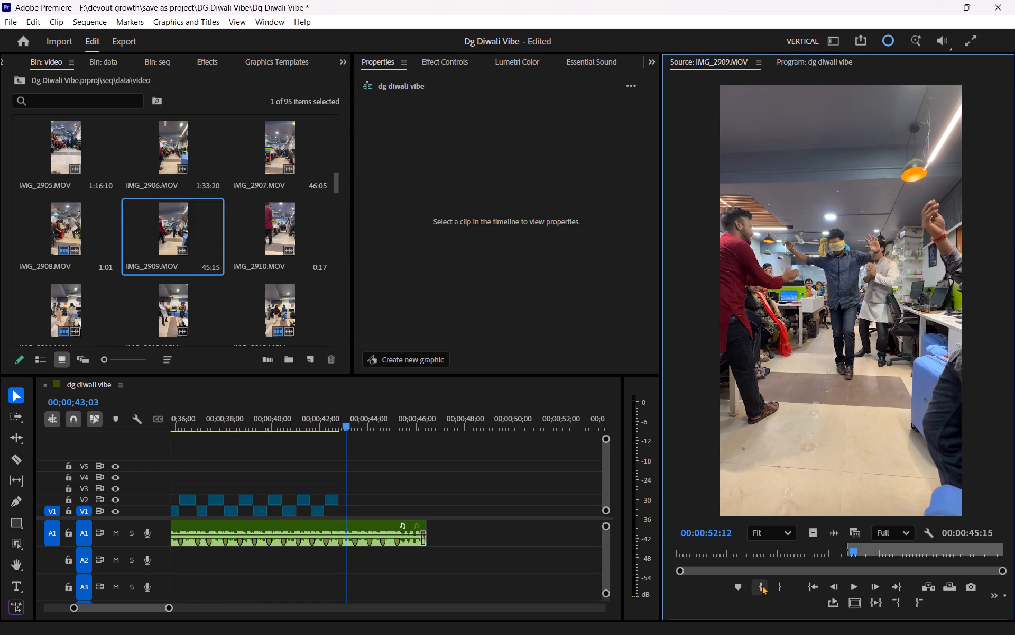
{"action": "left_click", "coordinate": [762, 585]}
{"action": "key", "text": "space"}
{"action": "key", "text": "space"}
{"action": "left_click", "coordinate": [762, 585]}
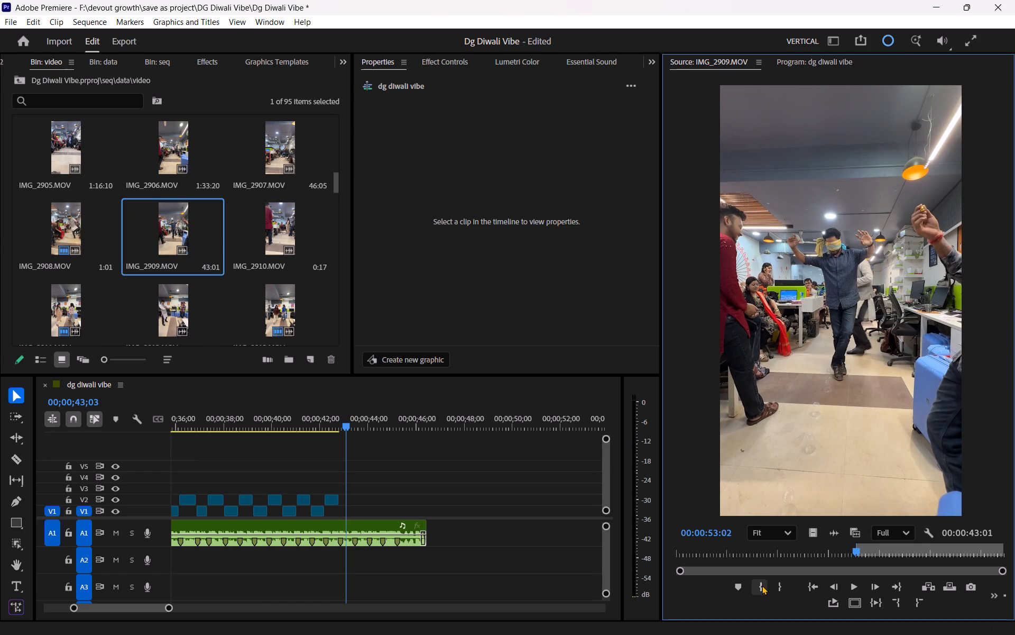
{"action": "key", "text": "space"}
{"action": "key", "text": "space"}
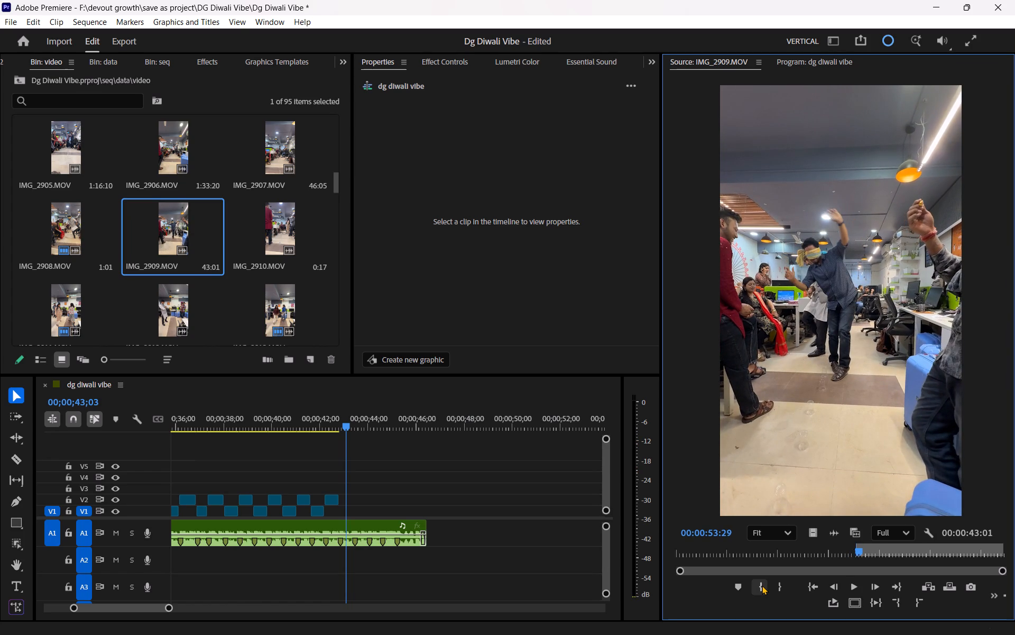
{"action": "left_click", "coordinate": [762, 585]}
{"action": "key", "text": "space"}
{"action": "key", "text": "space"}
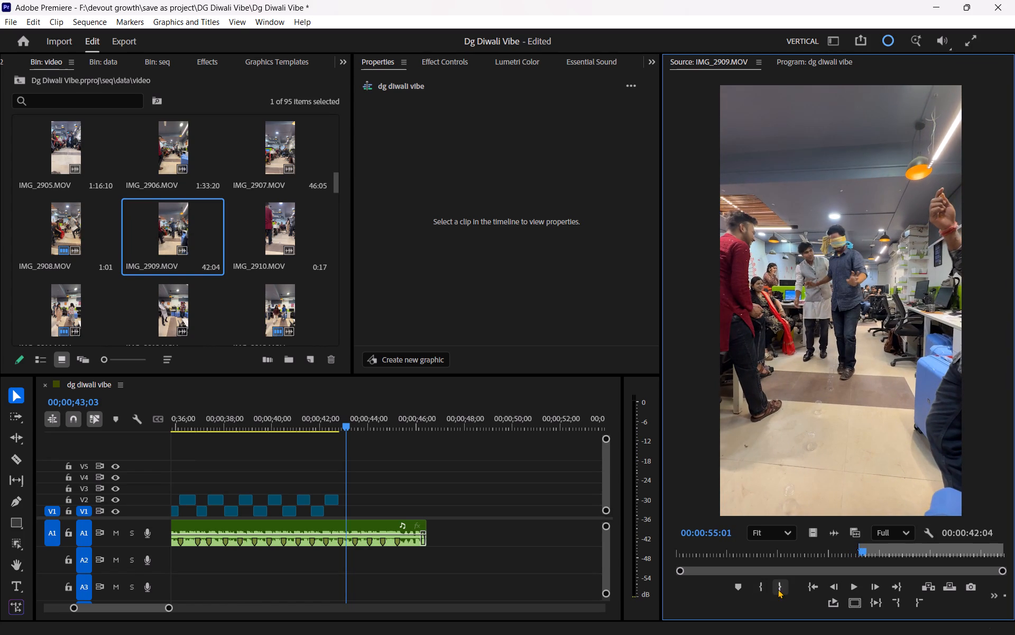
{"action": "left_click", "coordinate": [778, 589]}
Place the marked IMG_2909.MOV video on V1 right after the last clip and trim its end to the next music marker.
{"action": "left_click_drag", "start_coordinate": [811, 532], "coordinate": [338, 510]}
{"action": "left_click", "coordinate": [347, 510]}
{"action": "left_click_drag", "start_coordinate": [370, 510], "coordinate": [363, 511]}
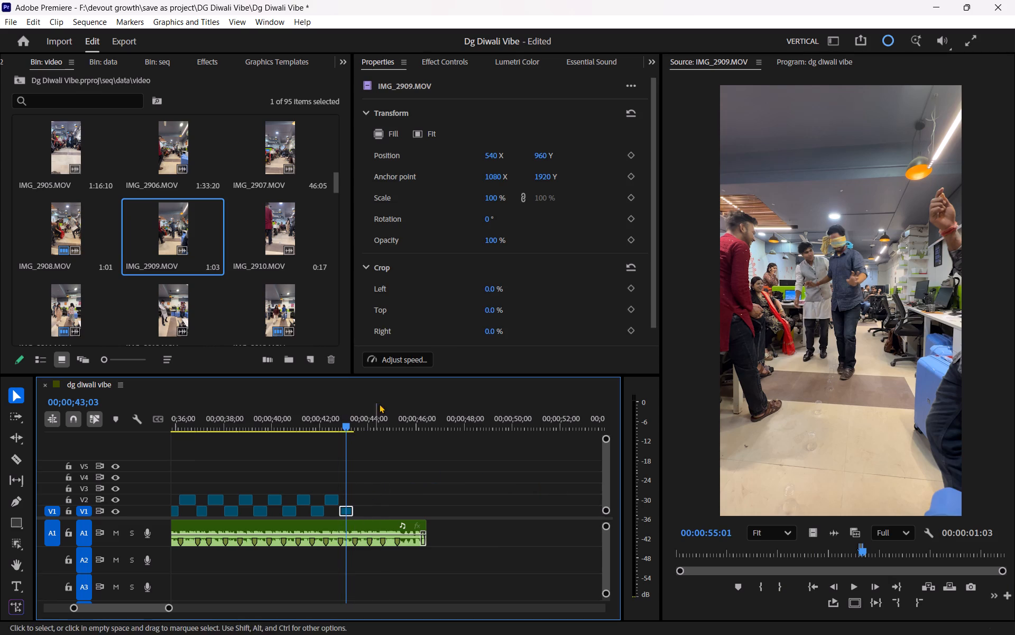
Scale the newly placed IMG_2909.MOV clip to fill the frame.
{"action": "left_click", "coordinate": [387, 135]}
Replay the closing clips of the sequence to review the added IMG_2909.MOV shot.
{"action": "left_click_drag", "start_coordinate": [334, 421], "coordinate": [265, 421]}
{"action": "key", "text": "space"}
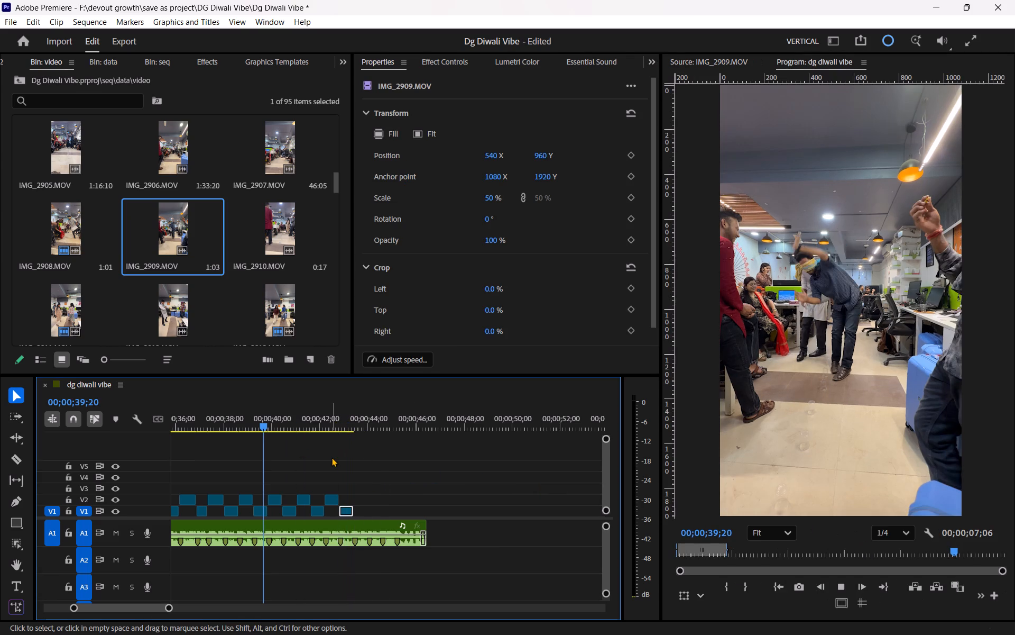
{"action": "left_click", "coordinate": [332, 457]}
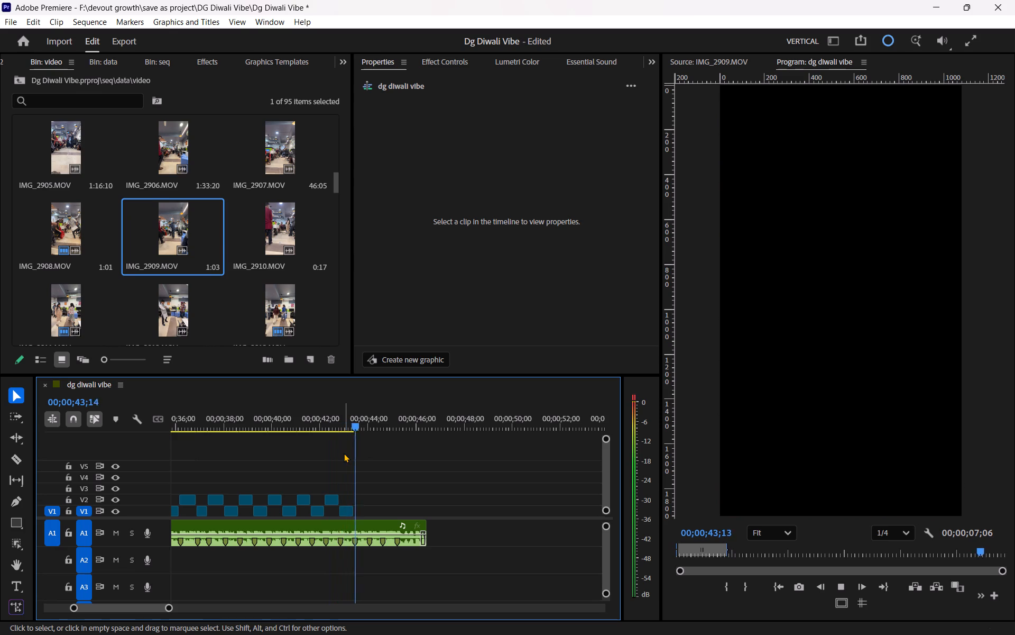
{"action": "key", "text": "space"}
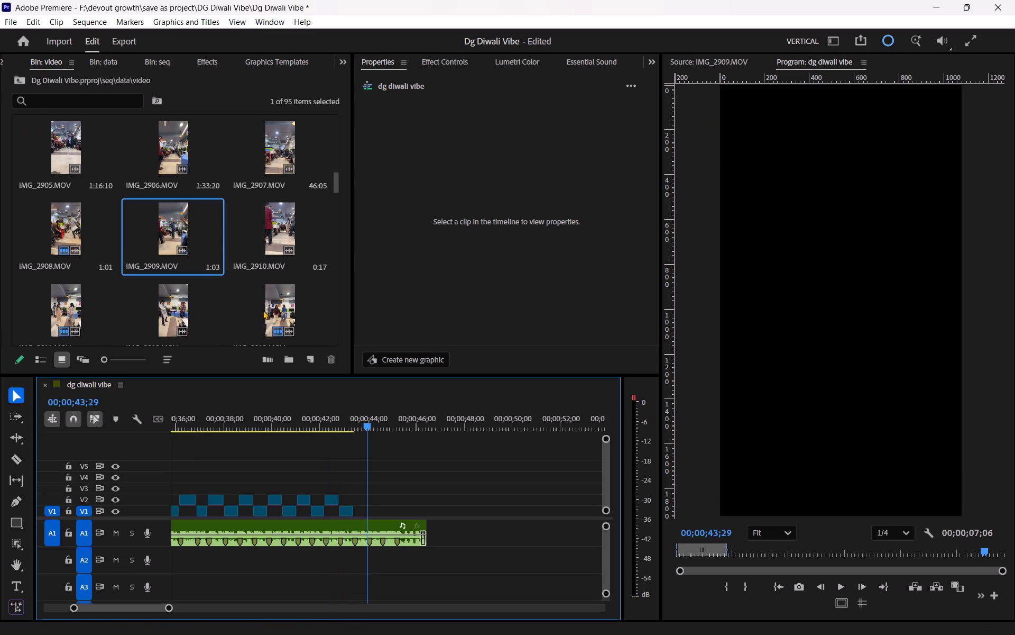
Place the already marked range of IMG_2913.MOV on V2 after the last clip and trim its end to the next music marker.
{"action": "double_click", "coordinate": [263, 310]}
{"action": "left_click_drag", "start_coordinate": [813, 553], "coordinate": [772, 554]}
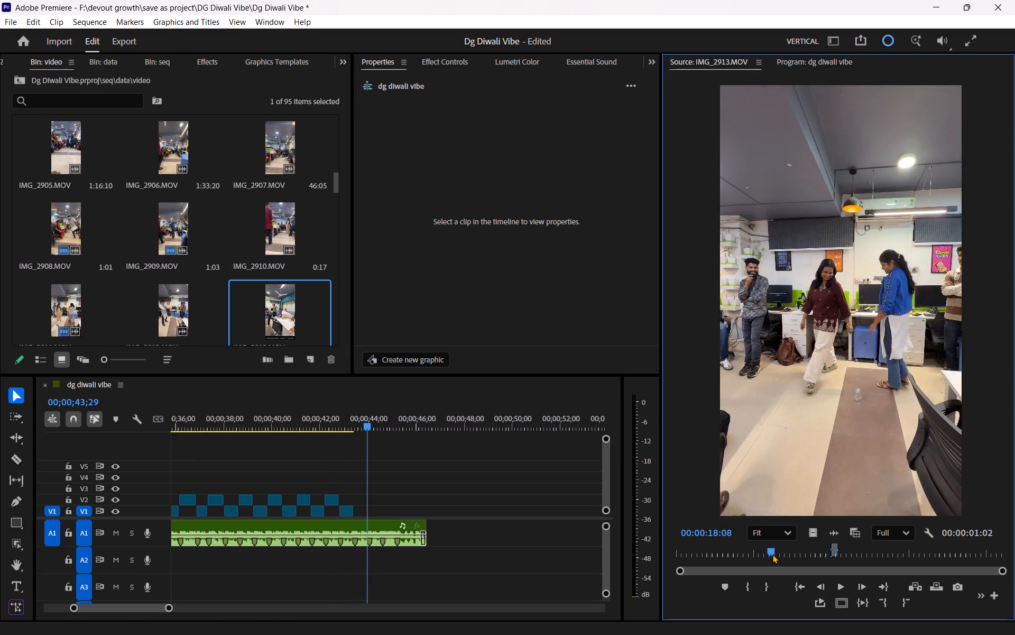
{"action": "left_click_drag", "start_coordinate": [772, 554], "coordinate": [797, 554]}
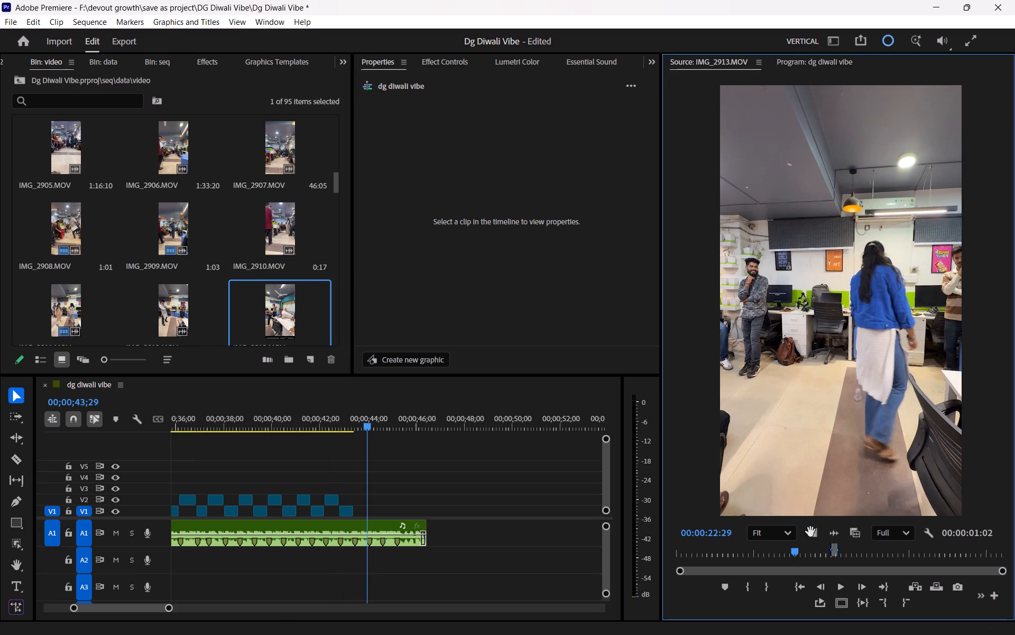
{"action": "left_click_drag", "start_coordinate": [810, 532], "coordinate": [354, 498]}
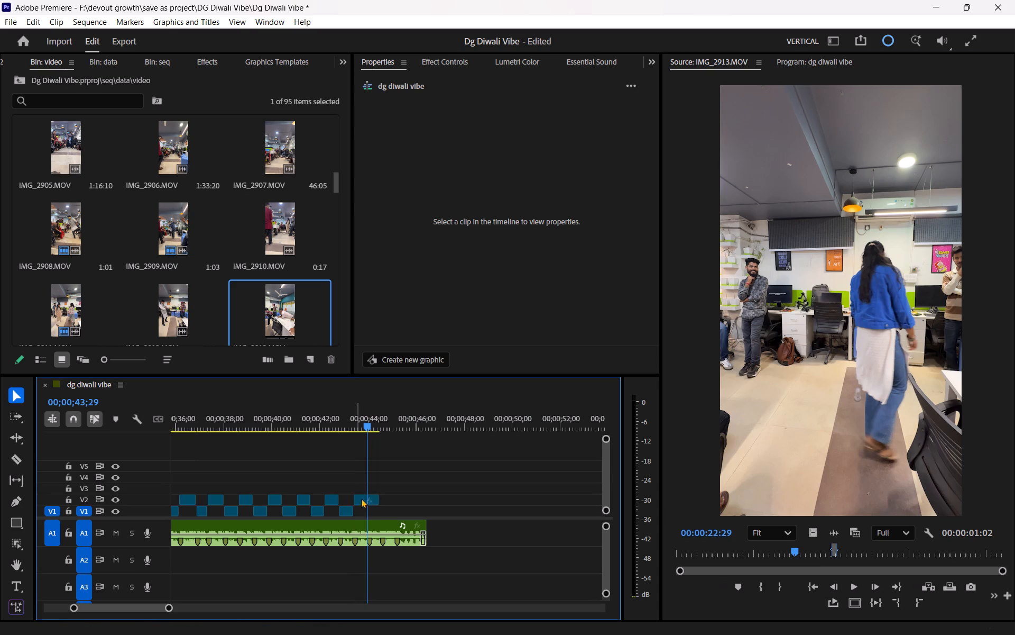
{"action": "left_click", "coordinate": [365, 498]}
{"action": "left_click_drag", "start_coordinate": [380, 498], "coordinate": [372, 498]}
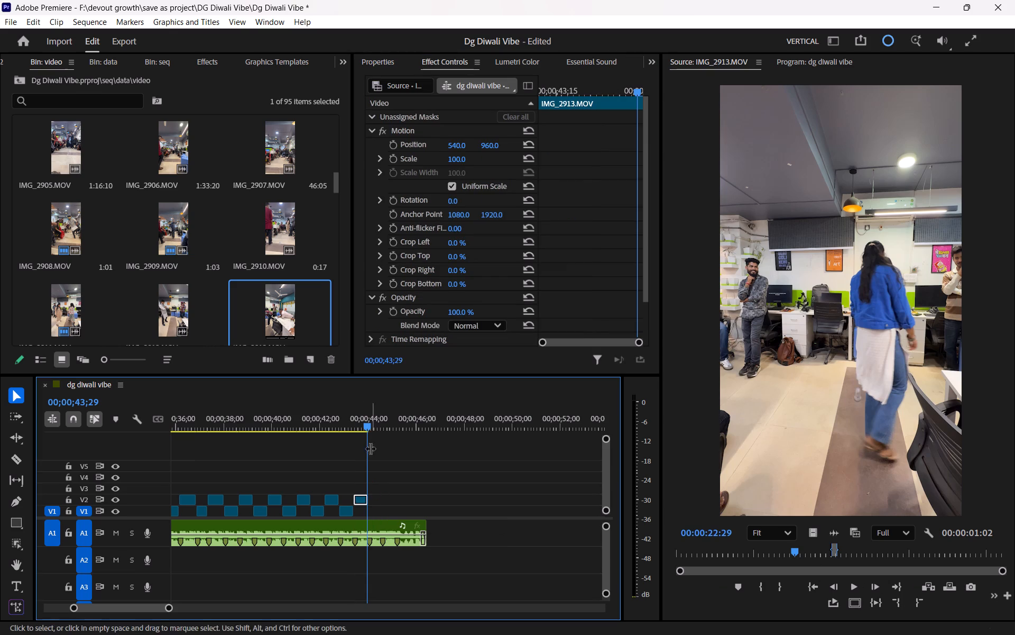
Preview the new IMG_2913.MOV clip on V2 and scale it to fill the frame.
{"action": "left_click_drag", "start_coordinate": [366, 416], "coordinate": [354, 430]}
{"action": "left_click", "coordinate": [373, 500]}
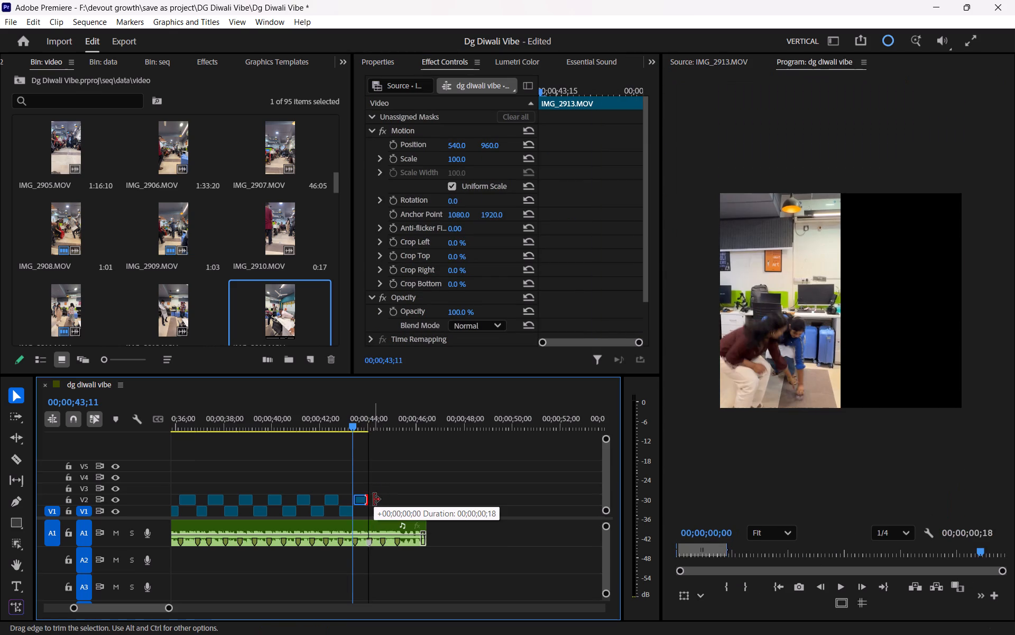
{"action": "key", "text": "space"}
{"action": "key", "text": "space"}
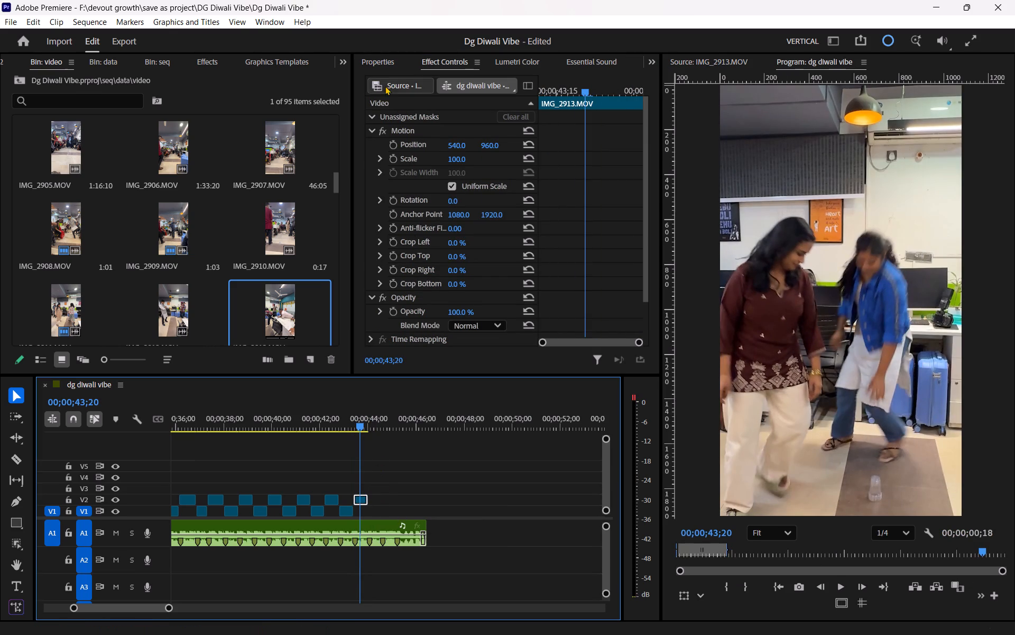
{"action": "left_click", "coordinate": [380, 64]}
{"action": "left_click", "coordinate": [384, 133]}
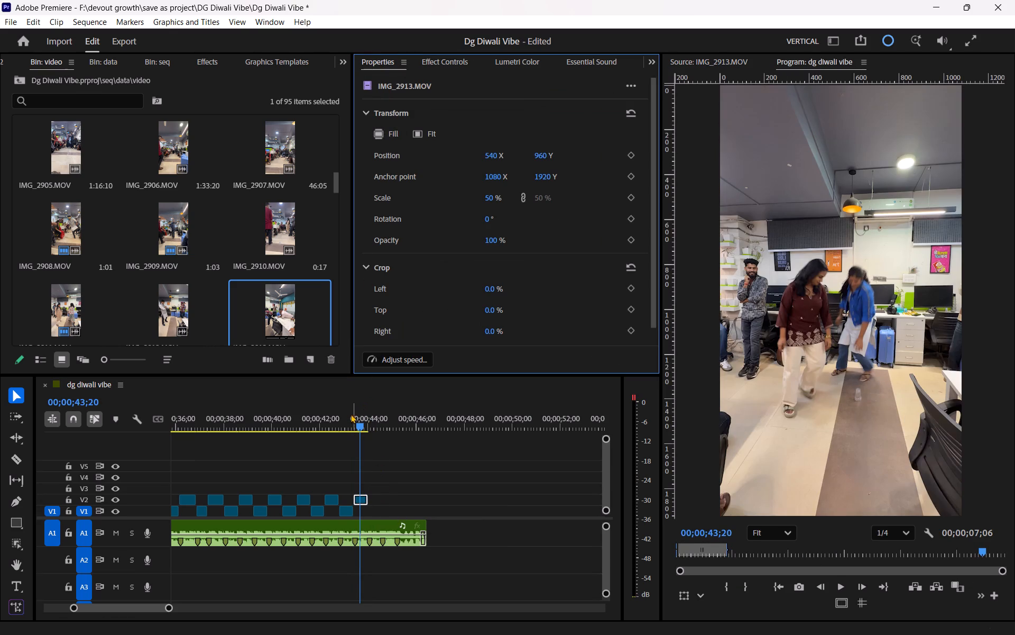
Replay the closing clips of the sequence to review the added IMG_2913.MOV shot.
{"action": "left_click_drag", "start_coordinate": [347, 414], "coordinate": [302, 431]}
{"action": "key", "text": "space"}
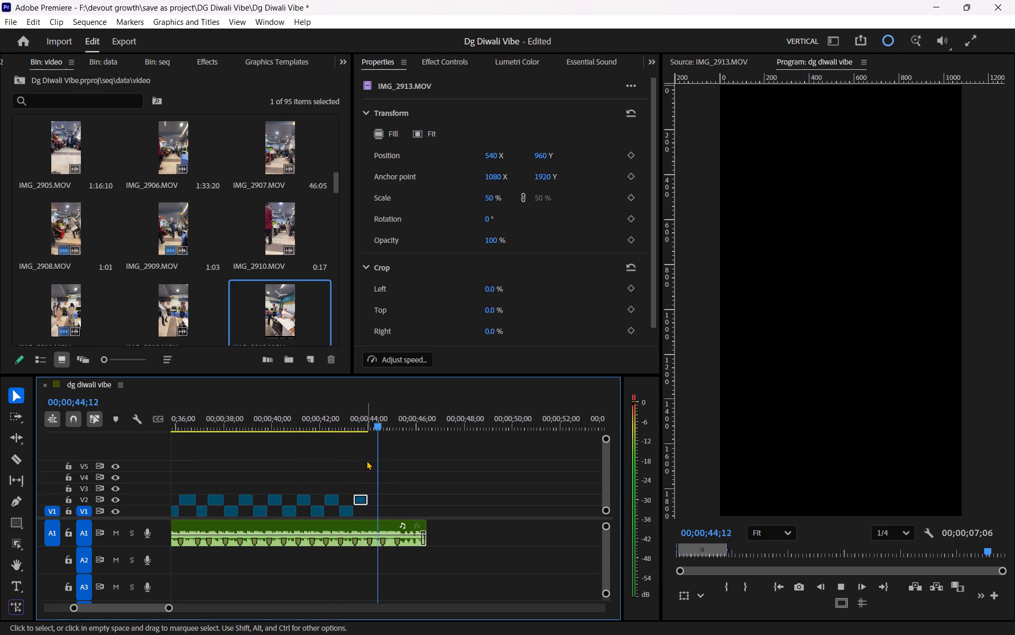
{"action": "key", "text": "space"}
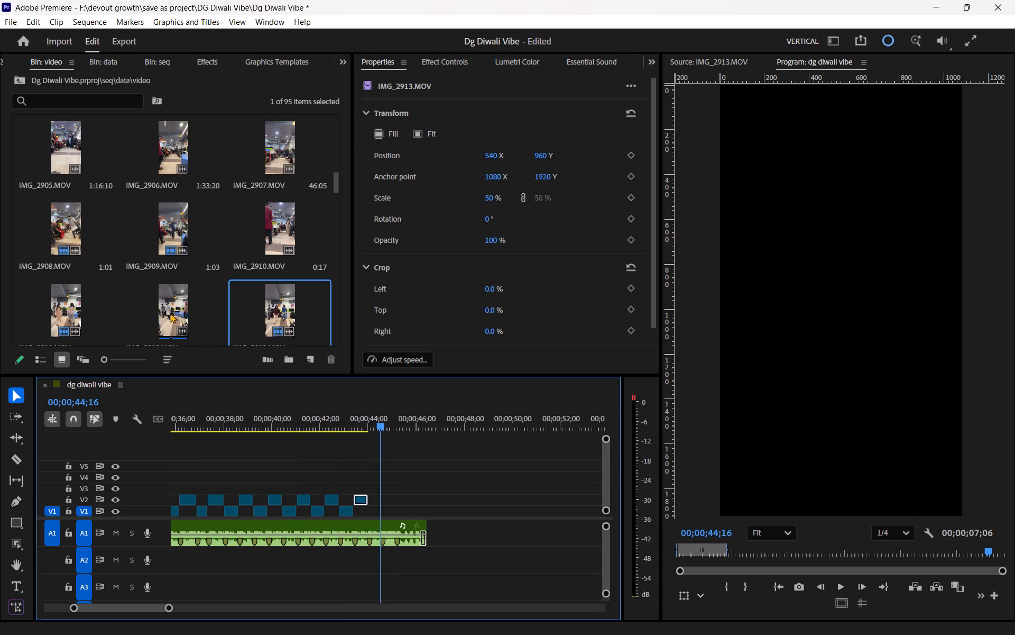
Scrub through IMG_2912.MOV as the source and open IMG_2911.MOV to look for a usable shot.
{"action": "double_click", "coordinate": [171, 313]}
{"action": "left_click_drag", "start_coordinate": [804, 562], "coordinate": [785, 560]}
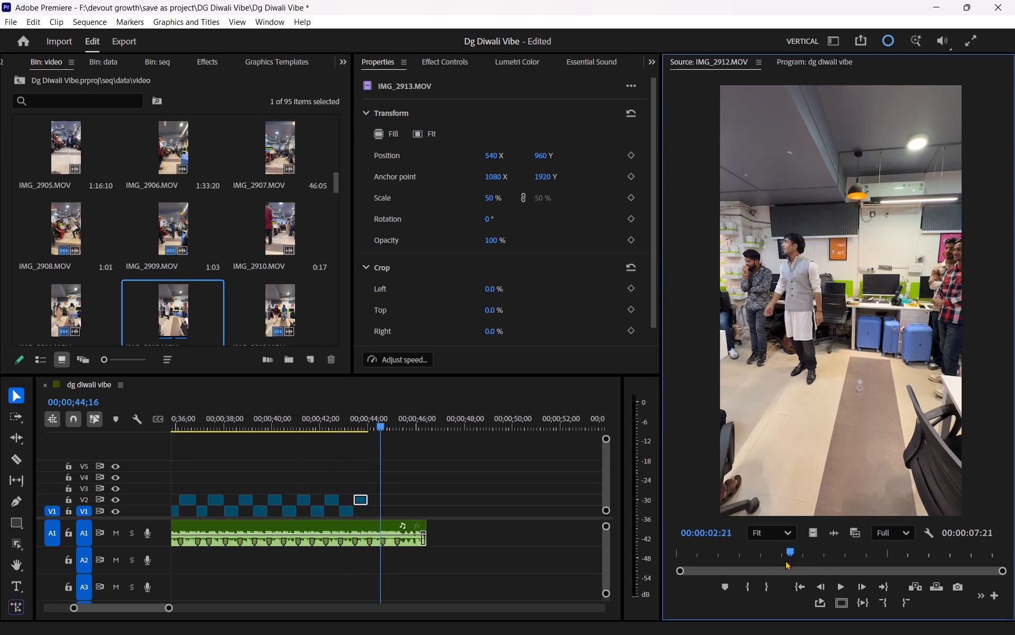
{"action": "left_click_drag", "start_coordinate": [785, 560], "coordinate": [1011, 557]}
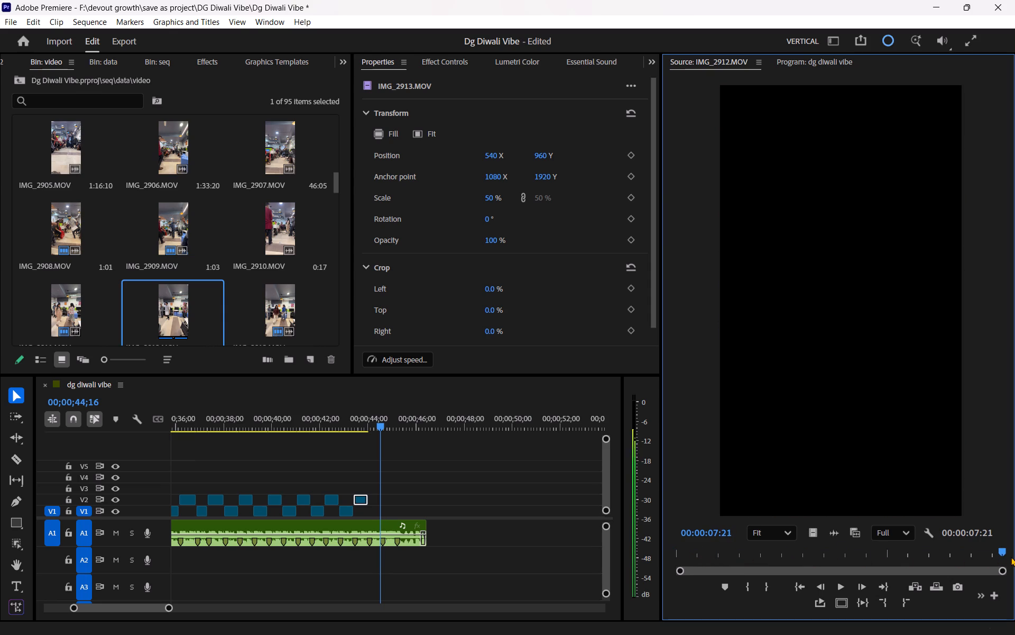
{"action": "left_click_drag", "start_coordinate": [1011, 557], "coordinate": [1014, 557]}
{"action": "double_click", "coordinate": [78, 304]}
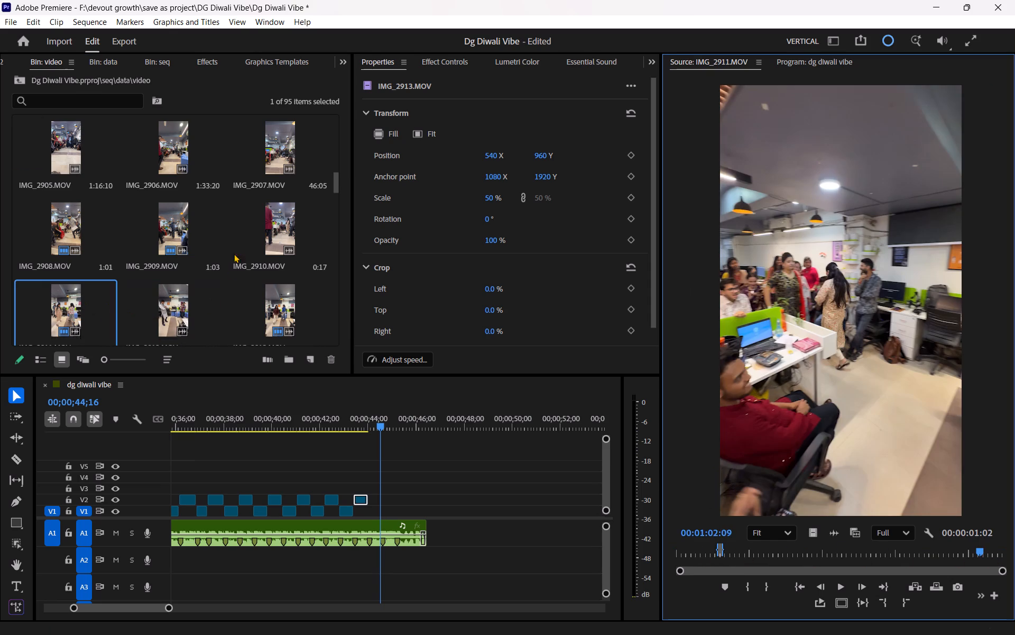
Open IMG_2915.MOV as the source, review it, and mark the range from 00:00:15:28 to 00:00:17:25.
{"action": "scroll", "coordinate": [235, 246], "scroll_direction": "down", "scroll_amount": 1}
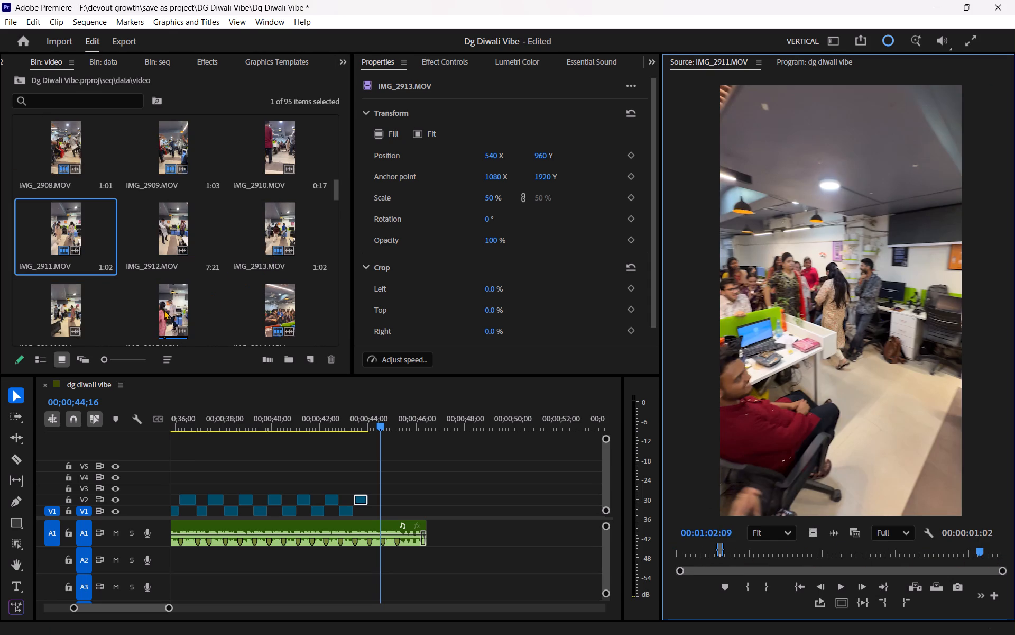
{"action": "double_click", "coordinate": [164, 310]}
{"action": "left_click_drag", "start_coordinate": [737, 554], "coordinate": [713, 555]}
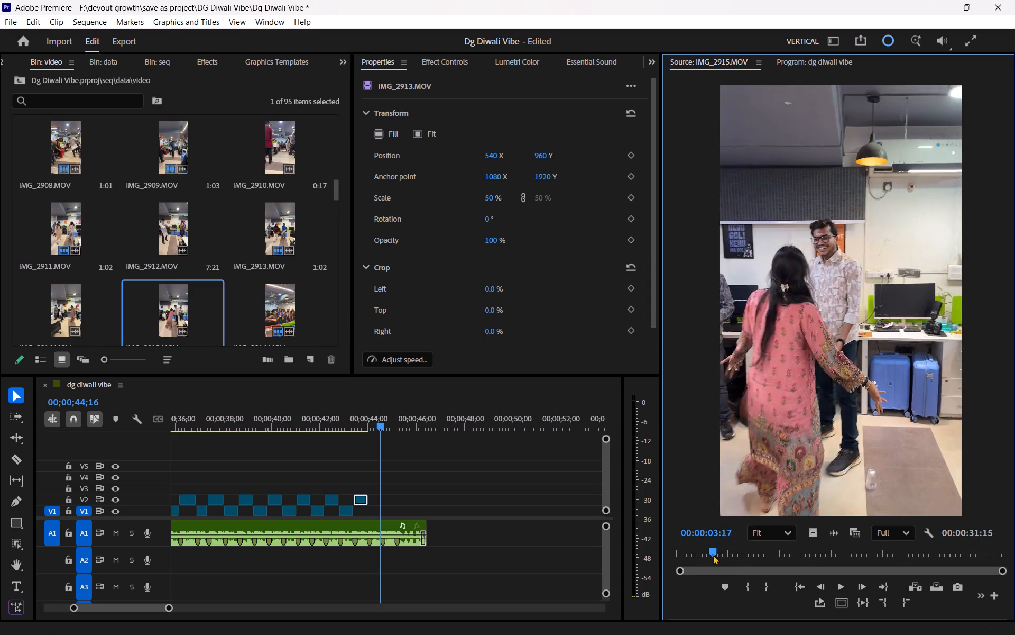
{"action": "left_click_drag", "start_coordinate": [713, 555], "coordinate": [654, 559]}
{"action": "key", "text": "space"}
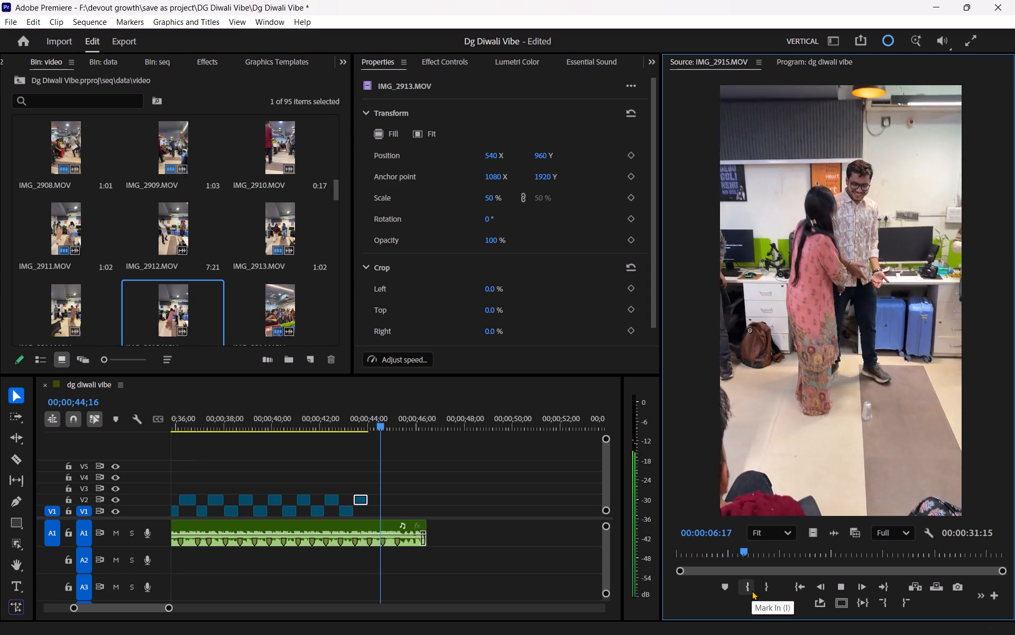
{"action": "key", "text": "space"}
{"action": "key", "text": "space"}
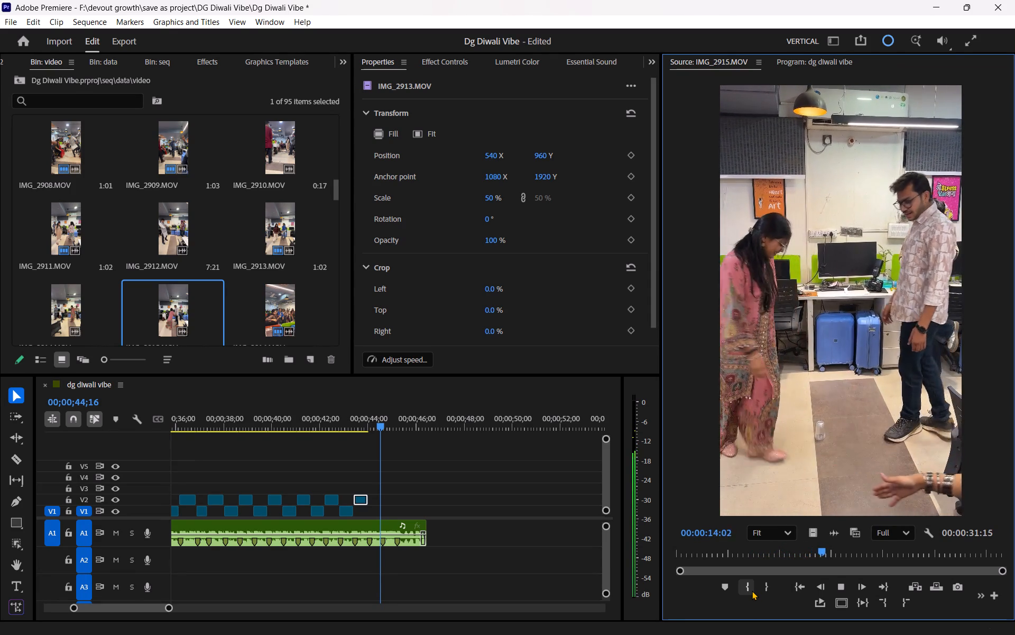
{"action": "key", "text": "space"}
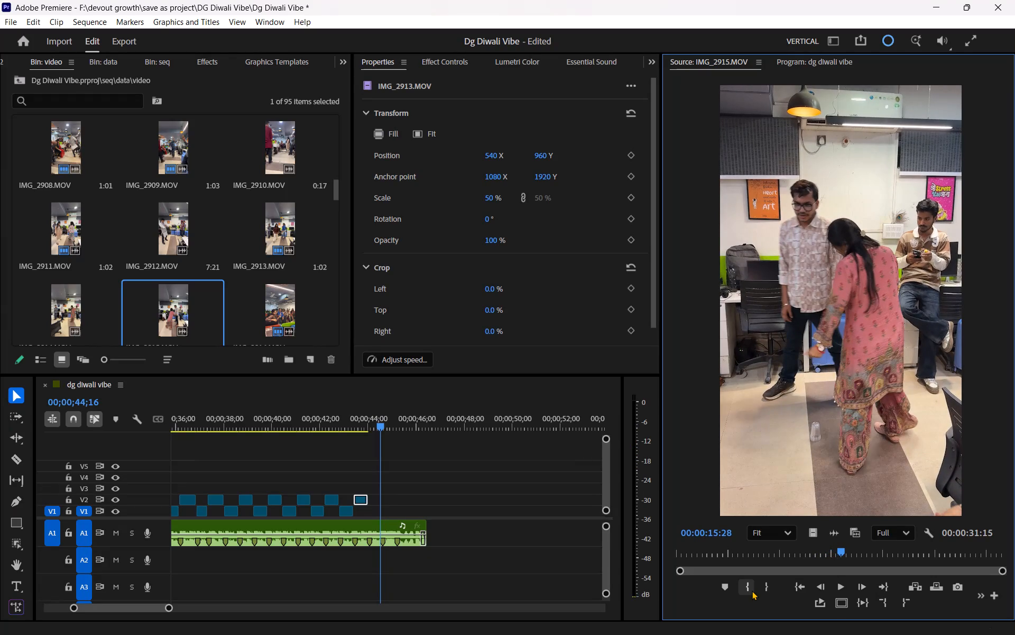
{"action": "left_click", "coordinate": [752, 591]}
{"action": "key", "text": "space"}
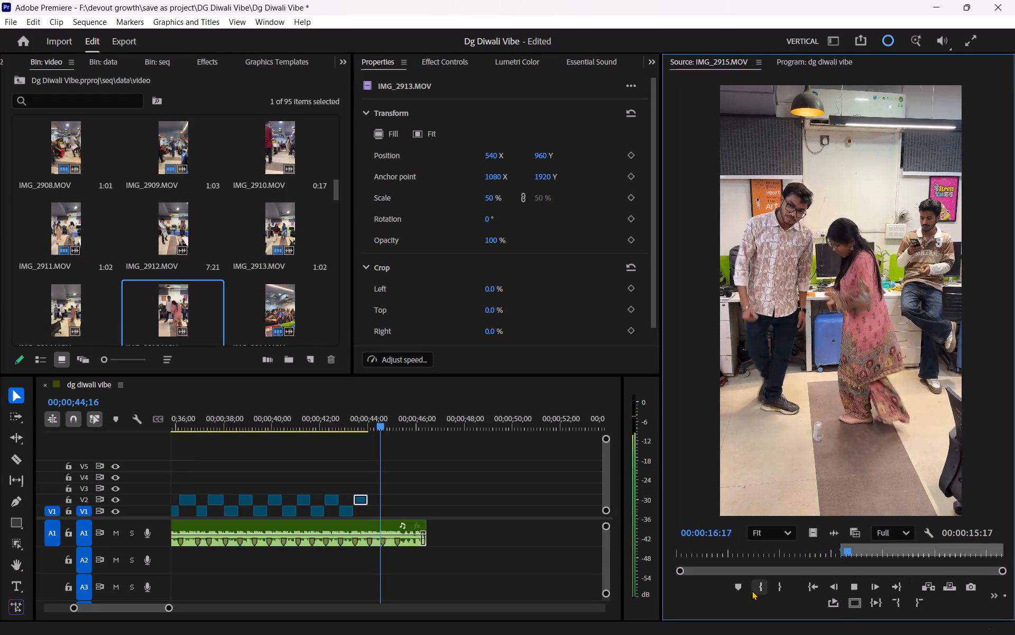
{"action": "key", "text": "space"}
{"action": "key", "text": "space"}
{"action": "key", "text": "space"}
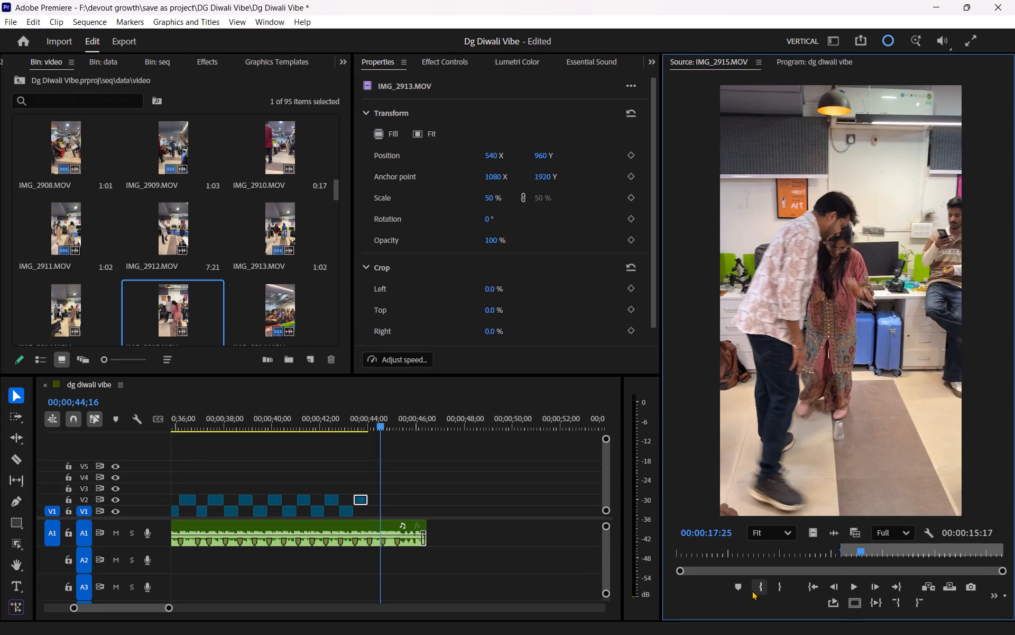
{"action": "left_click", "coordinate": [774, 587]}
Place the marked IMG_2915.MOV video on V1 directly after the last clip and scale it to fill the frame.
{"action": "left_click_drag", "start_coordinate": [811, 537], "coordinate": [395, 497]}
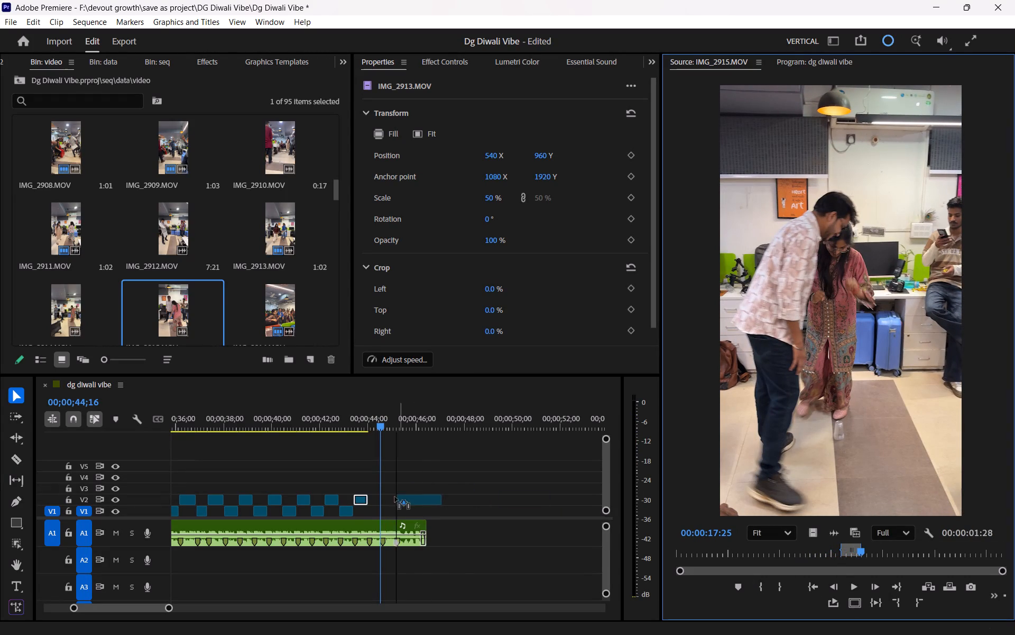
{"action": "left_click_drag", "start_coordinate": [395, 497], "coordinate": [362, 512]}
{"action": "left_click_drag", "start_coordinate": [367, 512], "coordinate": [379, 512]}
{"action": "left_click_drag", "start_coordinate": [389, 511], "coordinate": [385, 511]}
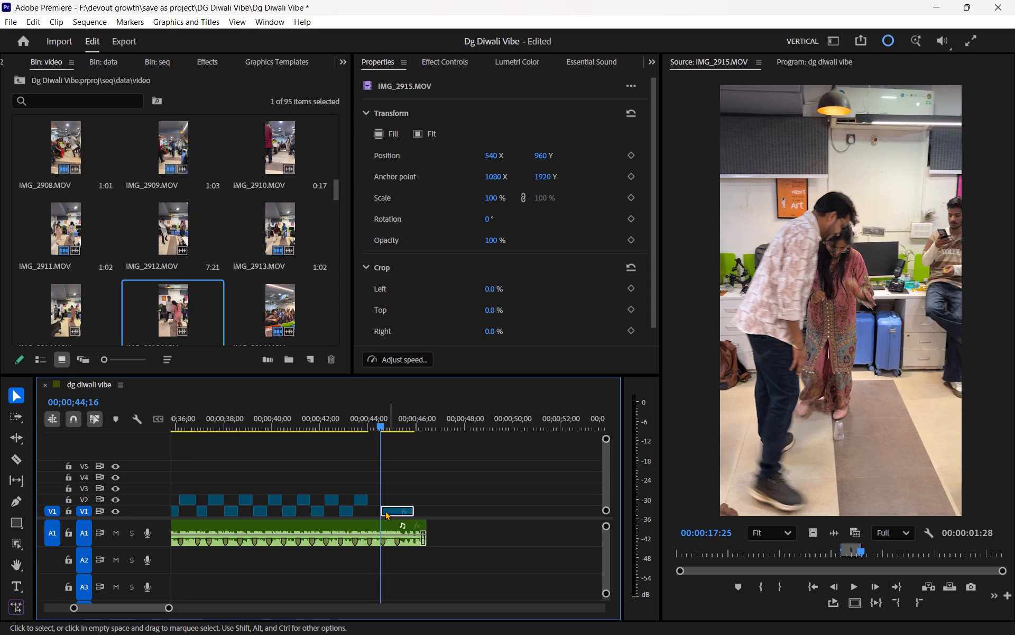
{"action": "left_click_drag", "start_coordinate": [385, 511], "coordinate": [378, 511]}
{"action": "left_click", "coordinate": [382, 132]}
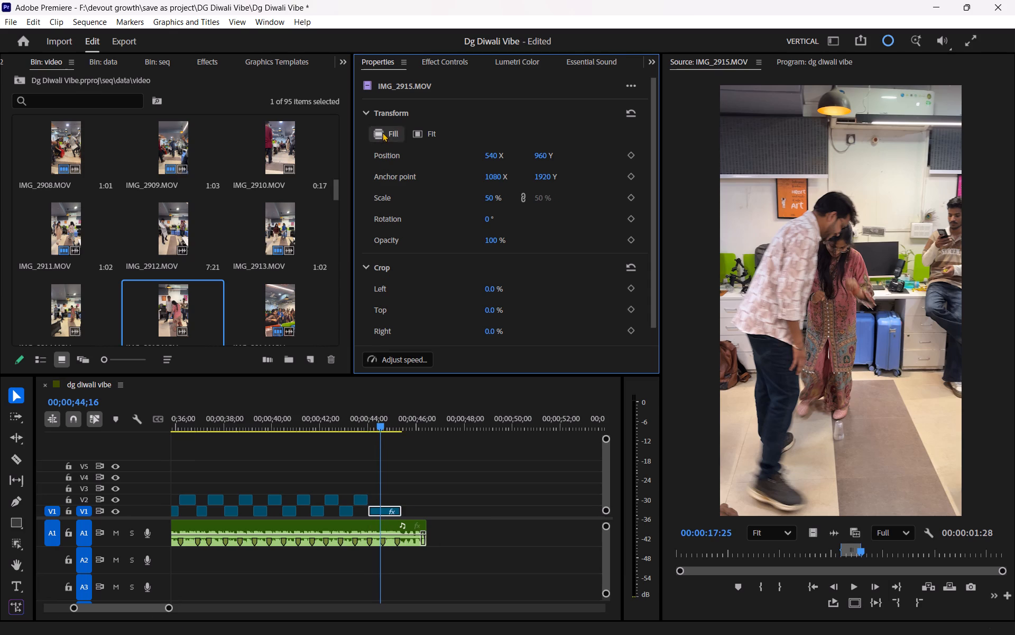
Trim the end of IMG_2915.MOV back to the last music marker, playing the closing clips to check the cut.
{"action": "left_click_drag", "start_coordinate": [365, 418], "coordinate": [347, 424]}
{"action": "key", "text": "space"}
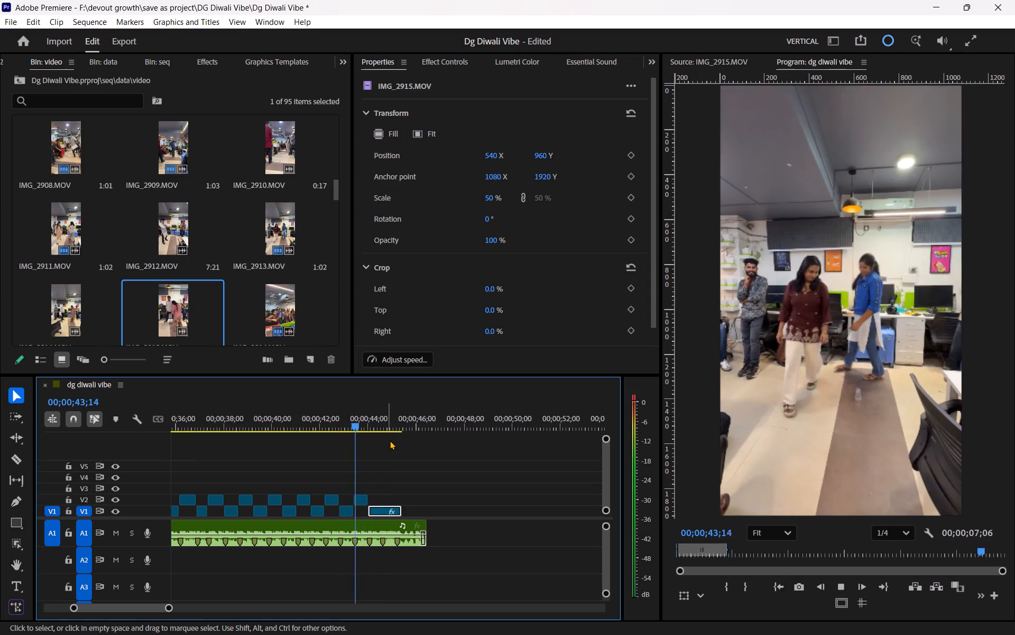
{"action": "key", "text": "space"}
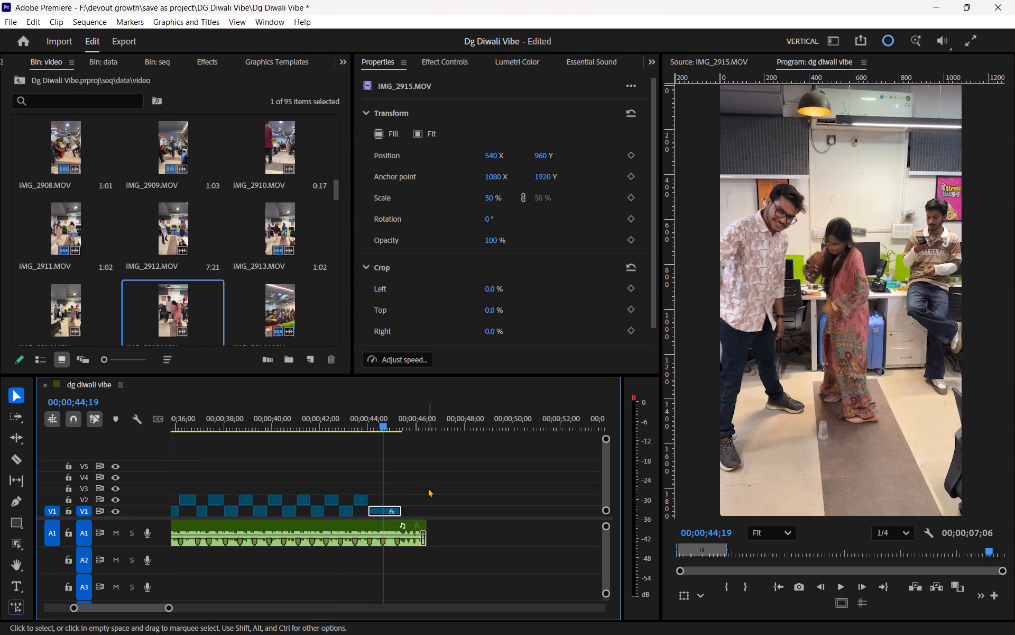
{"action": "key", "text": "equal"}
{"action": "key", "text": "equal"}
{"action": "left_click_drag", "start_coordinate": [363, 421], "coordinate": [296, 421]}
{"action": "key", "text": "space"}
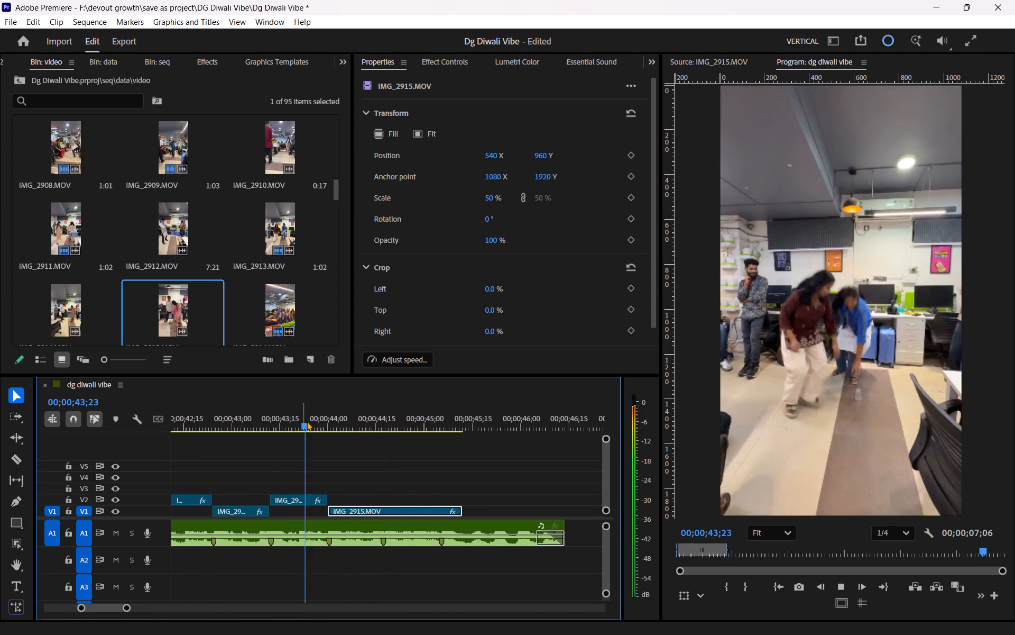
{"action": "key", "text": "space"}
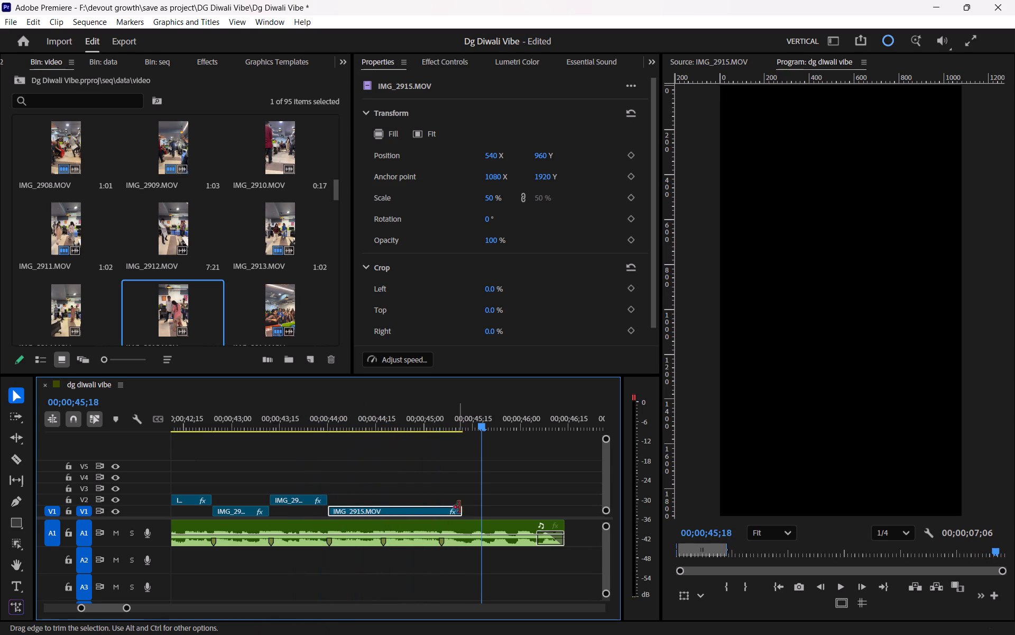
{"action": "left_click_drag", "start_coordinate": [463, 511], "coordinate": [439, 523]}
{"action": "left_click_drag", "start_coordinate": [317, 428], "coordinate": [261, 429]}
{"action": "key", "text": "space"}
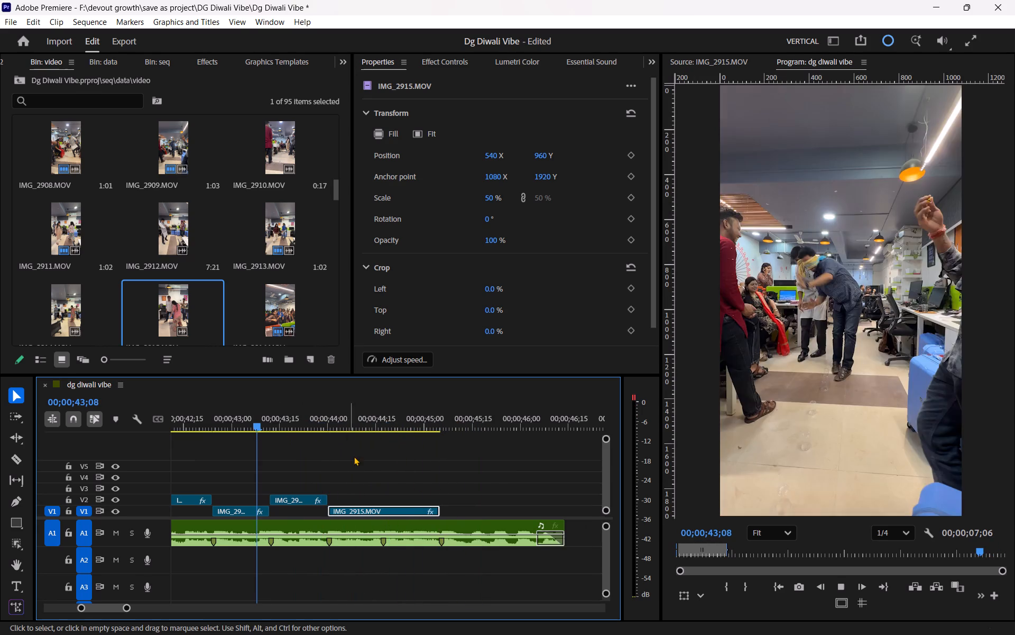
{"action": "left_click", "coordinate": [359, 459]}
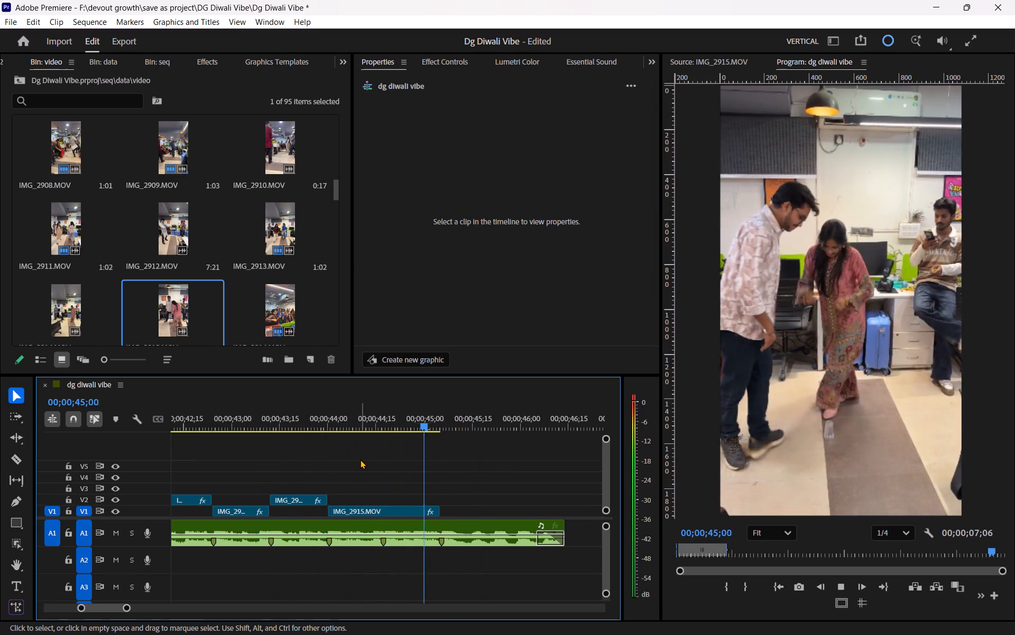
{"action": "key", "text": "space"}
Browse the remaining footage for a closing shot and open T3E_5301.MOV from the video 2 bin as the source.
{"action": "scroll", "coordinate": [135, 280], "scroll_direction": "down", "scroll_amount": 3}
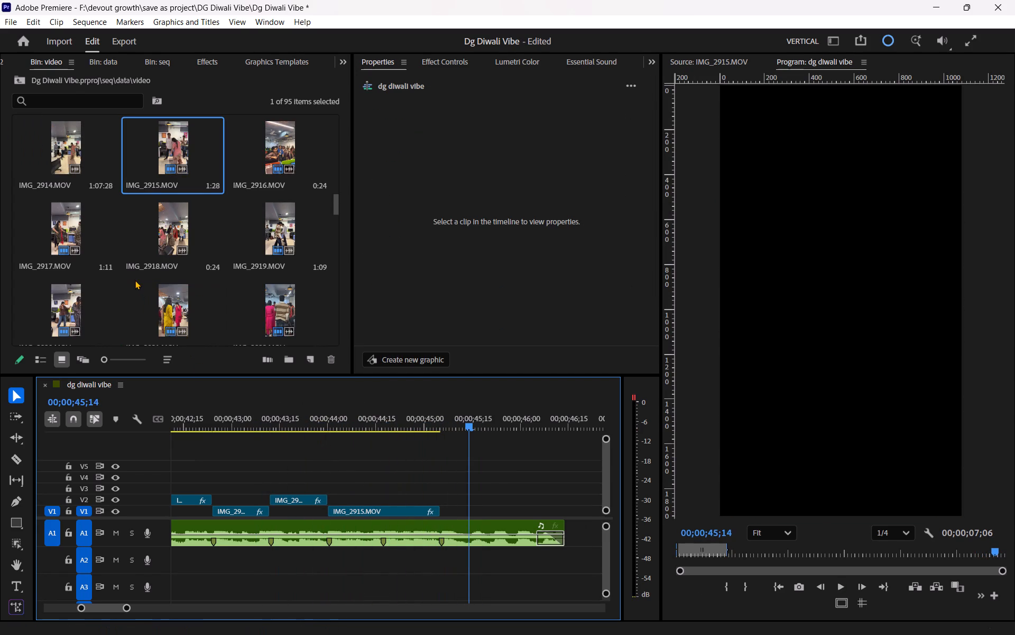
{"action": "scroll", "coordinate": [135, 279], "scroll_direction": "down", "scroll_amount": 14}
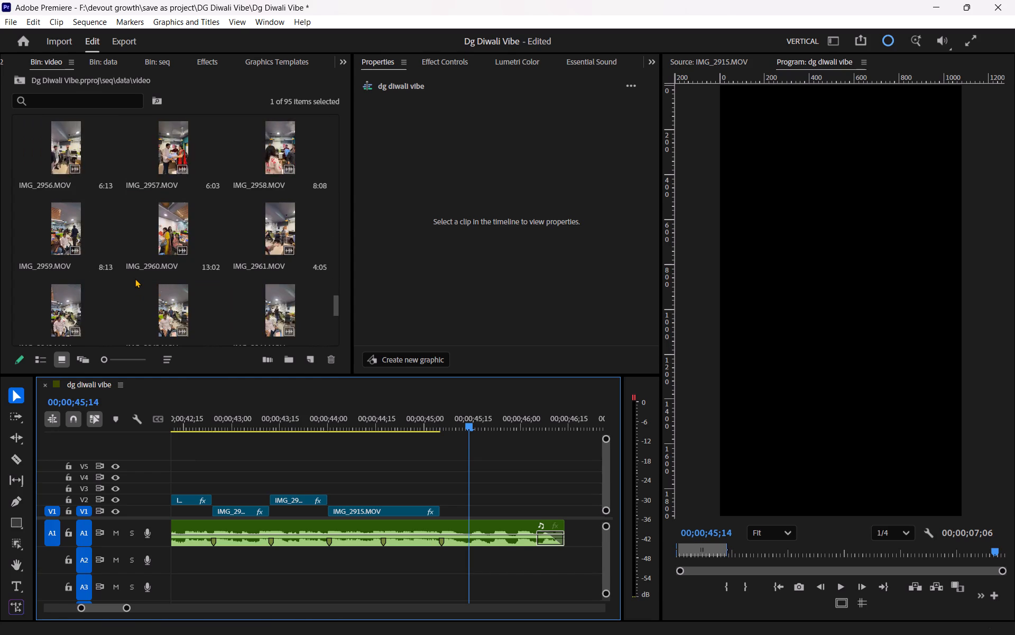
{"action": "scroll", "coordinate": [149, 269], "scroll_direction": "down", "scroll_amount": 3}
{"action": "scroll", "coordinate": [207, 269], "scroll_direction": "down", "scroll_amount": 2}
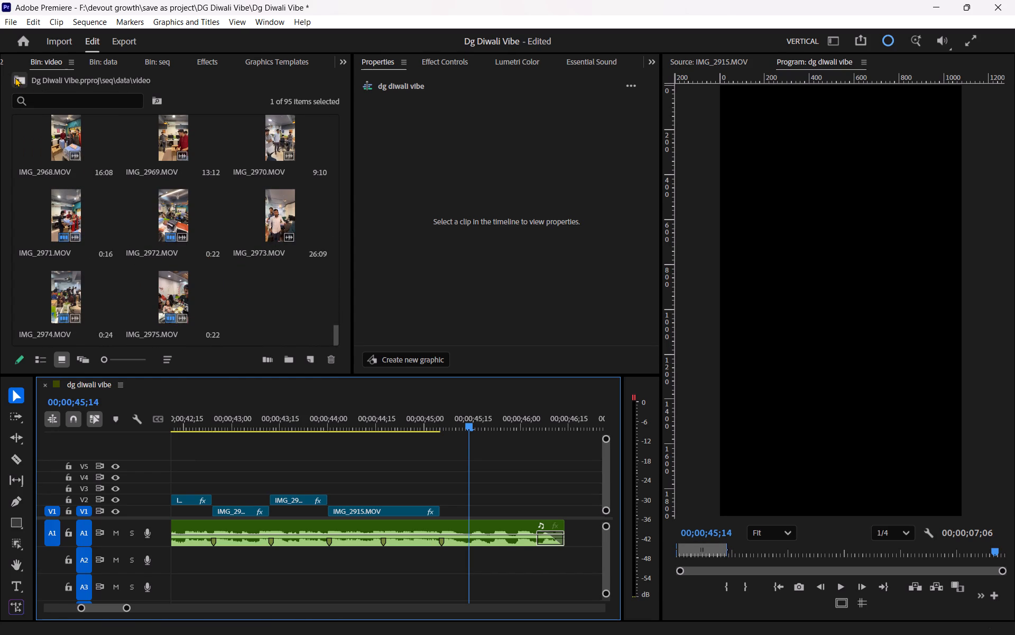
{"action": "left_click", "coordinate": [15, 77]}
{"action": "double_click", "coordinate": [283, 150]}
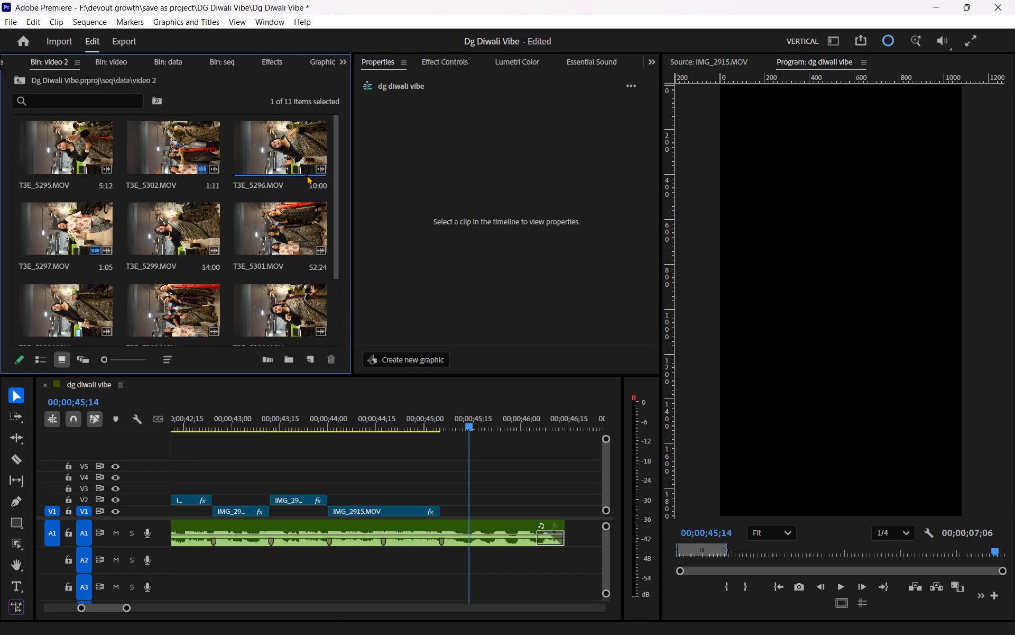
{"action": "double_click", "coordinate": [281, 217]}
Review T3E_5301.MOV and mark a range of 2:06 ending at 00:00:15:24, showing the group of women dancing.
{"action": "left_click_drag", "start_coordinate": [838, 551], "coordinate": [785, 549]}
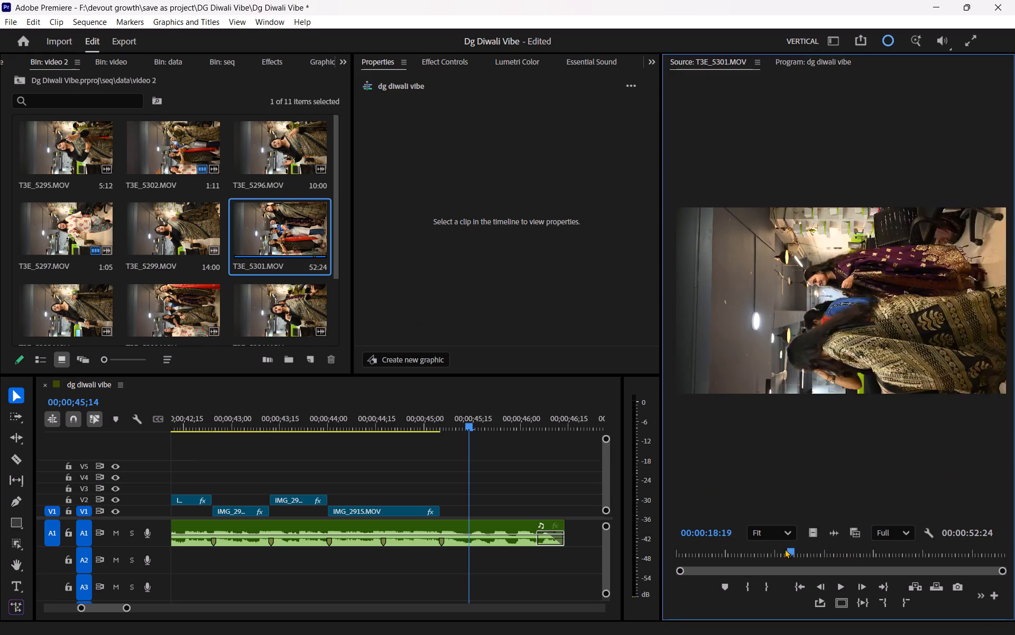
{"action": "left_click_drag", "start_coordinate": [785, 549], "coordinate": [765, 549]}
{"action": "key", "text": "space"}
{"action": "key", "text": "space"}
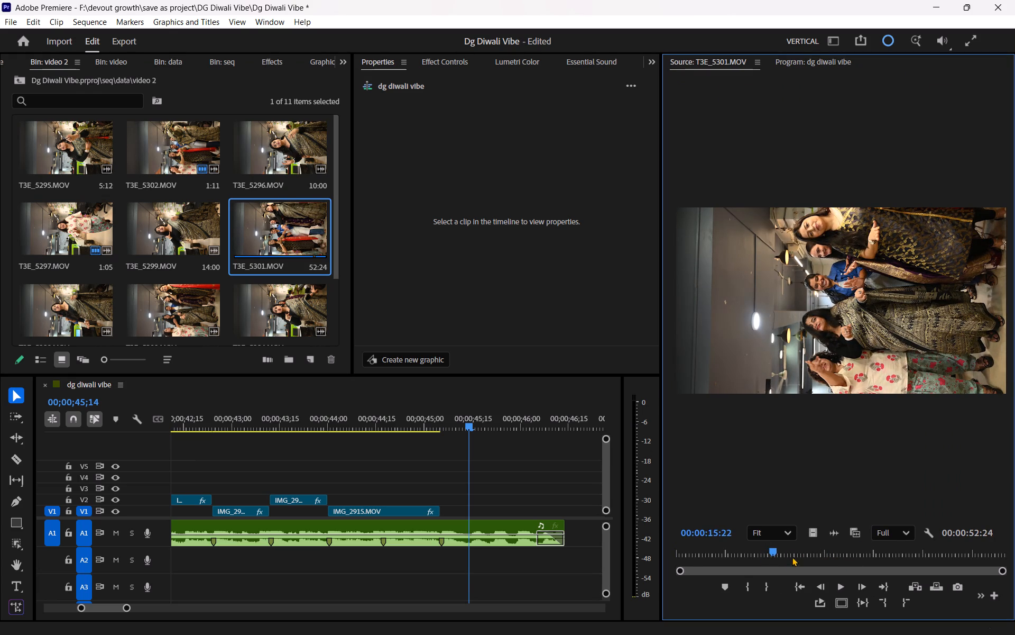
{"action": "left_click_drag", "start_coordinate": [771, 549], "coordinate": [754, 549]}
{"action": "key", "text": "space"}
{"action": "key", "text": "space"}
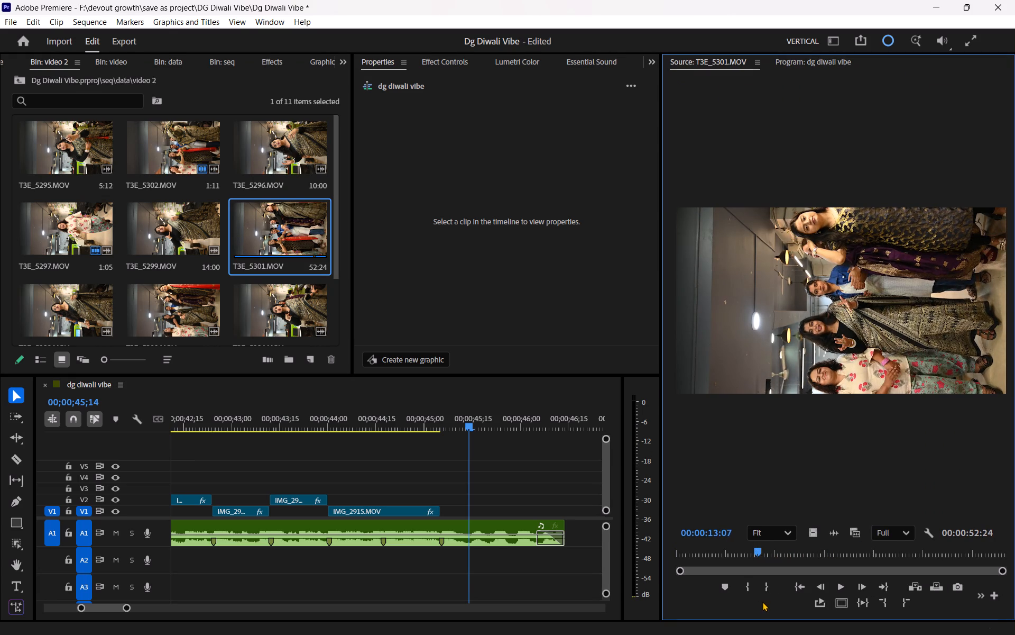
{"action": "key", "text": "space"}
{"action": "key", "text": "space"}
{"action": "left_click", "coordinate": [751, 586]}
{"action": "key", "text": "space"}
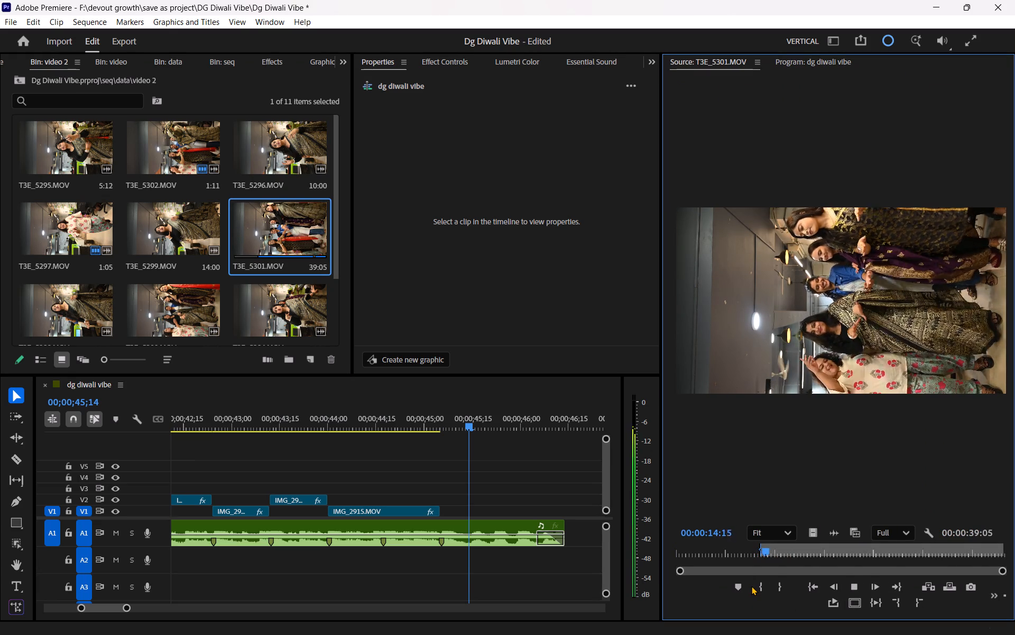
{"action": "key", "text": "space"}
{"action": "left_click", "coordinate": [774, 586]}
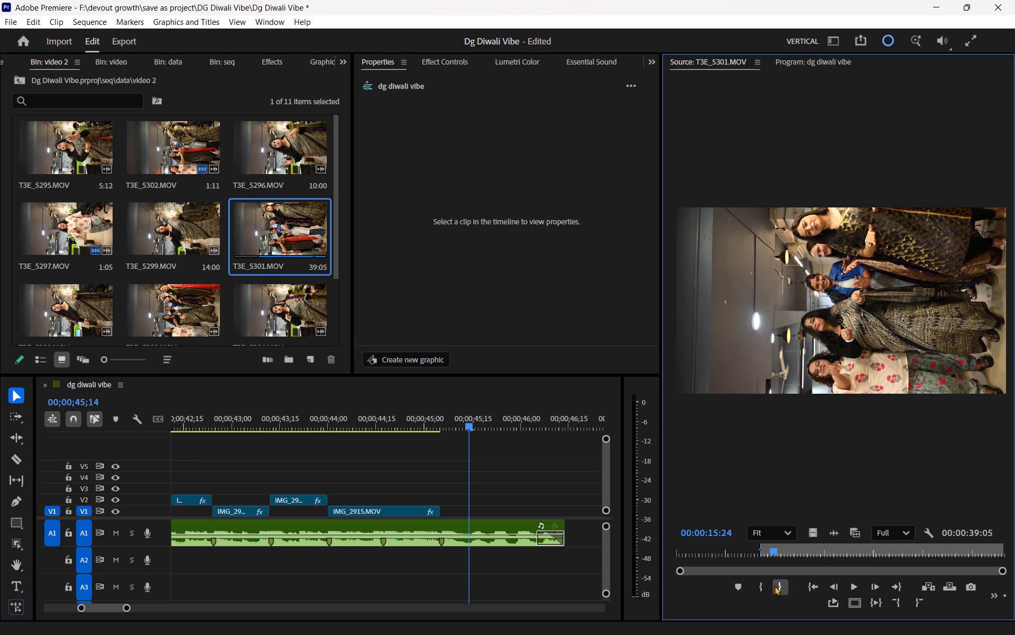
Place the marked T3E_5301.MOV video on V2, overlapping the end of IMG_2915.MOV.
{"action": "left_click_drag", "start_coordinate": [814, 534], "coordinate": [410, 498]}
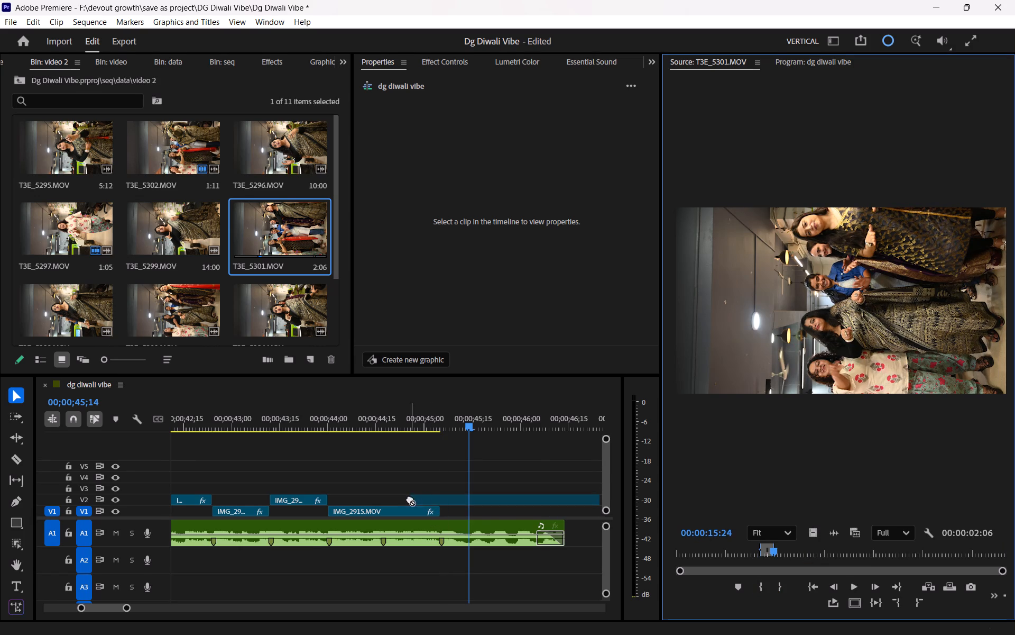
Turn the T3E_5301.MOV clip upright with a 90° rotation and set its scale to 50%.
{"action": "scroll", "coordinate": [500, 477], "scroll_direction": "down", "scroll_amount": 4}
{"action": "left_click", "coordinate": [382, 420]}
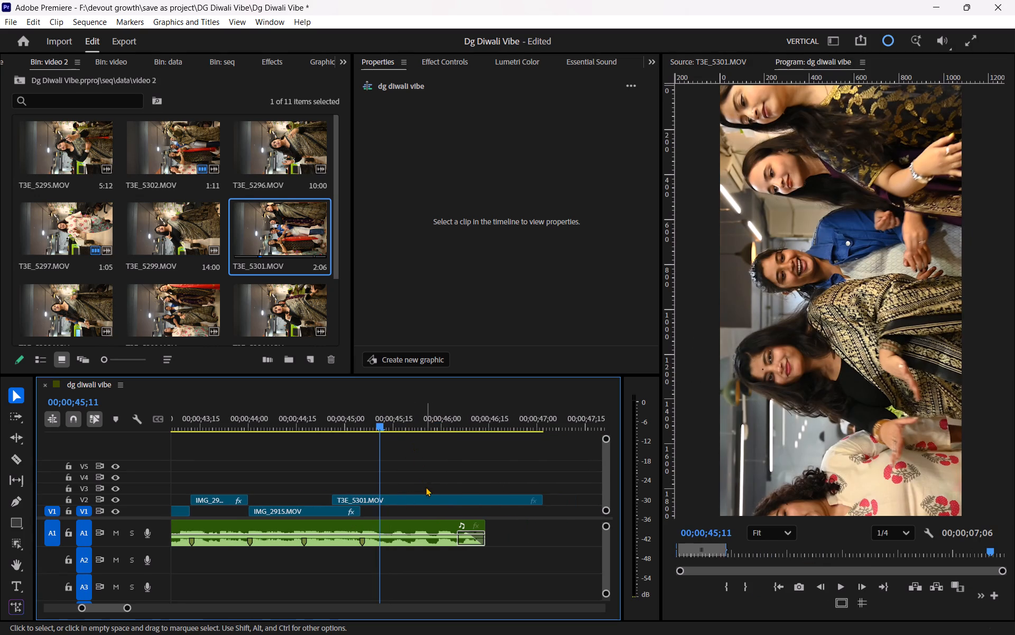
{"action": "left_click", "coordinate": [427, 495]}
{"action": "left_click", "coordinate": [386, 130]}
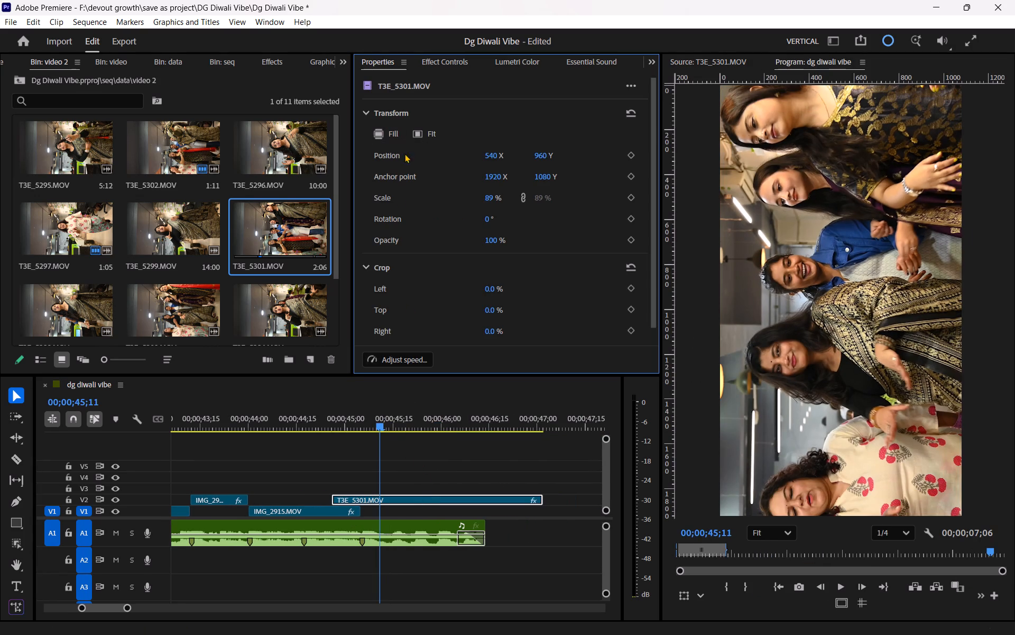
{"action": "left_click", "coordinate": [490, 217]}
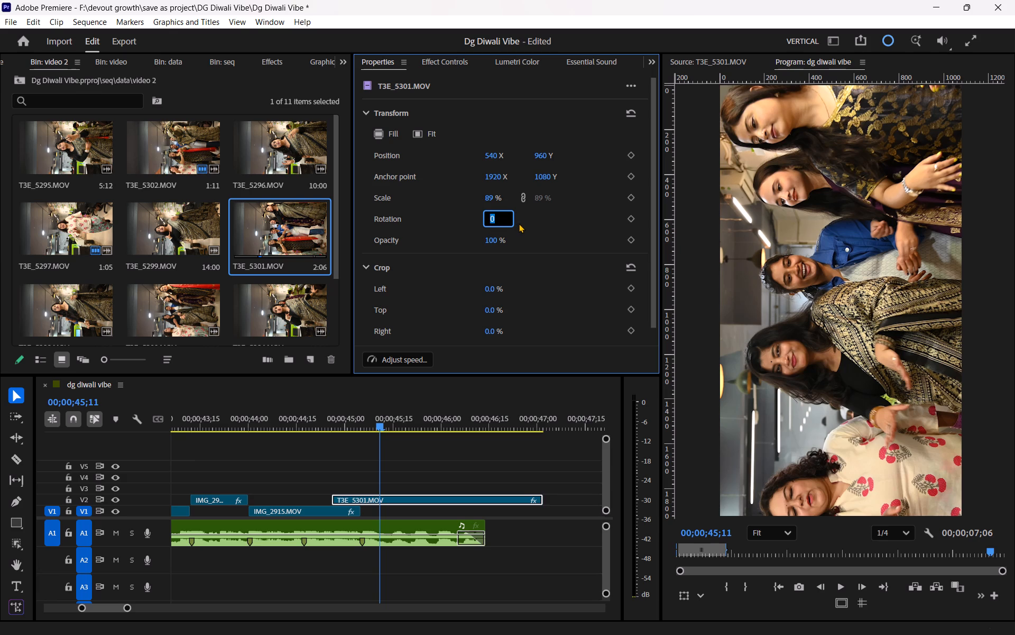
{"action": "type", "text": "90"}
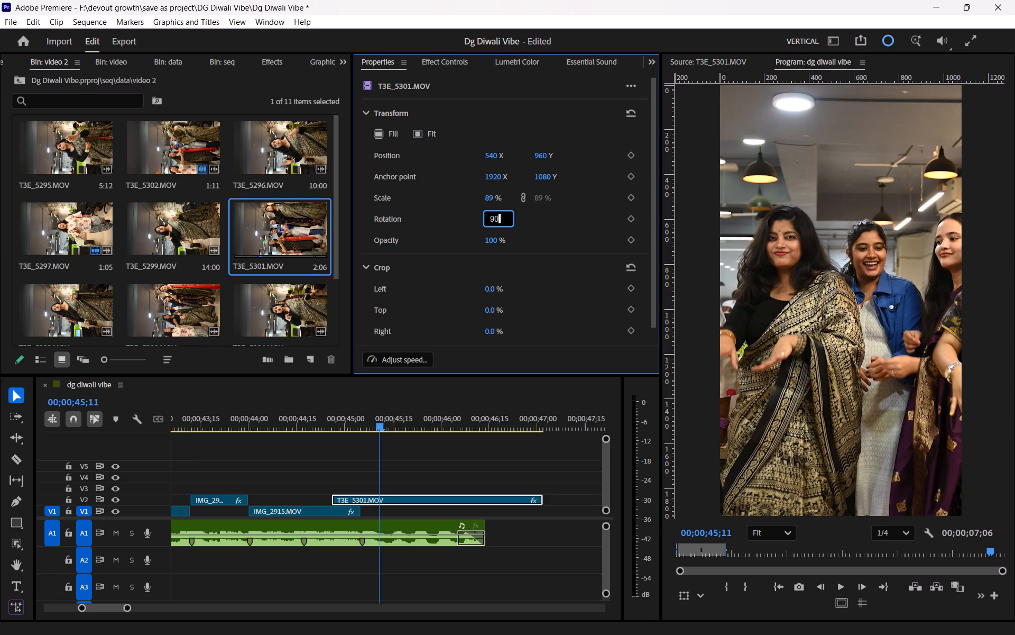
{"action": "key", "text": "Return"}
{"action": "left_click", "coordinate": [495, 195]}
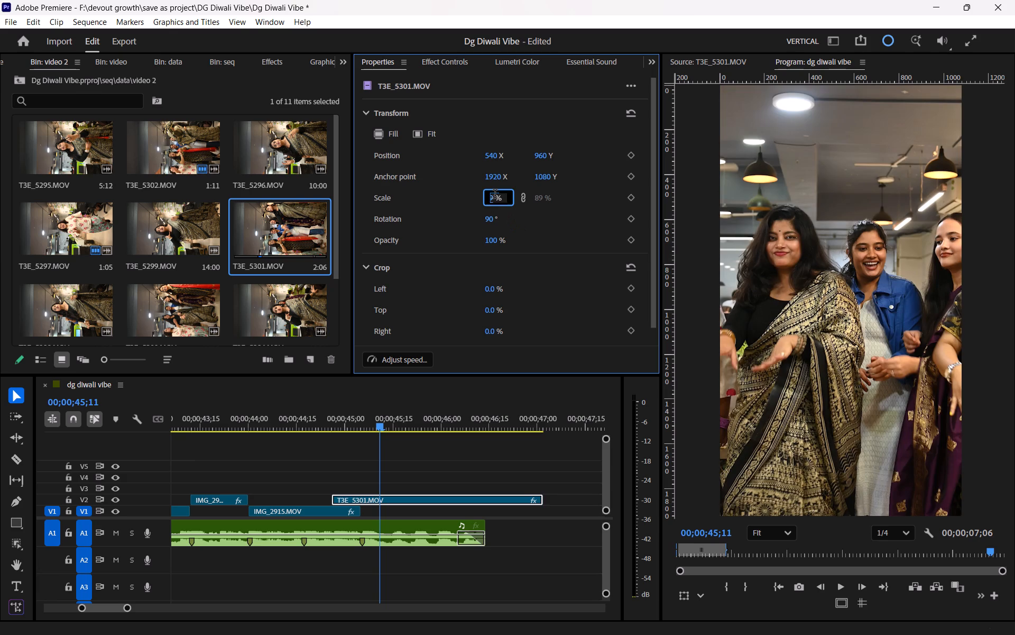
{"action": "type", "text": "50"}
{"action": "key", "text": "Return"}
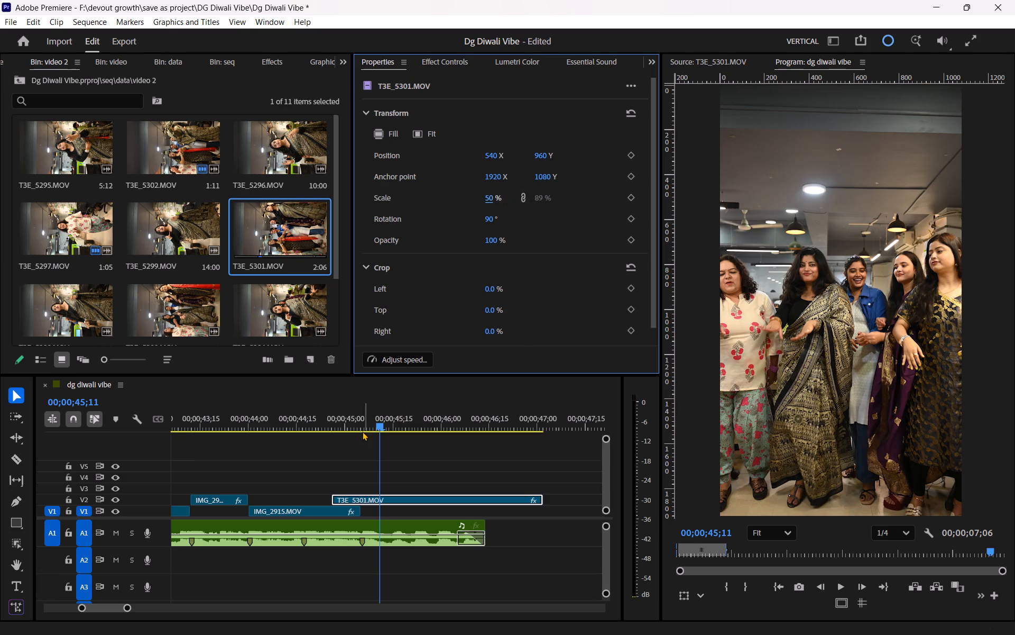
Trim the start of T3E_5301.MOV to the end of IMG_2915.MOV and play through the cut.
{"action": "left_click_drag", "start_coordinate": [344, 422], "coordinate": [329, 422]}
{"action": "left_click_drag", "start_coordinate": [339, 496], "coordinate": [367, 500]}
{"action": "key", "text": "space"}
{"action": "left_click", "coordinate": [399, 469]}
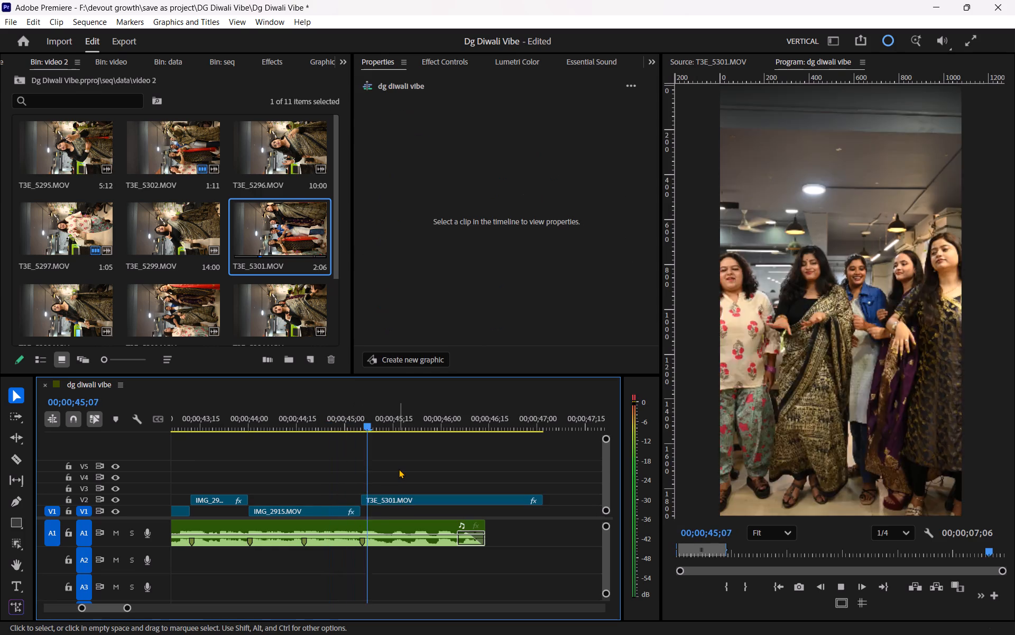
{"action": "key", "text": "space"}
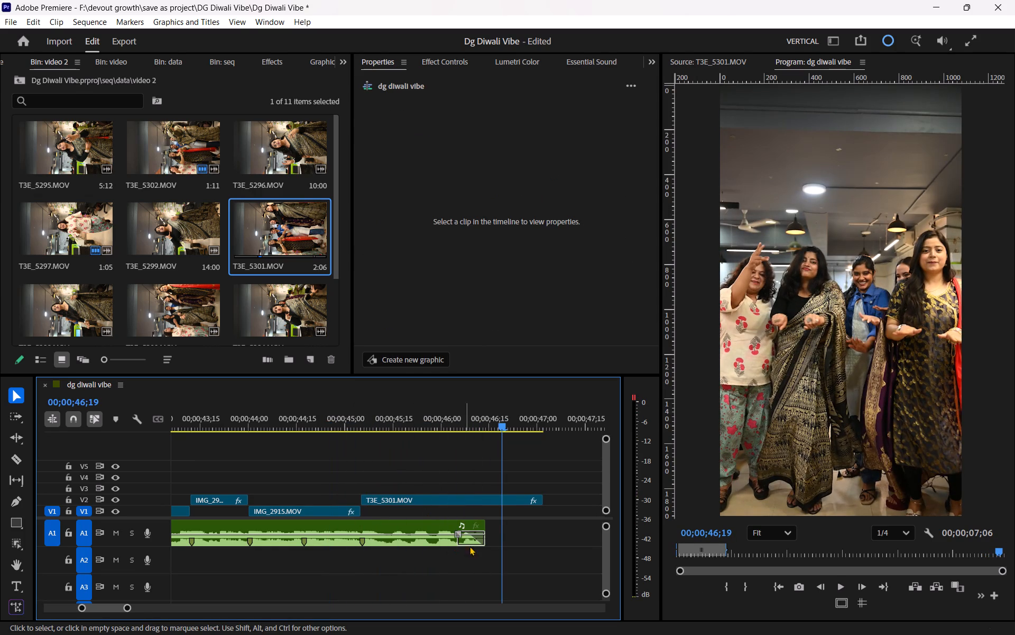
Extend the end of the music on A1 to line up with the end of T3E_5301.MOV.
{"action": "left_click_drag", "start_coordinate": [487, 534], "coordinate": [550, 534]}
{"action": "left_click_drag", "start_coordinate": [551, 528], "coordinate": [545, 529]}
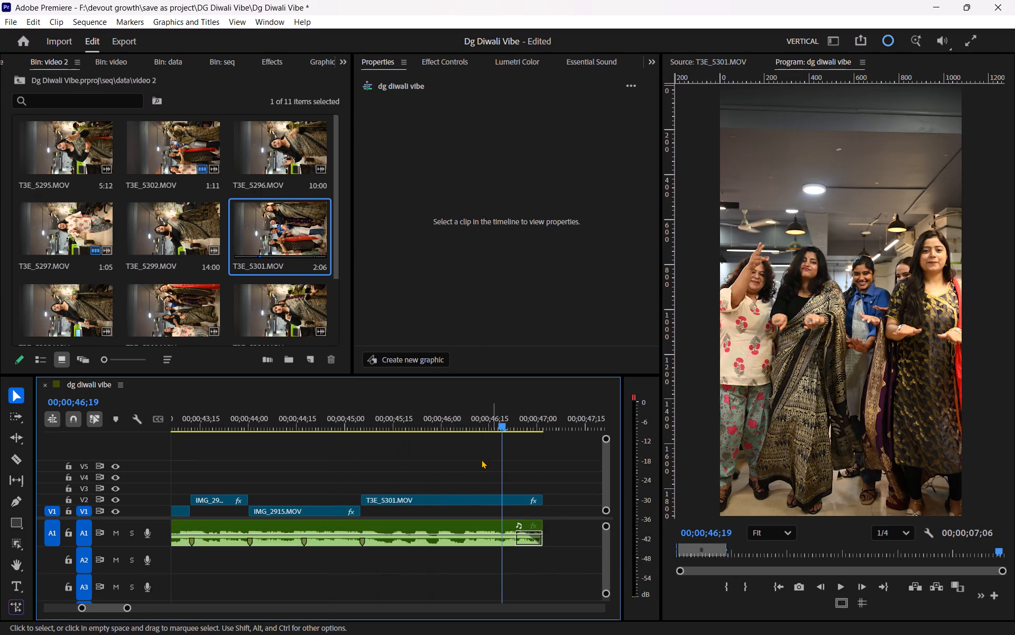
Trim the end of IMG_2915.MOV back to the preceding music marker and move T3E_5301.MOV earlier to start right after it.
{"action": "left_click_drag", "start_coordinate": [443, 422], "coordinate": [365, 425]}
{"action": "key", "text": "space"}
{"action": "key", "text": "space"}
{"action": "left_click_drag", "start_coordinate": [310, 413], "coordinate": [283, 415]}
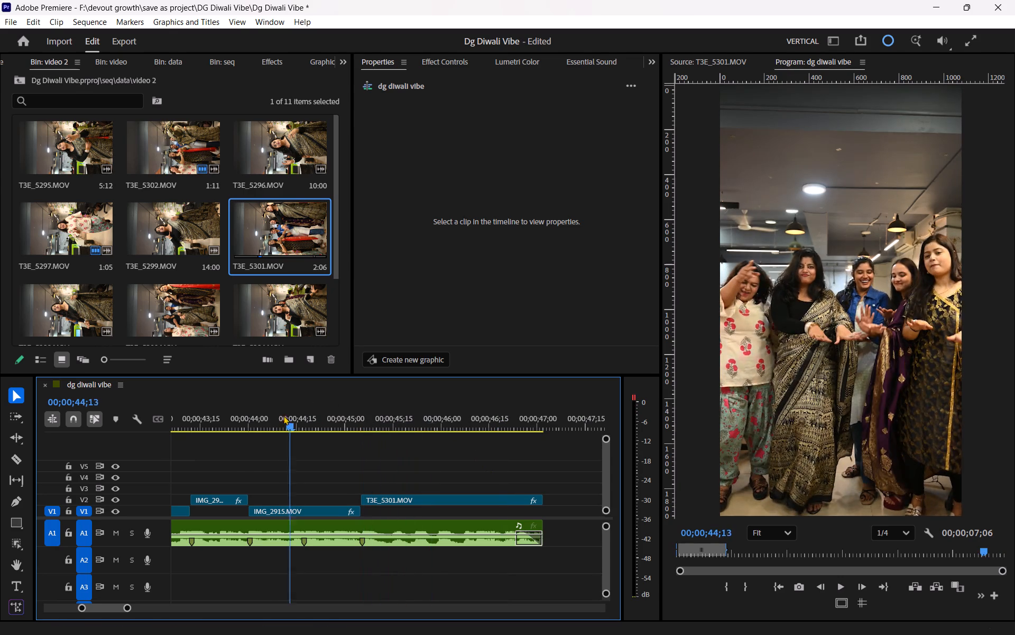
{"action": "left_click_drag", "start_coordinate": [283, 415], "coordinate": [247, 428]}
{"action": "key", "text": "space"}
{"action": "key", "text": "space"}
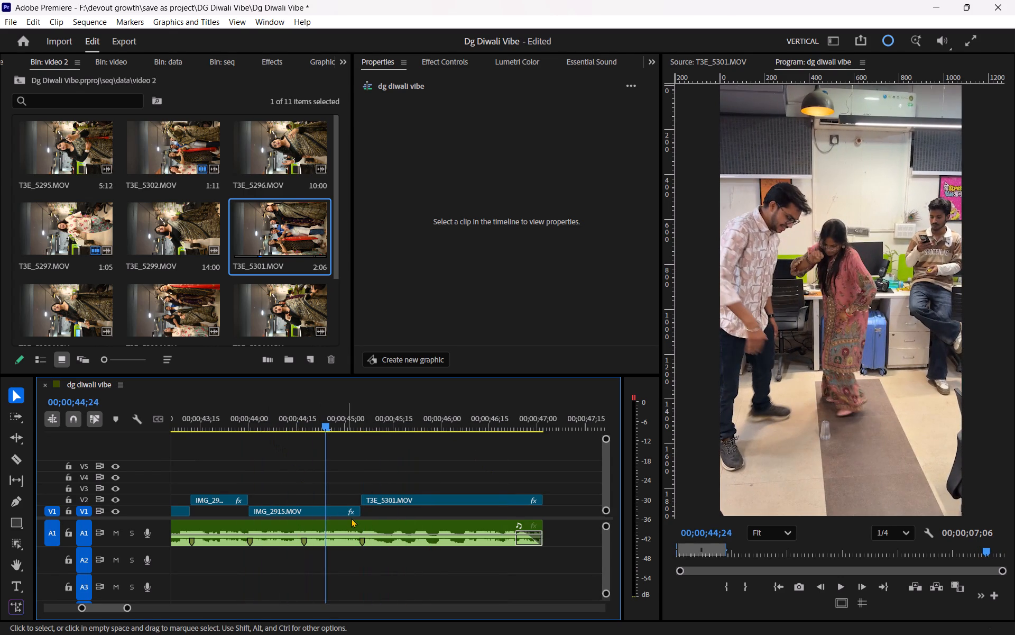
{"action": "left_click_drag", "start_coordinate": [358, 514], "coordinate": [304, 522]}
{"action": "left_click_drag", "start_coordinate": [389, 502], "coordinate": [321, 501]}
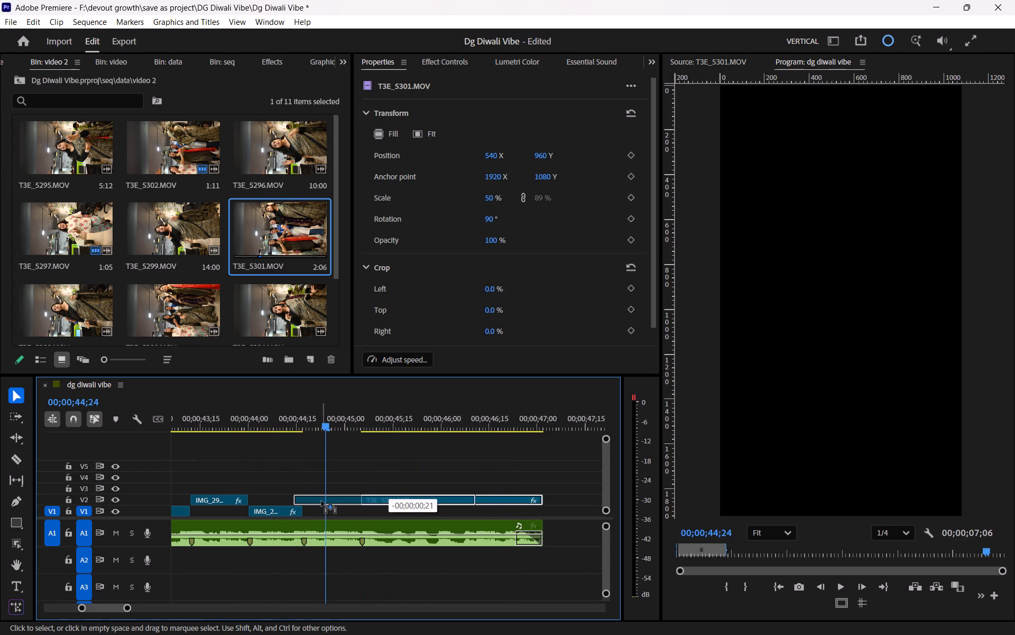
{"action": "left_click_drag", "start_coordinate": [321, 501], "coordinate": [326, 501]}
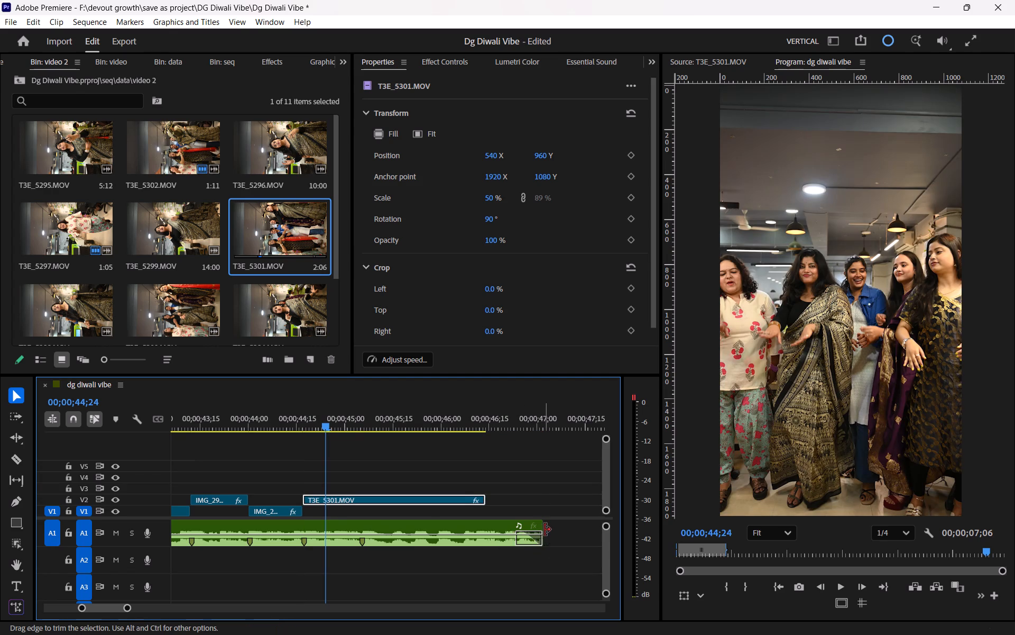
Shorten the music on A1 and T3E_5301.MOV on V2 so both end together at about 00;00;46;09.
{"action": "left_click_drag", "start_coordinate": [545, 530], "coordinate": [477, 539]}
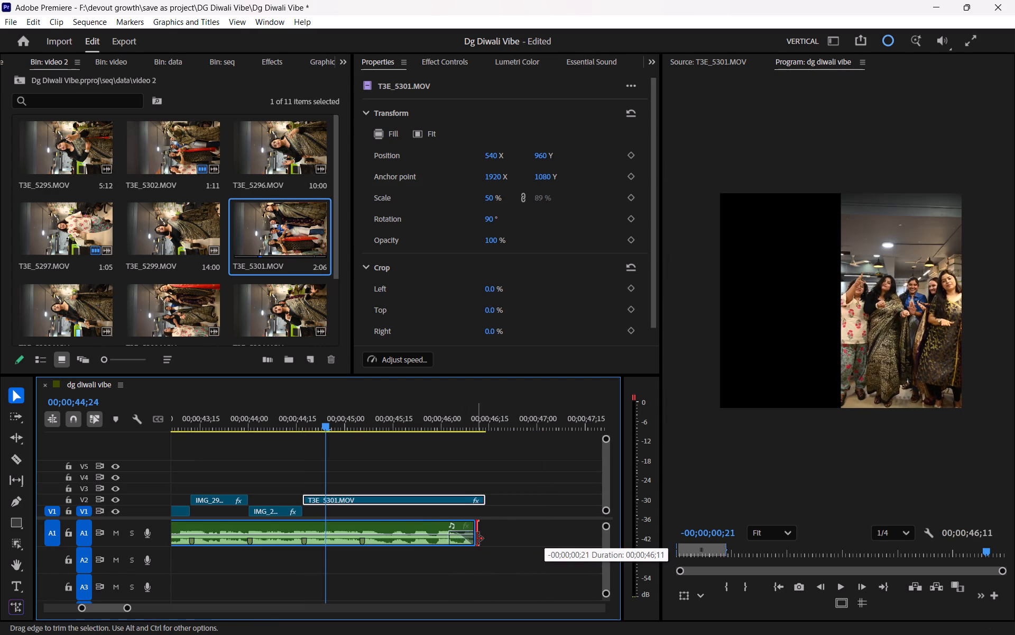
{"action": "left_click_drag", "start_coordinate": [477, 539], "coordinate": [474, 539]}
{"action": "left_click_drag", "start_coordinate": [488, 501], "coordinate": [477, 505]}
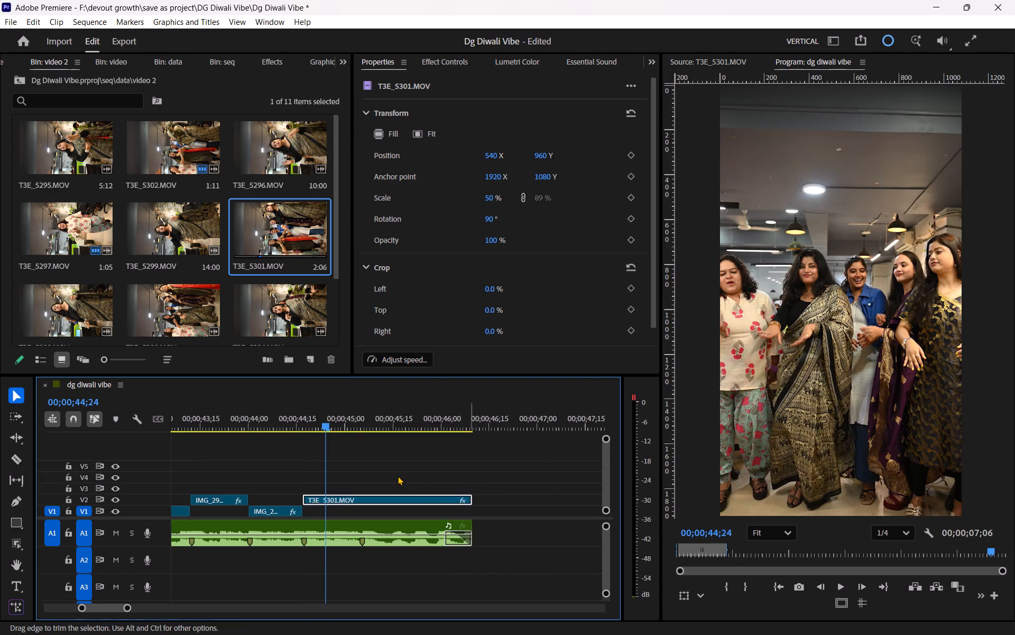
Play the start of T3E_5301.MOV to find the cut point and split the clip at 00;00;44;29.
{"action": "left_click_drag", "start_coordinate": [312, 419], "coordinate": [244, 427]}
{"action": "key", "text": "space"}
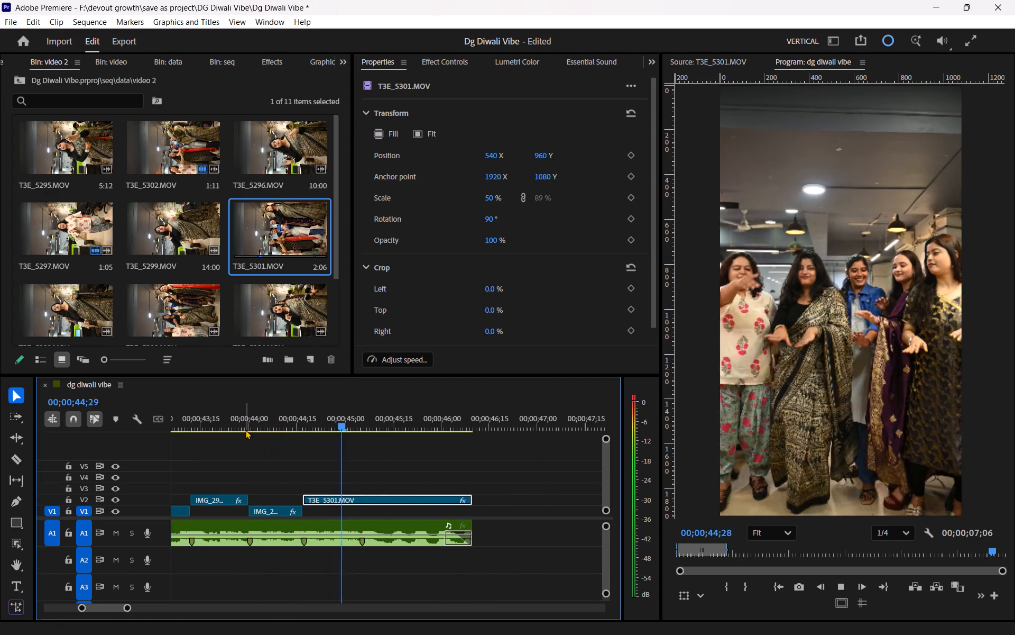
{"action": "key", "text": "space"}
{"action": "left_click_drag", "start_coordinate": [359, 421], "coordinate": [336, 423]}
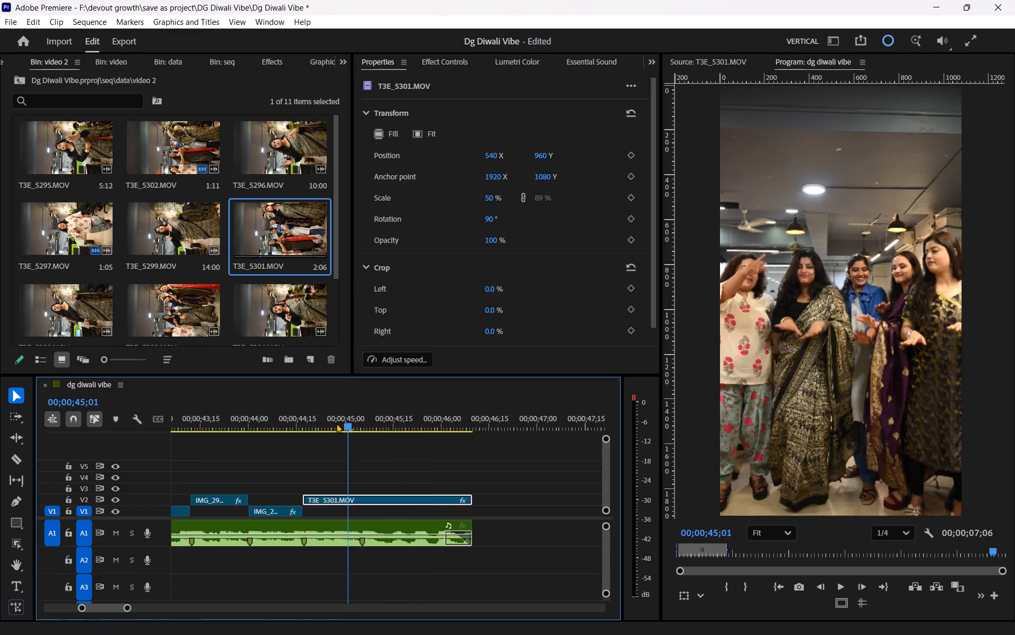
{"action": "left_click_drag", "start_coordinate": [336, 423], "coordinate": [290, 439]}
{"action": "key", "text": "space"}
{"action": "key", "text": "space"}
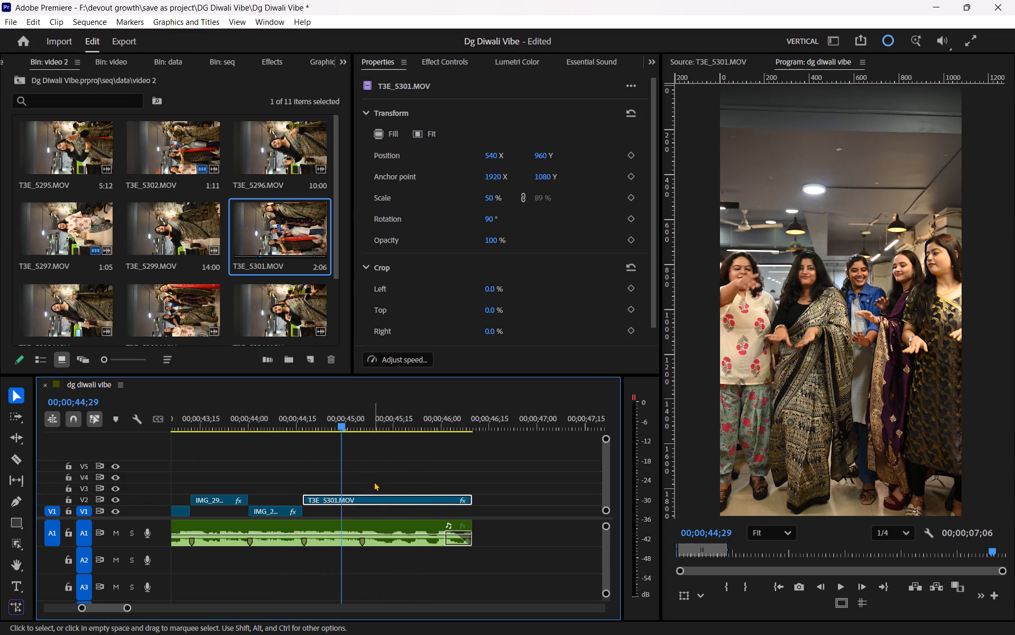
{"action": "key", "text": "c"}
{"action": "left_click", "coordinate": [343, 497]}
{"action": "key", "text": "v"}
Slow the second part of T3E_5301.MOV to 60% speed with optical flow interpolation and trim its end back to the music's end.
{"action": "left_click", "coordinate": [354, 498]}
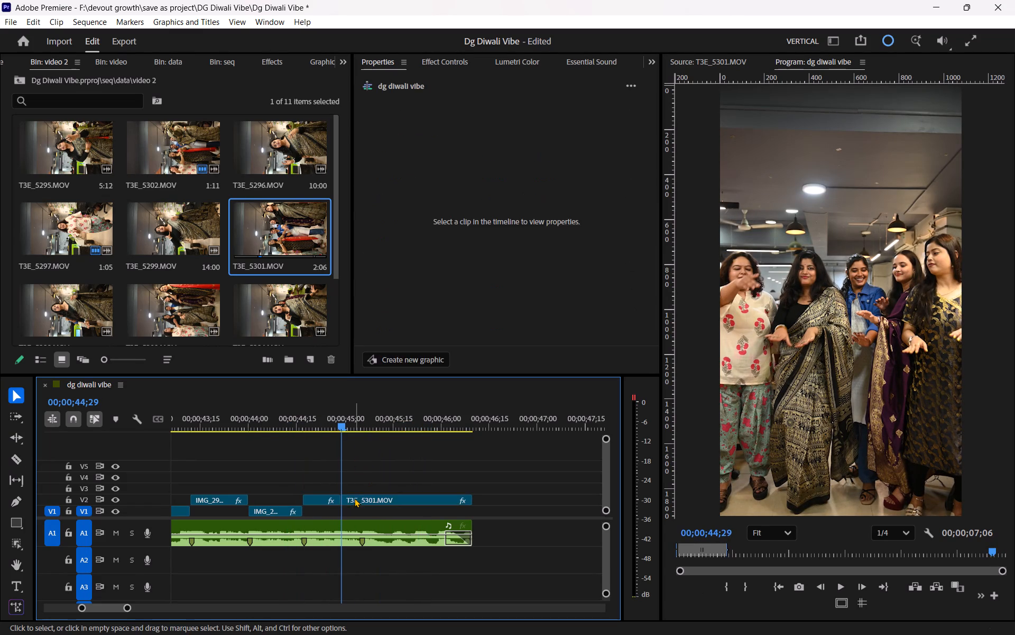
{"action": "right_click", "coordinate": [398, 500]}
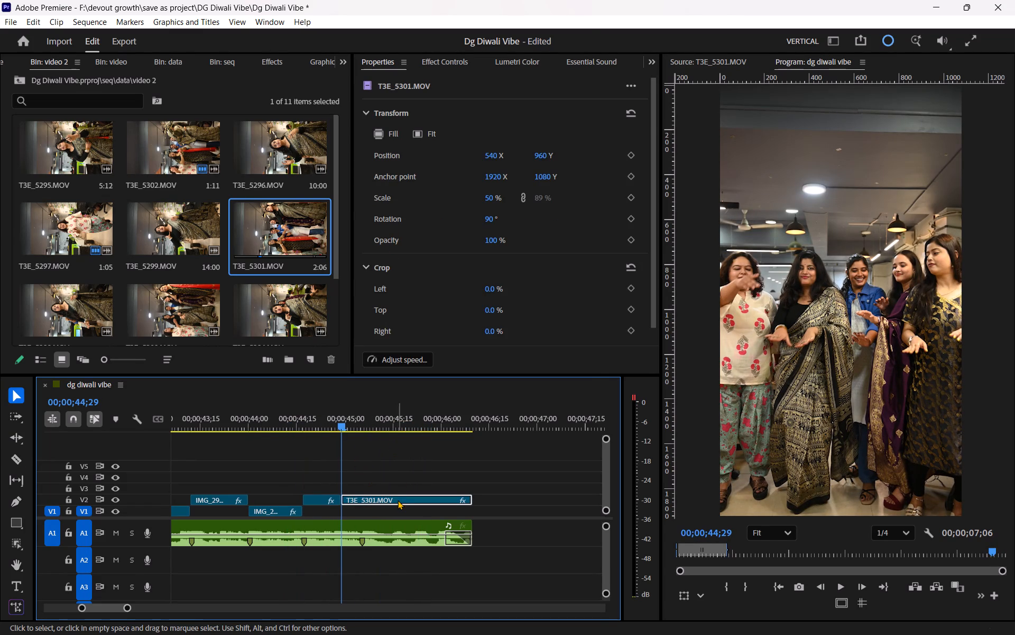
{"action": "left_click", "coordinate": [436, 381]}
{"action": "type", "text": "60"}
{"action": "left_click", "coordinate": [522, 367]}
{"action": "left_click", "coordinate": [527, 417]}
{"action": "left_click", "coordinate": [530, 391]}
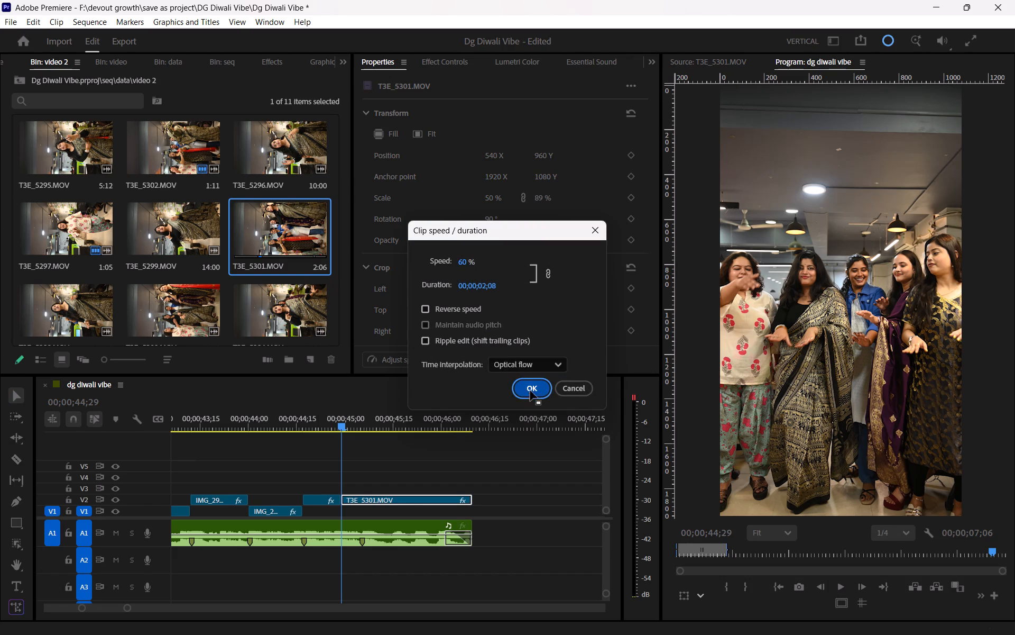
{"action": "left_click_drag", "start_coordinate": [562, 500], "coordinate": [502, 512]}
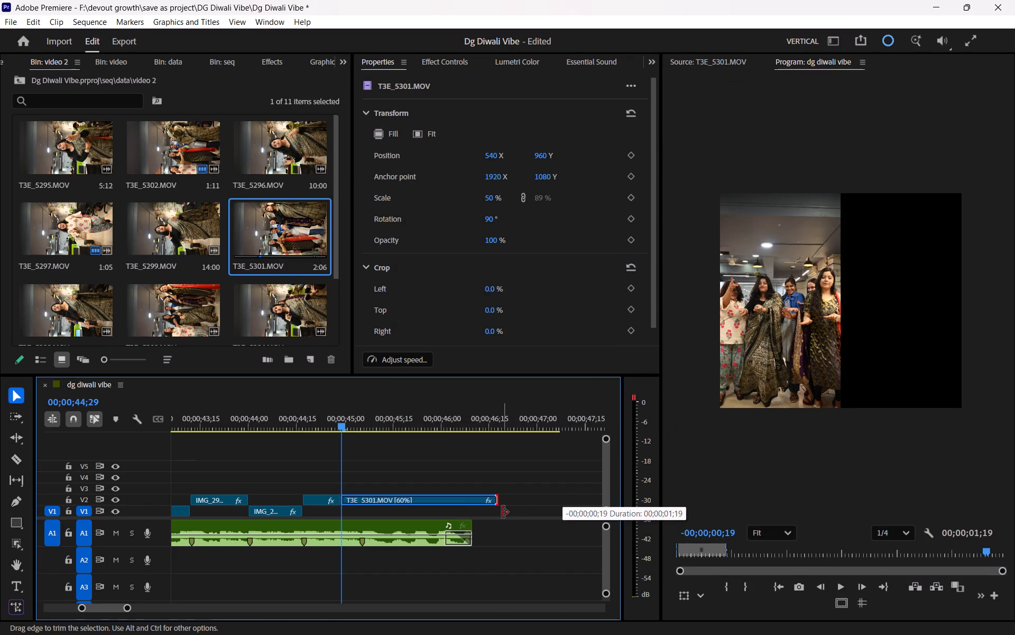
{"action": "left_click_drag", "start_coordinate": [502, 512], "coordinate": [478, 523]}
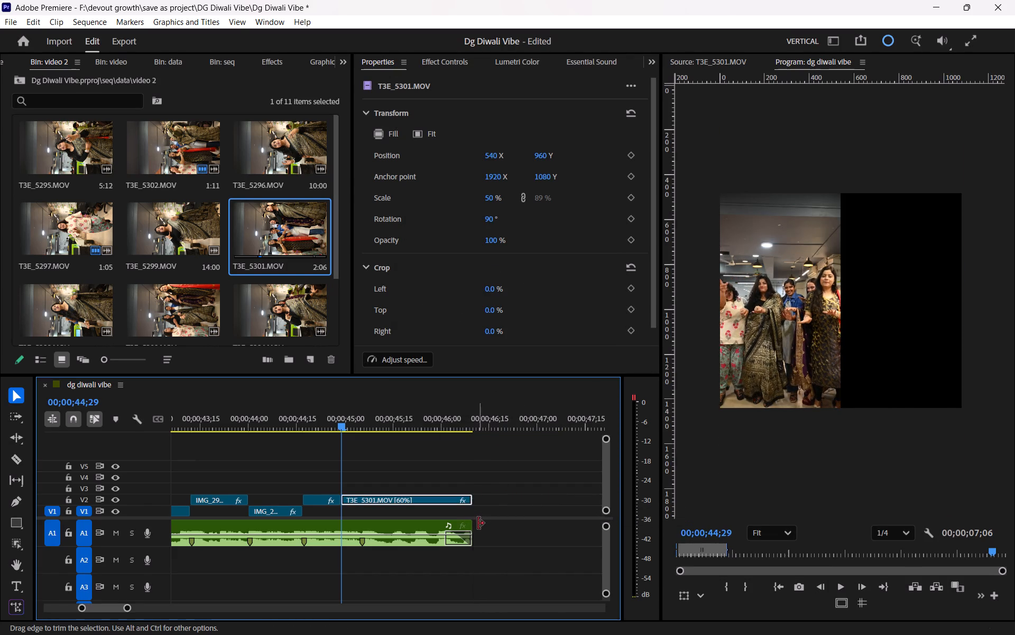
{"action": "left_click", "coordinate": [493, 491]}
Play back the closing clips to check the slowed T3E_5301.MOV section against the music's ending.
{"action": "left_click_drag", "start_coordinate": [307, 424], "coordinate": [232, 430]}
{"action": "key", "text": "space"}
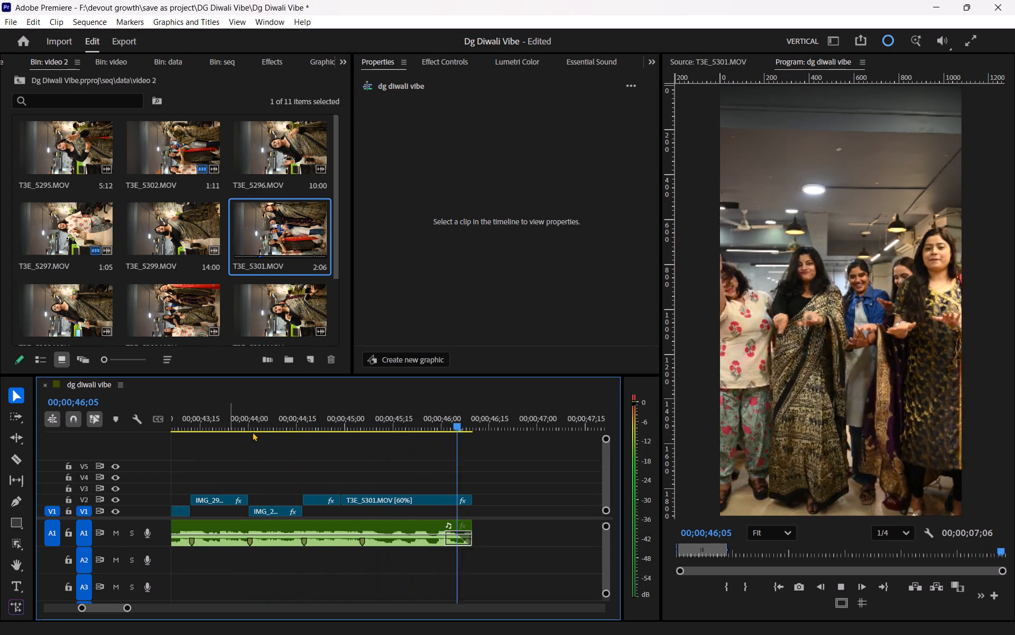
{"action": "key", "text": "space"}
{"action": "key", "text": "space"}
{"action": "type", "text": "---"}
{"action": "key", "text": "minus"}
{"action": "left_click", "coordinate": [413, 411]}
{"action": "type", "text": "=="}
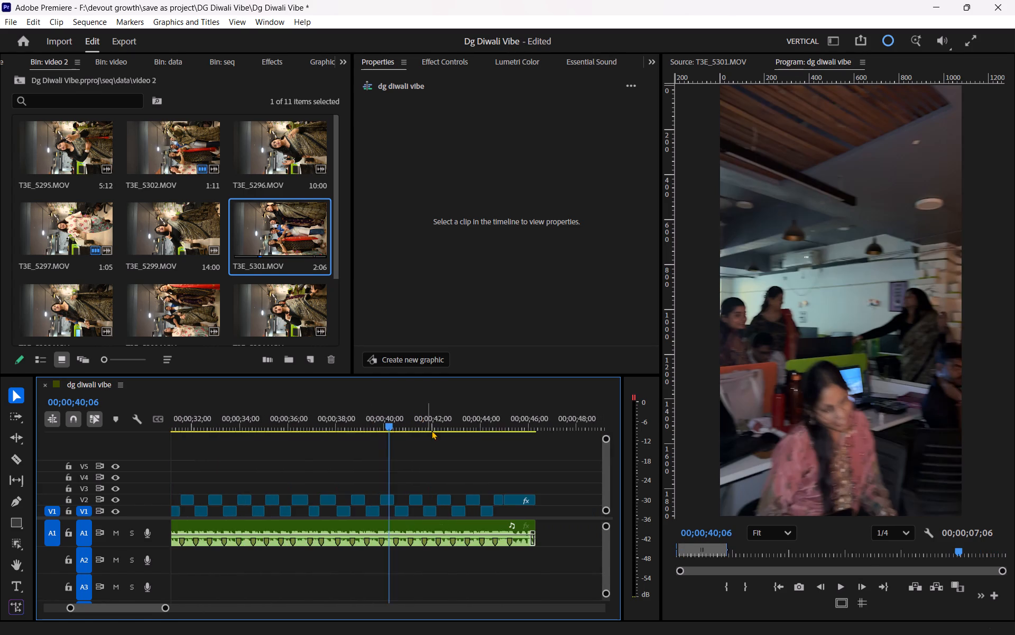
{"action": "scroll", "coordinate": [434, 435], "scroll_direction": "down", "scroll_amount": 4}
{"action": "key", "text": "space"}
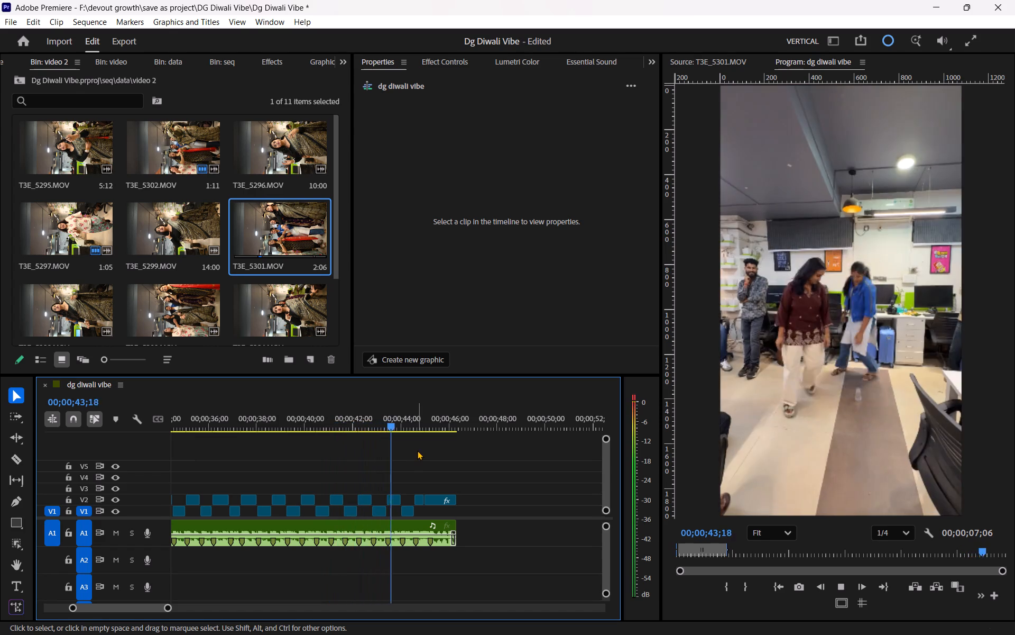
{"action": "key", "text": "space"}
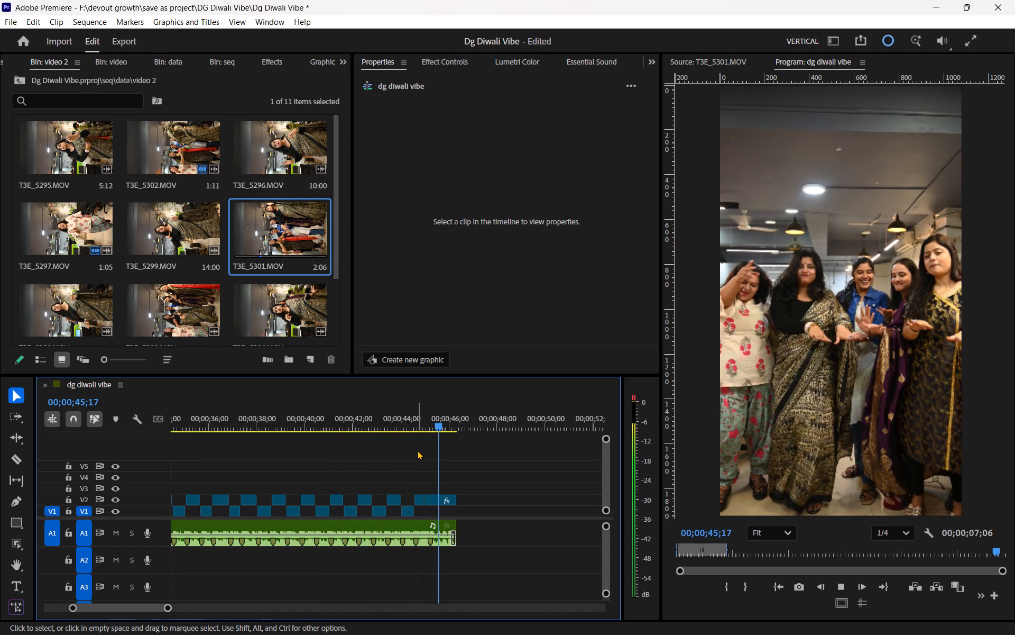
{"action": "type", "text": "=="}
{"action": "key", "text": "space"}
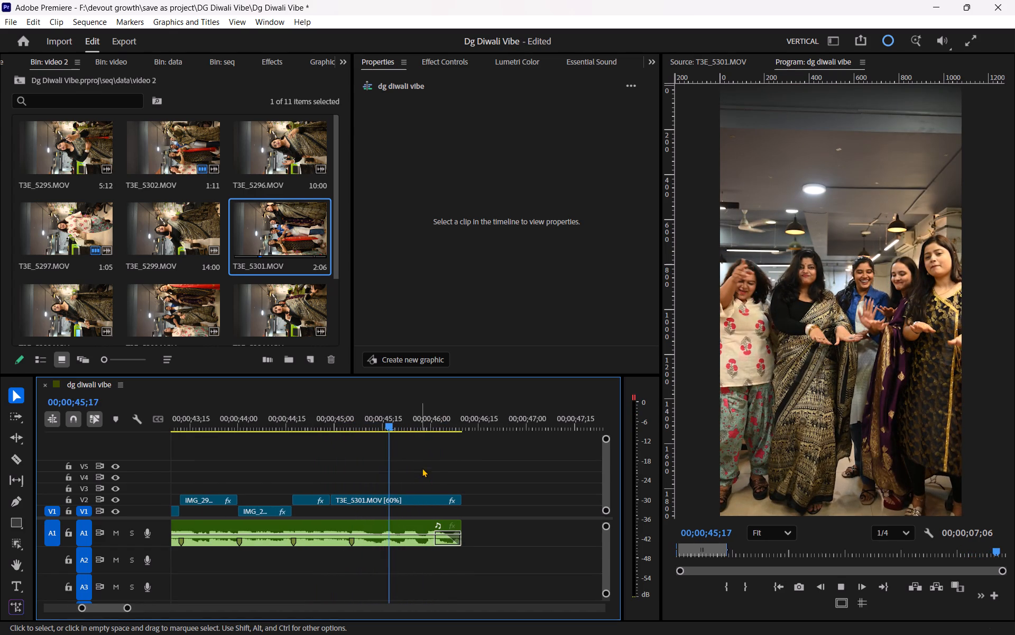
{"action": "key", "text": "space"}
{"action": "key", "text": "space"}
{"action": "key", "text": "space"}
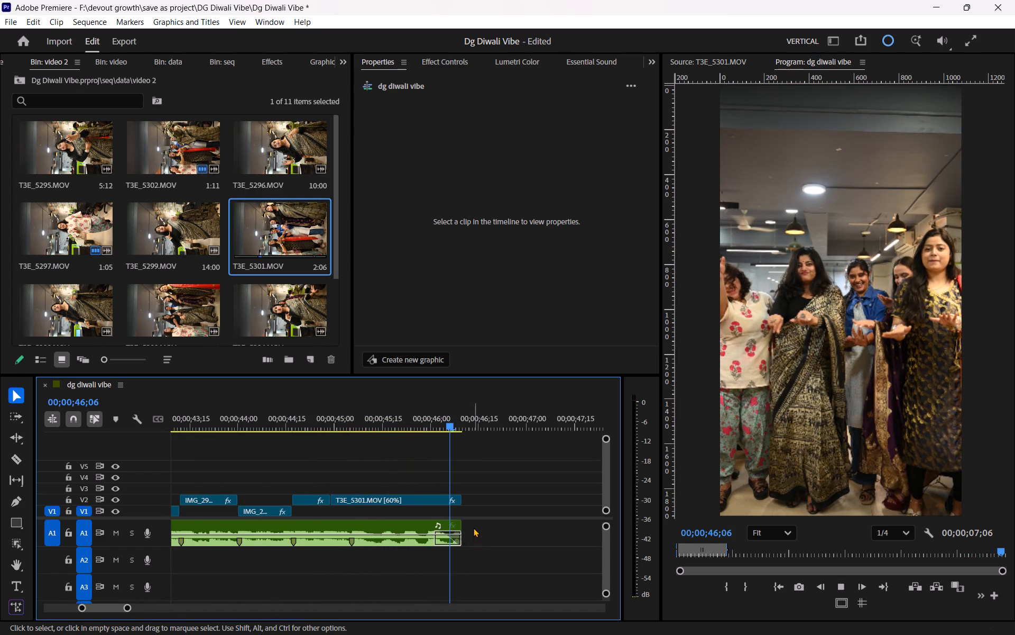
{"action": "key", "text": "space"}
{"action": "left_click_drag", "start_coordinate": [449, 422], "coordinate": [371, 438]}
{"action": "key", "text": "space"}
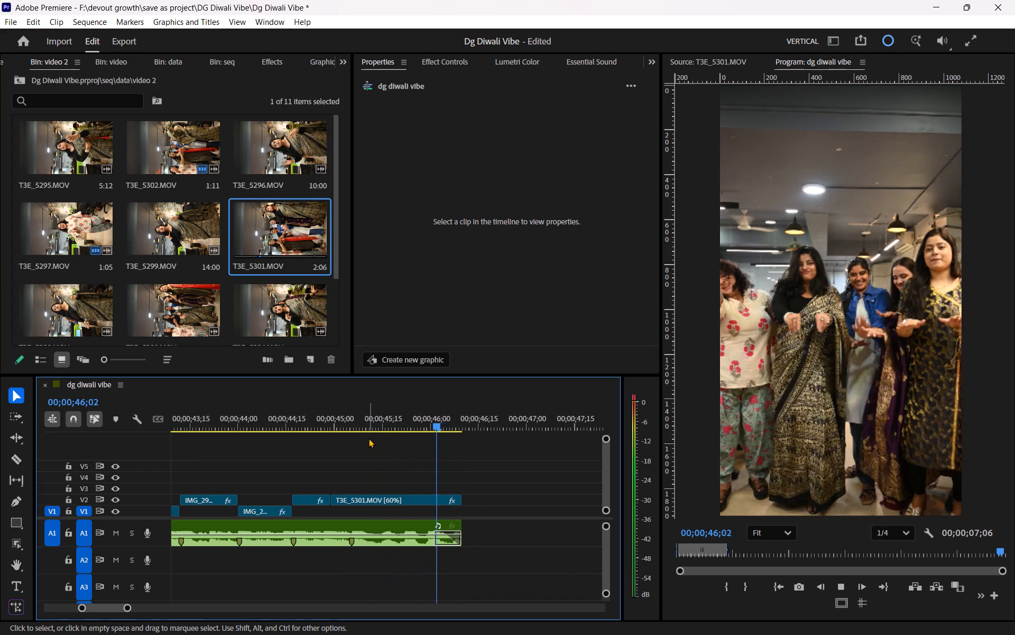
{"action": "key", "text": "space"}
Return the playhead to the start of the dg diwali vibe sequence and open the recent project 05-11.
{"action": "left_click_drag", "start_coordinate": [345, 411], "coordinate": [274, 420]}
{"action": "type", "text": "----"}
{"action": "key", "text": "minus"}
{"action": "key", "text": "minus"}
{"action": "left_click_drag", "start_coordinate": [226, 422], "coordinate": [98, 441]}
{"action": "key", "text": "equal"}
{"action": "key", "text": "equal"}
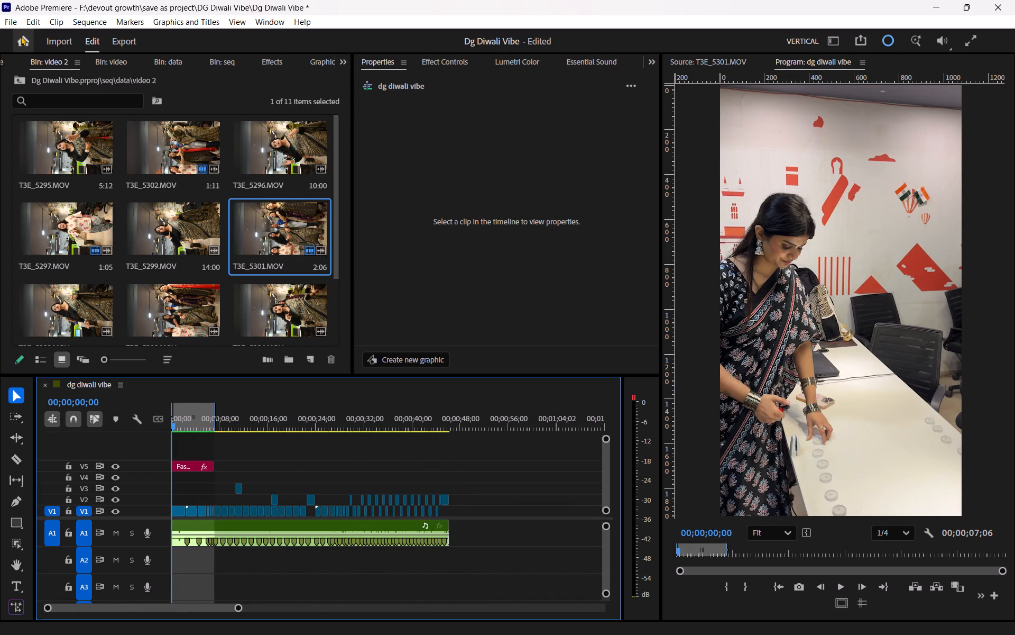
{"action": "left_click", "coordinate": [3, 24]}
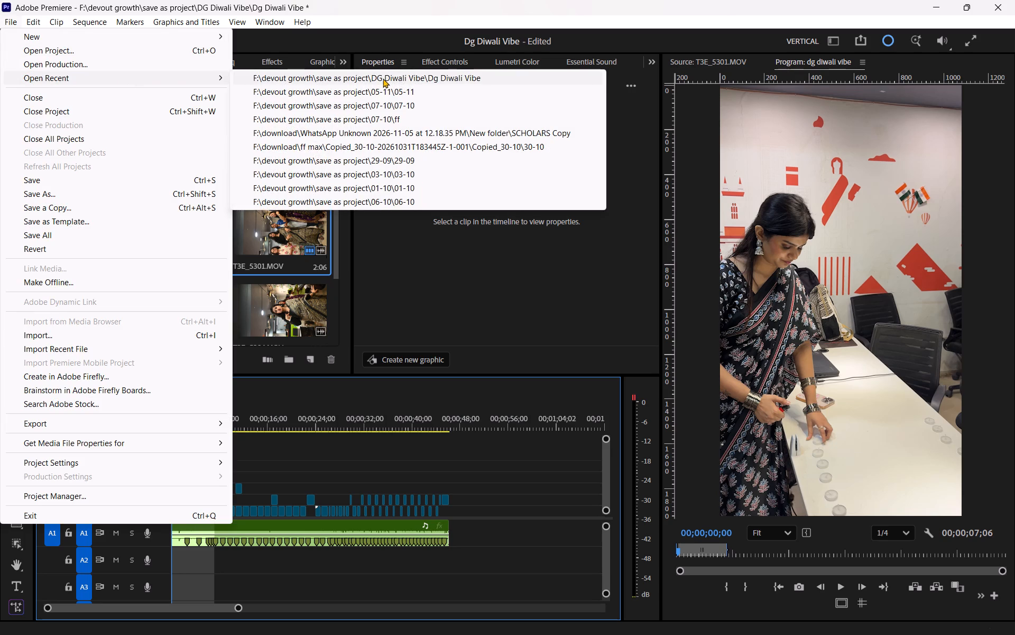
{"action": "left_click", "coordinate": [388, 90]}
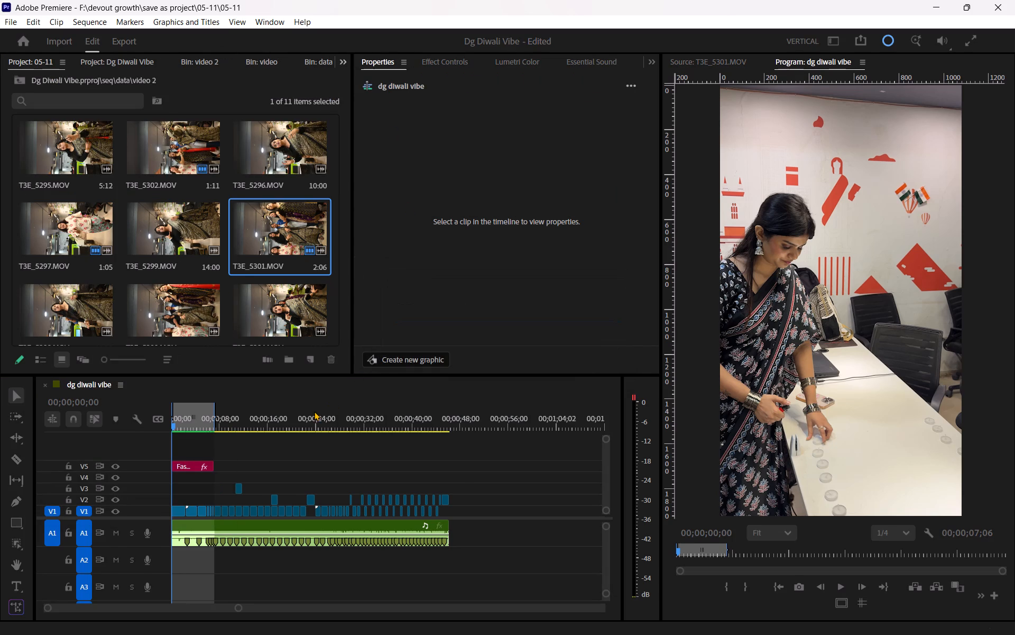
Enlarge the timeline area and bring the DG monogram logo and adjustment layer from diya to the start of dg diwali vibe, above V5.
{"action": "left_click_drag", "start_coordinate": [298, 375], "coordinate": [299, 360]}
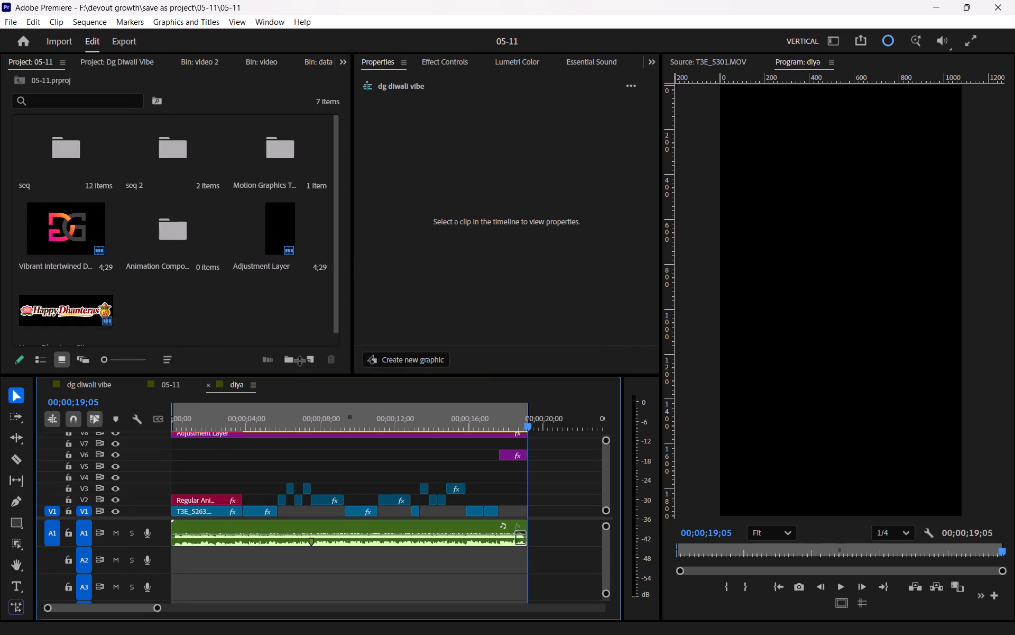
{"action": "left_click_drag", "start_coordinate": [299, 360], "coordinate": [309, 260]}
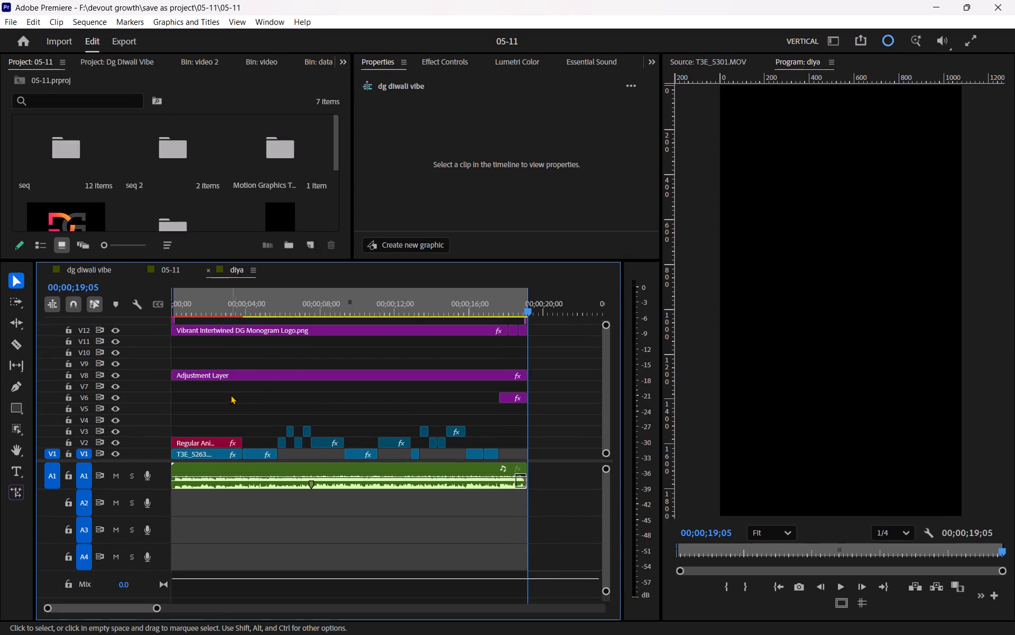
{"action": "left_click_drag", "start_coordinate": [283, 260], "coordinate": [288, 232]}
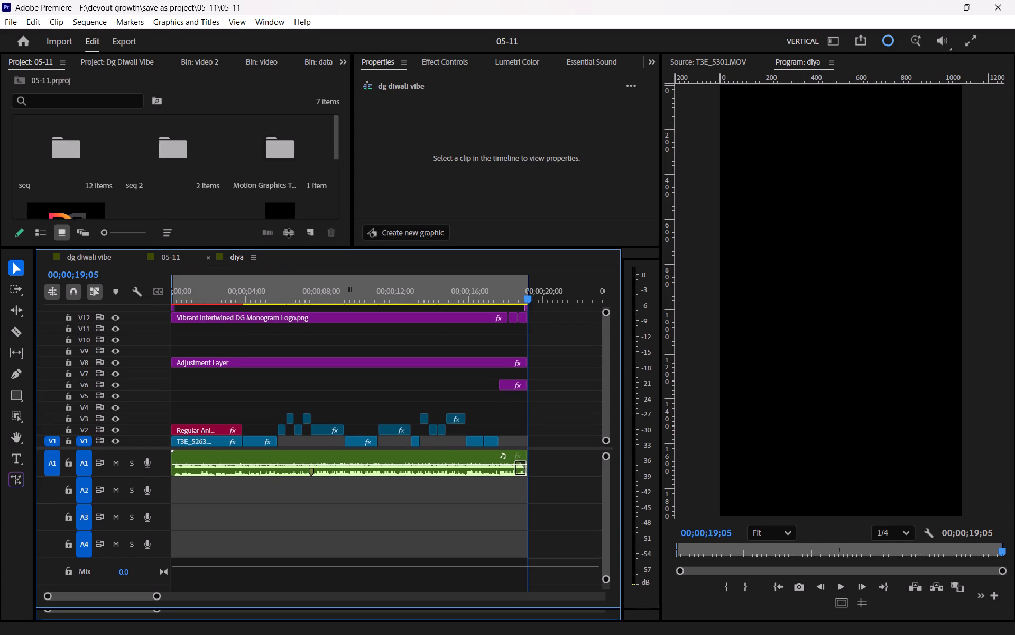
{"action": "left_click_drag", "start_coordinate": [288, 232], "coordinate": [290, 225]}
{"action": "left_click", "coordinate": [274, 307]}
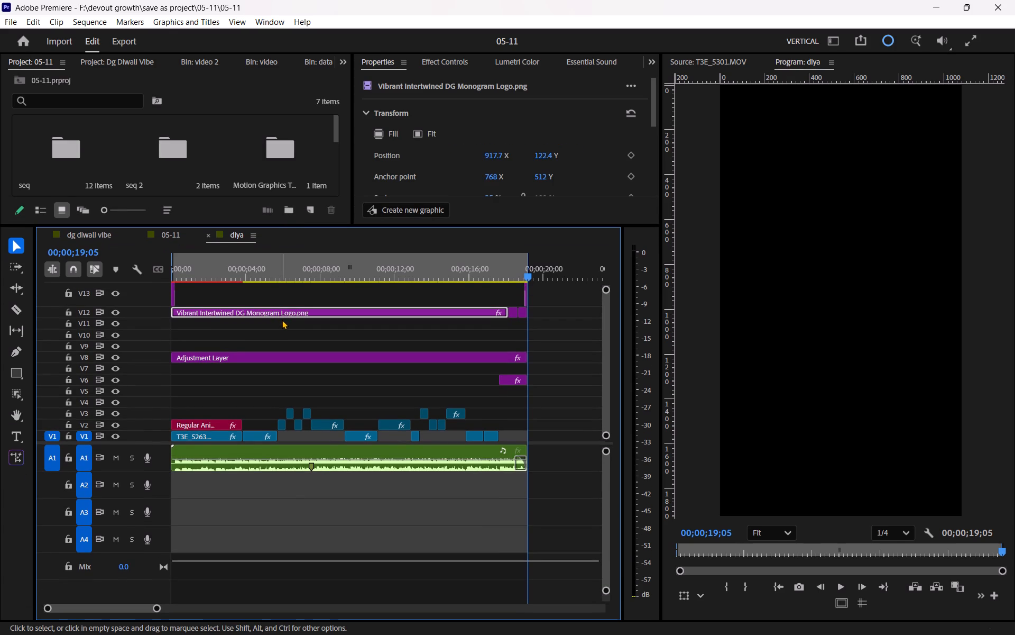
{"action": "left_click_drag", "start_coordinate": [293, 301], "coordinate": [307, 367]}
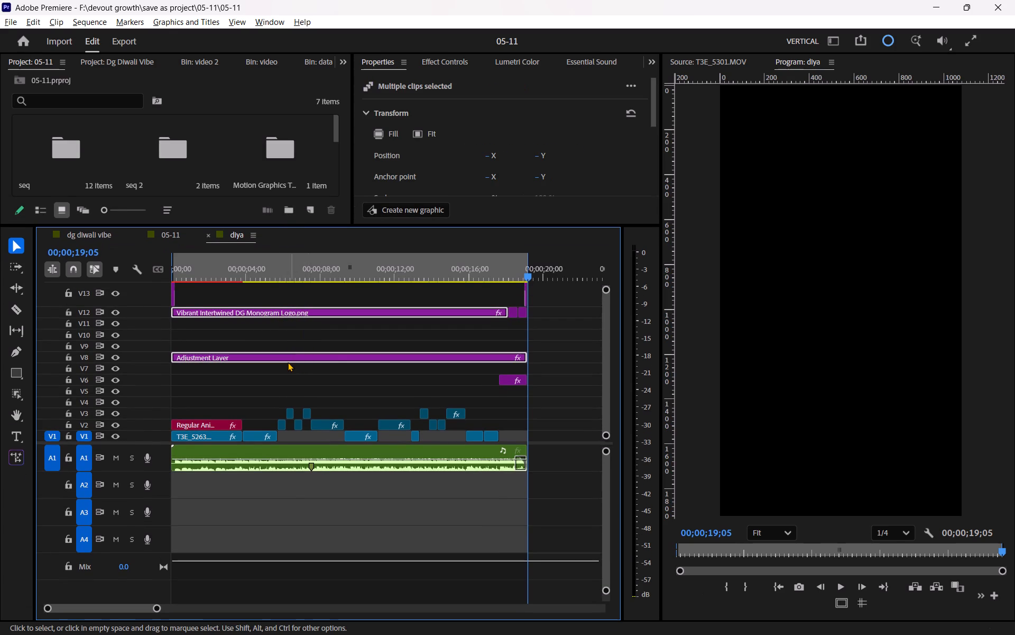
{"action": "left_click_drag", "start_coordinate": [288, 362], "coordinate": [100, 238], "text": "alt"}
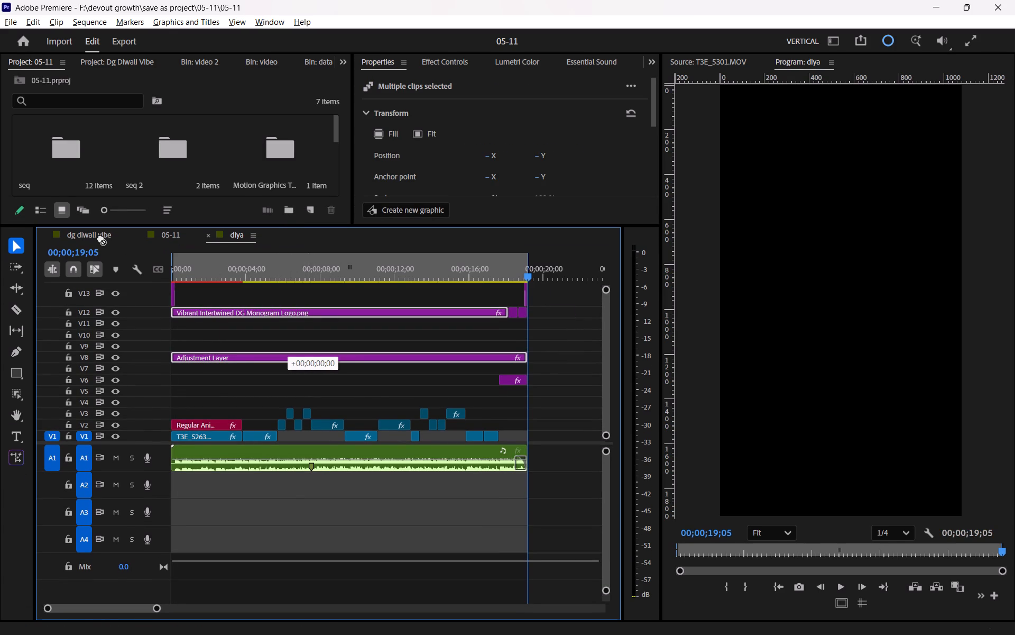
{"action": "left_click_drag", "start_coordinate": [100, 238], "coordinate": [211, 307], "text": "alt"}
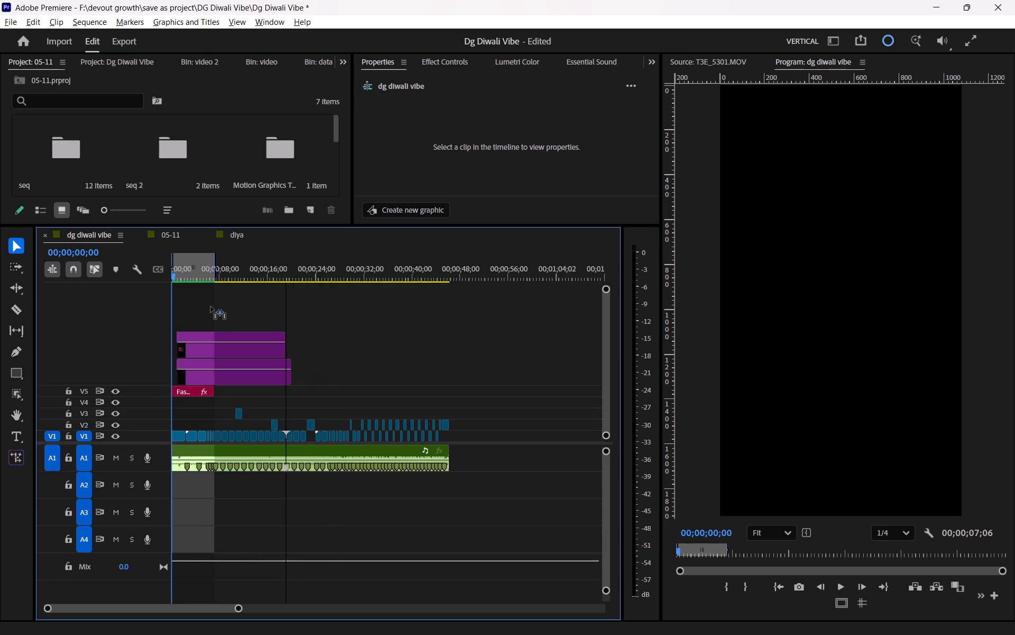
{"action": "left_click_drag", "start_coordinate": [211, 307], "coordinate": [191, 314], "text": "alt"}
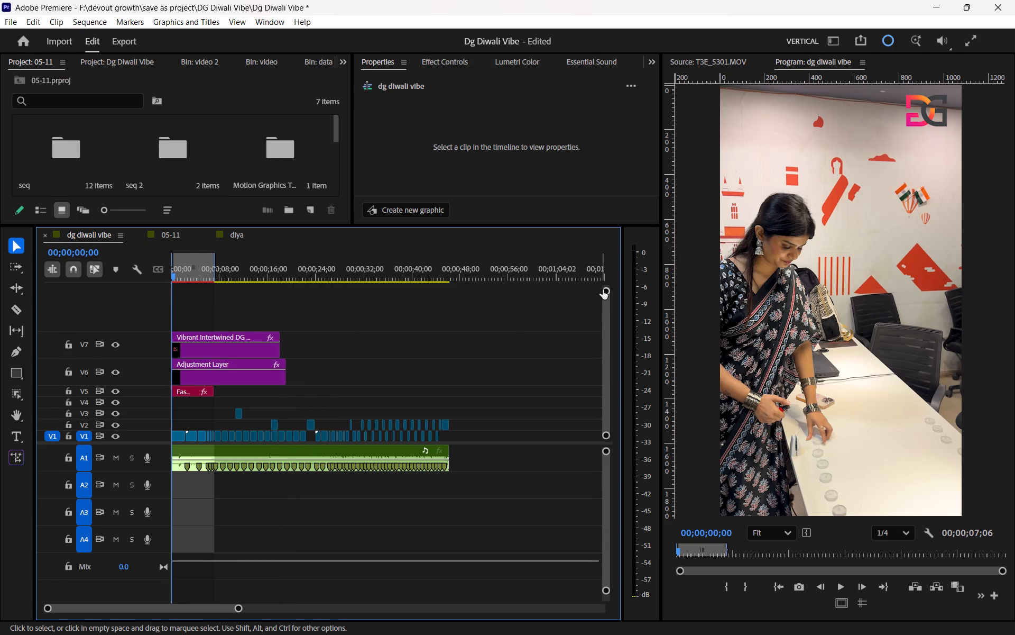
Extend the DG logo clip on V7 to the end of the adjustment layer and scrub through the result.
{"action": "left_click_drag", "start_coordinate": [603, 289], "coordinate": [597, 277]}
{"action": "left_click", "coordinate": [289, 331]}
{"action": "left_click_drag", "start_coordinate": [285, 365], "coordinate": [285, 366]}
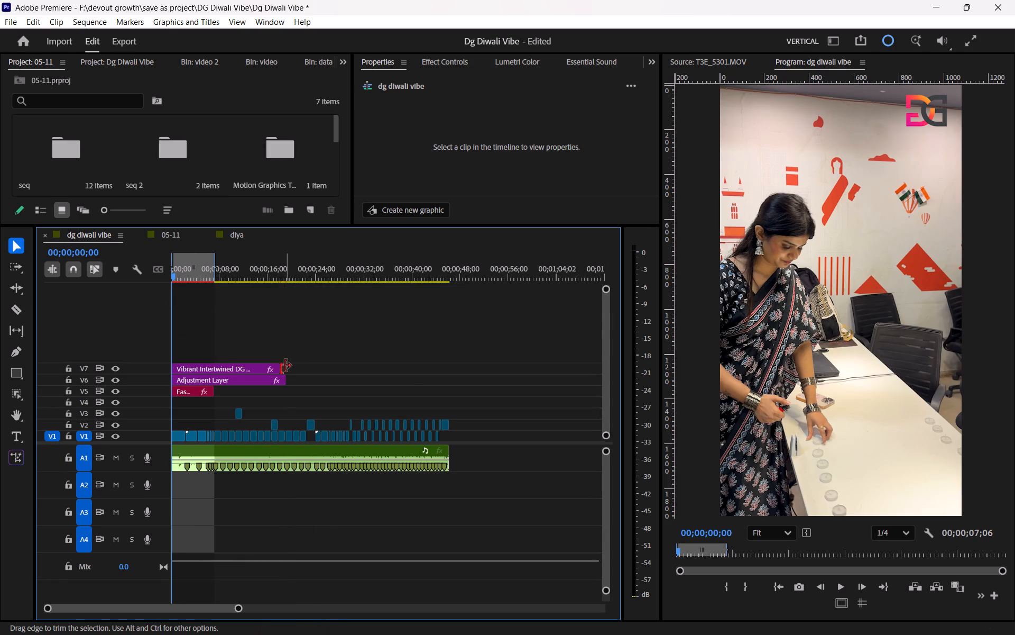
{"action": "left_click_drag", "start_coordinate": [285, 366], "coordinate": [292, 366]}
{"action": "left_click_drag", "start_coordinate": [238, 277], "coordinate": [260, 281]}
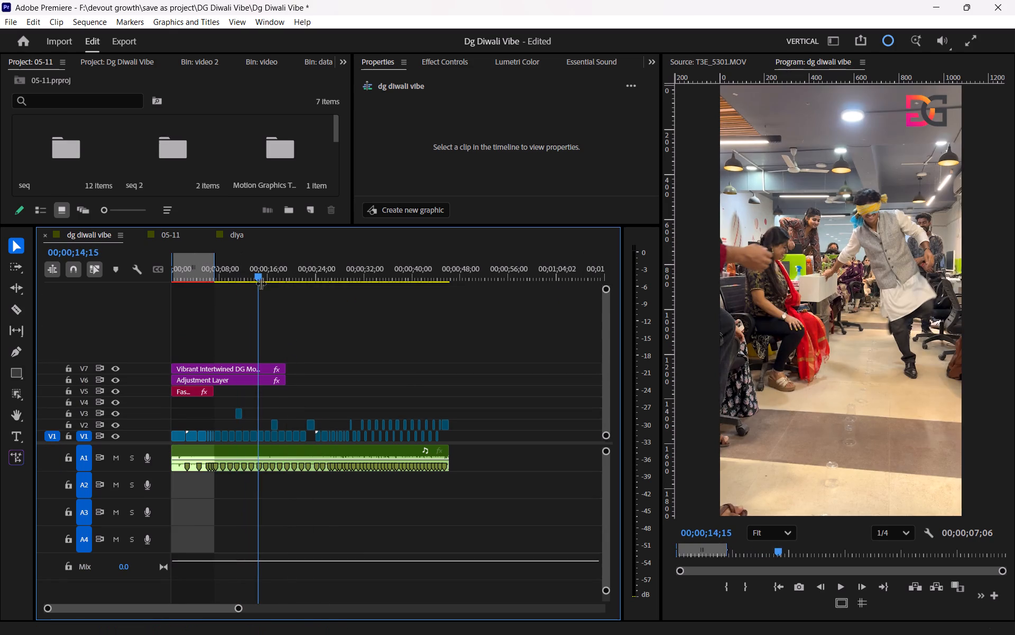
{"action": "left_click_drag", "start_coordinate": [238, 271], "coordinate": [224, 274]}
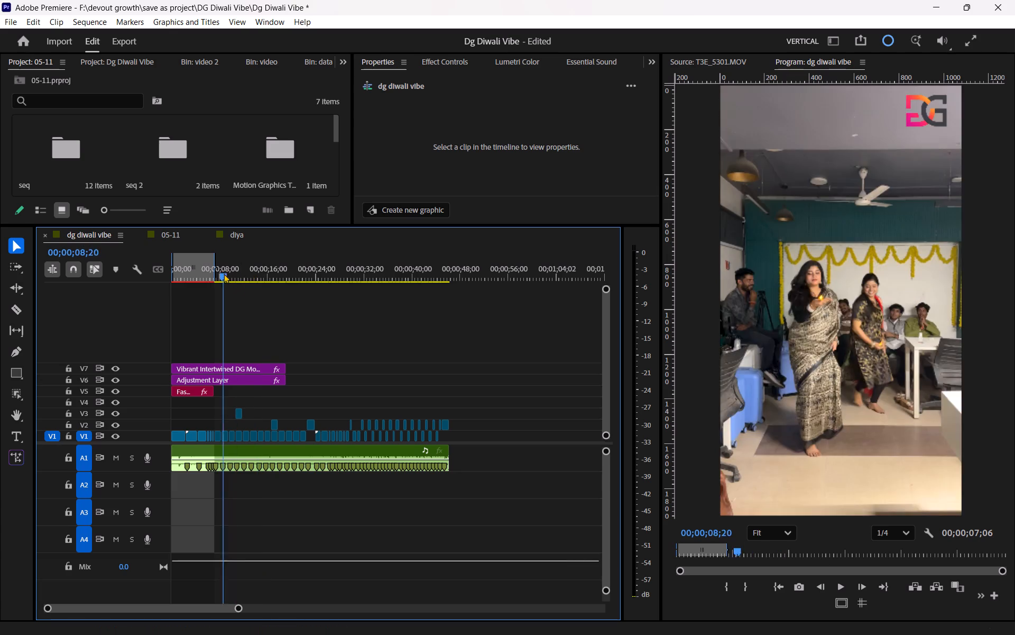
Extend the DG logo on V7 and the adjustment layer on V6 together to the end of the video clips and music.
{"action": "left_click_drag", "start_coordinate": [224, 274], "coordinate": [217, 283]}
{"action": "key", "text": "space"}
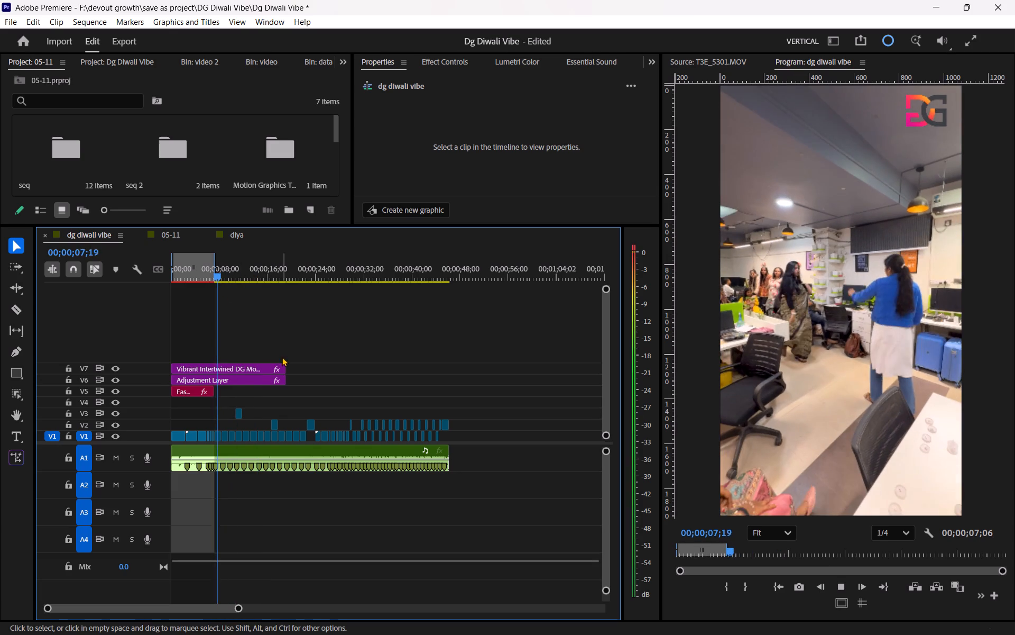
{"action": "key", "text": "space"}
{"action": "left_click_drag", "start_coordinate": [301, 350], "coordinate": [283, 394]}
{"action": "left_click_drag", "start_coordinate": [284, 376], "coordinate": [447, 380]}
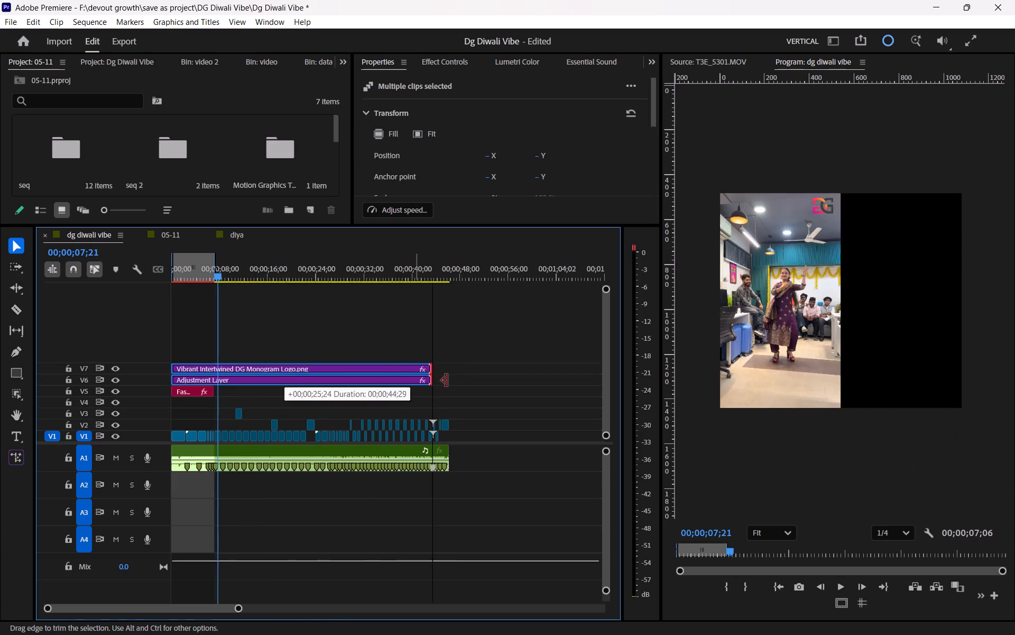
{"action": "left_click_drag", "start_coordinate": [447, 380], "coordinate": [448, 385]}
{"action": "left_click", "coordinate": [467, 370]}
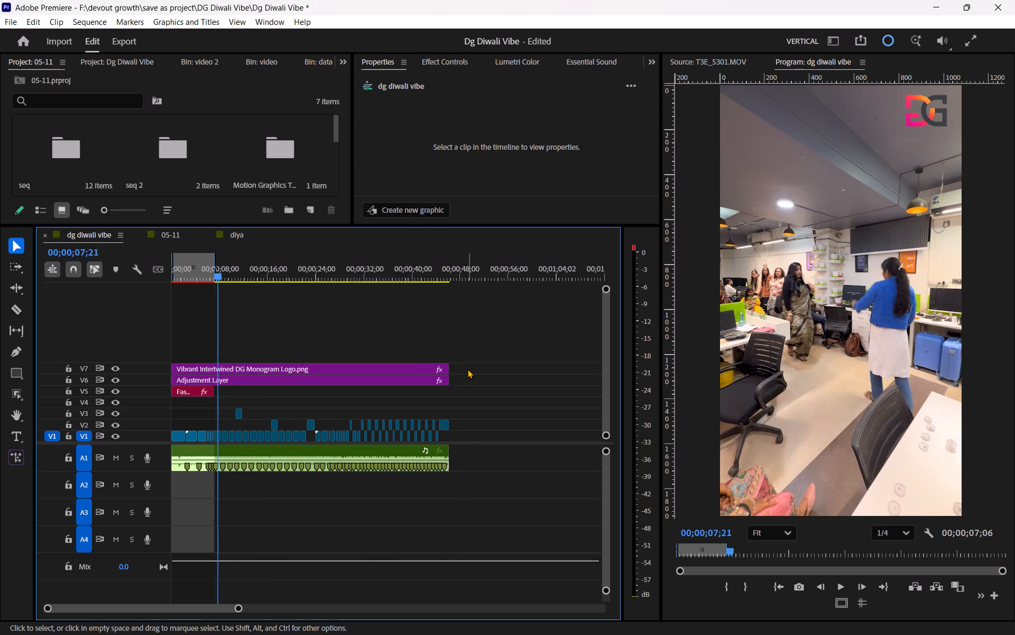
Play the sequence from about 18 seconds towards its end to check the logo and adjustment layer over the clips.
{"action": "left_click_drag", "start_coordinate": [252, 274], "coordinate": [281, 276]}
{"action": "key", "text": "space"}
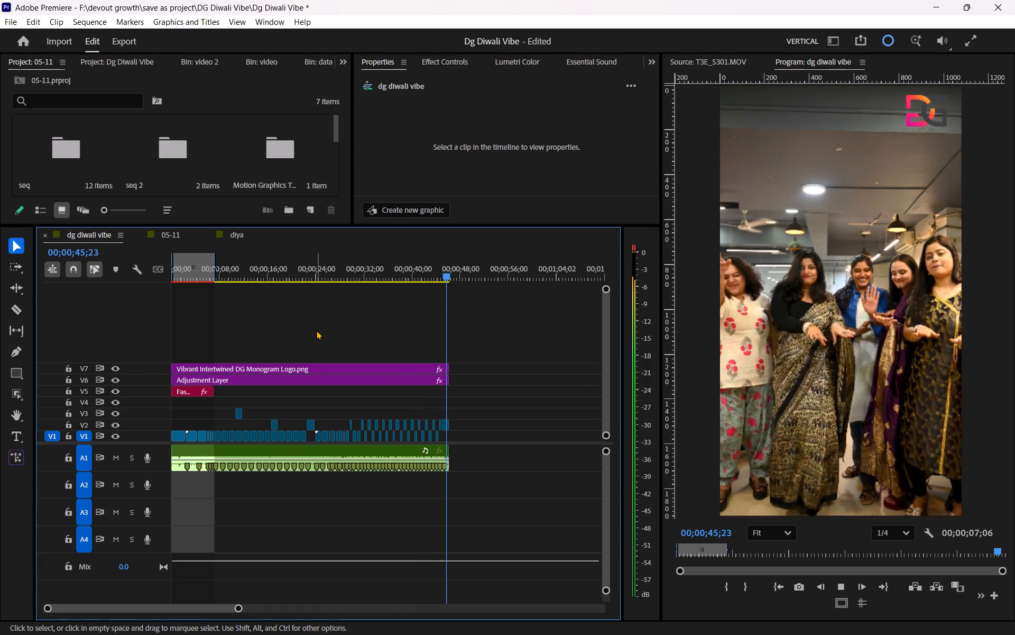
Add Animation Composer's Fade to Black camera transition on a new V8 track at the end of the T3E_5301.MOV clip.
{"action": "left_click_drag", "start_coordinate": [431, 273], "coordinate": [443, 273]}
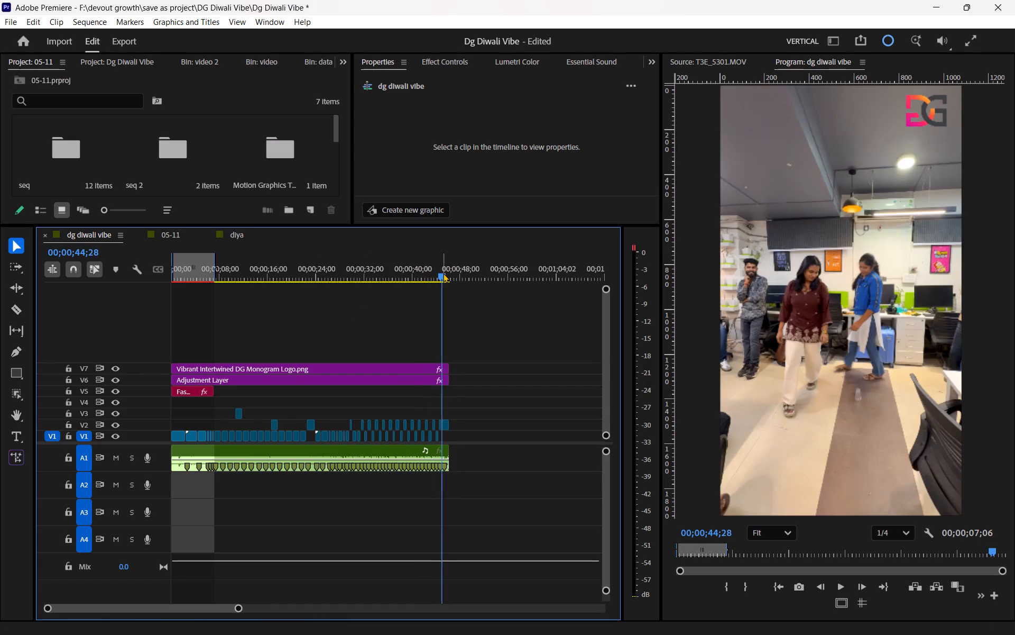
{"action": "type", "text": "=="}
{"action": "key", "text": "equal"}
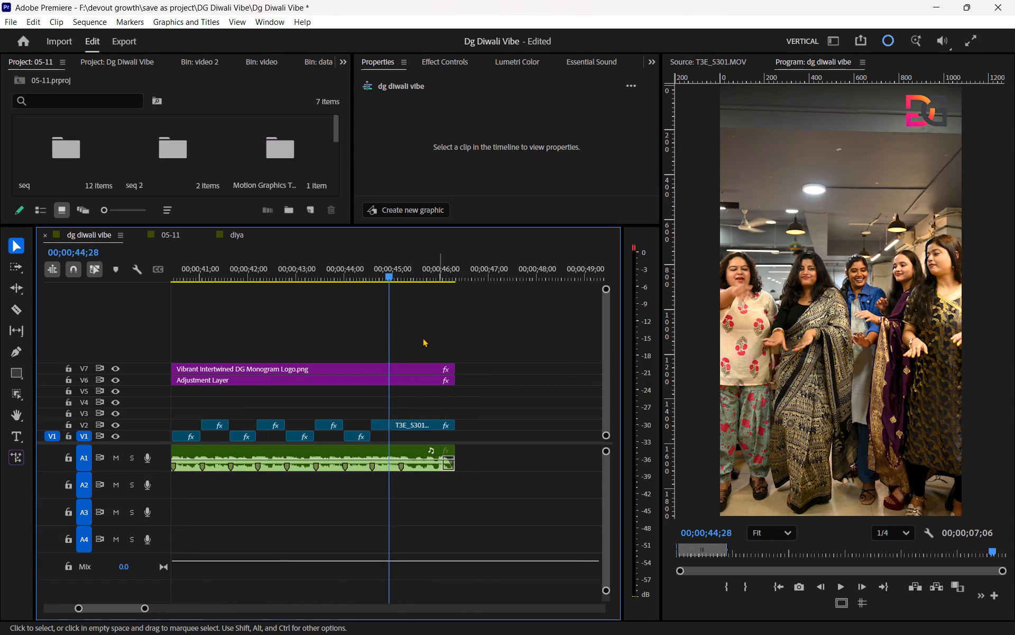
{"action": "left_click", "coordinate": [100, 25]}
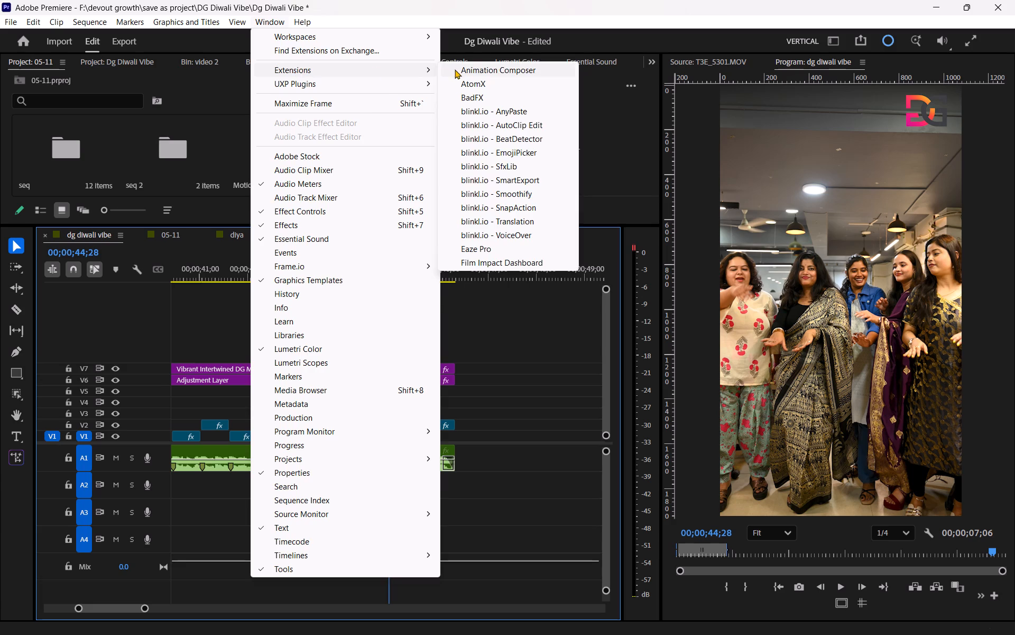
{"action": "left_click", "coordinate": [455, 69]}
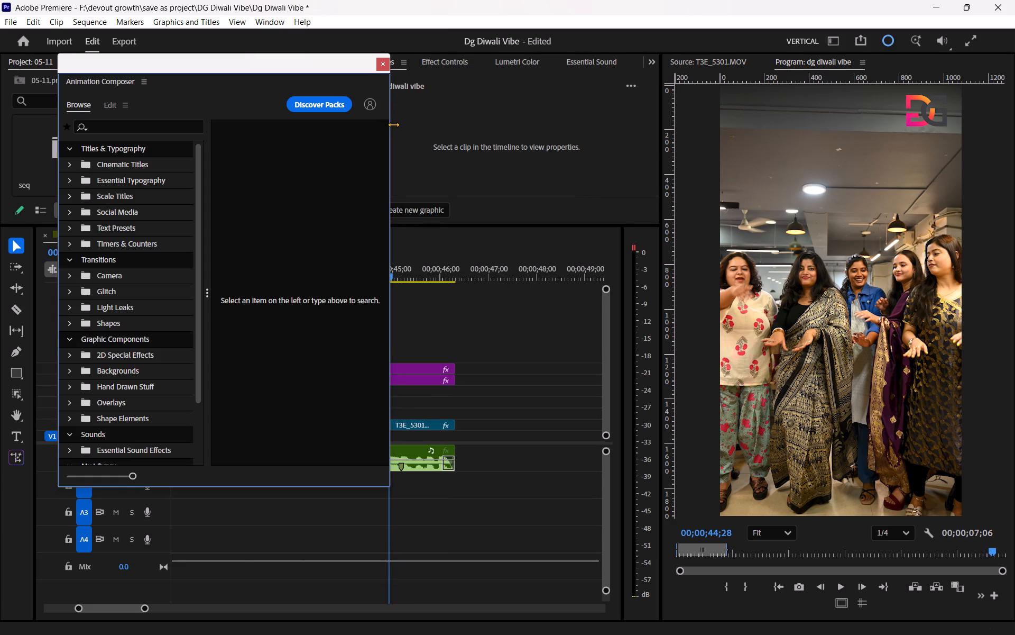
{"action": "left_click", "coordinate": [137, 274]}
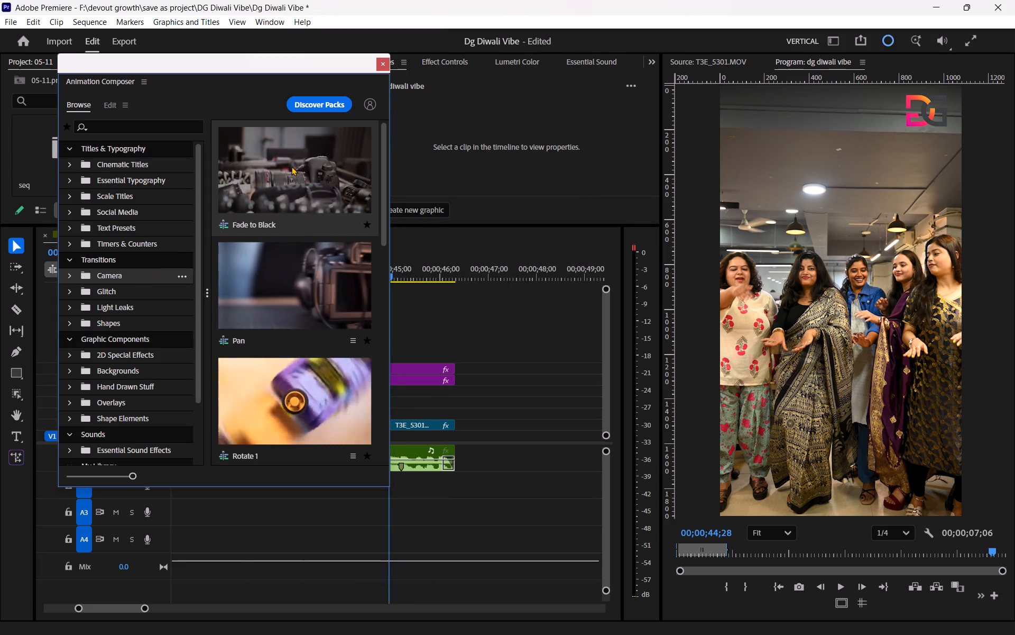
{"action": "left_click_drag", "start_coordinate": [291, 166], "coordinate": [462, 361]}
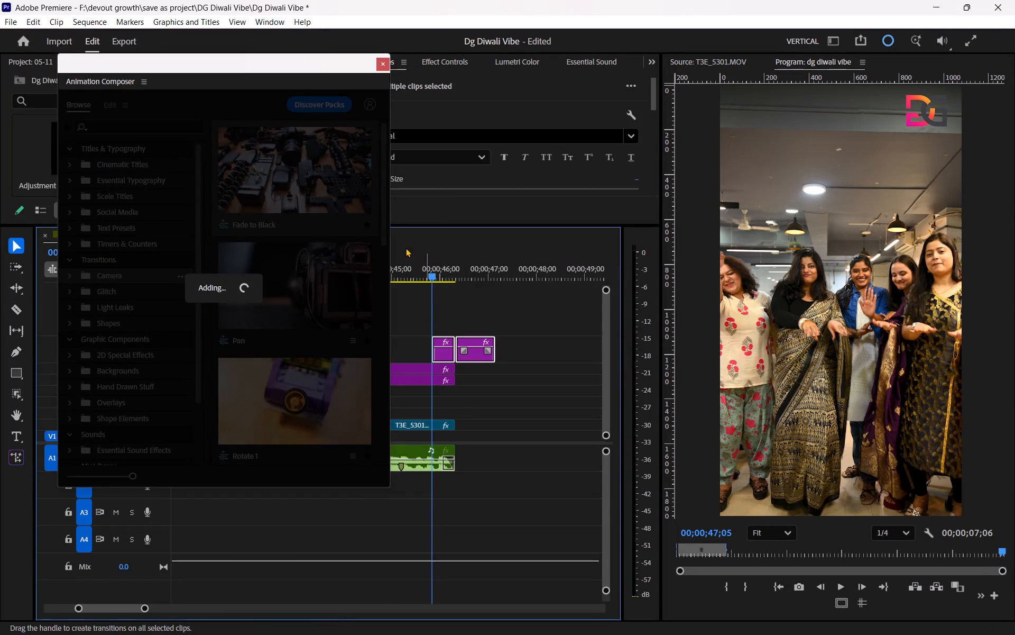
{"action": "left_click", "coordinate": [386, 66]}
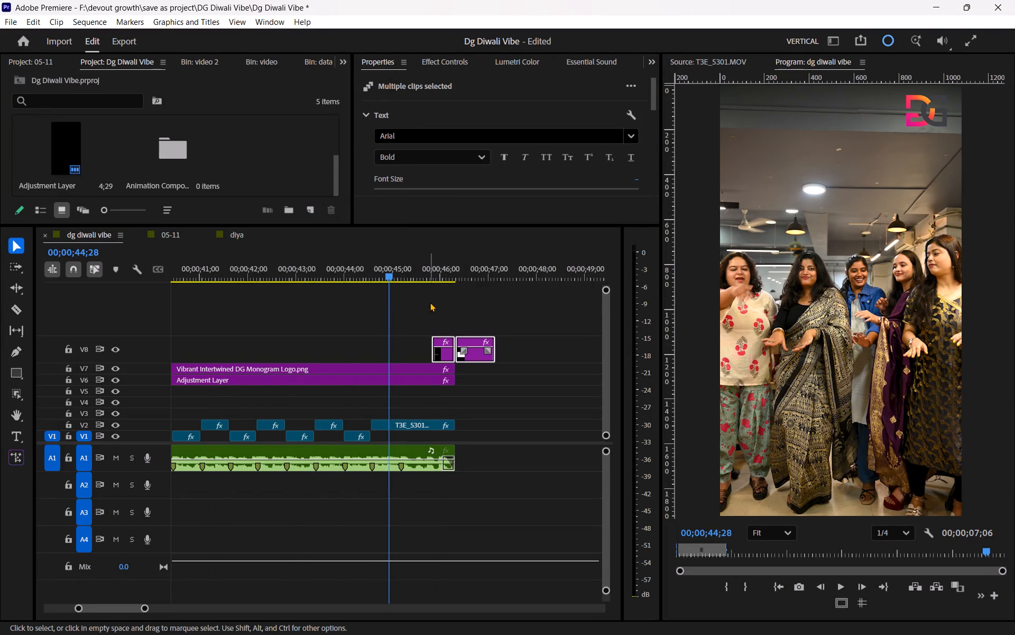
Trim both Mister Horse fade clips on V8: start the first just before 46 seconds and shorten the second to 14 frames.
{"action": "left_click_drag", "start_coordinate": [432, 271], "coordinate": [418, 294]}
{"action": "key", "text": "equal"}
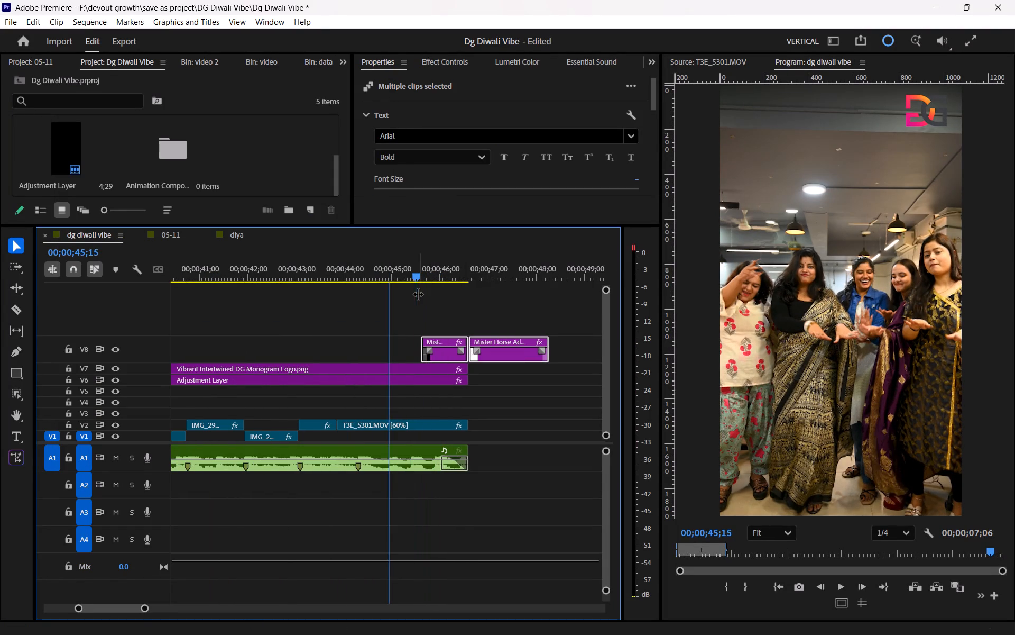
{"action": "left_click_drag", "start_coordinate": [426, 337], "coordinate": [428, 336]}
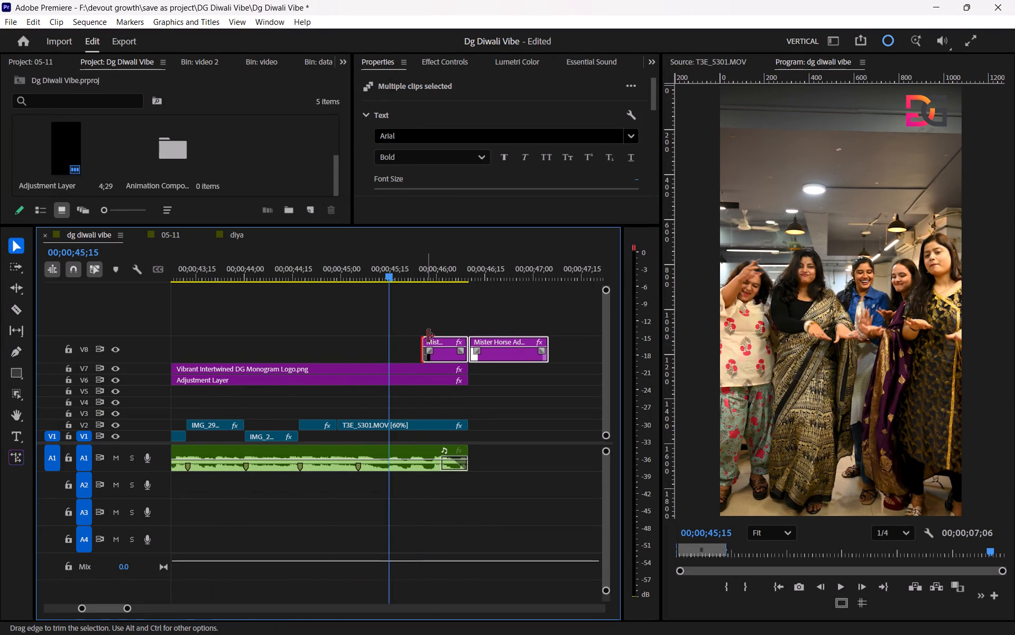
{"action": "left_click_drag", "start_coordinate": [428, 336], "coordinate": [439, 332]}
{"action": "left_click_drag", "start_coordinate": [606, 287], "coordinate": [606, 284]}
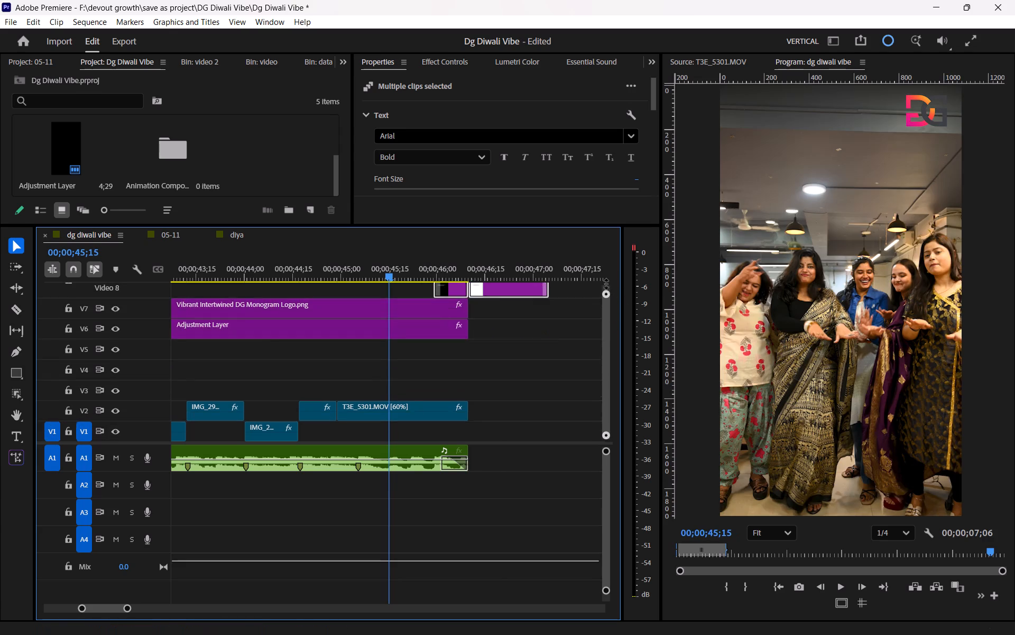
{"action": "left_click_drag", "start_coordinate": [606, 284], "coordinate": [606, 265]}
{"action": "left_click", "coordinate": [538, 322]}
{"action": "left_click_drag", "start_coordinate": [550, 355], "coordinate": [515, 368]}
{"action": "left_click", "coordinate": [521, 335]}
Play back the closing fade to black and scrub through the rest of the sequence to review it.
{"action": "key", "text": "space"}
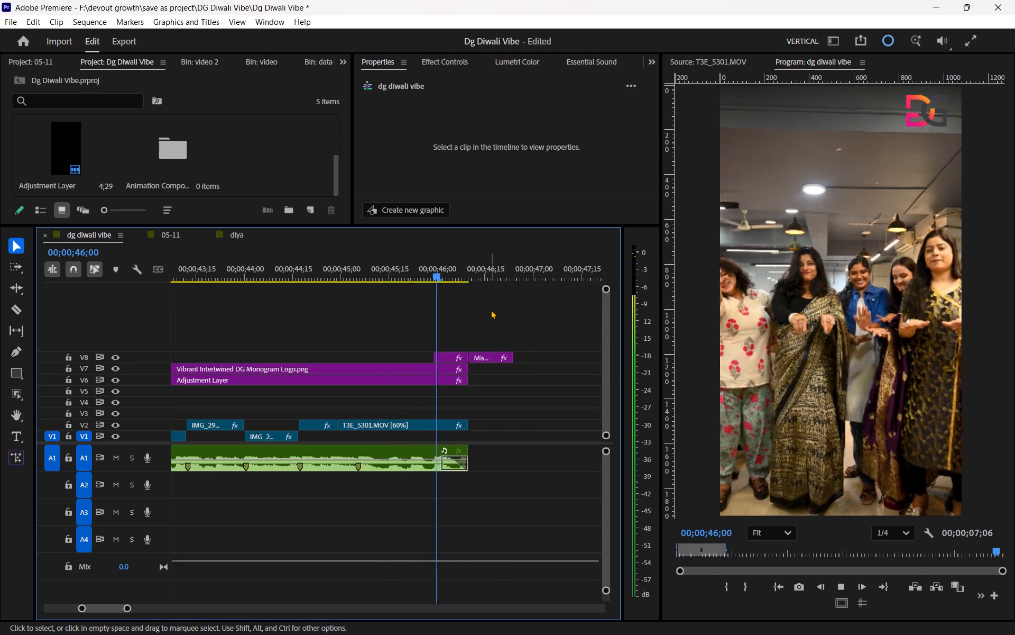
{"action": "key", "text": "space"}
{"action": "left_click_drag", "start_coordinate": [468, 273], "coordinate": [381, 300]}
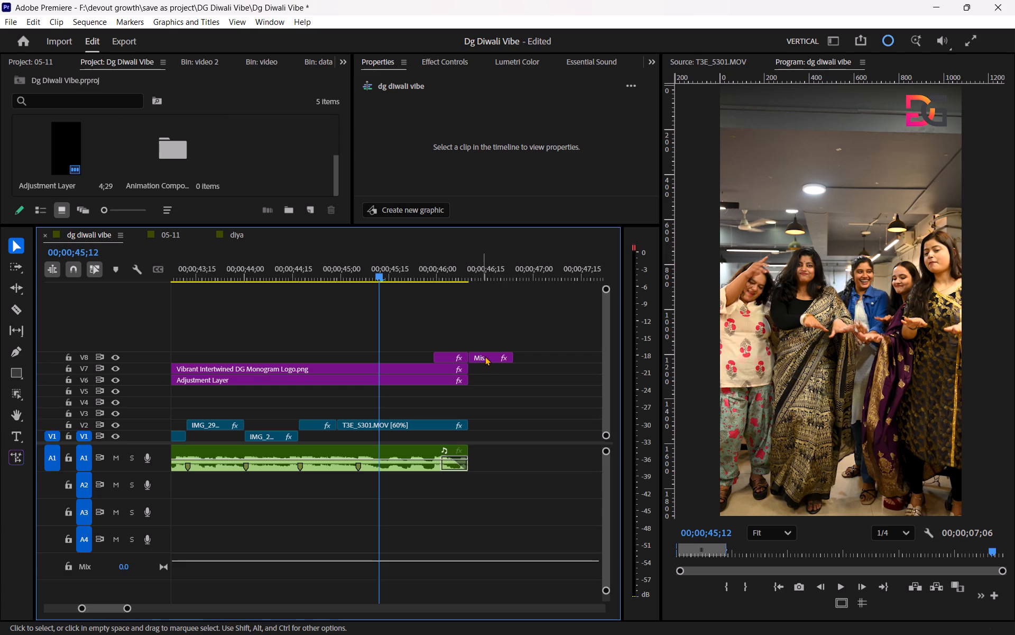
{"action": "key", "text": "space"}
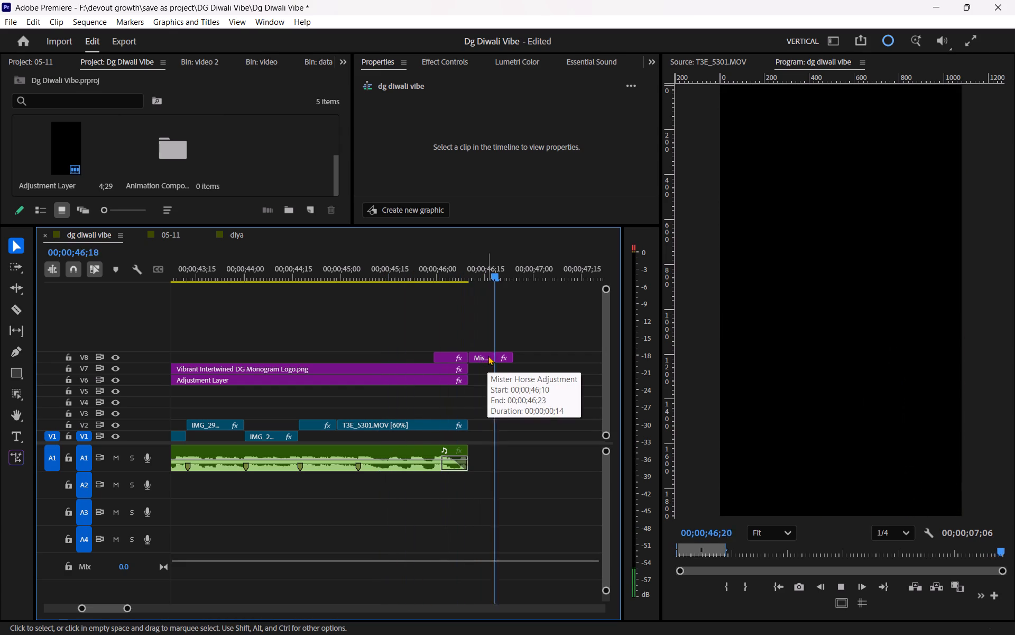
{"action": "key", "text": "space"}
{"action": "key", "text": "space"}
{"action": "type", "text": "--"}
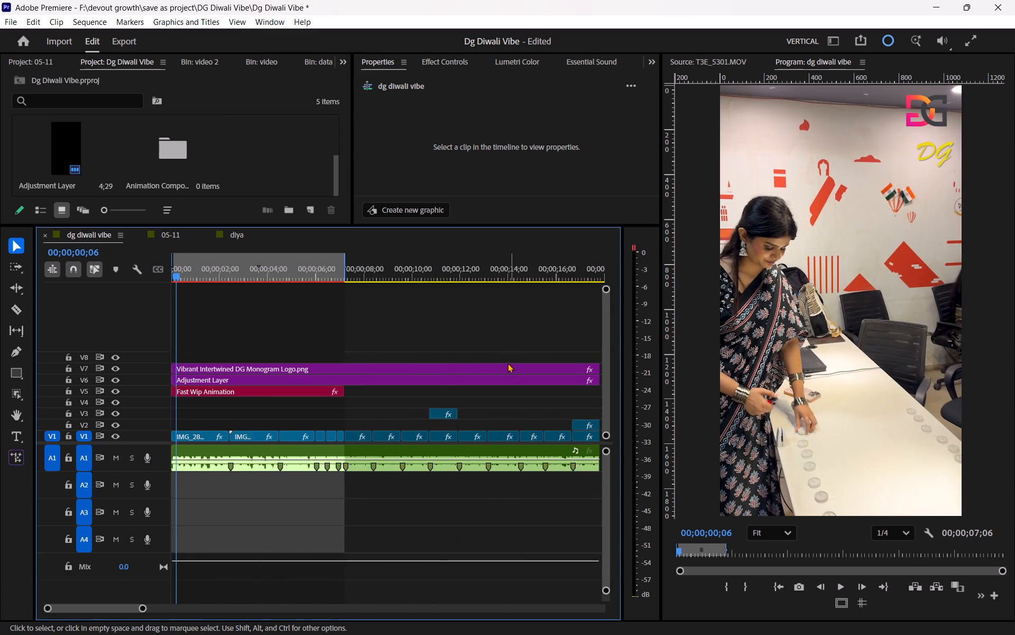
{"action": "key", "text": "minus"}
{"action": "key", "text": "minus"}
{"action": "key", "text": "minus"}
{"action": "key", "text": "equal"}
{"action": "type", "text": "=="}
{"action": "scroll", "coordinate": [456, 382], "scroll_direction": "down", "scroll_amount": 4}
{"action": "left_click_drag", "start_coordinate": [468, 262], "coordinate": [662, 274]}
{"action": "left_click_drag", "start_coordinate": [532, 272], "coordinate": [664, 280]}
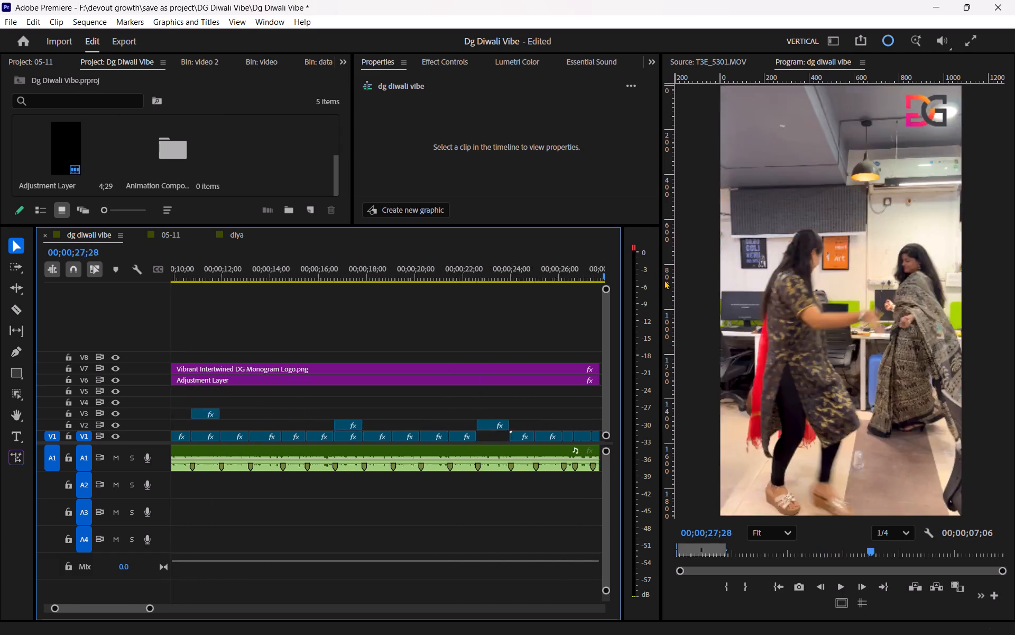
{"action": "left_click_drag", "start_coordinate": [664, 280], "coordinate": [458, 275]}
{"action": "key", "text": "minus"}
{"action": "key", "text": "minus"}
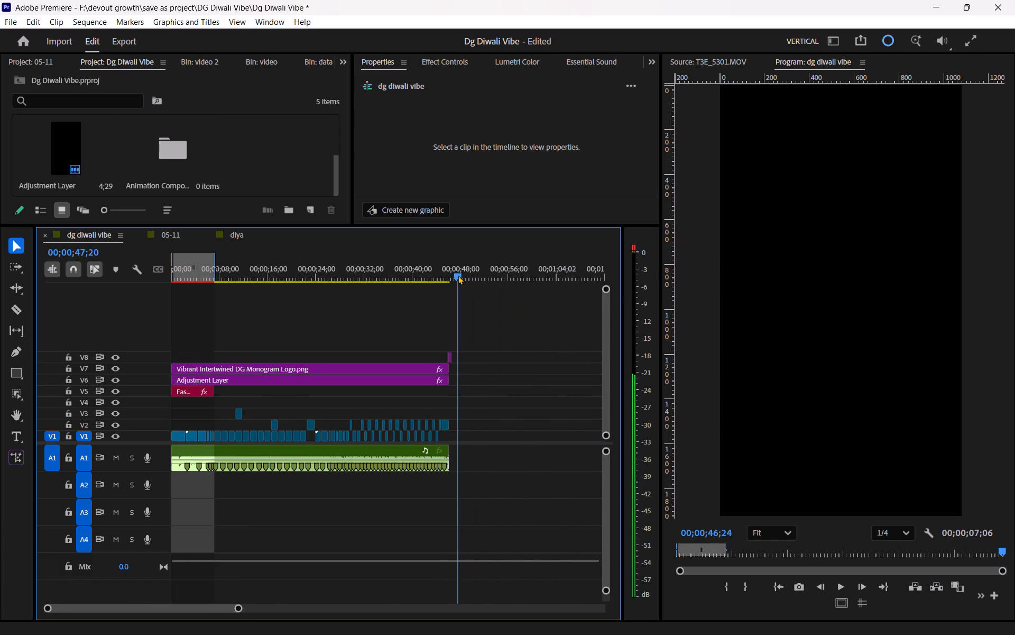
Move the second Mister Horse Adjustment clip from after the closing fade to the very start of the sequence on V8.
{"action": "left_click_drag", "start_coordinate": [458, 275], "coordinate": [449, 268]}
{"action": "key", "text": "equal"}
{"action": "key", "text": "equal"}
{"action": "key", "text": "equal"}
{"action": "left_click", "coordinate": [438, 358]}
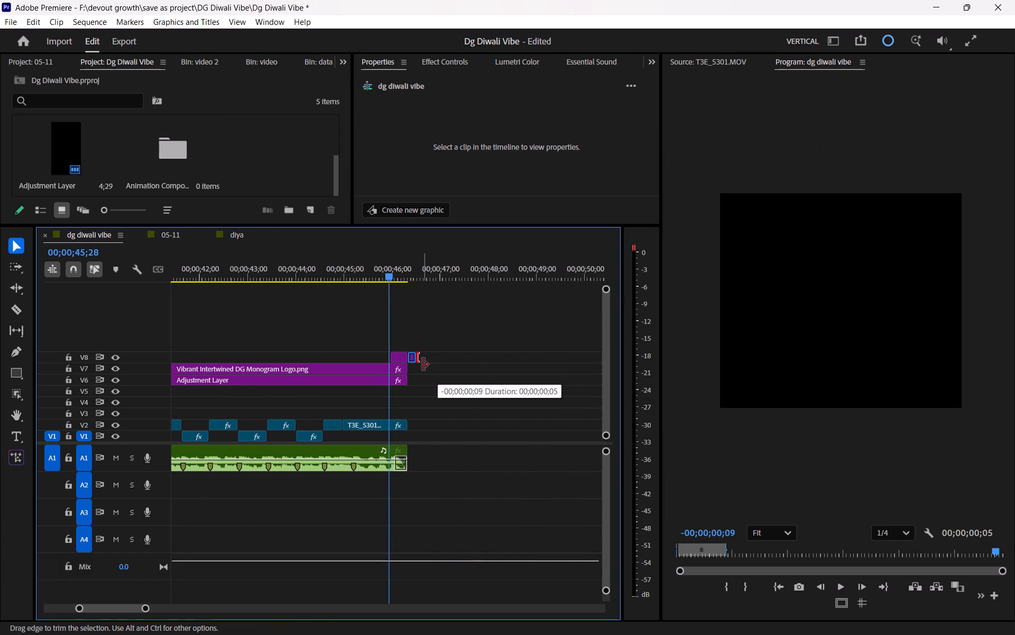
{"action": "left_click", "coordinate": [462, 349]}
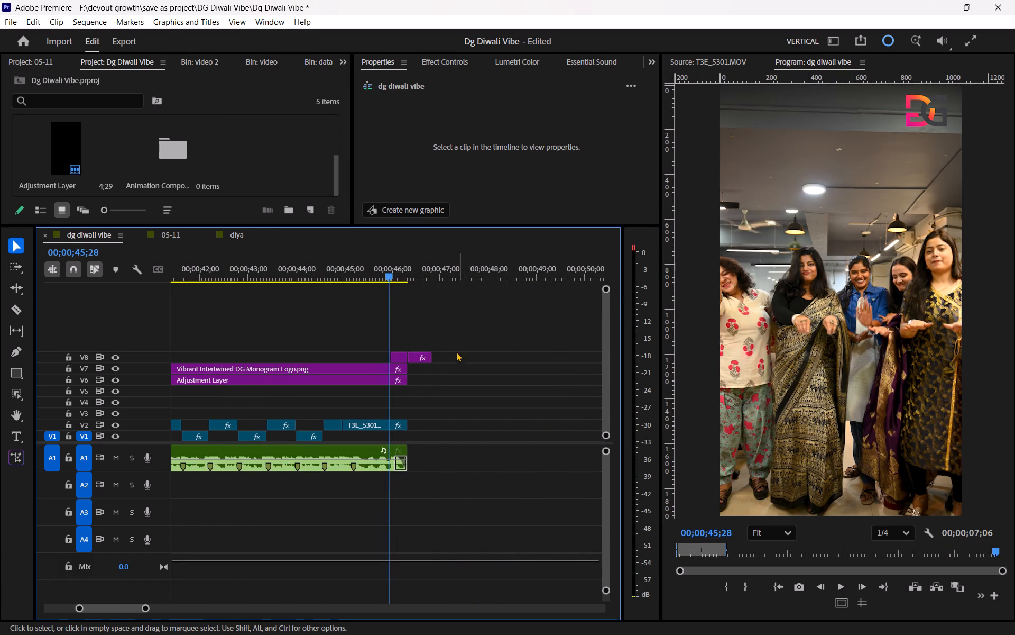
{"action": "left_click_drag", "start_coordinate": [416, 356], "coordinate": [311, 347], "text": "alt"}
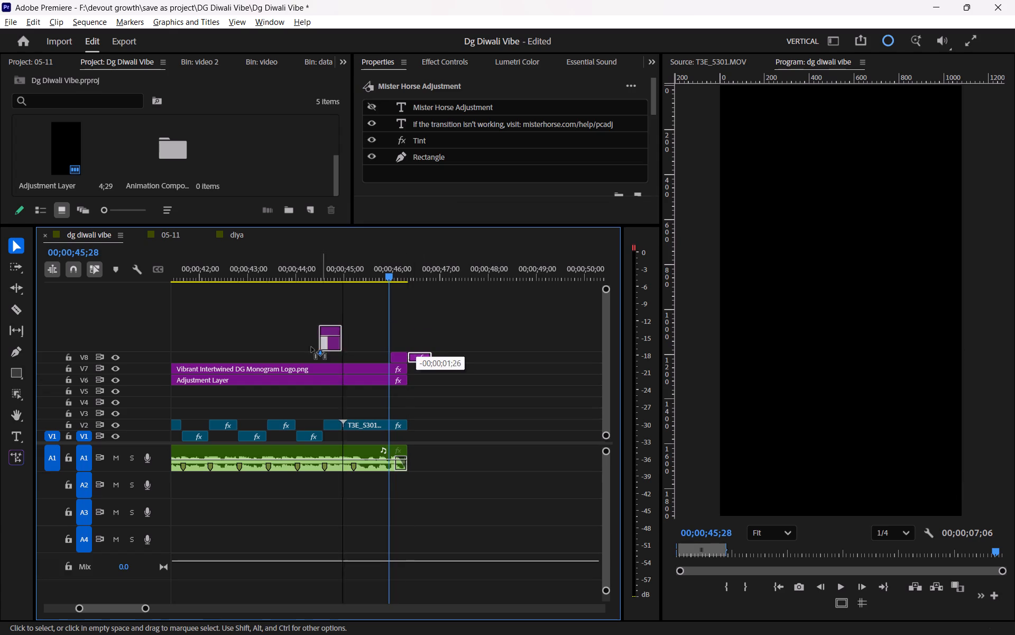
{"action": "left_click_drag", "start_coordinate": [311, 347], "coordinate": [310, 348], "text": "alt"}
{"action": "left_click_drag", "start_coordinate": [438, 359], "coordinate": [416, 371]}
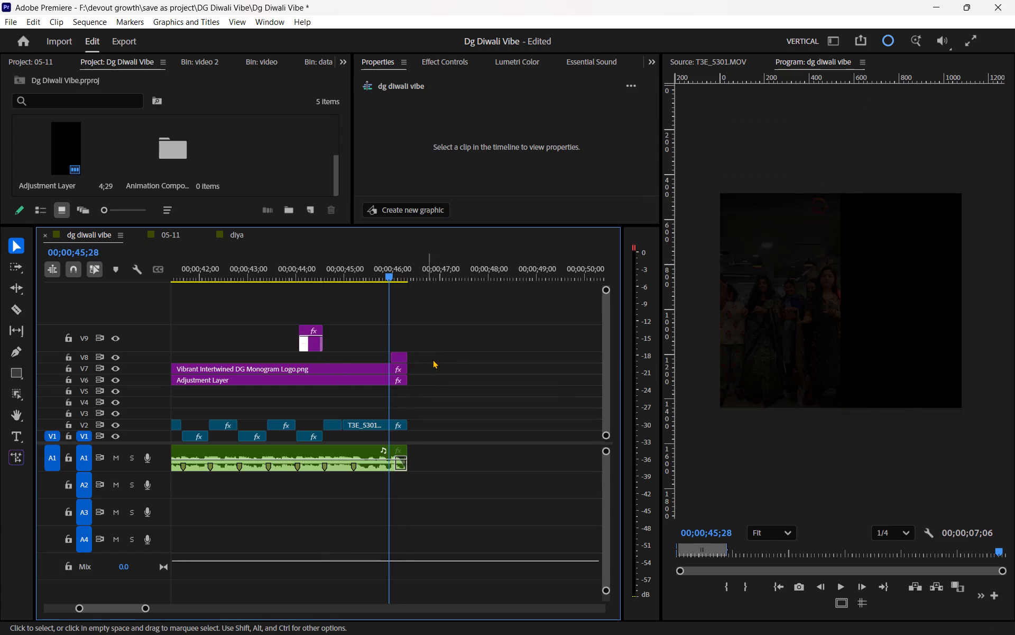
{"action": "left_click", "coordinate": [432, 359]}
{"action": "left_click_drag", "start_coordinate": [310, 345], "coordinate": [287, 350]}
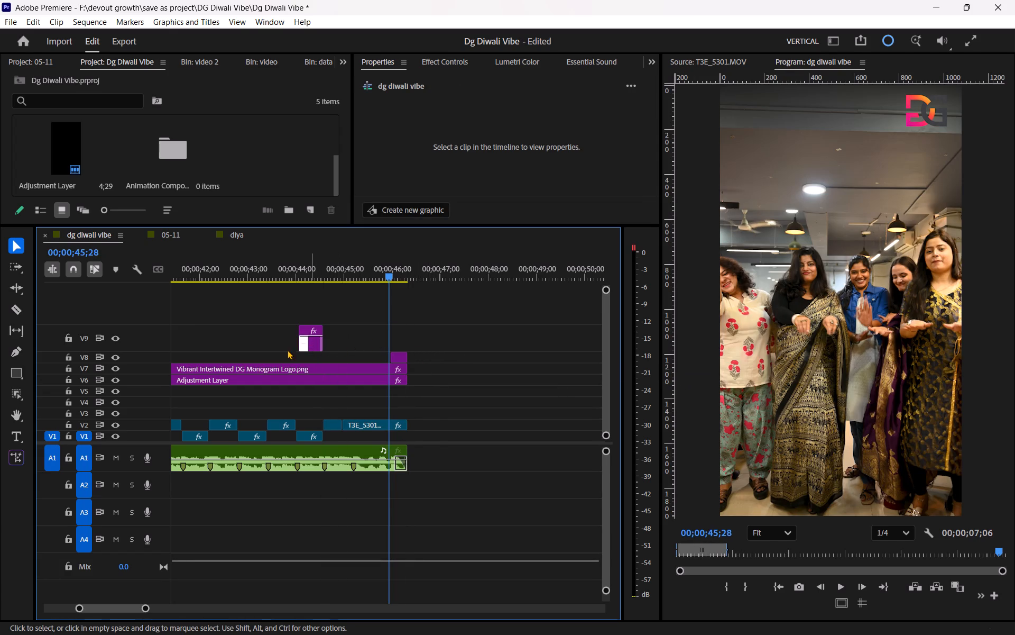
{"action": "left_click_drag", "start_coordinate": [287, 350], "coordinate": [160, 346]}
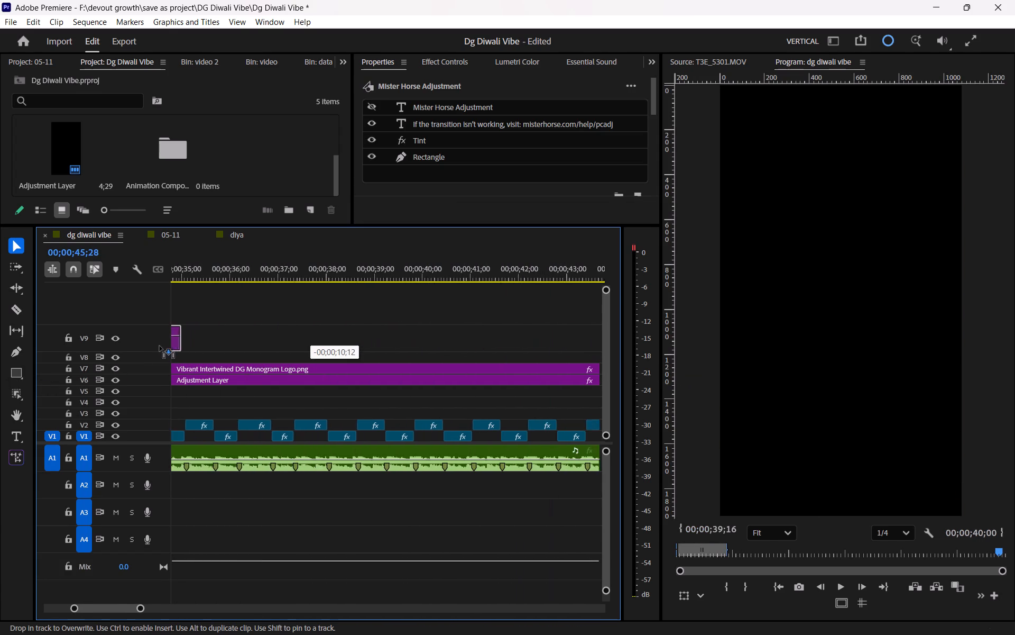
{"action": "left_click_drag", "start_coordinate": [160, 346], "coordinate": [154, 347]}
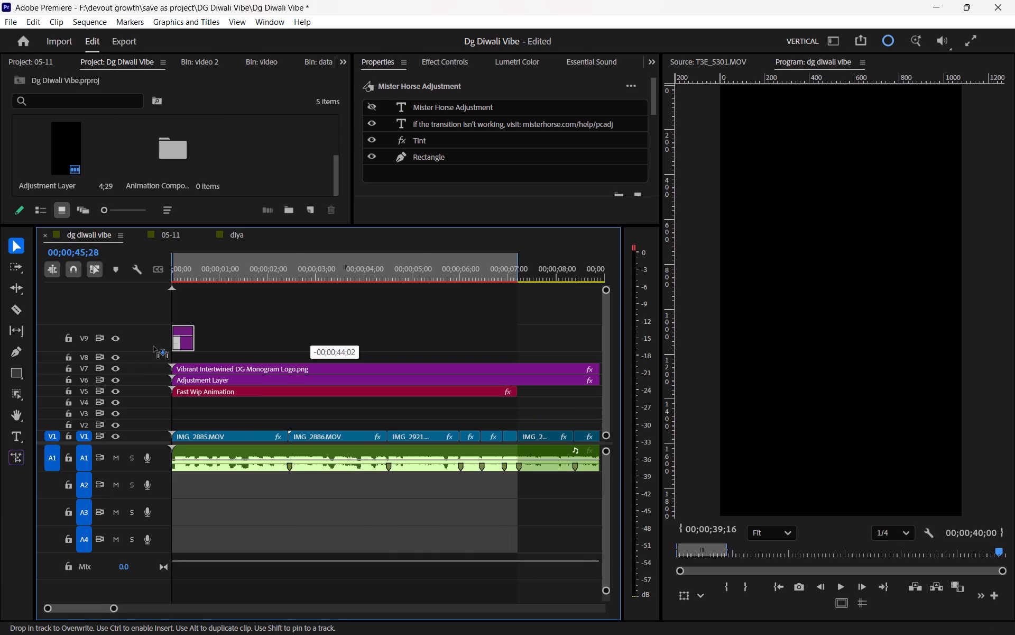
{"action": "left_click_drag", "start_coordinate": [154, 347], "coordinate": [167, 362]}
Play the sequence's opening to check the fade-in over the first clip.
{"action": "left_click_drag", "start_coordinate": [189, 275], "coordinate": [158, 284]}
{"action": "key", "text": "space"}
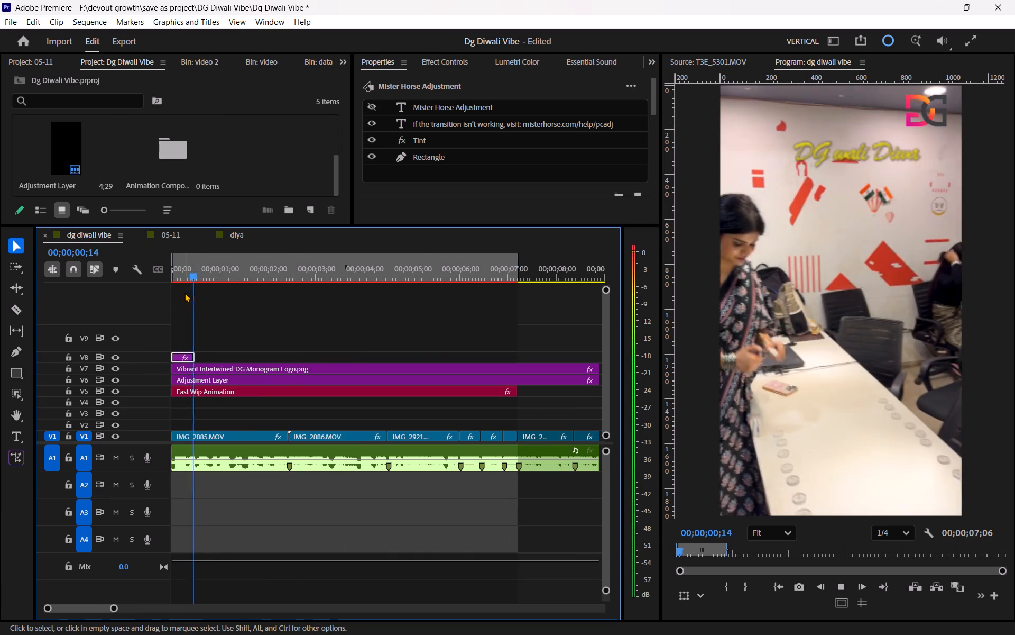
{"action": "key", "text": "space"}
Extend the sequence's out point to the end of the video and music, making the in-to-out range 00;00;46;10 long.
{"action": "key", "text": "minus"}
{"action": "key", "text": "minus"}
{"action": "key", "text": "minus"}
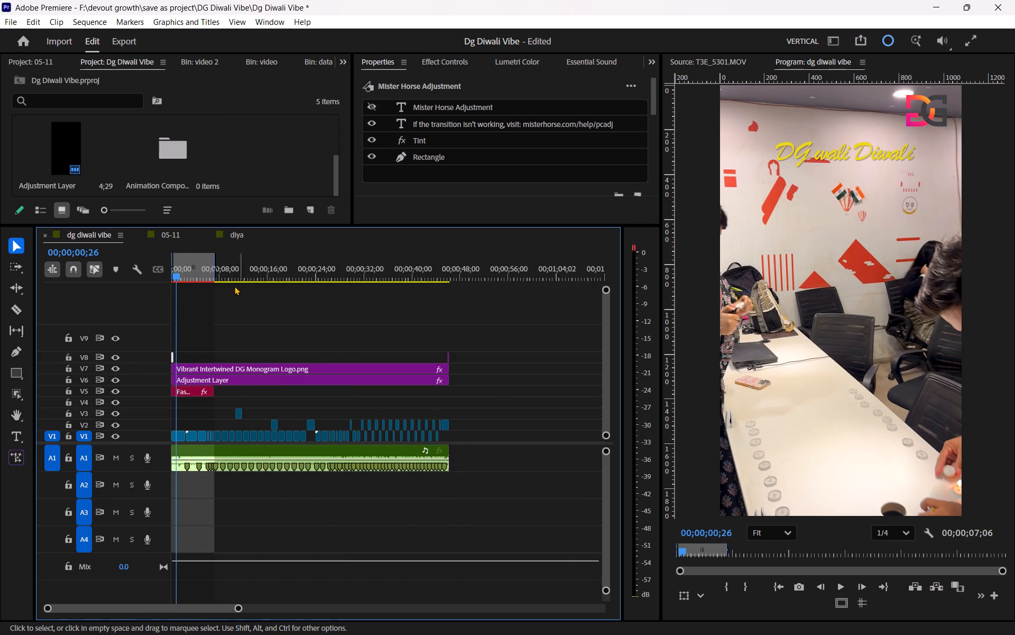
{"action": "left_click_drag", "start_coordinate": [216, 265], "coordinate": [458, 287]}
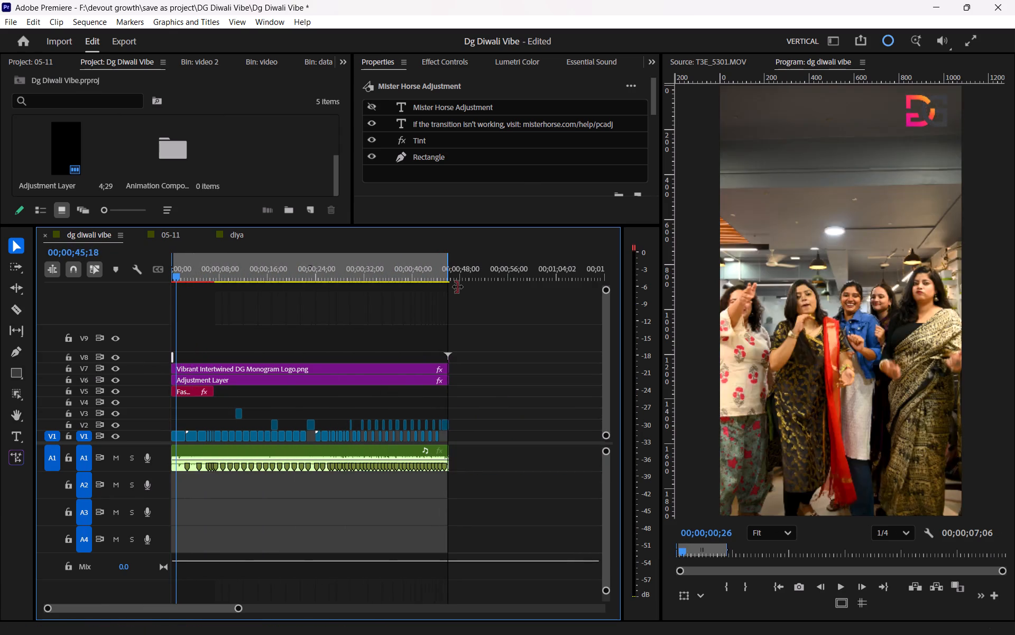
{"action": "left_click_drag", "start_coordinate": [458, 287], "coordinate": [459, 288]}
{"action": "key", "text": "equal"}
{"action": "key", "text": "equal"}
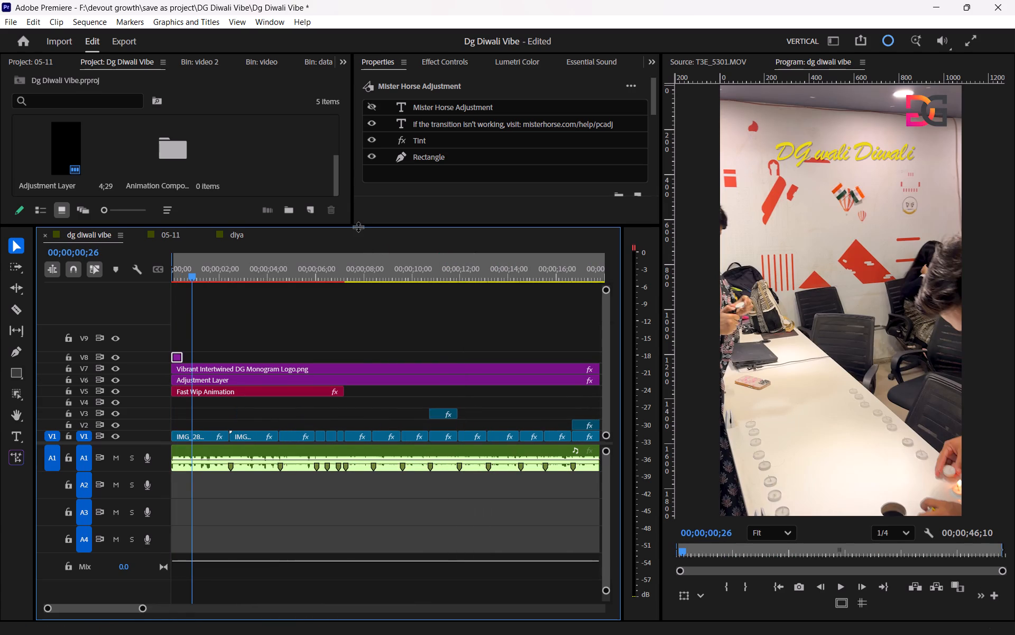
Enlarge the upper work area and play the section from about 9 seconds to check playback.
{"action": "left_click_drag", "start_coordinate": [358, 226], "coordinate": [367, 311]}
{"action": "left_click_drag", "start_coordinate": [272, 350], "coordinate": [353, 351]}
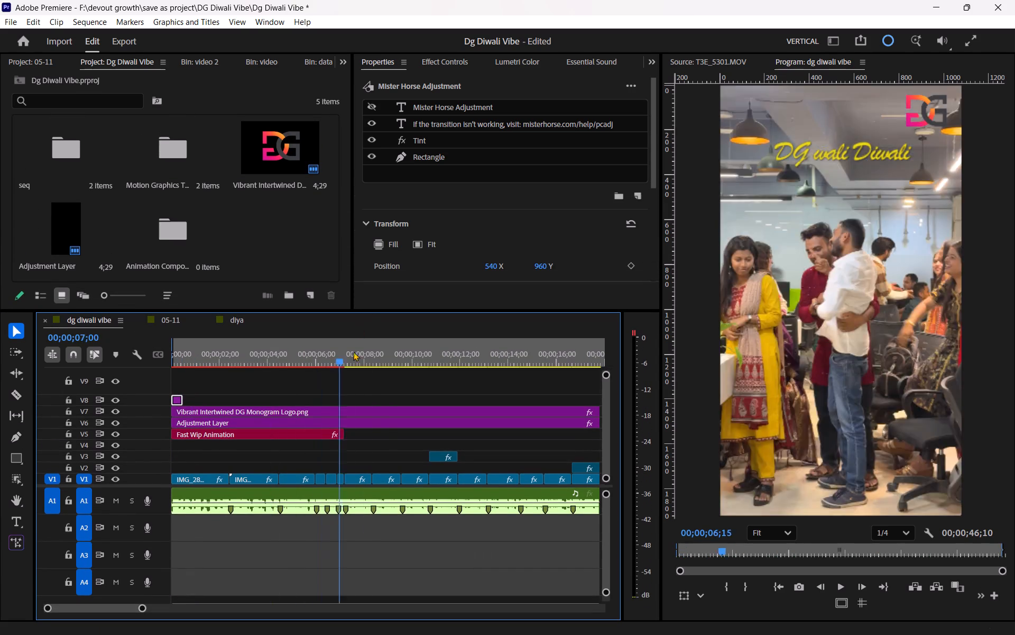
{"action": "left_click_drag", "start_coordinate": [353, 351], "coordinate": [389, 351]}
{"action": "key", "text": "space"}
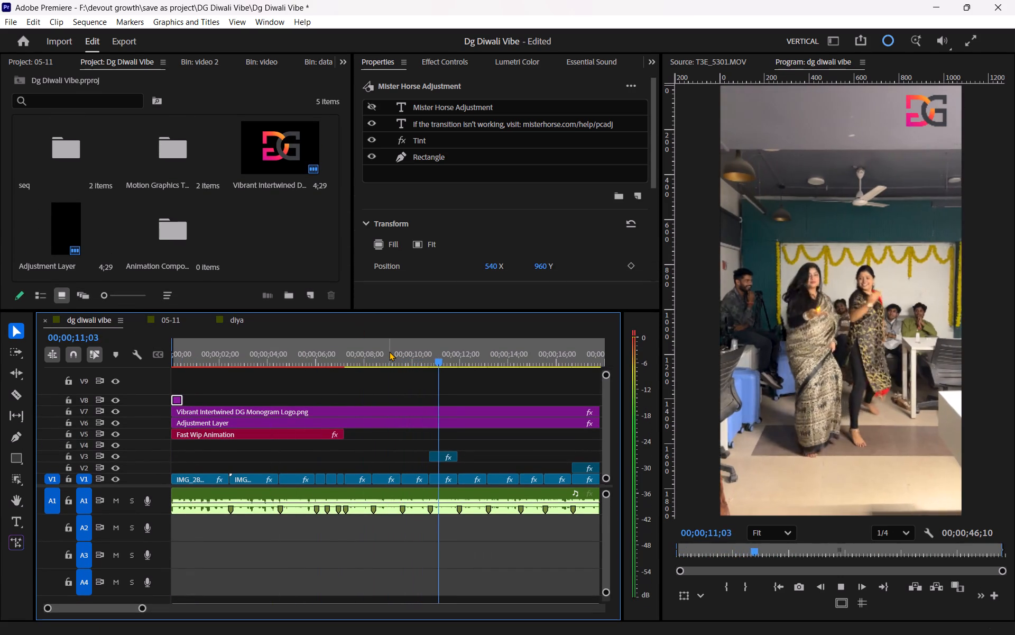
{"action": "key", "text": "space"}
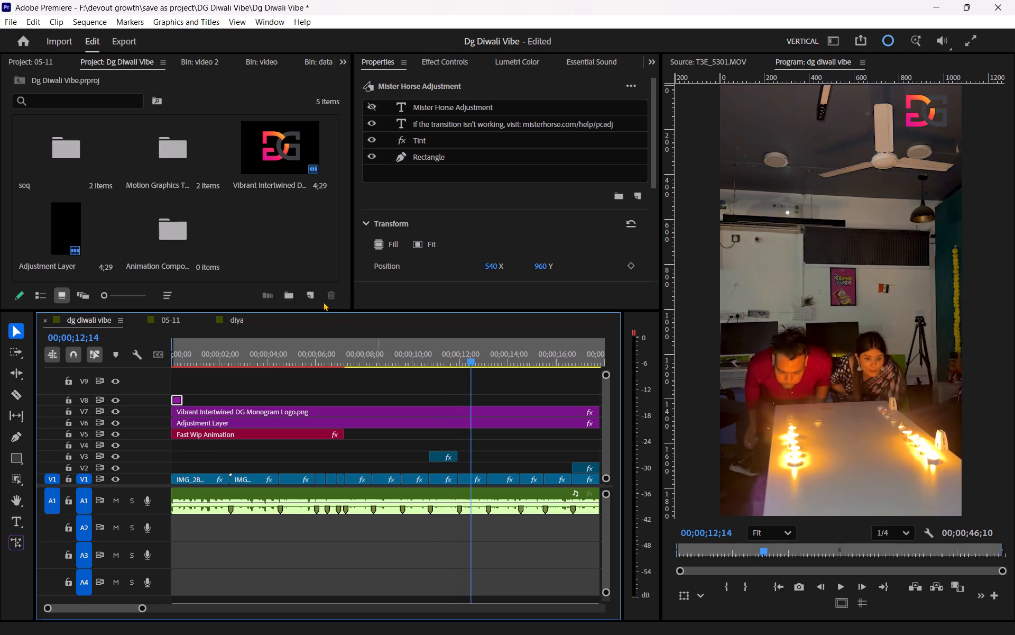
Render the dg diwali vibe sequence from in to out.
{"action": "left_click", "coordinate": [79, 23]}
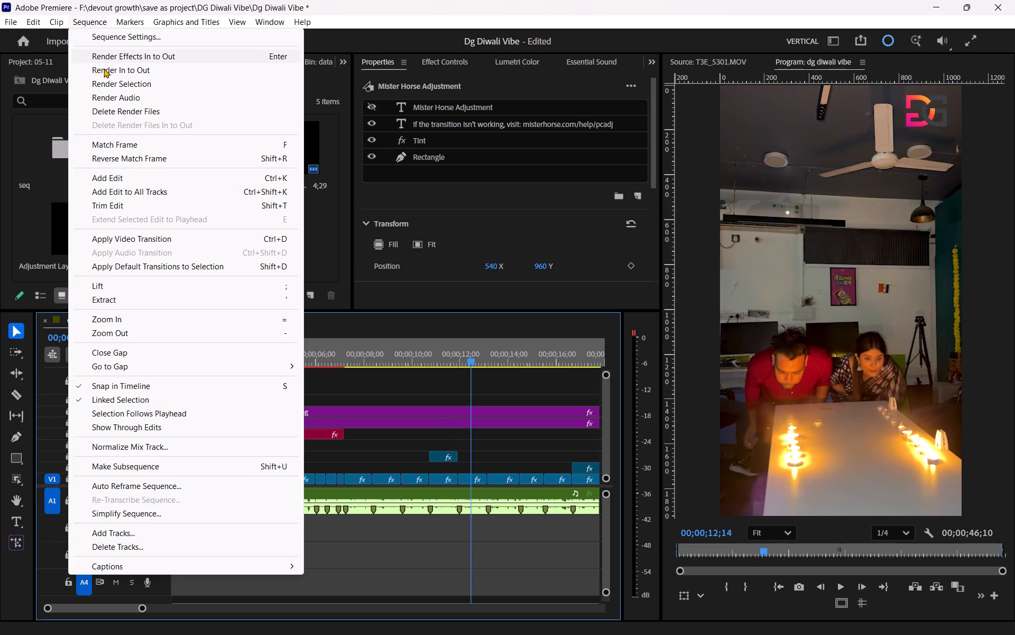
{"action": "left_click", "coordinate": [104, 68]}
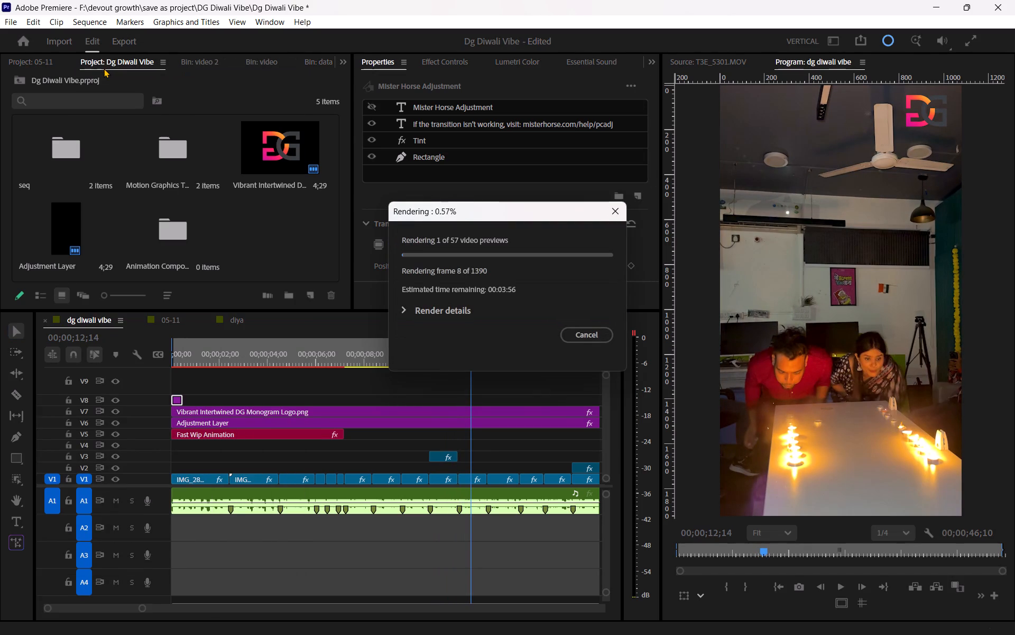
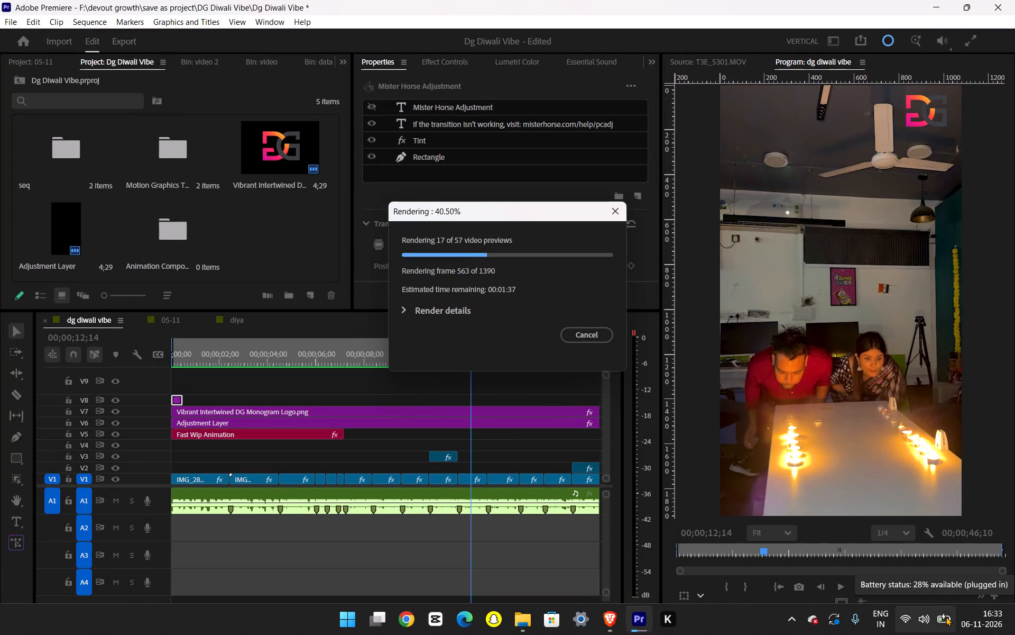
Expand the render details to check the start time, elapsed time and free disk space while previews render.
{"action": "left_click", "coordinate": [407, 310]}
{"action": "left_click", "coordinate": [407, 310]}
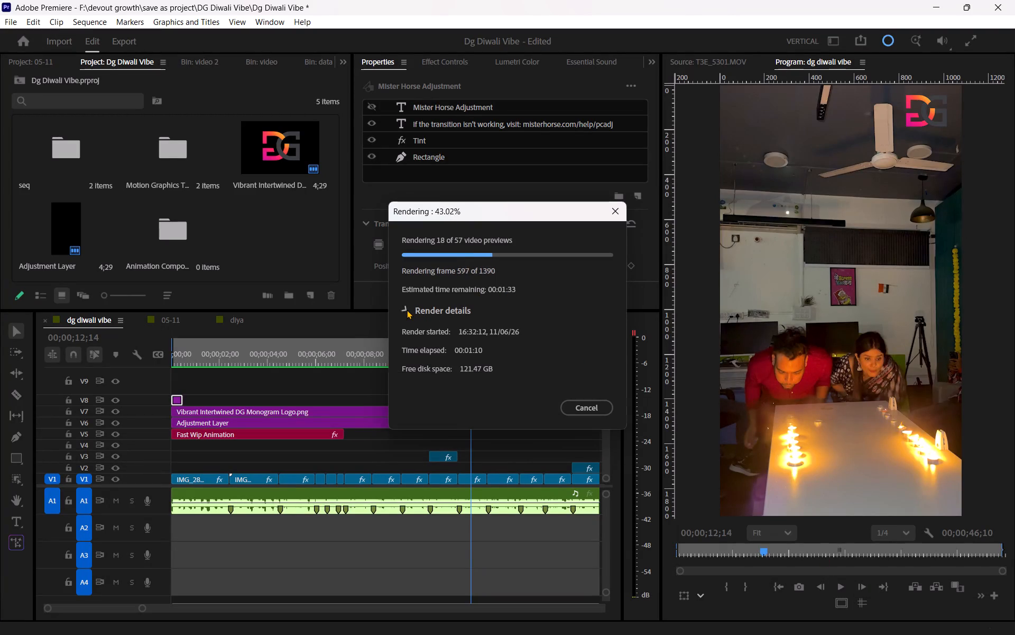
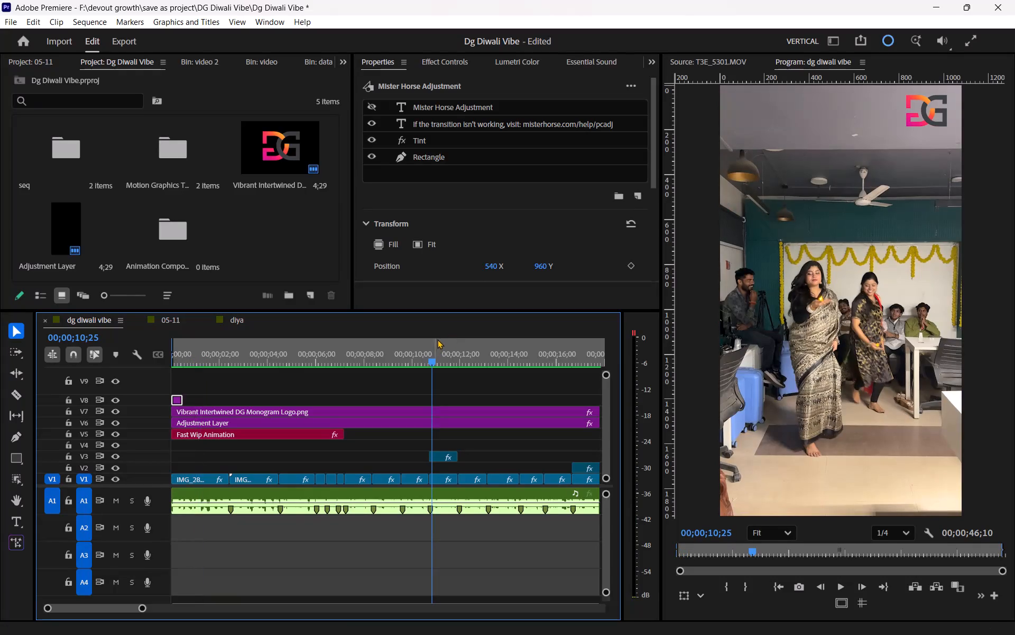
Review the rendered dg diwali vibe sequence by playing a middle section, then play it from 00;00;00;00.
{"action": "key", "text": "space"}
{"action": "key", "text": "space"}
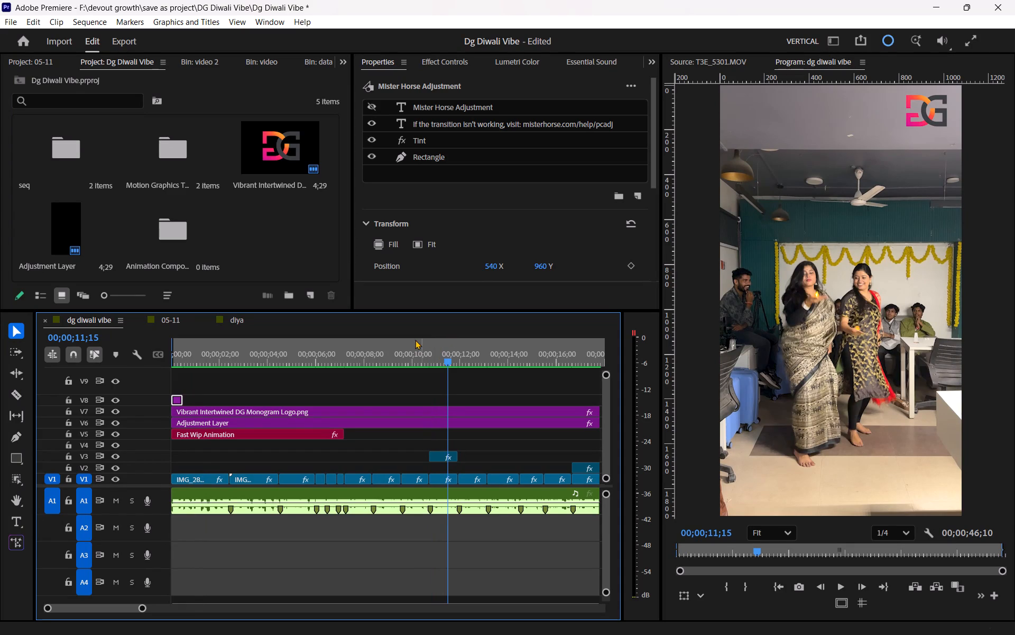
{"action": "left_click_drag", "start_coordinate": [364, 353], "coordinate": [100, 353]}
{"action": "left_click", "coordinate": [206, 386]}
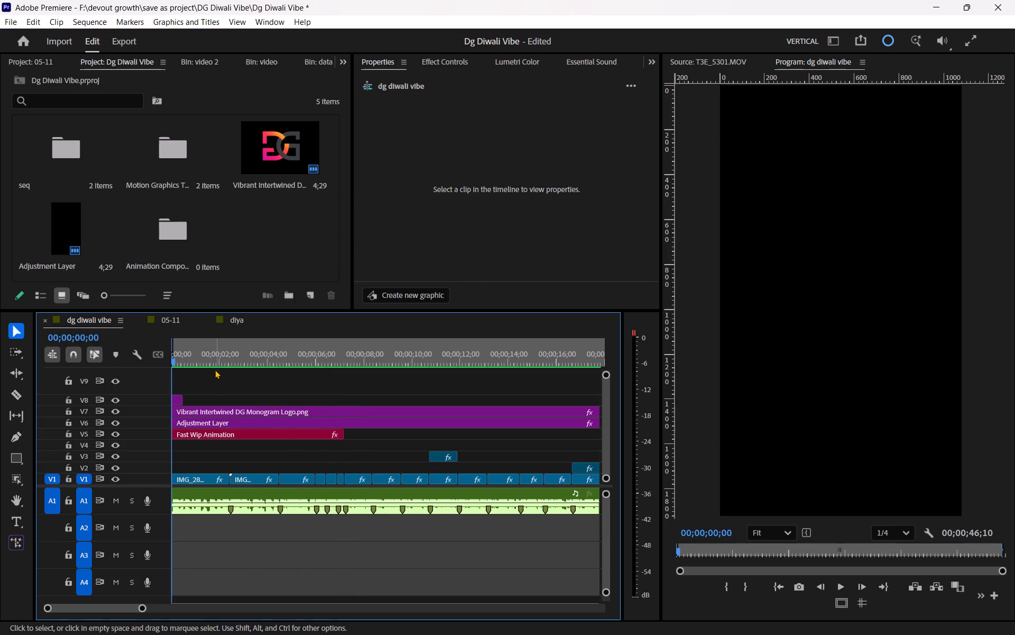
{"action": "left_click_drag", "start_coordinate": [203, 359], "coordinate": [163, 359]}
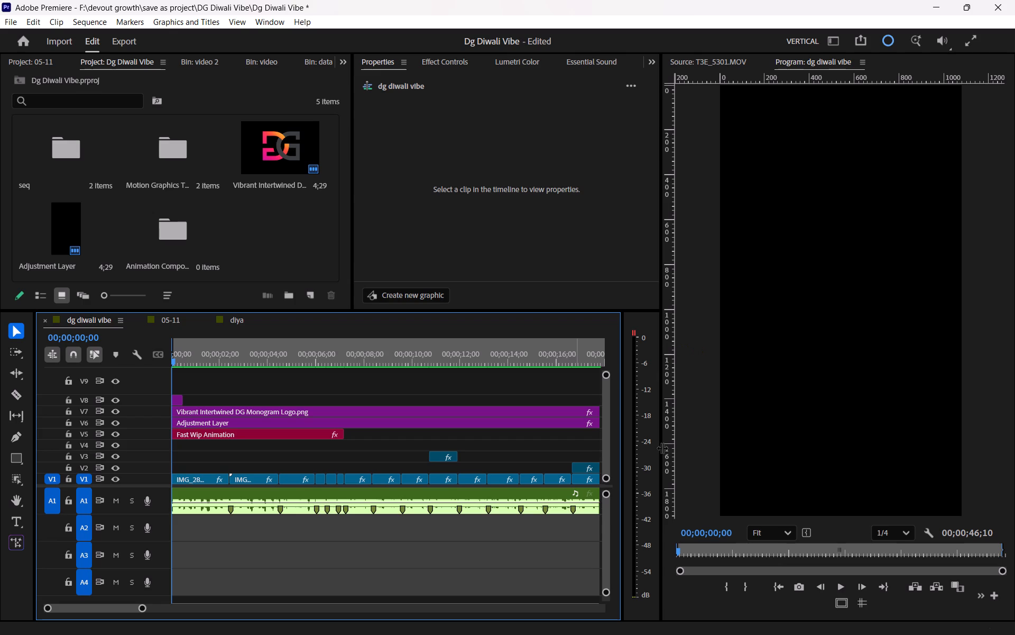
{"action": "key", "text": "space"}
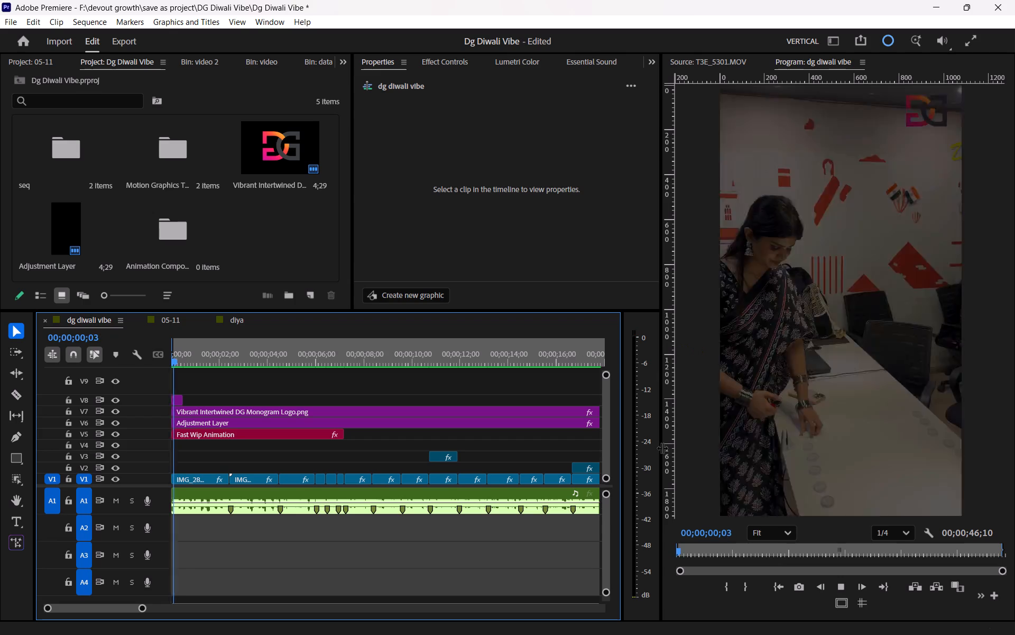
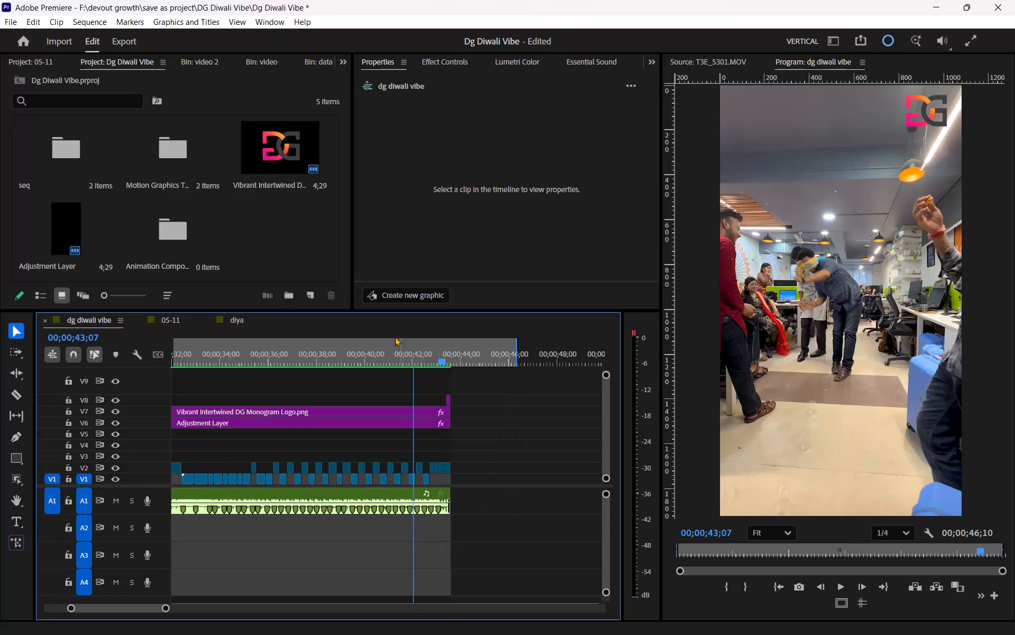
Play the dg diwali vibe sequence from 00;00;00;00 to review its first half.
{"action": "key", "text": "minus"}
{"action": "key", "text": "minus"}
{"action": "left_click_drag", "start_coordinate": [241, 356], "coordinate": [144, 370]}
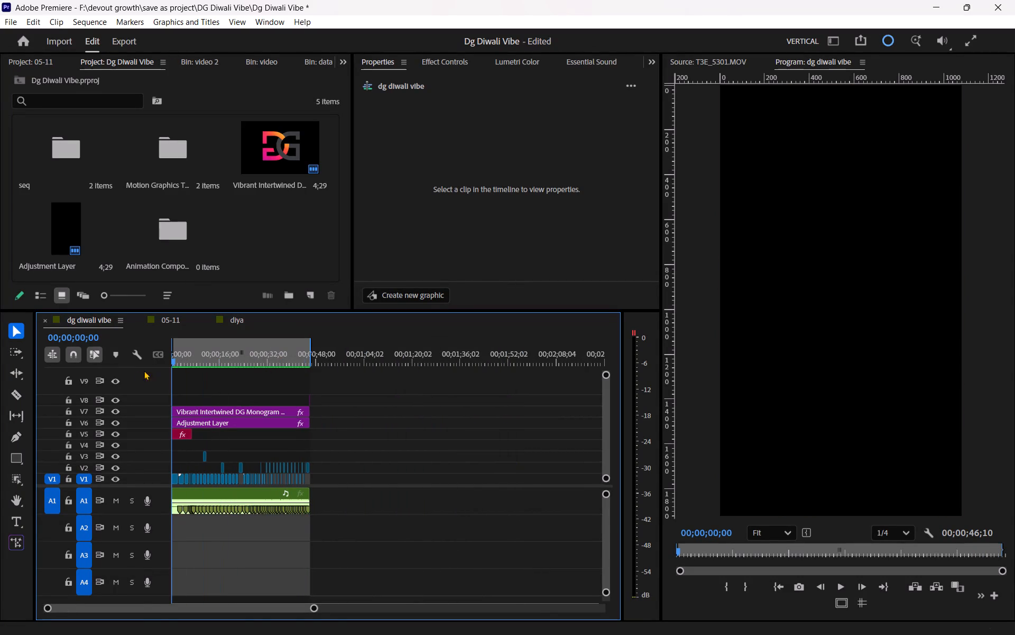
{"action": "left_click_drag", "start_coordinate": [144, 370], "coordinate": [136, 373]}
{"action": "key", "text": "equal"}
{"action": "key", "text": "equal"}
{"action": "key", "text": "equal"}
{"action": "key", "text": "minus"}
{"action": "key", "text": "space"}
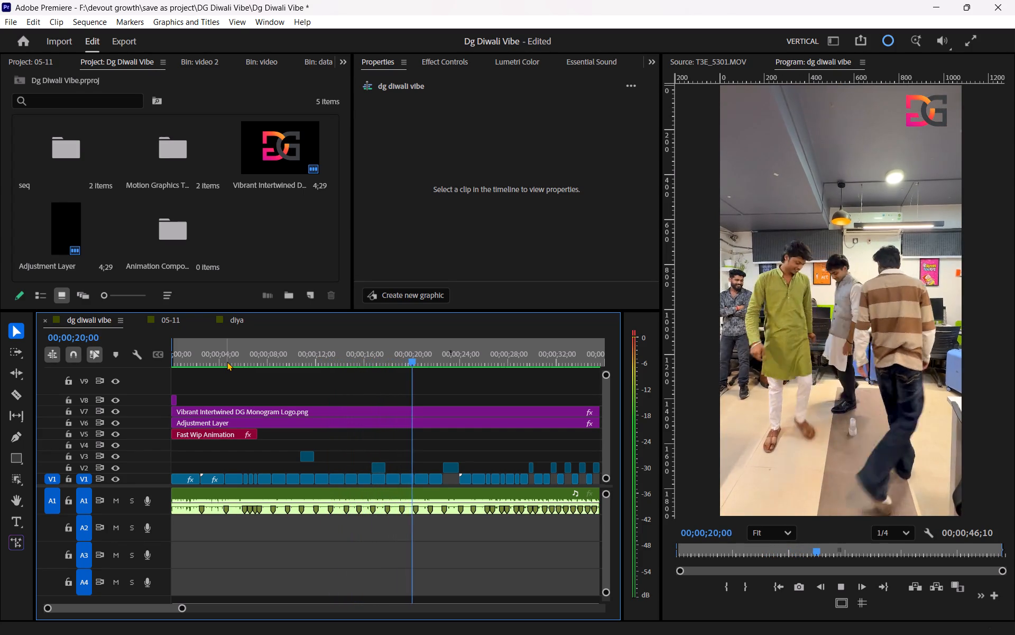
{"action": "key", "text": "space"}
Review the quick cuts between about 00;00;05;21 and 00;00;06;23, under the end of the "DG wali Diwali" title.
{"action": "left_click", "coordinate": [237, 360]}
{"action": "key", "text": "space"}
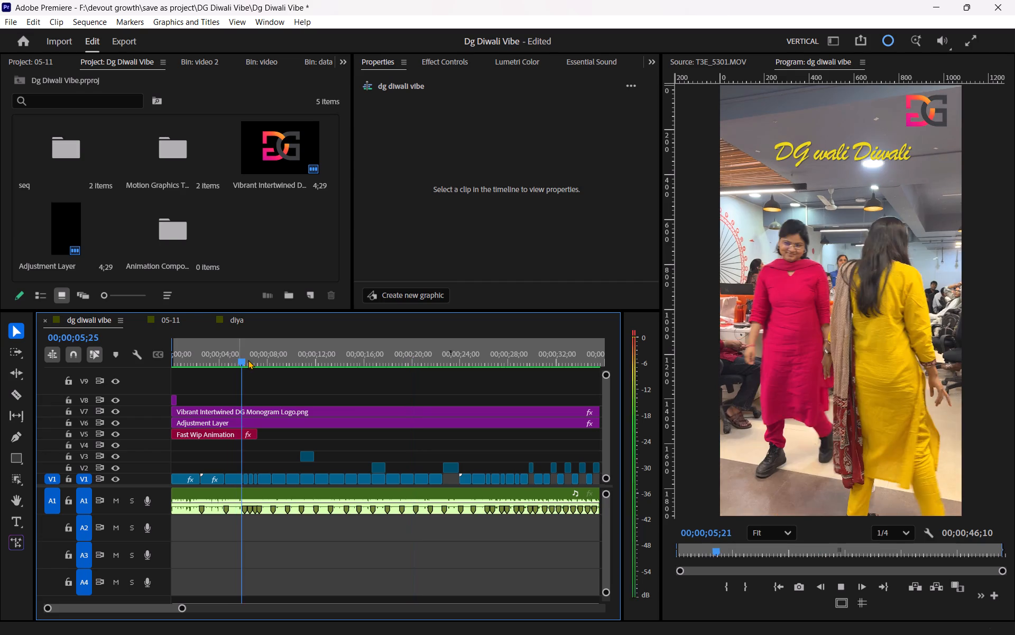
{"action": "key", "text": "space"}
{"action": "key", "text": "equal"}
{"action": "key", "text": "equal"}
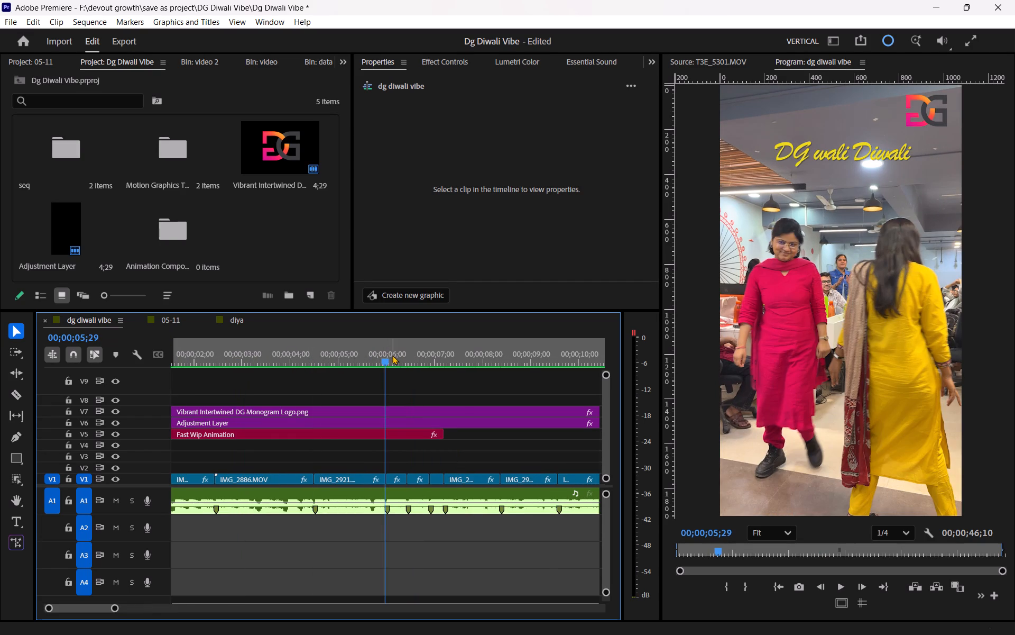
{"action": "left_click", "coordinate": [394, 355]}
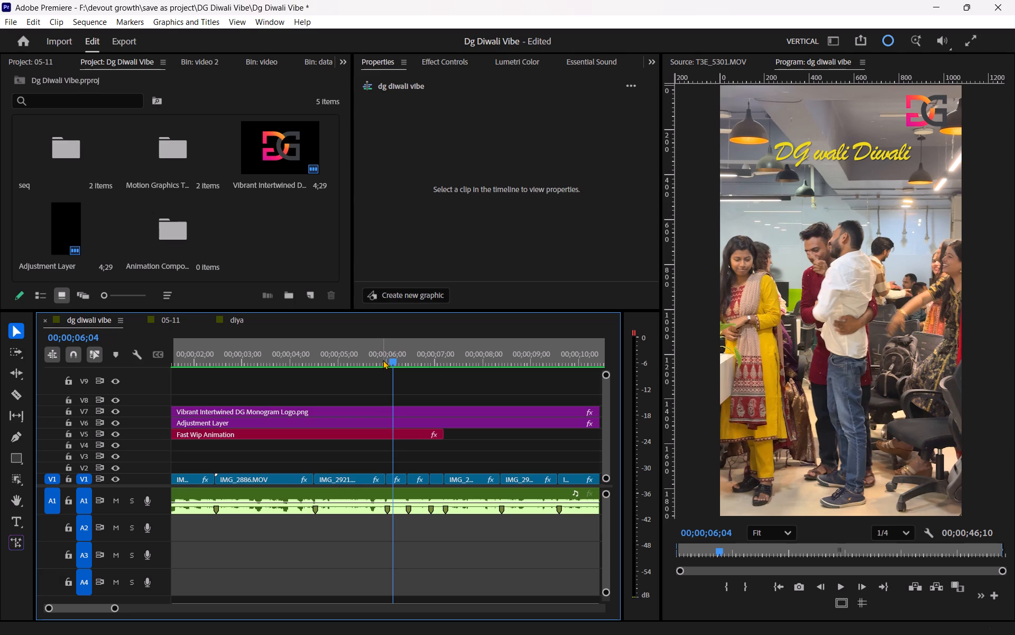
{"action": "key", "text": "equal"}
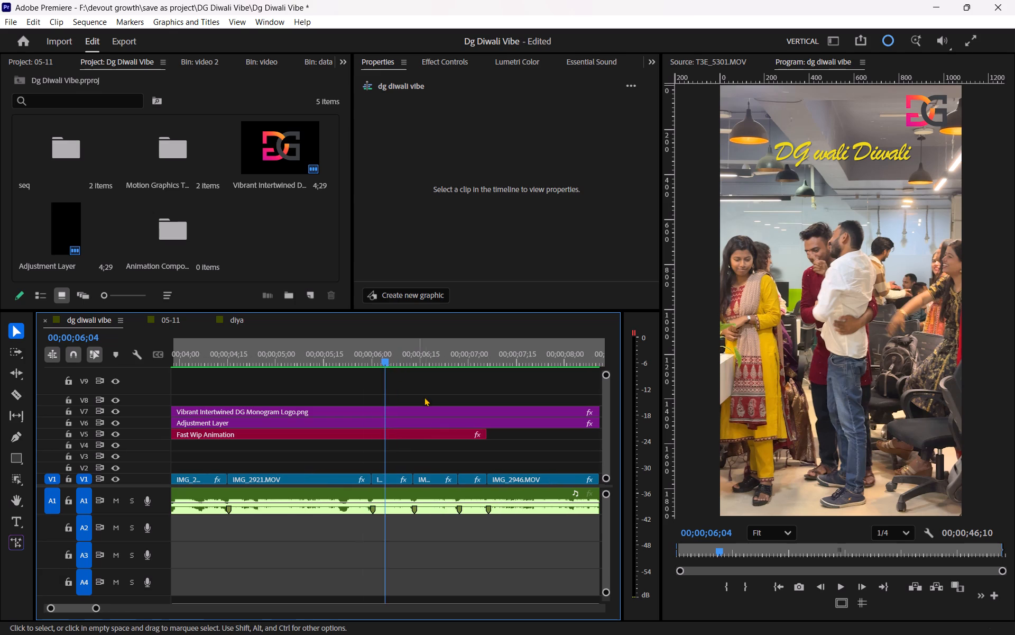
{"action": "scroll", "coordinate": [430, 408], "scroll_direction": "down", "scroll_amount": 4}
{"action": "key", "text": "space"}
{"action": "scroll", "coordinate": [426, 421], "scroll_direction": "down", "scroll_amount": 1}
{"action": "key", "text": "space"}
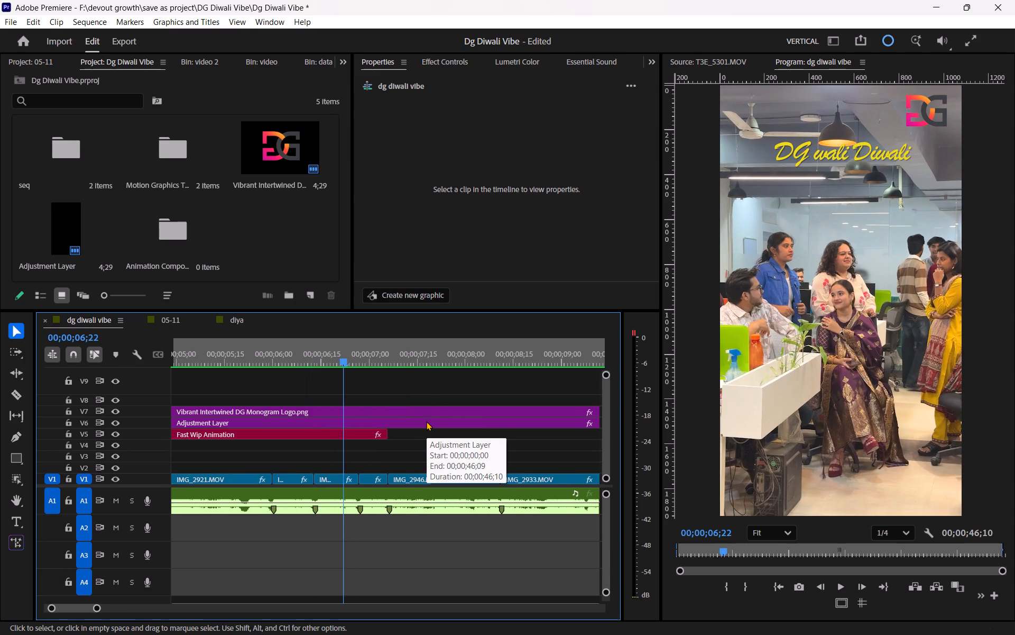
{"action": "key", "text": "space"}
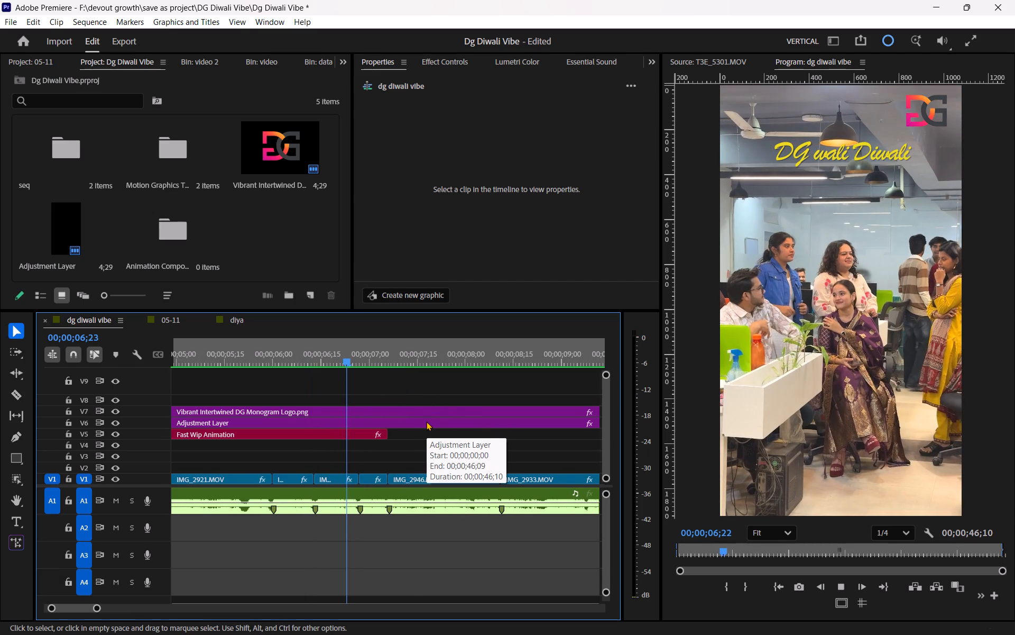
{"action": "key", "text": "space"}
Replay the cuts from about 00;00;06;26 through IMG_2946.MOV and IMG_2933.MOV several times to check their timing.
{"action": "left_click_drag", "start_coordinate": [451, 357], "coordinate": [364, 376]}
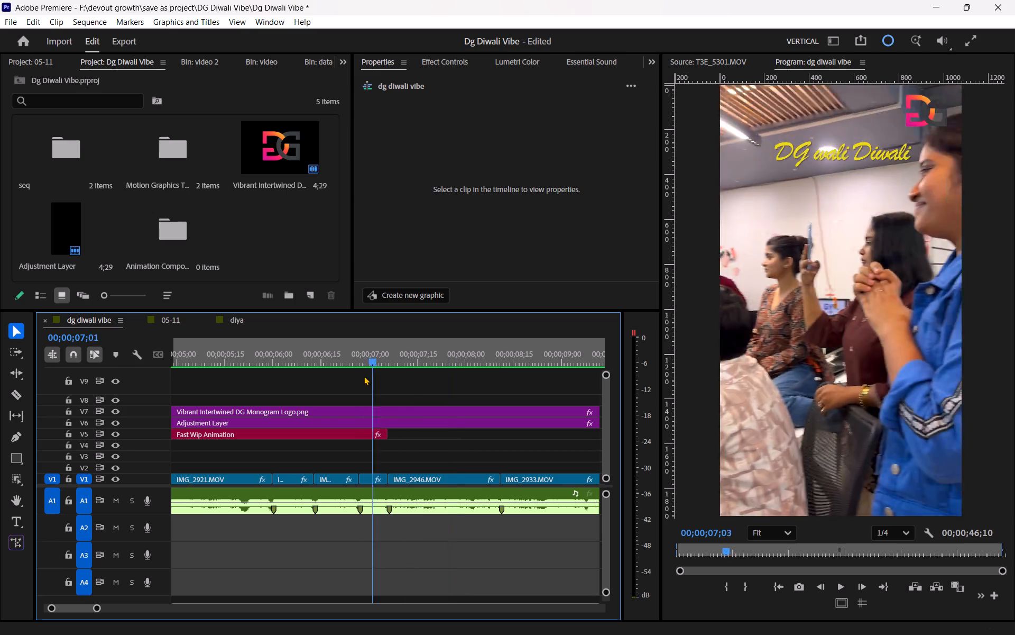
{"action": "left_click_drag", "start_coordinate": [364, 376], "coordinate": [352, 380]}
{"action": "key", "text": "space"}
{"action": "key", "text": "space"}
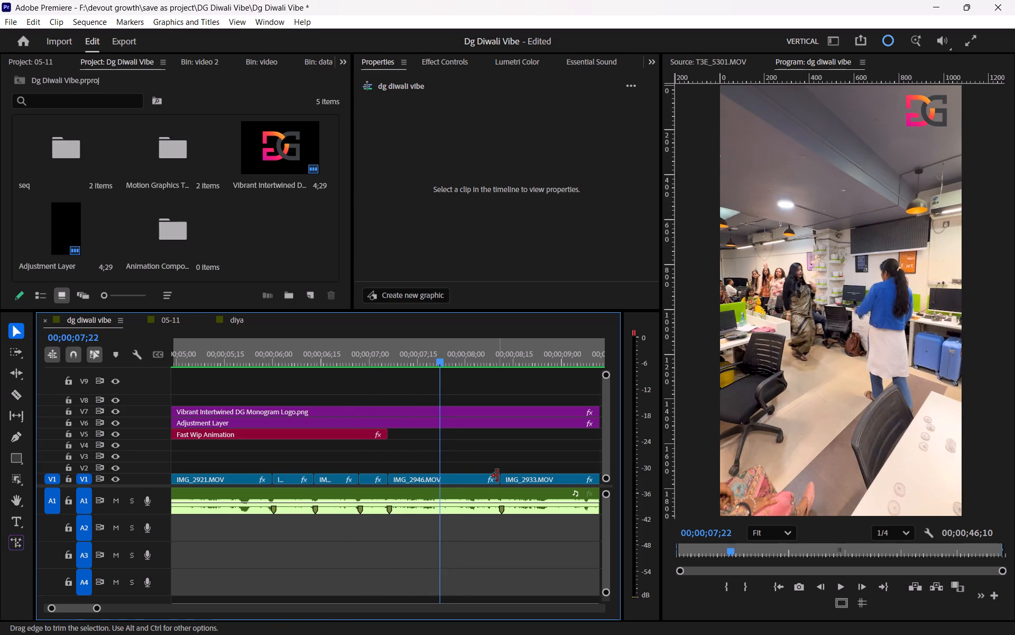
{"action": "left_click_drag", "start_coordinate": [438, 358], "coordinate": [356, 394]}
{"action": "key", "text": "space"}
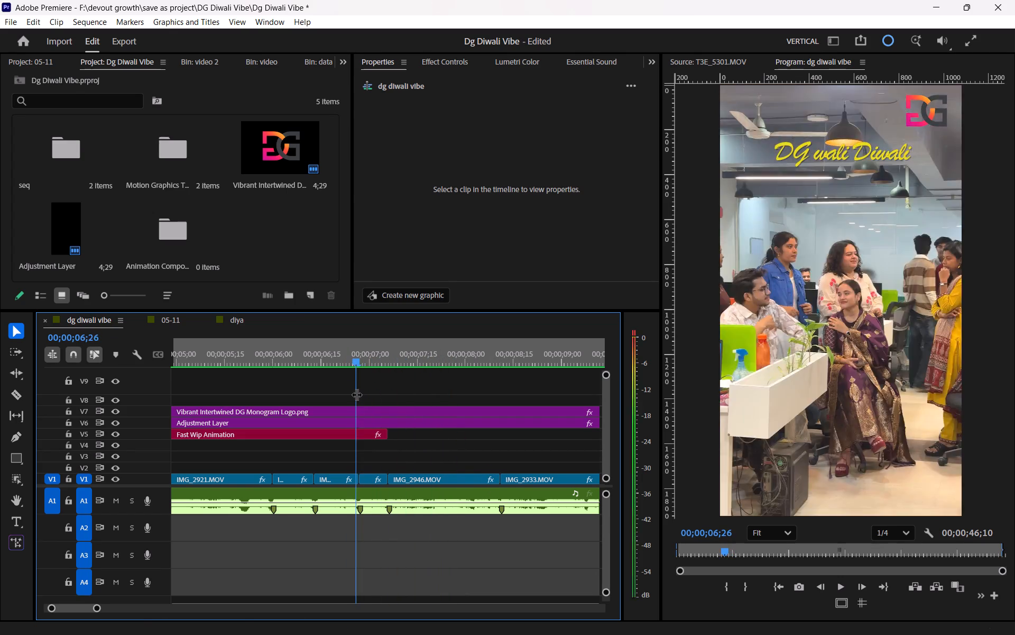
{"action": "key", "text": "space"}
{"action": "left_click_drag", "start_coordinate": [396, 364], "coordinate": [349, 367]}
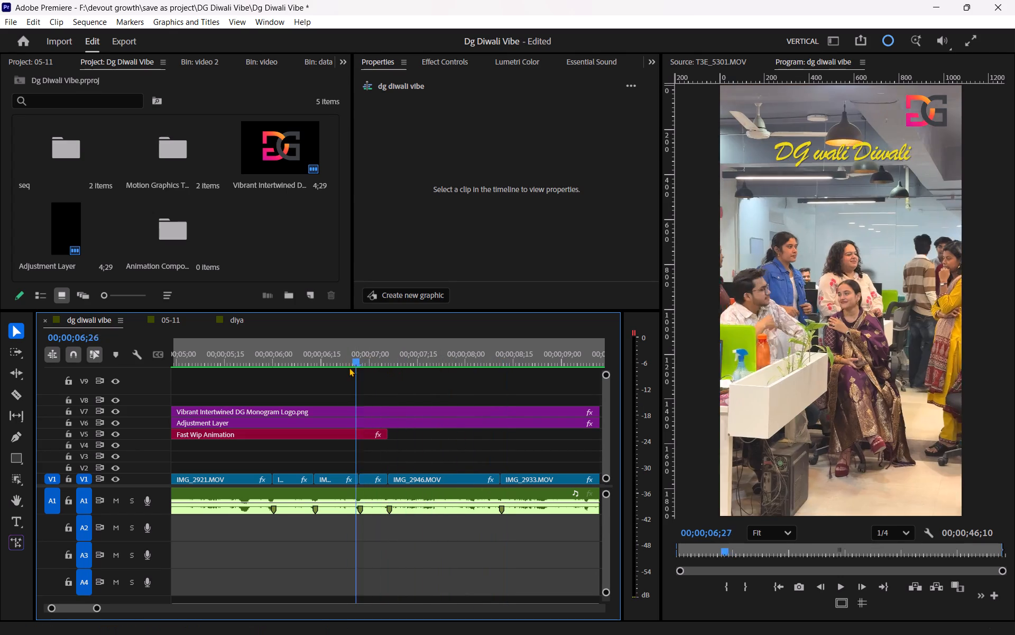
{"action": "left_click_drag", "start_coordinate": [349, 367], "coordinate": [346, 368]}
{"action": "key", "text": "space"}
{"action": "key", "text": "space"}
{"action": "key", "text": "space"}
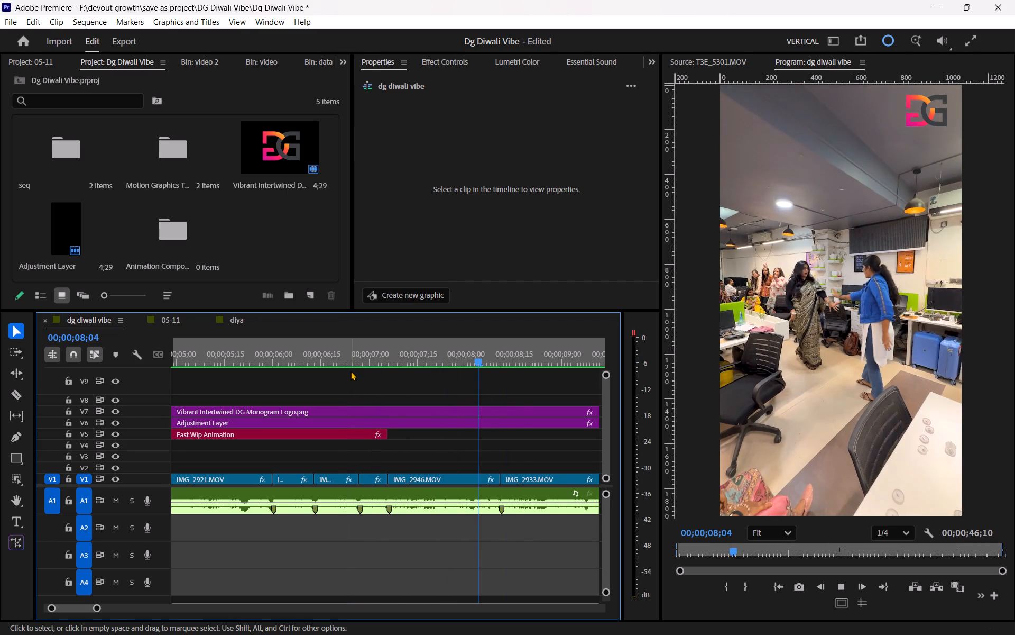
{"action": "key", "text": "space"}
{"action": "key", "text": "space"}
{"action": "key", "text": "space"}
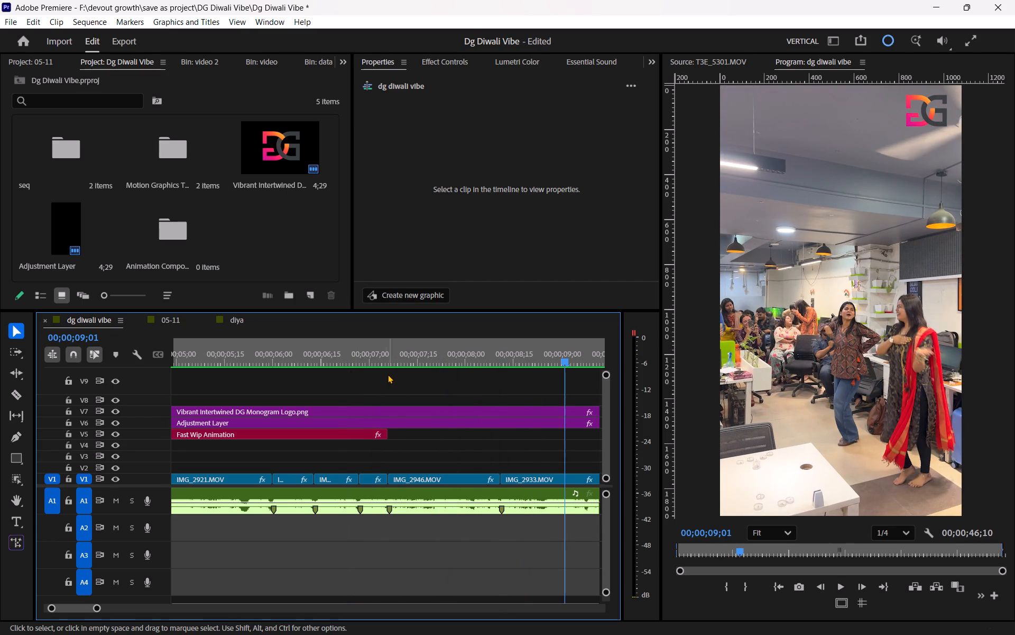
{"action": "left_click_drag", "start_coordinate": [367, 358], "coordinate": [350, 358]}
{"action": "key", "text": "space"}
{"action": "key", "text": "space"}
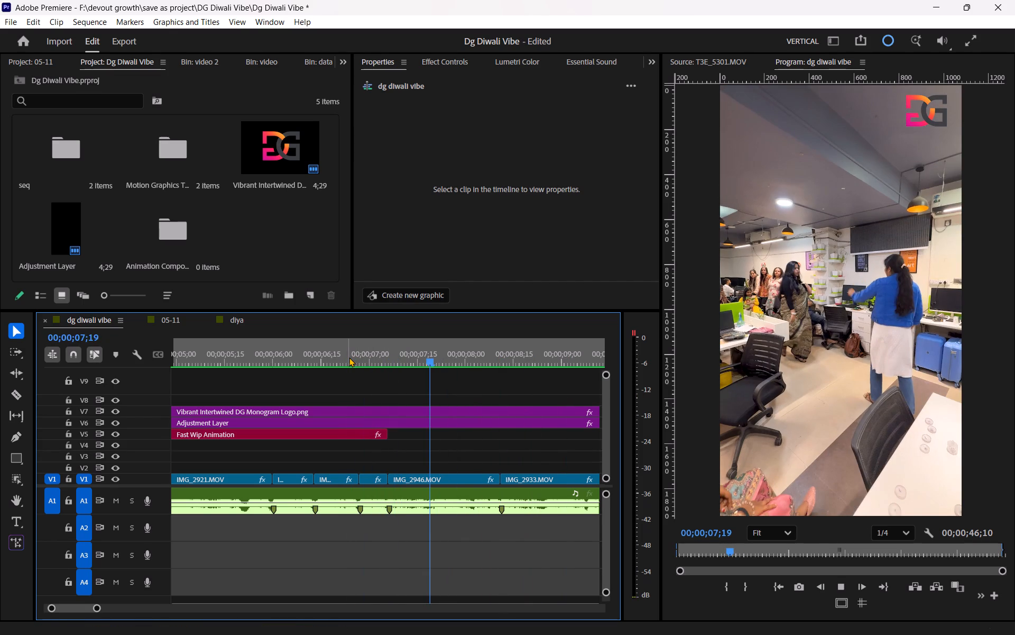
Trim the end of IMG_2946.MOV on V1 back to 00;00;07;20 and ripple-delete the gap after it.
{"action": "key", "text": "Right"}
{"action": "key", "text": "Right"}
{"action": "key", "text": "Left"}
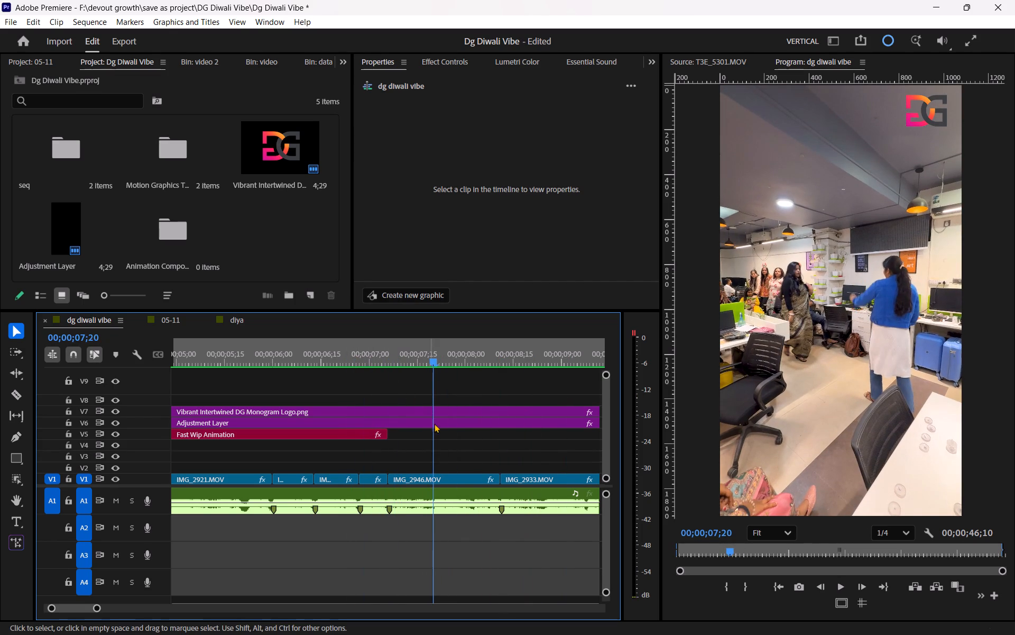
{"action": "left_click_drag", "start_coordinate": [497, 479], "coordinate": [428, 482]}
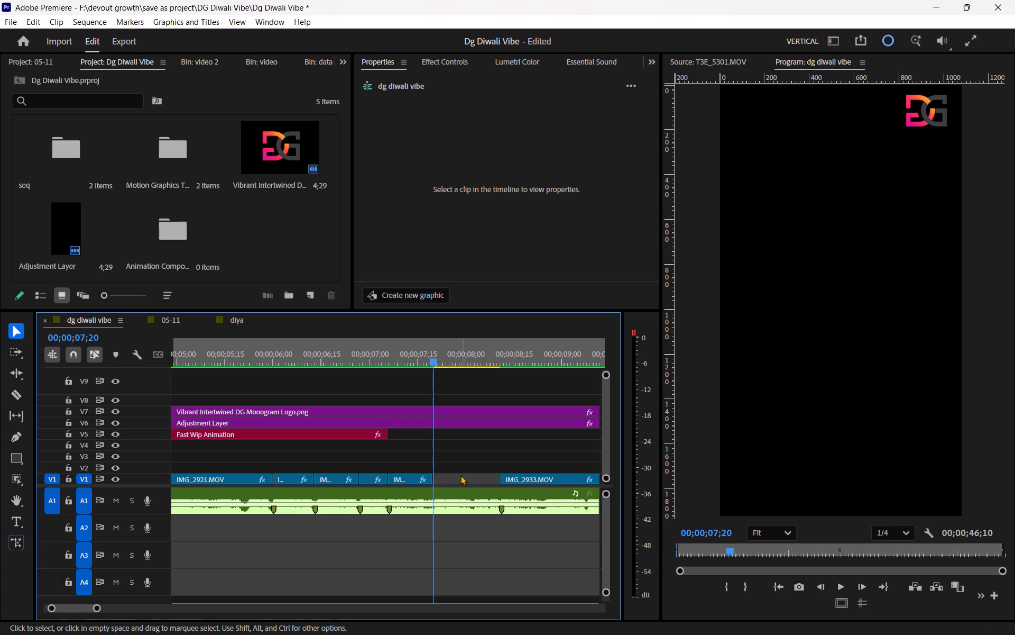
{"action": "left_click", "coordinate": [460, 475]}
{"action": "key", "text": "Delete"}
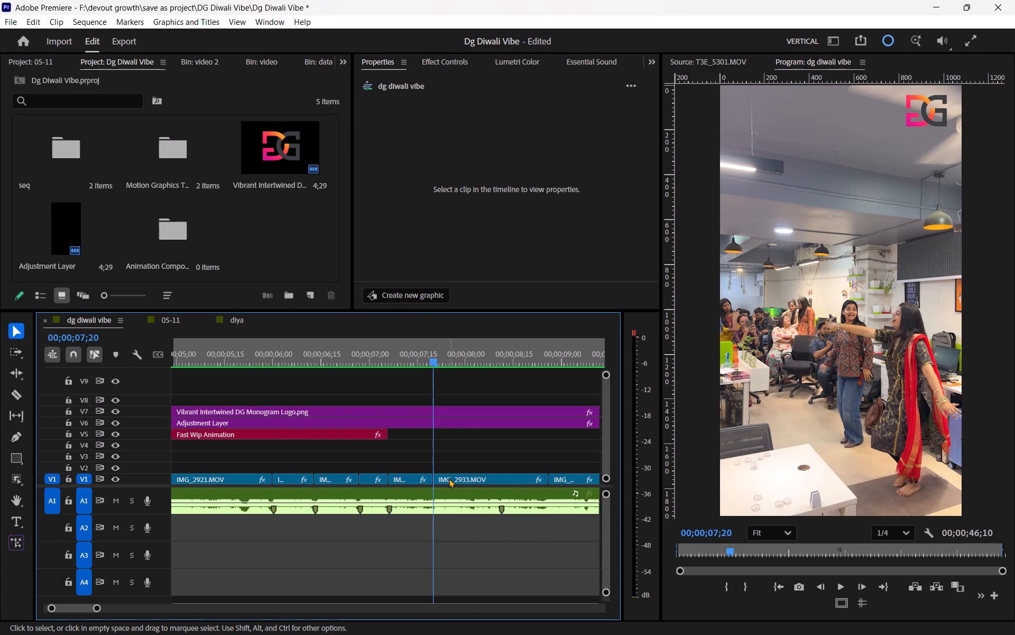
Replay the section around the shortened IMG_2946.MOV, including a run from 00;00;05;21, to check the new cut.
{"action": "key", "text": "space"}
{"action": "key", "text": "space"}
{"action": "left_click_drag", "start_coordinate": [461, 349], "coordinate": [451, 349]}
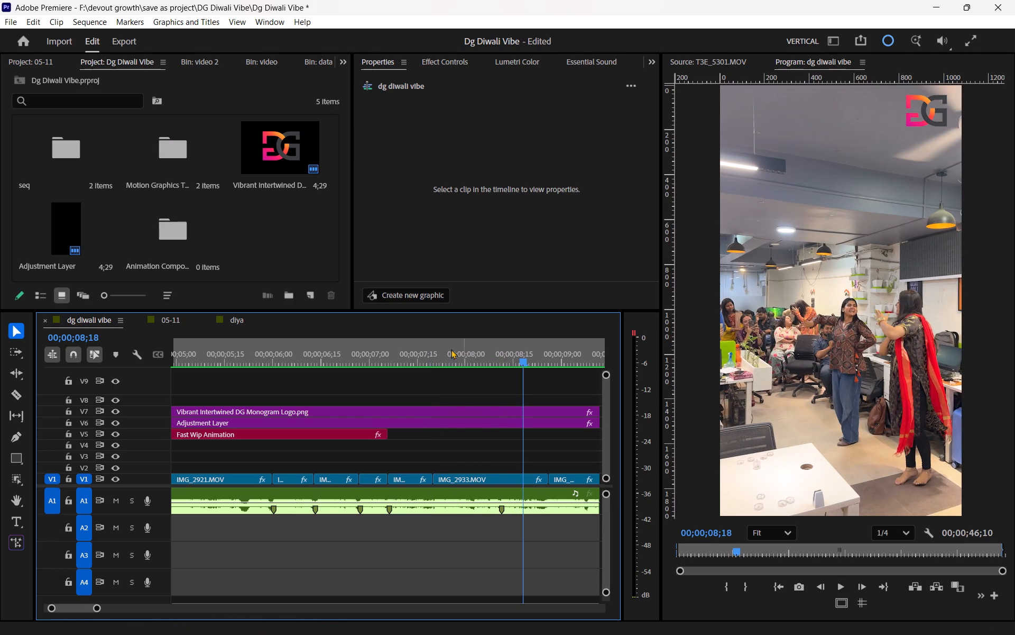
{"action": "left_click_drag", "start_coordinate": [451, 349], "coordinate": [371, 383]}
{"action": "key", "text": "space"}
{"action": "key", "text": "space"}
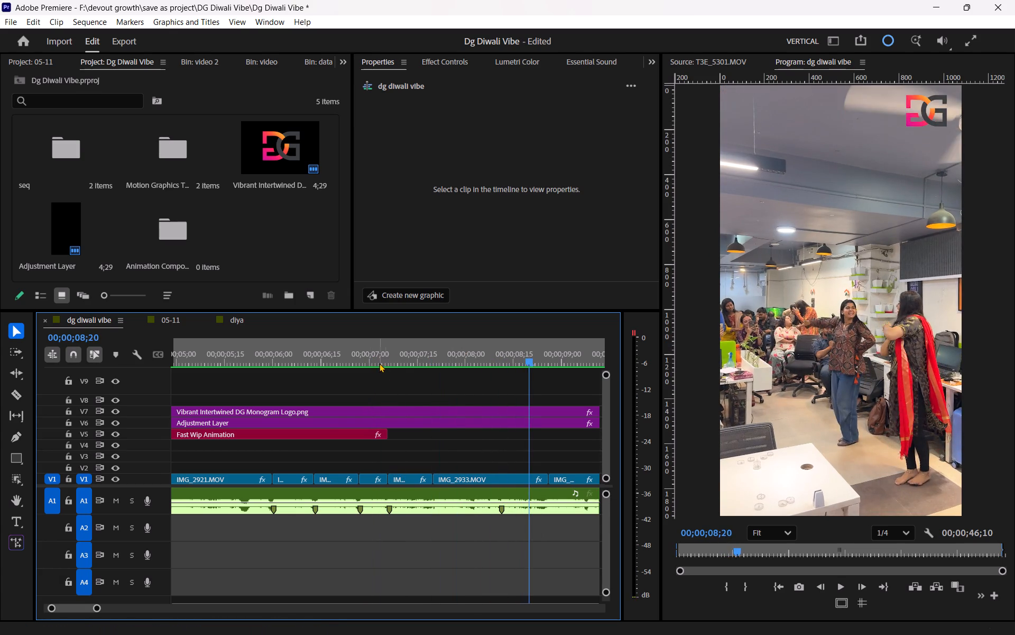
{"action": "left_click_drag", "start_coordinate": [376, 362], "coordinate": [303, 374]}
{"action": "key", "text": "space"}
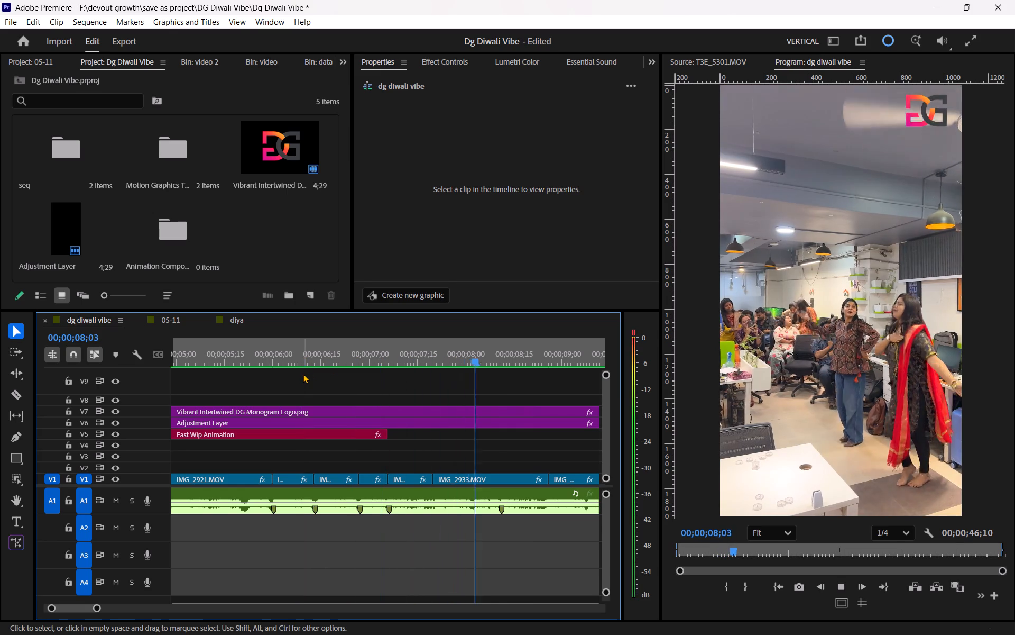
{"action": "key", "text": "space"}
{"action": "key", "text": "minus"}
{"action": "left_click_drag", "start_coordinate": [353, 354], "coordinate": [316, 355]}
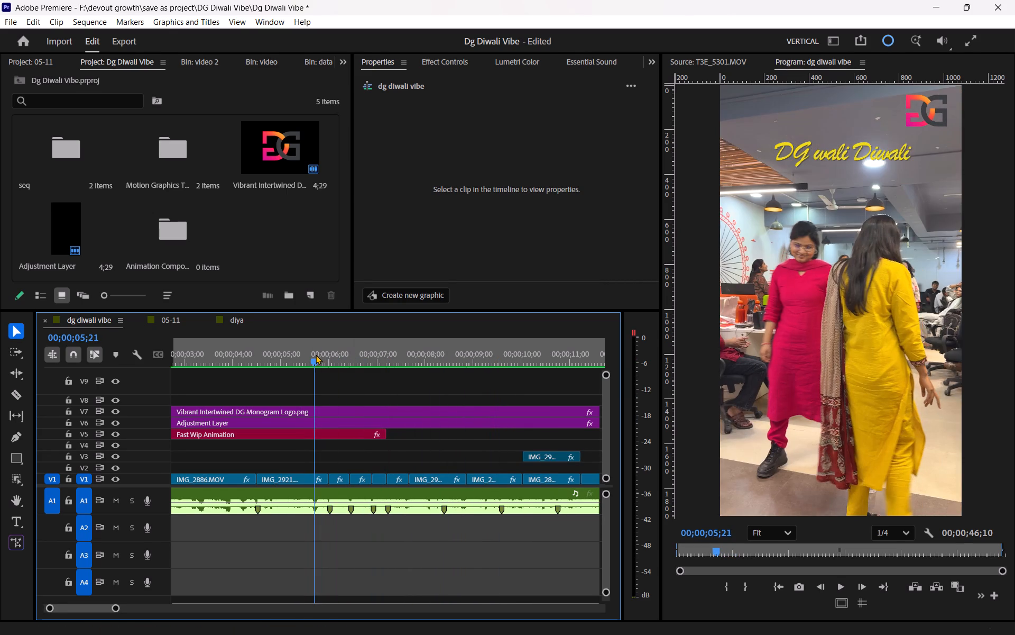
{"action": "key", "text": "space"}
{"action": "key", "text": "space"}
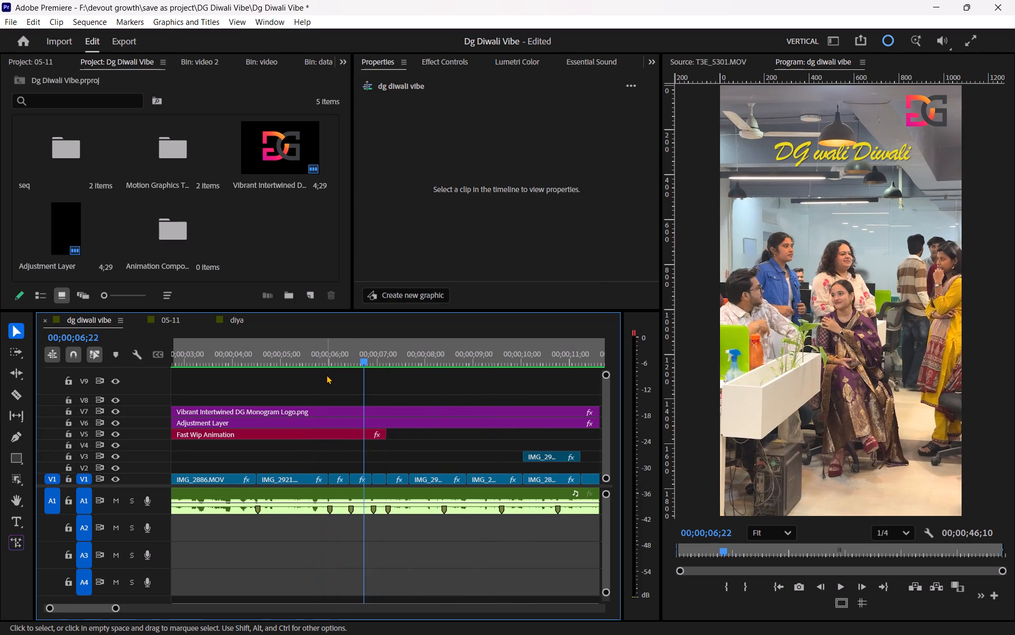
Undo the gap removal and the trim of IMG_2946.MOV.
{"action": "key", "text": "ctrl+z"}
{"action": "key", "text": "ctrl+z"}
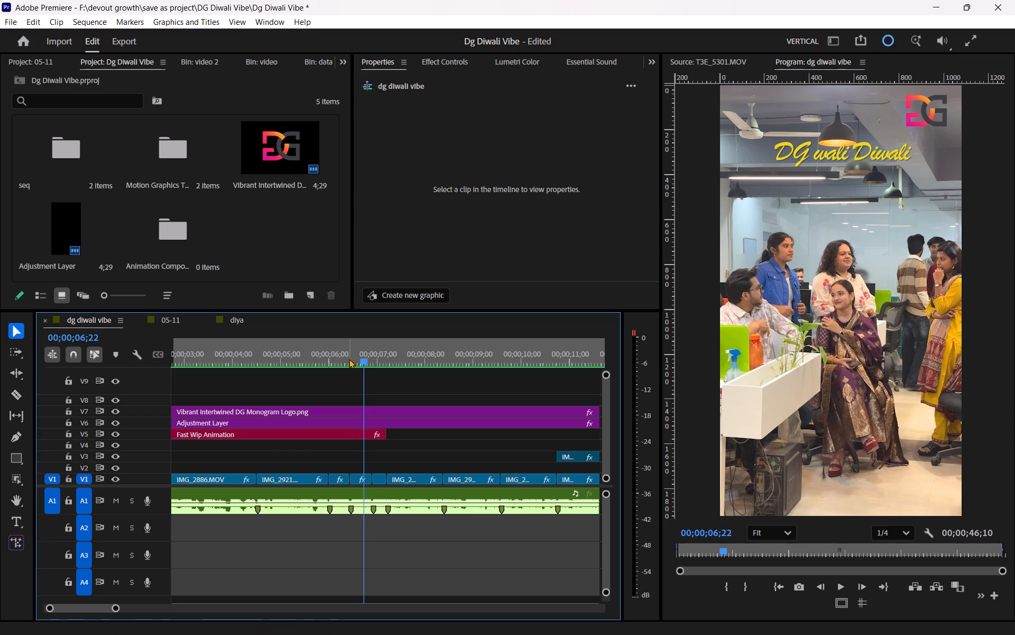
Replay the section from about 00;00;06;02 through the restored IMG_2946.MOV clip.
{"action": "left_click_drag", "start_coordinate": [349, 353], "coordinate": [334, 353]}
{"action": "key", "text": "space"}
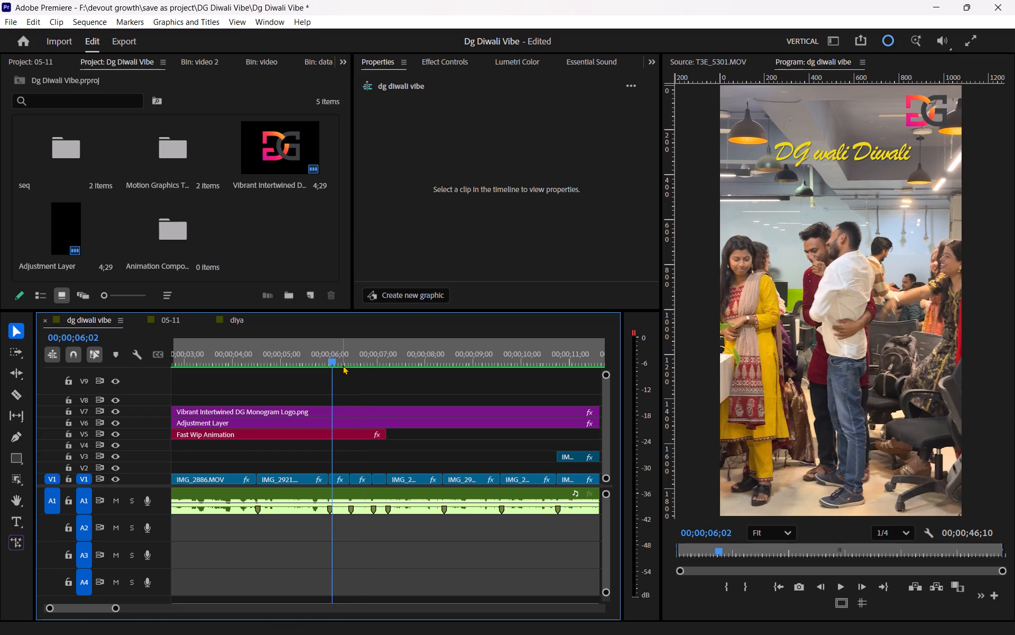
{"action": "key", "text": "space"}
{"action": "key", "text": "space"}
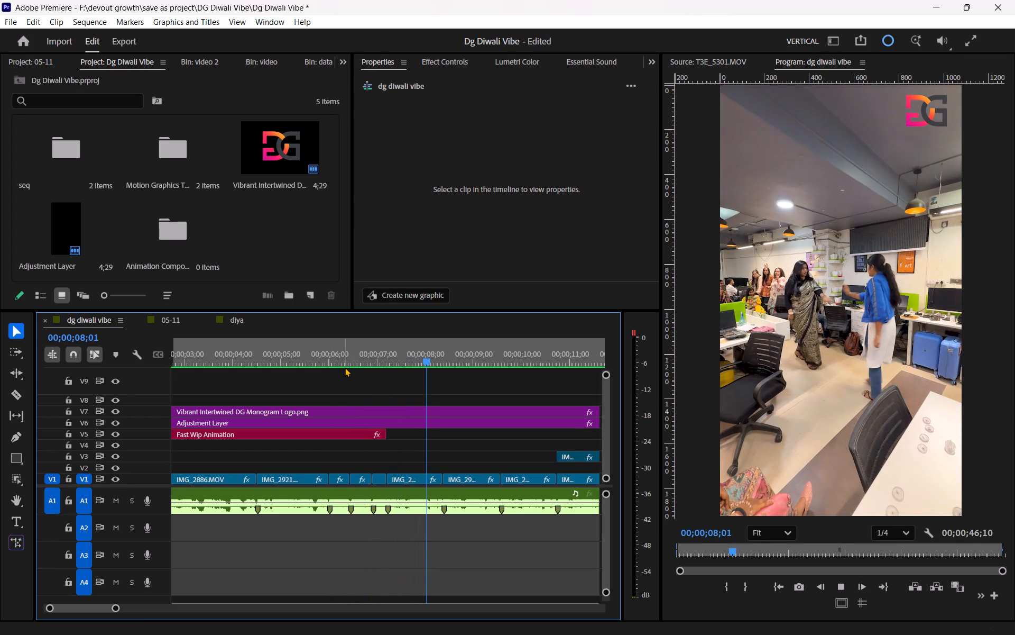
Save the Dg Diwali Vibe project.
{"action": "key", "text": "ctrl+s"}
Open Project Manager for the dg diwali vibe sequence and calculate the resulting project size.
{"action": "left_click_drag", "start_coordinate": [385, 355], "coordinate": [355, 358]}
{"action": "type", "text": "---"}
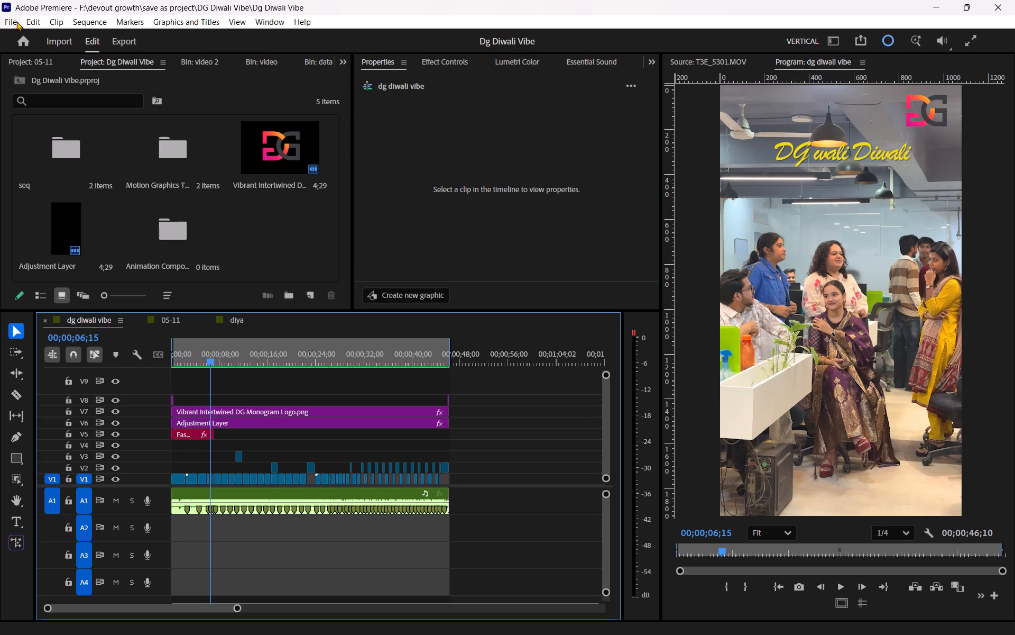
{"action": "left_click", "coordinate": [16, 21]}
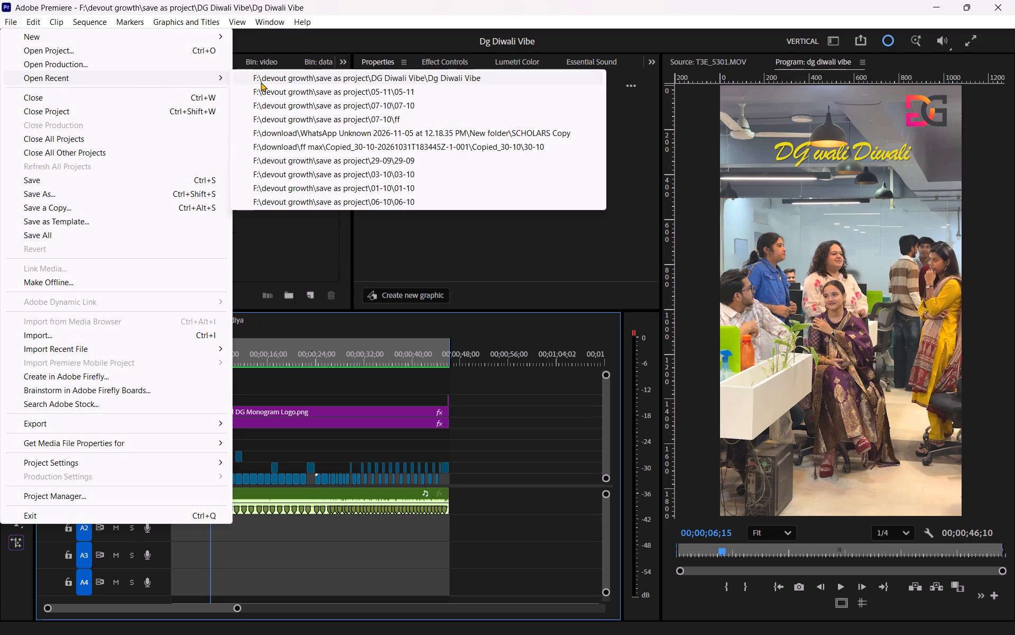
{"action": "left_click", "coordinate": [47, 494]}
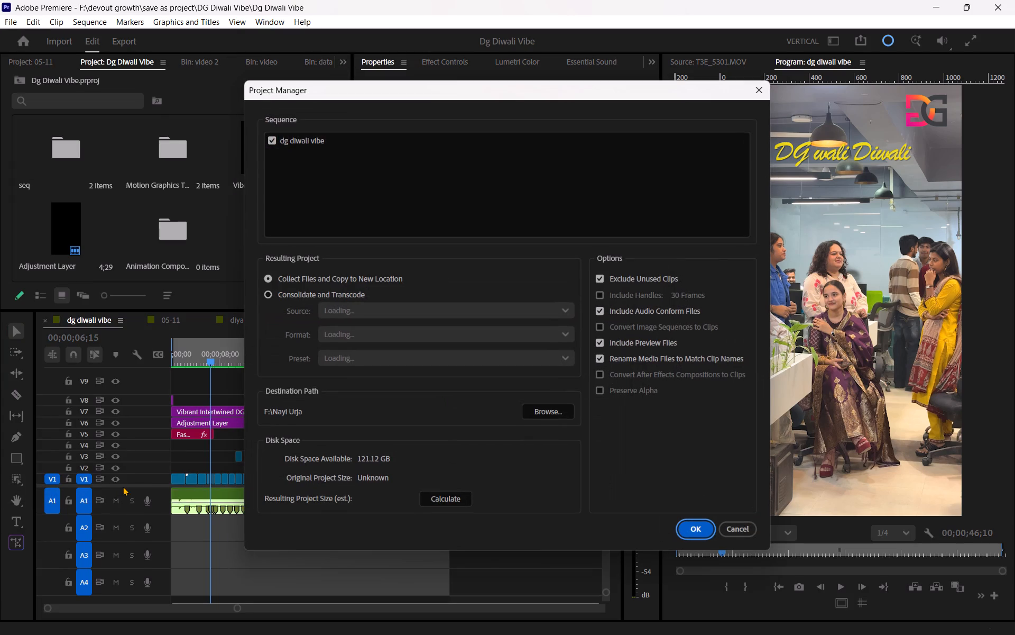
{"action": "left_click", "coordinate": [447, 493]}
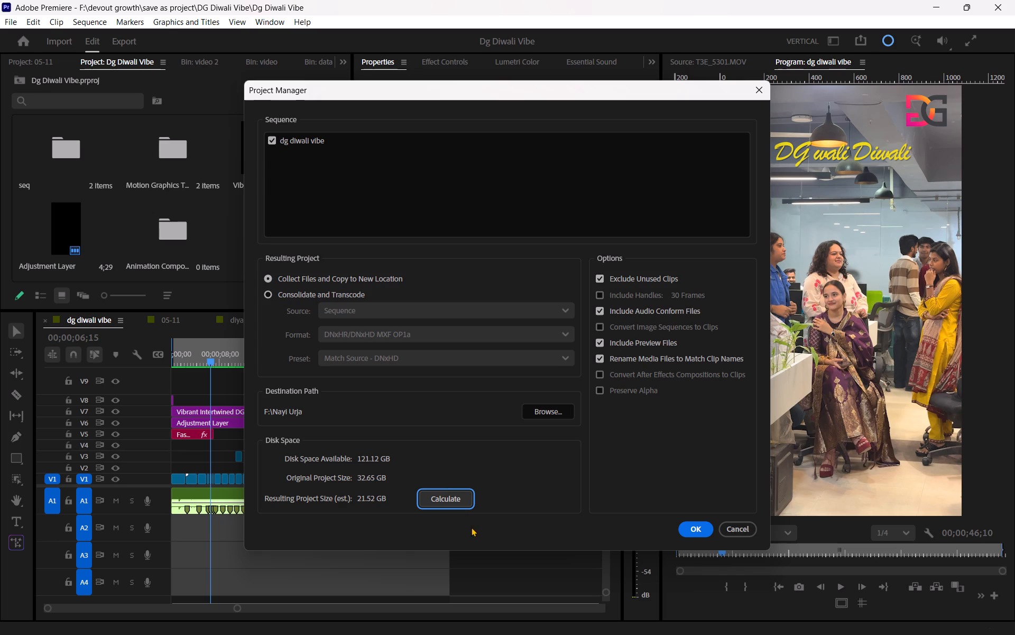
Set the destination path to the root of drive F: and run Collect Files and Copy to New Location.
{"action": "left_click", "coordinate": [552, 410]}
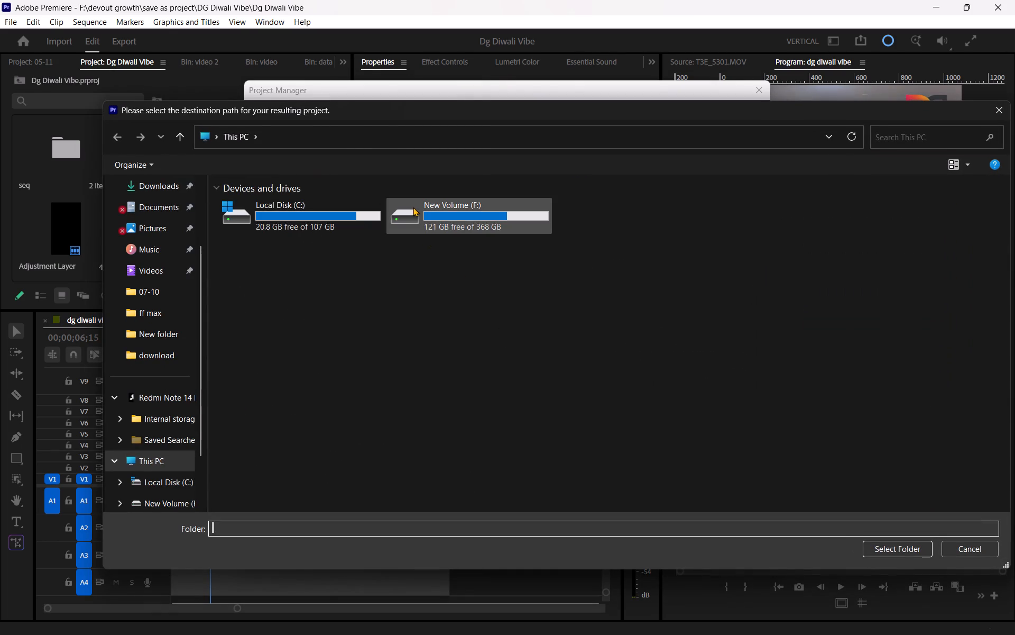
{"action": "double_click", "coordinate": [439, 206]}
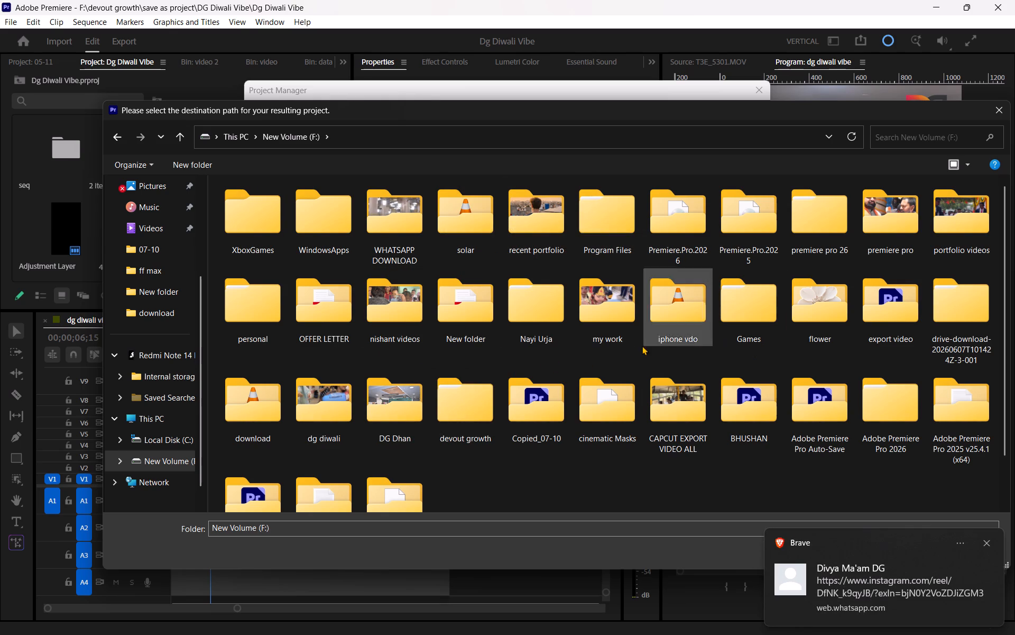
{"action": "right_click", "coordinate": [542, 481]}
{"action": "left_click", "coordinate": [619, 600]}
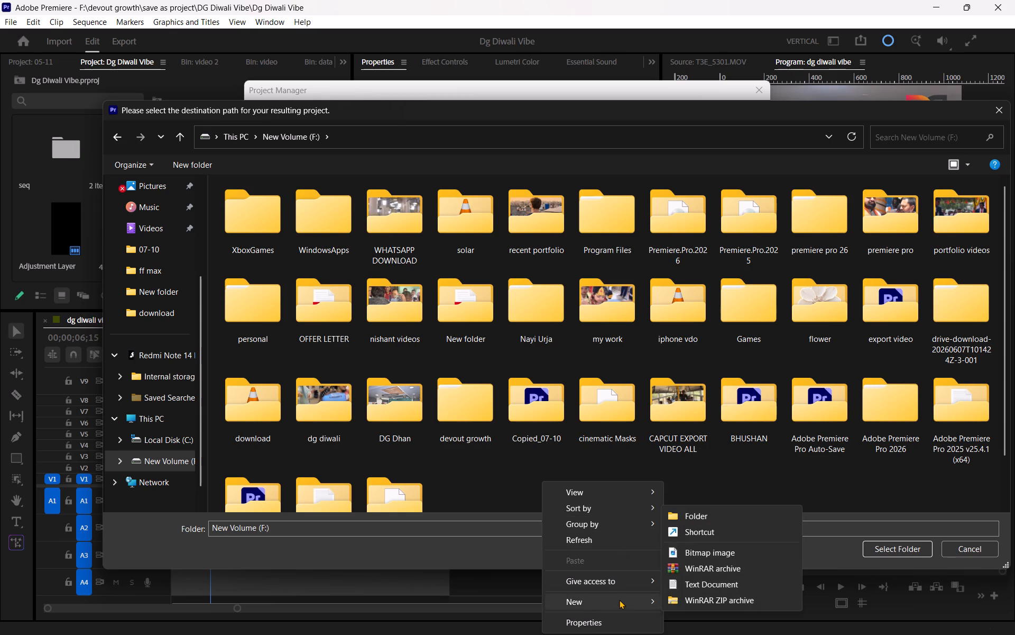
{"action": "left_click", "coordinate": [499, 482]}
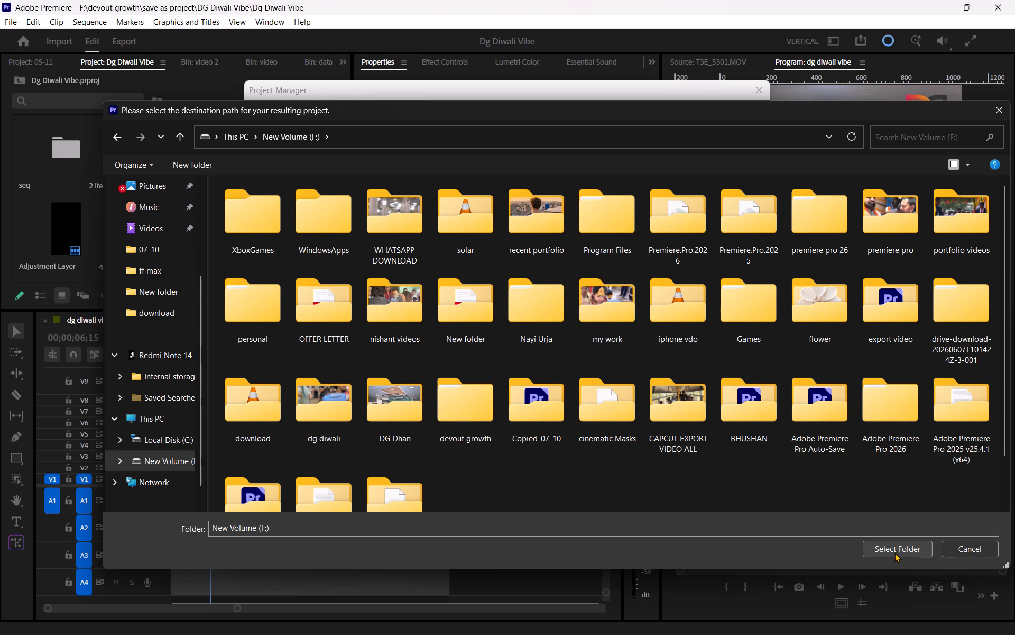
{"action": "left_click", "coordinate": [894, 549]}
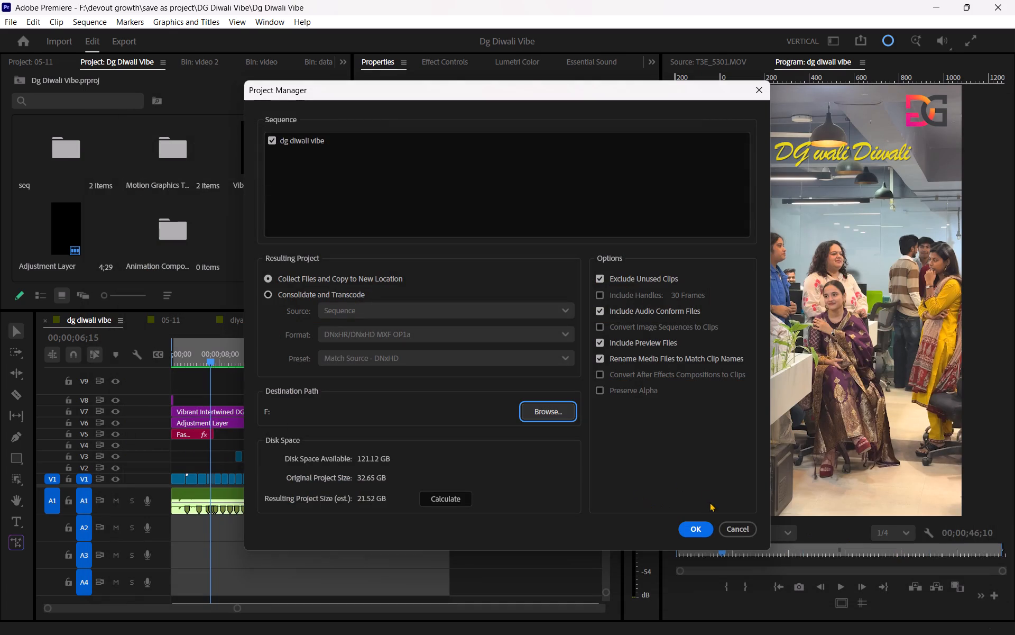
{"action": "left_click", "coordinate": [703, 531]}
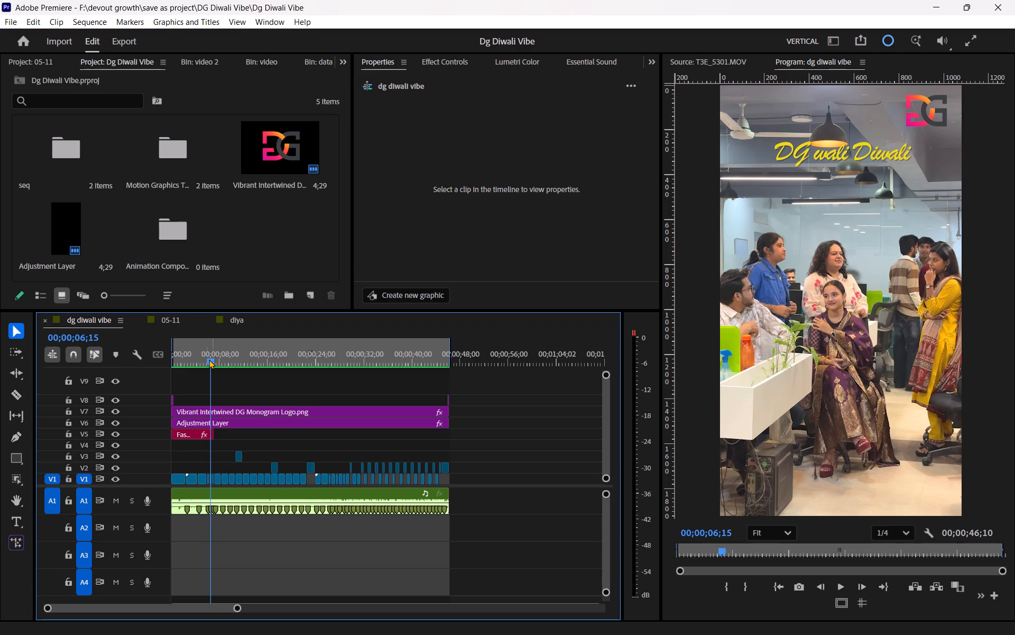
Play the dg diwali vibe sequence again from the beginning.
{"action": "left_click_drag", "start_coordinate": [199, 359], "coordinate": [147, 365]}
{"action": "key", "text": "space"}
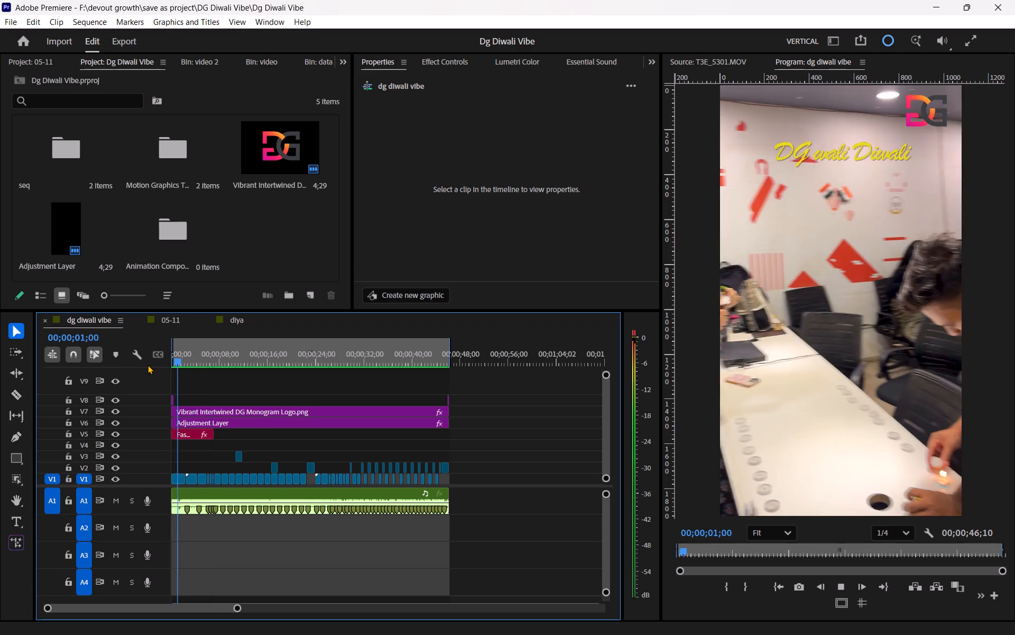
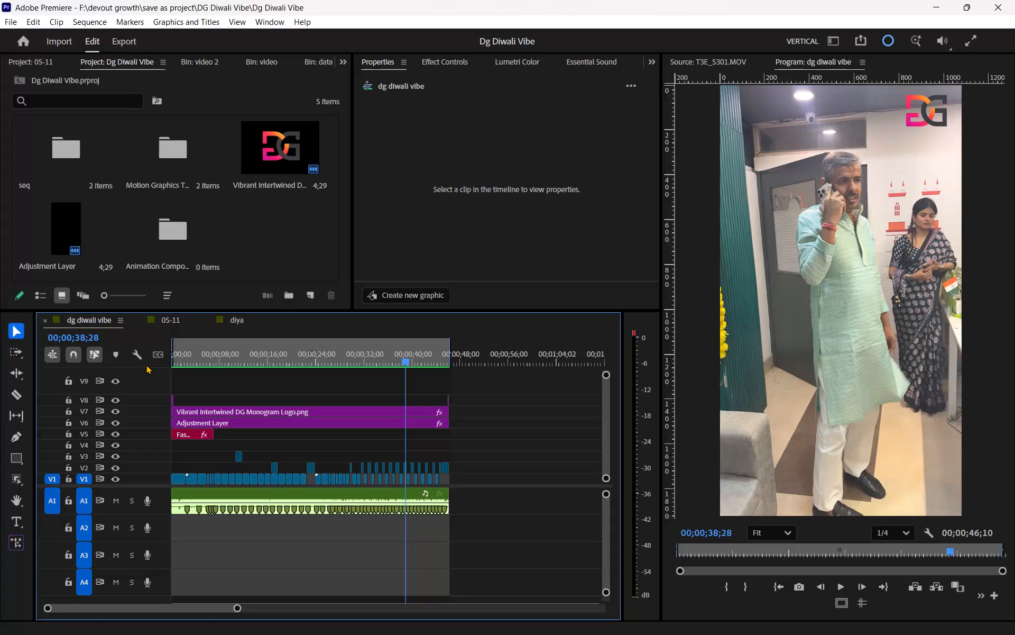
Review the dg diwali vibe sequence by playing briefly from the end of the opening title and scrubbing to about 18 seconds.
{"action": "left_click", "coordinate": [250, 358]}
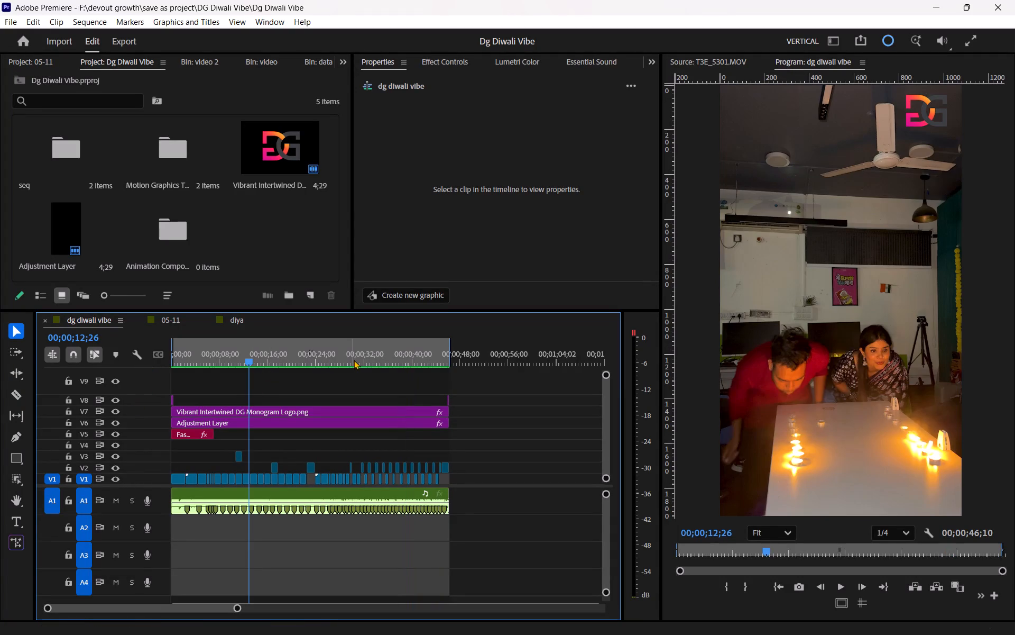
{"action": "type", "text": "=="}
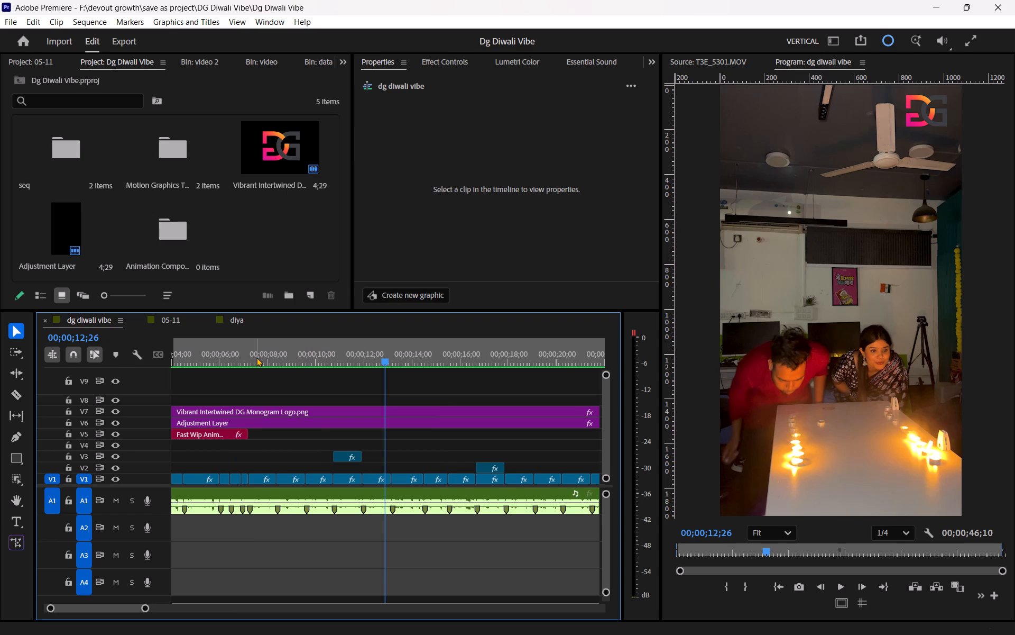
{"action": "left_click_drag", "start_coordinate": [263, 351], "coordinate": [248, 366]}
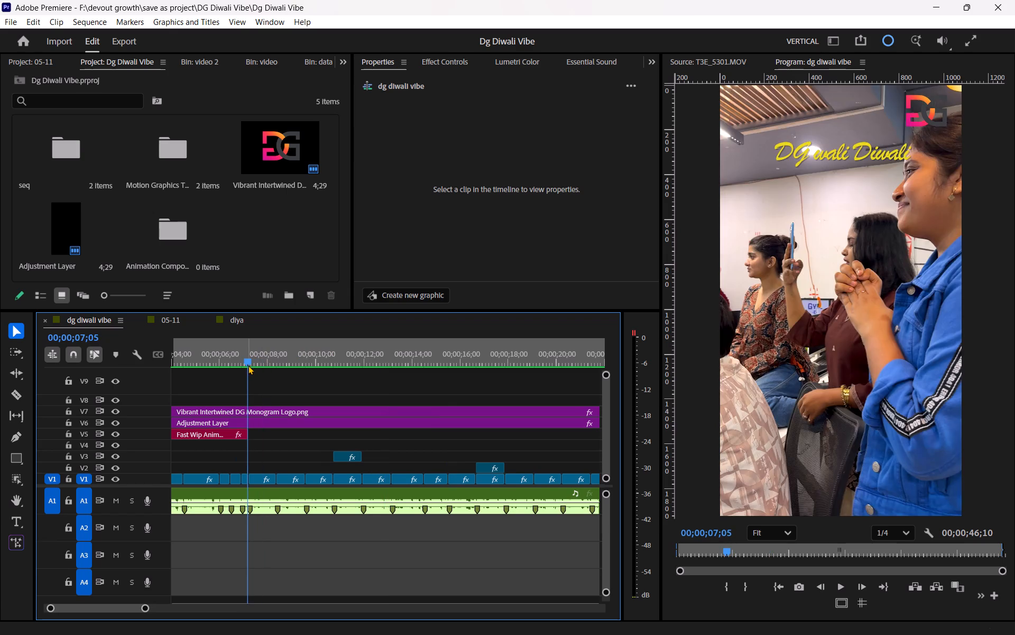
{"action": "key", "text": "space"}
{"action": "key", "text": "space"}
{"action": "left_click", "coordinate": [263, 356]}
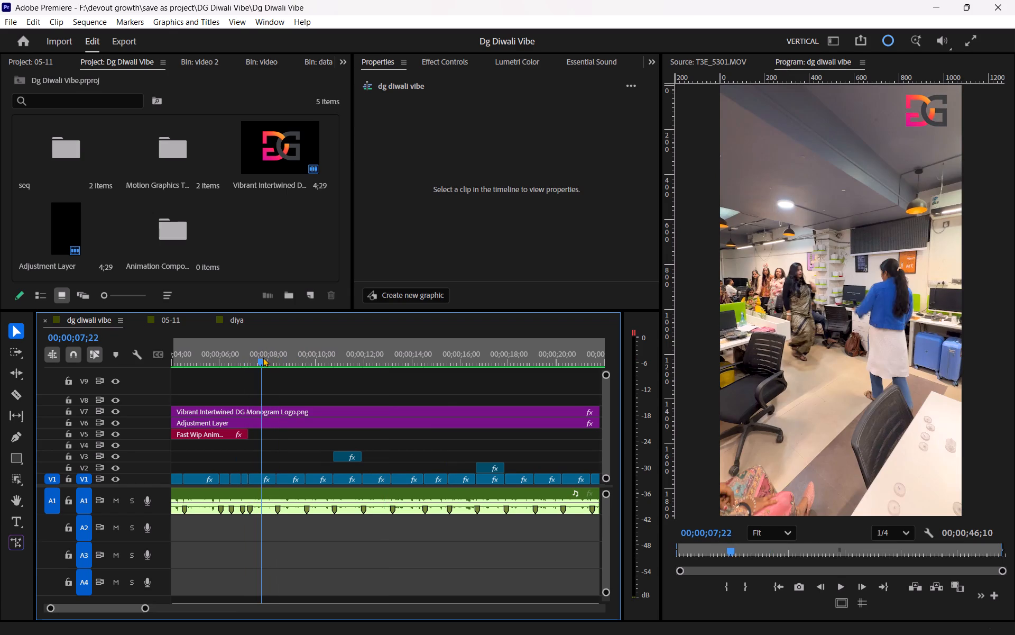
{"action": "type", "text": "--"}
{"action": "key", "text": "minus"}
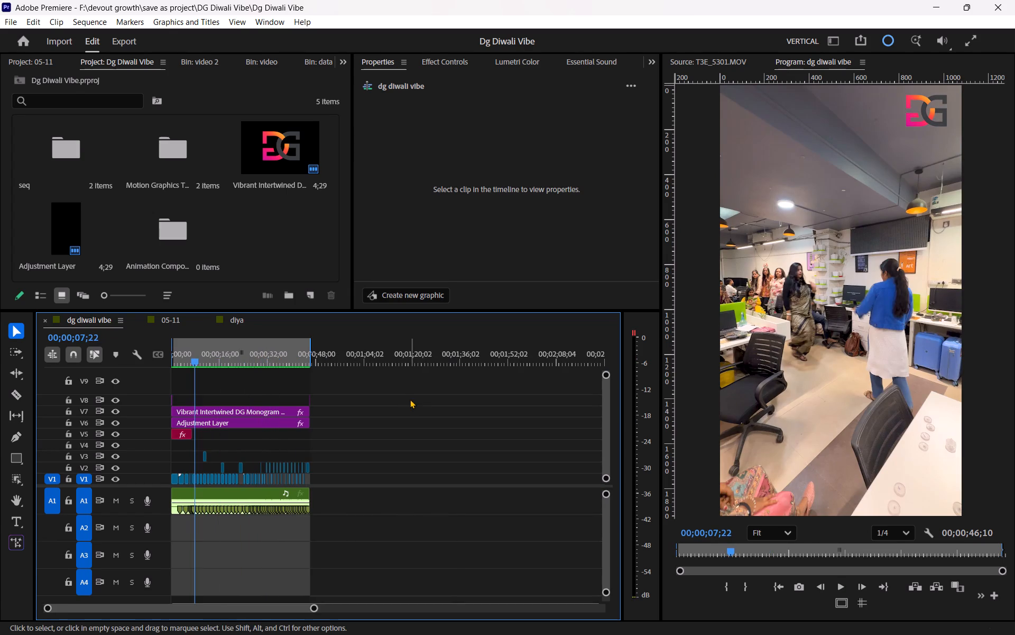
{"action": "key", "text": "equal"}
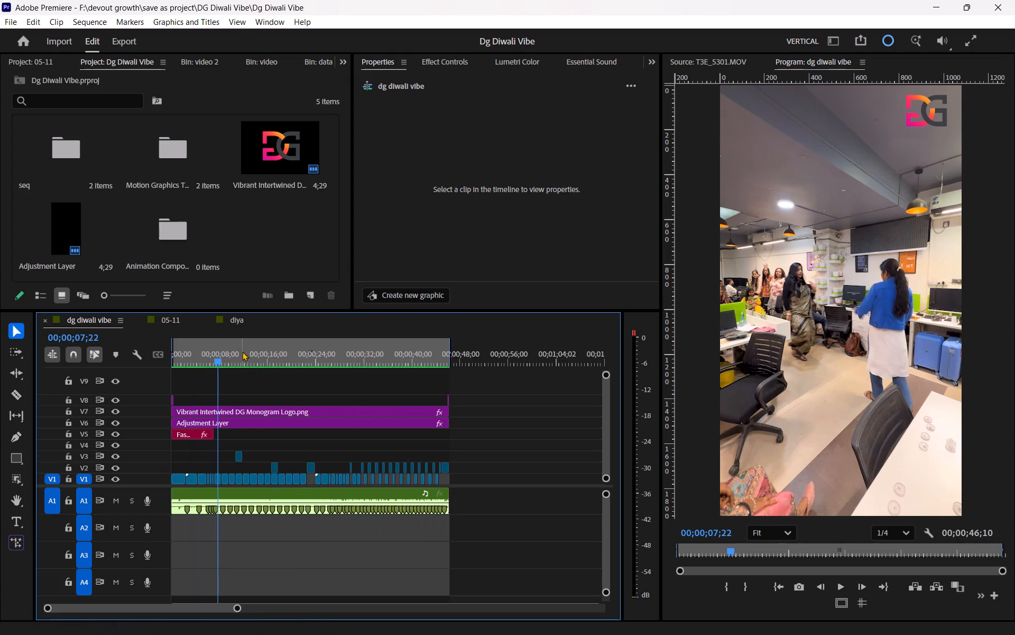
{"action": "left_click_drag", "start_coordinate": [247, 351], "coordinate": [287, 360]}
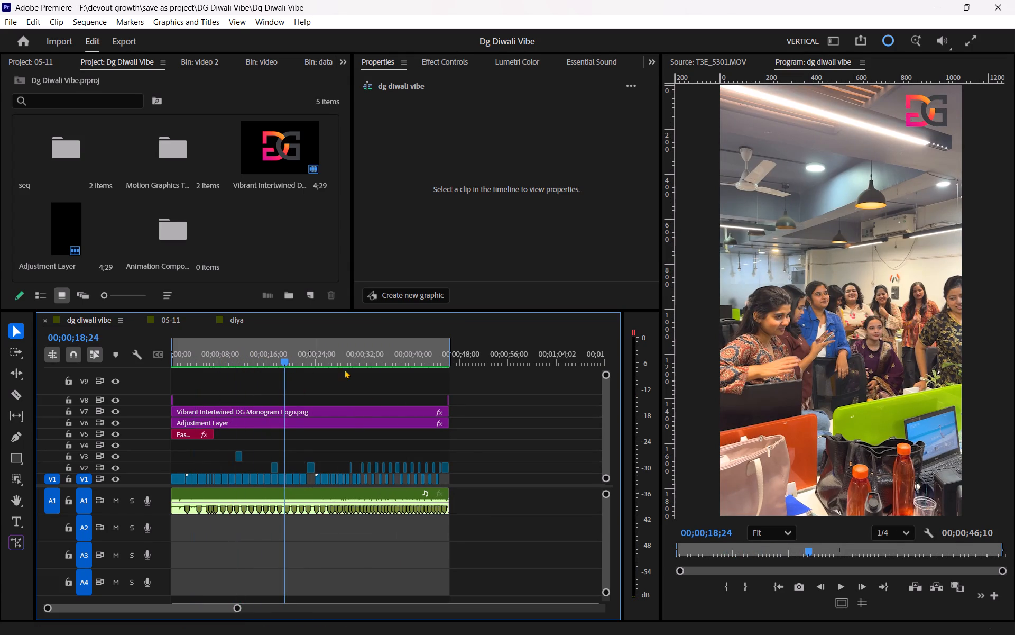
Switch to Brave and look through the media files in the dg folder inside dg diwali on Google Drive.
{"action": "left_click", "coordinate": [599, 629]}
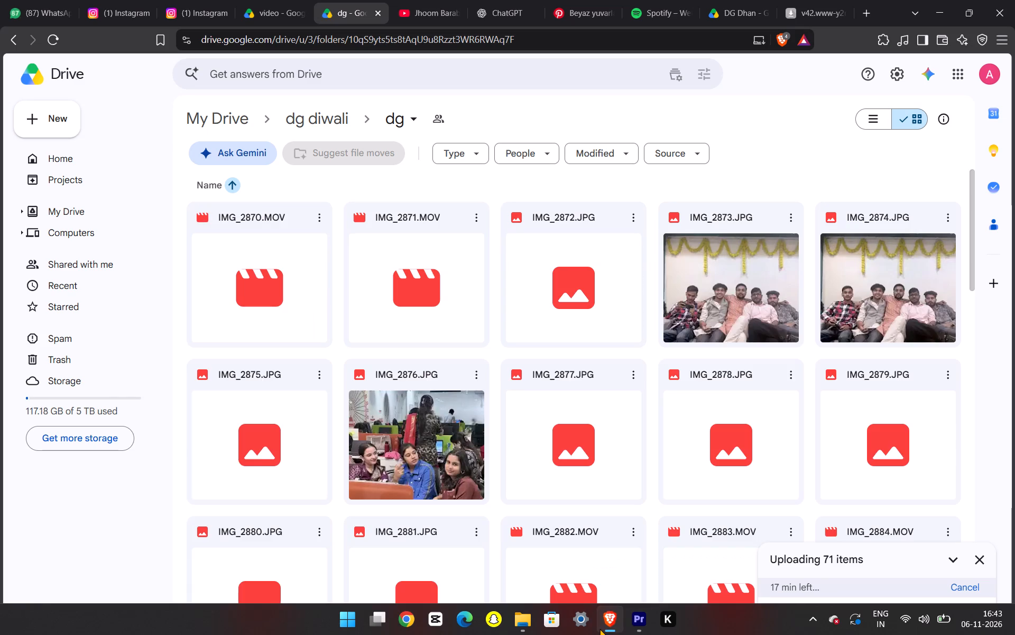
{"action": "scroll", "coordinate": [567, 455], "scroll_direction": "down", "scroll_amount": 10}
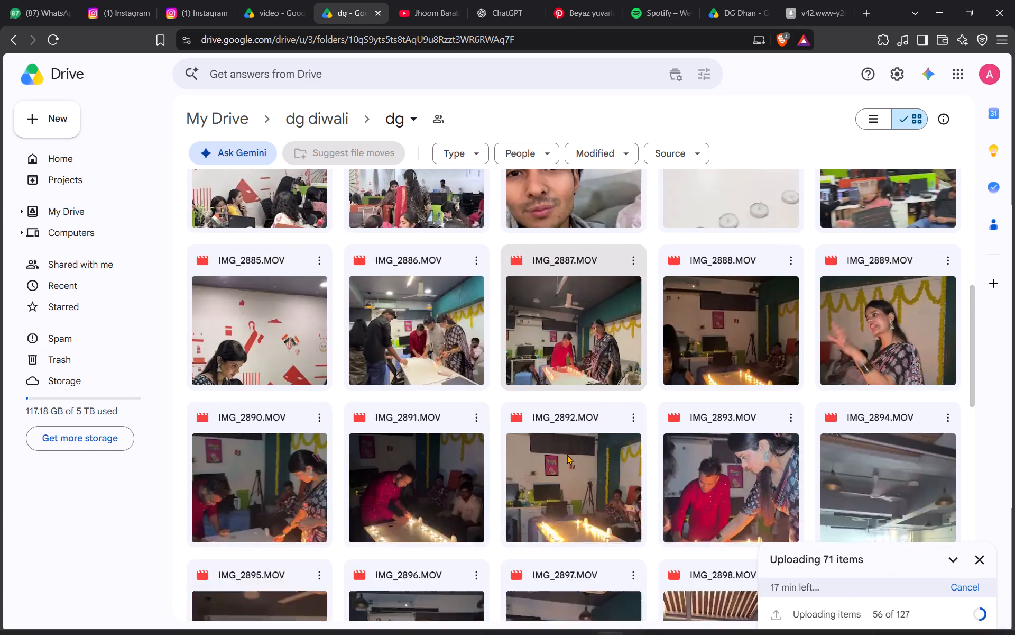
{"action": "scroll", "coordinate": [567, 455], "scroll_direction": "down", "scroll_amount": 5}
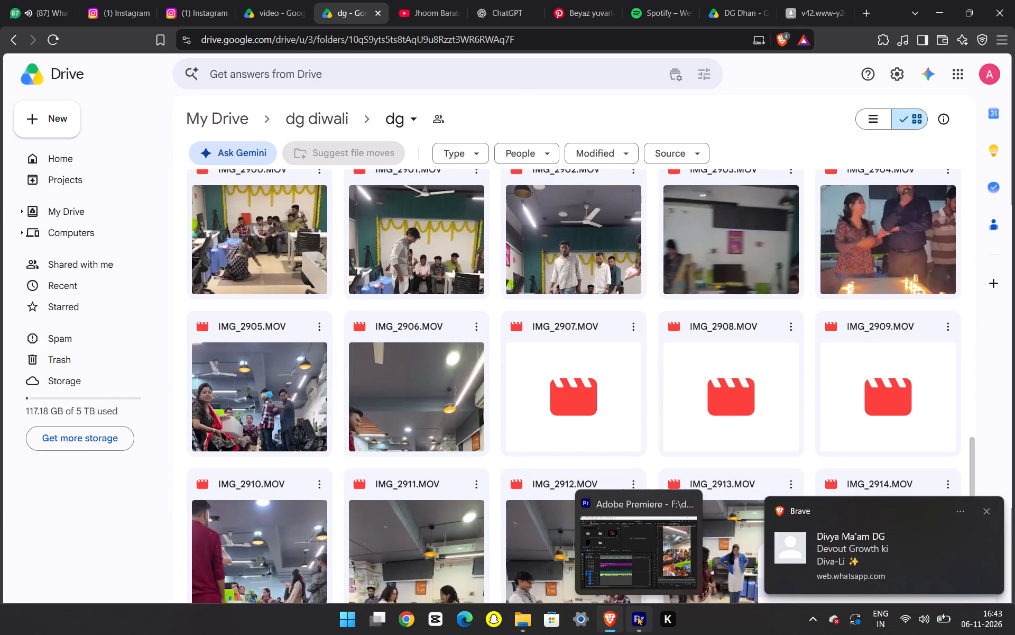
Switch back to Adobe Premiere and scrub the dg diwali vibe sequence from its start to about 5 seconds.
{"action": "left_click", "coordinate": [613, 624]}
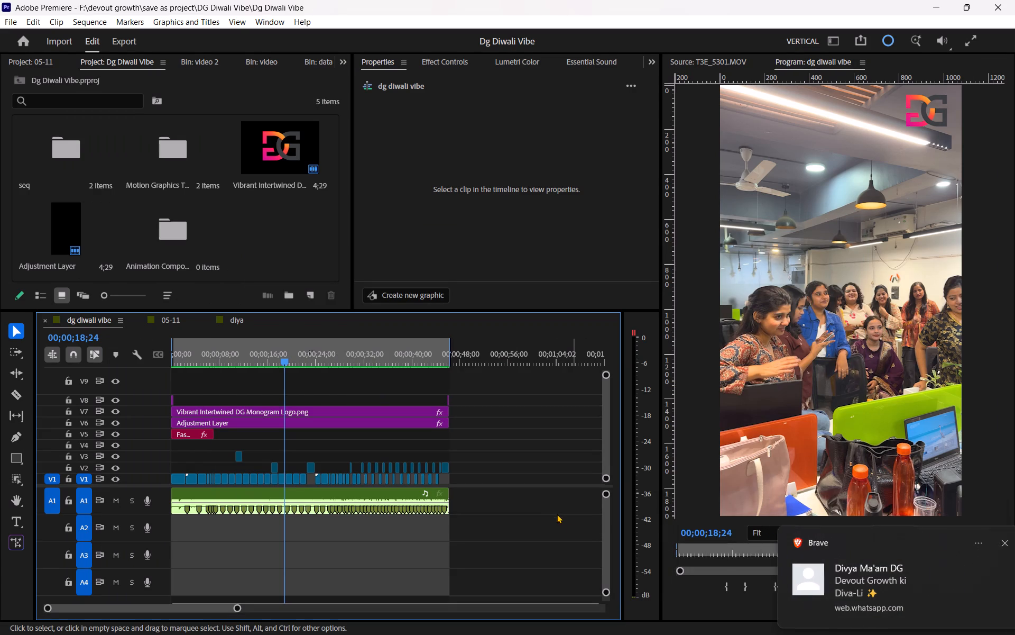
{"action": "left_click_drag", "start_coordinate": [269, 357], "coordinate": [150, 373]}
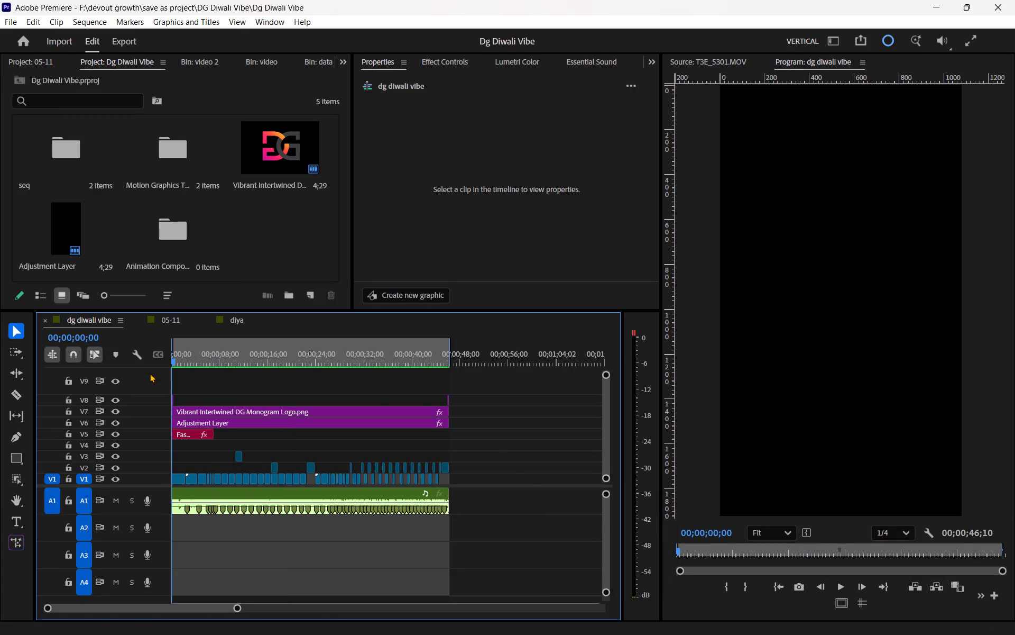
{"action": "left_click_drag", "start_coordinate": [150, 373], "coordinate": [204, 369]}
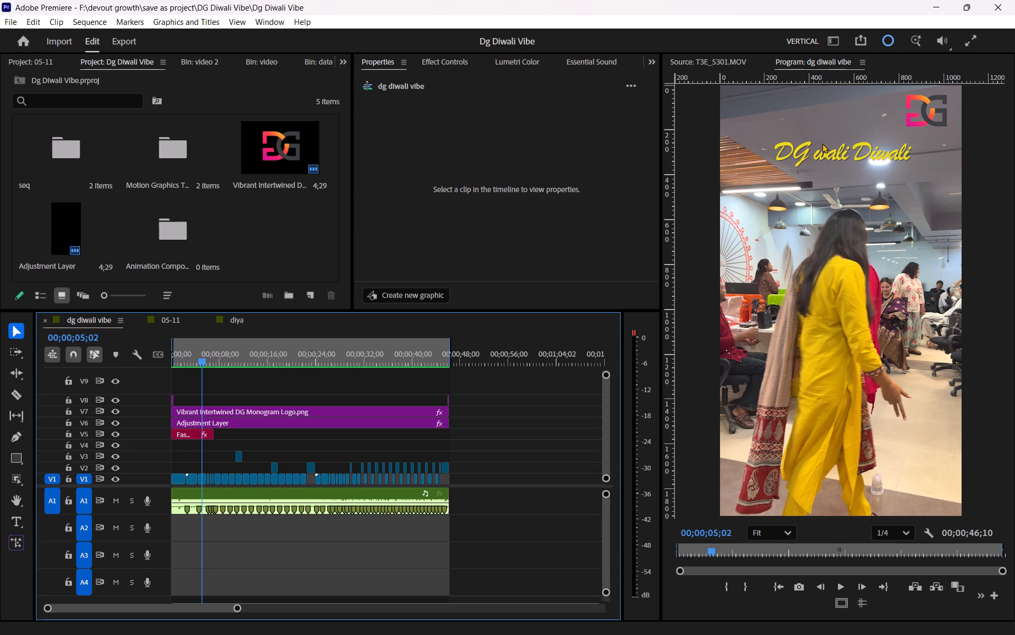
Switch to Google Drive in Brave, create a folder named project in My Drive, and open it.
{"action": "left_click", "coordinate": [610, 618]}
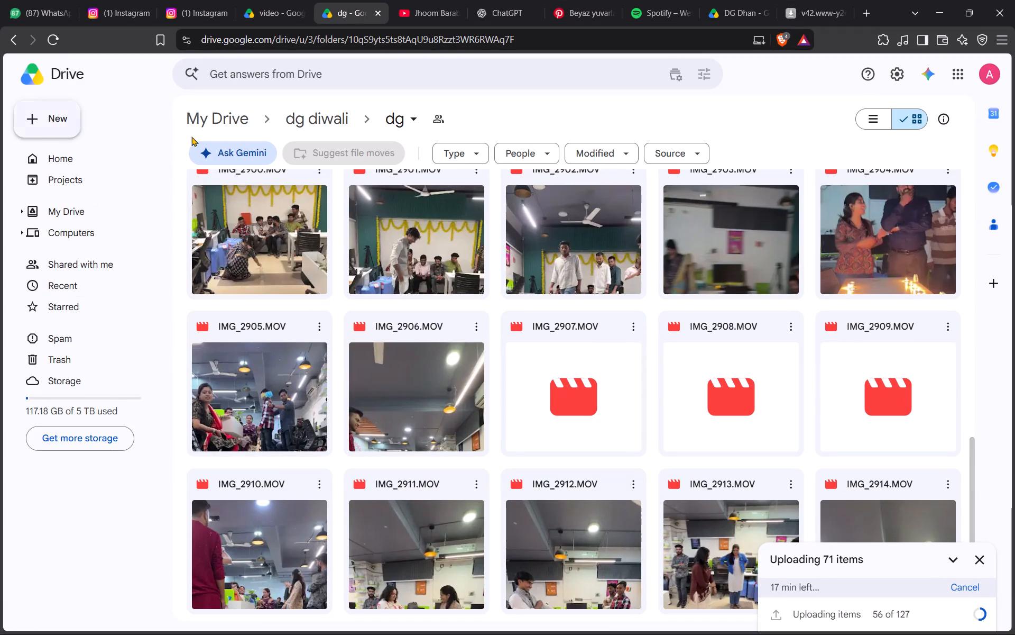
{"action": "left_click", "coordinate": [319, 115]}
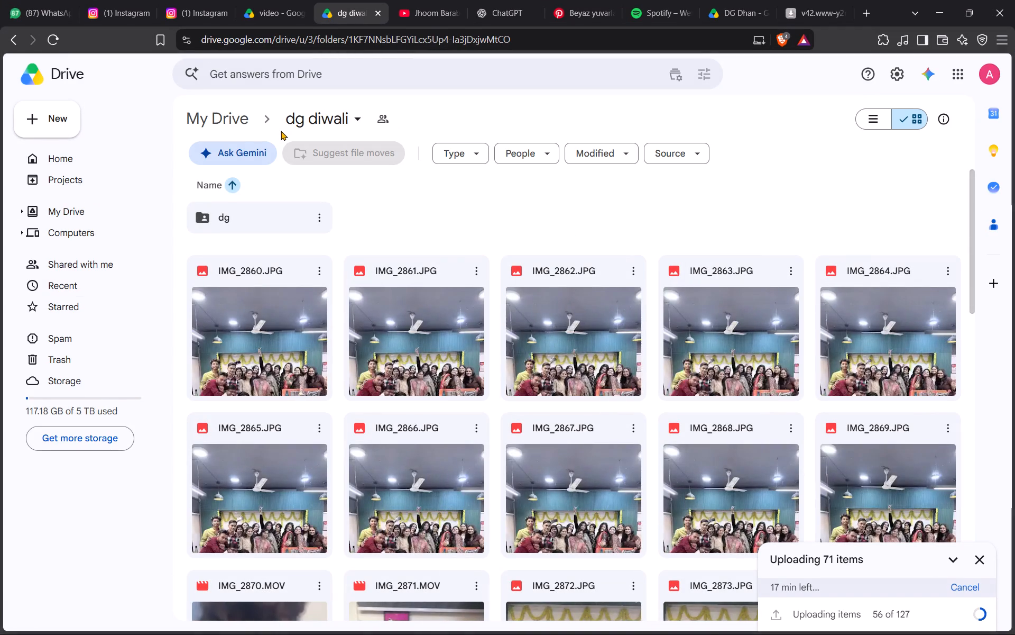
{"action": "left_click", "coordinate": [234, 120]}
{"action": "left_click", "coordinate": [53, 114]}
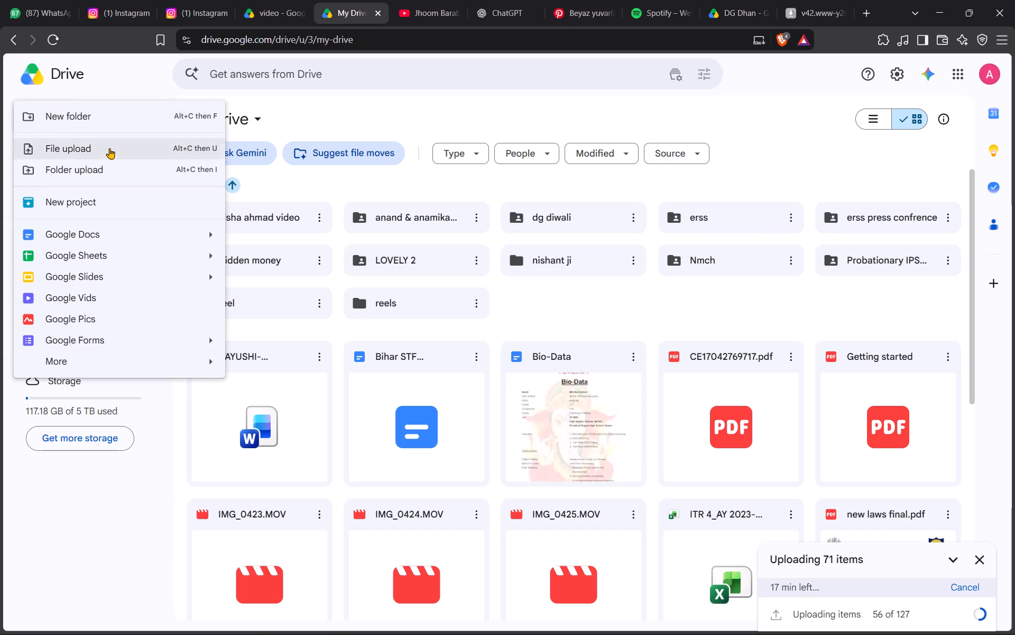
{"action": "left_click", "coordinate": [107, 111]}
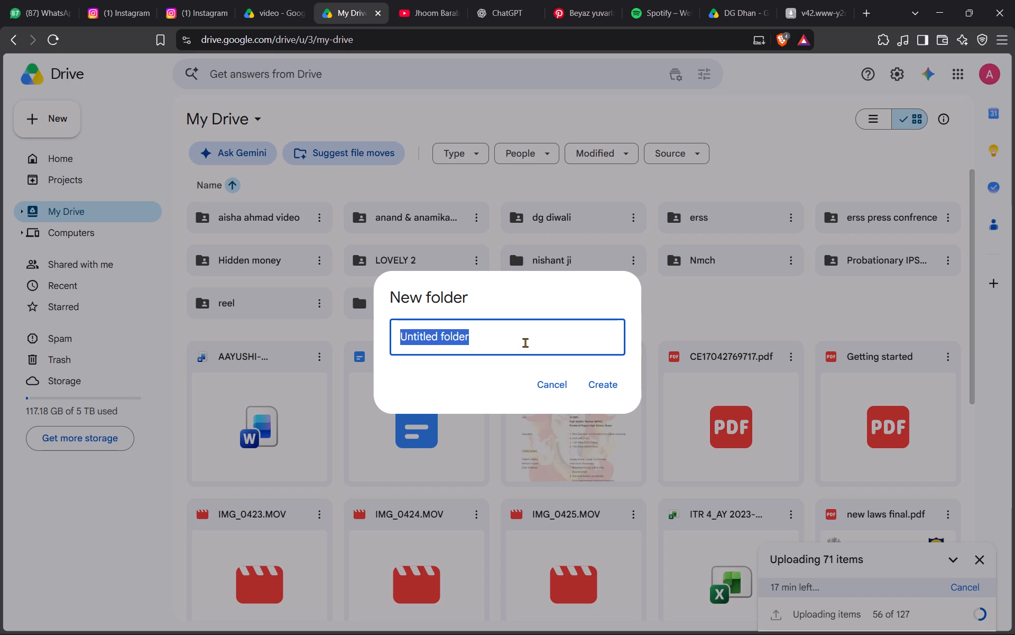
{"action": "type", "text": "proje"}
{"action": "type", "text": "ct"}
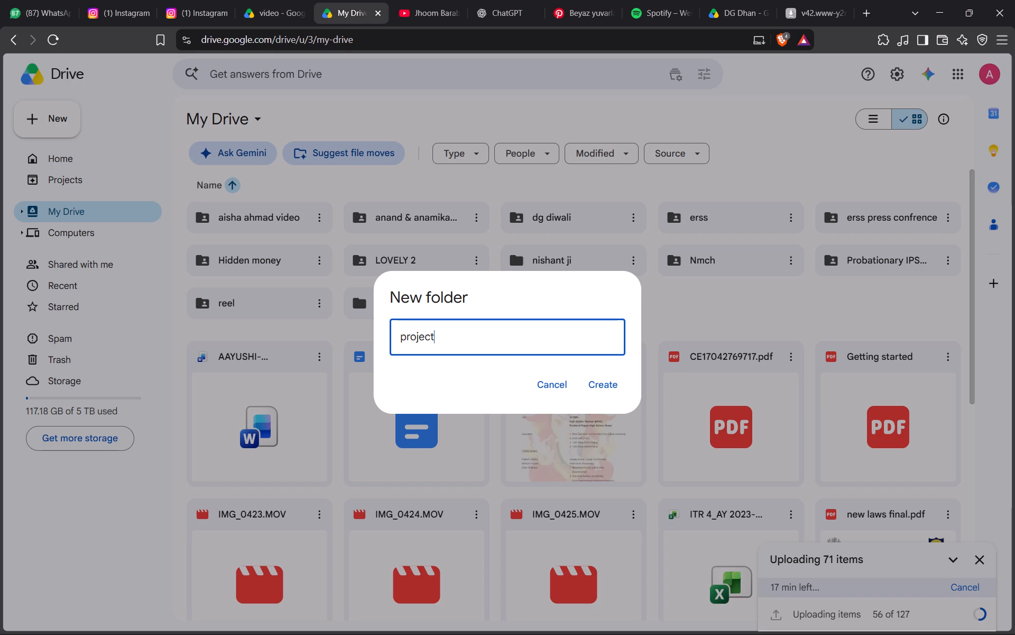
{"action": "left_click", "coordinate": [596, 380]}
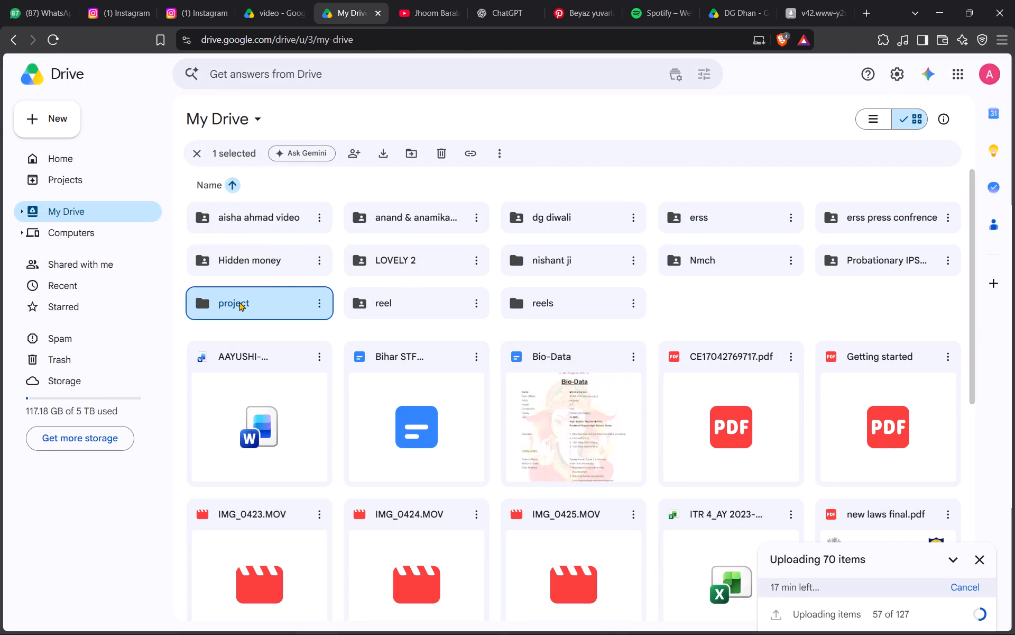
{"action": "double_click", "coordinate": [239, 302]}
{"action": "left_click", "coordinate": [427, 304]}
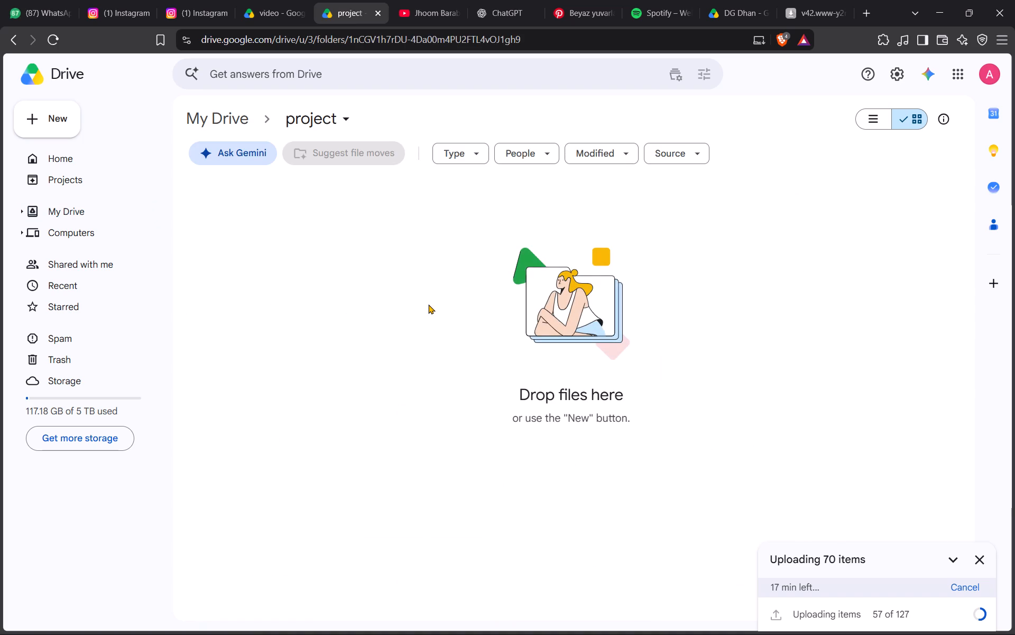
{"action": "double_click", "coordinate": [428, 304]}
Switch to File Explorer, go to the root of drive F: and select the Copied_Dg Diwali Vibe folder.
{"action": "left_click", "coordinate": [526, 616]}
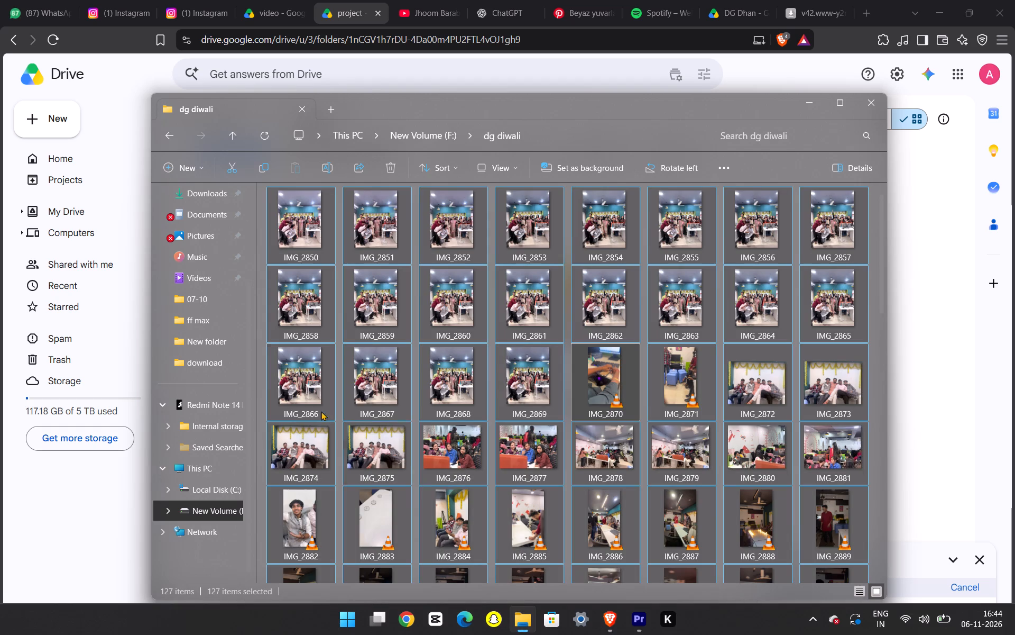
{"action": "left_click", "coordinate": [205, 512]}
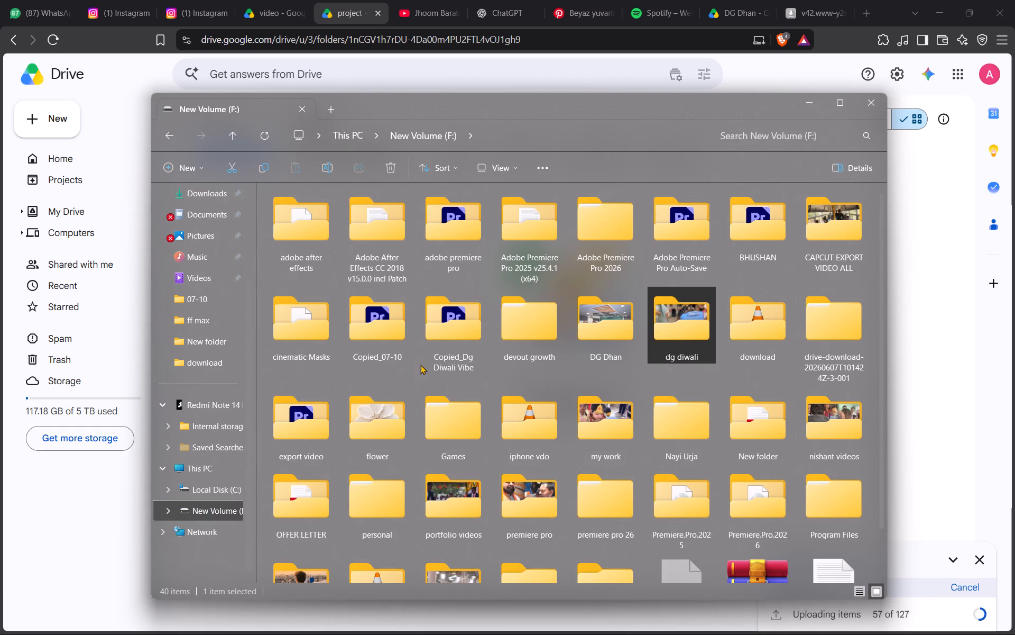
{"action": "scroll", "coordinate": [537, 363], "scroll_direction": "down", "scroll_amount": 5}
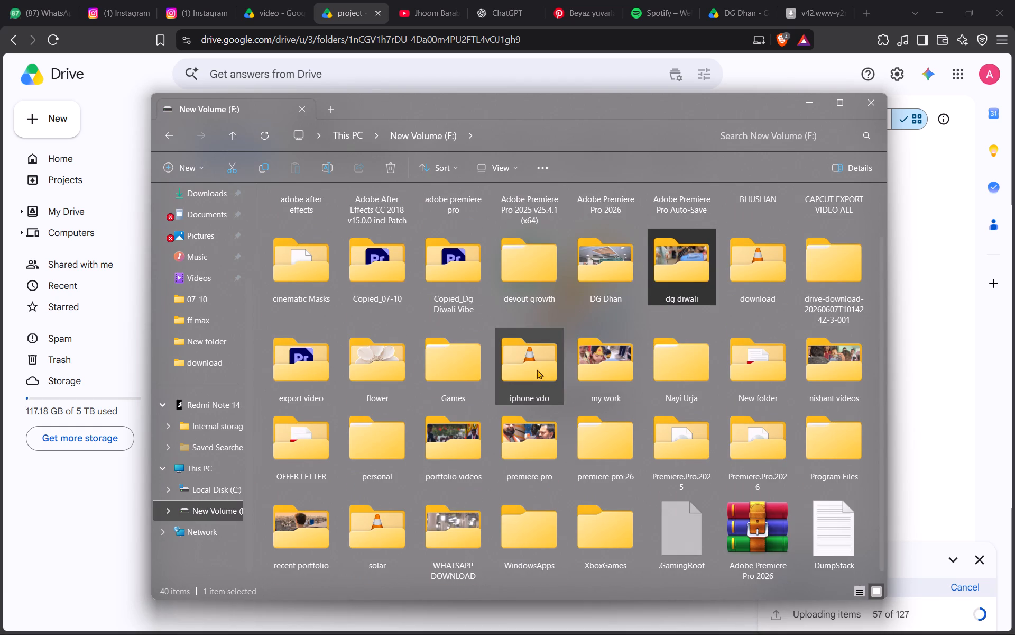
{"action": "scroll", "coordinate": [302, 367], "scroll_direction": "up", "scroll_amount": 3}
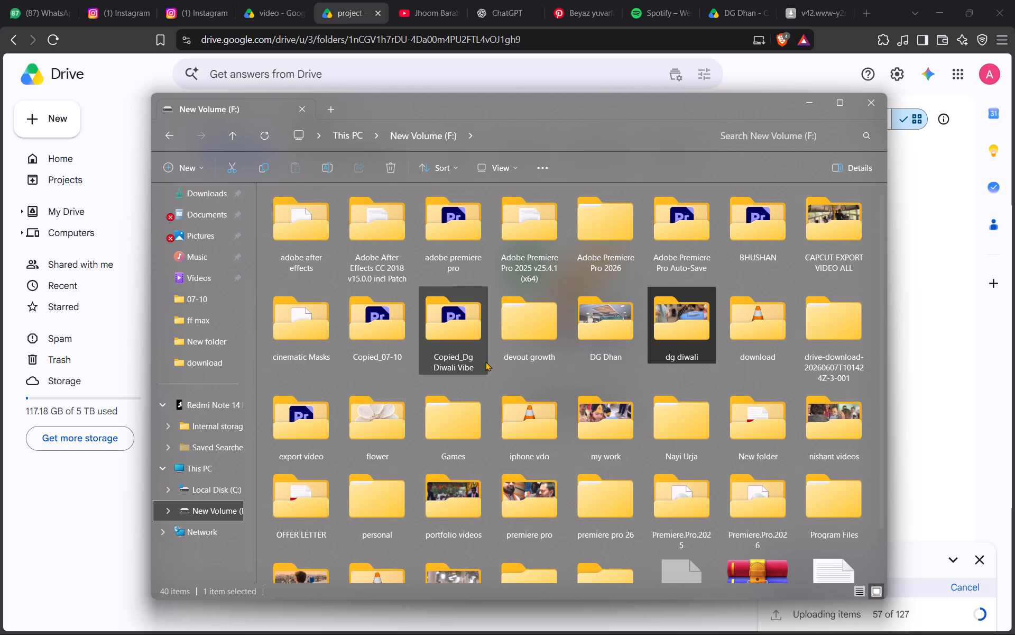
{"action": "left_click", "coordinate": [430, 323]}
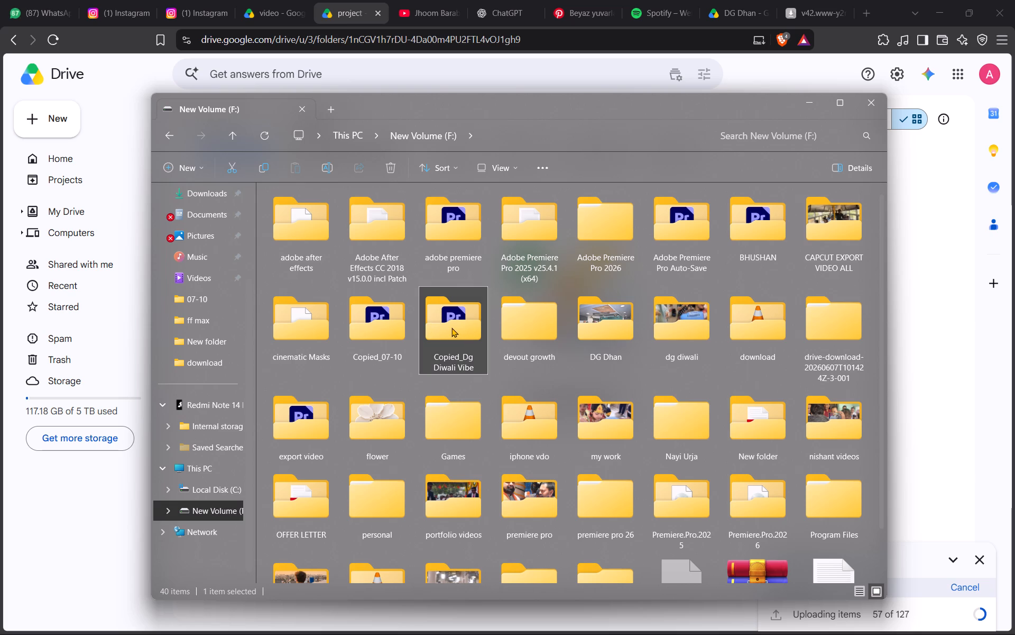
{"action": "left_click_drag", "start_coordinate": [451, 328], "coordinate": [907, 321]}
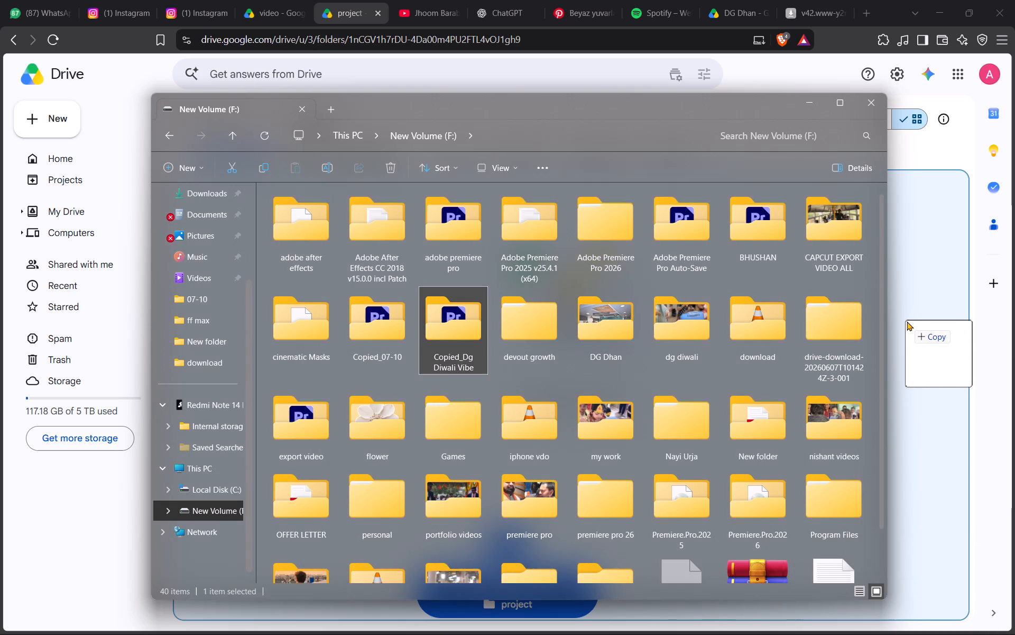
{"action": "left_click_drag", "start_coordinate": [907, 321], "coordinate": [437, 303]}
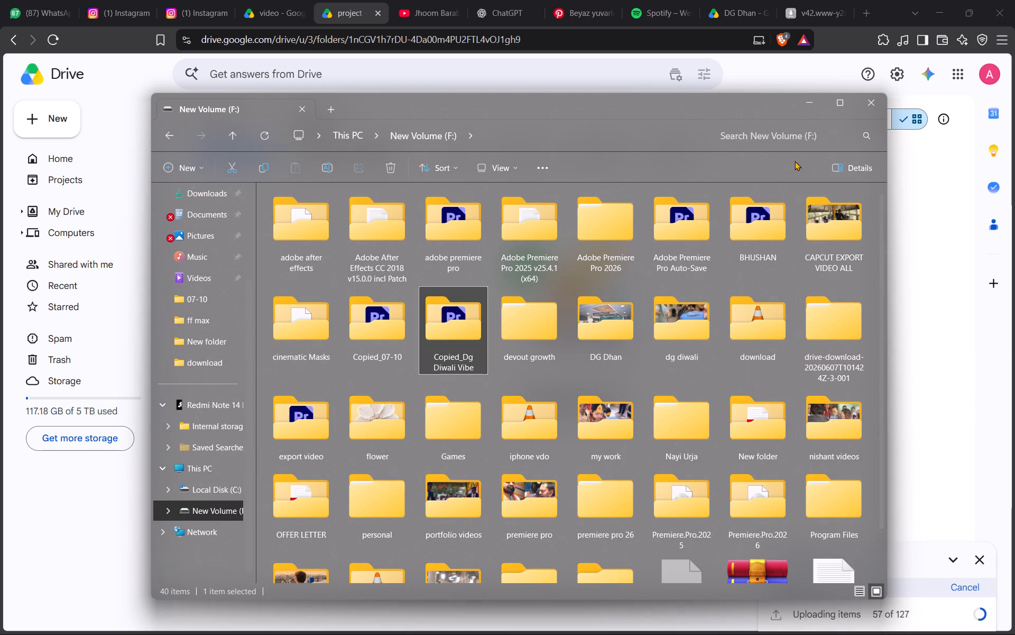
Return to Google Drive, cancel the media upload still in progress, and dismiss the upload status.
{"action": "left_click", "coordinate": [808, 101]}
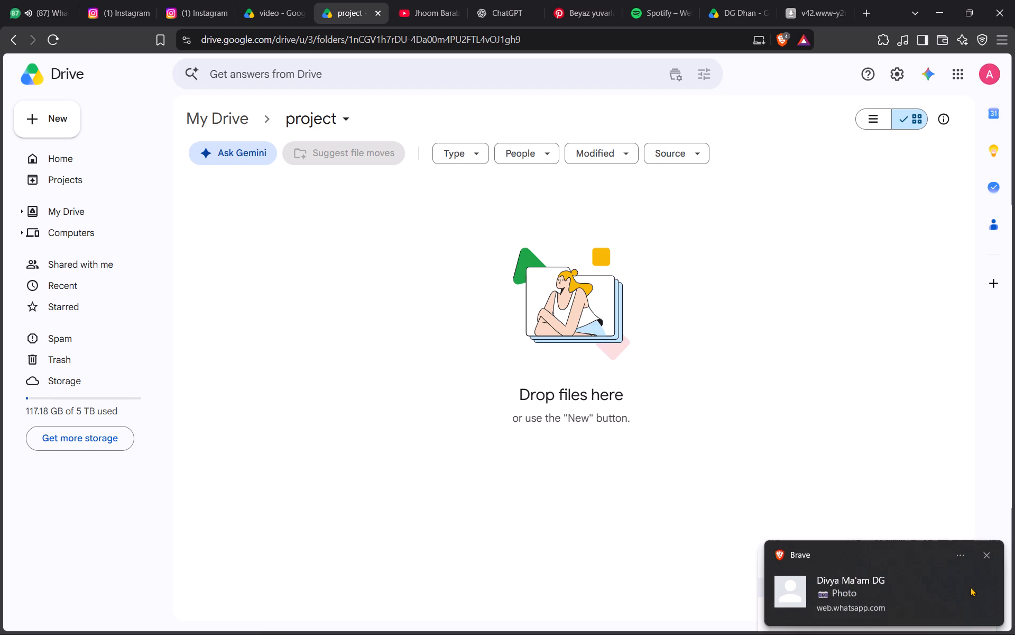
{"action": "left_click", "coordinate": [985, 555]}
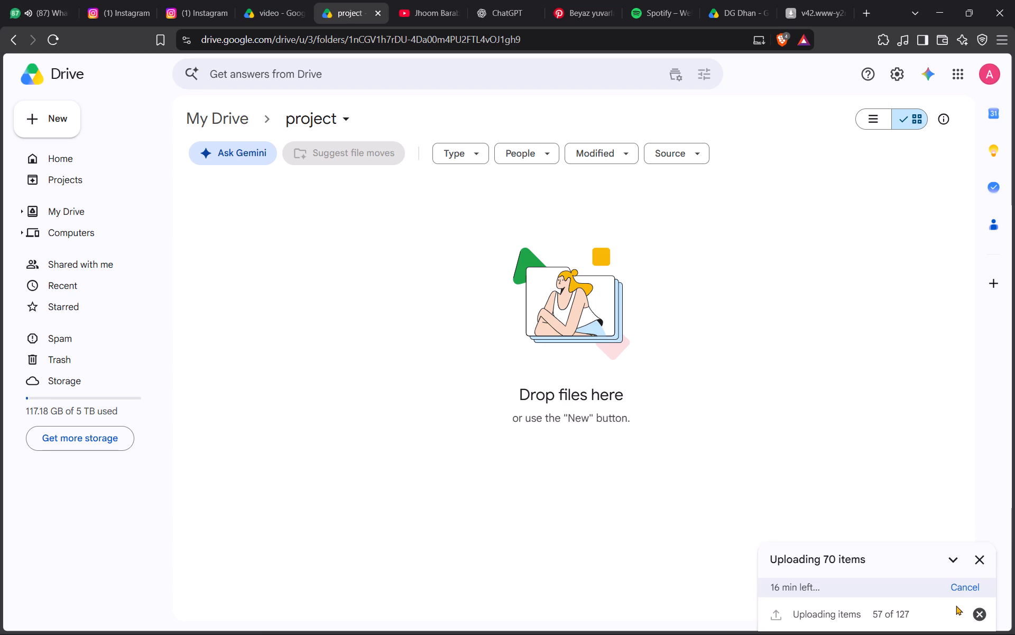
{"action": "left_click", "coordinate": [971, 586]}
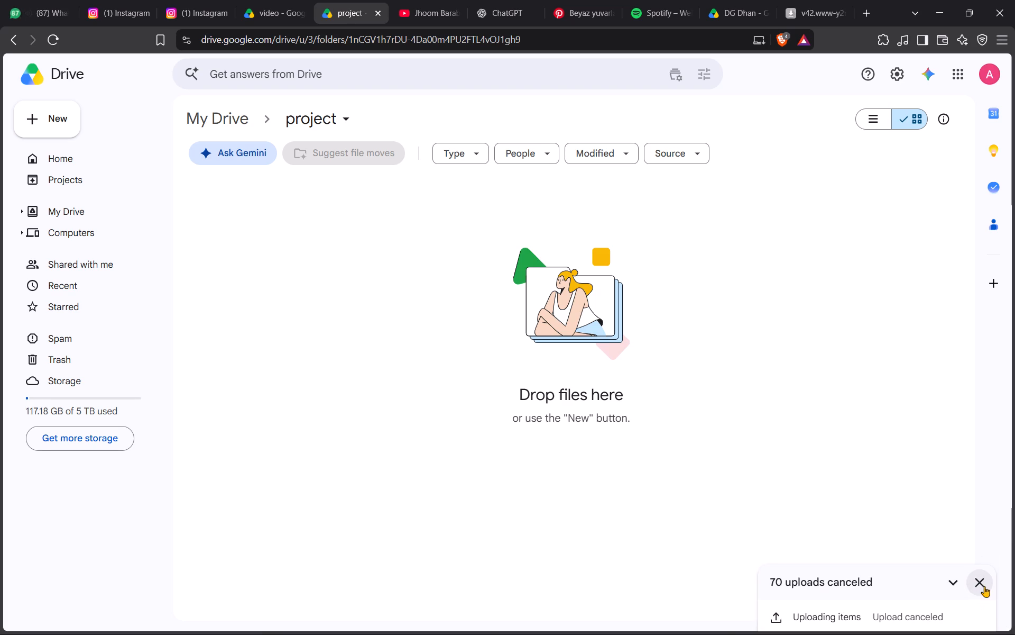
{"action": "left_click", "coordinate": [981, 582]}
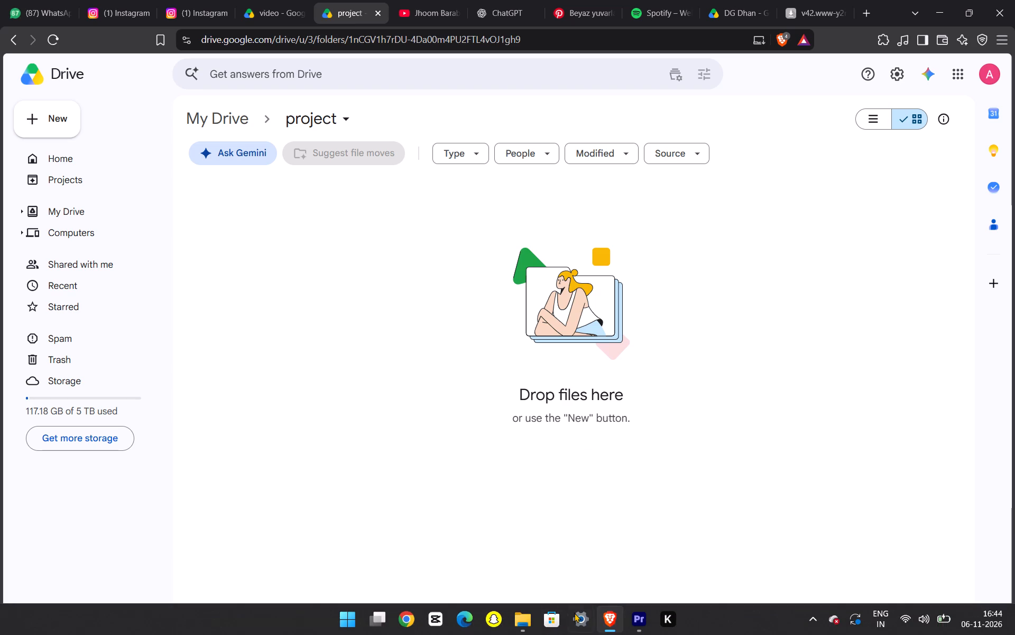
Upload the Copied_Dg Diwali Vibe folder from drive F: into the project folder on Google Drive.
{"action": "left_click", "coordinate": [520, 629]}
{"action": "left_click_drag", "start_coordinate": [457, 319], "coordinate": [908, 322]}
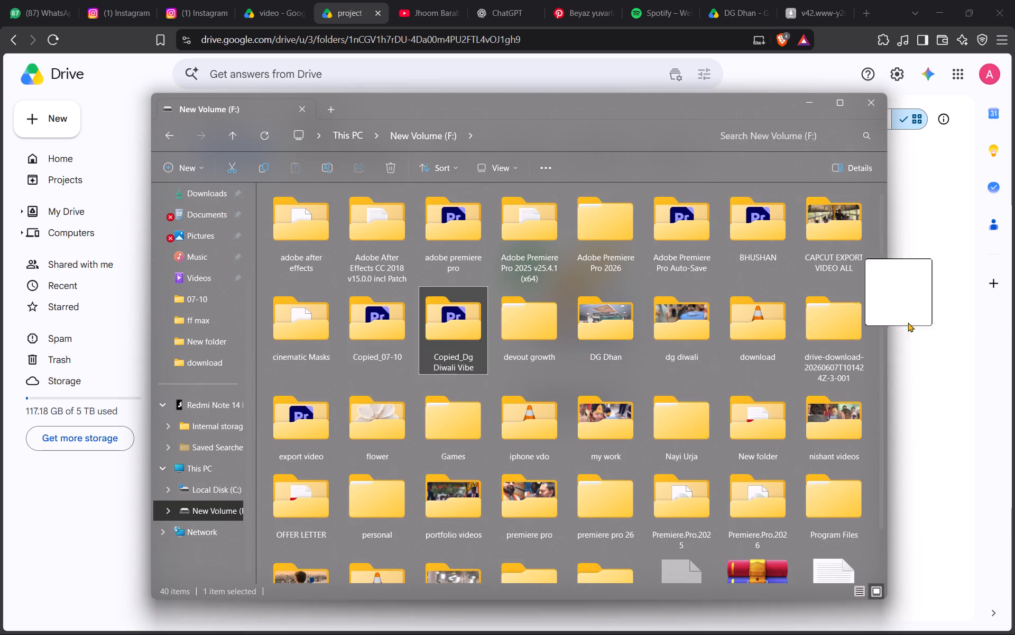
{"action": "left_click_drag", "start_coordinate": [908, 322], "coordinate": [917, 328]}
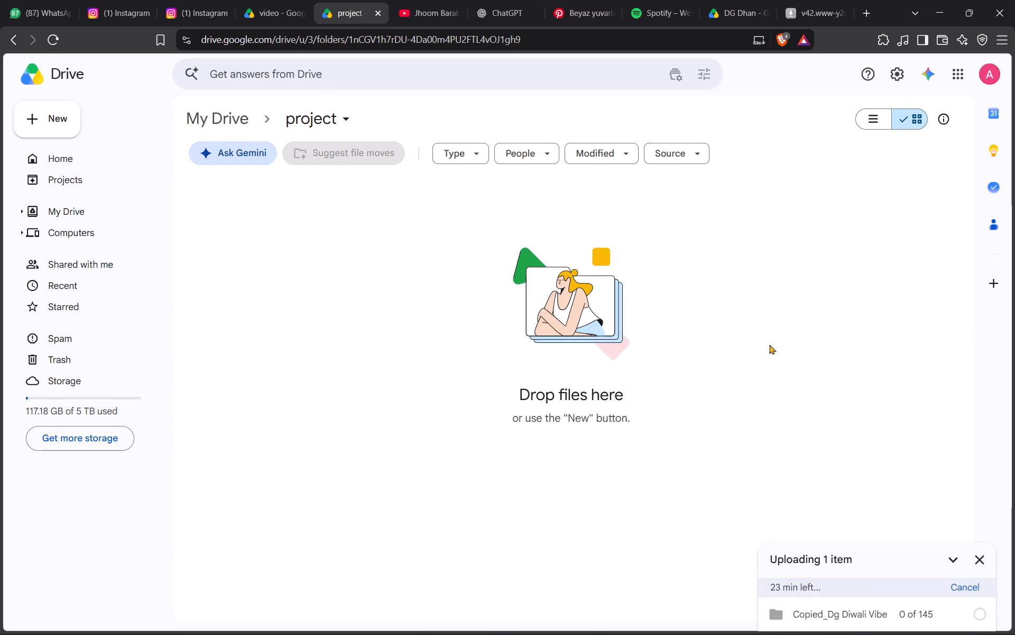
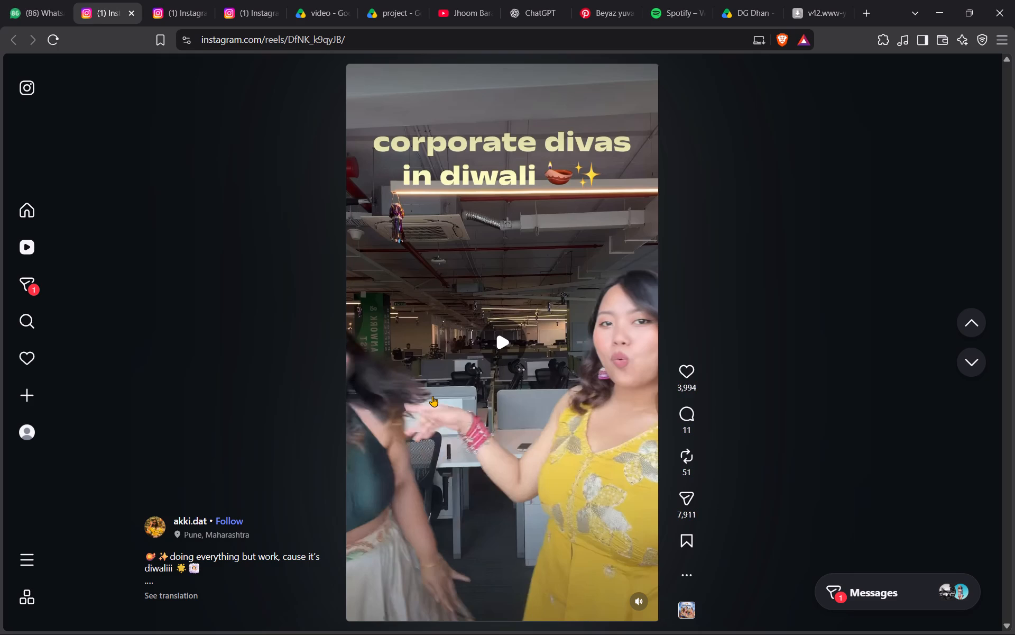
Play a short stretch of the reference corporate divas in diwali reel on Instagram and pause it.
{"action": "left_click", "coordinate": [429, 396]}
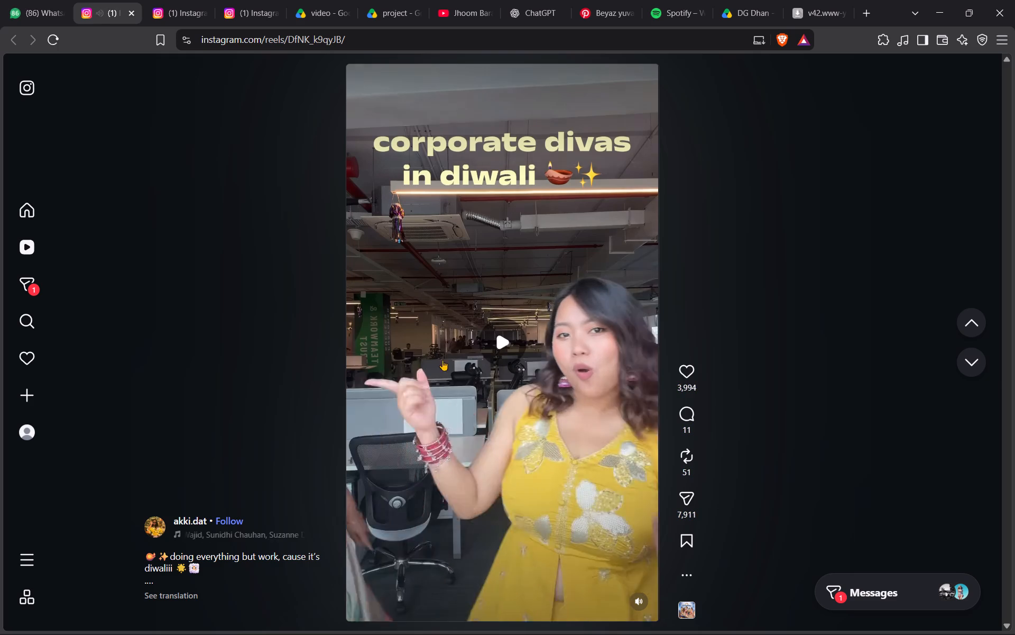
{"action": "left_click", "coordinate": [520, 325]}
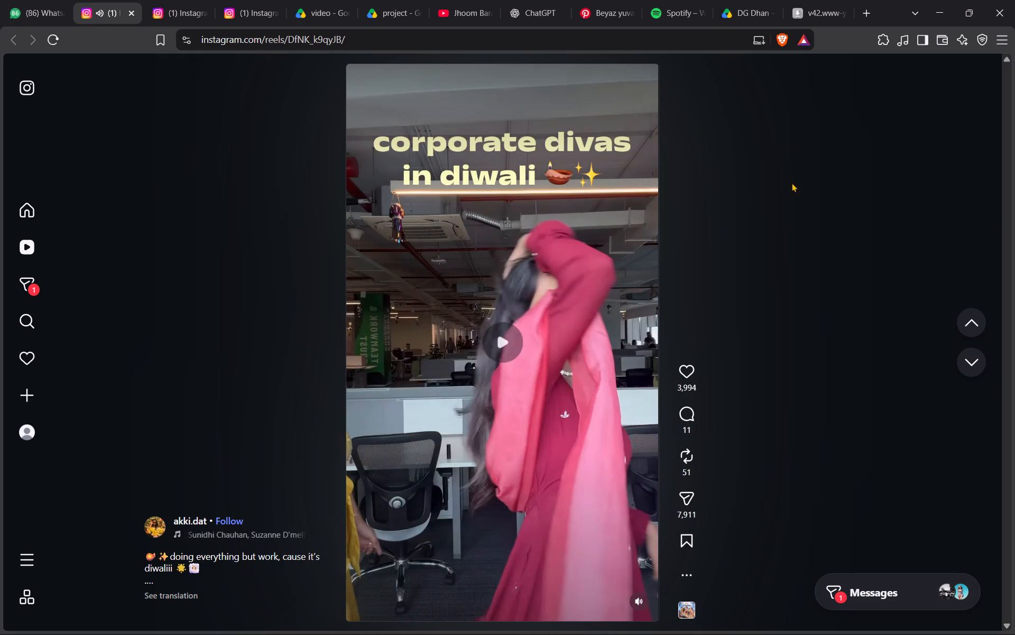
Return to the project folder on Google Drive in Brave and check the Copied_Dg Diwali Vibe upload's progress.
{"action": "left_click", "coordinate": [935, 0]}
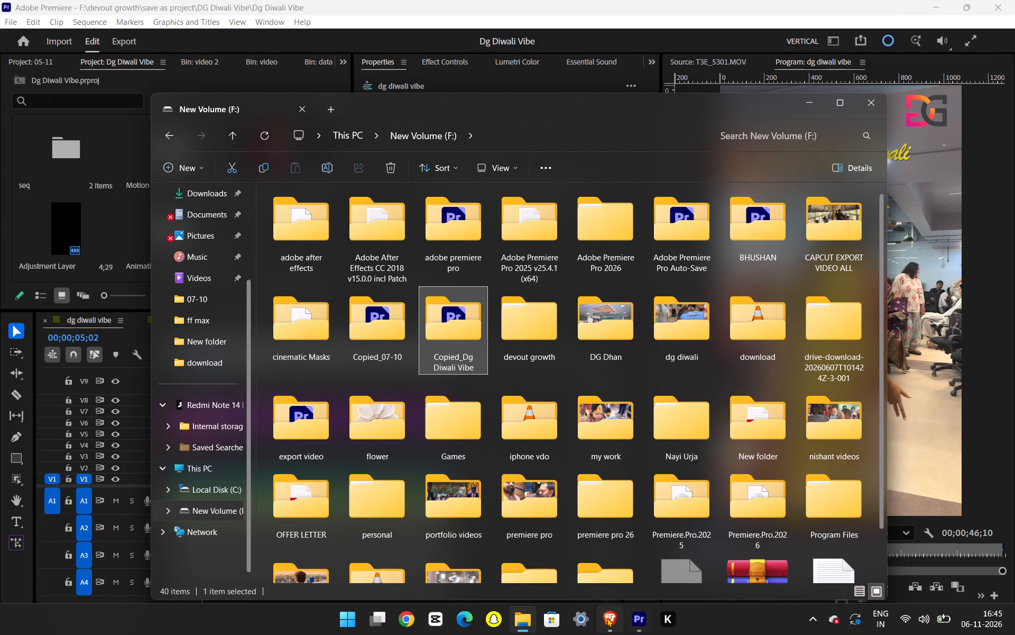
{"action": "left_click", "coordinate": [601, 620]}
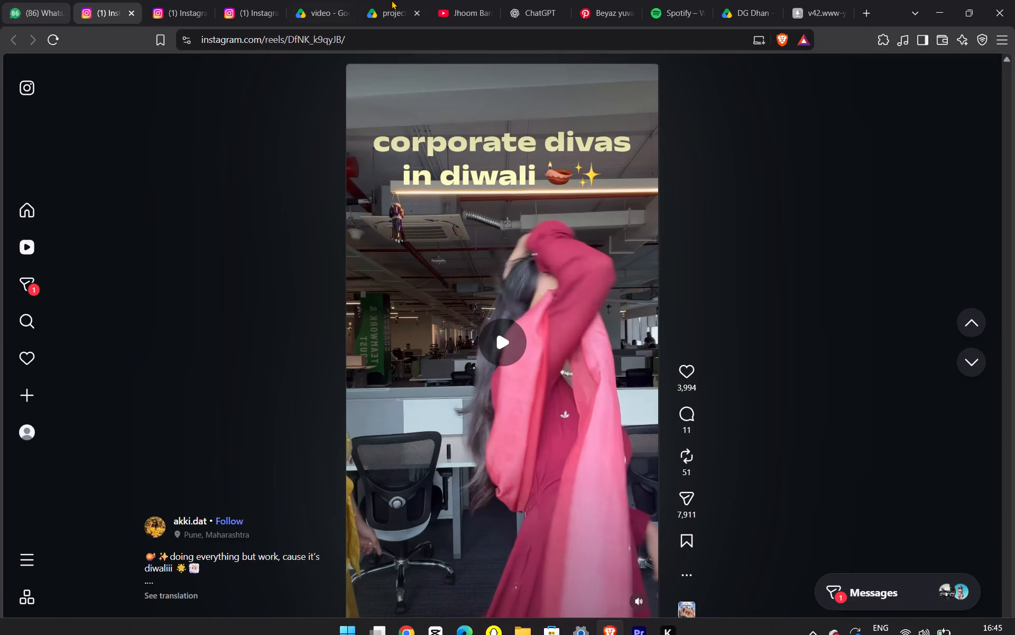
{"action": "left_click", "coordinate": [320, 0]}
{"action": "left_click", "coordinate": [385, 0]}
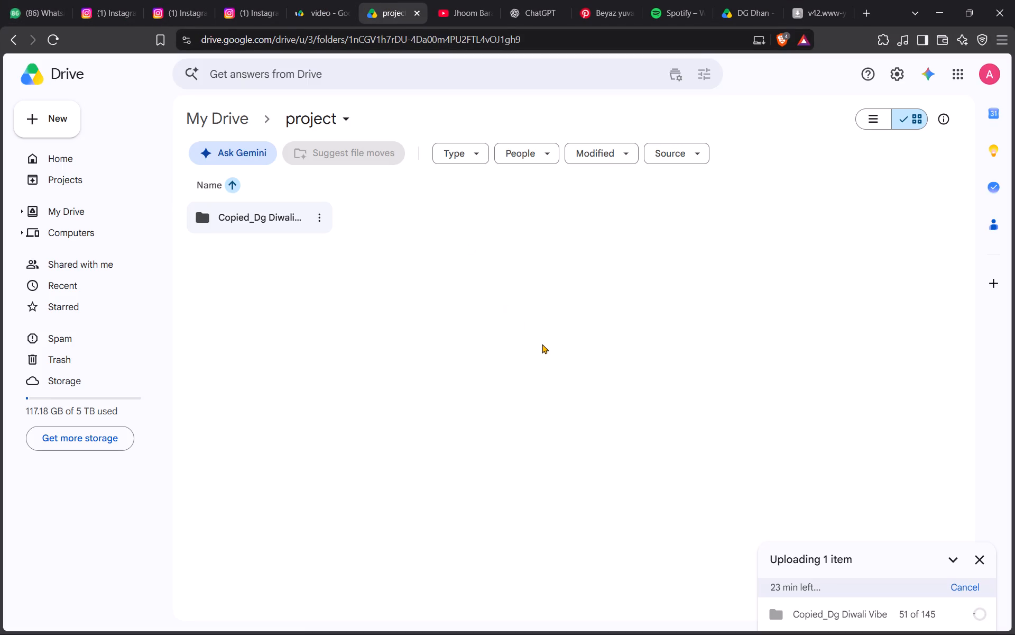
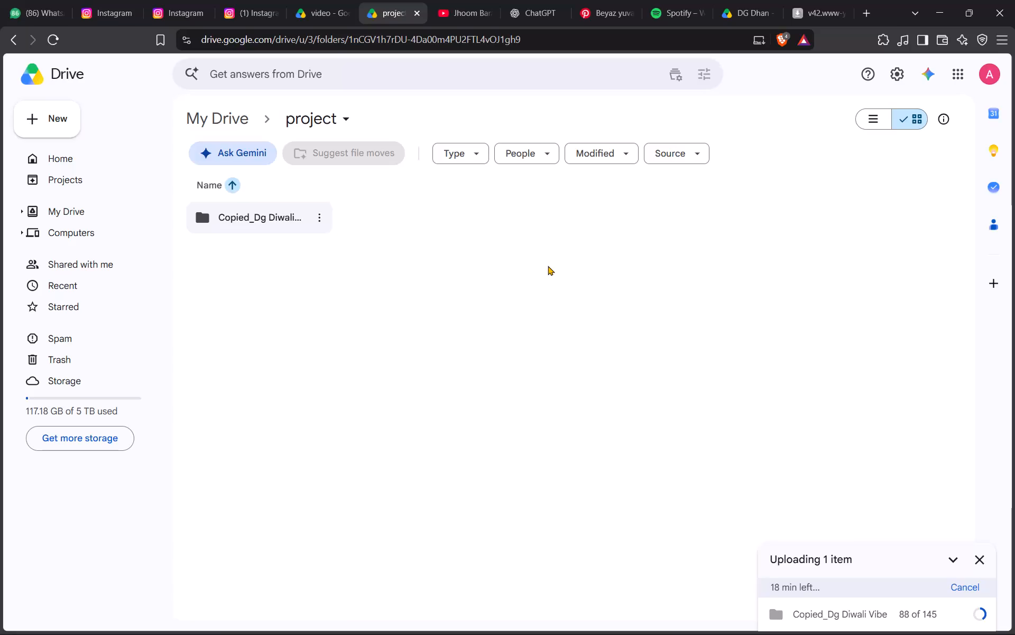
Minimise Brave, close File Explorer to return to Premiere, and briefly play the dg diwali vibe sequence from its start.
{"action": "left_click", "coordinate": [942, 0]}
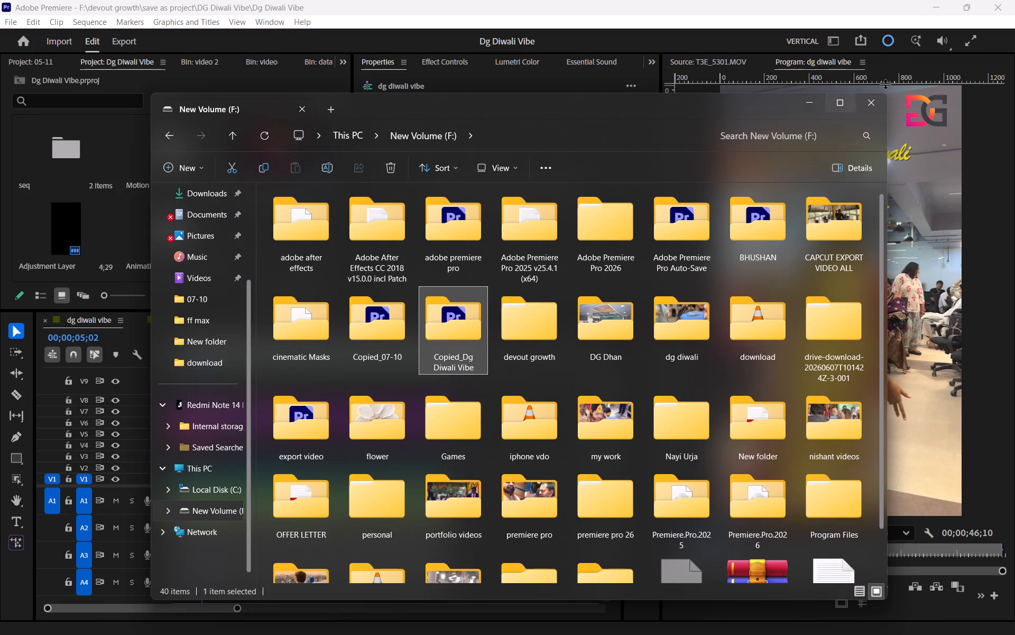
{"action": "left_click", "coordinate": [873, 104]}
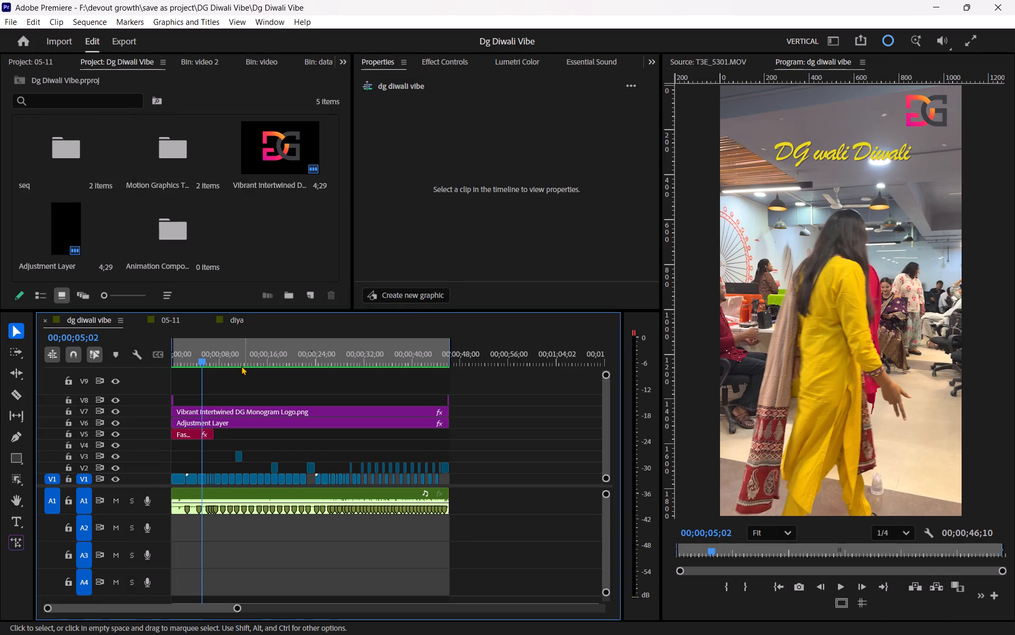
{"action": "left_click_drag", "start_coordinate": [225, 361], "coordinate": [150, 370]}
{"action": "key", "text": "space"}
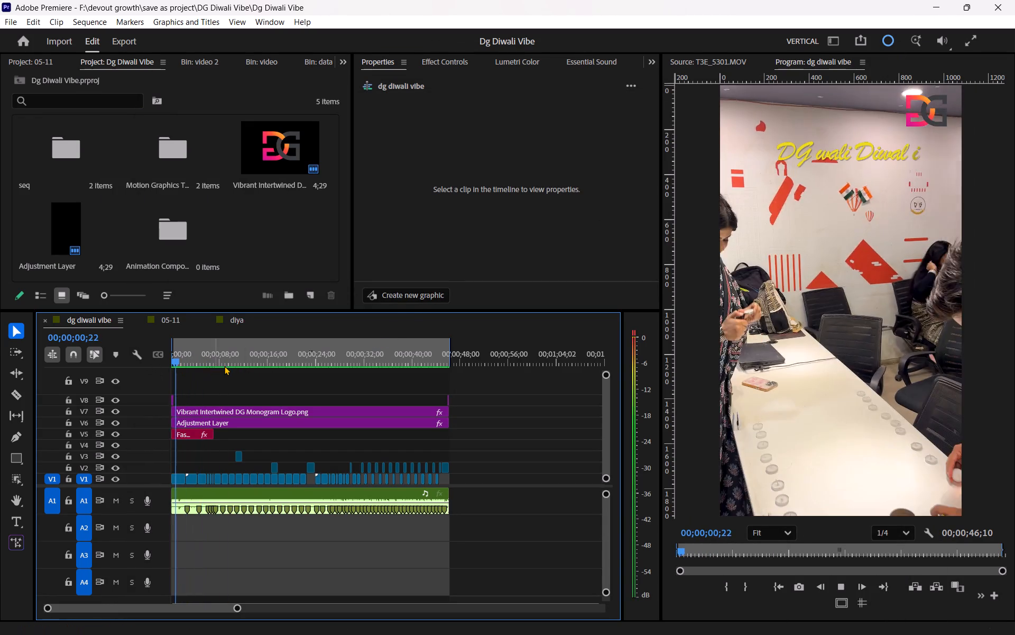
{"action": "key", "text": "space"}
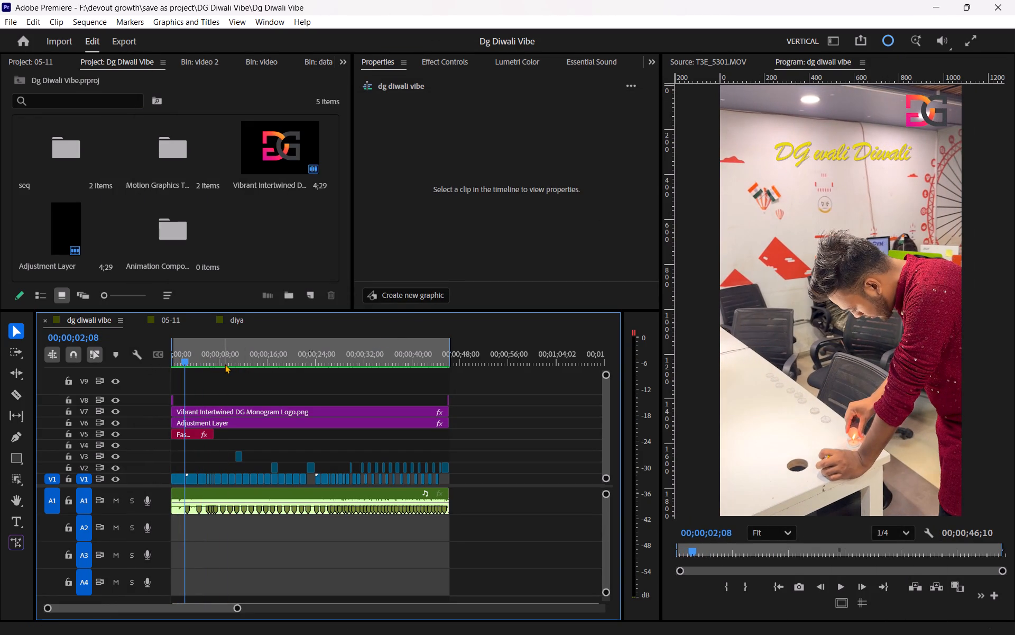
Briefly resume playback of the dg diwali vibe sequence from 00;00;02;08.
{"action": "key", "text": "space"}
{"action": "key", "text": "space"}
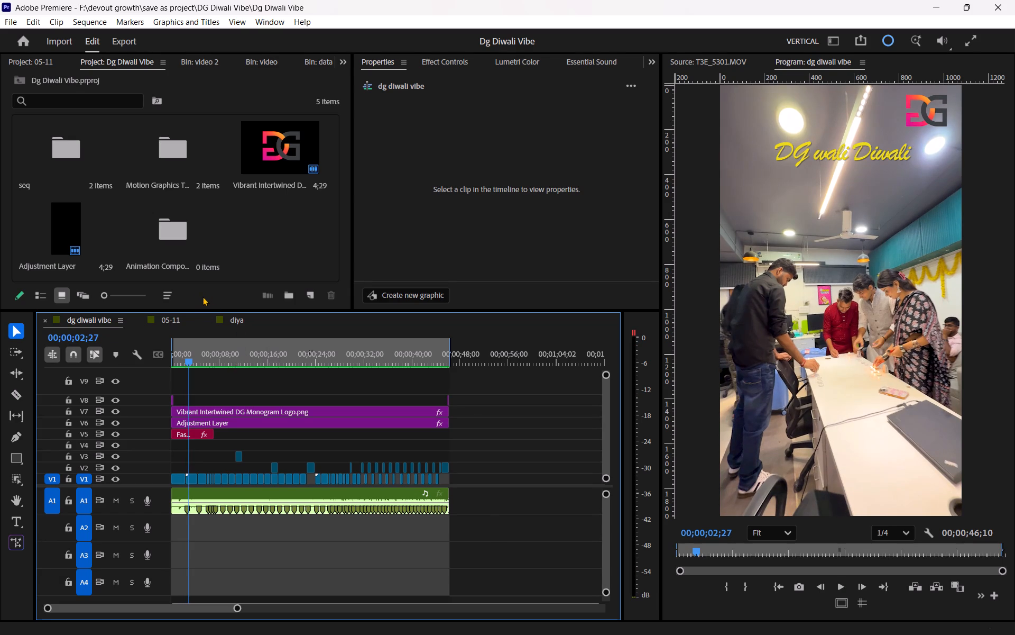
Place the playhead at 00;00;51;06, past the end of the edit, and open the data bin inside the seq bin.
{"action": "left_click", "coordinate": [481, 350]}
{"action": "scroll", "coordinate": [482, 350], "scroll_direction": "down", "scroll_amount": 9}
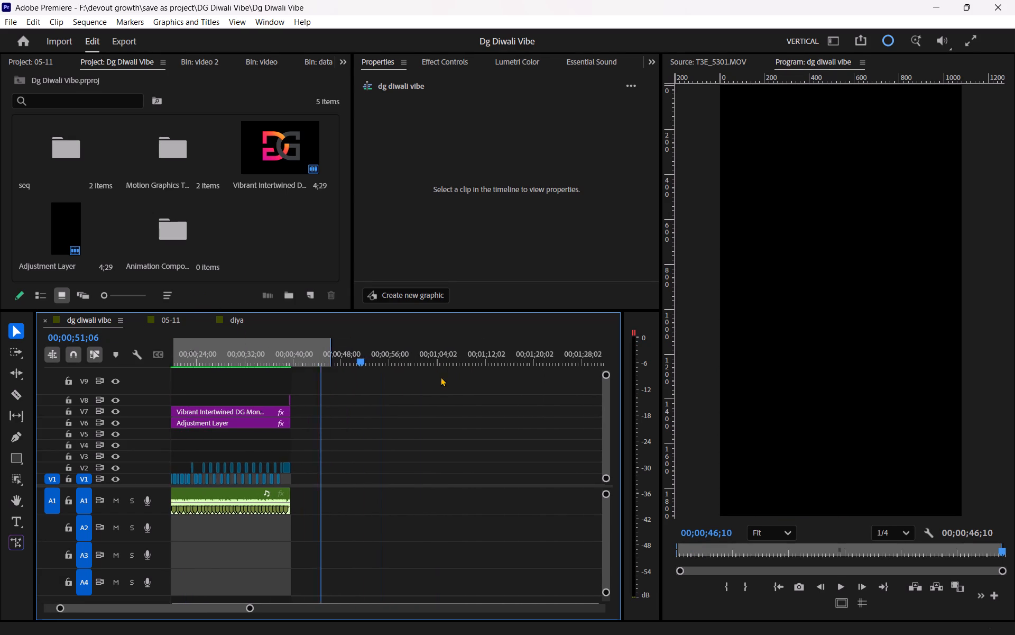
{"action": "scroll", "coordinate": [408, 381], "scroll_direction": "down", "scroll_amount": 3}
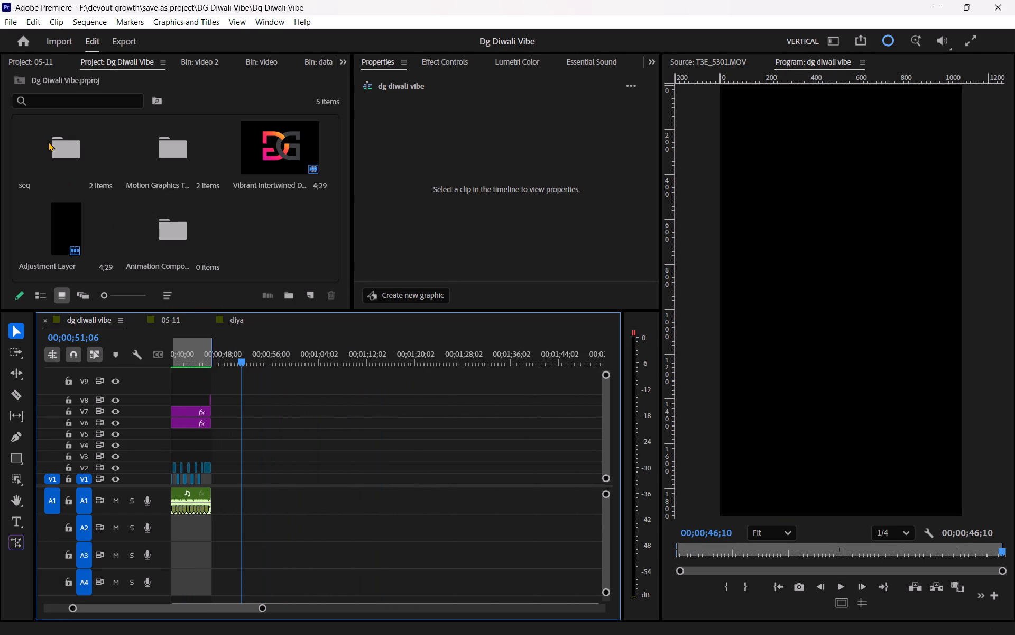
{"action": "double_click", "coordinate": [48, 142]}
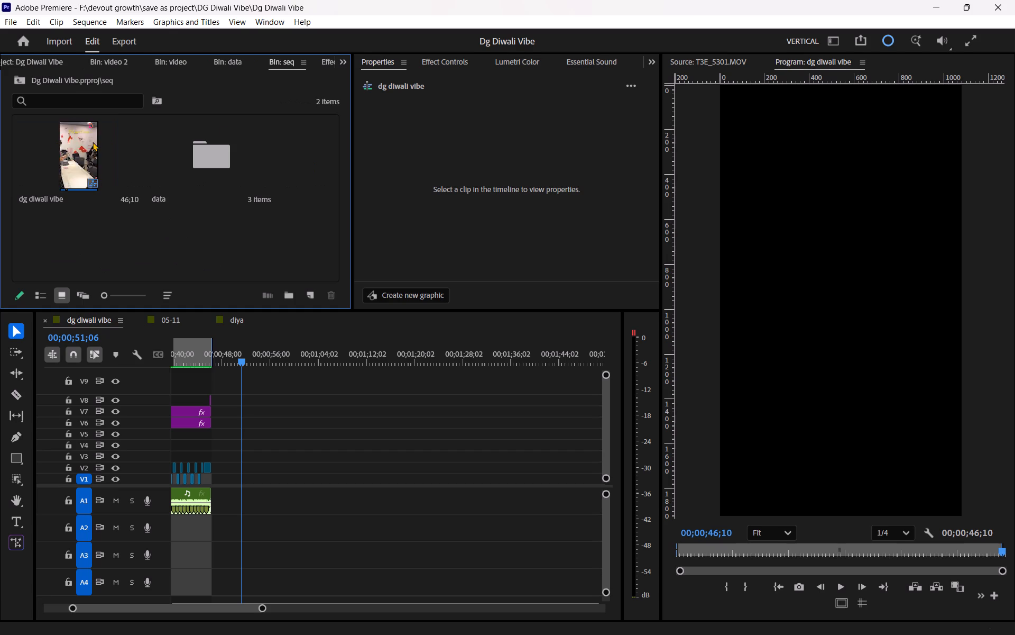
{"action": "double_click", "coordinate": [206, 126]}
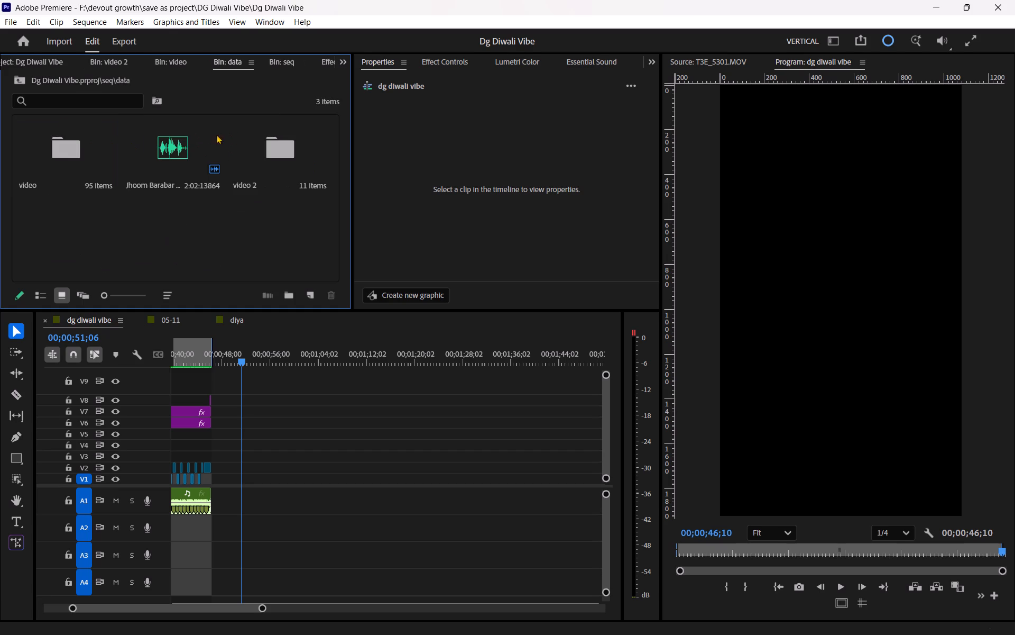
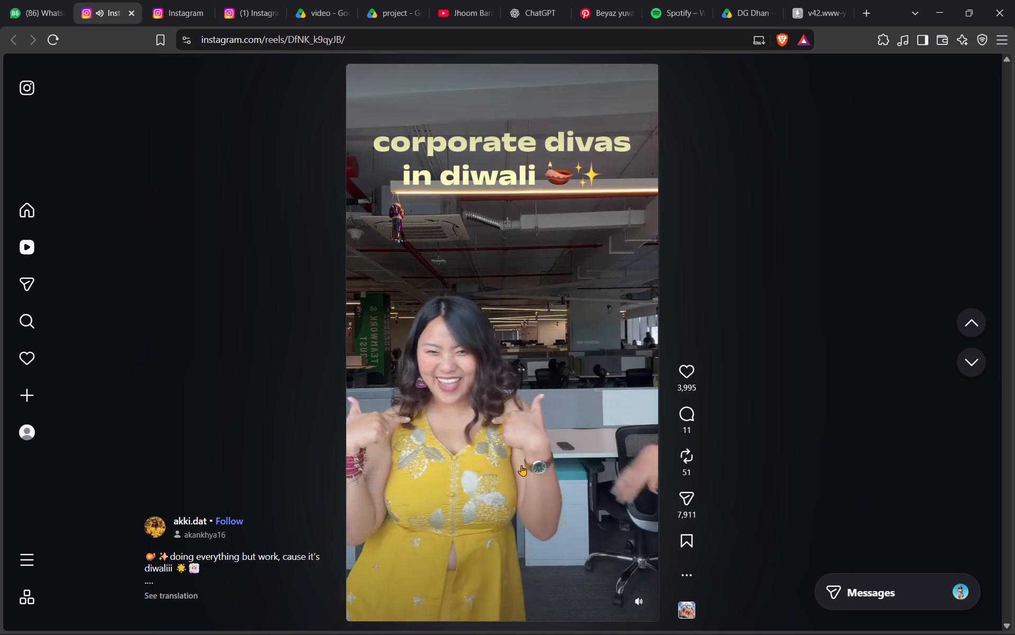
Pause the "corporate divas in diwali" reference reel on Instagram and copy its link.
{"action": "left_click", "coordinate": [521, 465]}
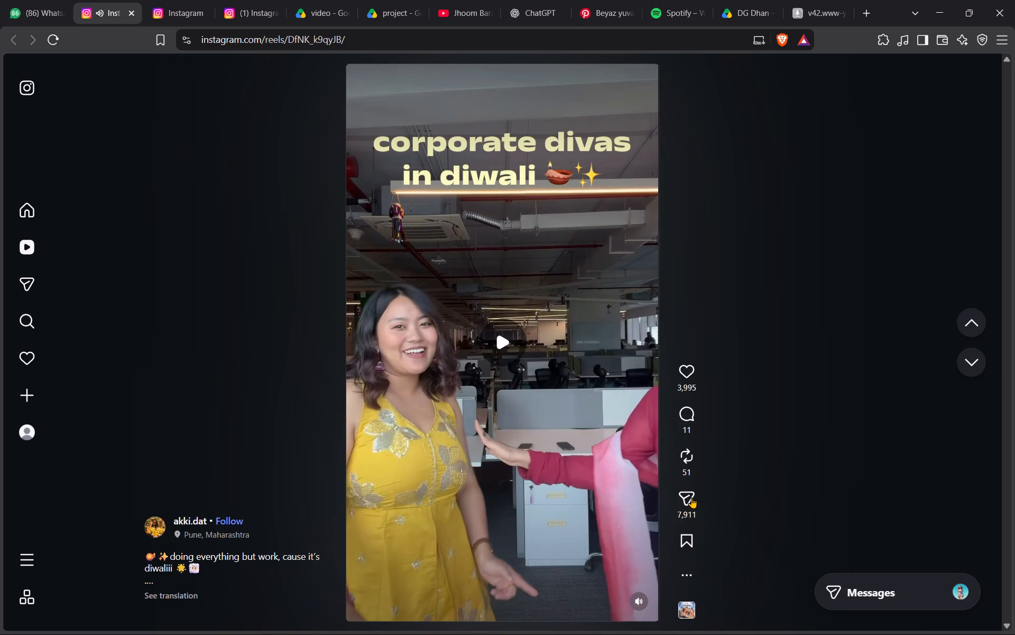
{"action": "left_click", "coordinate": [691, 496]}
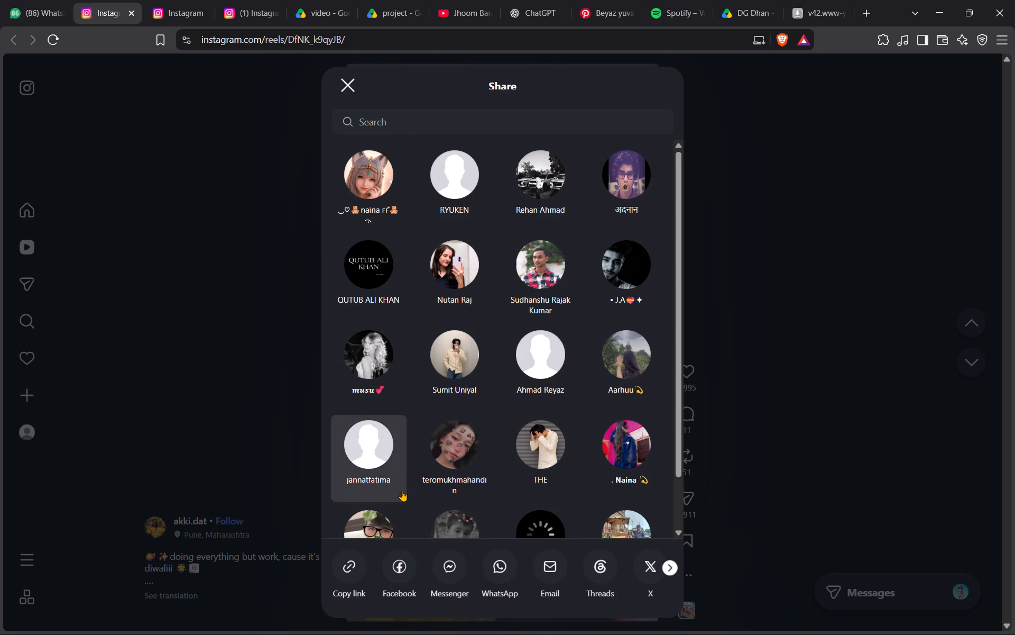
{"action": "left_click", "coordinate": [363, 573]}
{"action": "left_click_drag", "start_coordinate": [804, 379], "coordinate": [802, 373]}
Close the browser tab holding the y2mate convert page.
{"action": "left_click", "coordinate": [819, 7]}
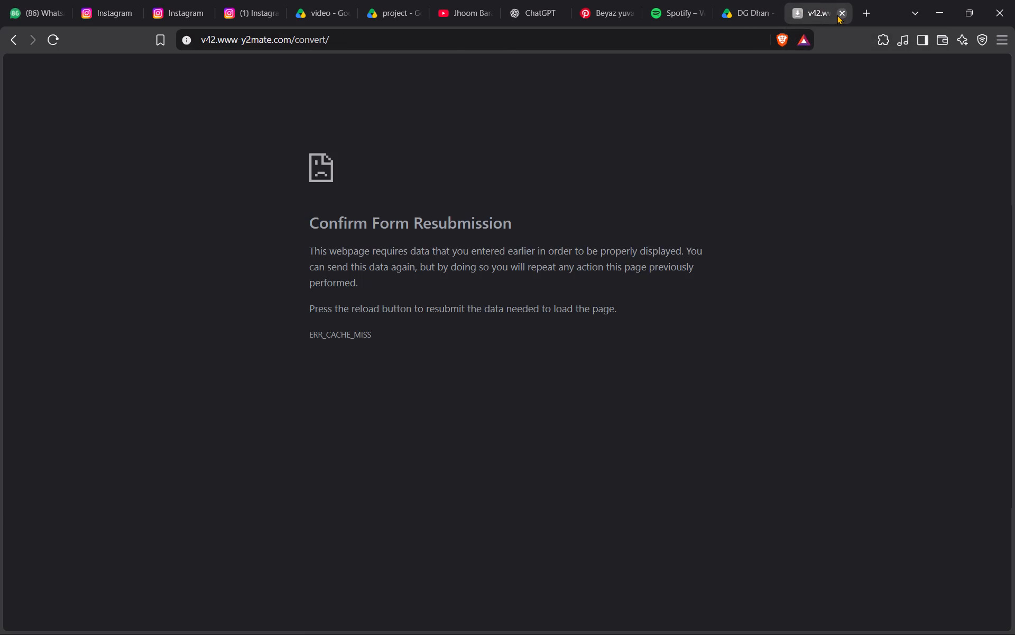
{"action": "left_click", "coordinate": [837, 15]}
Search for "insta video downloader 4k" in a new tab and open the SaveIG downloader on savevid.net.
{"action": "left_click", "coordinate": [862, 12]}
{"action": "left_click", "coordinate": [511, 206]}
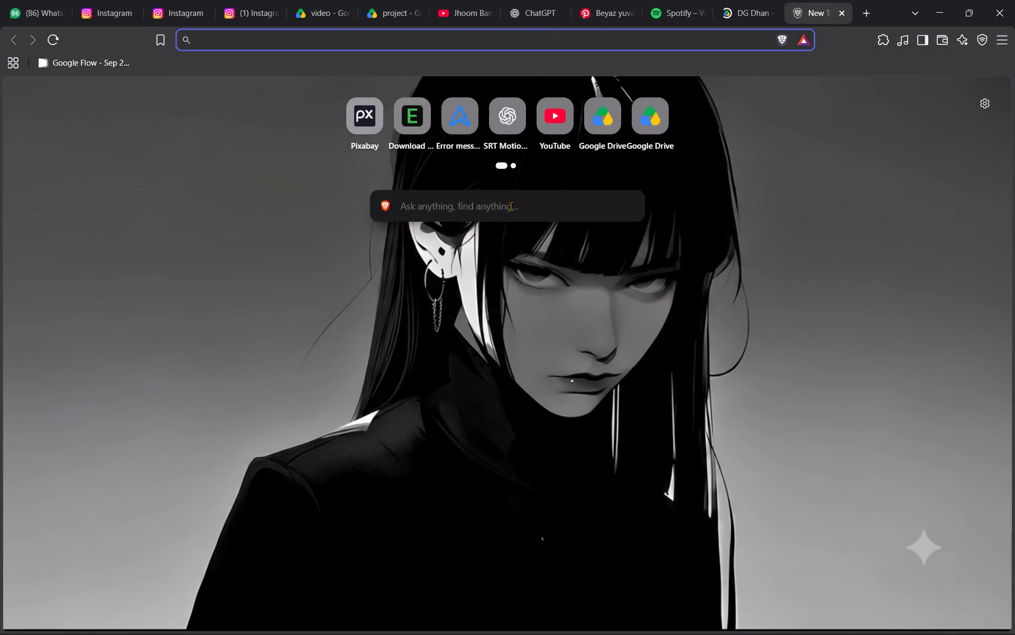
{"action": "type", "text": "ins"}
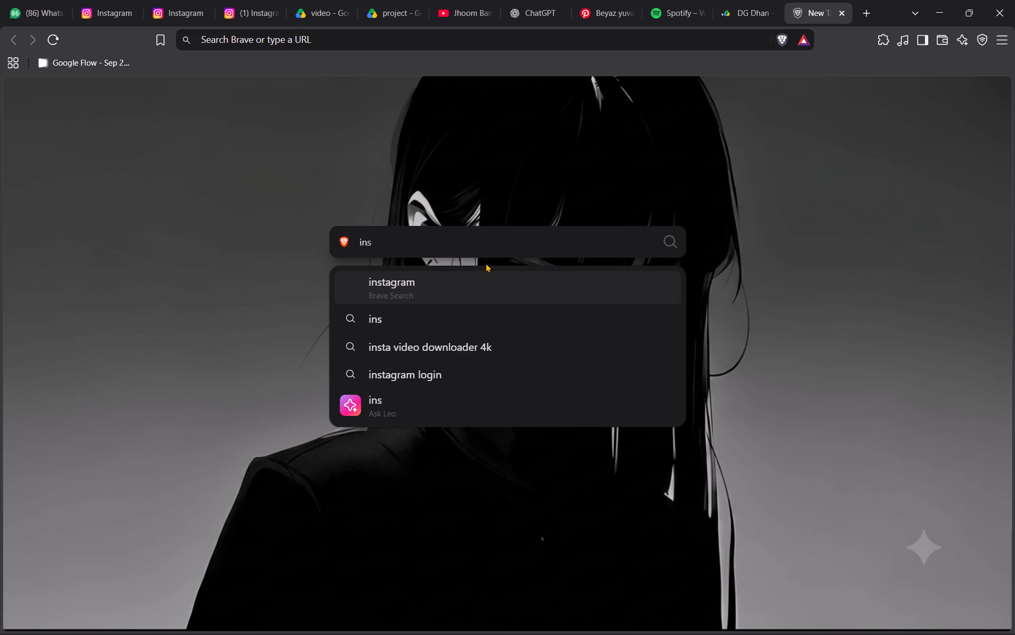
{"action": "left_click", "coordinate": [473, 341]}
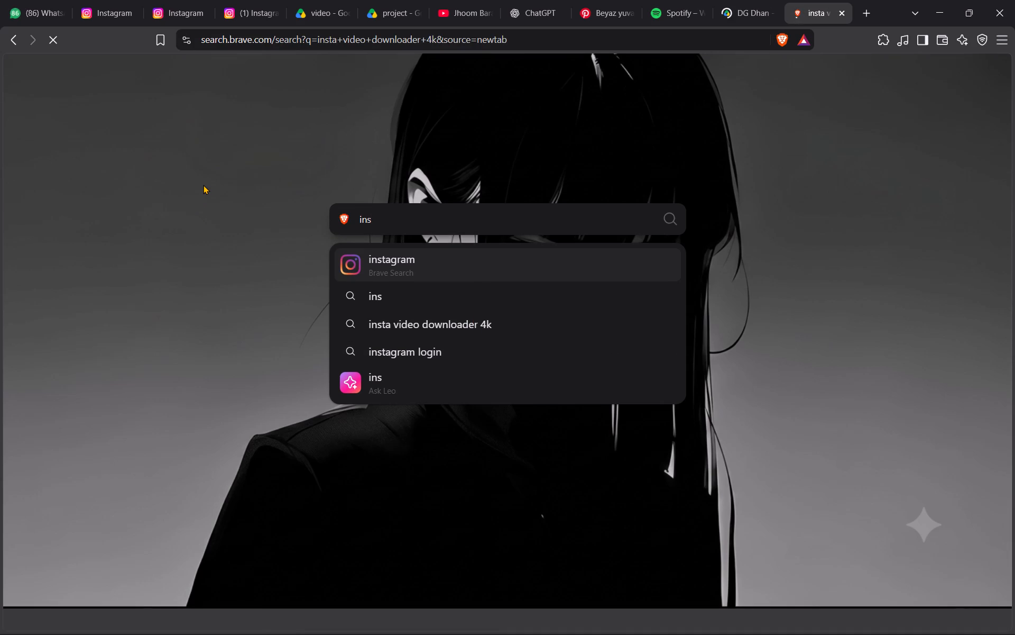
{"action": "left_click", "coordinate": [202, 189]}
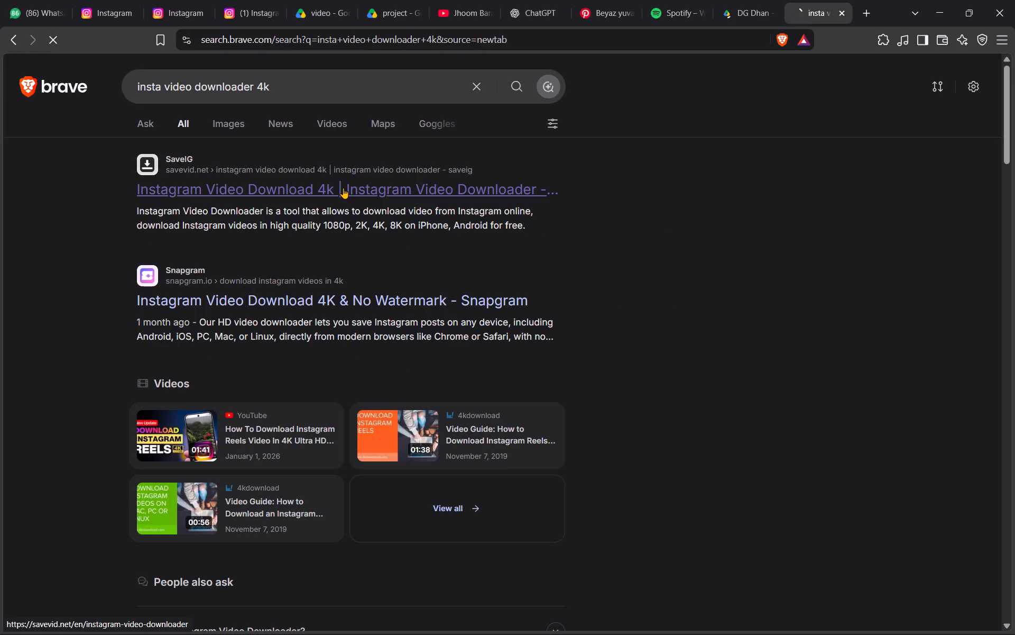
Paste the copied reel link into the SaveVid downloader and submit it for processing.
{"action": "left_click", "coordinate": [474, 186]}
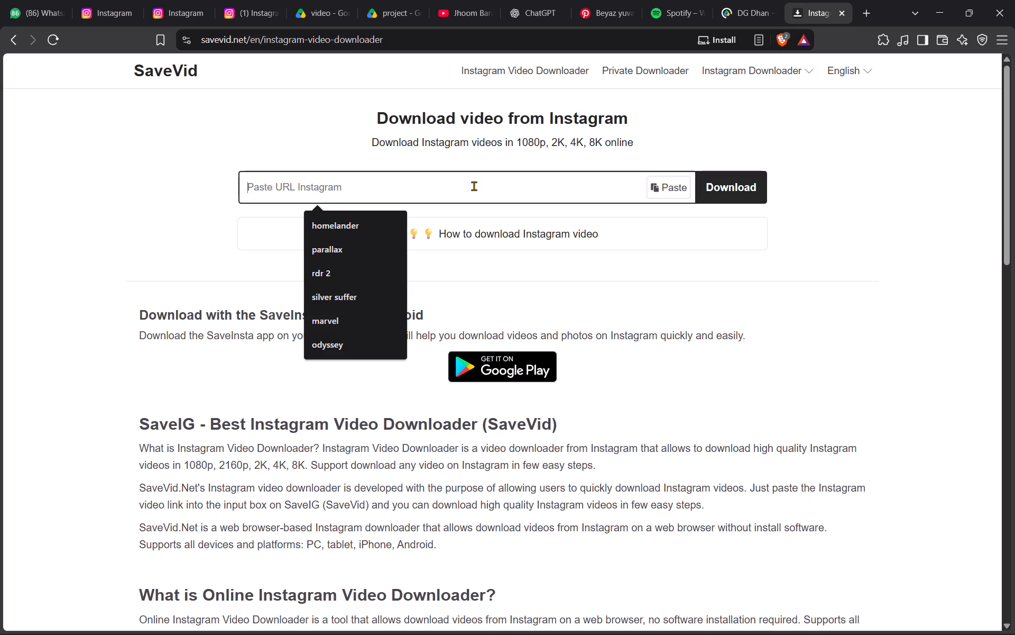
{"action": "key", "text": "ctrl+v"}
{"action": "left_click", "coordinate": [737, 187]}
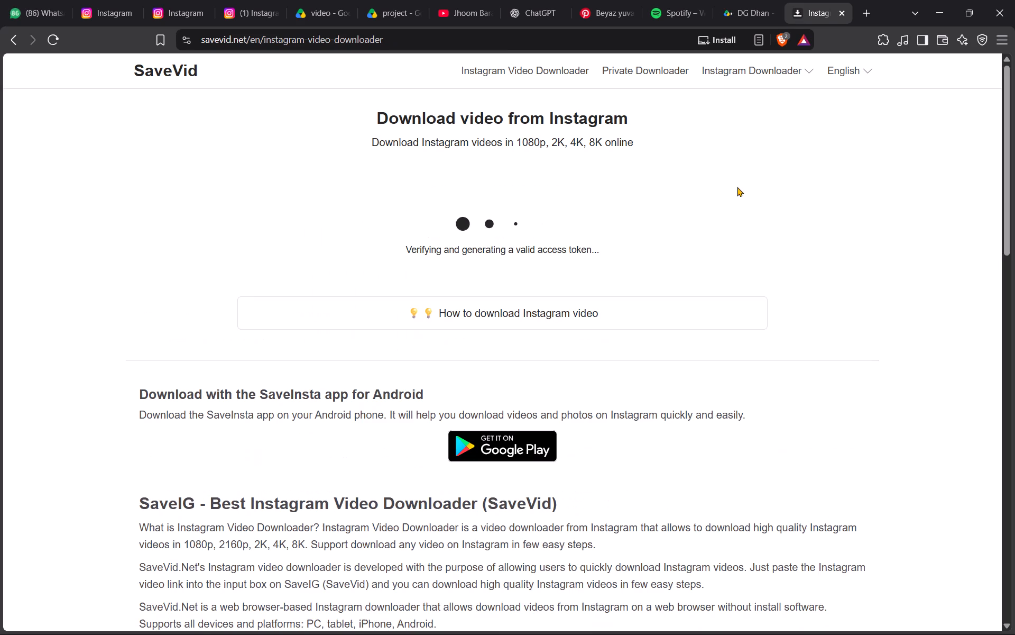
Close the Google Drive tab for the video folder, keeping the project folder's upload tab open.
{"action": "left_click", "coordinate": [387, 0]}
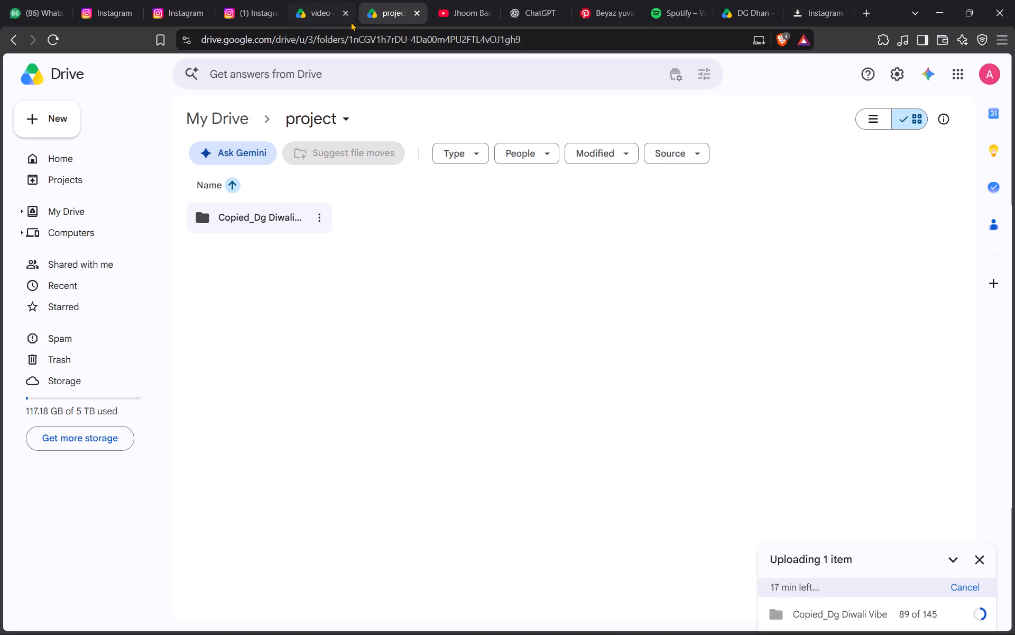
{"action": "left_click", "coordinate": [347, 13]}
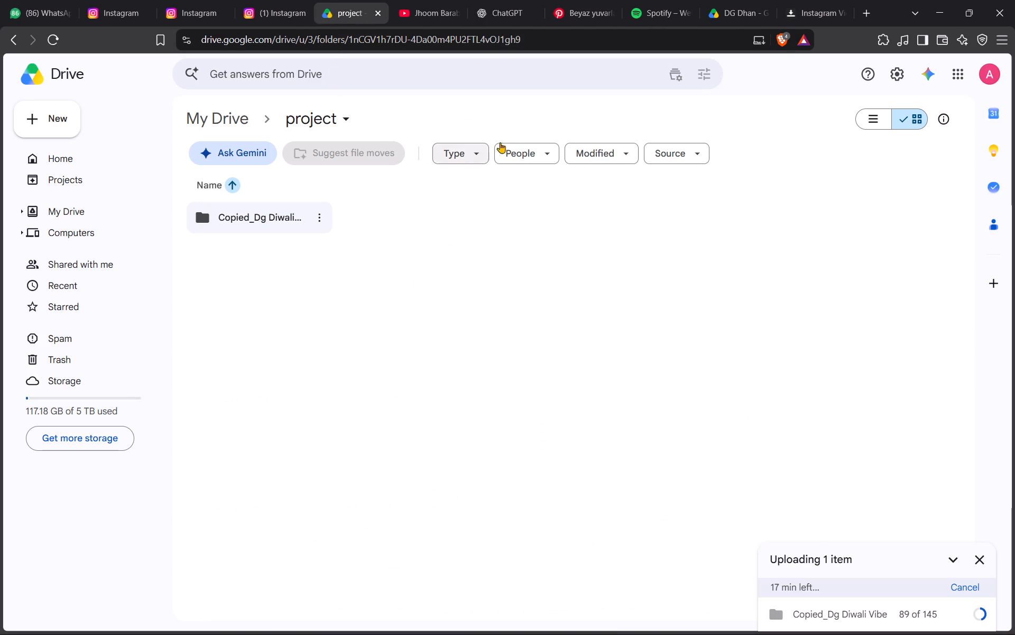
Return to SaveVid, dismiss the ad overlay, and start downloading the reel as a video.
{"action": "left_click", "coordinate": [810, 0]}
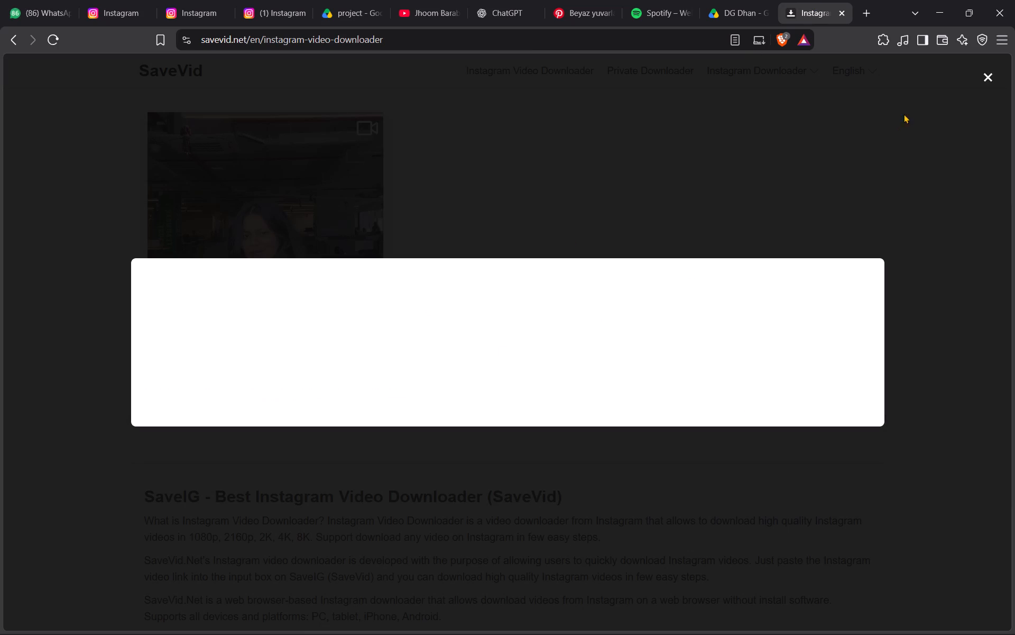
{"action": "left_click", "coordinate": [982, 78]}
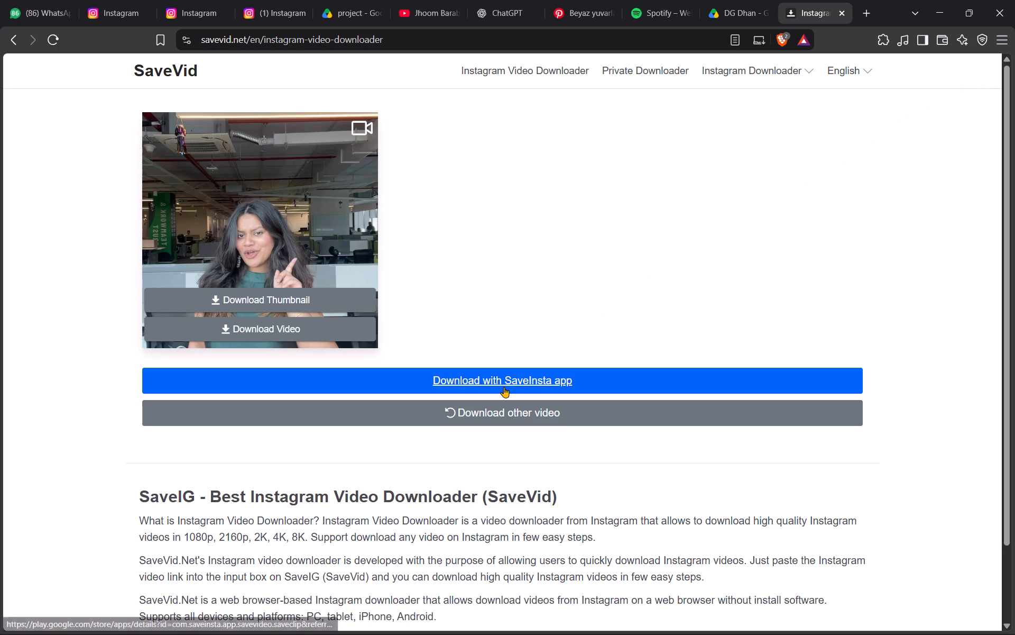
{"action": "left_click", "coordinate": [250, 324]}
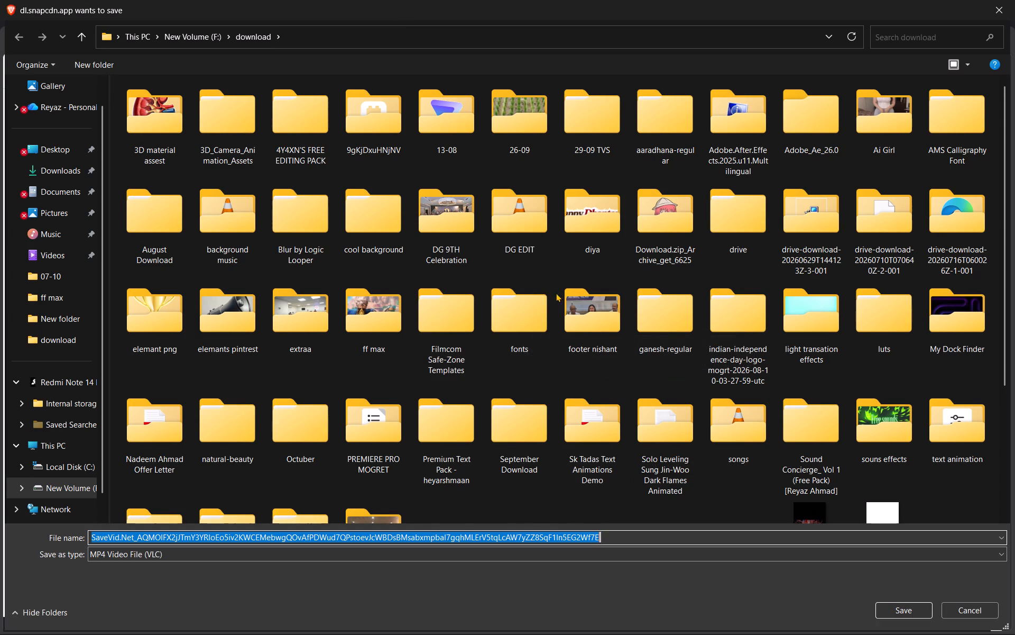
Switch the save location for the downloaded reference video to New Volume (F:).
{"action": "left_click", "coordinate": [188, 34]}
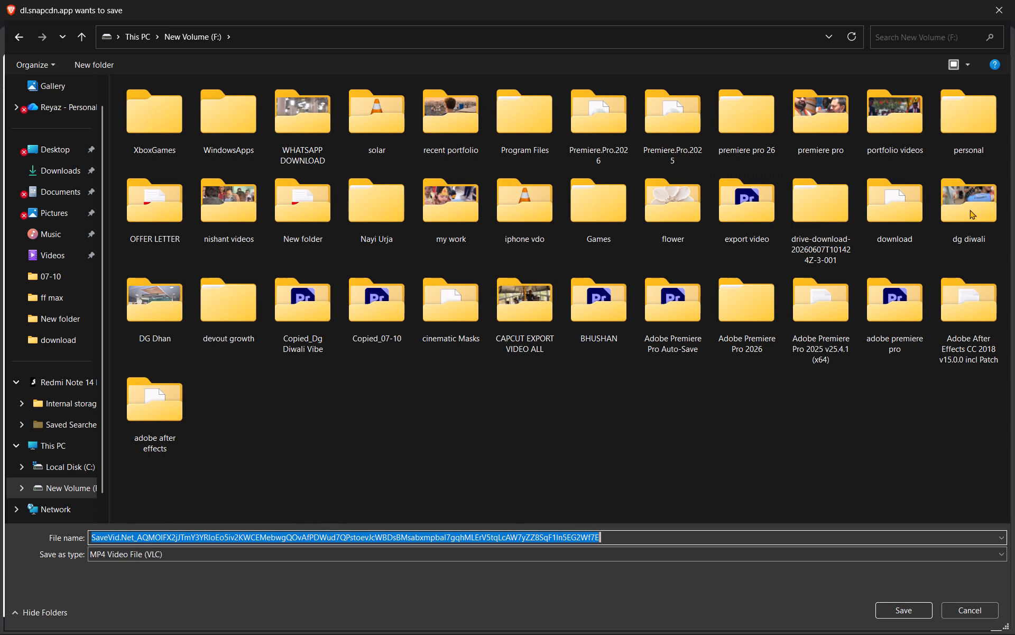
Save the reference video in the DG Dhan folder on New Volume (F:) and return to Premiere.
{"action": "left_click", "coordinate": [114, 331]}
{"action": "double_click", "coordinate": [148, 296]}
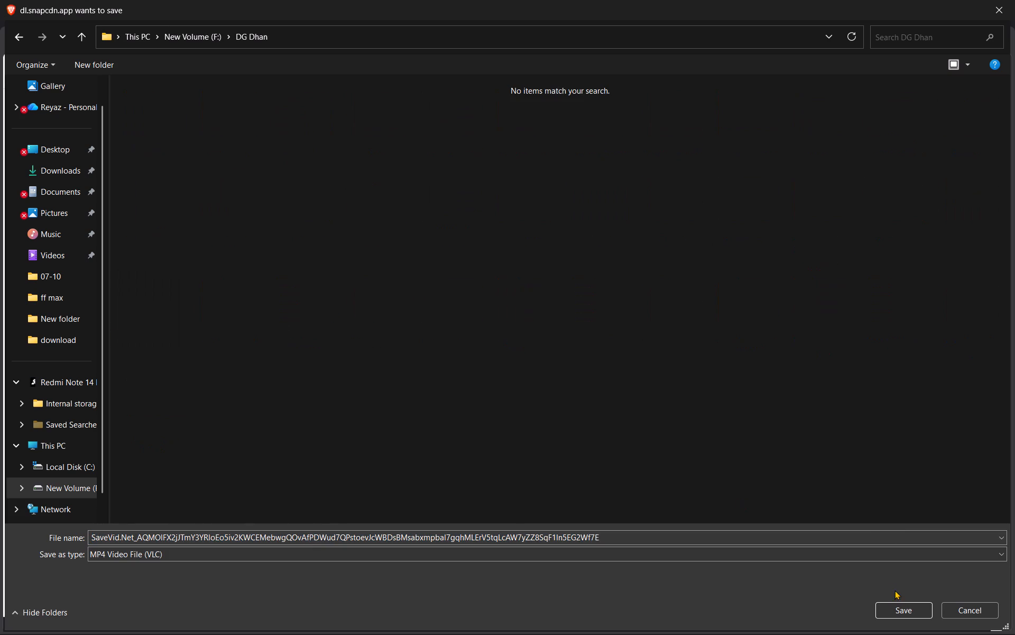
{"action": "left_click", "coordinate": [900, 607]}
{"action": "left_click", "coordinate": [933, 0]}
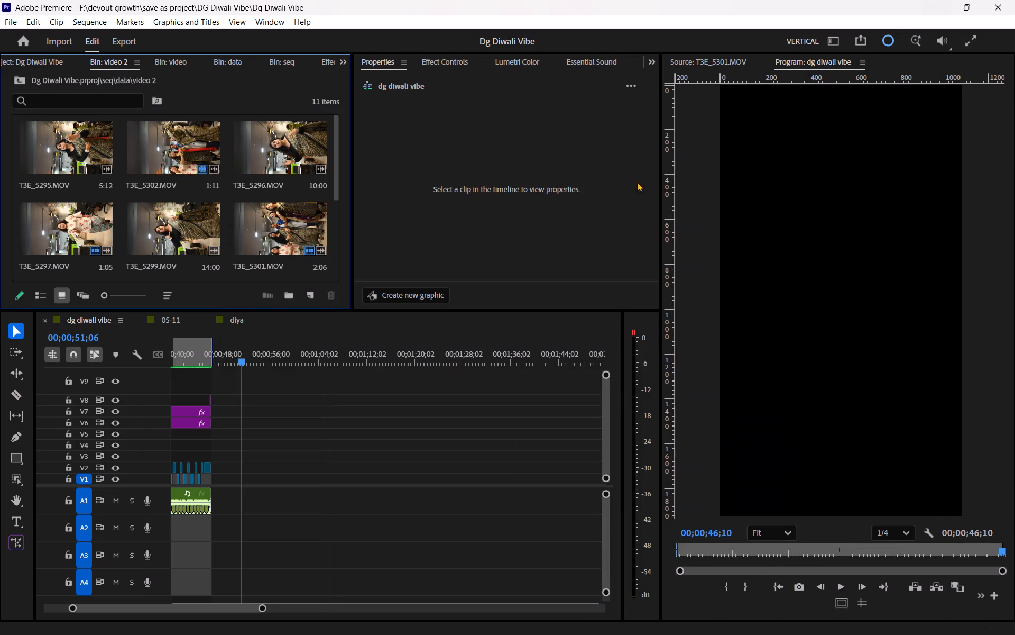
Import the downloaded SaveVid.Net reference video from the DG Dhan folder into the video 2 bin.
{"action": "scroll", "coordinate": [98, 215], "scroll_direction": "down", "scroll_amount": 6}
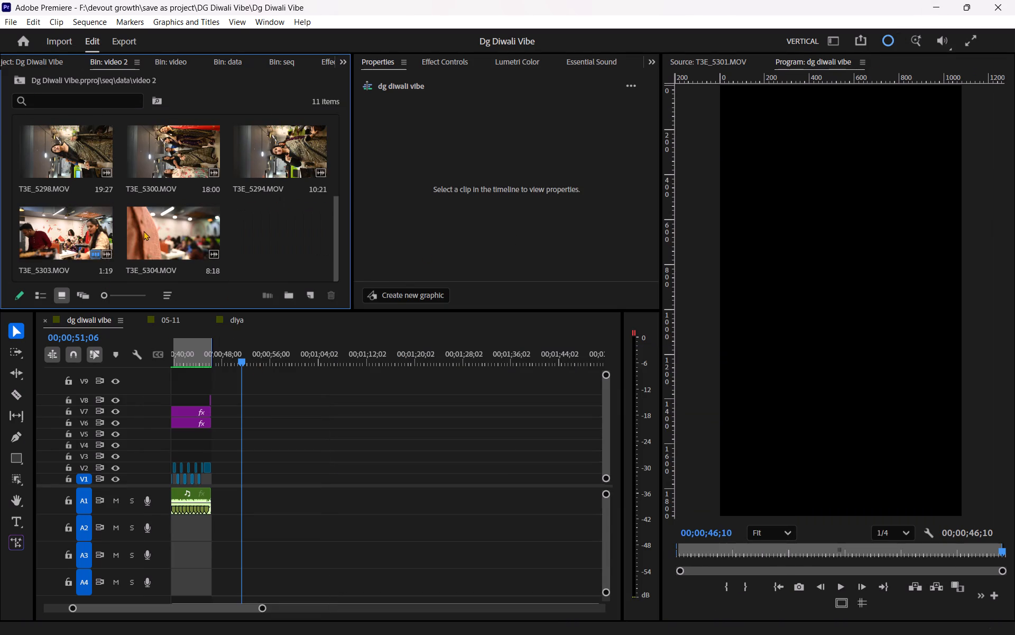
{"action": "double_click", "coordinate": [283, 260]}
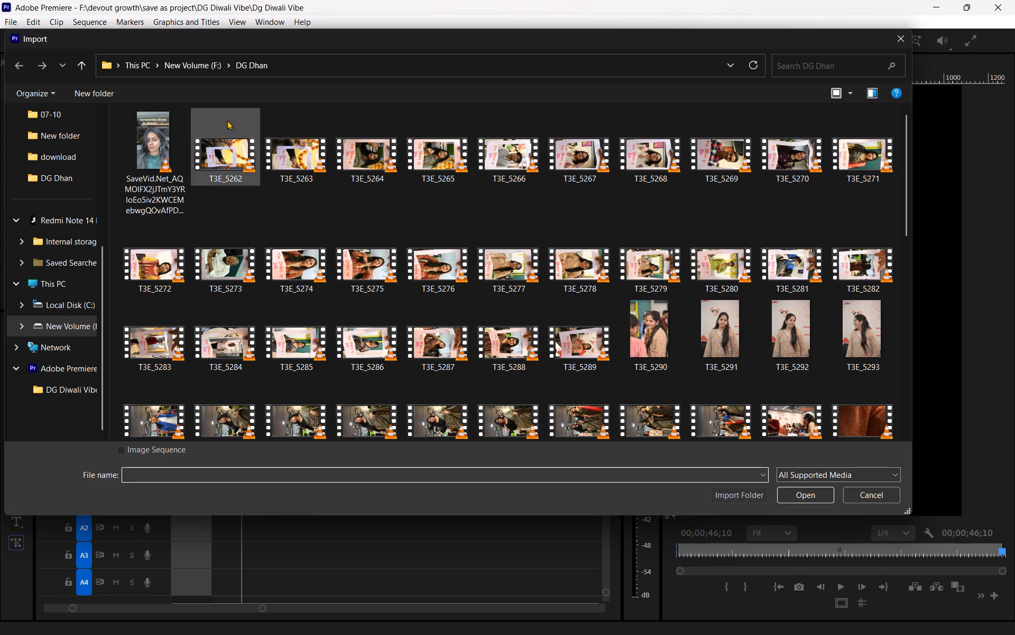
{"action": "double_click", "coordinate": [171, 154]}
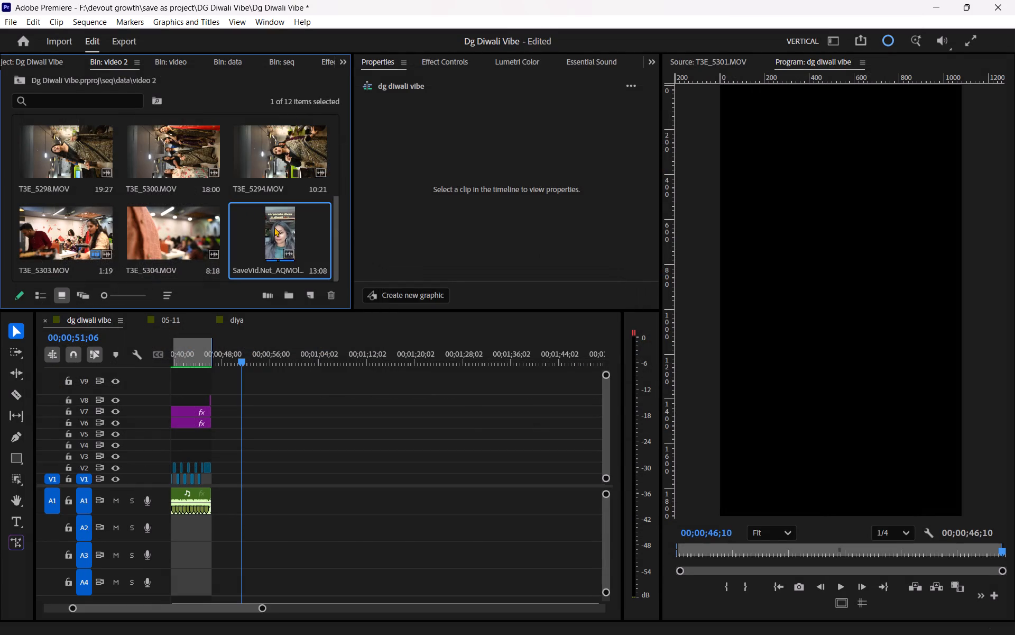
Place only the audio of the SaveVid.Net reference clip on track A1 at 00;00;51;06 in the dg diwali vibe sequence.
{"action": "double_click", "coordinate": [273, 224]}
{"action": "left_click_drag", "start_coordinate": [834, 533], "coordinate": [679, 527]}
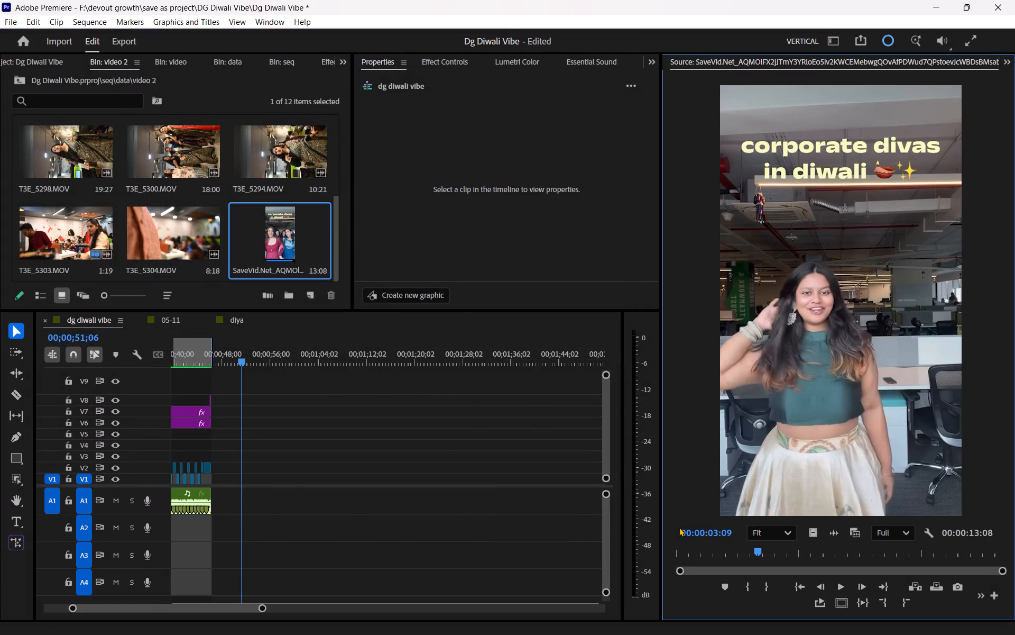
{"action": "left_click_drag", "start_coordinate": [679, 527], "coordinate": [246, 496]}
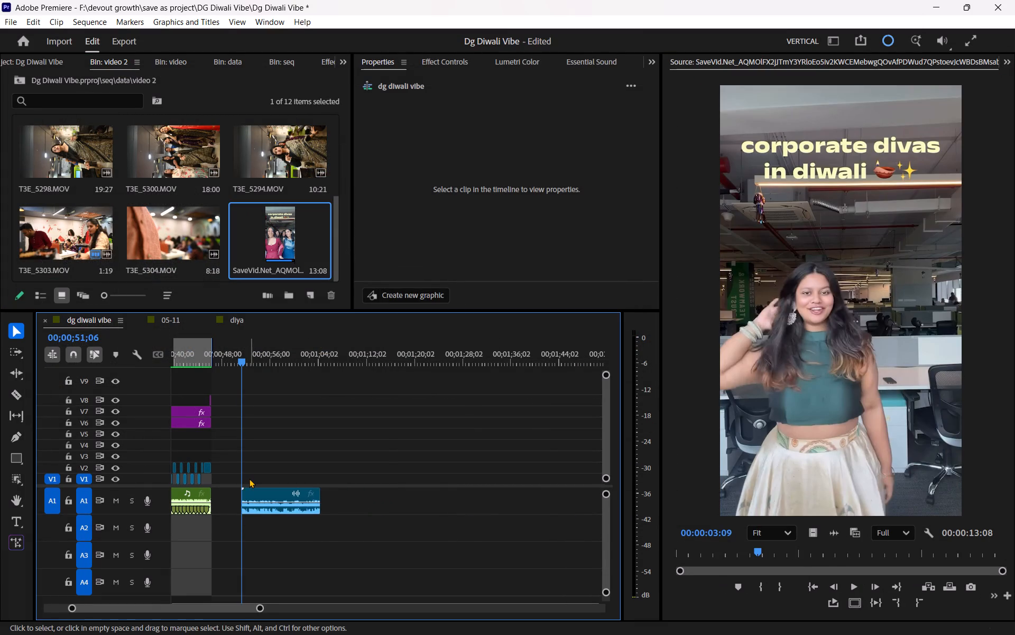
Play the opening seconds of the reference audio on A1 and listen for its beats and lines.
{"action": "type", "text": "=="}
{"action": "key", "text": "equal"}
{"action": "key", "text": "space"}
{"action": "scroll", "coordinate": [395, 425], "scroll_direction": "down", "scroll_amount": 4}
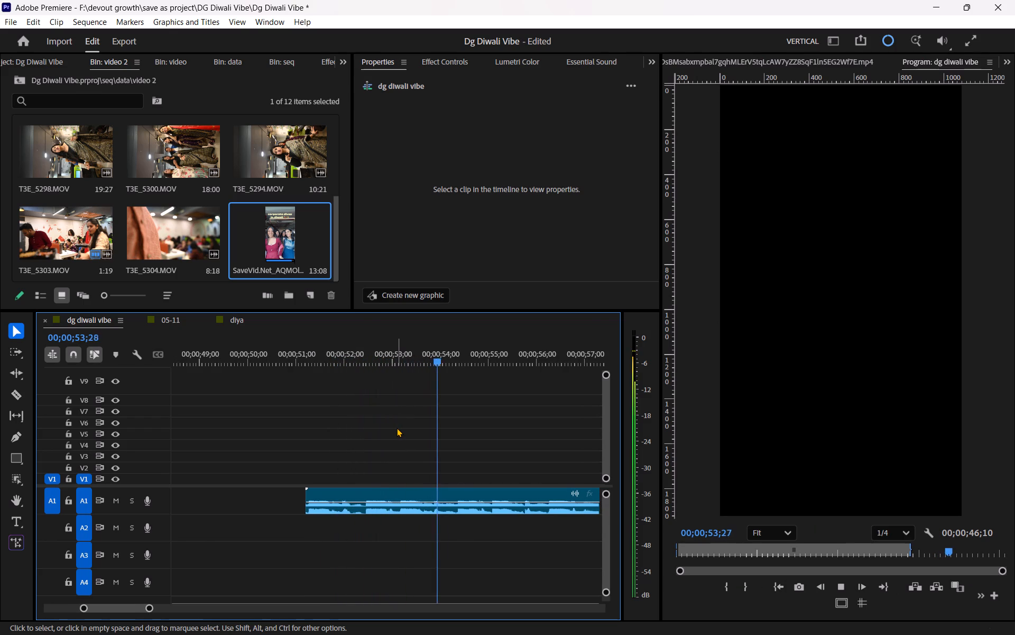
{"action": "scroll", "coordinate": [403, 436], "scroll_direction": "down", "scroll_amount": 6}
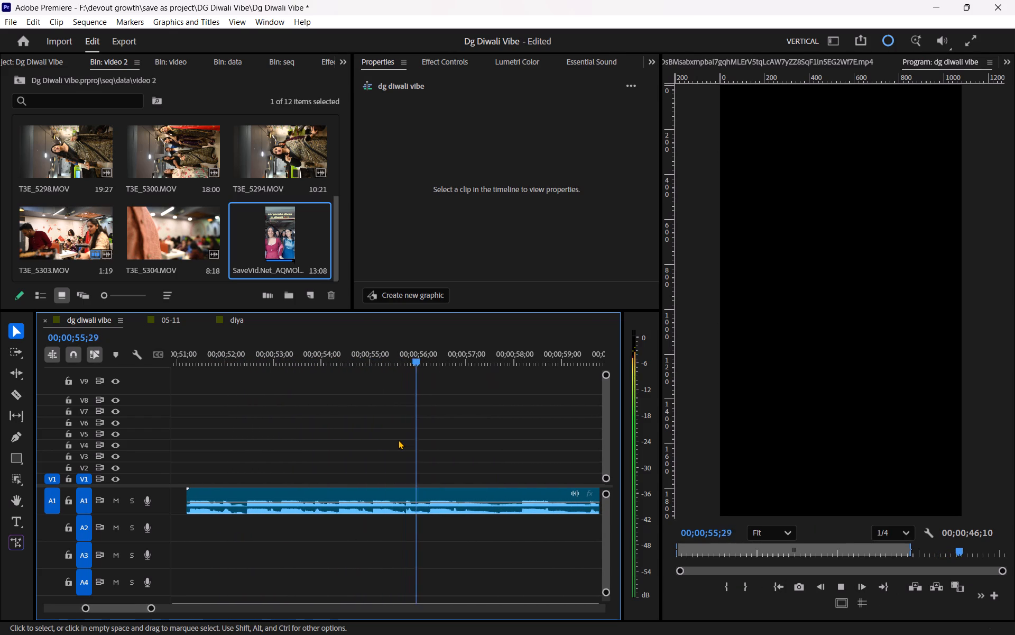
{"action": "key", "text": "space"}
{"action": "left_click_drag", "start_coordinate": [384, 351], "coordinate": [368, 350]}
{"action": "key", "text": "space"}
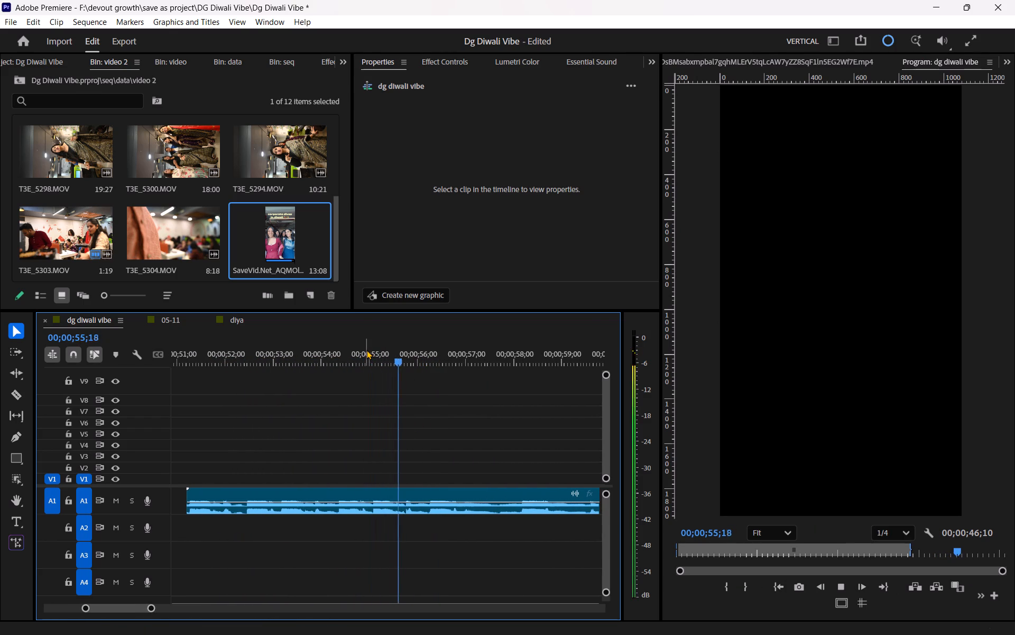
{"action": "key", "text": "space"}
{"action": "key", "text": "space"}
{"action": "key", "text": "space"}
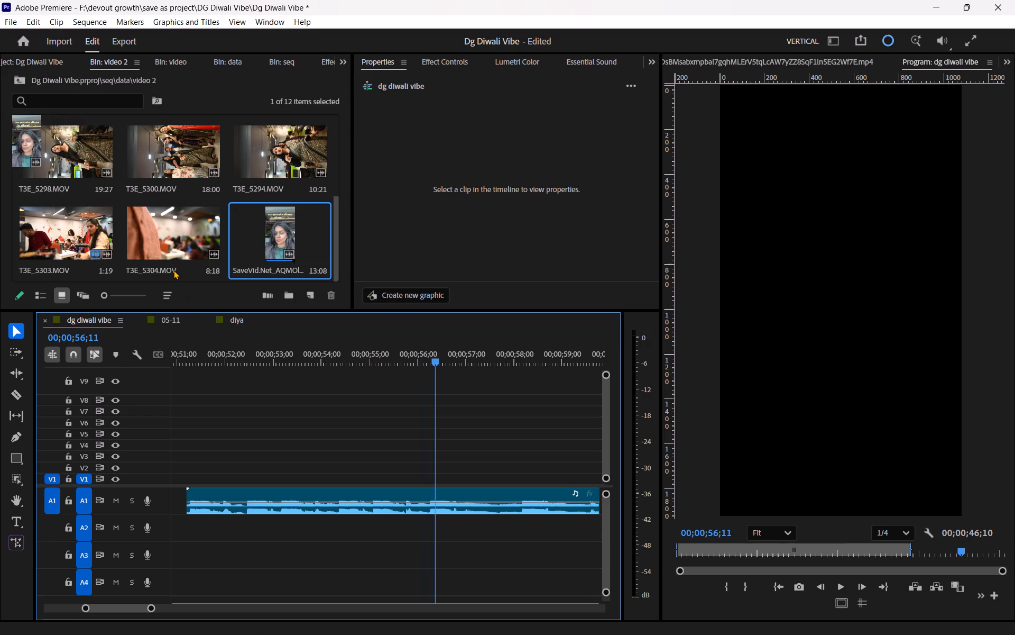
Review the raw clips T3E_5295.MOV, T3E_5302.MOV and T3E_5296.MOV from the video 2 bin for usable footage.
{"action": "scroll", "coordinate": [160, 251], "scroll_direction": "up", "scroll_amount": 4}
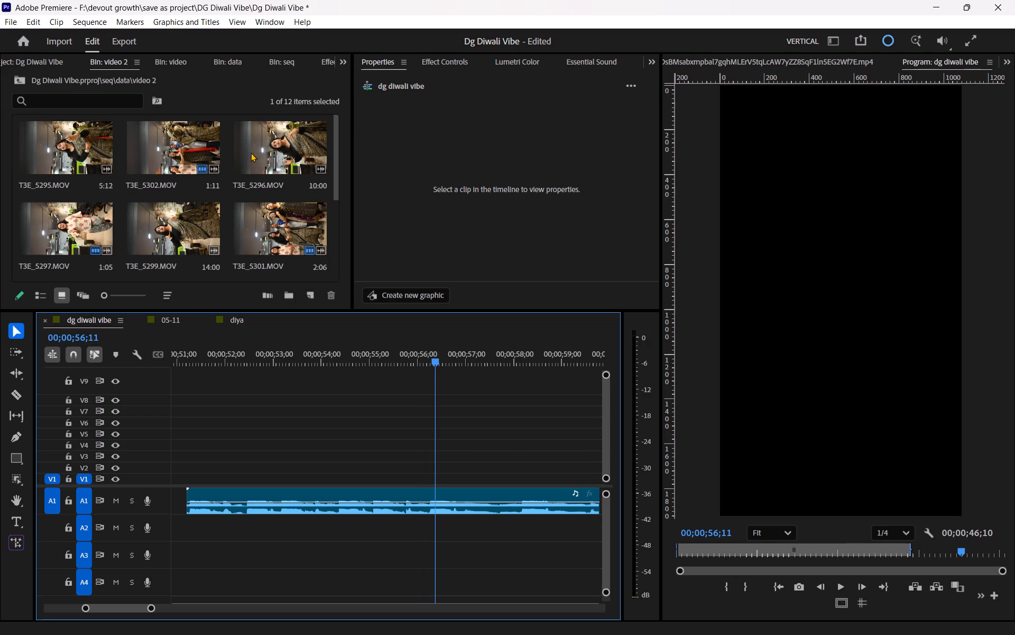
{"action": "double_click", "coordinate": [46, 138]}
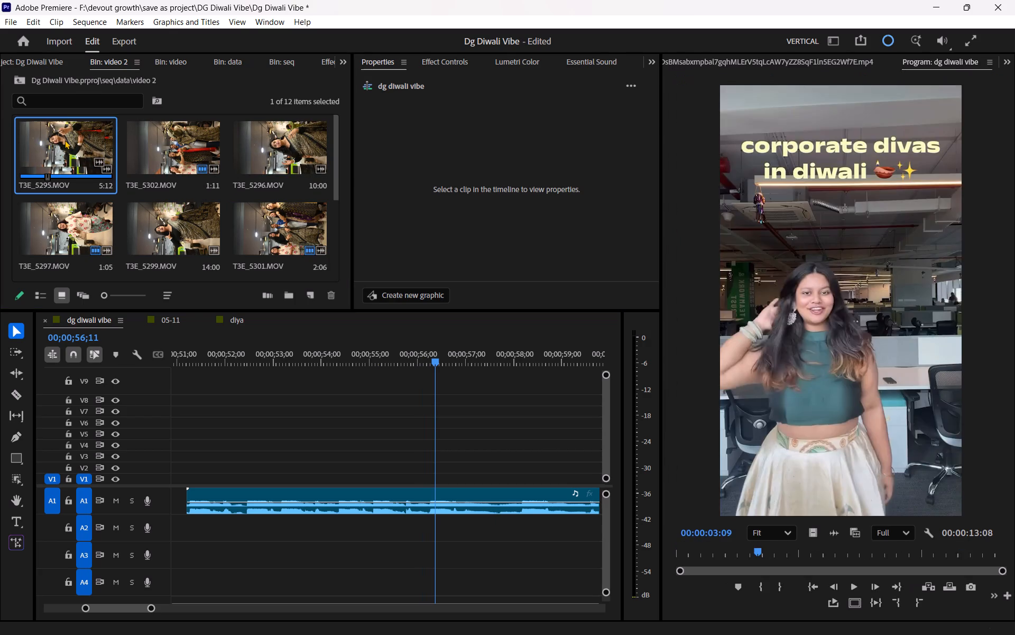
{"action": "left_click_drag", "start_coordinate": [739, 554], "coordinate": [1001, 557]}
{"action": "double_click", "coordinate": [145, 144]}
{"action": "left_click_drag", "start_coordinate": [727, 554], "coordinate": [712, 555]}
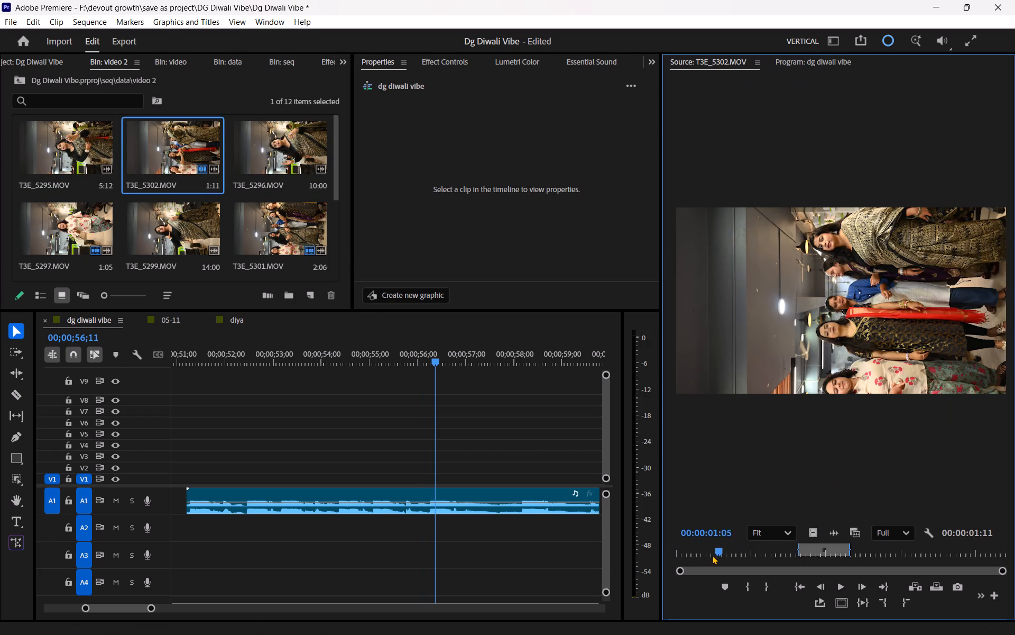
{"action": "left_click_drag", "start_coordinate": [712, 555], "coordinate": [1014, 567]}
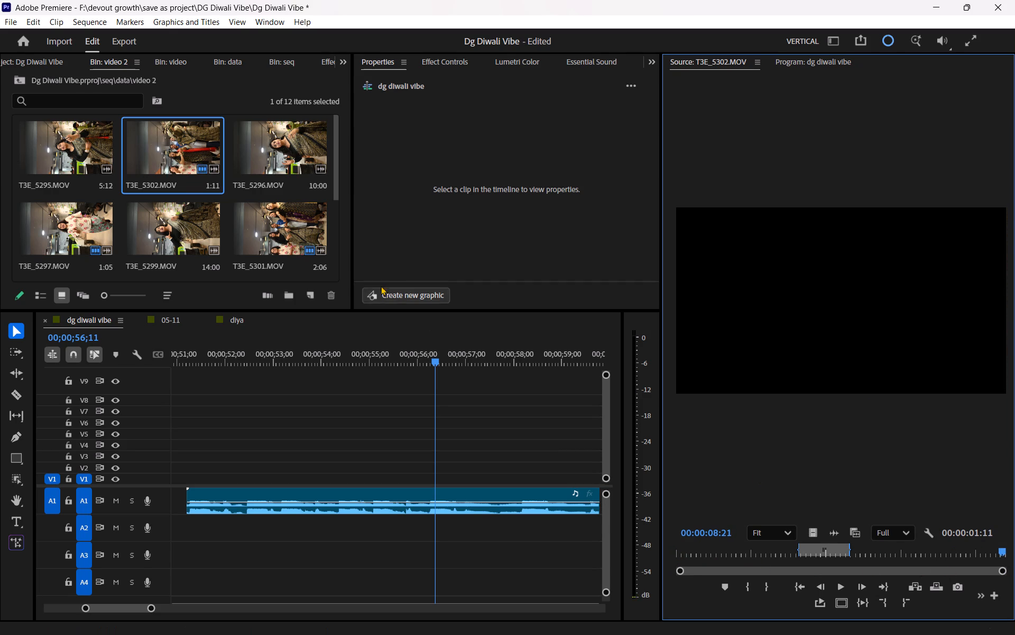
{"action": "double_click", "coordinate": [260, 142]}
{"action": "left_click_drag", "start_coordinate": [761, 550], "coordinate": [706, 554]}
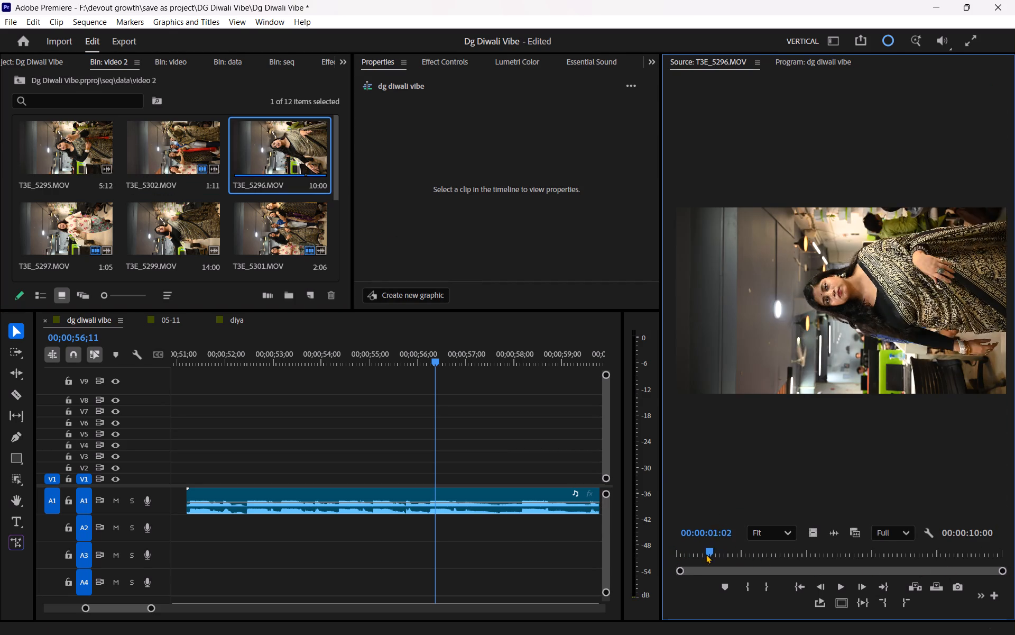
{"action": "left_click_drag", "start_coordinate": [706, 554], "coordinate": [1014, 574]}
Review T3E_5297.MOV in the source monitor and mark its In point at 00:00:23:13.
{"action": "double_click", "coordinate": [50, 216]}
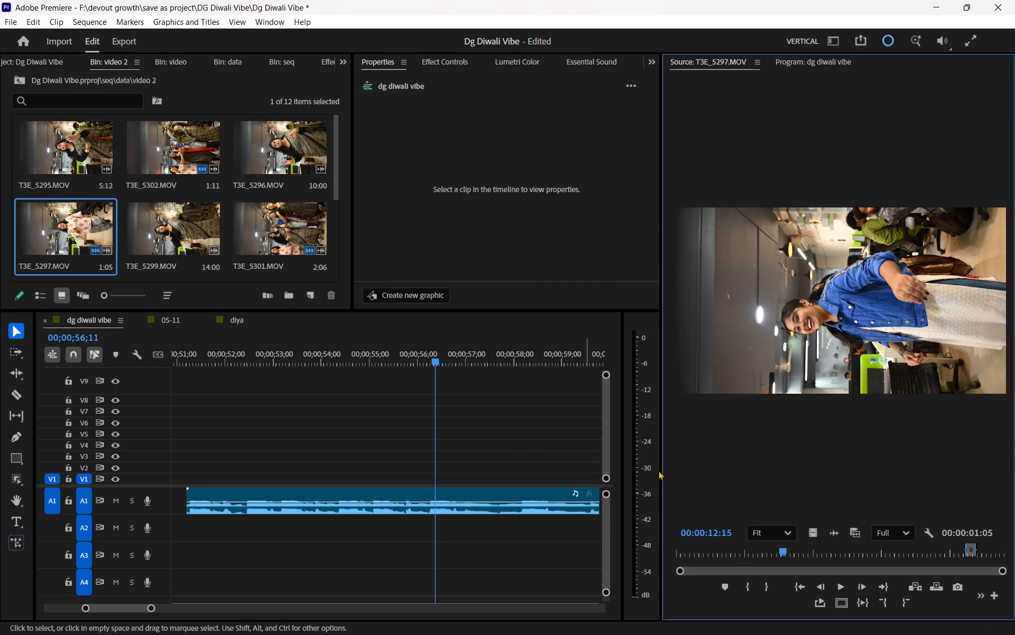
{"action": "left_click_drag", "start_coordinate": [767, 548], "coordinate": [619, 551]}
{"action": "key", "text": "space"}
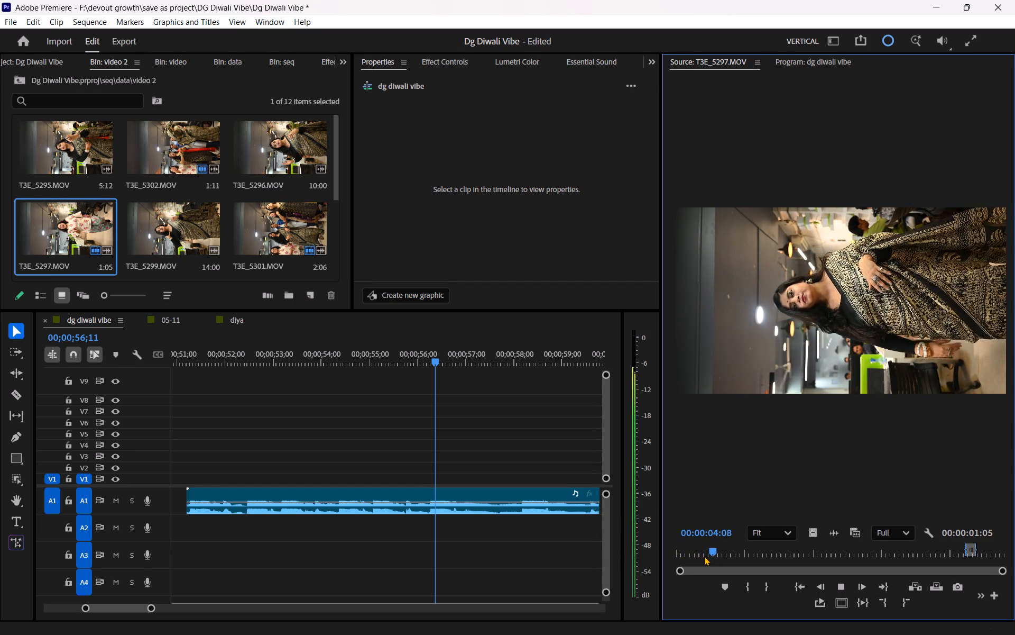
{"action": "key", "text": "space"}
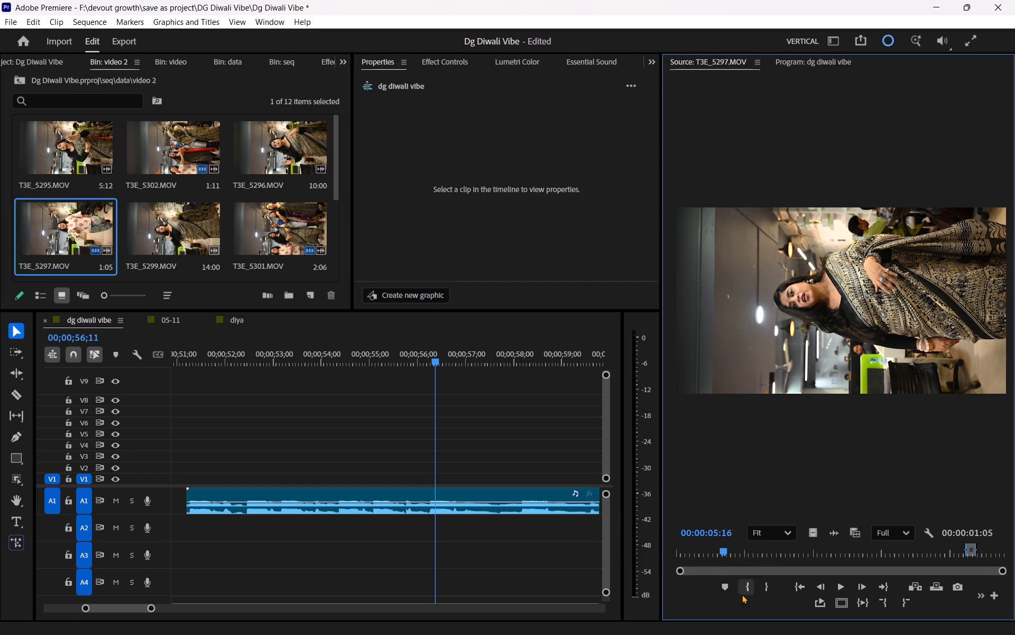
{"action": "left_click_drag", "start_coordinate": [723, 549], "coordinate": [711, 550]}
{"action": "key", "text": "space"}
{"action": "key", "text": "space"}
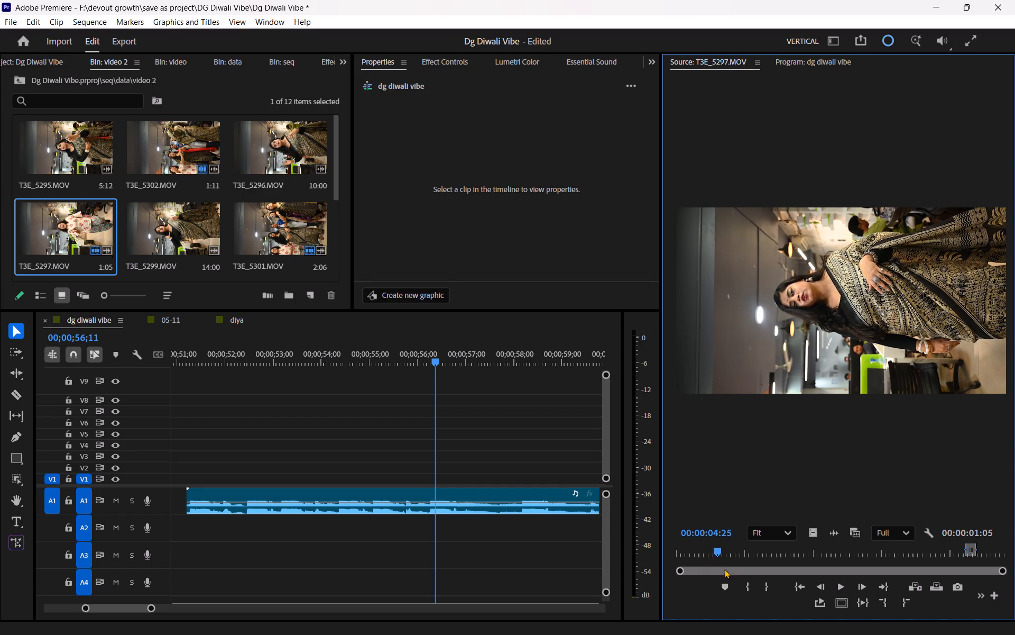
{"action": "left_click", "coordinate": [752, 589]}
{"action": "key", "text": "space"}
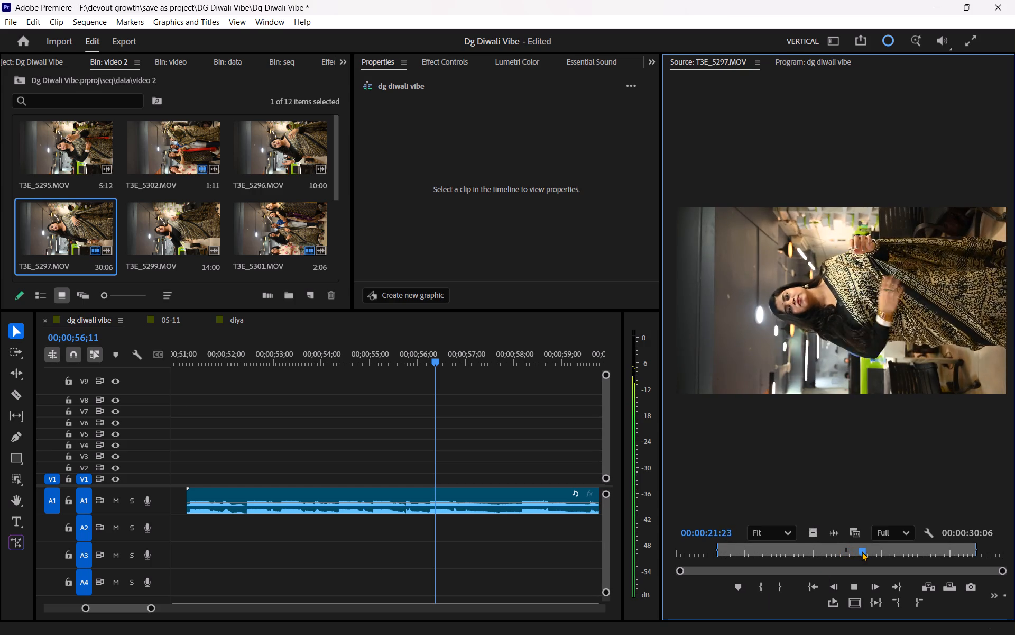
{"action": "key", "text": "space"}
{"action": "left_click", "coordinate": [762, 592]}
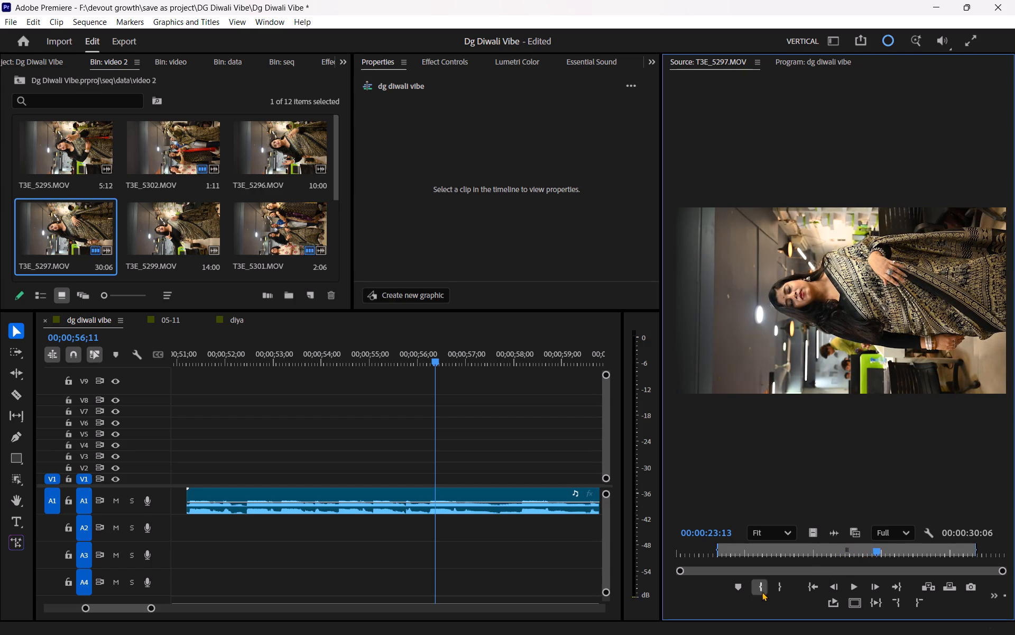
Play on through T3E_5297.MOV and mark its Out point at 00:00:36:08.
{"action": "key", "text": "space"}
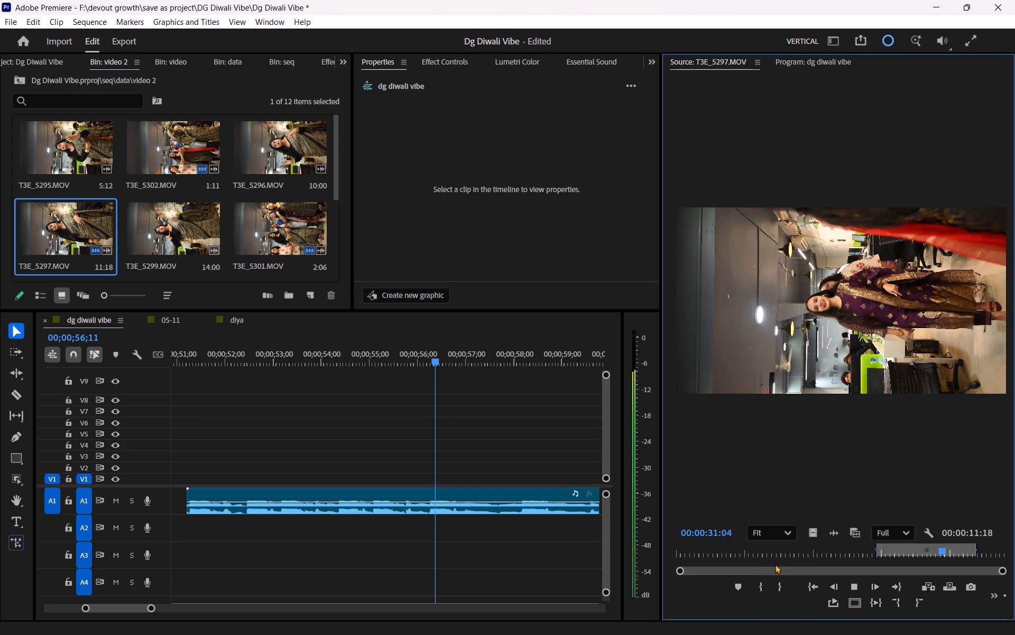
{"action": "left_click_drag", "start_coordinate": [976, 545], "coordinate": [1012, 544]}
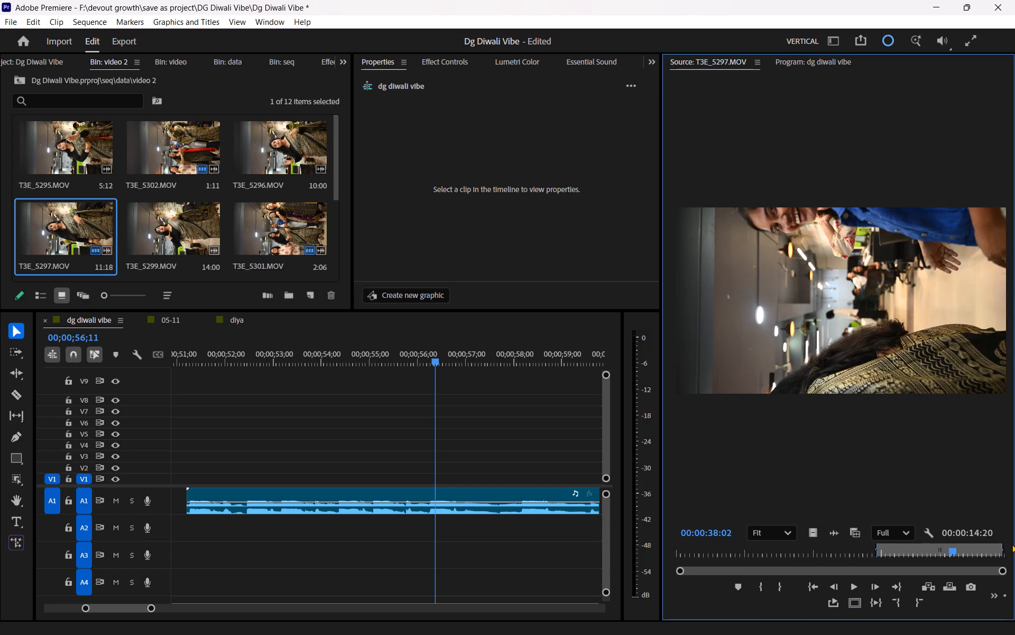
{"action": "key", "text": "space"}
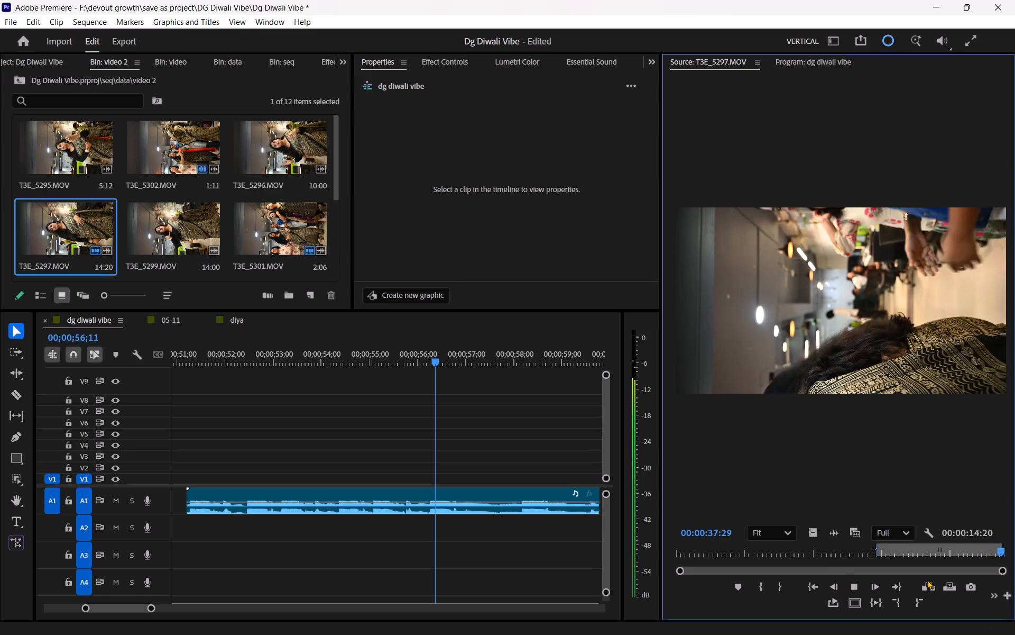
{"action": "left_click_drag", "start_coordinate": [965, 548], "coordinate": [956, 548]}
{"action": "key", "text": "space"}
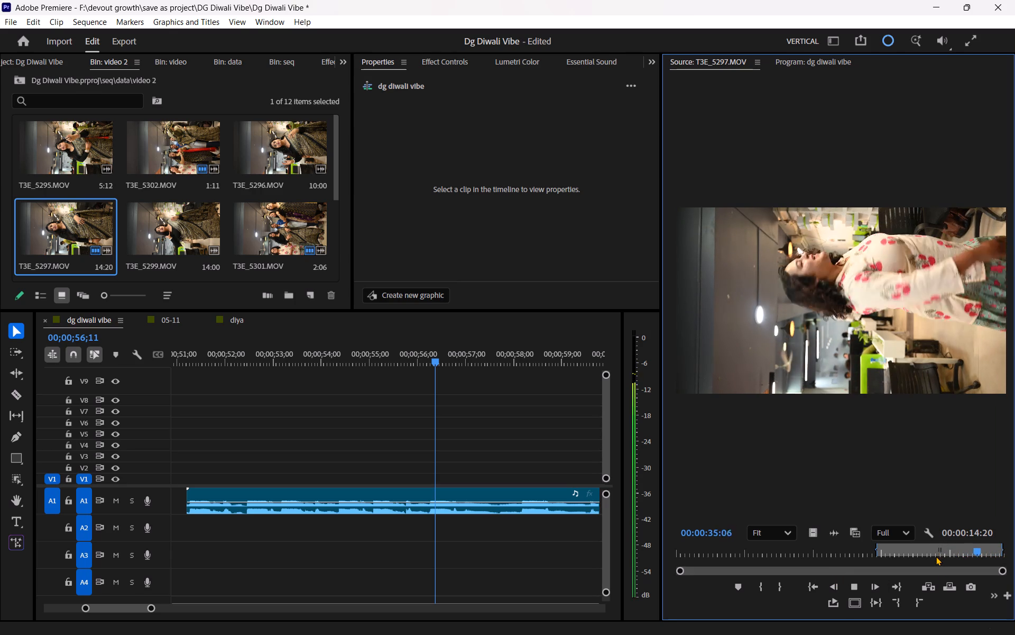
{"action": "key", "text": "space"}
{"action": "key", "text": "space"}
{"action": "key", "text": "space"}
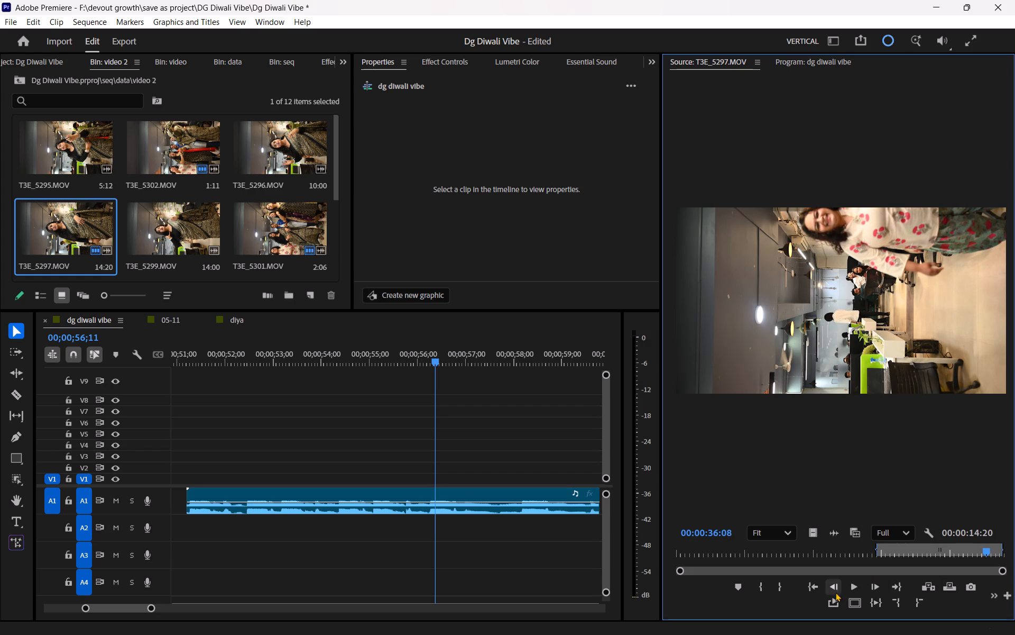
{"action": "left_click", "coordinate": [782, 591]}
Place only the video of the marked T3E_5297.MOV range on V1, aligned with the start of the reference audio.
{"action": "left_click_drag", "start_coordinate": [813, 536], "coordinate": [620, 508]}
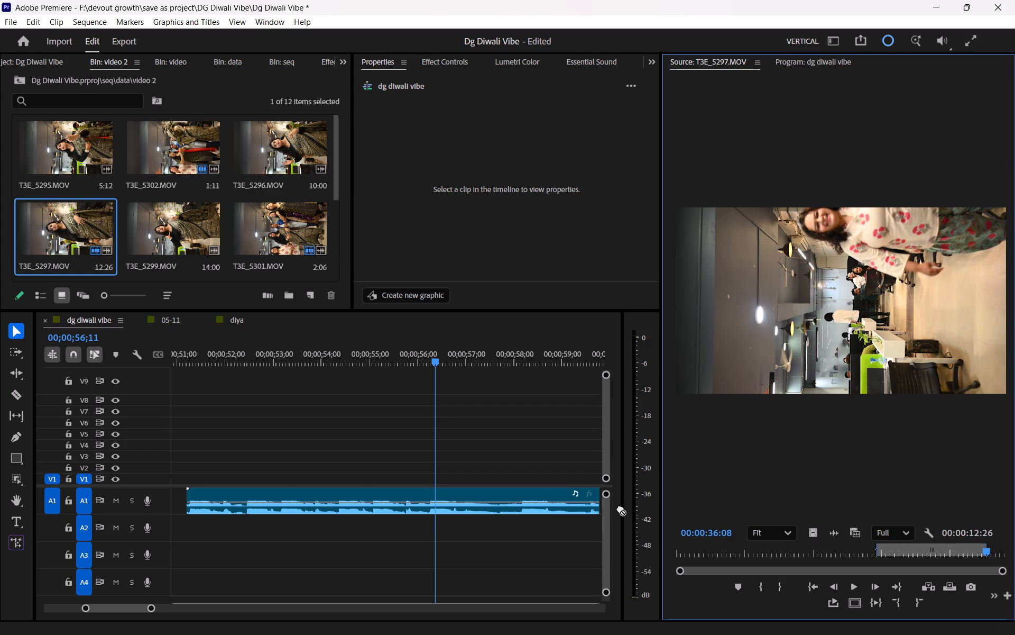
{"action": "left_click_drag", "start_coordinate": [620, 508], "coordinate": [628, 470]}
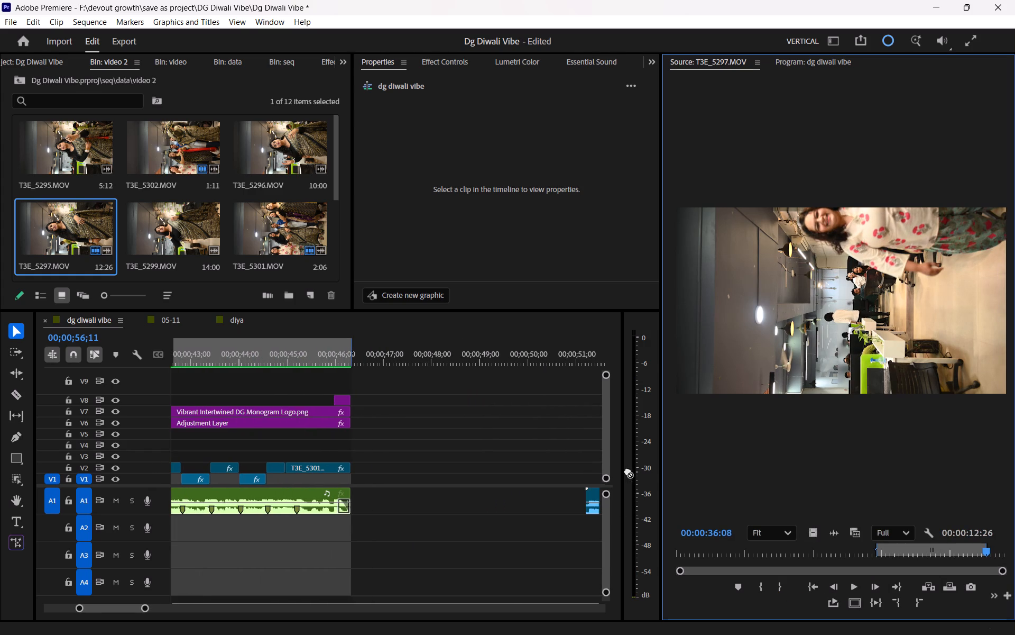
{"action": "left_click_drag", "start_coordinate": [628, 470], "coordinate": [386, 478]}
Set the T3E_5297.MOV clip on V1 to 90° rotation and 50% scale.
{"action": "left_click", "coordinate": [416, 478]}
{"action": "left_click_drag", "start_coordinate": [479, 359], "coordinate": [469, 359]}
{"action": "key", "text": "space"}
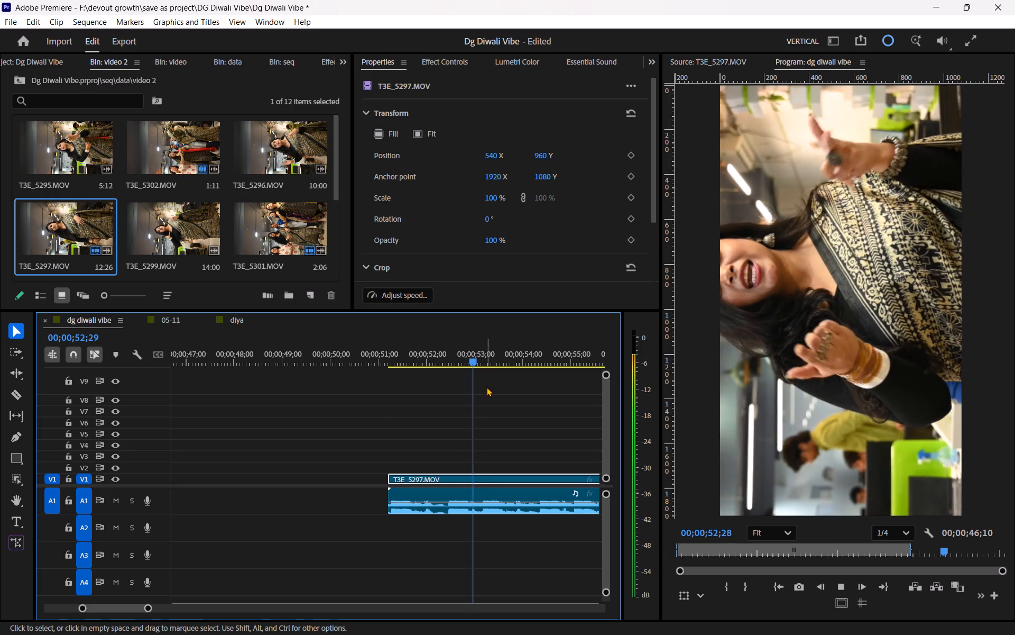
{"action": "key", "text": "space"}
{"action": "left_click_drag", "start_coordinate": [492, 211], "coordinate": [510, 211]}
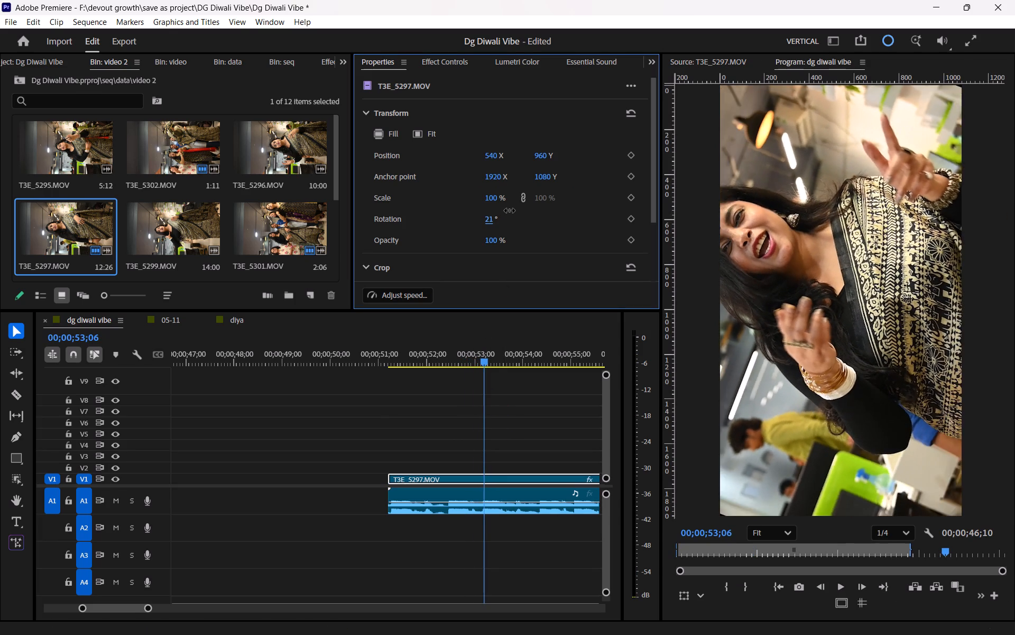
{"action": "left_click_drag", "start_coordinate": [510, 211], "coordinate": [516, 211]}
{"action": "left_click", "coordinate": [503, 213]}
{"action": "left_click", "coordinate": [493, 221]}
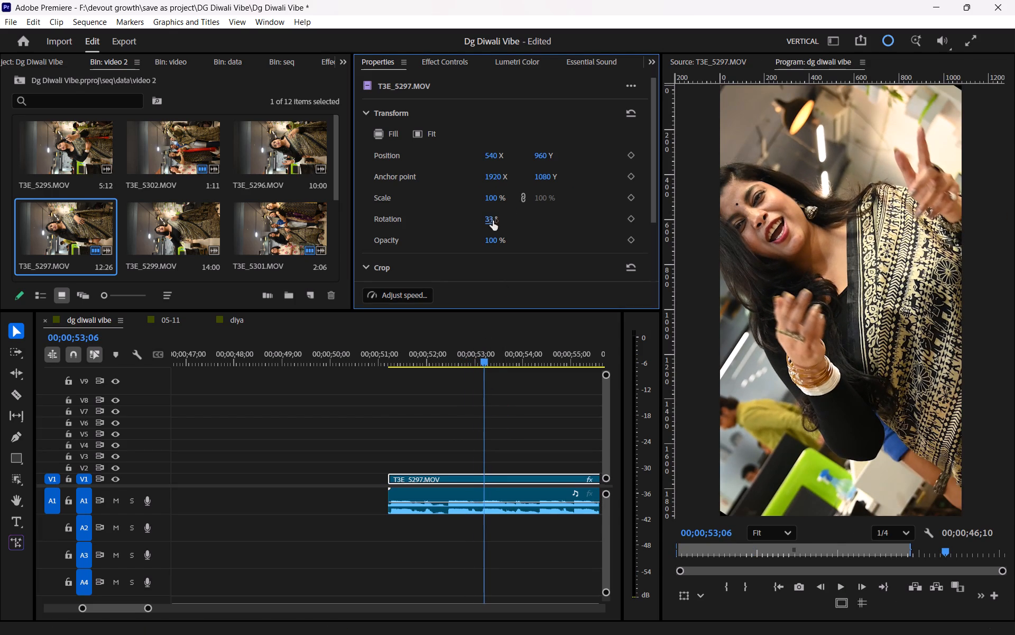
{"action": "type", "text": "90"}
{"action": "key", "text": "Return"}
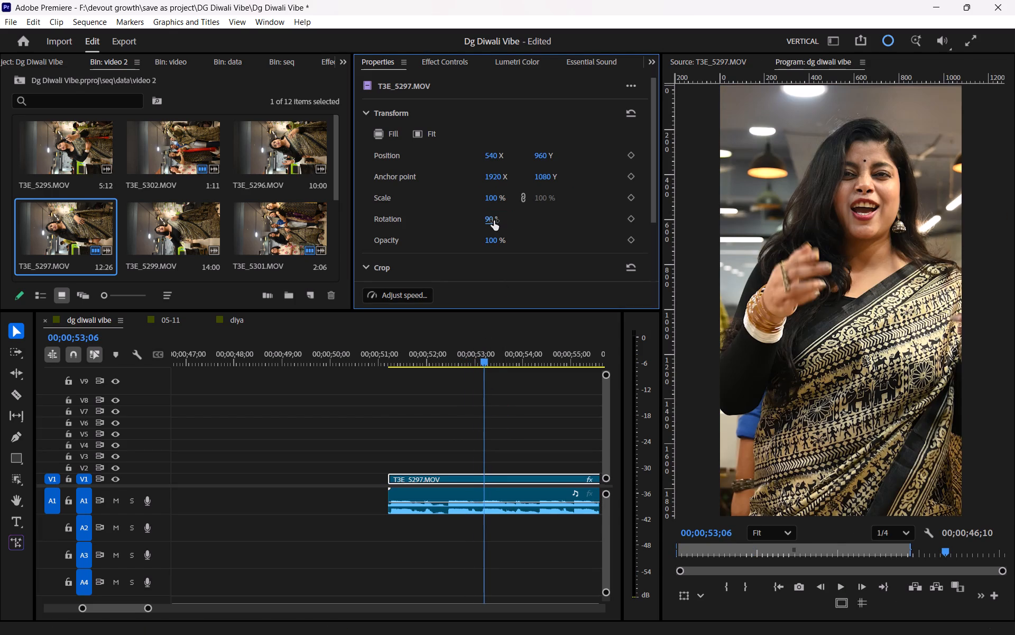
{"action": "left_click", "coordinate": [489, 200]}
{"action": "type", "text": "50"}
{"action": "key", "text": "Return"}
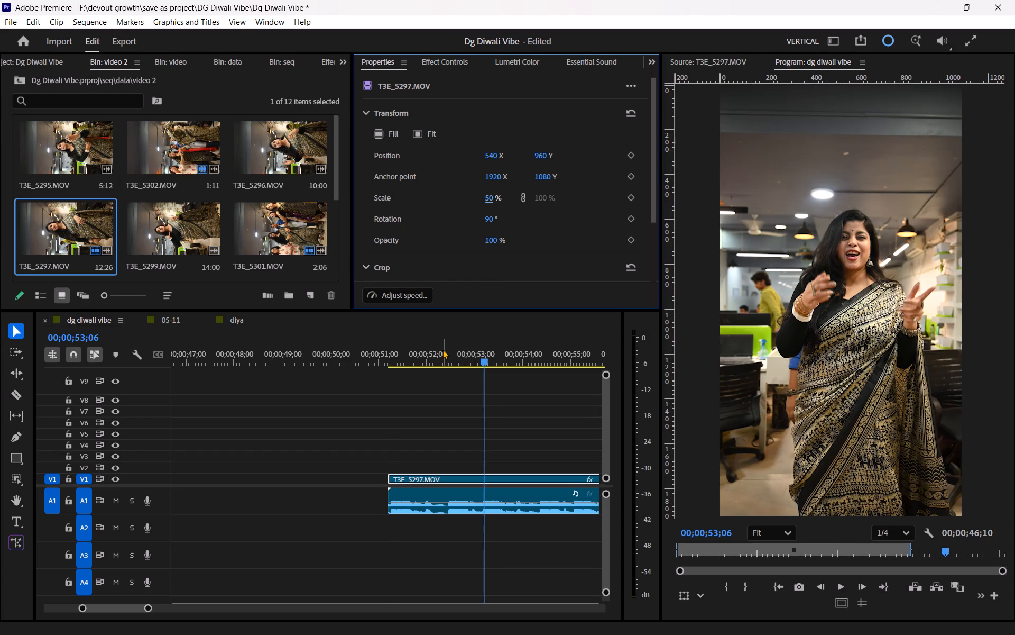
Play the T3E_5297.MOV clip from its start to check how its action syncs with the reference audio.
{"action": "left_click_drag", "start_coordinate": [431, 355], "coordinate": [390, 366]}
{"action": "key", "text": "space"}
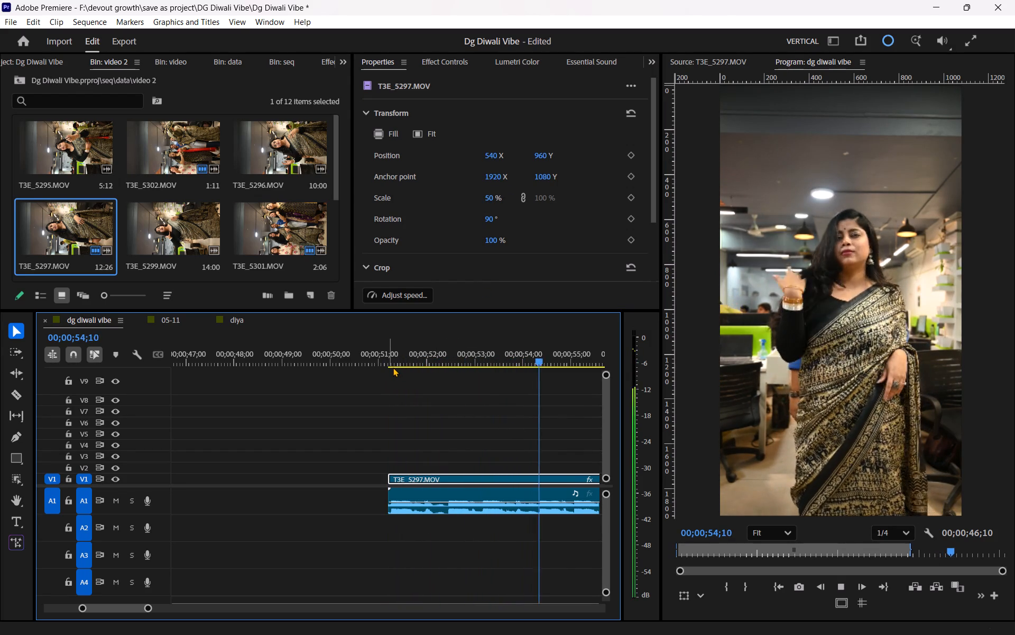
{"action": "scroll", "coordinate": [404, 367], "scroll_direction": "down", "scroll_amount": 4}
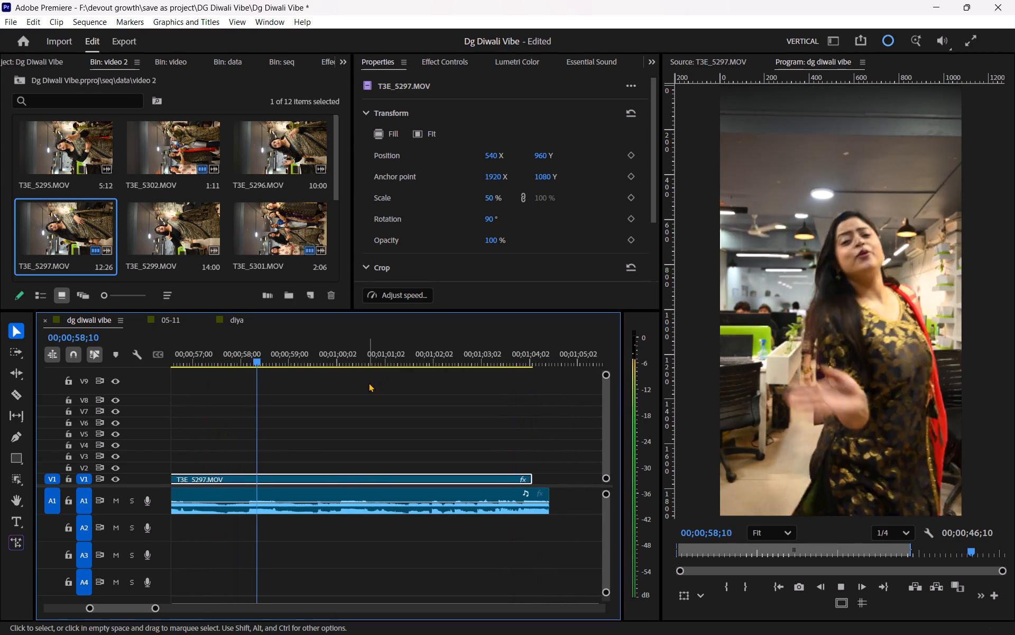
{"action": "key", "text": "space"}
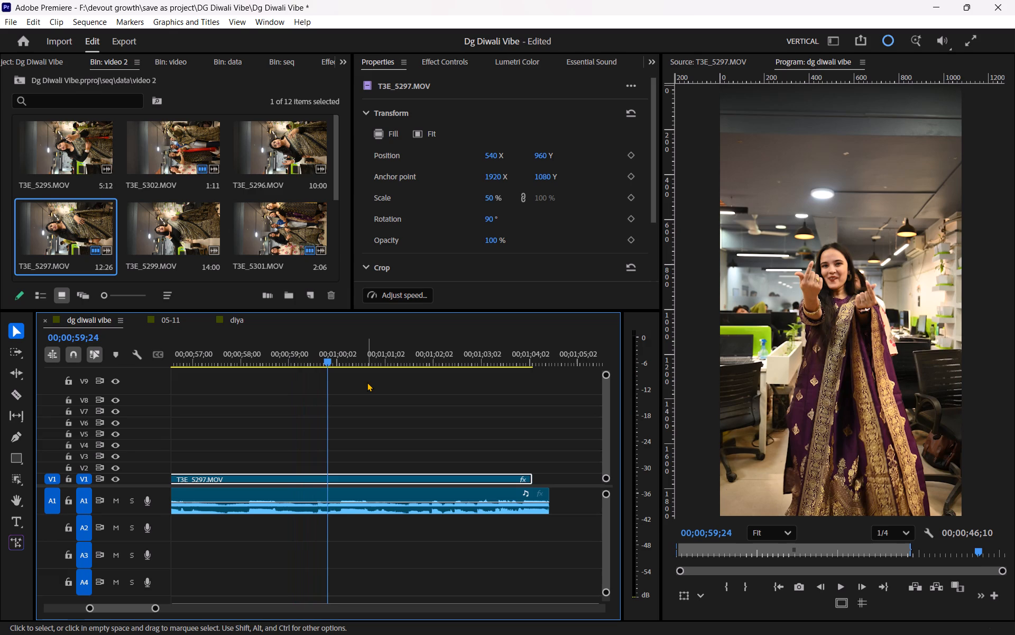
{"action": "left_click", "coordinate": [326, 362]}
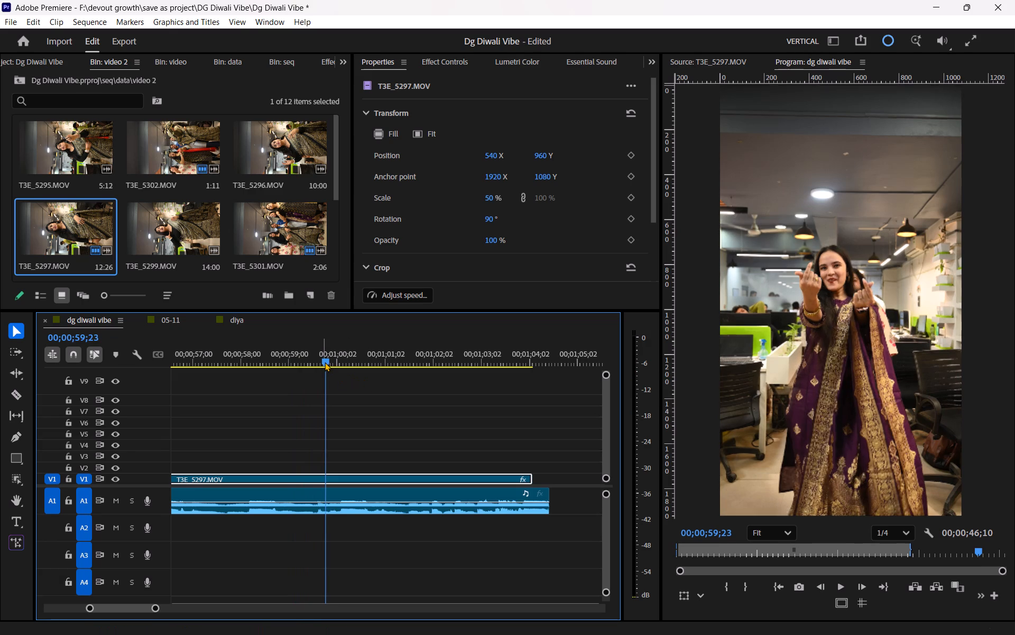
{"action": "key", "text": "space"}
{"action": "key", "text": "space"}
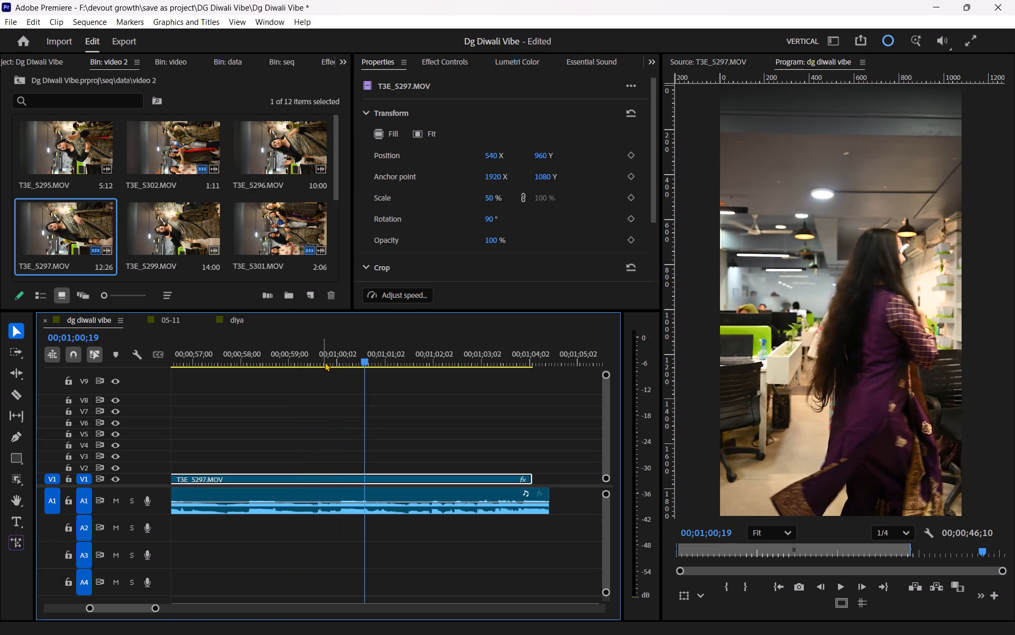
Return to the start of the T3E_5297.MOV clip and replay its opening second to check the sync with the reference audio.
{"action": "left_click_drag", "start_coordinate": [323, 362], "coordinate": [176, 366]}
{"action": "scroll", "coordinate": [340, 409], "scroll_direction": "up", "scroll_amount": 5}
{"action": "left_click_drag", "start_coordinate": [262, 352], "coordinate": [171, 378]}
{"action": "left_click", "coordinate": [197, 357]}
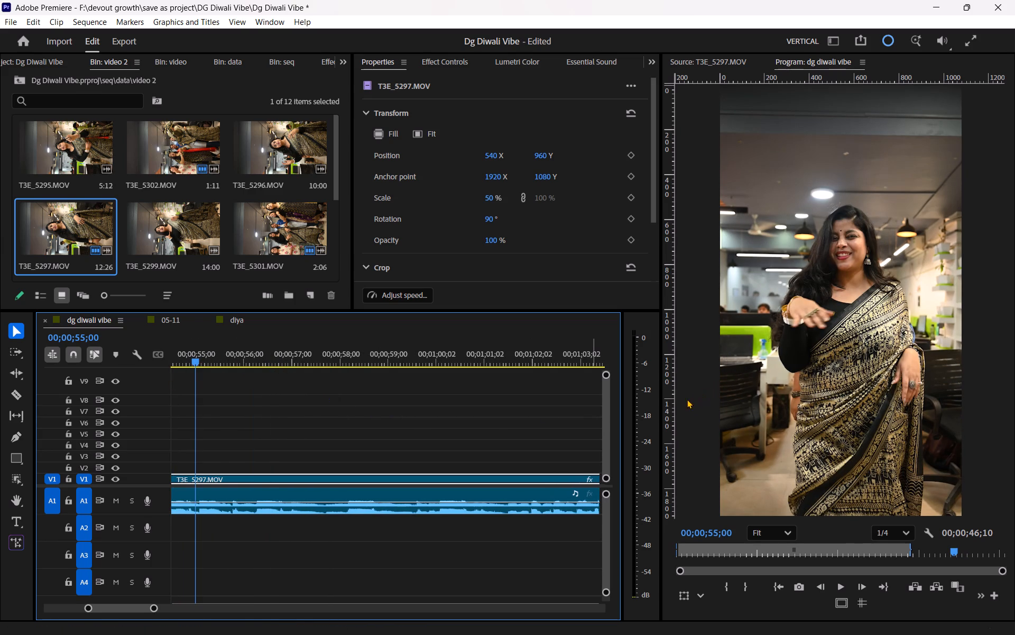
{"action": "scroll", "coordinate": [252, 400], "scroll_direction": "up", "scroll_amount": 7}
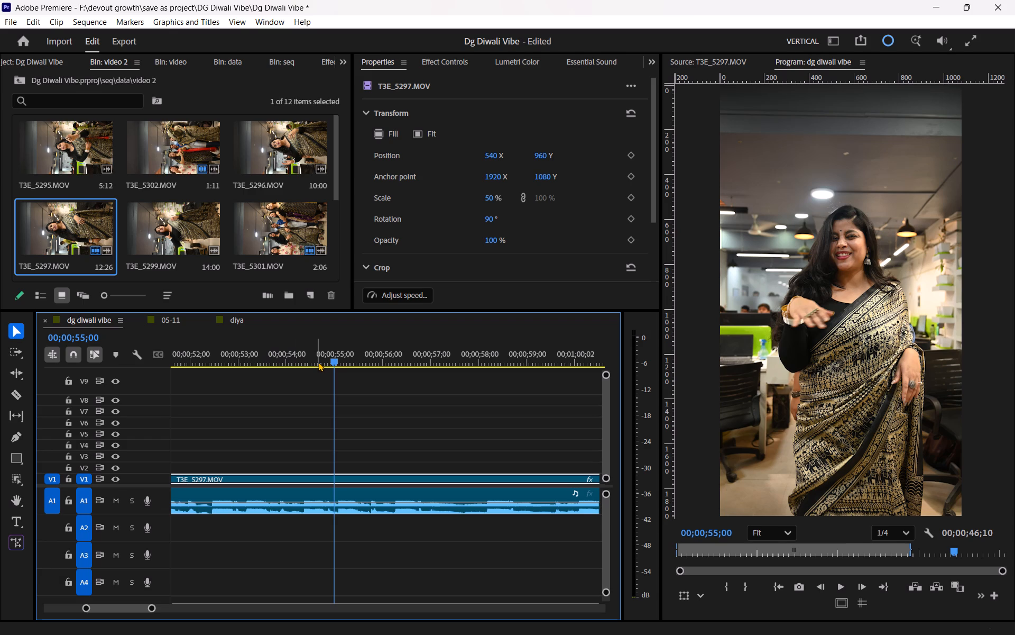
{"action": "left_click_drag", "start_coordinate": [331, 358], "coordinate": [280, 367]}
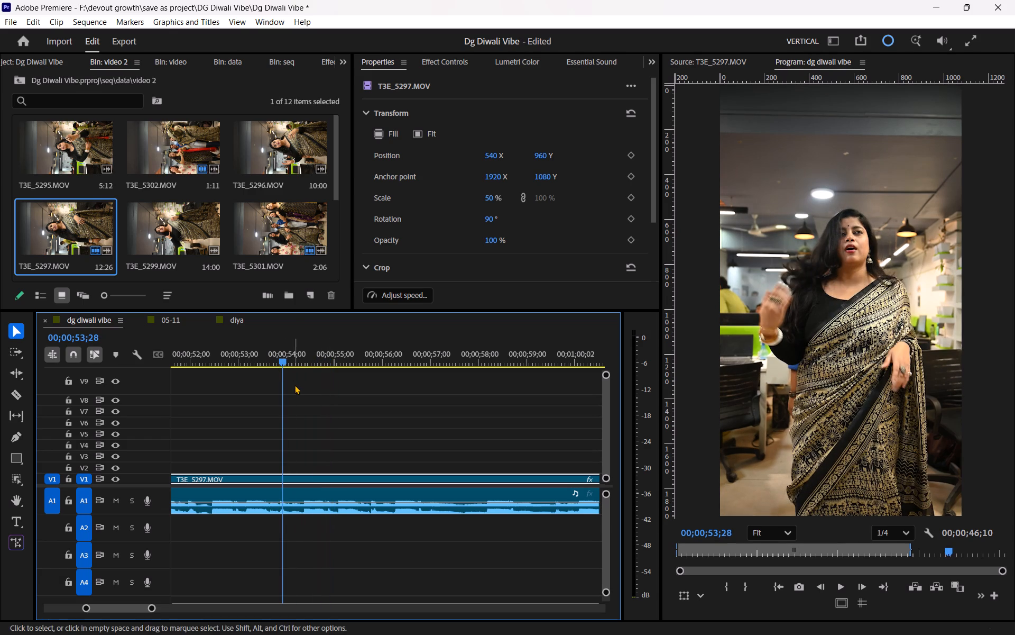
{"action": "left_click_drag", "start_coordinate": [288, 361], "coordinate": [207, 393]}
{"action": "scroll", "coordinate": [228, 407], "scroll_direction": "up", "scroll_amount": 4}
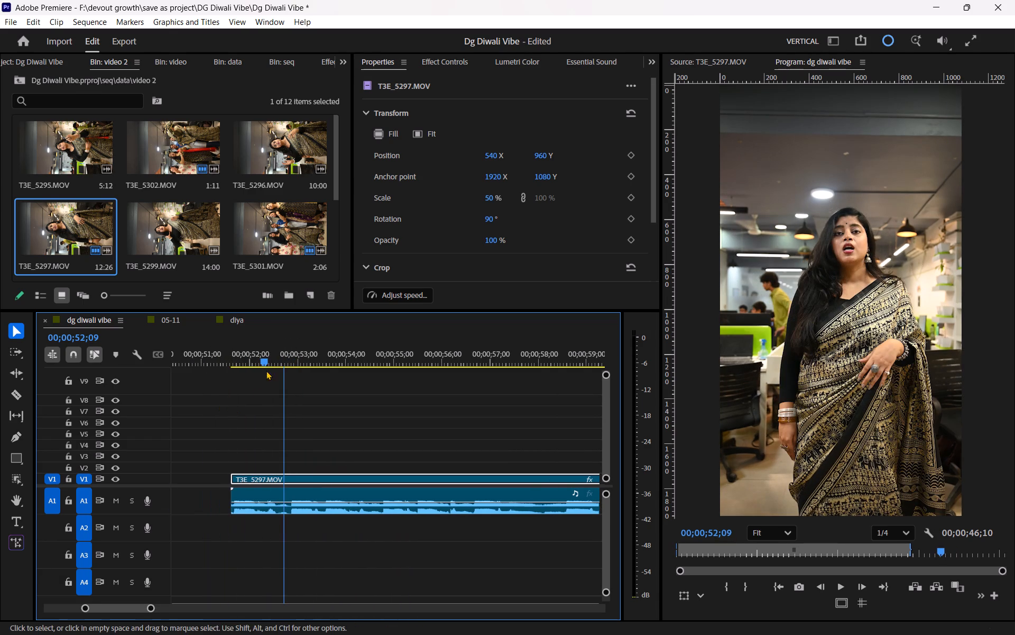
{"action": "left_click_drag", "start_coordinate": [262, 364], "coordinate": [239, 367]}
{"action": "key", "text": "space"}
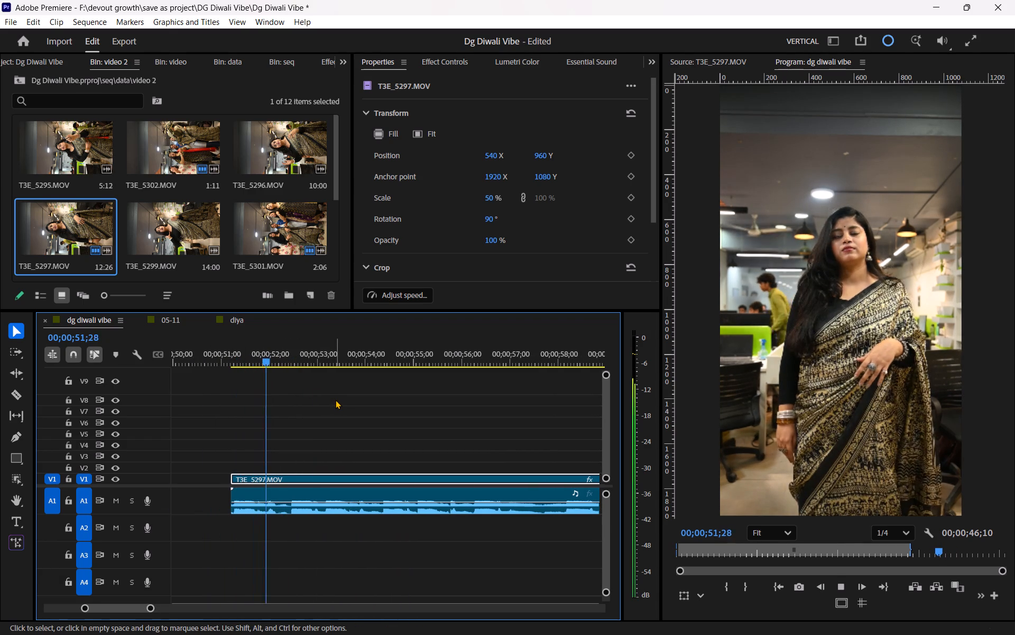
{"action": "key", "text": "space"}
{"action": "left_click_drag", "start_coordinate": [299, 356], "coordinate": [268, 361]}
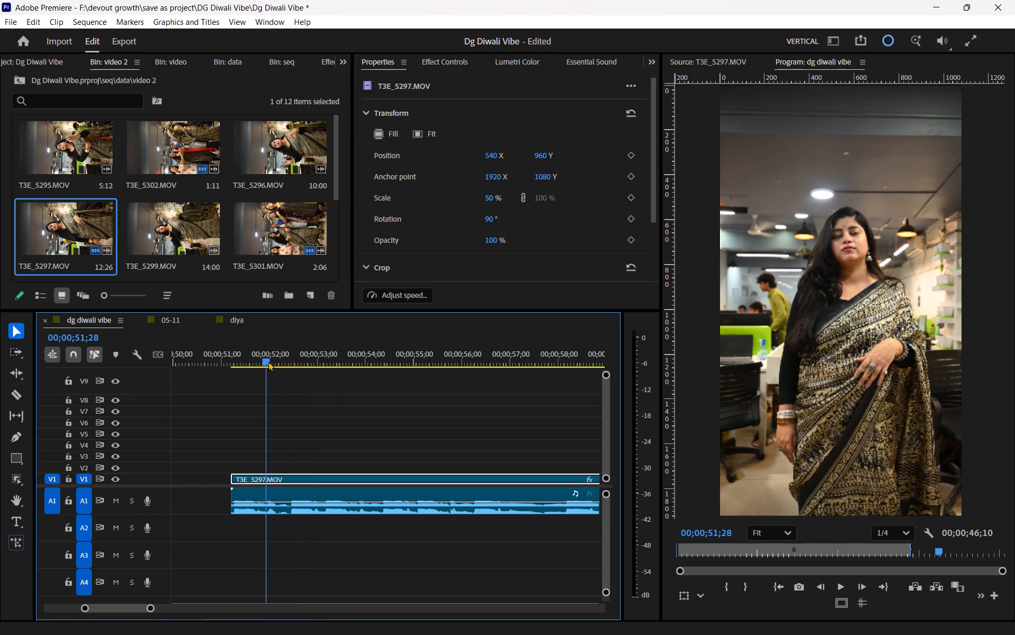
{"action": "key", "text": "space"}
{"action": "key", "text": "space"}
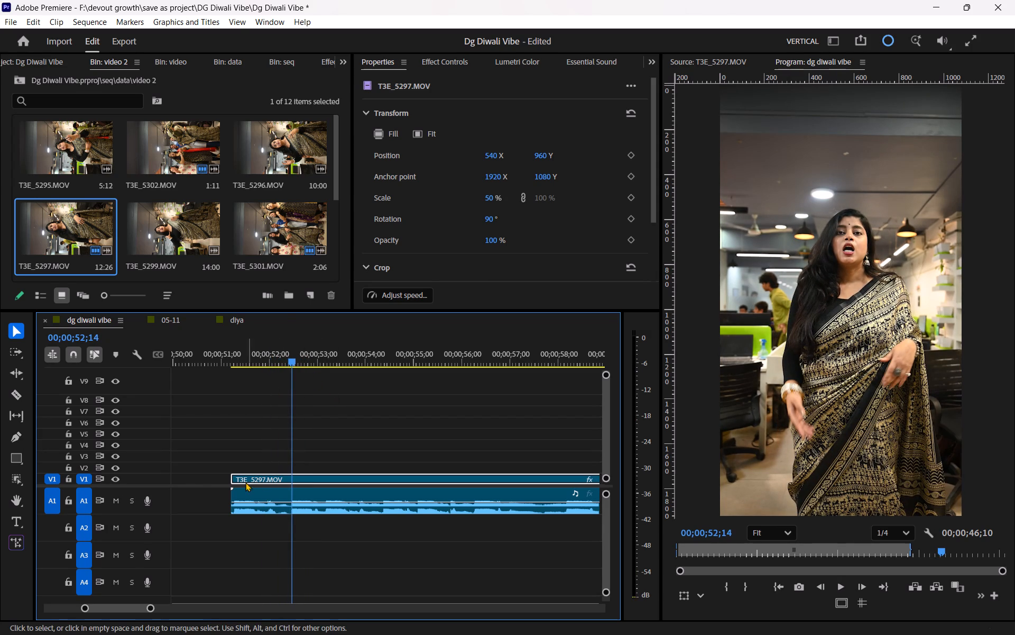
Play on through the T3E_5297.MOV clip to about 00;00;56;17, checking the second performer's gestures against the reference audio.
{"action": "key", "text": "space"}
{"action": "scroll", "coordinate": [369, 431], "scroll_direction": "down", "scroll_amount": 2}
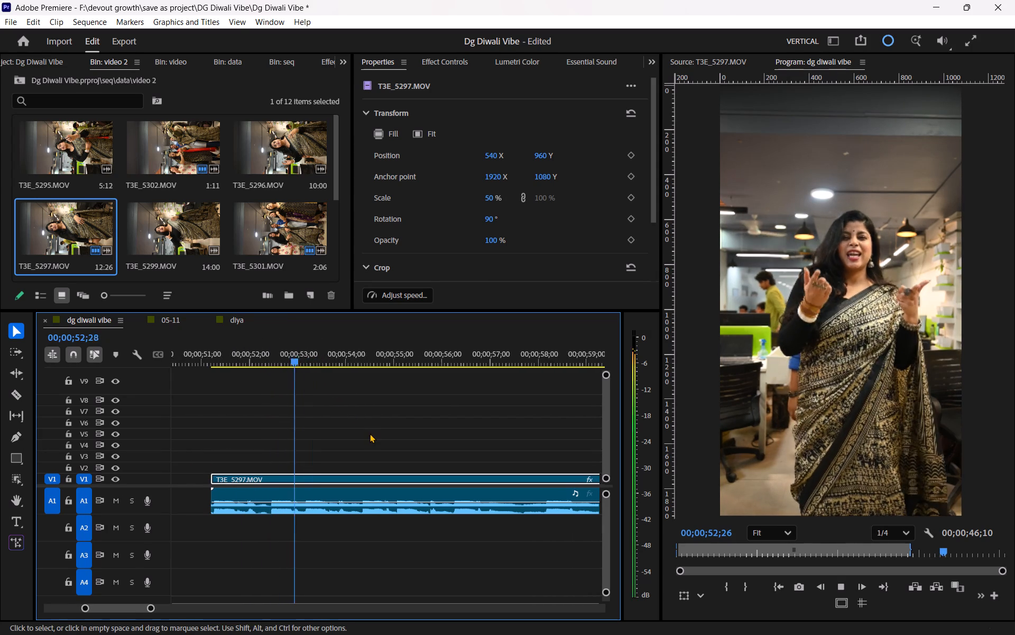
{"action": "scroll", "coordinate": [370, 433], "scroll_direction": "down", "scroll_amount": 1}
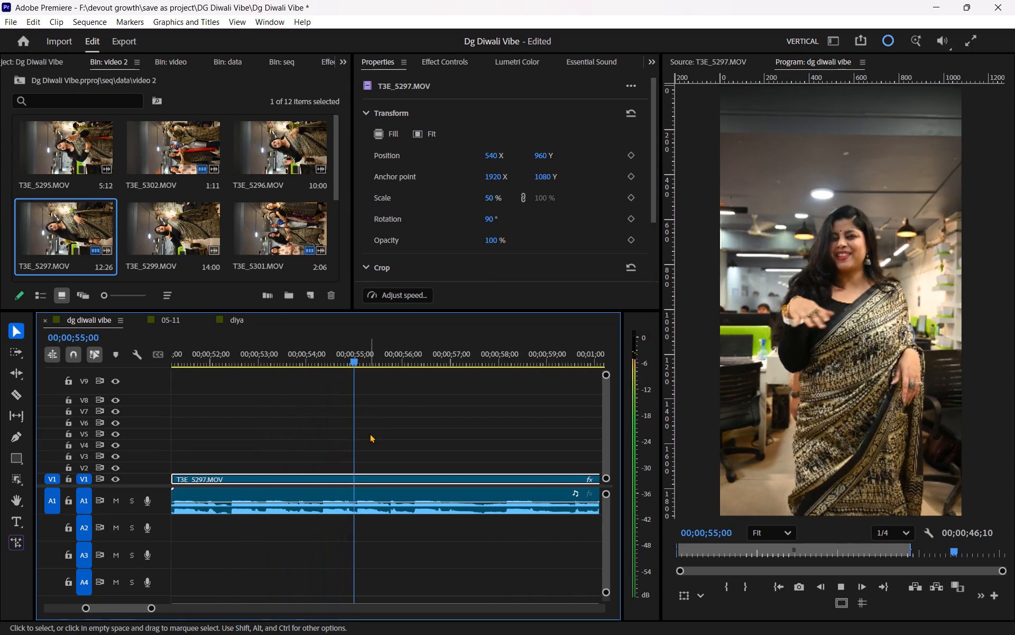
{"action": "key", "text": "space"}
{"action": "key", "text": "space"}
{"action": "key", "text": "space"}
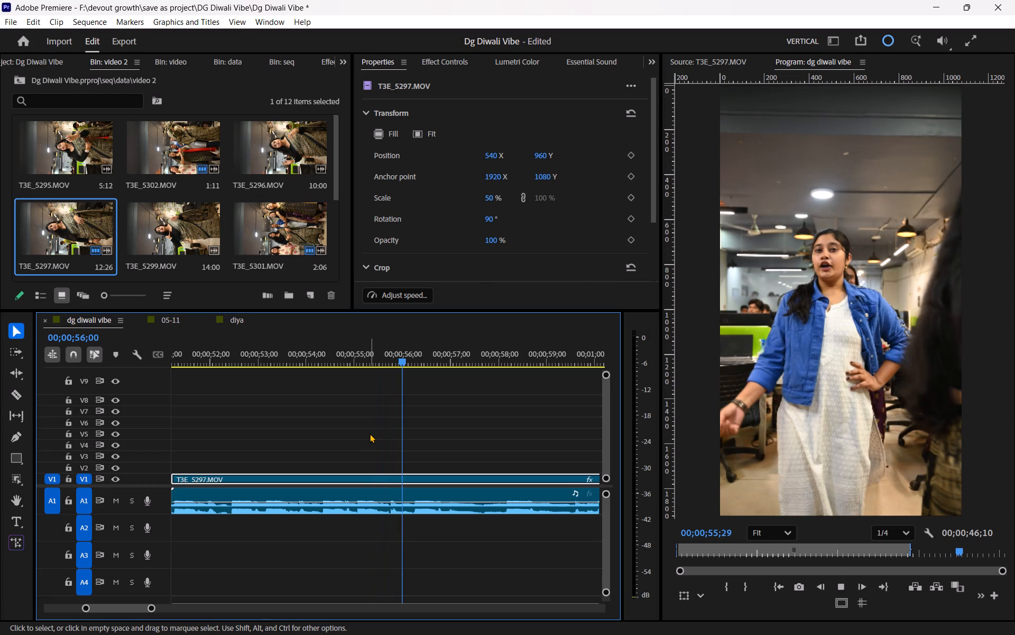
{"action": "key", "text": "space"}
{"action": "key", "text": "space"}
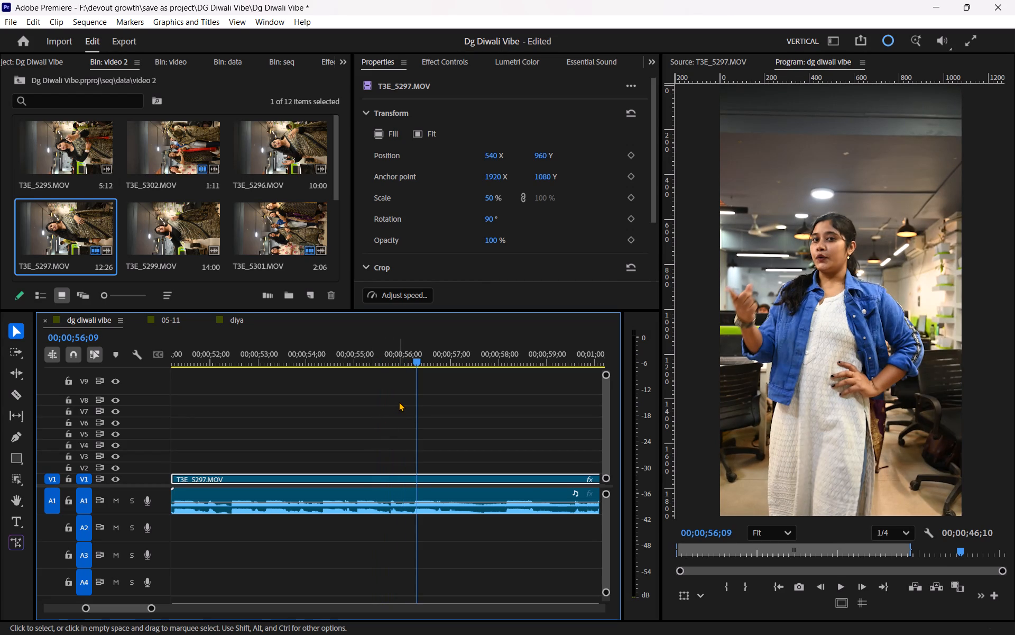
{"action": "key", "text": "Left"}
{"action": "key", "text": "Left"}
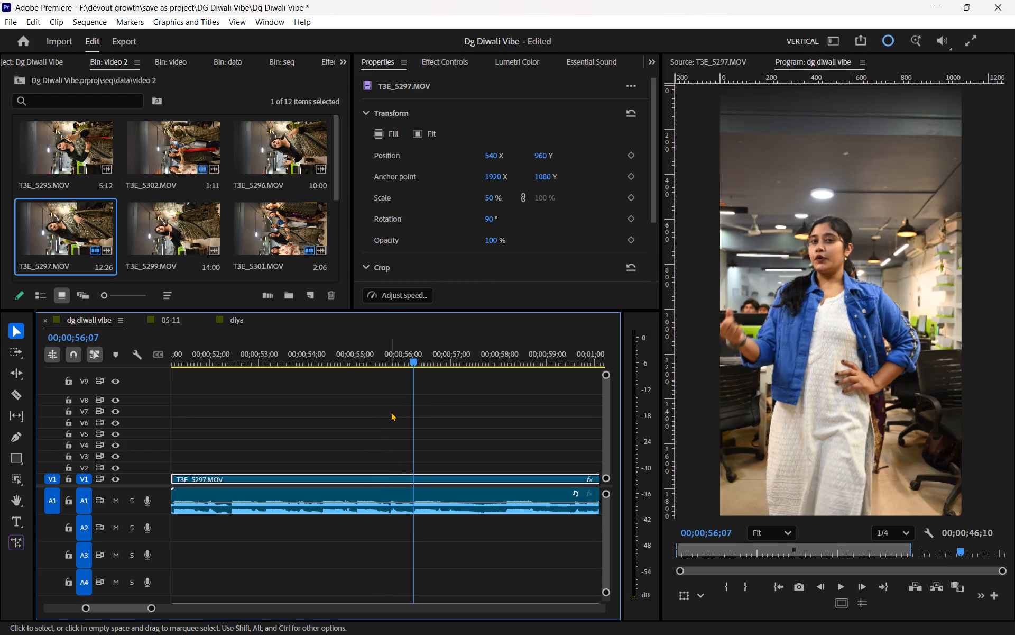
{"action": "key", "text": "space"}
{"action": "key", "text": "space"}
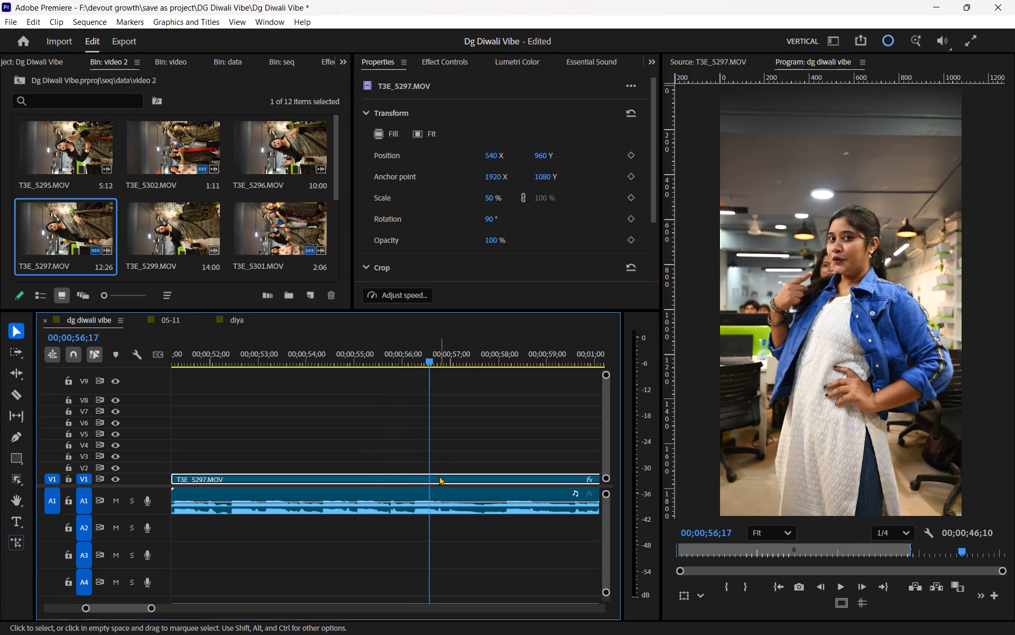
Shift the T3E_5297.MOV clip on V1 about 12 frames earlier and trim its start to the beginning of the reference audio.
{"action": "left_click_drag", "start_coordinate": [438, 476], "coordinate": [420, 478]}
{"action": "scroll", "coordinate": [420, 478], "scroll_direction": "up", "scroll_amount": 6}
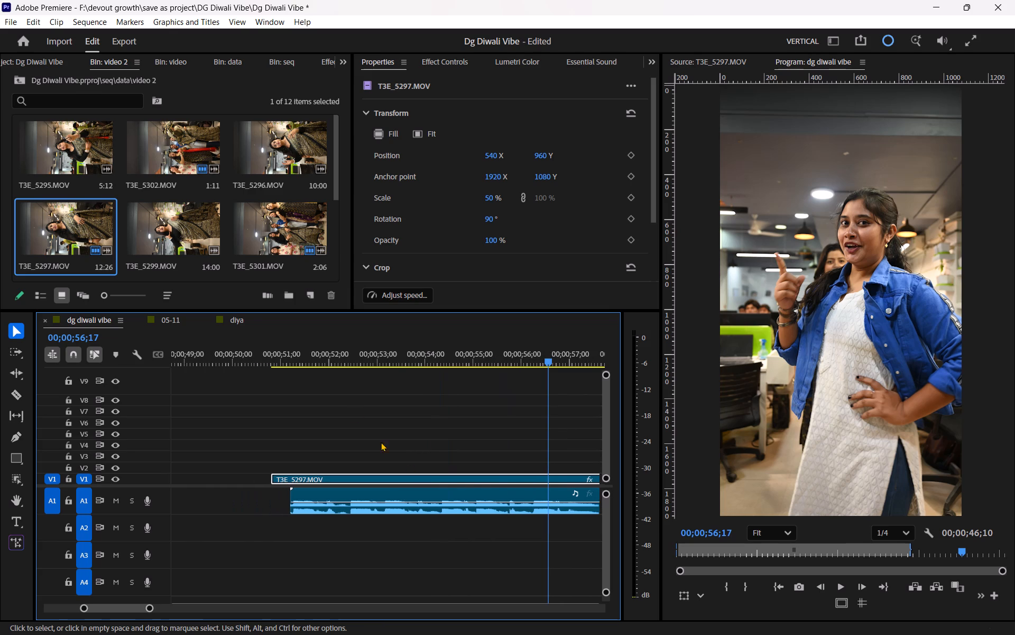
{"action": "left_click", "coordinate": [297, 358]}
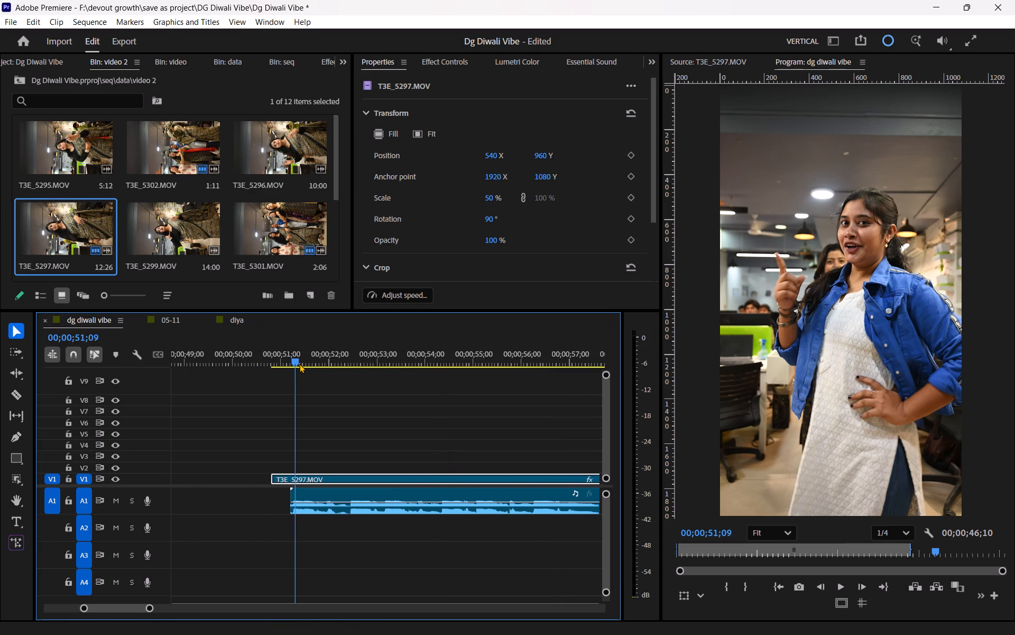
{"action": "left_click", "coordinate": [327, 444]}
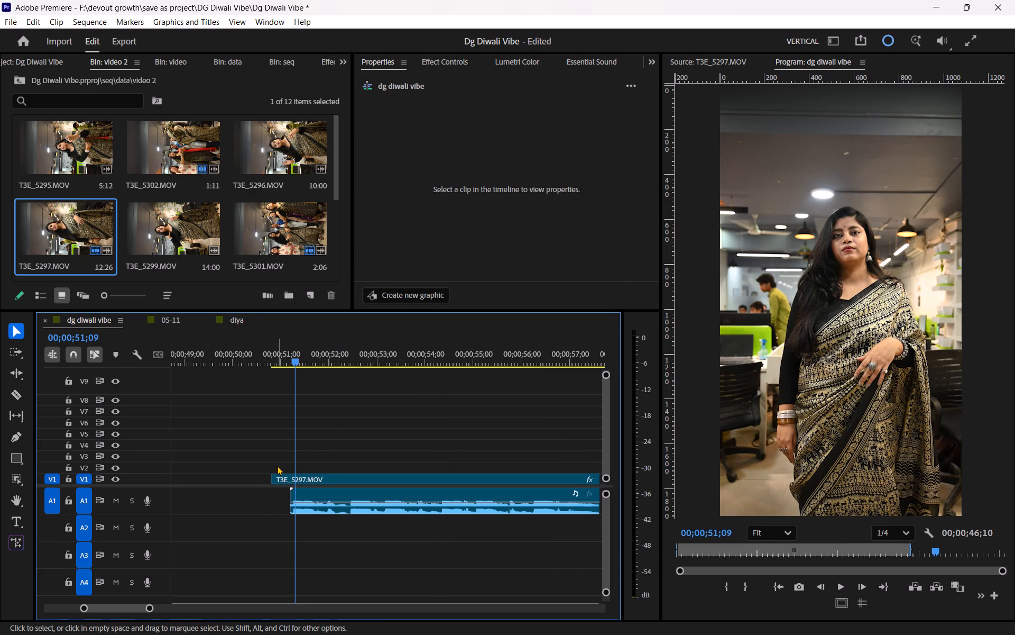
{"action": "left_click_drag", "start_coordinate": [273, 476], "coordinate": [292, 477]}
Play the shifted T3E_5297.MOV clip from near its start to recheck its sync with the reference audio.
{"action": "key", "text": "space"}
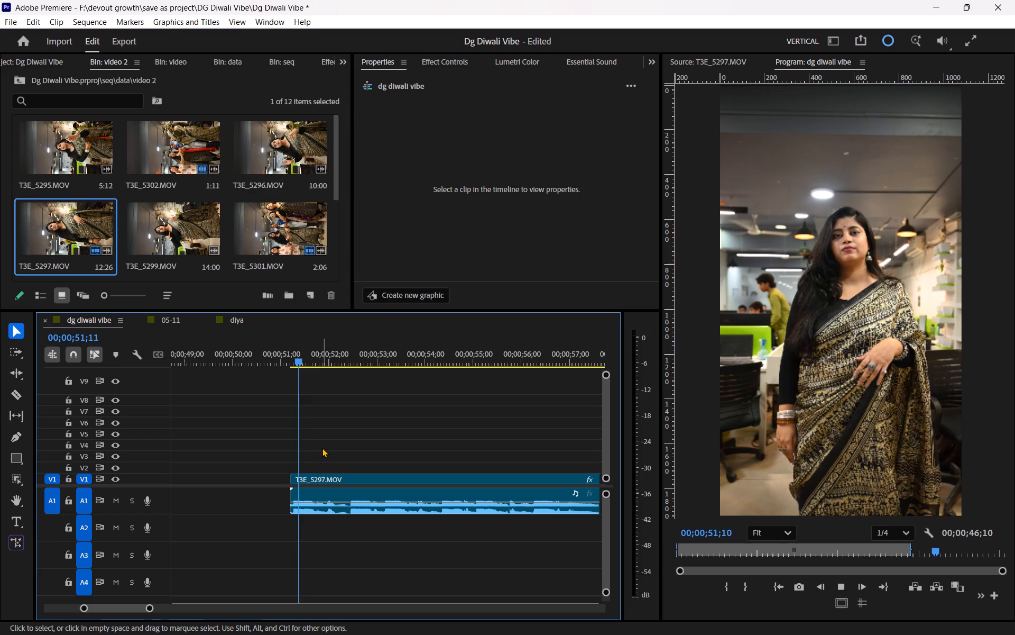
{"action": "key", "text": "space"}
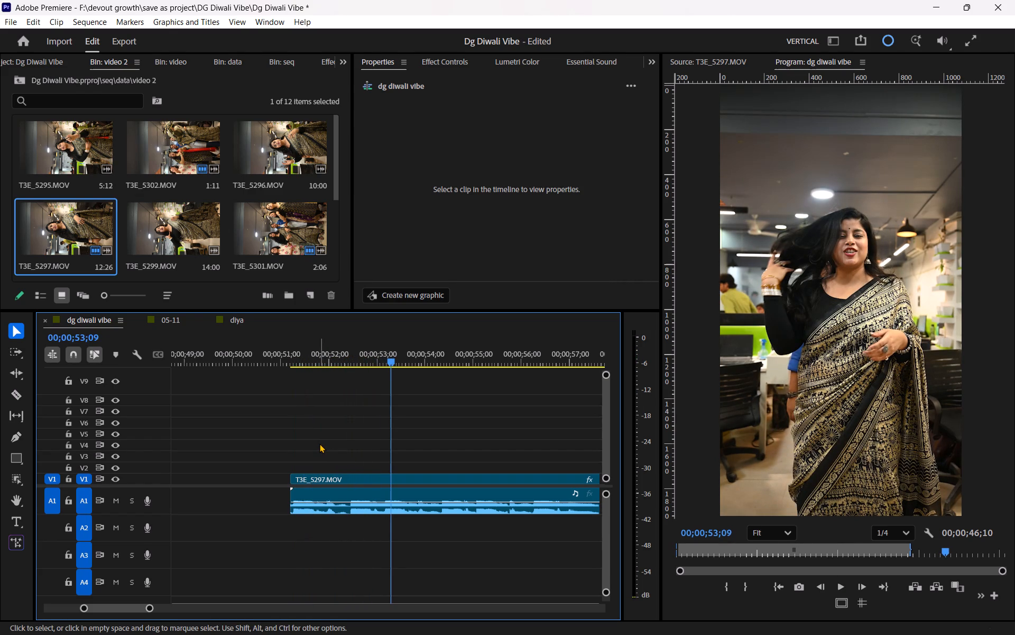
{"action": "key", "text": "space"}
{"action": "scroll", "coordinate": [319, 444], "scroll_direction": "down", "scroll_amount": 7}
{"action": "key", "text": "space"}
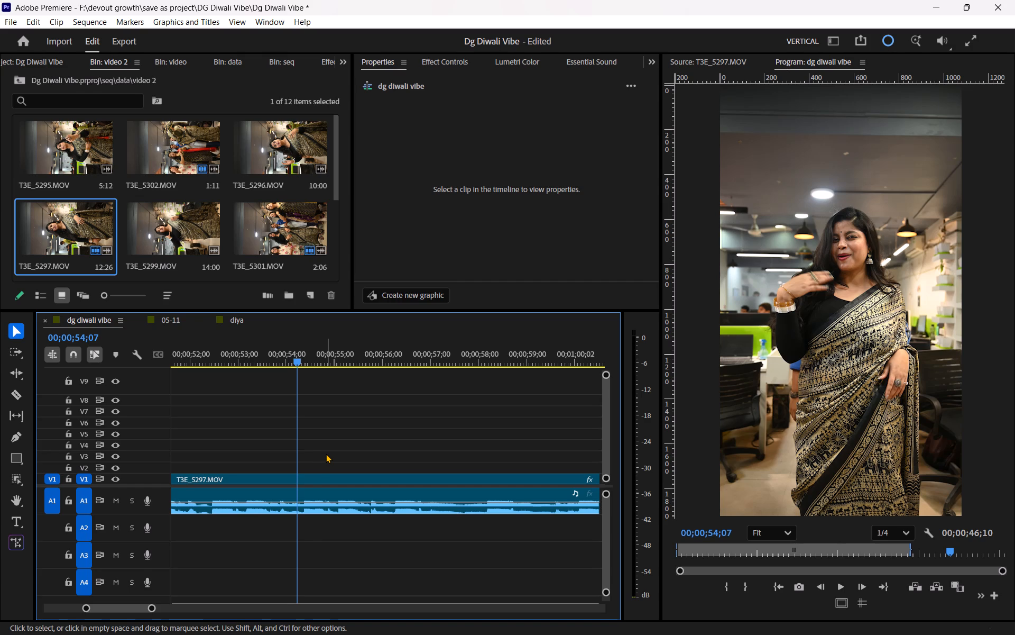
{"action": "key", "text": "space"}
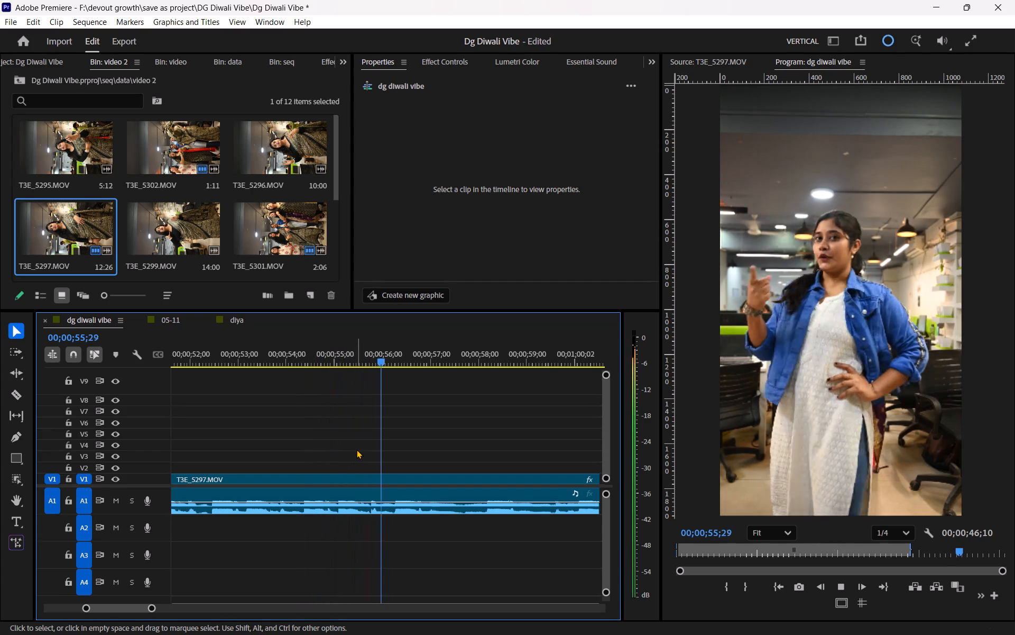